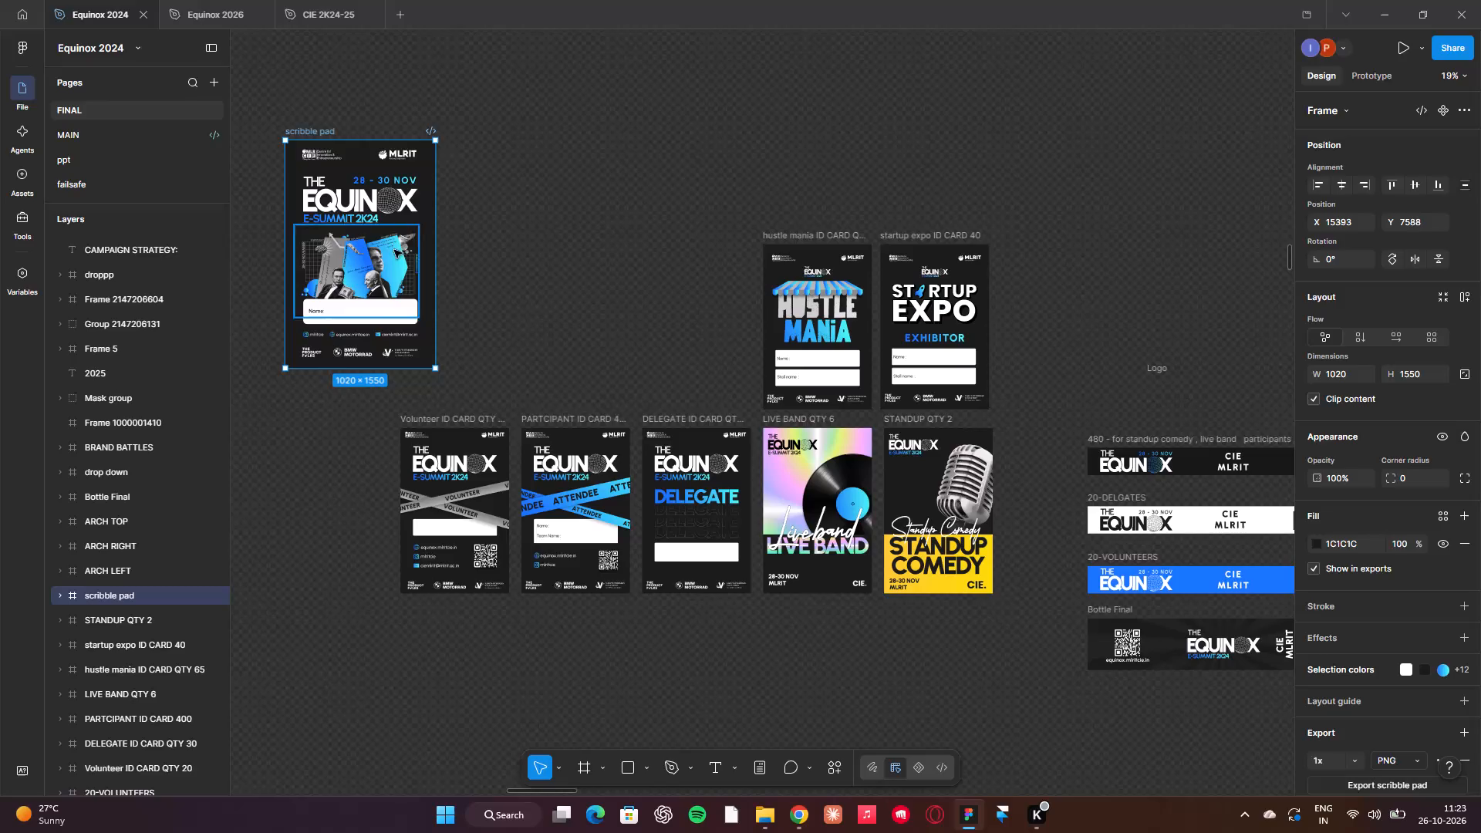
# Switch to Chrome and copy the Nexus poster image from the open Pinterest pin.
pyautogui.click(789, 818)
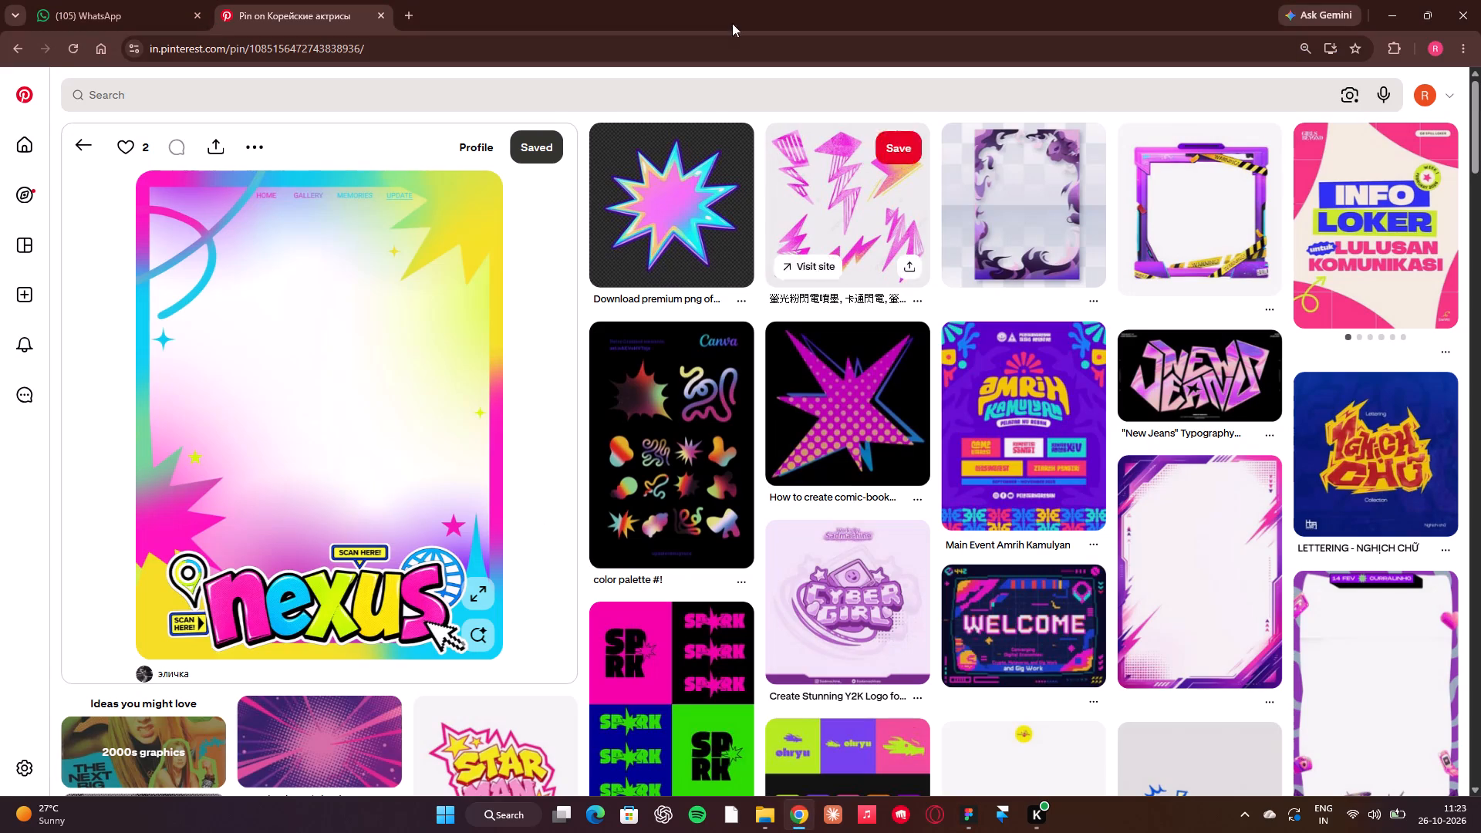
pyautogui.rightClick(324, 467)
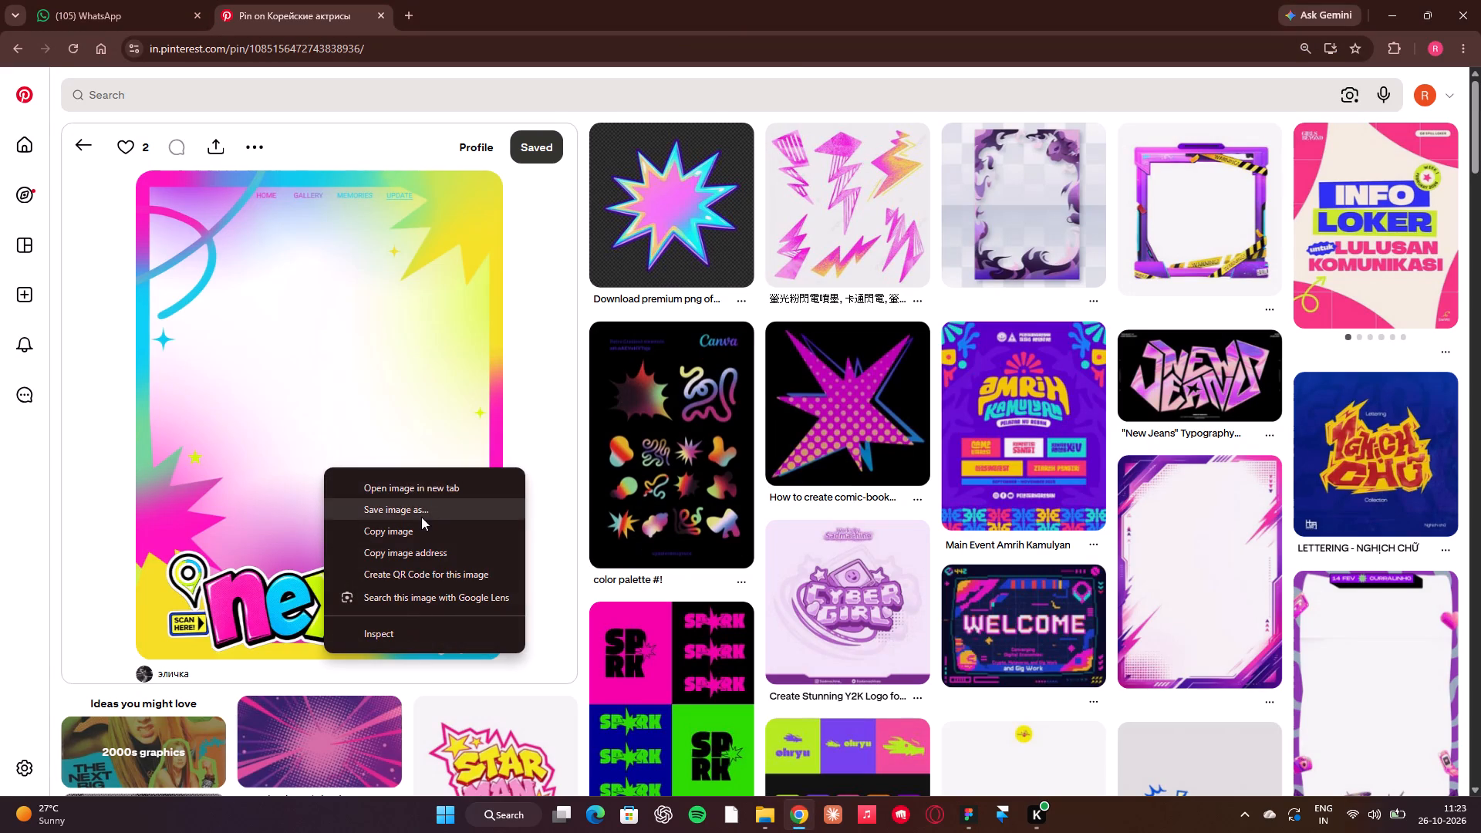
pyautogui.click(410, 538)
# In Figma's Equinox 2024 file, copy the scribble pad, all ID cards, the Logo frame, the wristband strips and the Bottle Final label together.
pyautogui.click(969, 818)
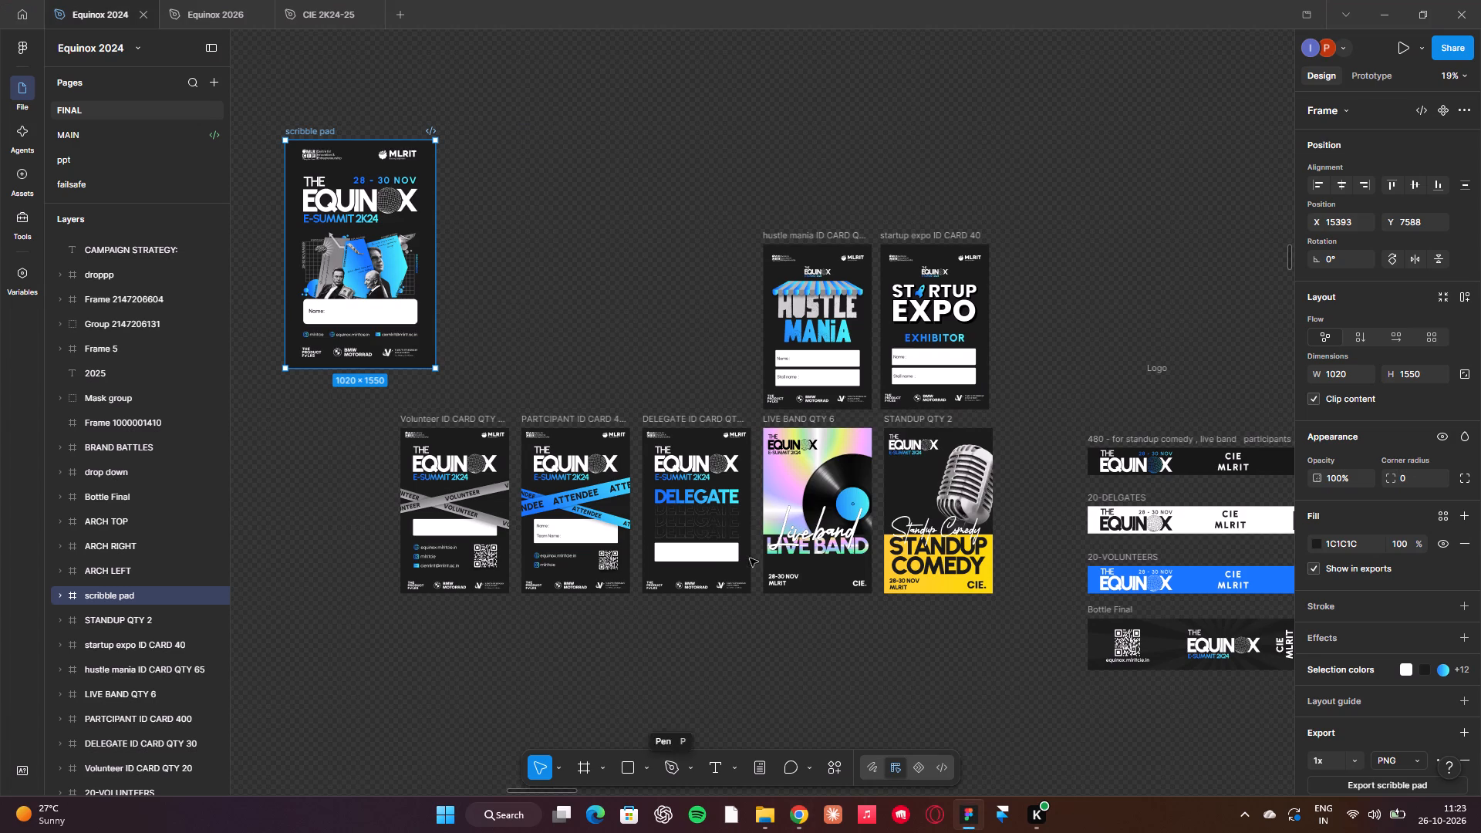
pyautogui.scroll(-1, 713, 555)
pyautogui.click(295, 348)
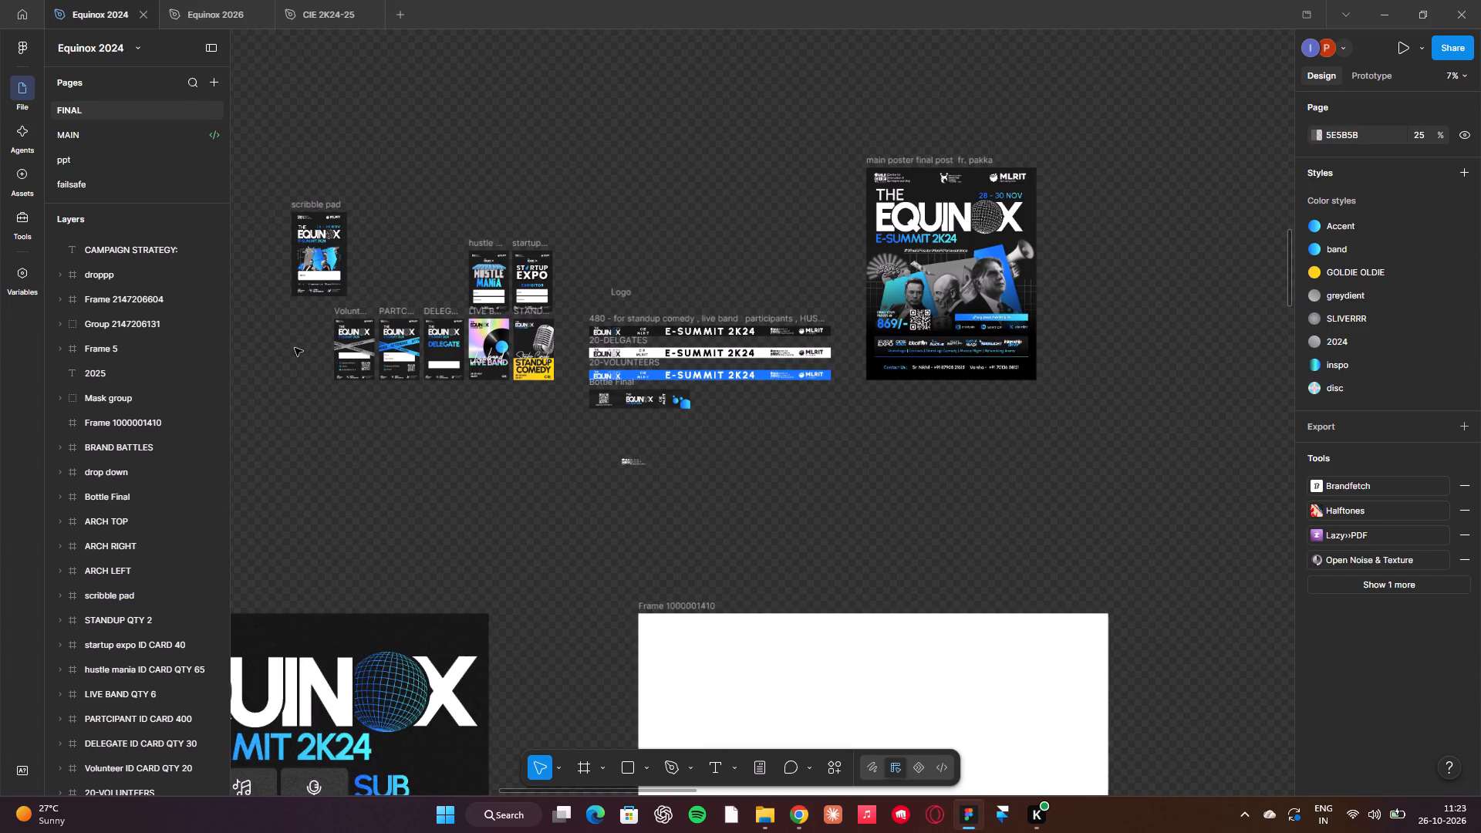
pyautogui.moveTo(282, 177); pyautogui.dragTo(457, 410)
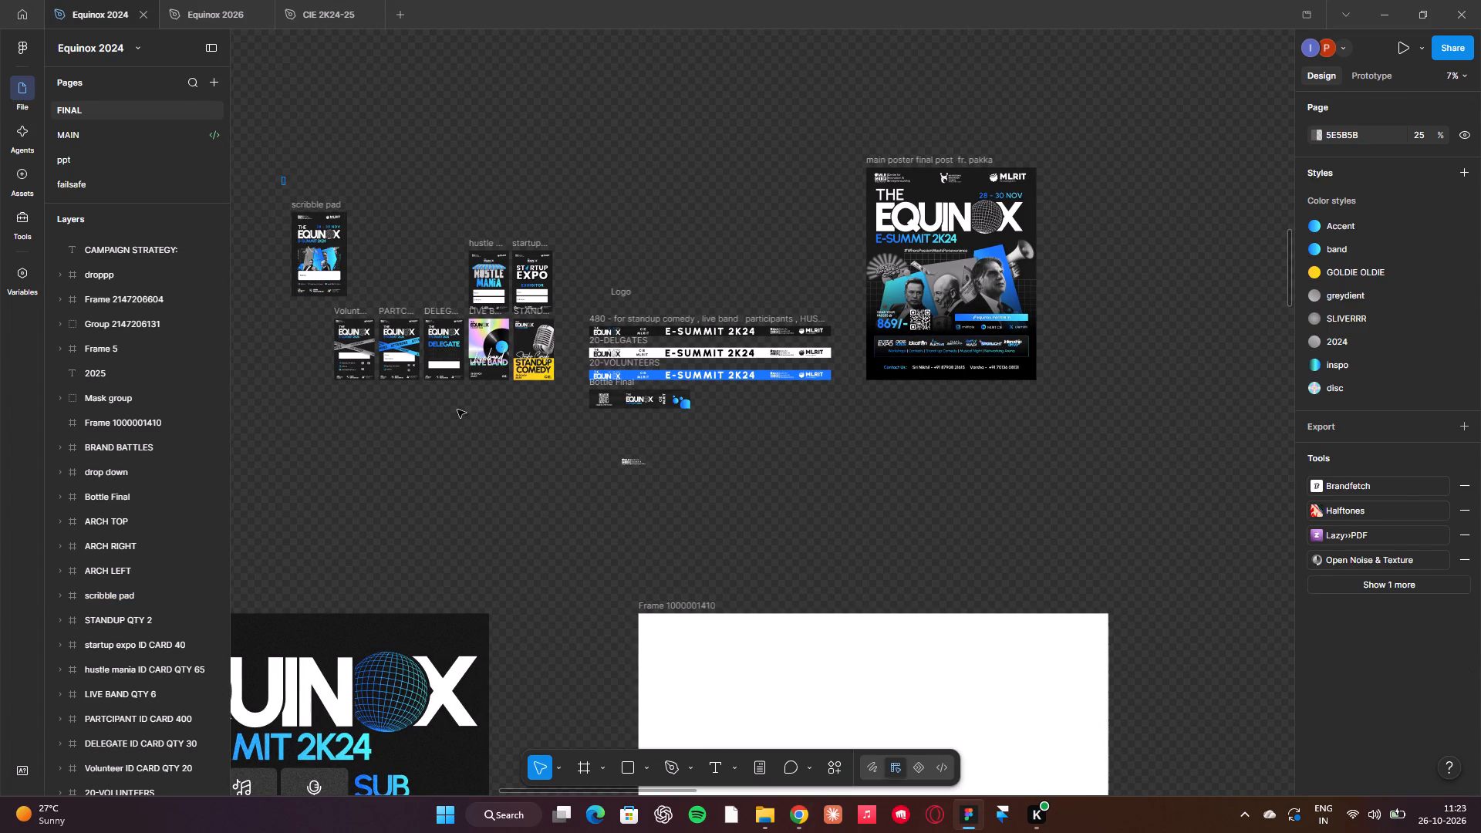
pyautogui.moveTo(457, 410); pyautogui.dragTo(847, 442)
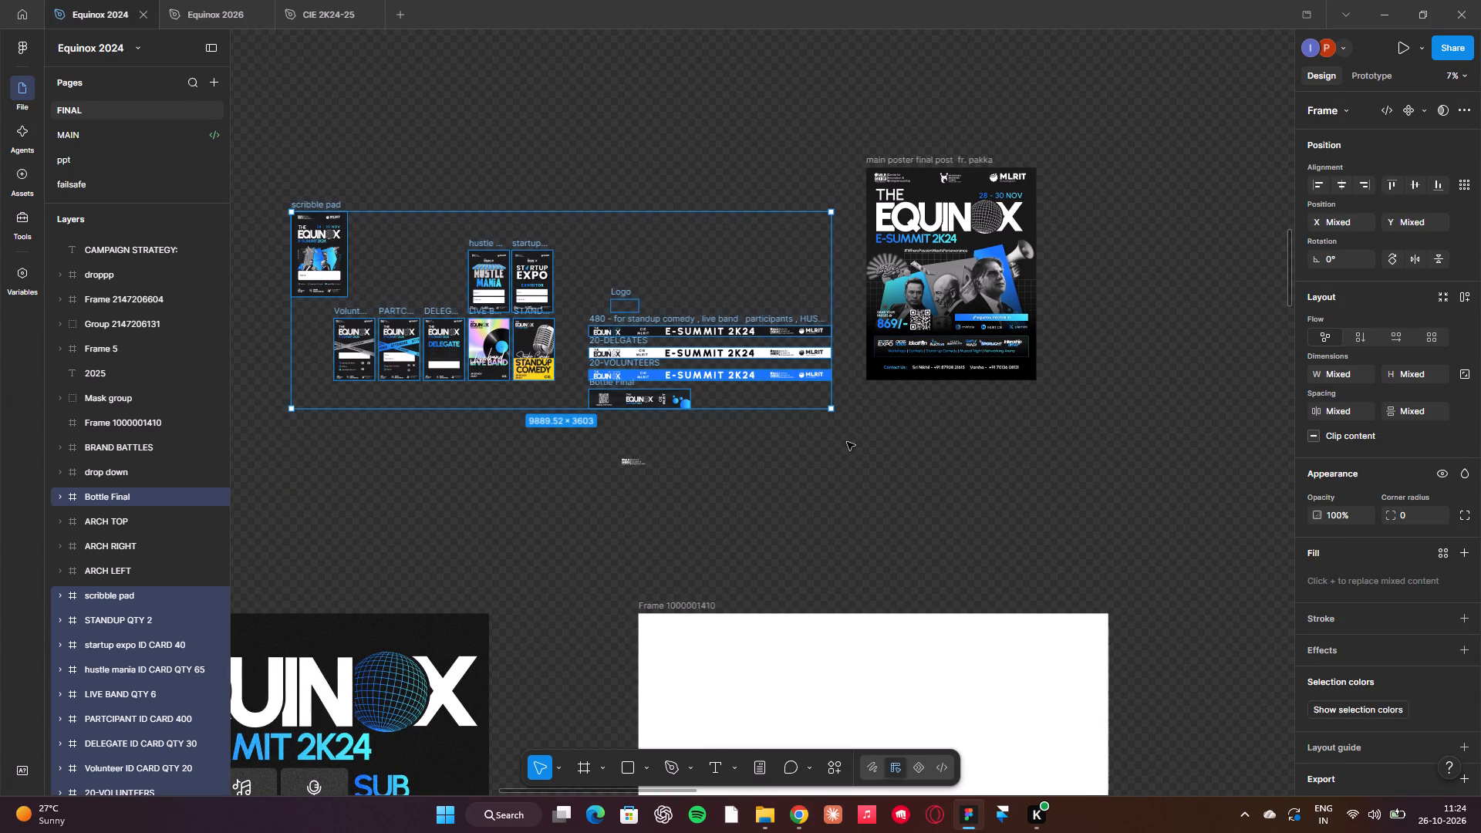
pyautogui.hotkey('ctrl', 'c')
# Switch to the Equinox 2026 file and look for an empty area on the WORK AREA page.
pyautogui.click(198, 8)
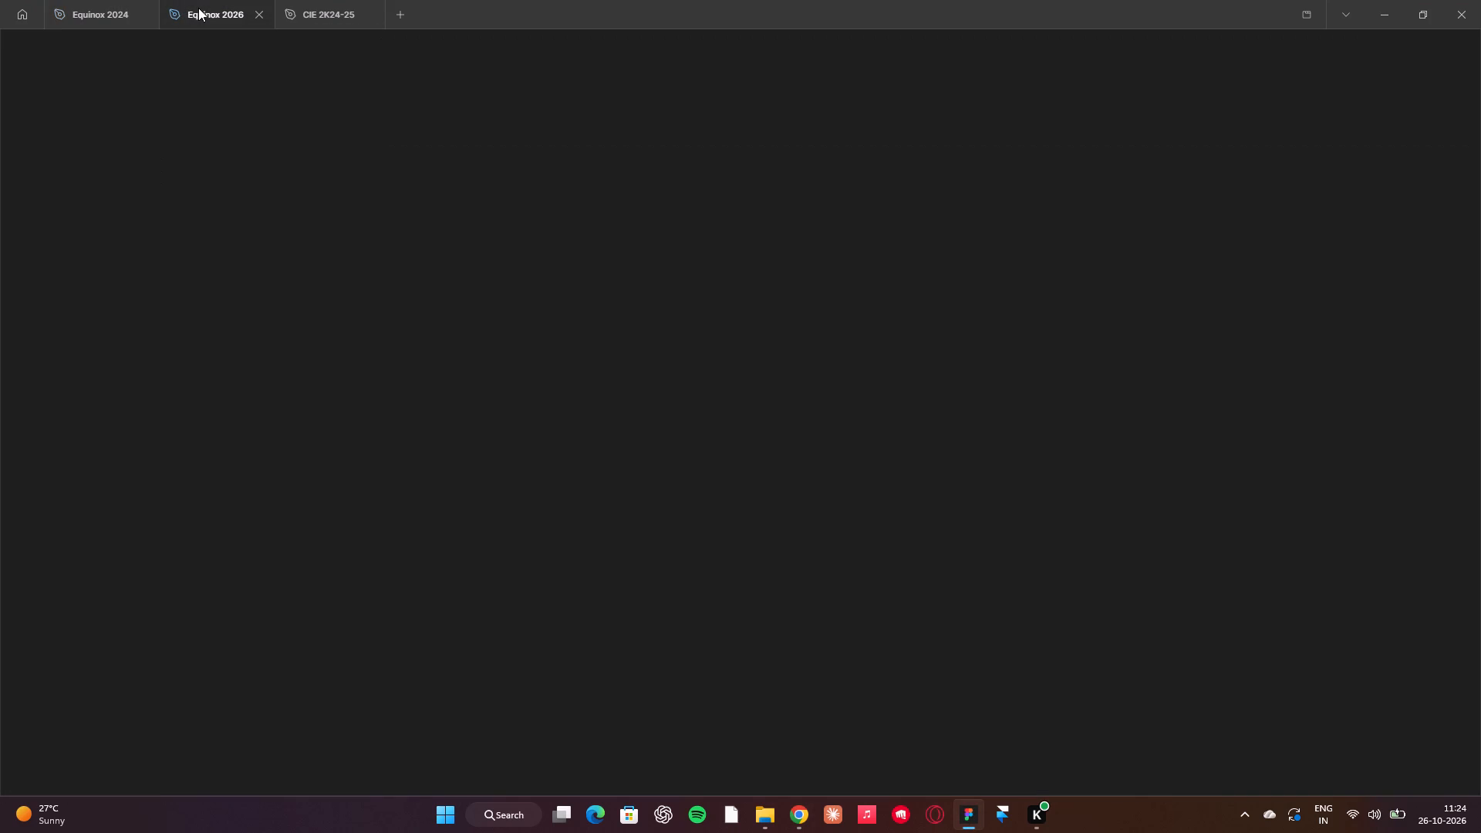
pyautogui.click(899, 376)
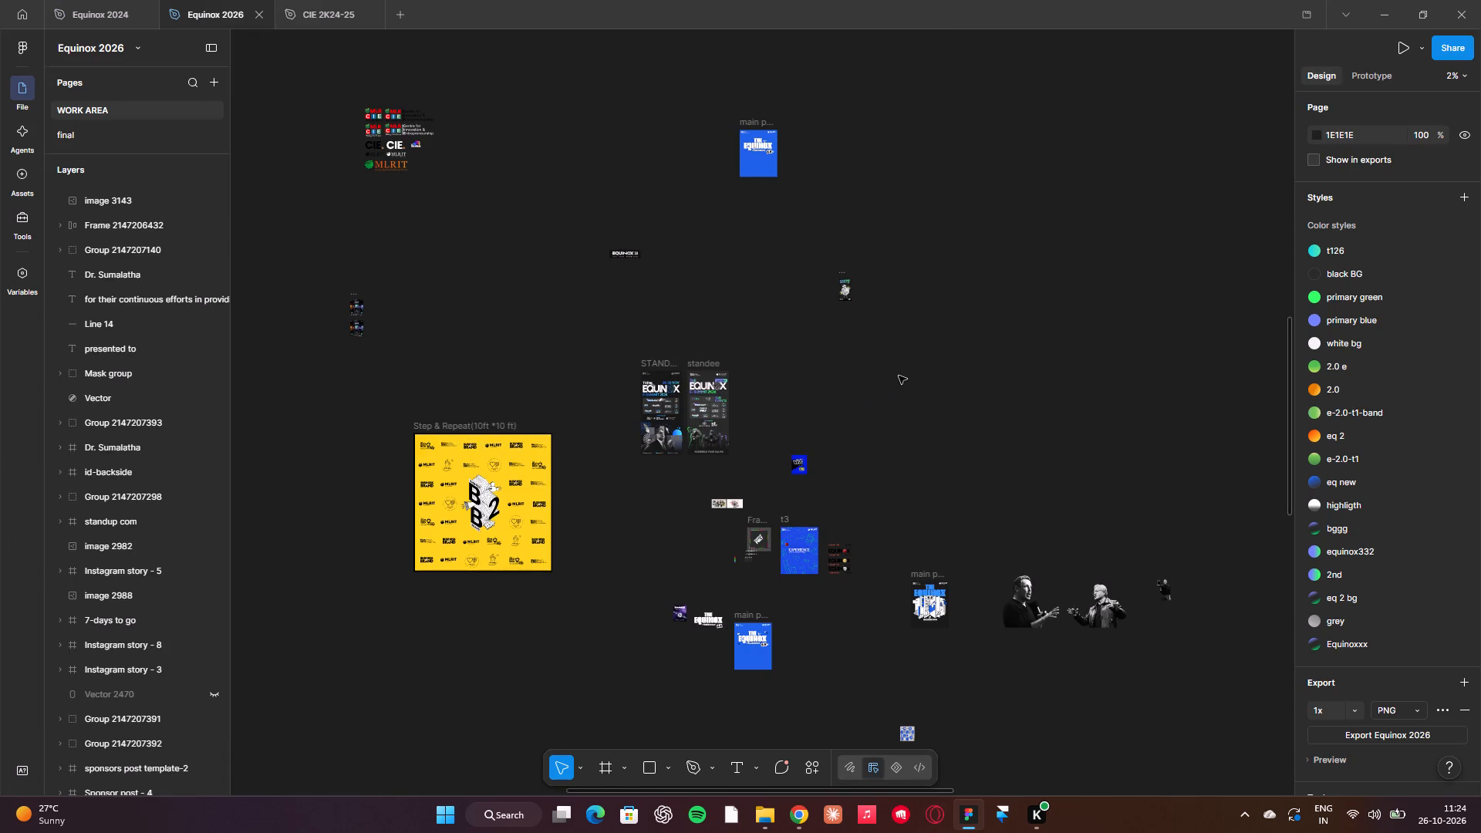
pyautogui.scroll(10, 899, 376)
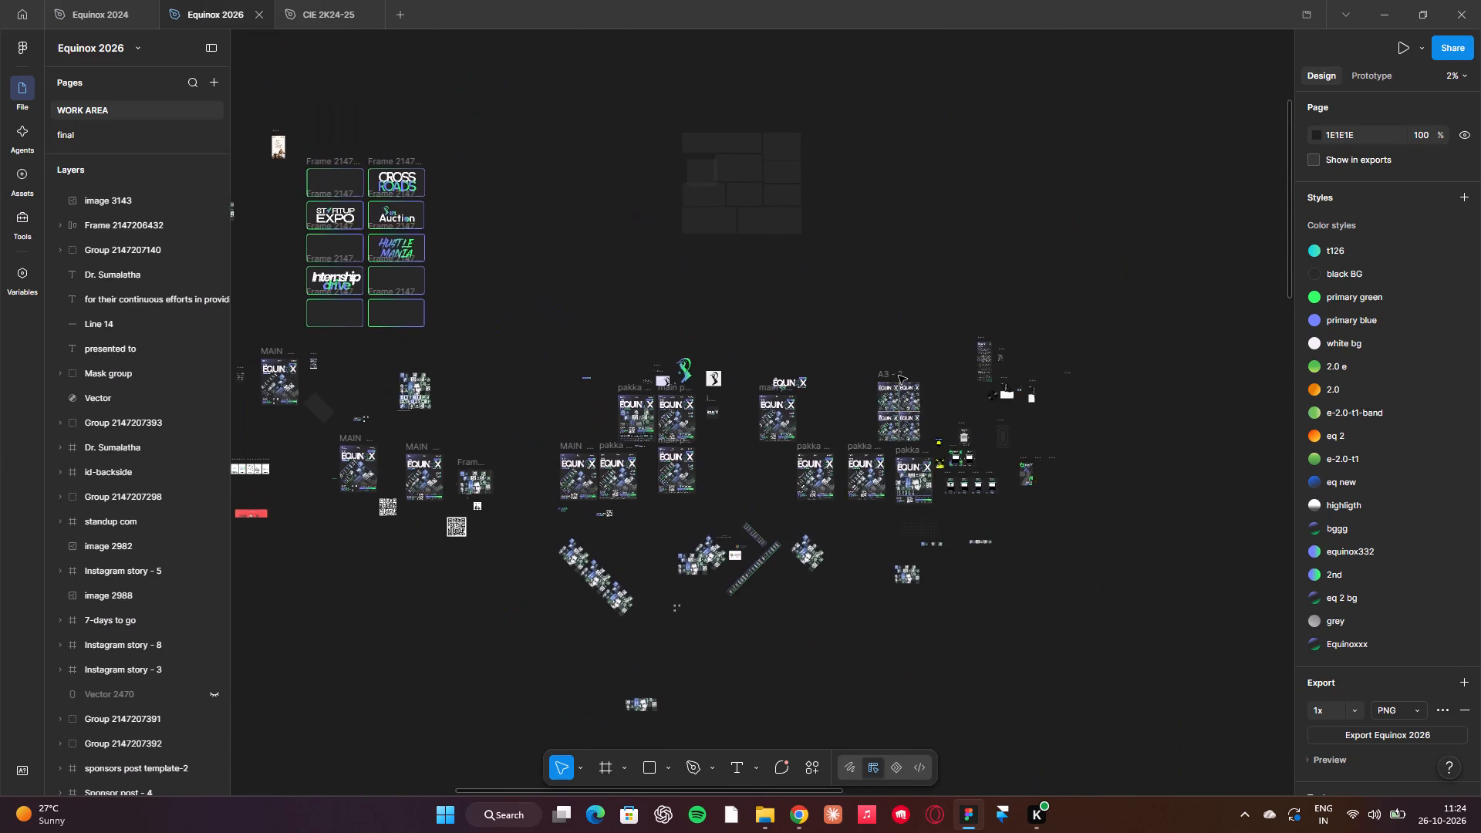
pyautogui.scroll(1, 899, 376)
pyautogui.hscroll(17, 899, 376)
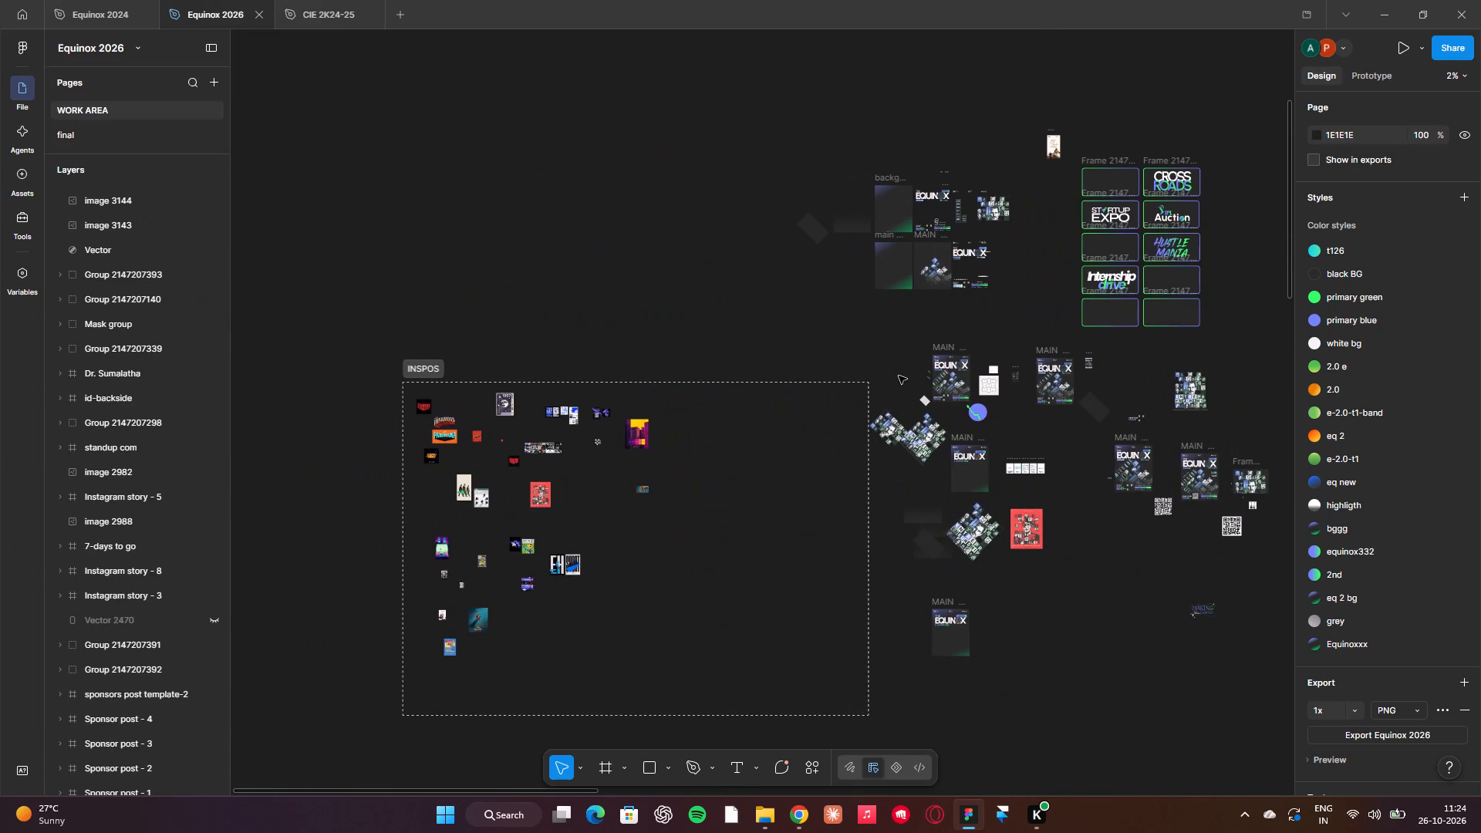
pyautogui.hscroll(4, 899, 376)
pyautogui.scroll(4, 899, 376)
pyautogui.hscroll(-2, 899, 376)
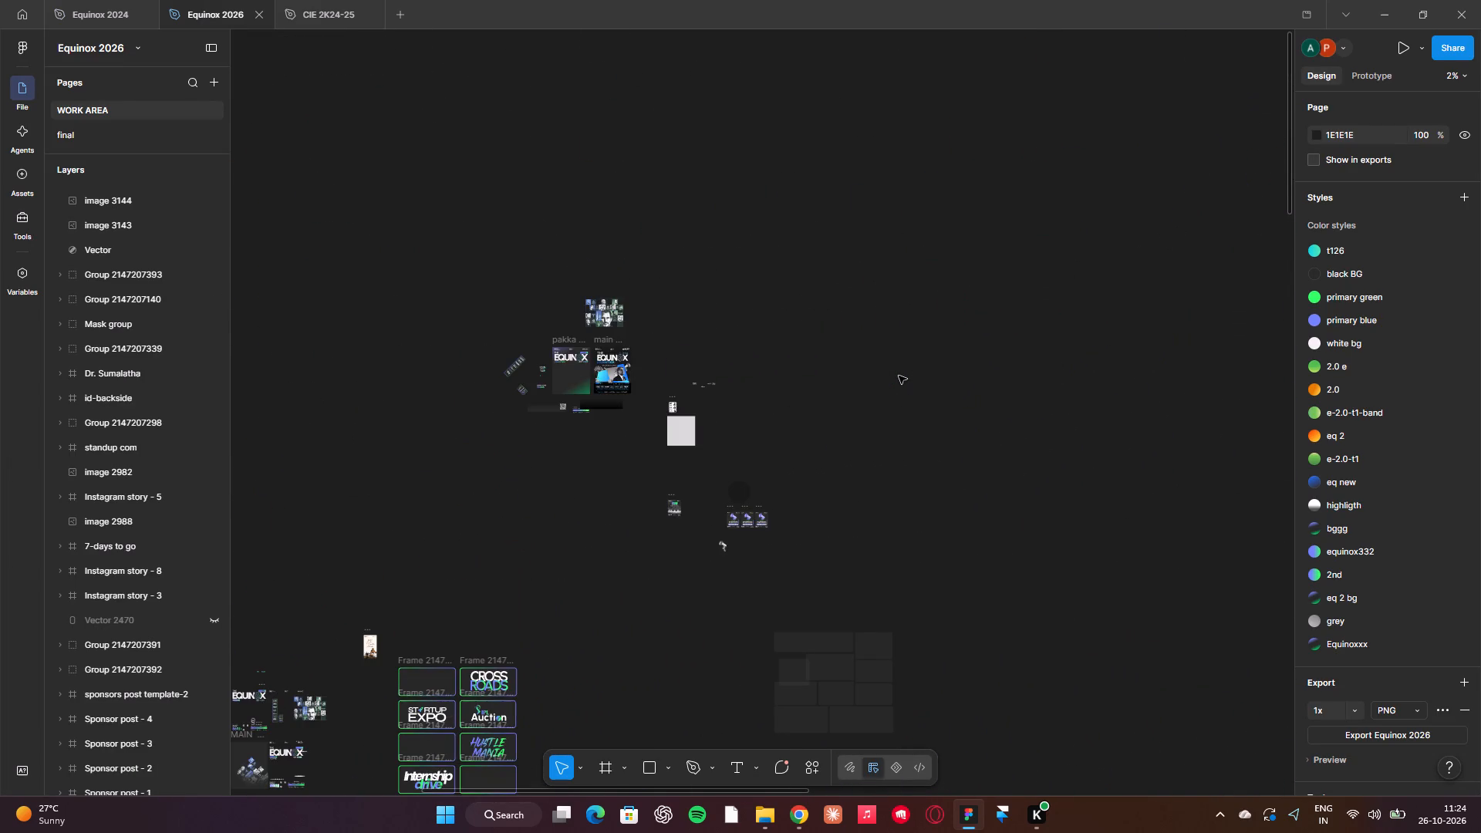
pyautogui.hscroll(-2, 899, 376)
pyautogui.hscroll(8, 899, 376)
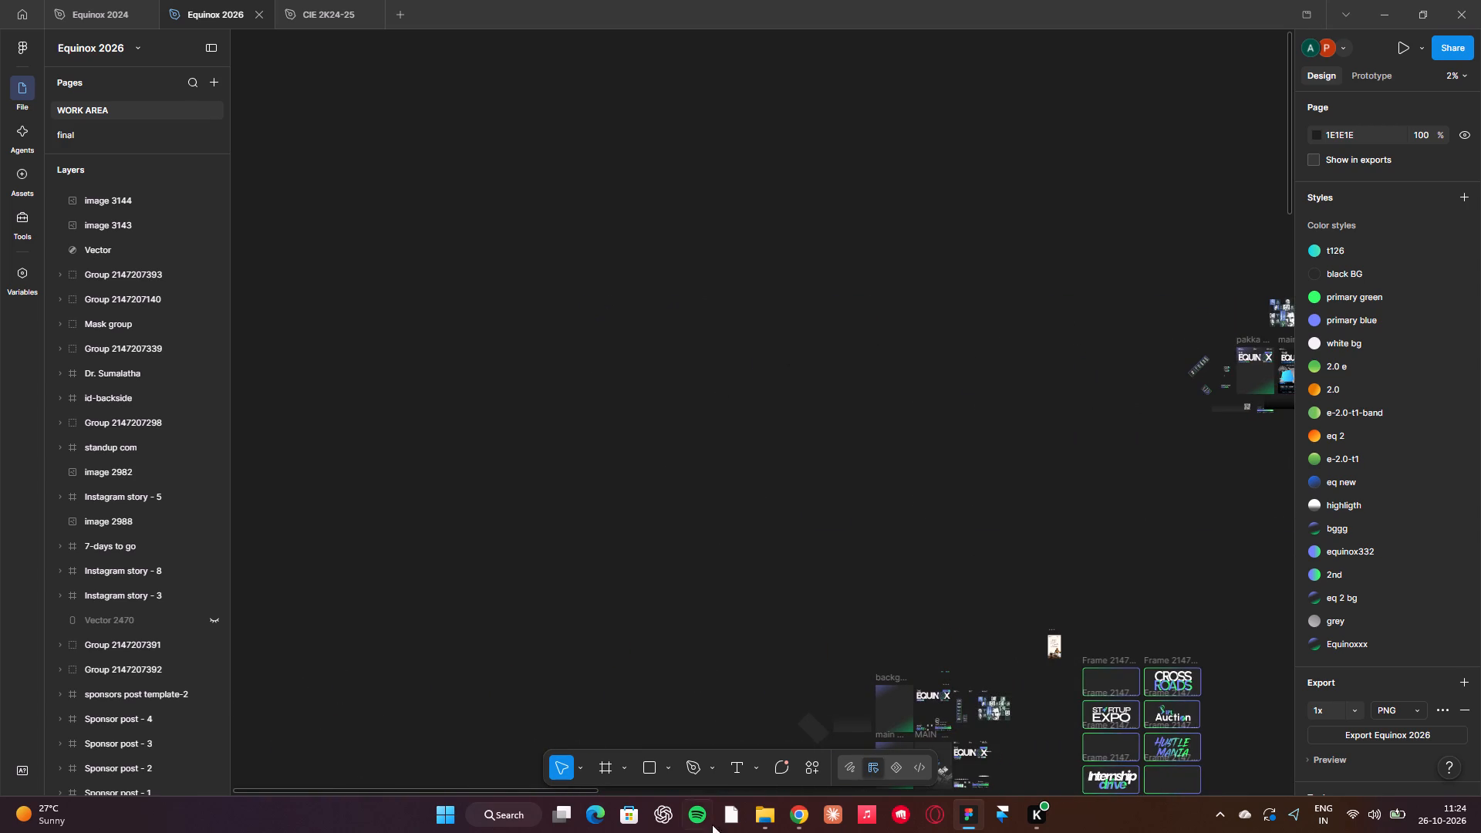
# Add a text reading PRINT at font size 128 in the empty area of the canvas.
pyautogui.click(744, 774)
pyautogui.click(484, 221)
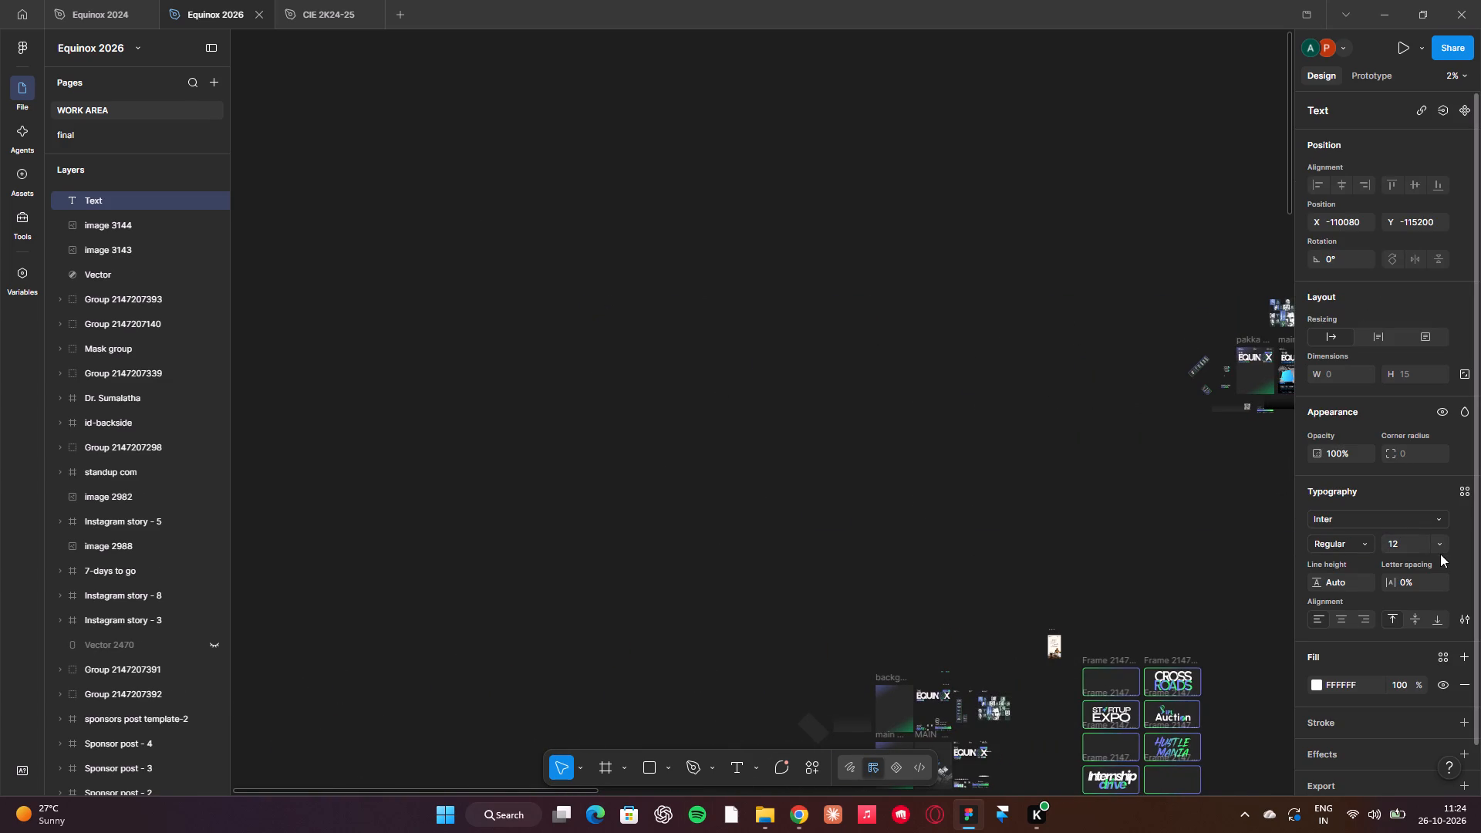
pyautogui.click(1440, 554)
pyautogui.click(1442, 544)
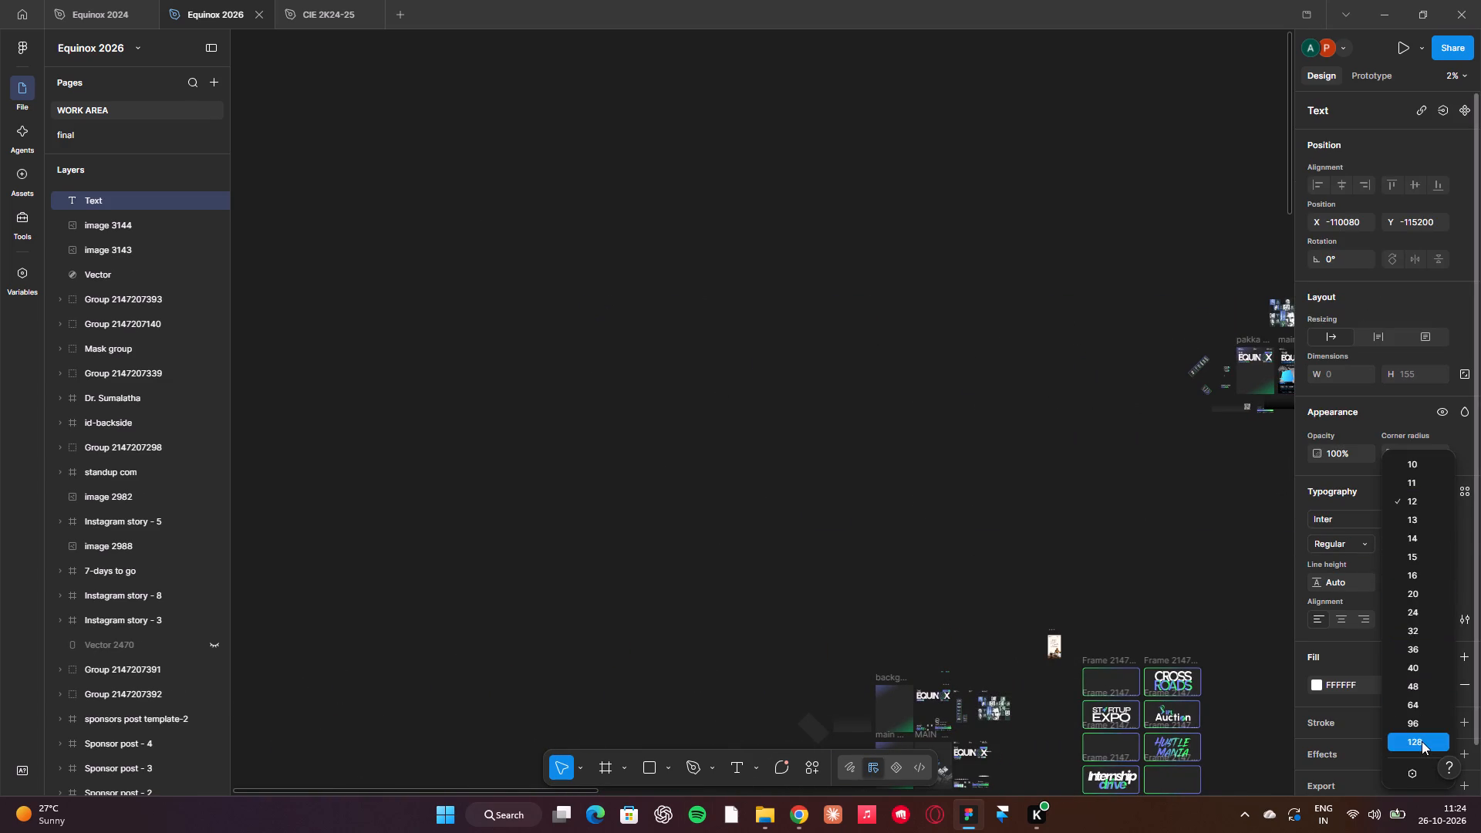
pyautogui.click(1422, 741)
pyautogui.press('p')
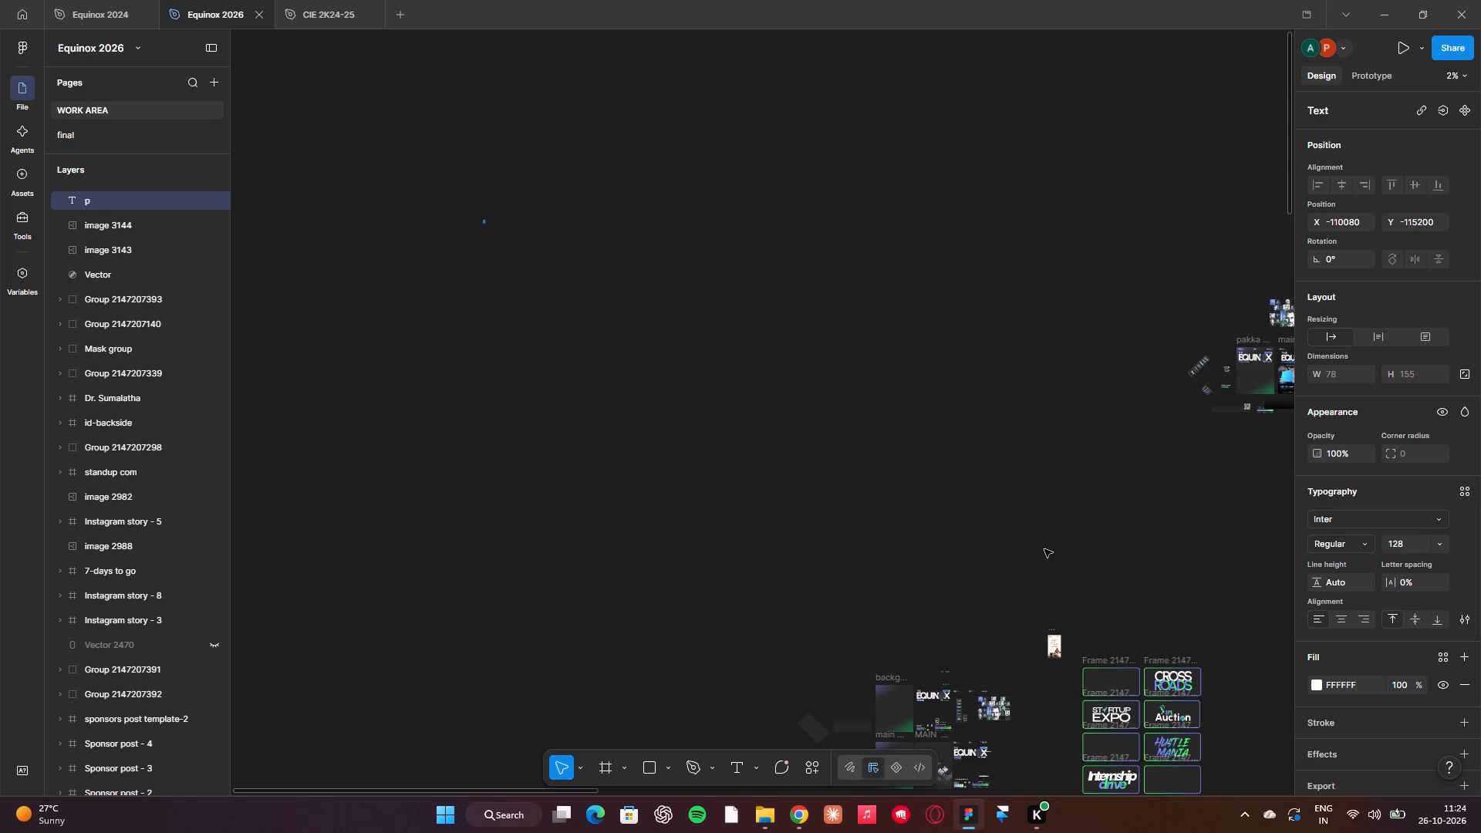
pyautogui.press('BackSpace')
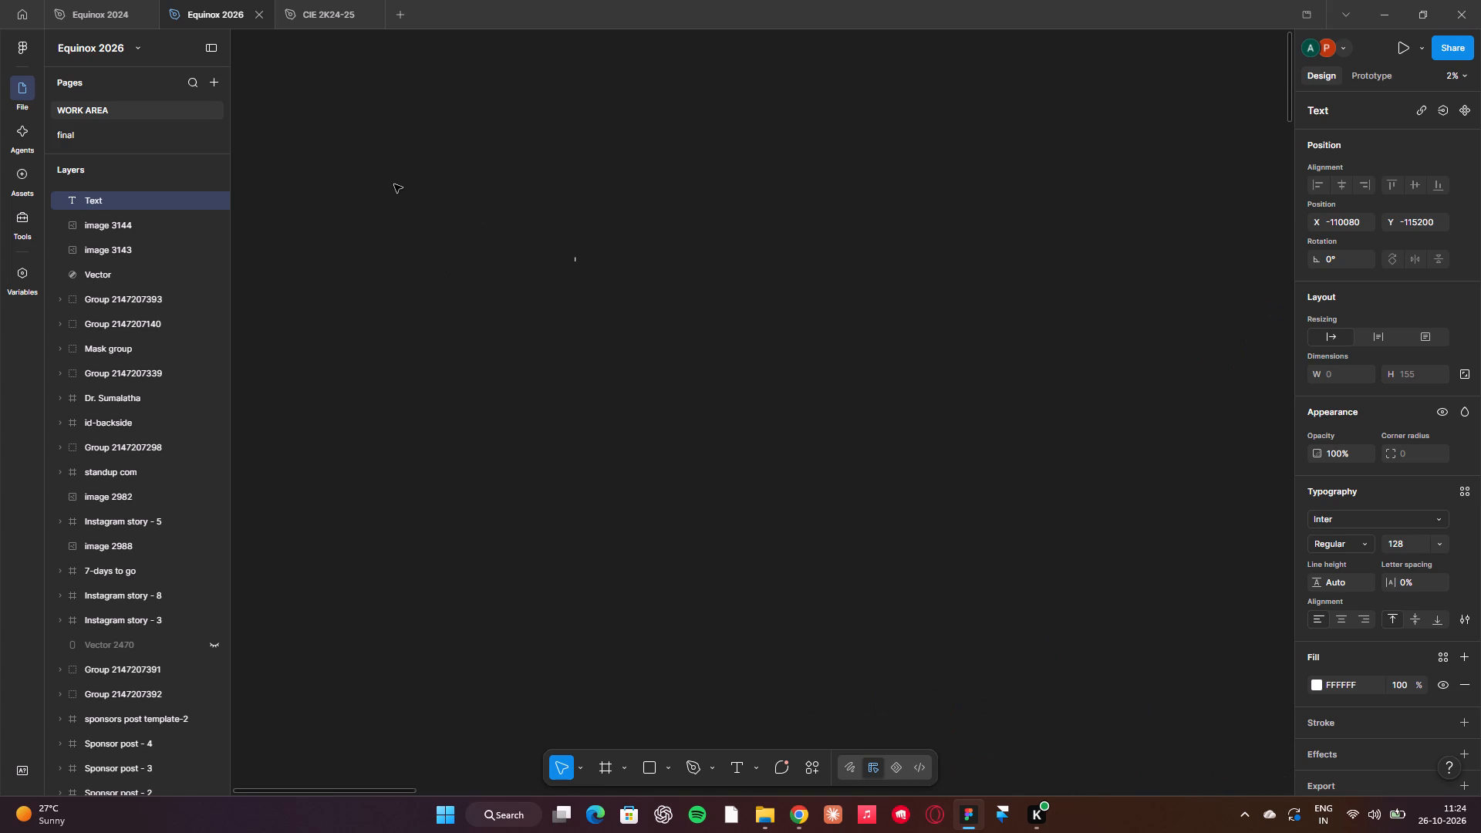
pyautogui.press('p')
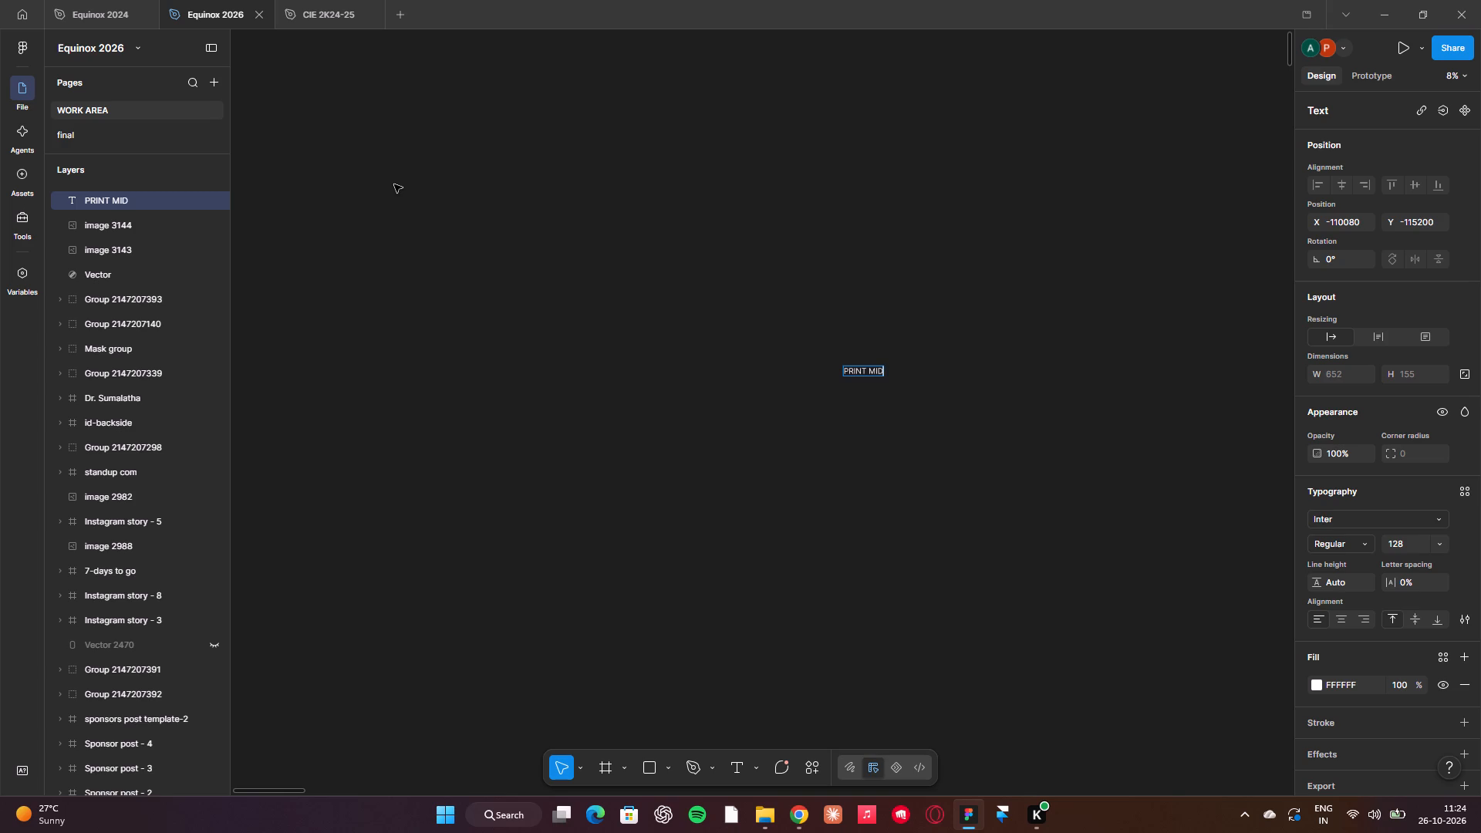
pyautogui.press('BackSpace')
pyautogui.press('BackSpace')
pyautogui.press('BackSpace')
pyautogui.press('BackSpace')
pyautogui.click(700, 251)
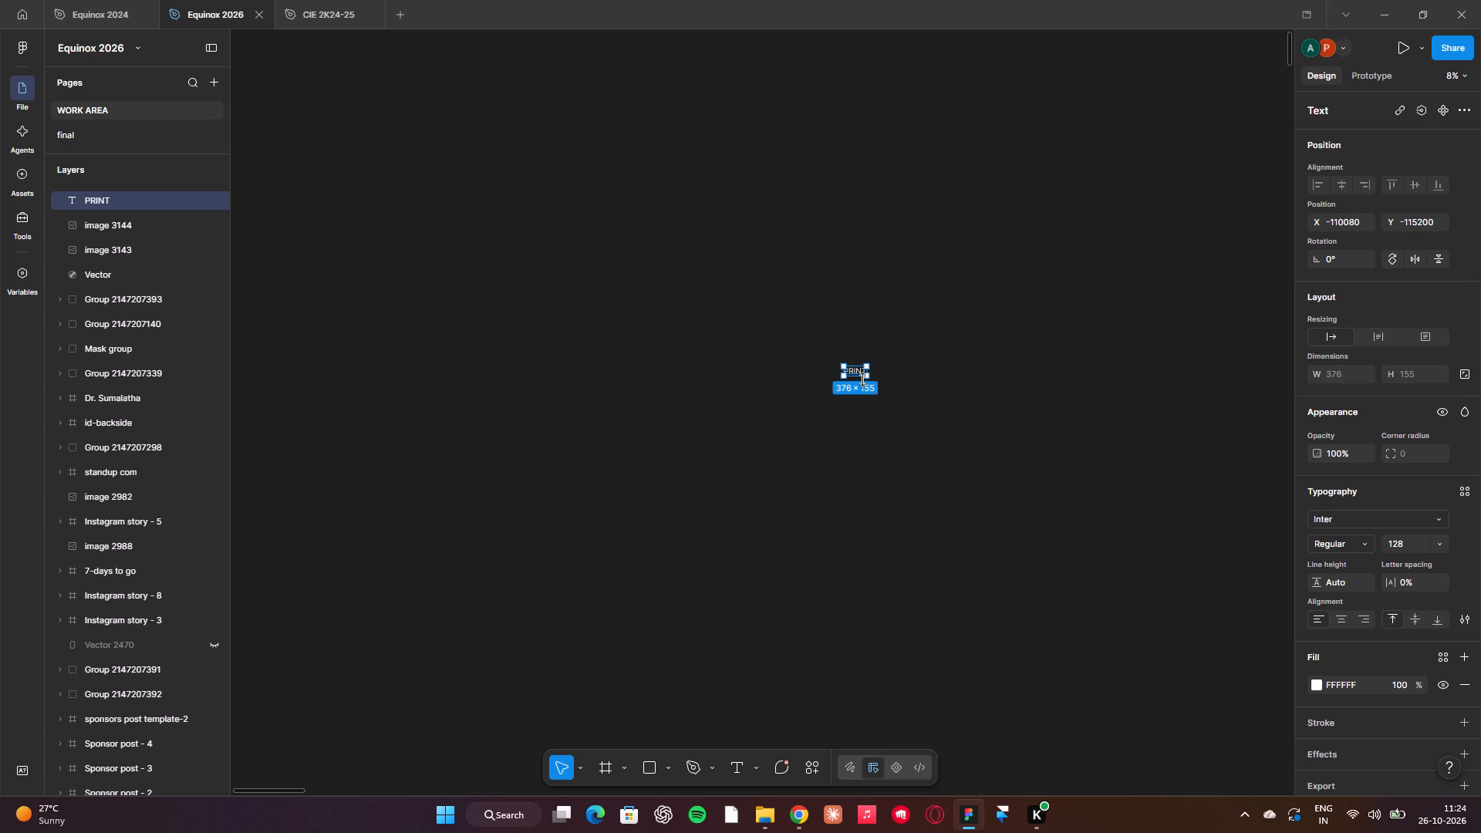
# Scale the PRINT text to about 4965 × 2048 and move it to about X -117760, Y -126208.
pyautogui.press('k')
pyautogui.moveTo(862, 379); pyautogui.dragTo(1056, 653)
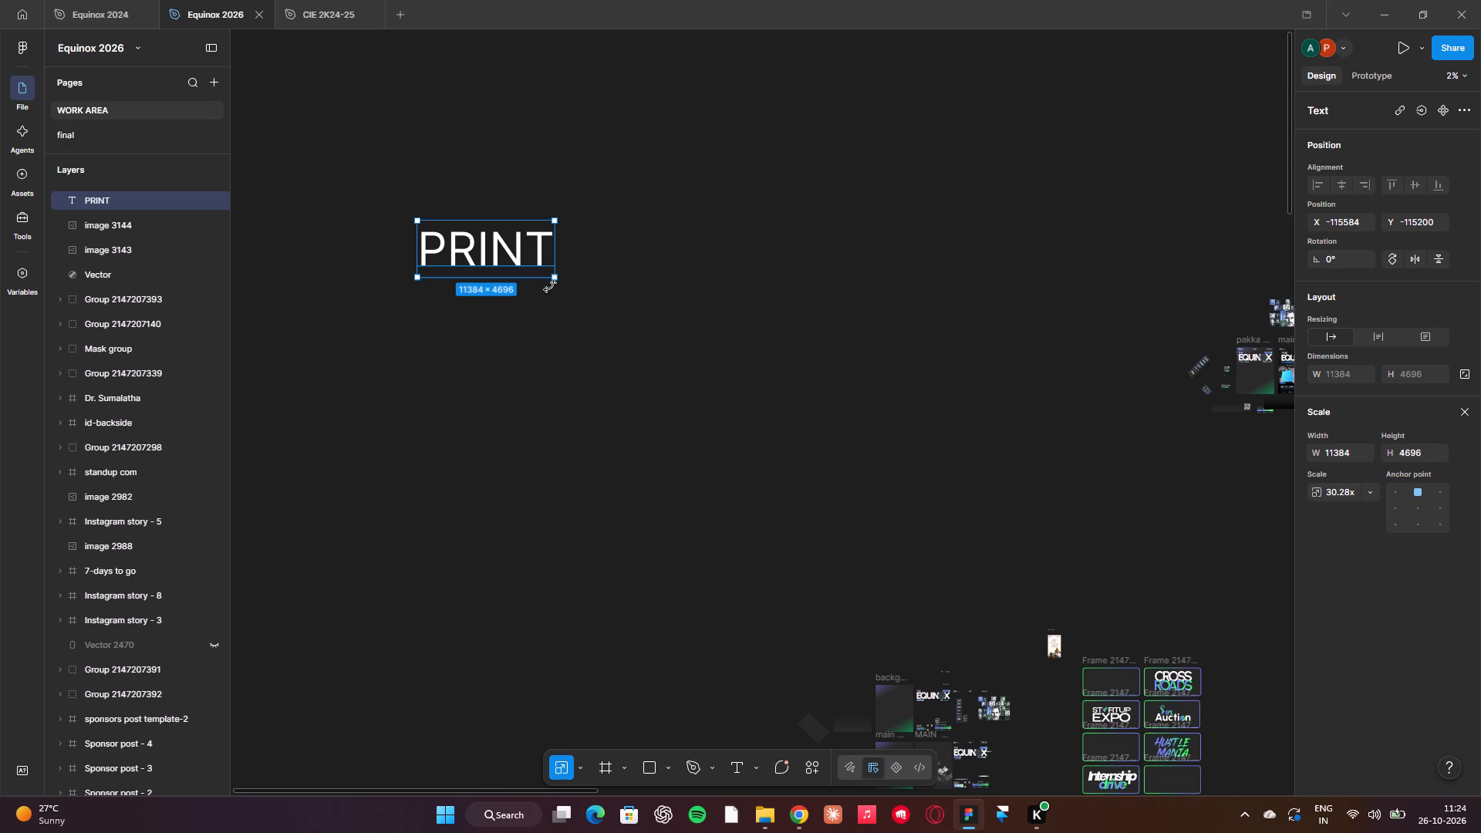
pyautogui.moveTo(553, 282); pyautogui.dragTo(448, 245)
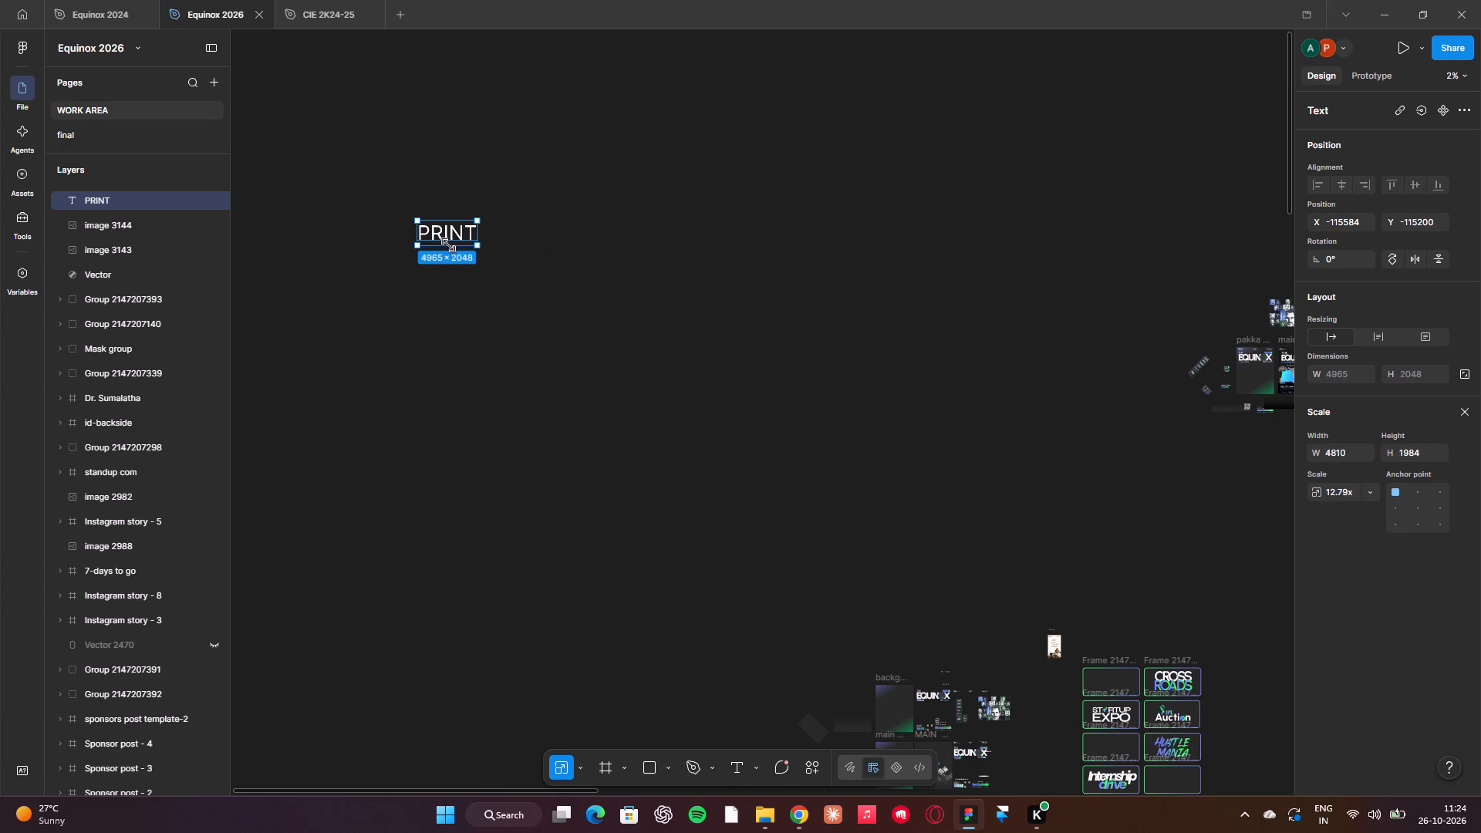
pyautogui.moveTo(448, 245); pyautogui.dragTo(447, 245)
pyautogui.moveTo(437, 230); pyautogui.dragTo(418, 98)
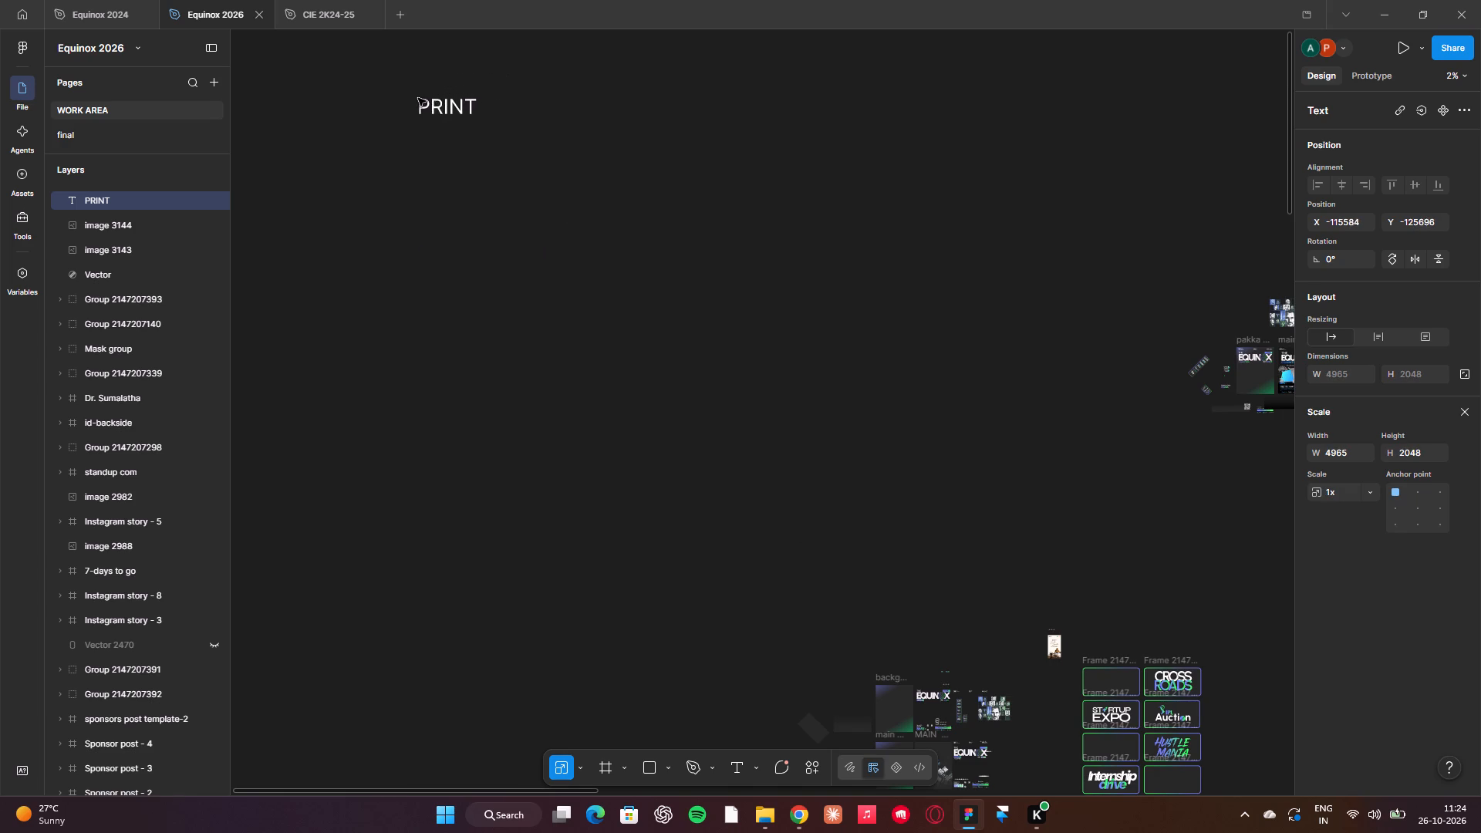
pyautogui.moveTo(418, 98); pyautogui.dragTo(411, 97)
pyautogui.click(1453, 412)
pyautogui.click(1459, 411)
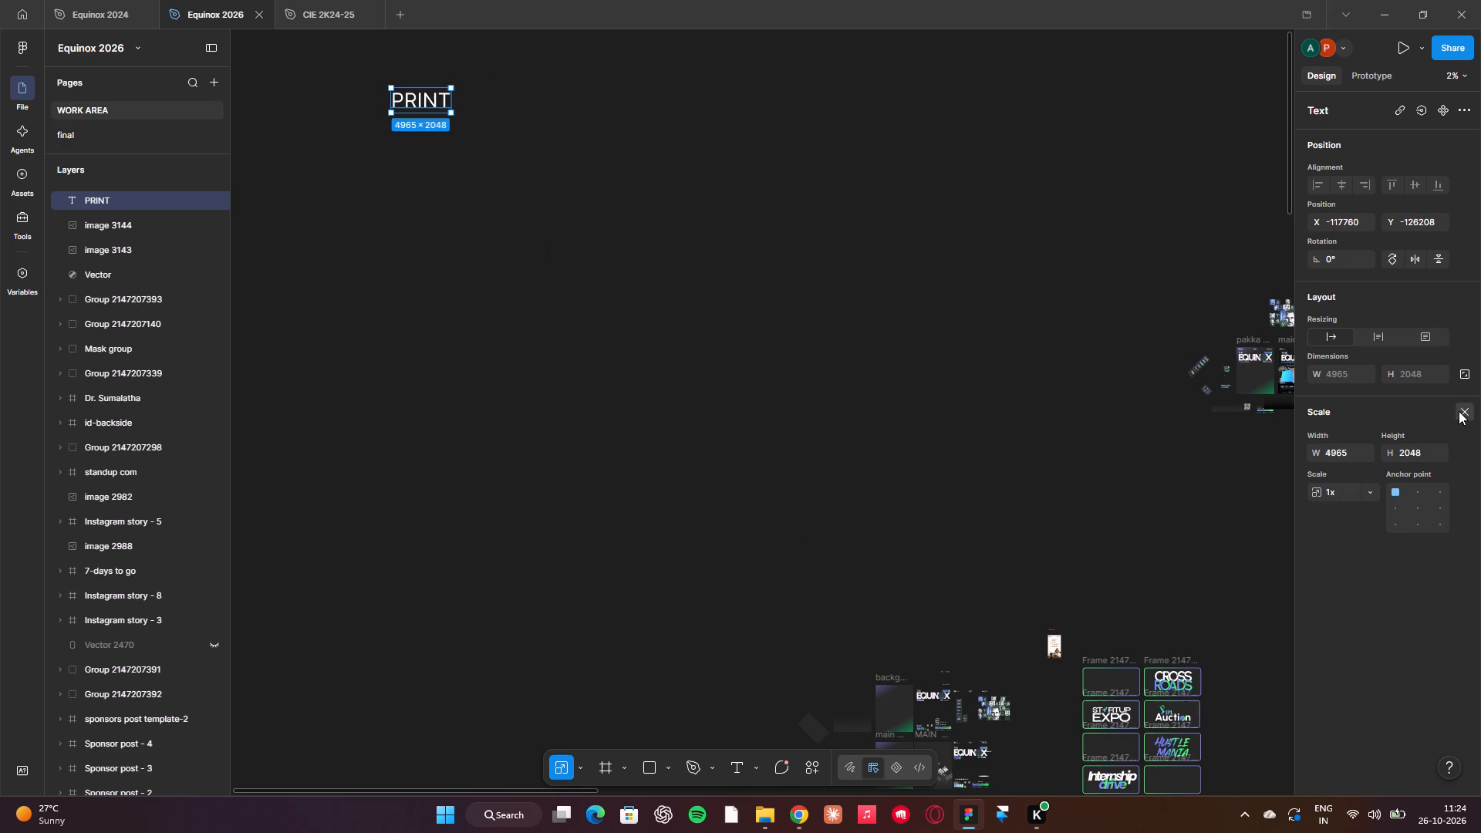
# Set the PRINT text's font to Poppins Regular.
pyautogui.click(1360, 536)
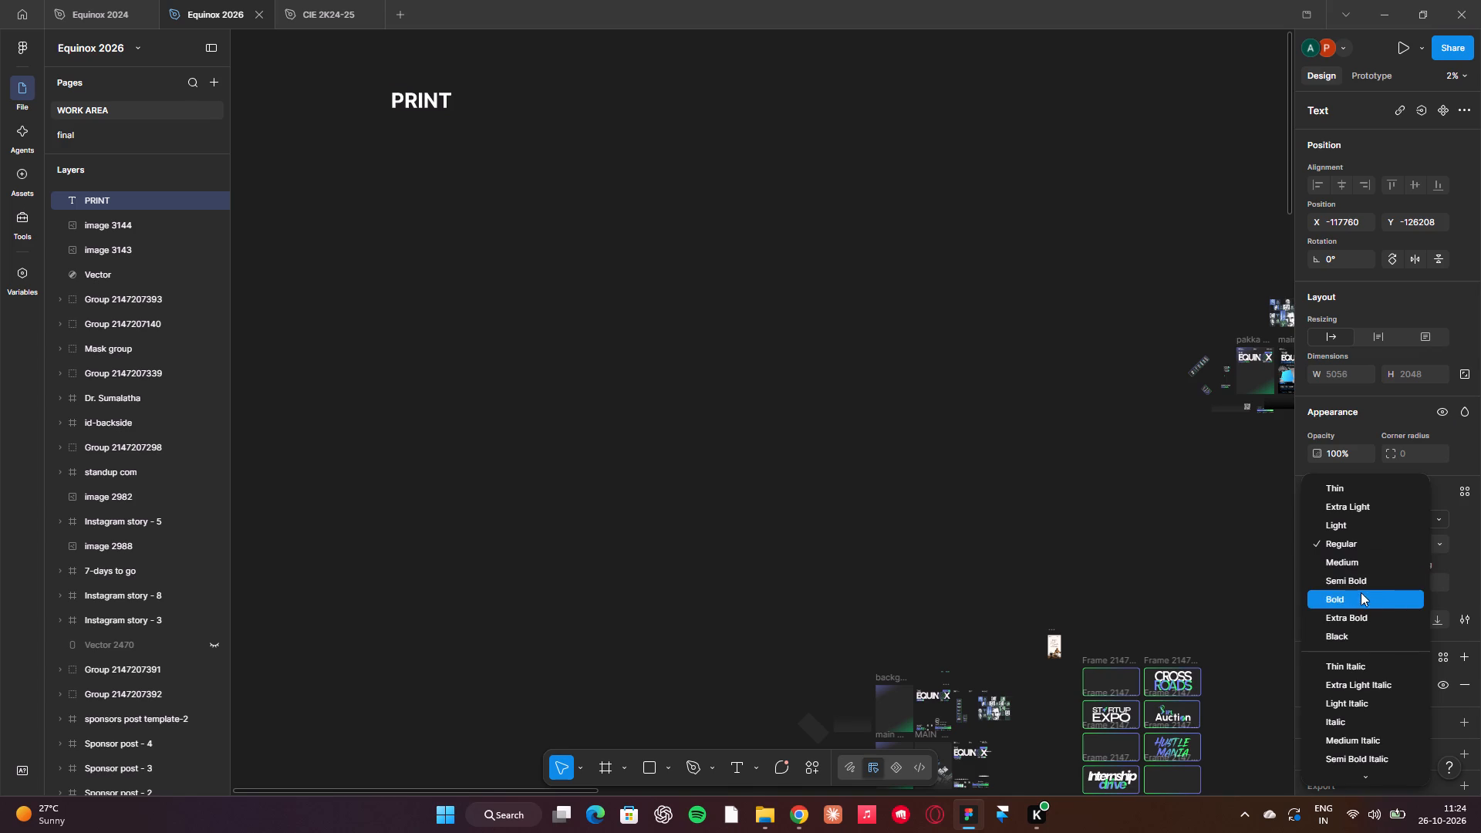
pyautogui.click(1344, 546)
pyautogui.click(1355, 518)
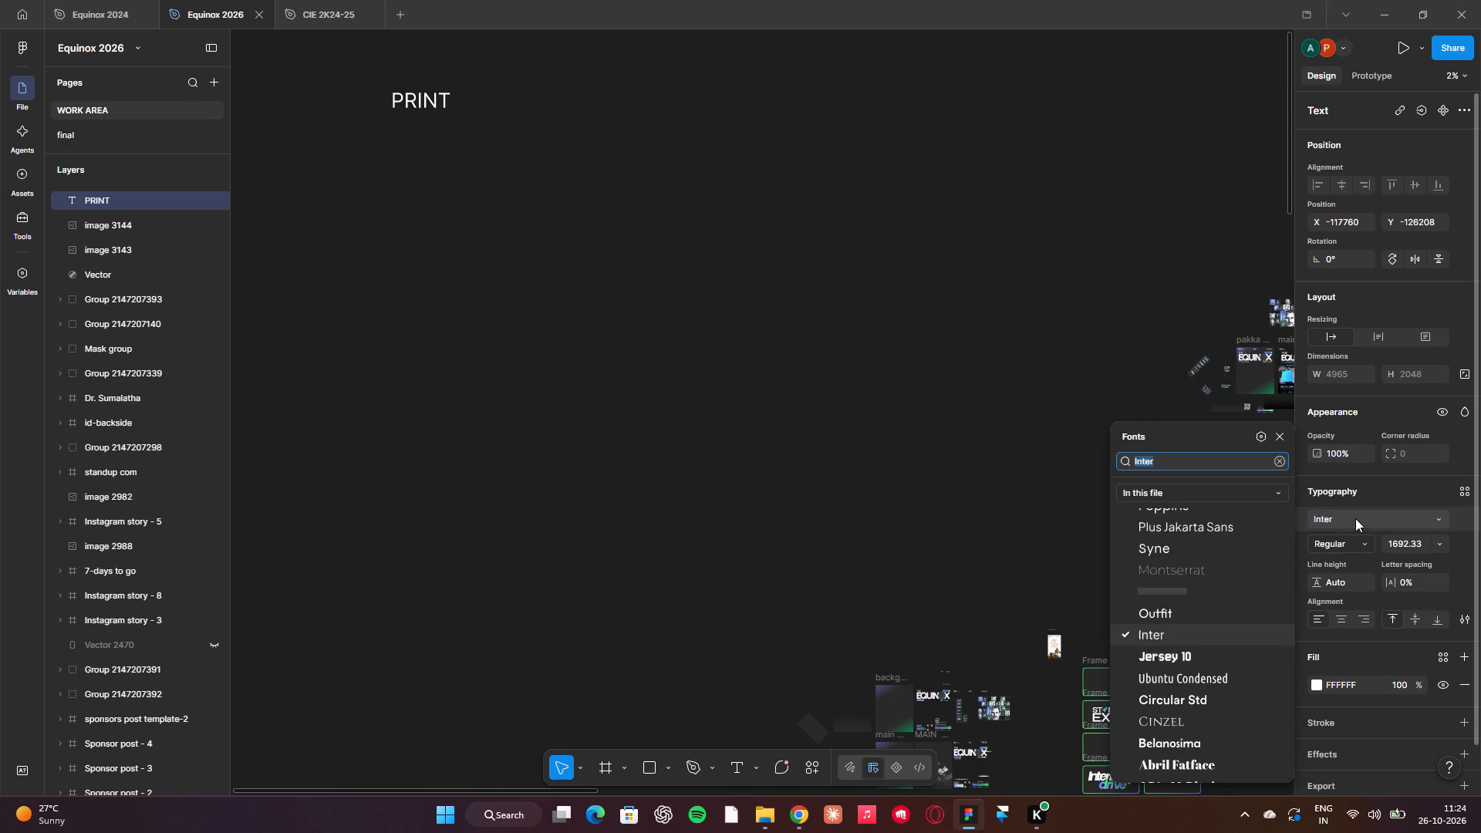
pyautogui.write('POP')
pyautogui.click(1224, 491)
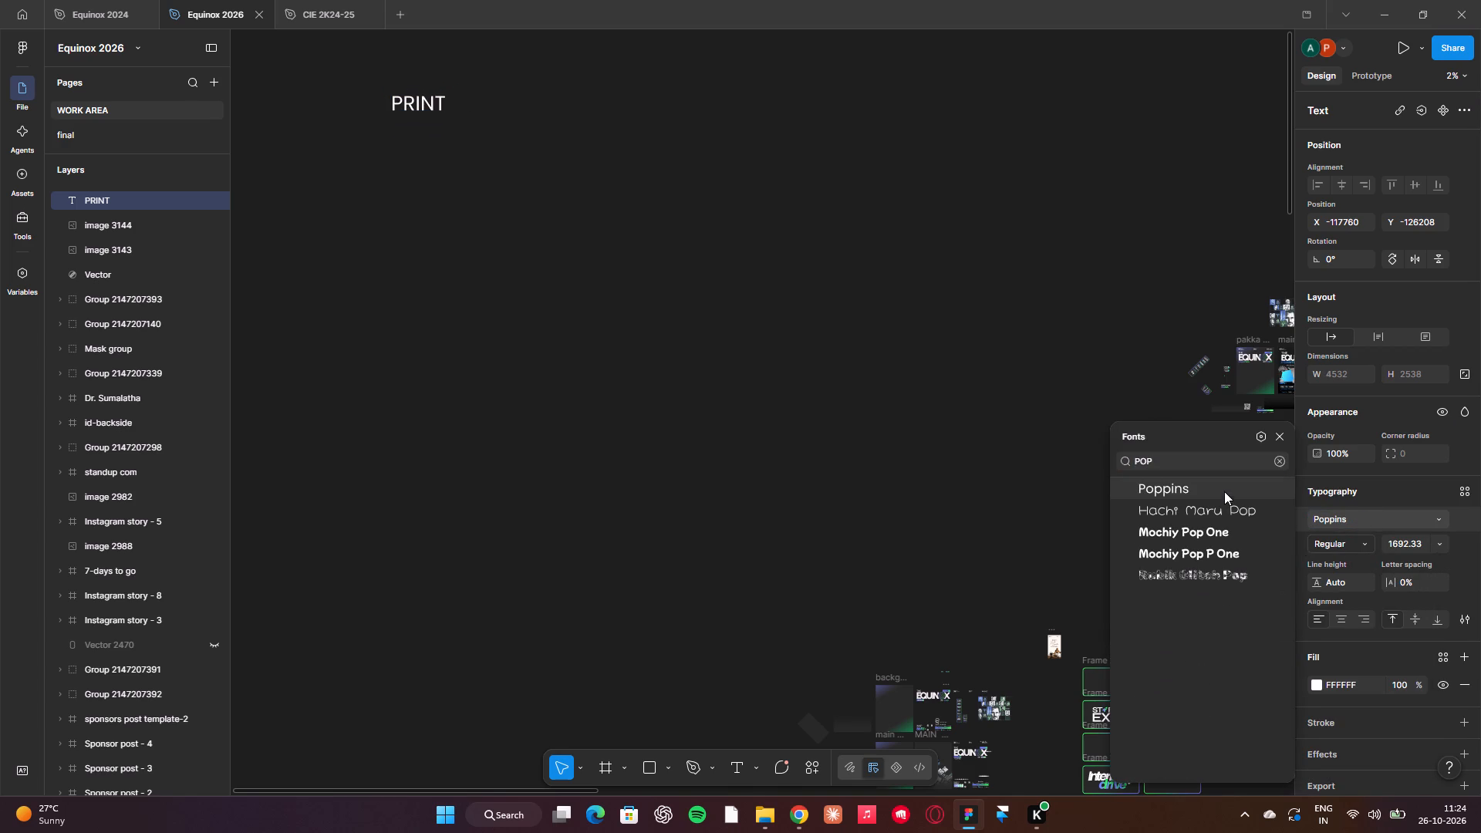
pyautogui.click(563, 42)
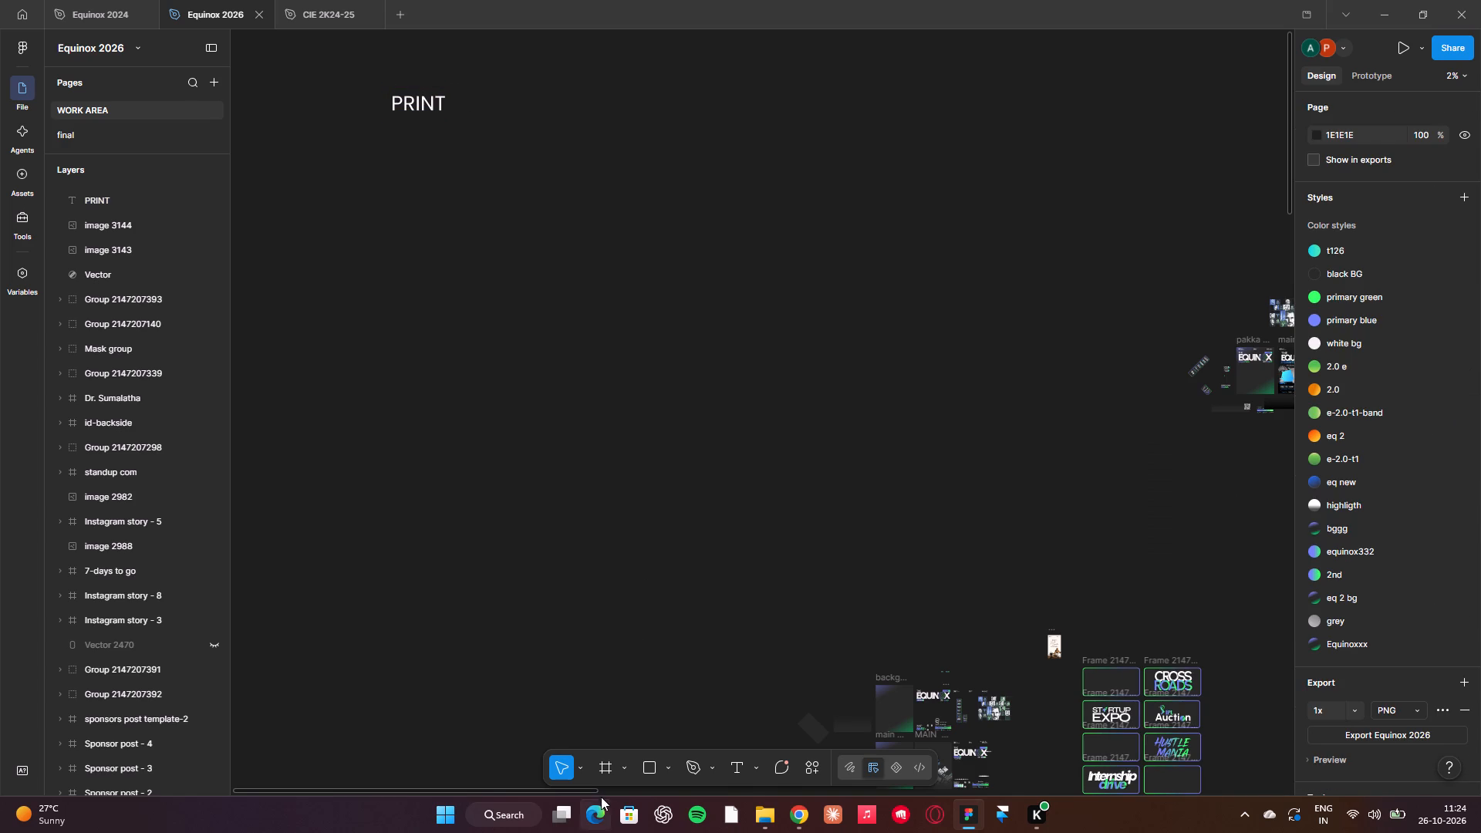
# Draw a rectangle about 4532 × 2538 directly over the PRINT text.
pyautogui.click(649, 760)
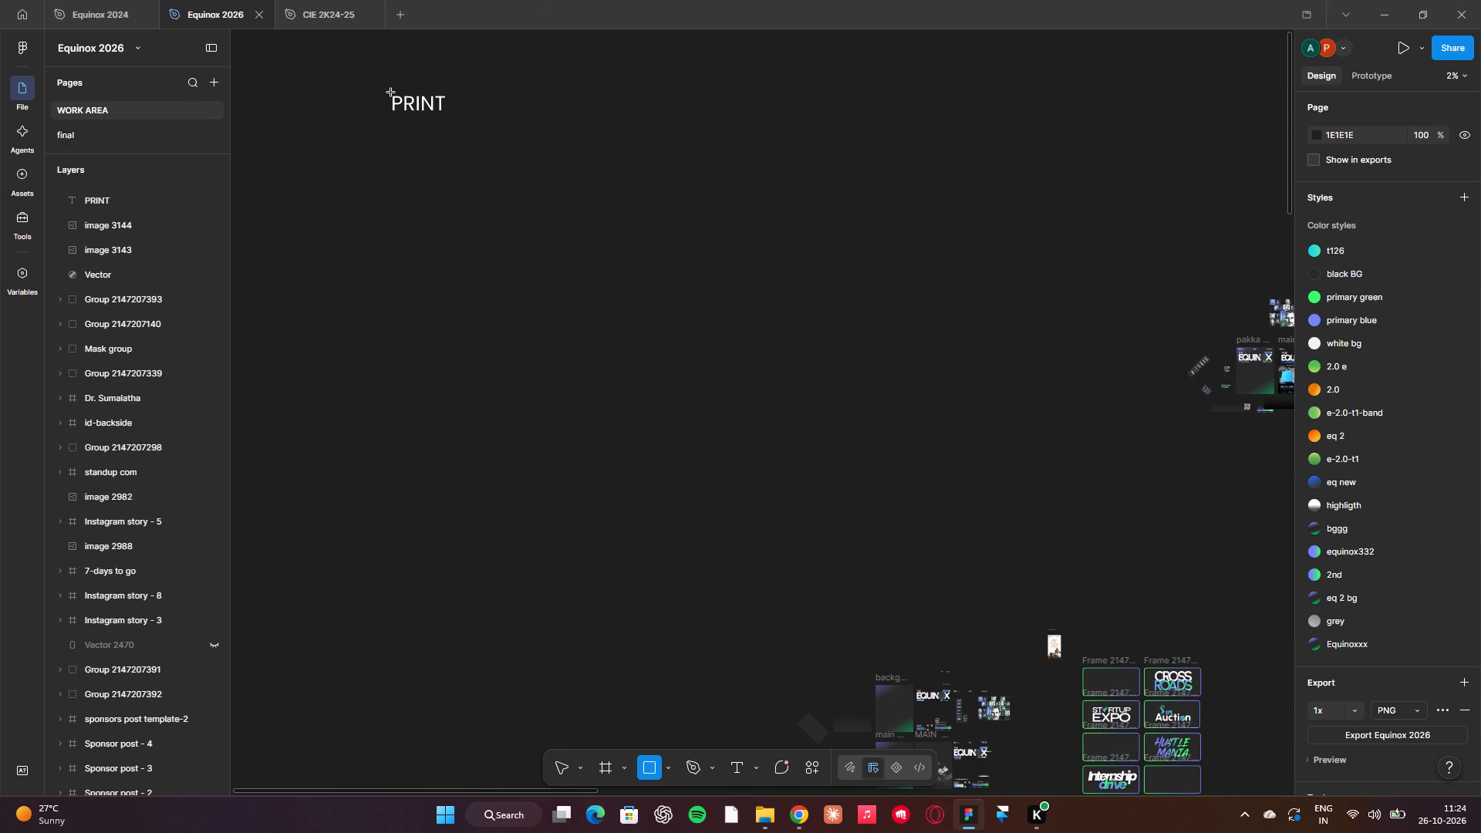
pyautogui.moveTo(388, 93); pyautogui.dragTo(448, 119)
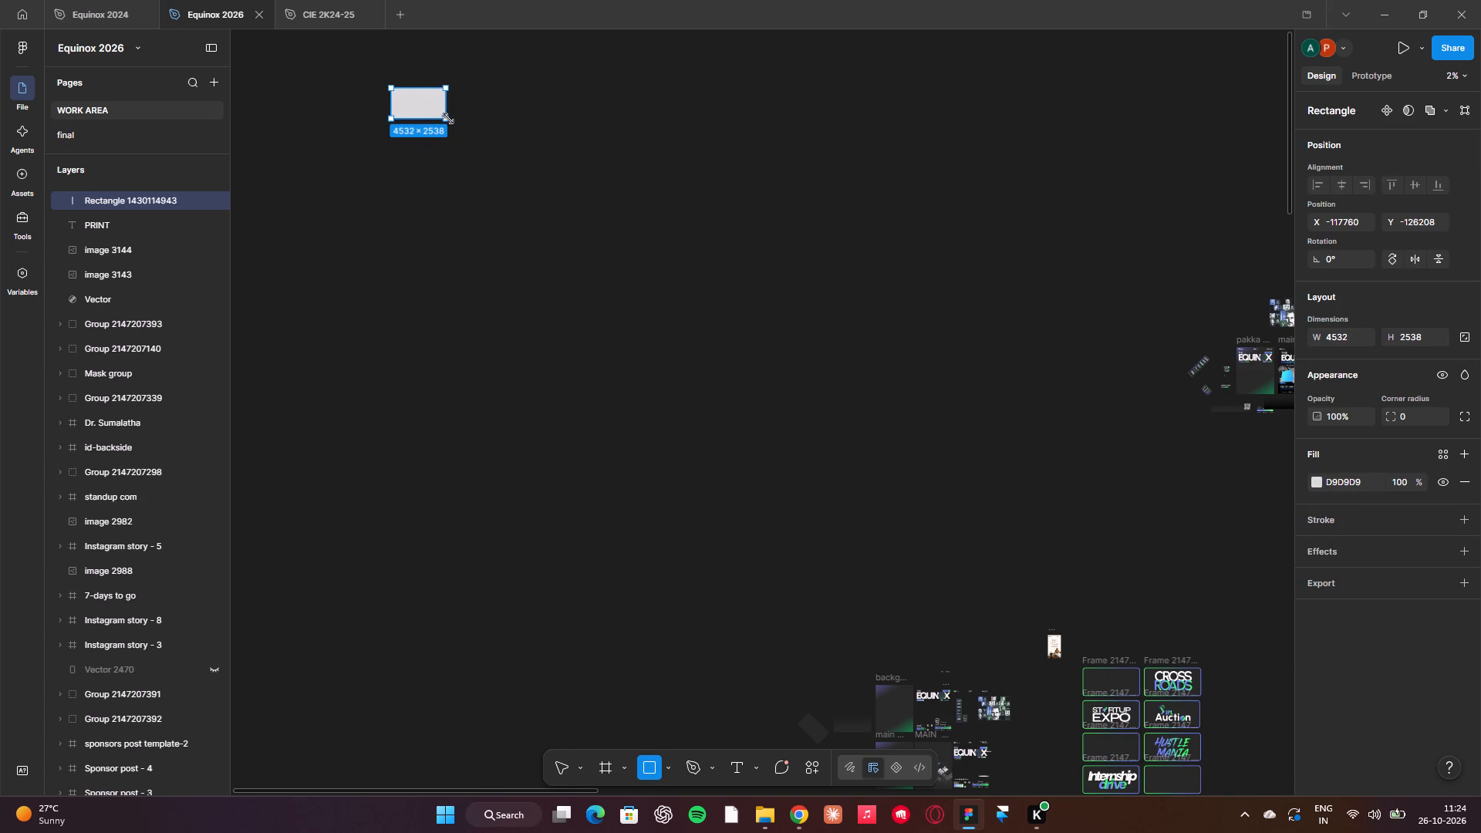
# Change the rectangle's fill to the light blue 40B5F0.
pyautogui.click(1320, 482)
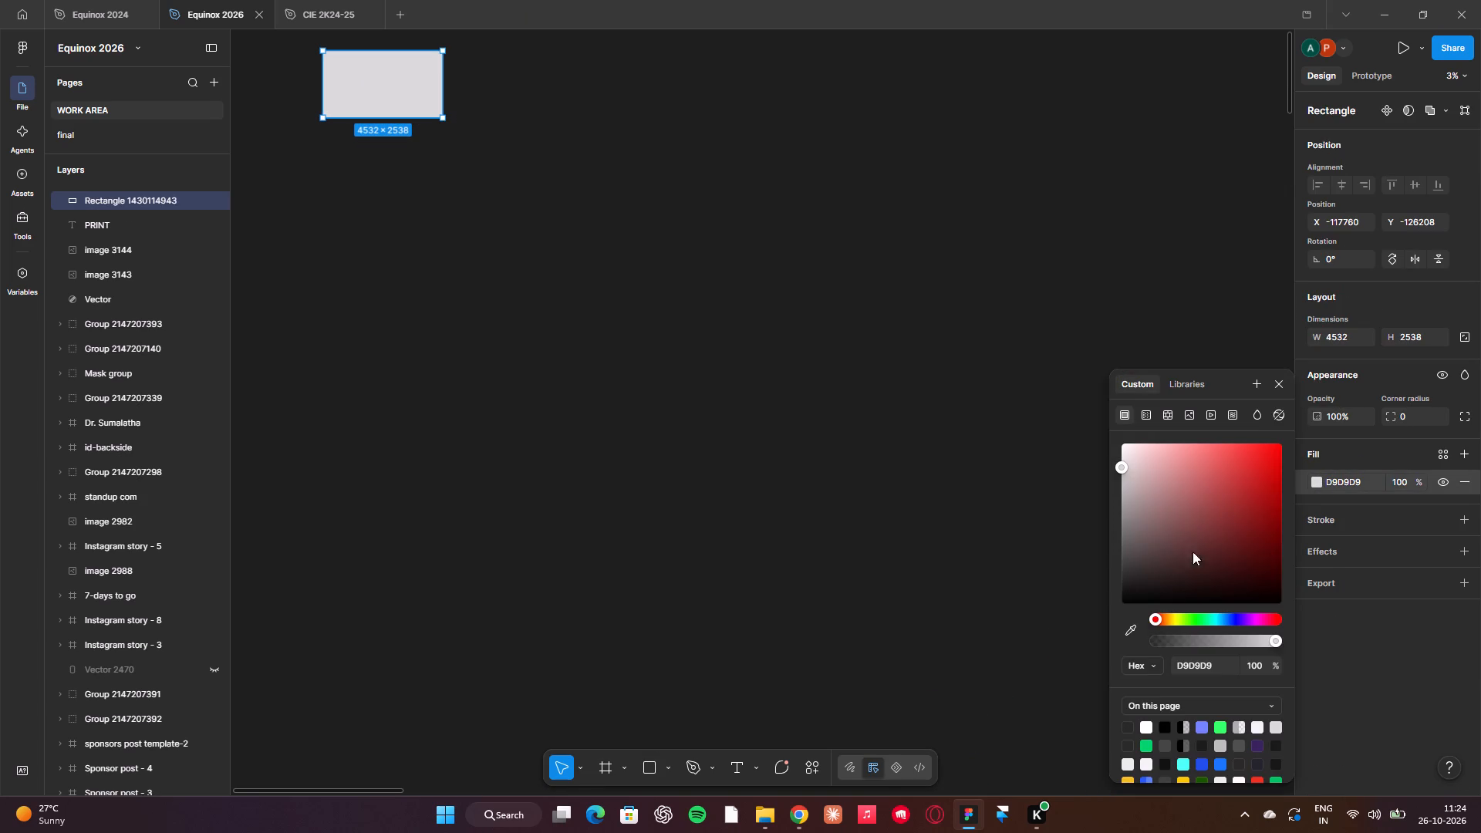
pyautogui.click(1223, 615)
pyautogui.click(1264, 508)
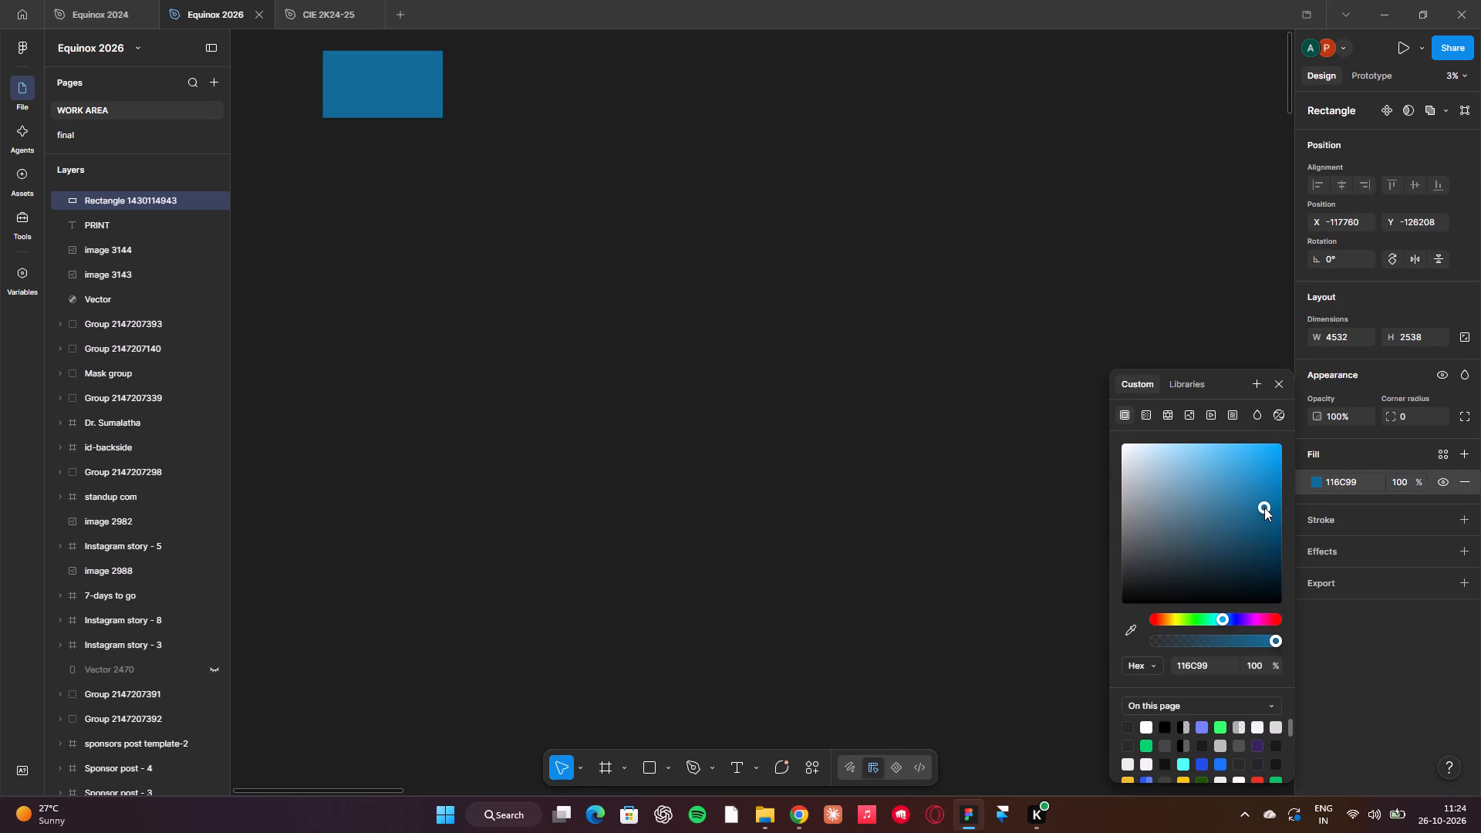
pyautogui.moveTo(1264, 508); pyautogui.dragTo(1279, 311, button='right')
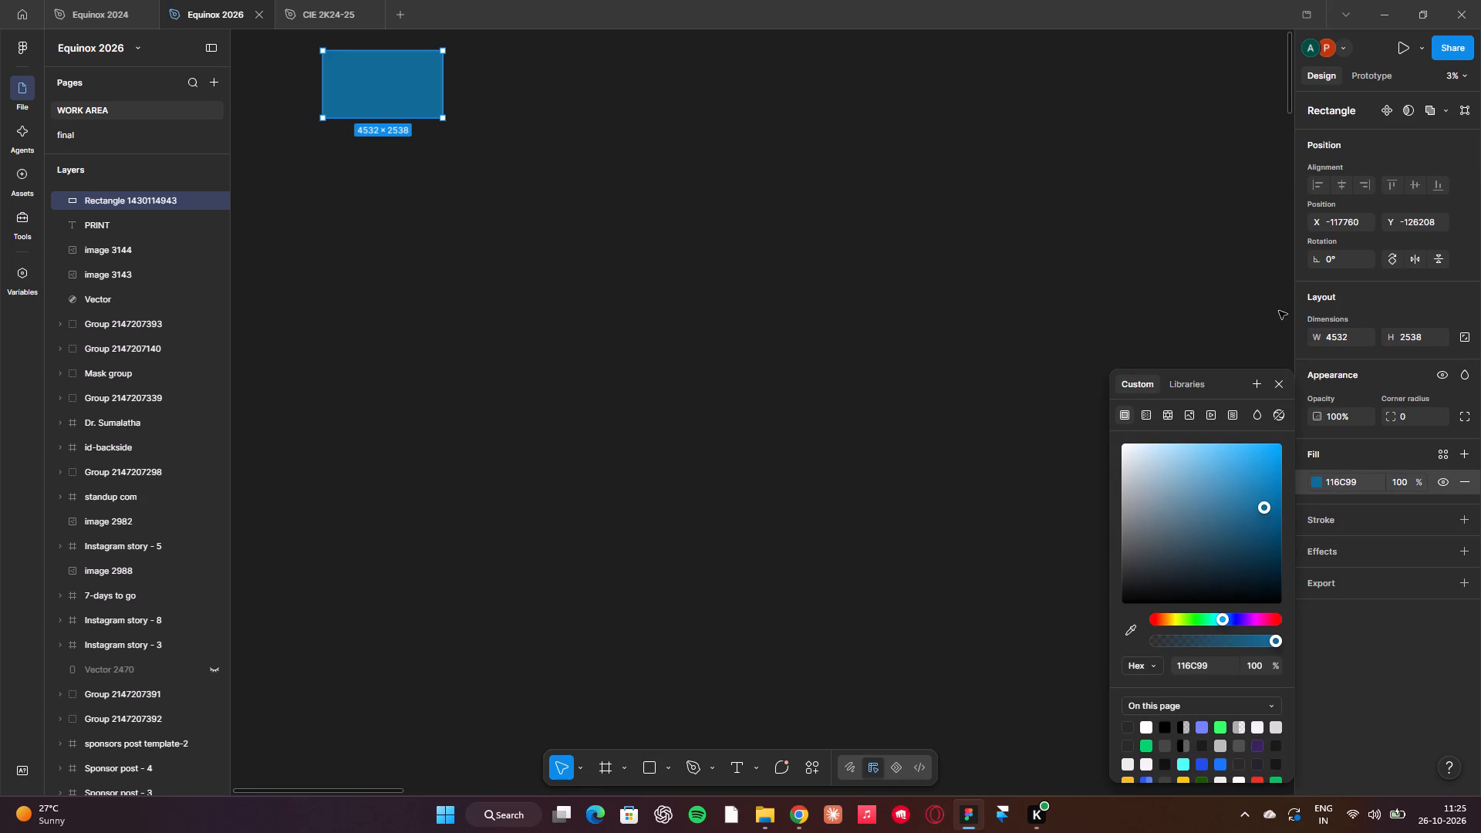
pyautogui.moveTo(1279, 311); pyautogui.dragTo(1197, 455, button='right')
pyautogui.moveTo(1233, 494); pyautogui.dragTo(1240, 456)
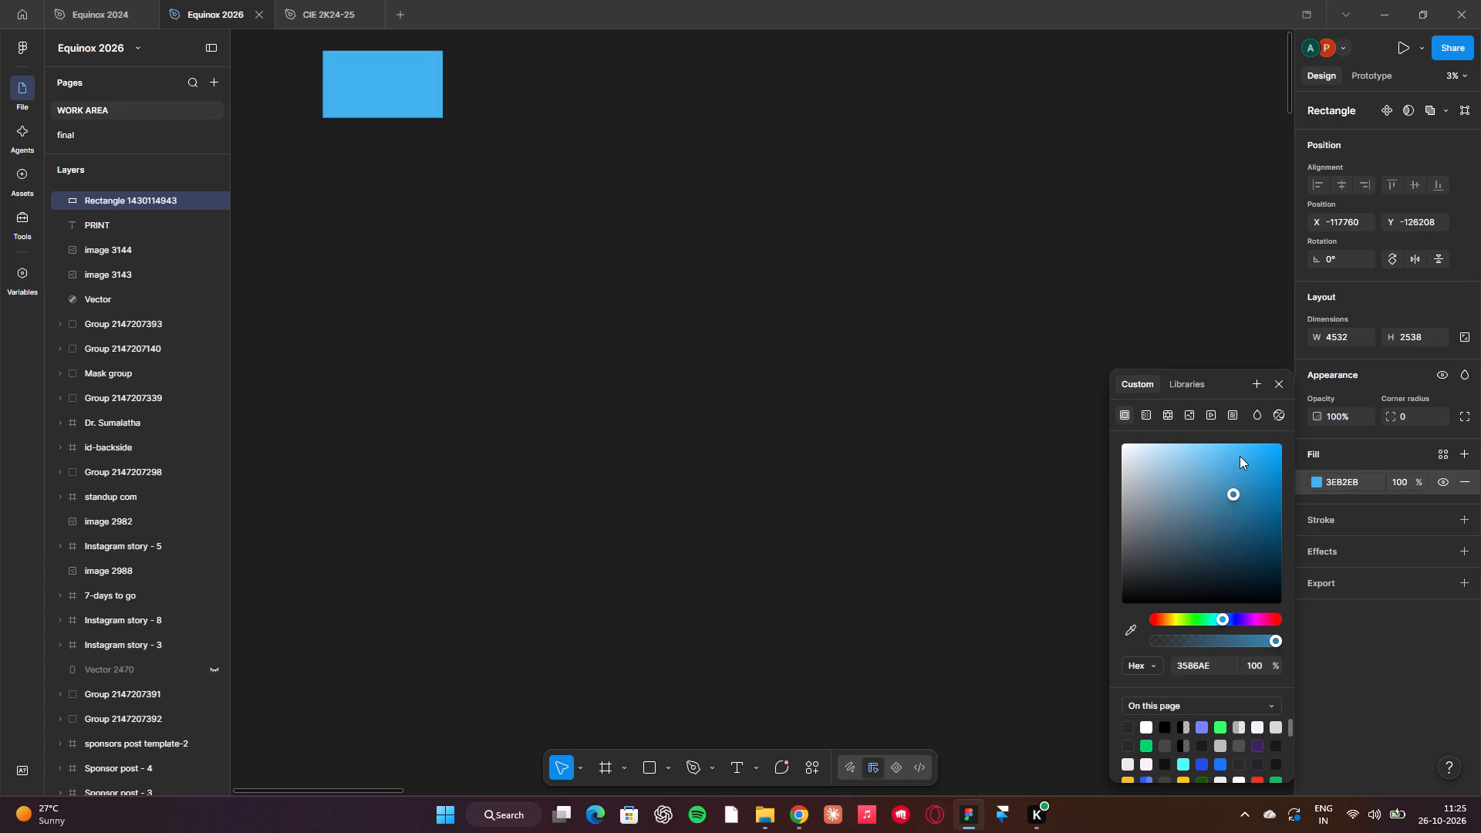
pyautogui.moveTo(1240, 456); pyautogui.dragTo(1240, 453)
# Send the light blue rectangle backward so it sits behind the PRINT text.
pyautogui.hotkey('ctrl', '[')
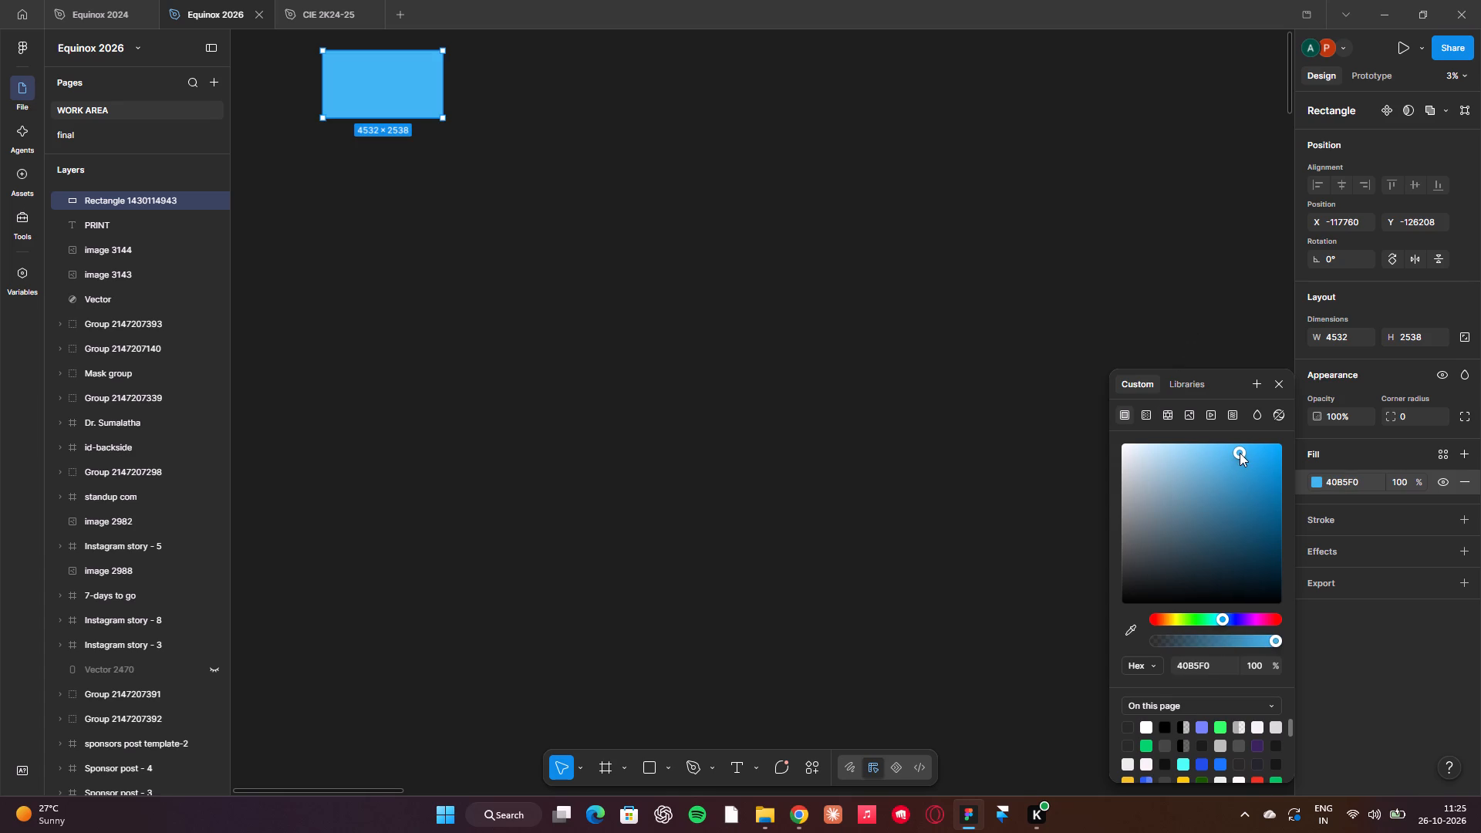
pyautogui.hotkey('ctrl', '[')
pyautogui.hotkey('ctrl', '[')
pyautogui.hotkey('ctrl', '[')
pyautogui.hotkey('ctrl', '[')
pyautogui.click(717, 235)
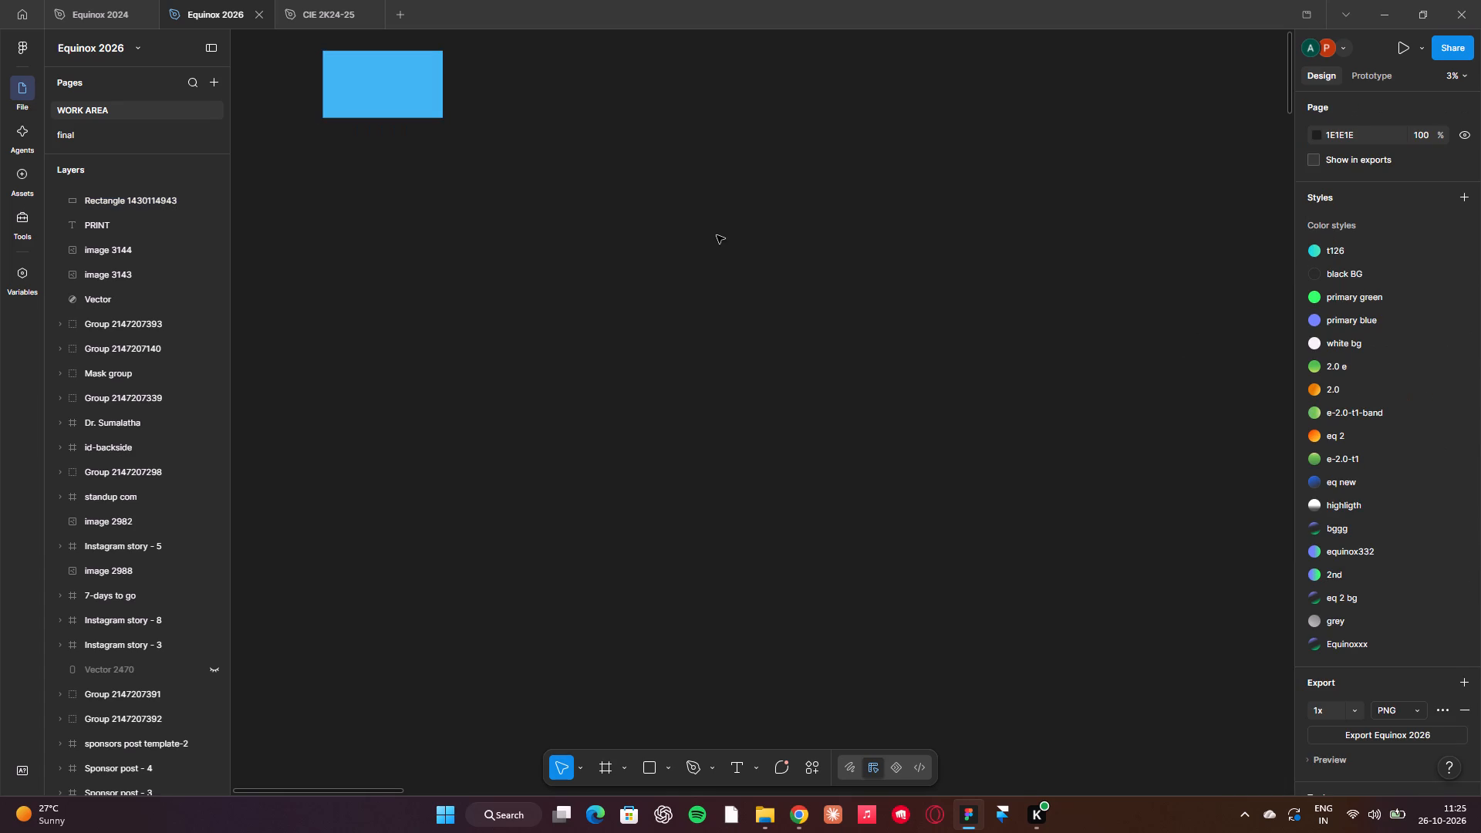
pyautogui.hotkey('ctrl', '[')
pyautogui.hotkey('ctrl', '[')
pyautogui.hotkey('ctrl', '[')
pyautogui.click(410, 119)
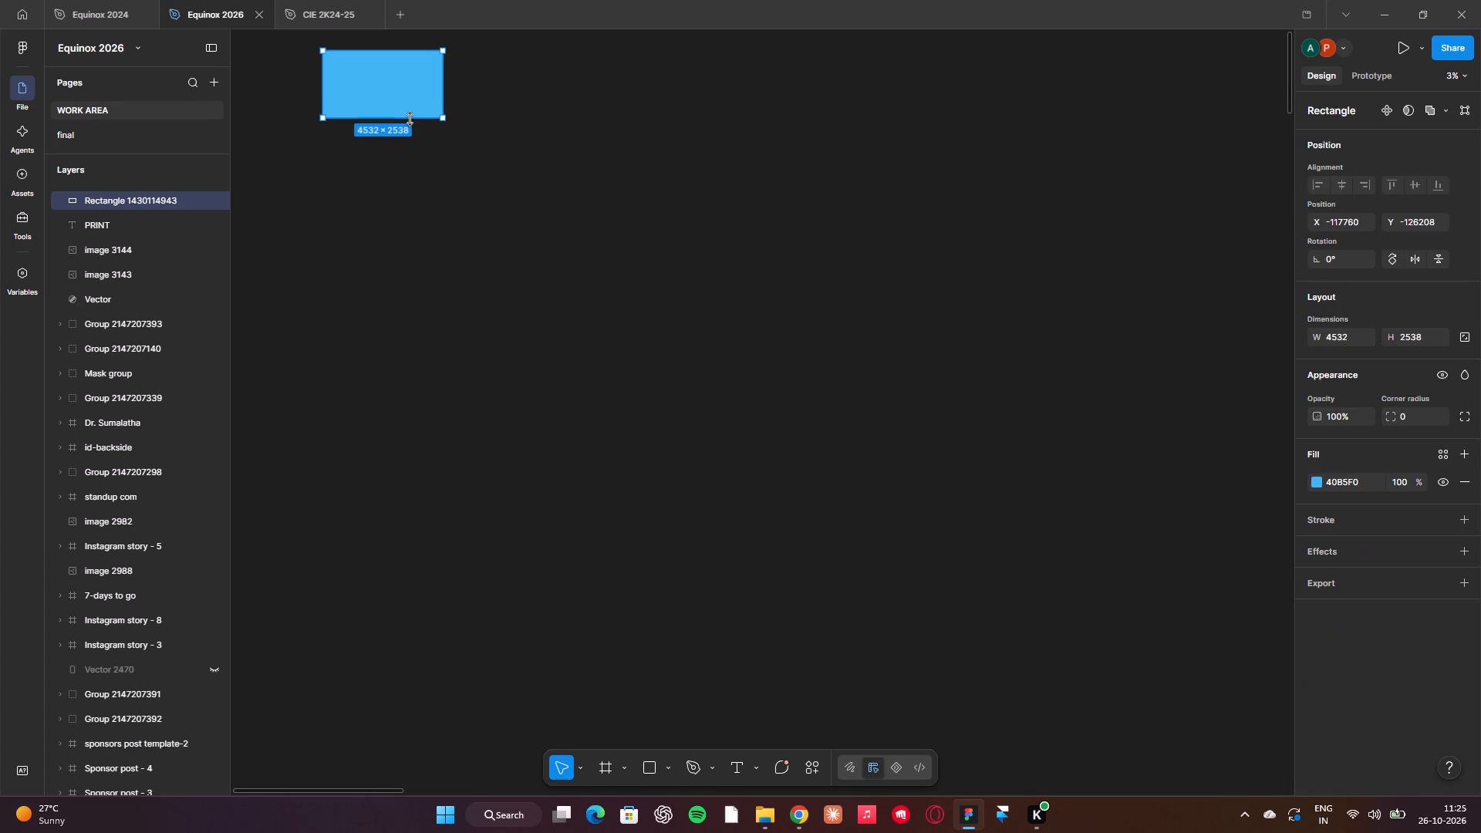
pyautogui.hotkey('ctrl', '[')
pyautogui.hotkey('ctrl', '[')
pyautogui.hscroll(1, 410, 119)
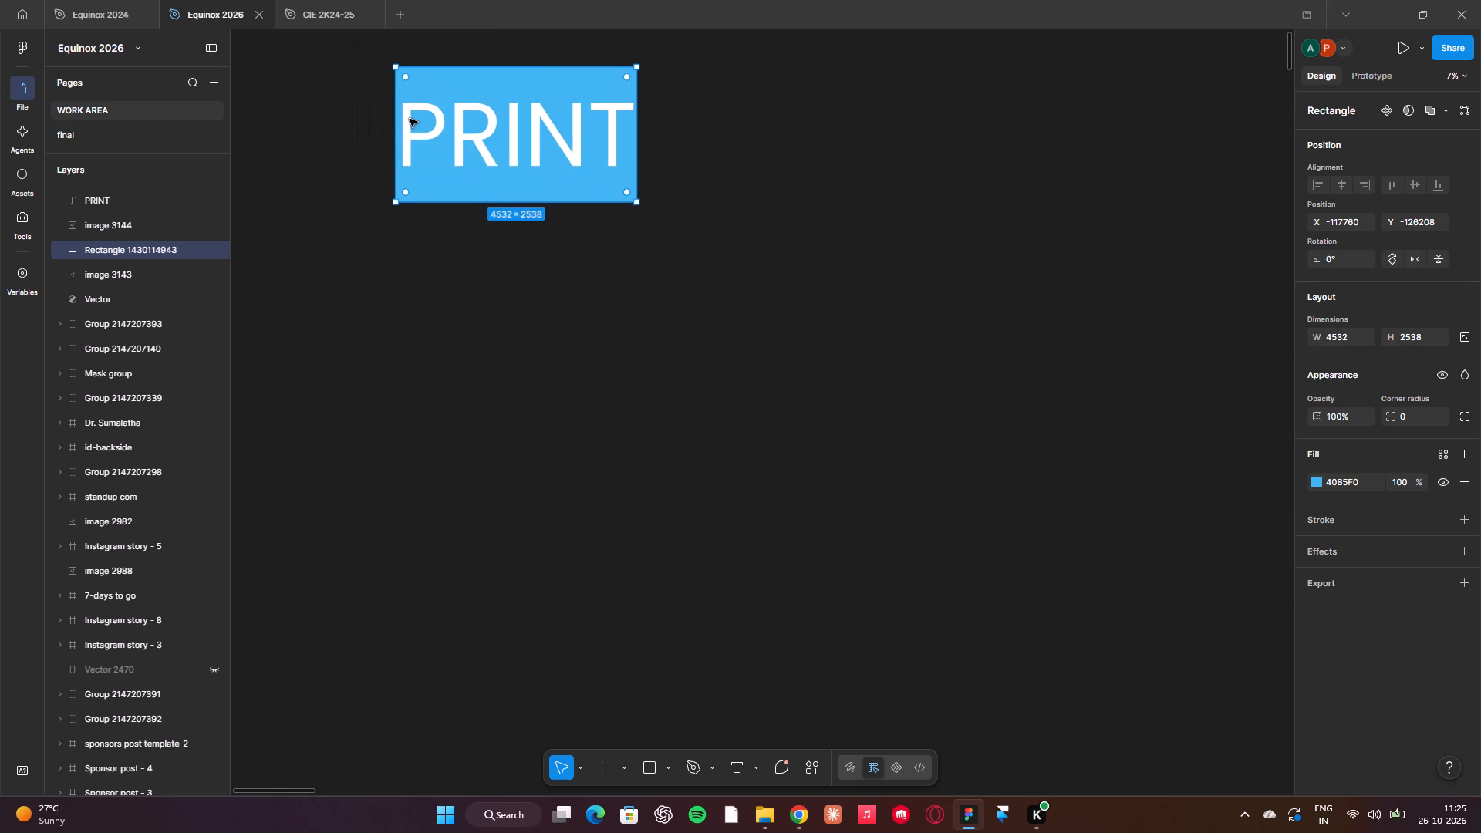
# Resize the blue rectangle to about 5733 × 2028, extending it past both sides of the PRINT text and lowering its top edge.
pyautogui.moveTo(635, 178); pyautogui.dragTo(657, 174, button='right')
pyautogui.click(602, 146)
pyautogui.moveTo(637, 180); pyautogui.dragTo(657, 180)
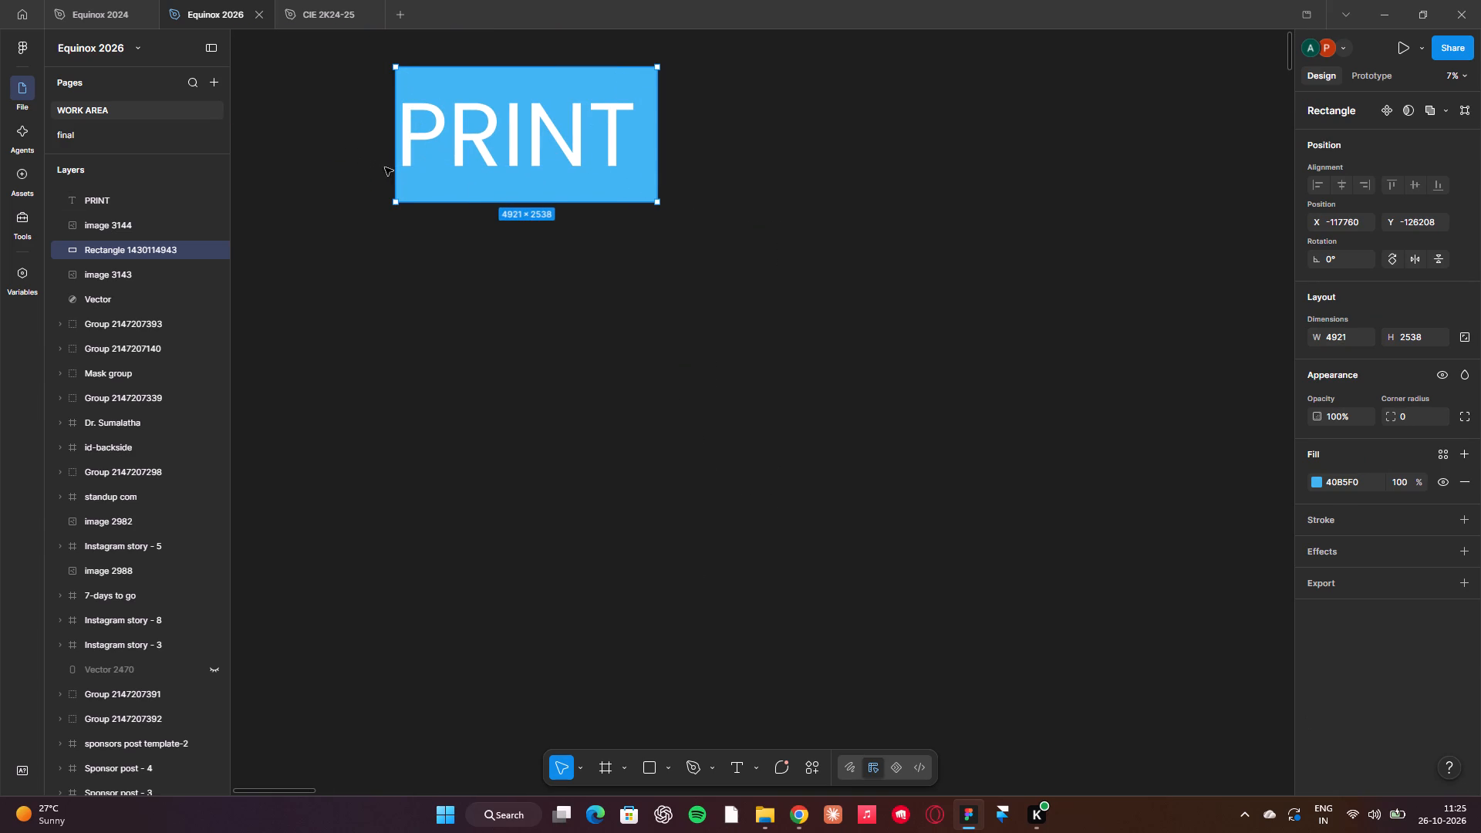
pyautogui.moveTo(398, 171); pyautogui.dragTo(353, 172)
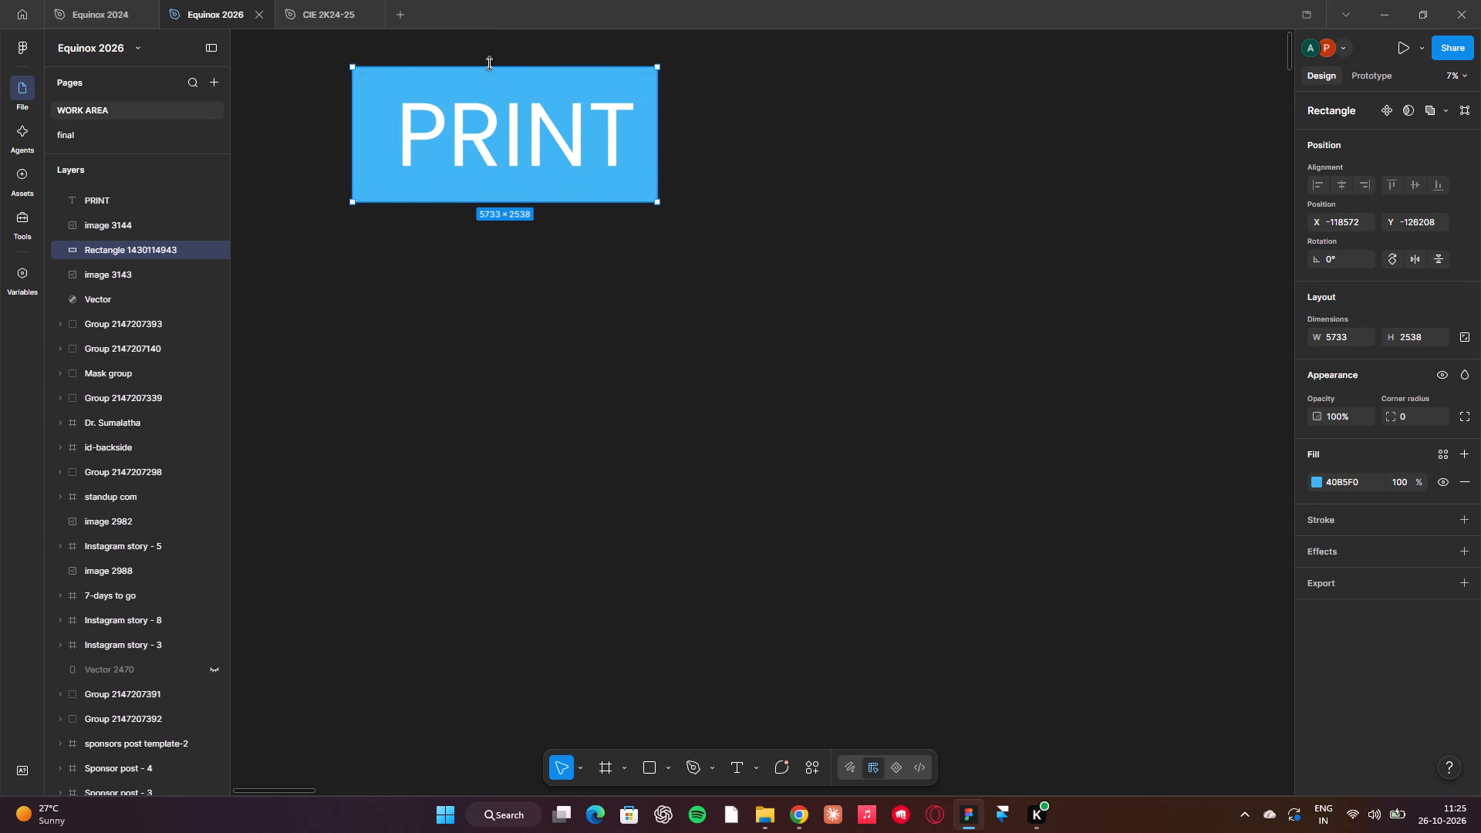
pyautogui.moveTo(491, 70); pyautogui.dragTo(491, 94)
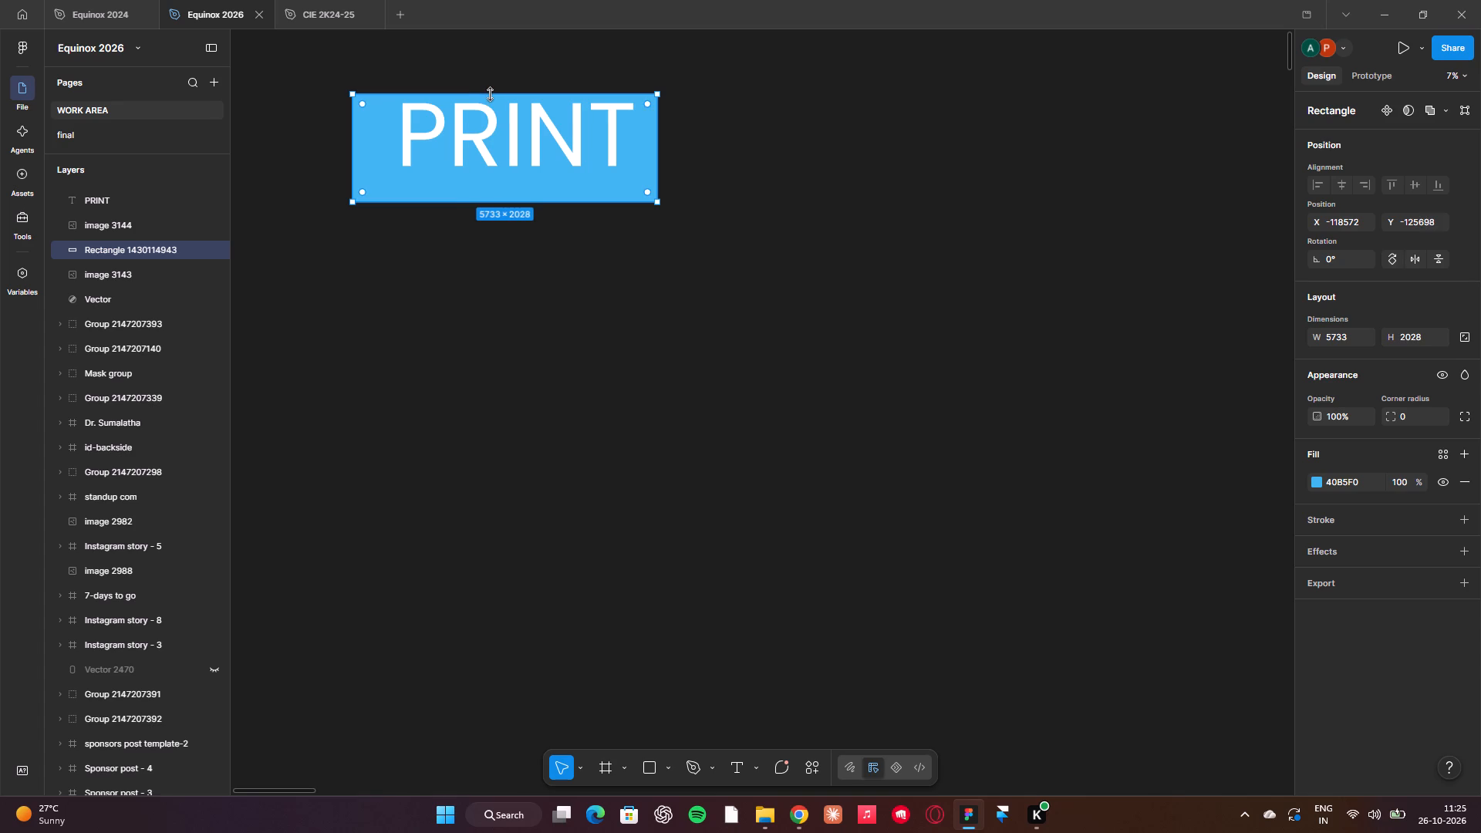
# Reduce the blue rectangle's height to about 1947 and centre it behind the PRINT text at about X -118360, Y -125912.
pyautogui.press('Up')
pyautogui.press('Up')
pyautogui.press('Up')
pyautogui.press('Up')
pyautogui.press('Up')
pyautogui.press('Up')
pyautogui.press('Up')
pyautogui.press('Up')
pyautogui.press('Up')
pyautogui.press('Up')
pyautogui.press('Up')
pyautogui.press('Up')
pyautogui.press('Up')
pyautogui.press('Up')
pyautogui.press('Up')
pyautogui.press('Up')
pyautogui.press('Up')
pyautogui.press('Up')
pyautogui.press('Up')
pyautogui.press('Up')
pyautogui.press('Up')
pyautogui.press('Up')
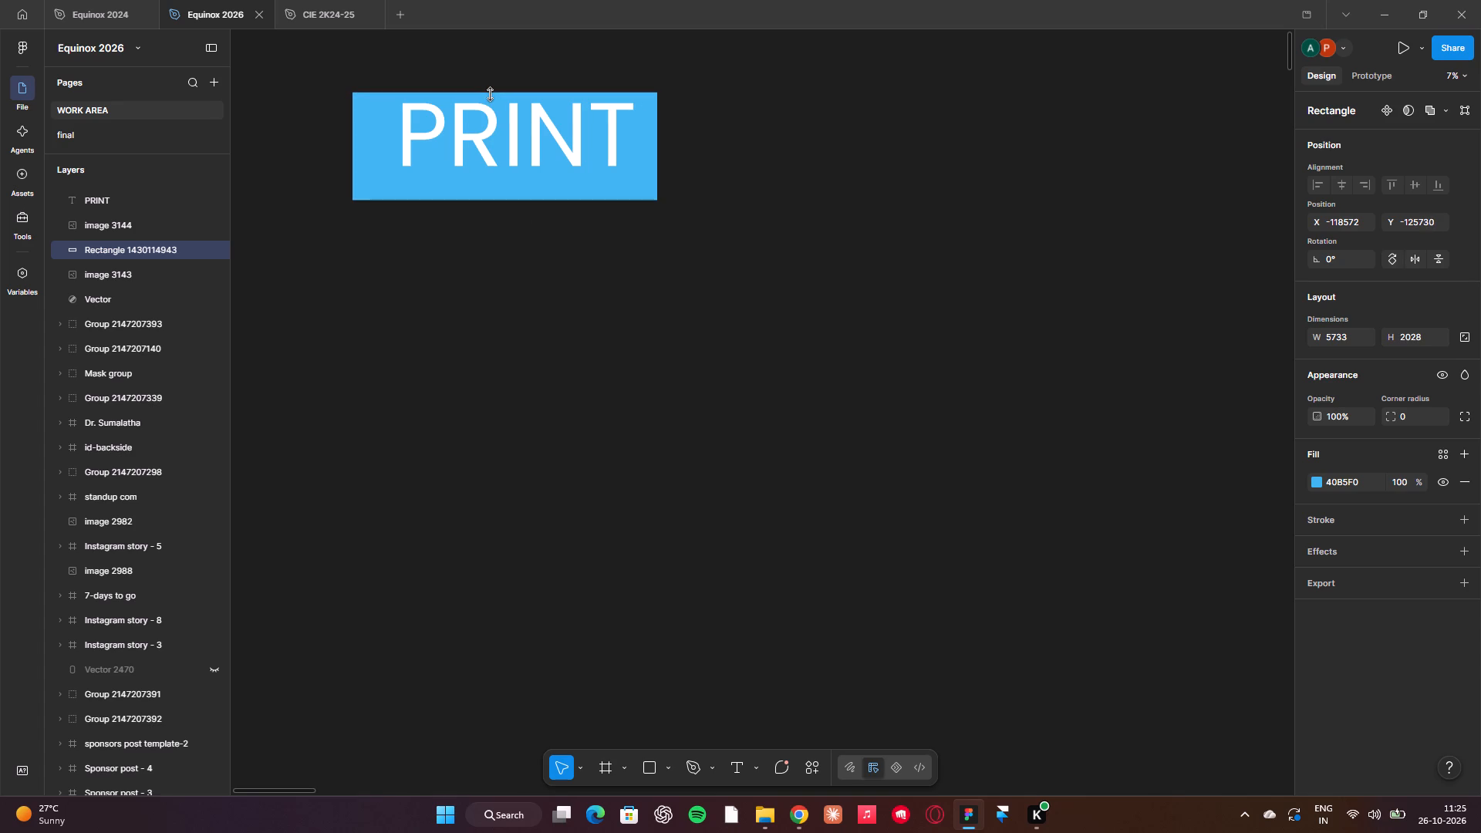
pyautogui.press('Up')
pyautogui.press('Up')
pyautogui.press('Up')
pyautogui.press('Up')
pyautogui.press('Up')
pyautogui.press('Up')
pyautogui.press('Up')
pyautogui.press('Up')
pyautogui.press('Up')
pyautogui.press('Up')
pyautogui.press('Up')
pyautogui.press('Up')
pyautogui.press('Up')
pyautogui.press('Up')
pyautogui.press('Up')
pyautogui.press('Up')
pyautogui.press('Up')
pyautogui.press('Up')
pyautogui.press('Up')
pyautogui.press('Up')
pyautogui.press('Up')
pyautogui.press('Up')
pyautogui.press('Up')
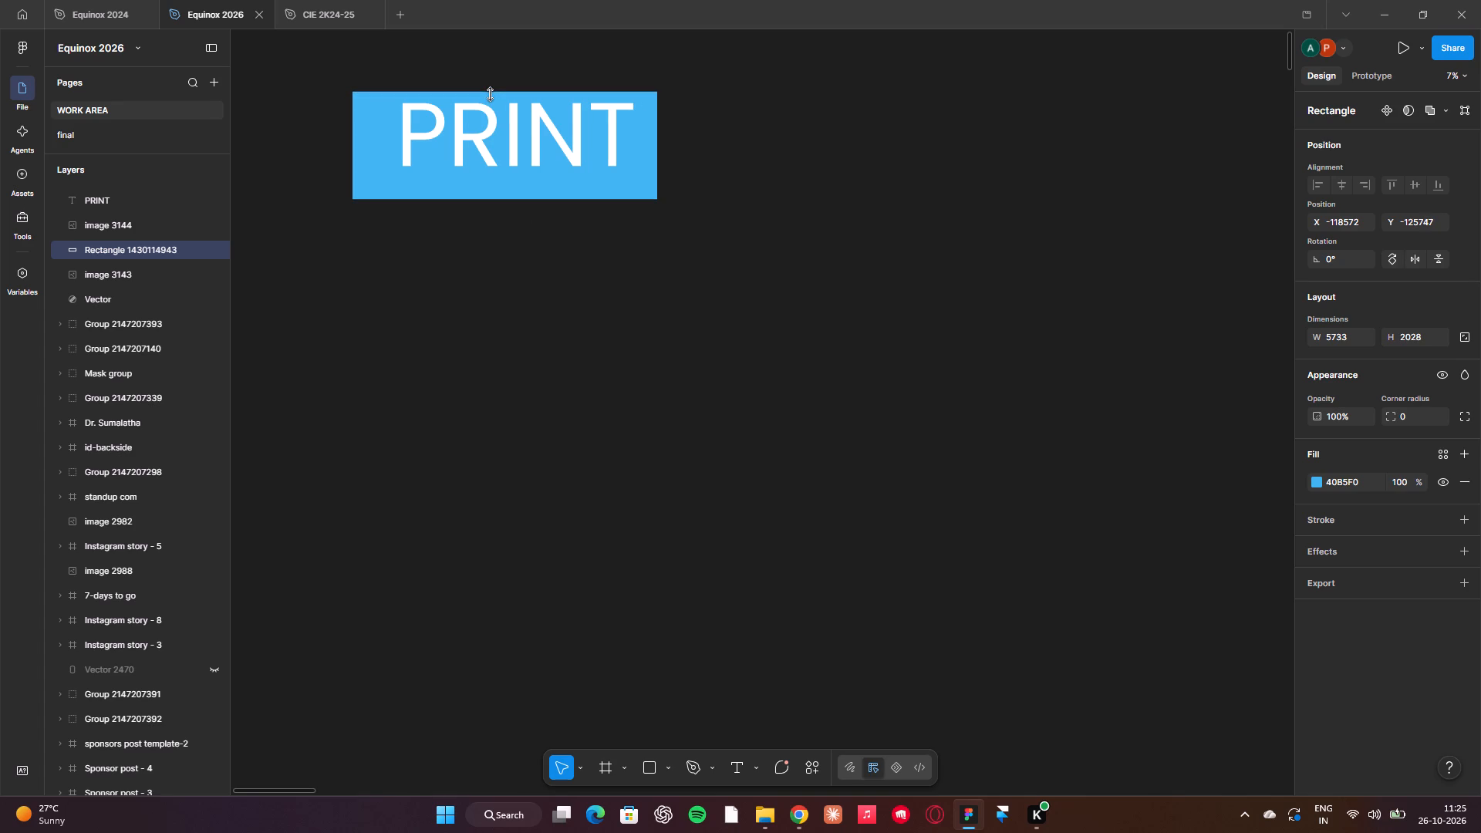
pyautogui.press('Up')
pyautogui.press('Up')
pyautogui.press('Up')
pyautogui.press('Up')
pyautogui.press('Up')
pyautogui.press('Up')
pyautogui.press('Up')
pyautogui.press('Up')
pyautogui.press('Up')
pyautogui.press('Up')
pyautogui.press('Up')
pyautogui.press('Up')
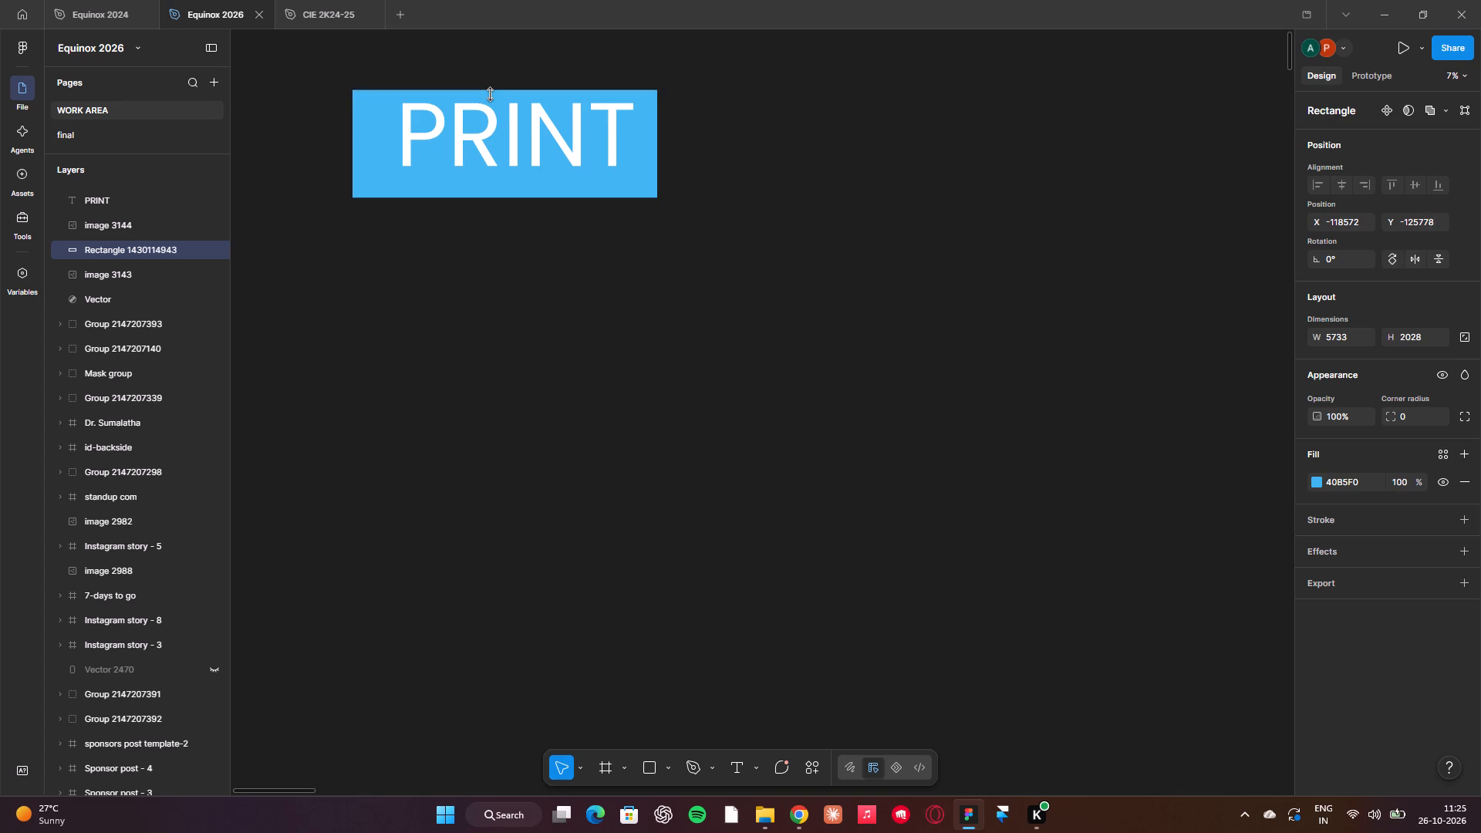
pyautogui.press('Up')
pyautogui.press('Right')
pyautogui.press('Right')
pyautogui.press('Up')
pyautogui.press('Right')
pyautogui.press('Up')
pyautogui.press('Up')
pyautogui.press('Right')
pyautogui.press('Right')
pyautogui.press('Up')
pyautogui.press('Up')
pyautogui.press('Right')
pyautogui.press('Right')
pyautogui.press('Up')
pyautogui.press('Up')
pyautogui.press('Right')
pyautogui.press('Up')
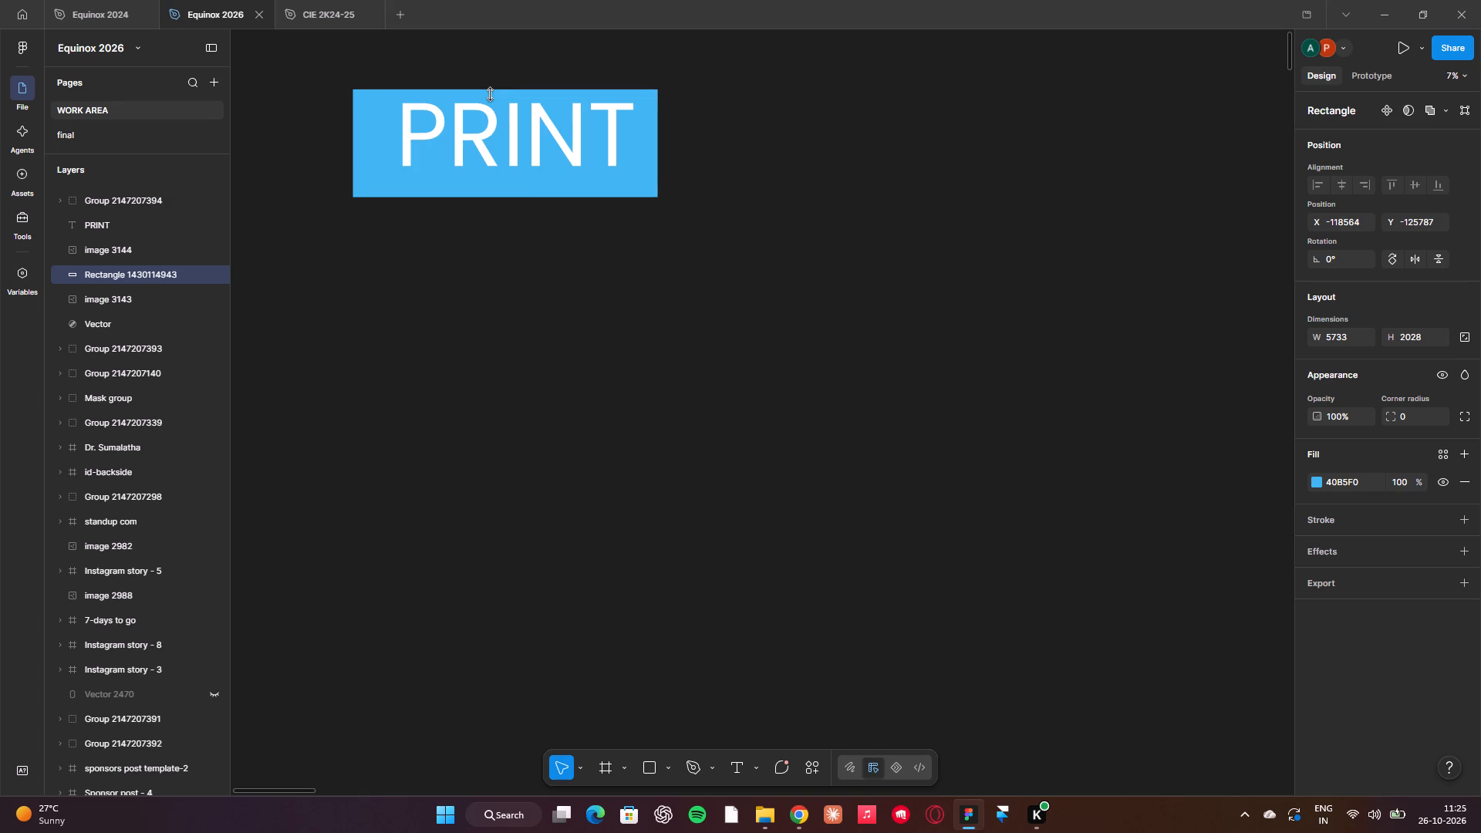
pyautogui.moveTo(477, 193); pyautogui.dragTo(484, 193)
pyautogui.click(471, 178)
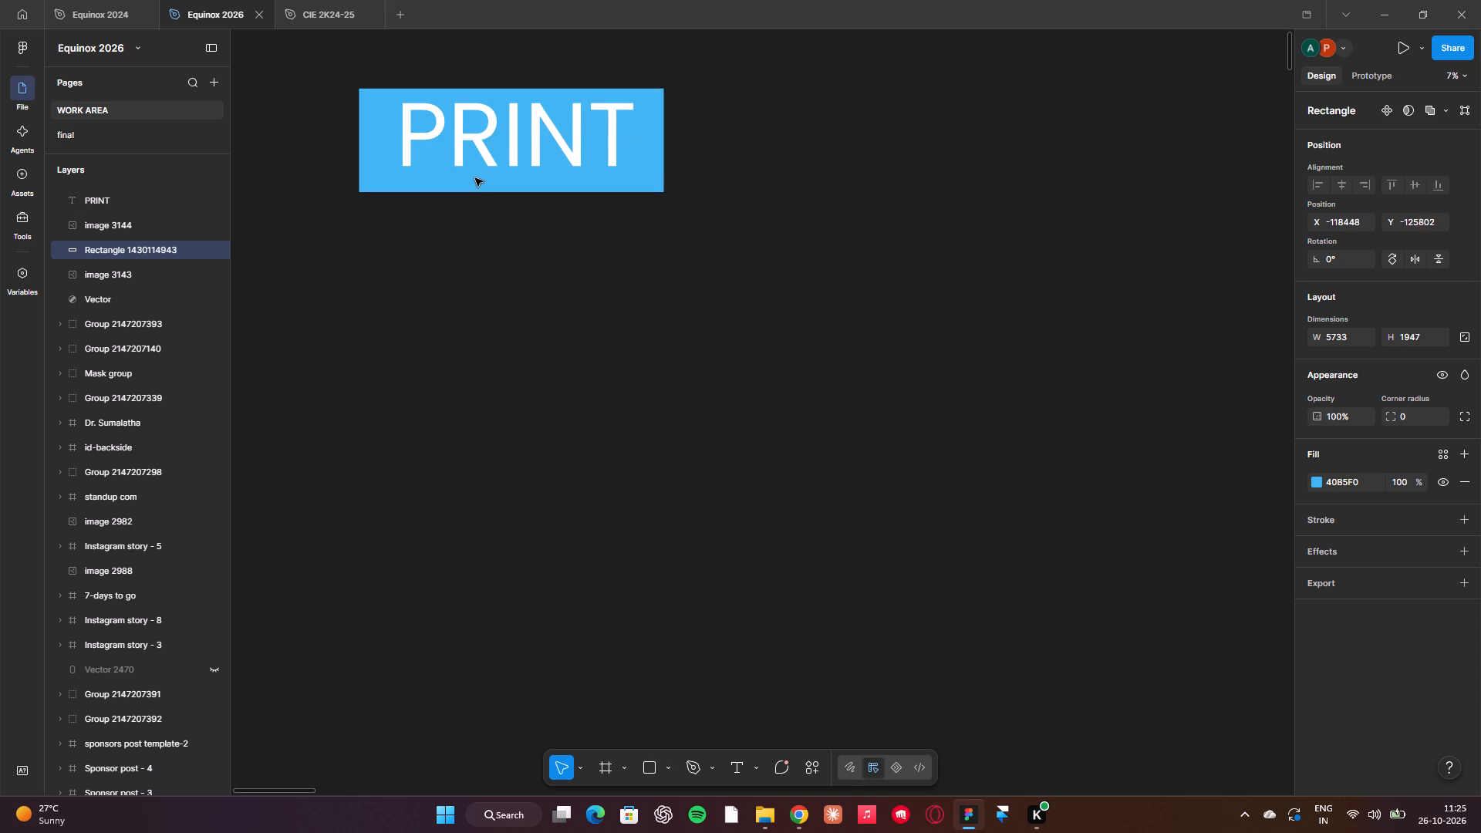
pyautogui.moveTo(475, 174); pyautogui.dragTo(484, 174)
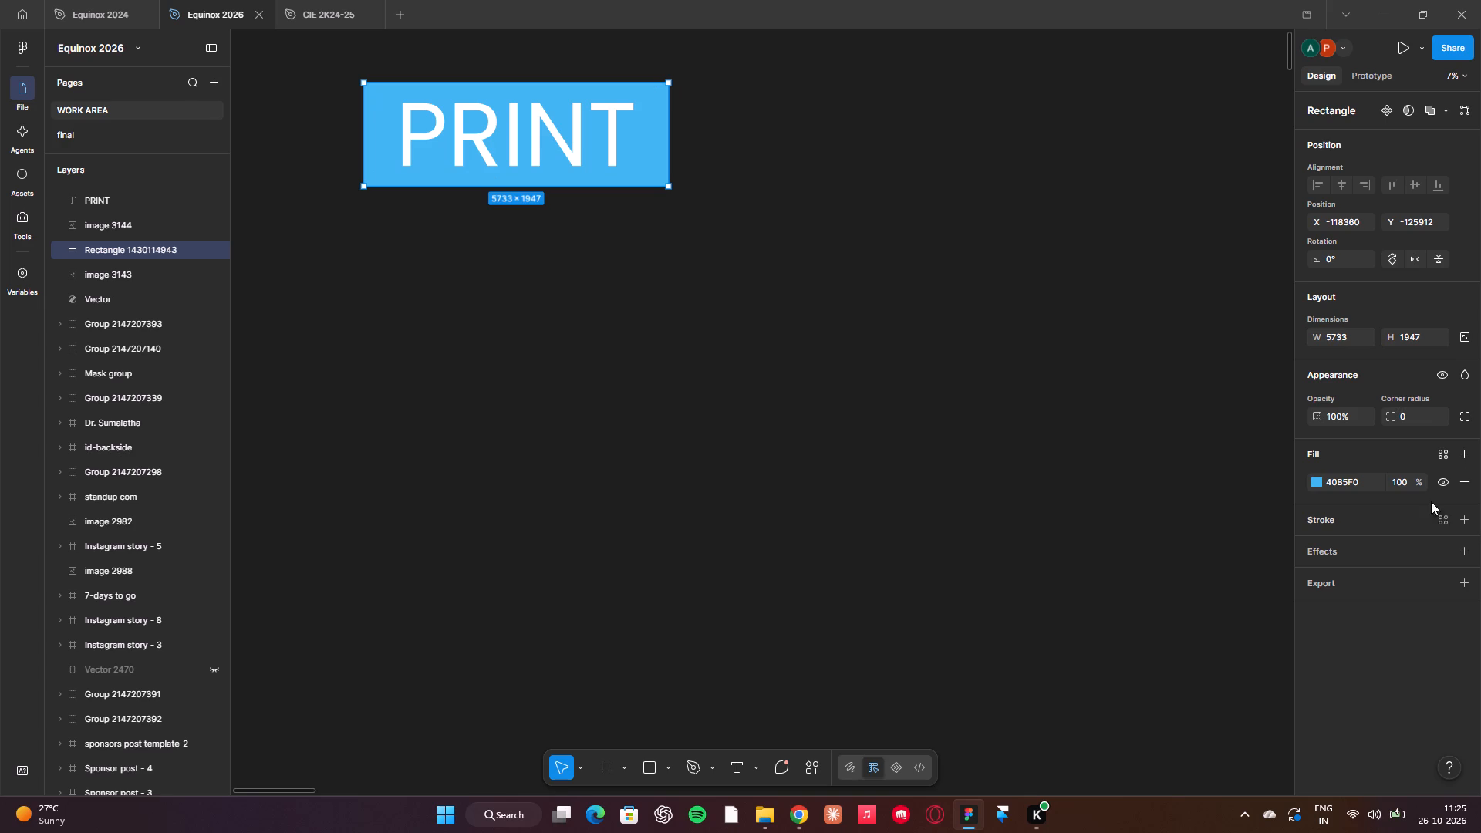
# Increase the corner radius of the blue rectangle to give the PRINT label clearly rounded corners.
pyautogui.moveTo(1390, 410); pyautogui.dragTo(1255, 417)
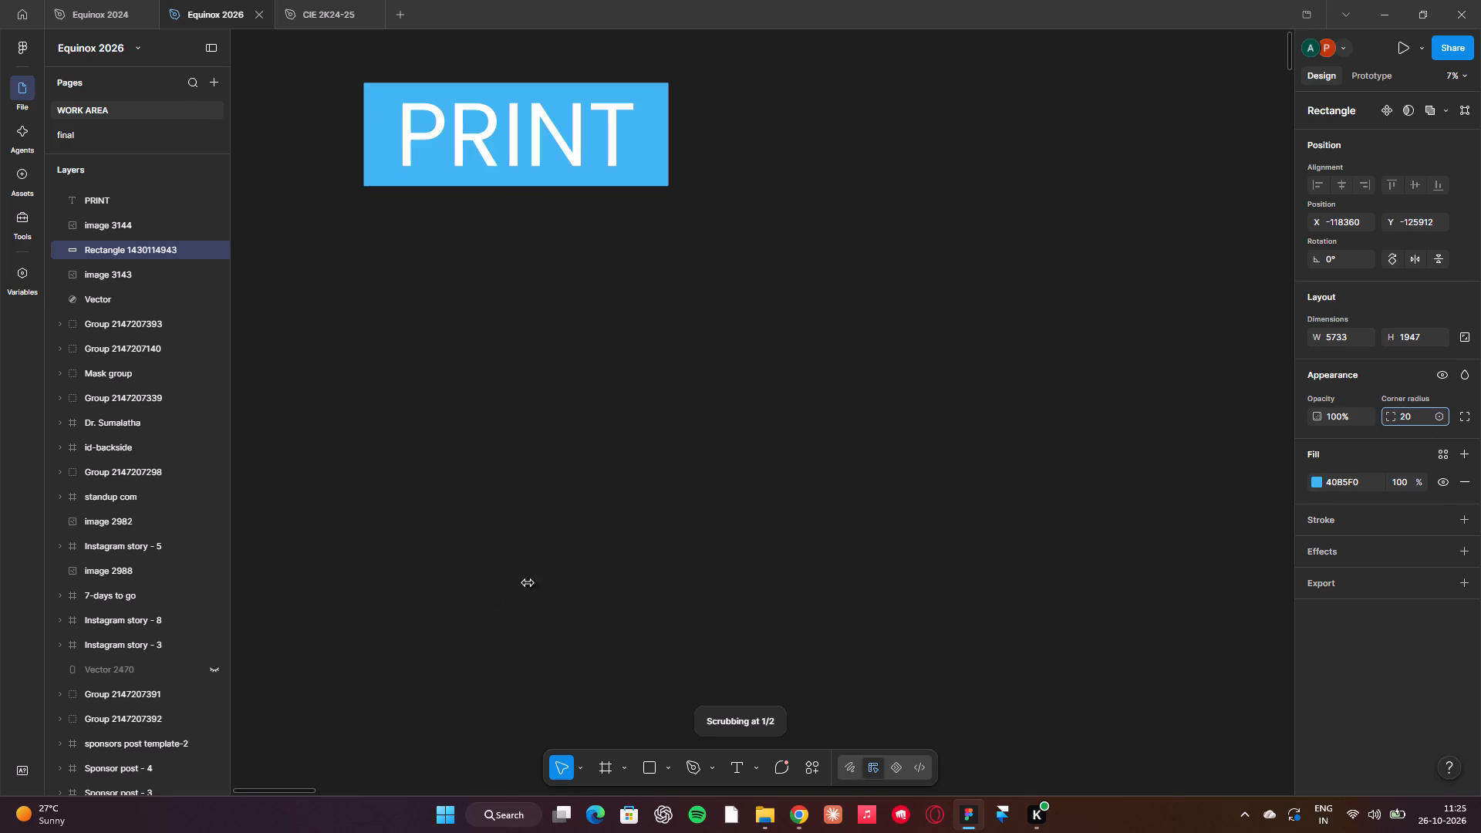
pyautogui.moveTo(1255, 417); pyautogui.dragTo(896, 356)
pyautogui.moveTo(1387, 413); pyautogui.dragTo(761, 432)
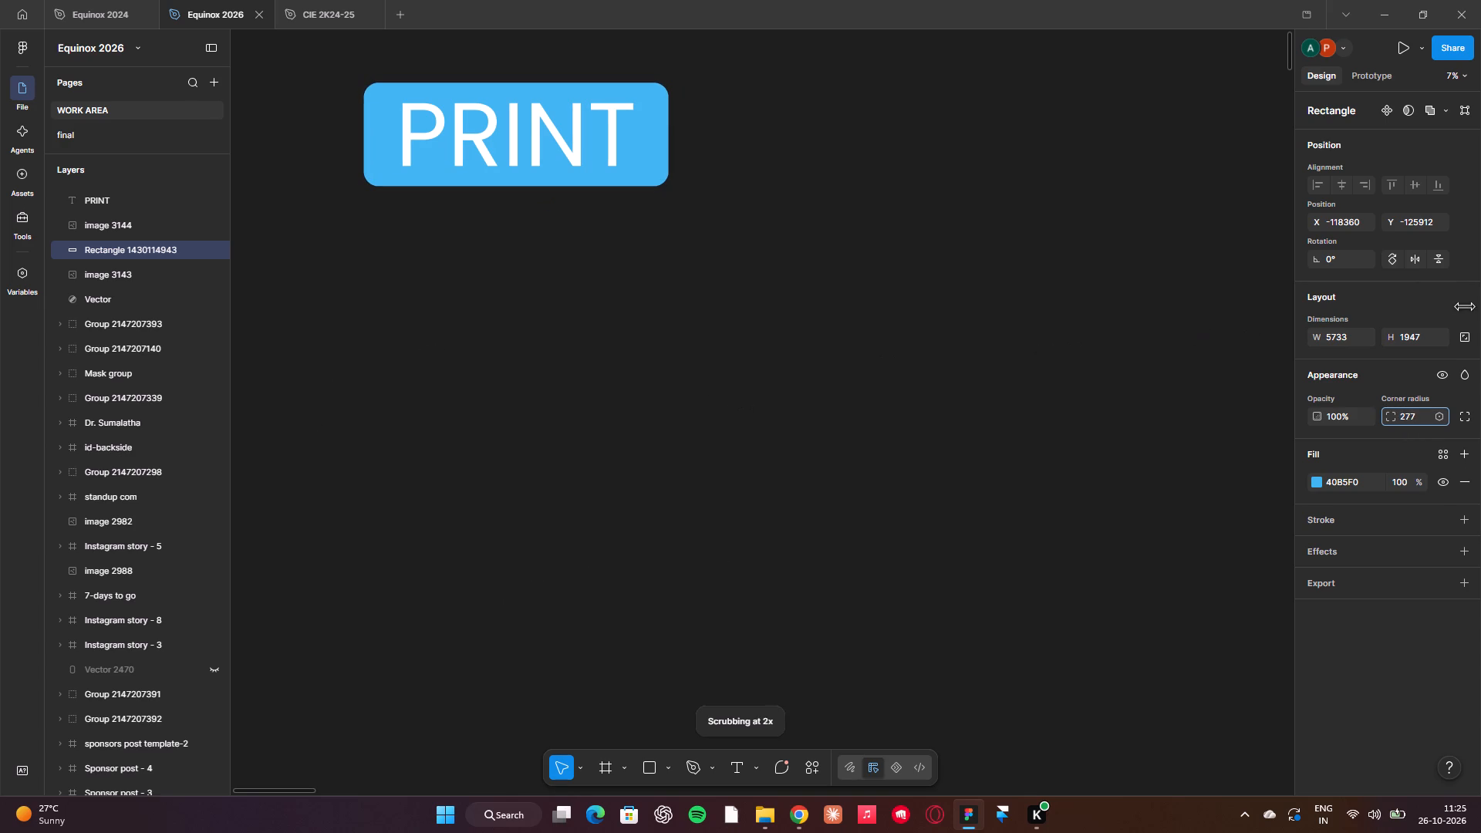
pyautogui.moveTo(761, 432); pyautogui.dragTo(832, 422)
pyautogui.click(1030, 322)
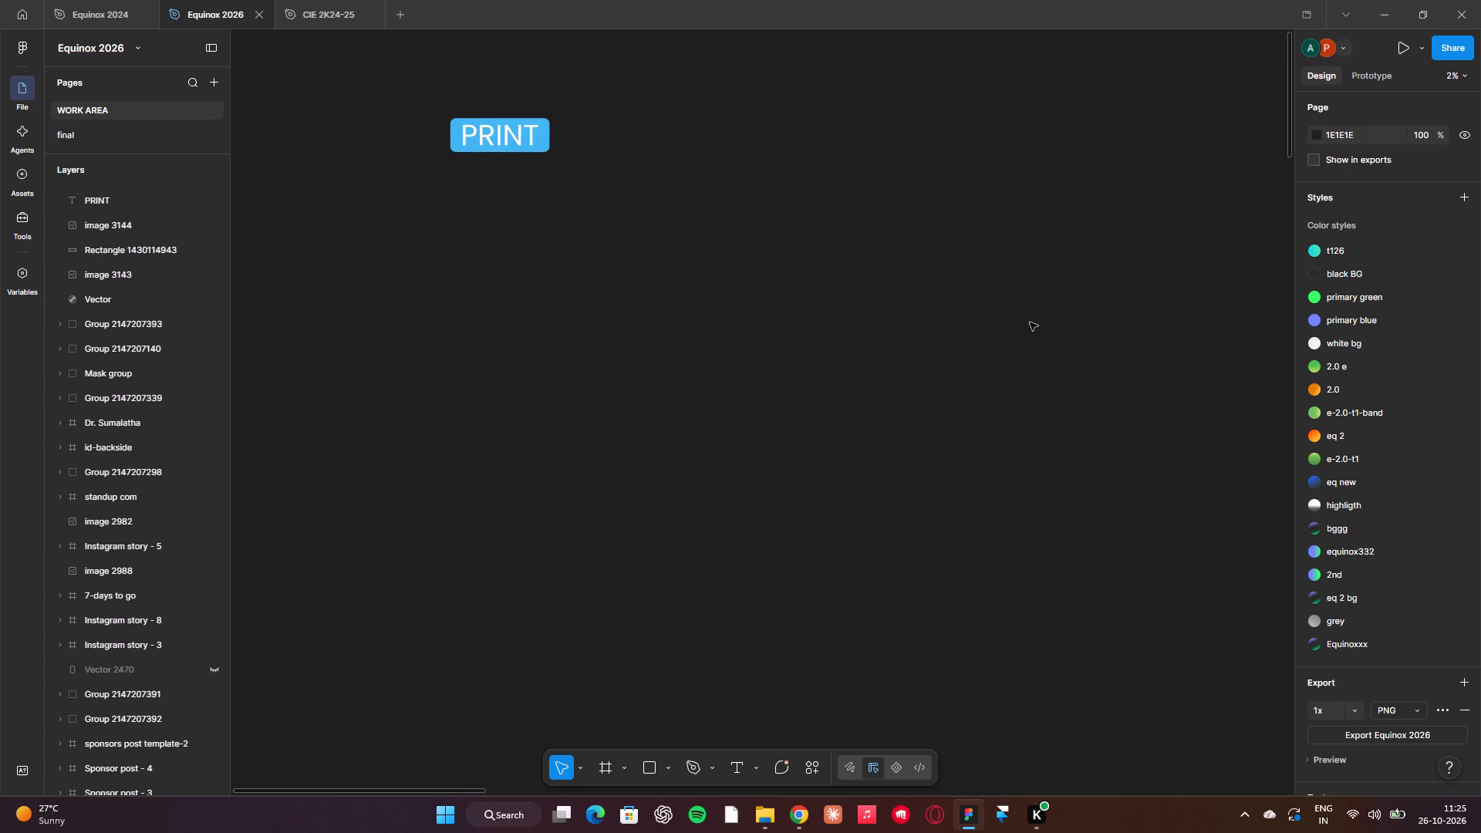
# Paste the copied print design frames and place them just below the PRINT label, aligned near its left edge.
pyautogui.click(403, 240)
pyautogui.scroll(1, 403, 240)
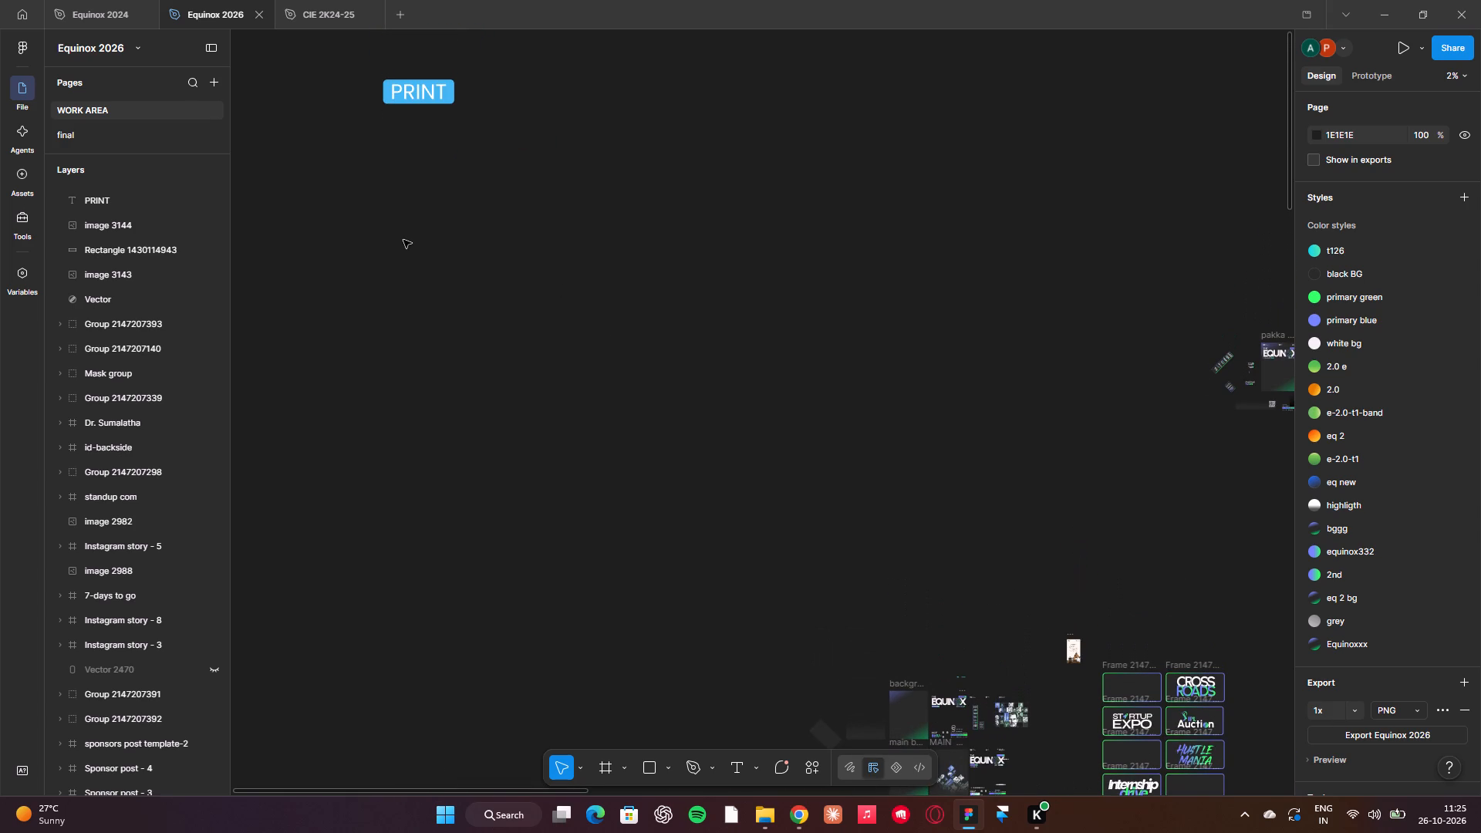
pyautogui.hotkey('ctrl', 'v')
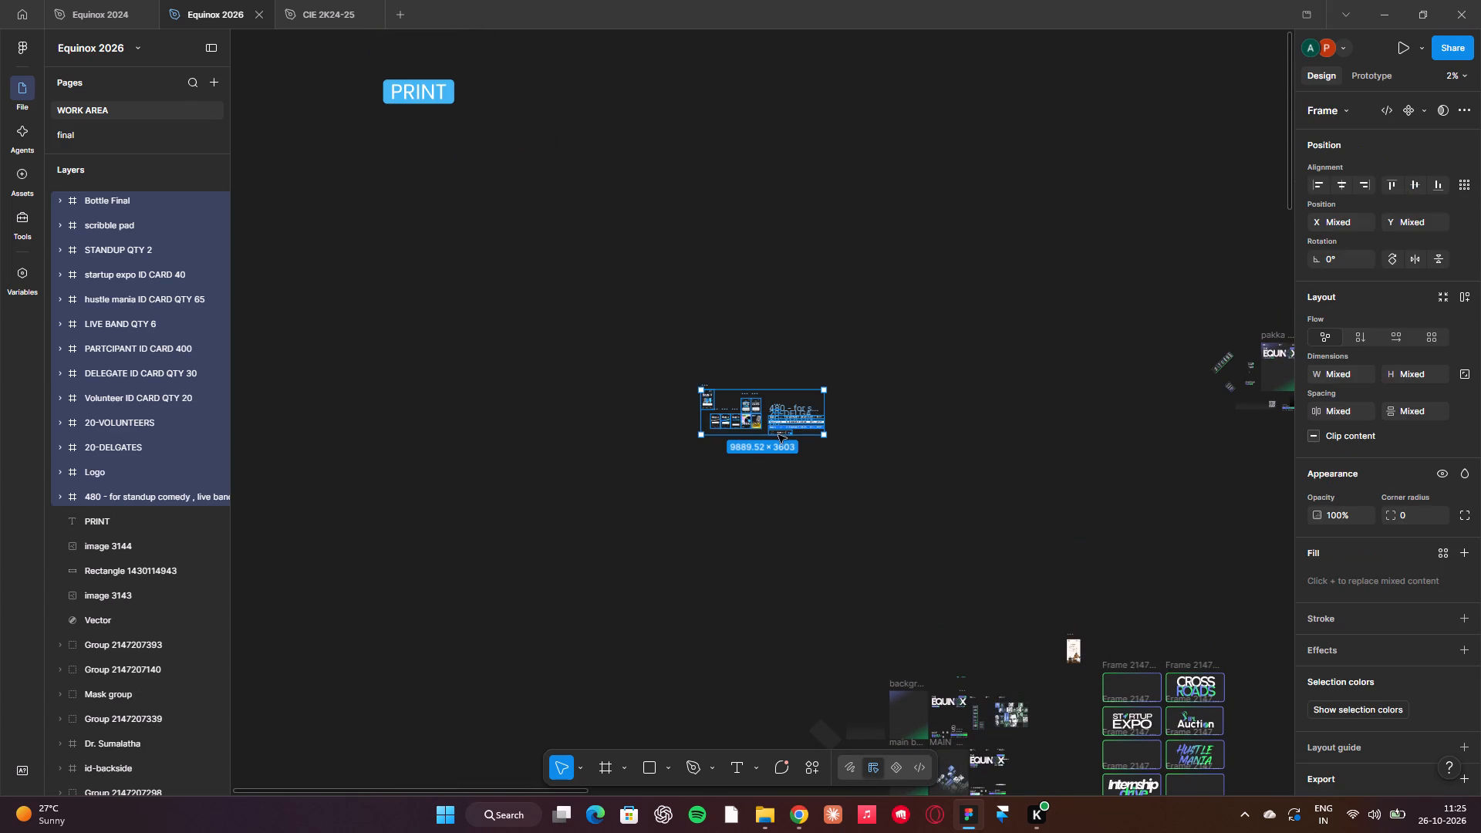
pyautogui.moveTo(724, 399); pyautogui.dragTo(404, 152)
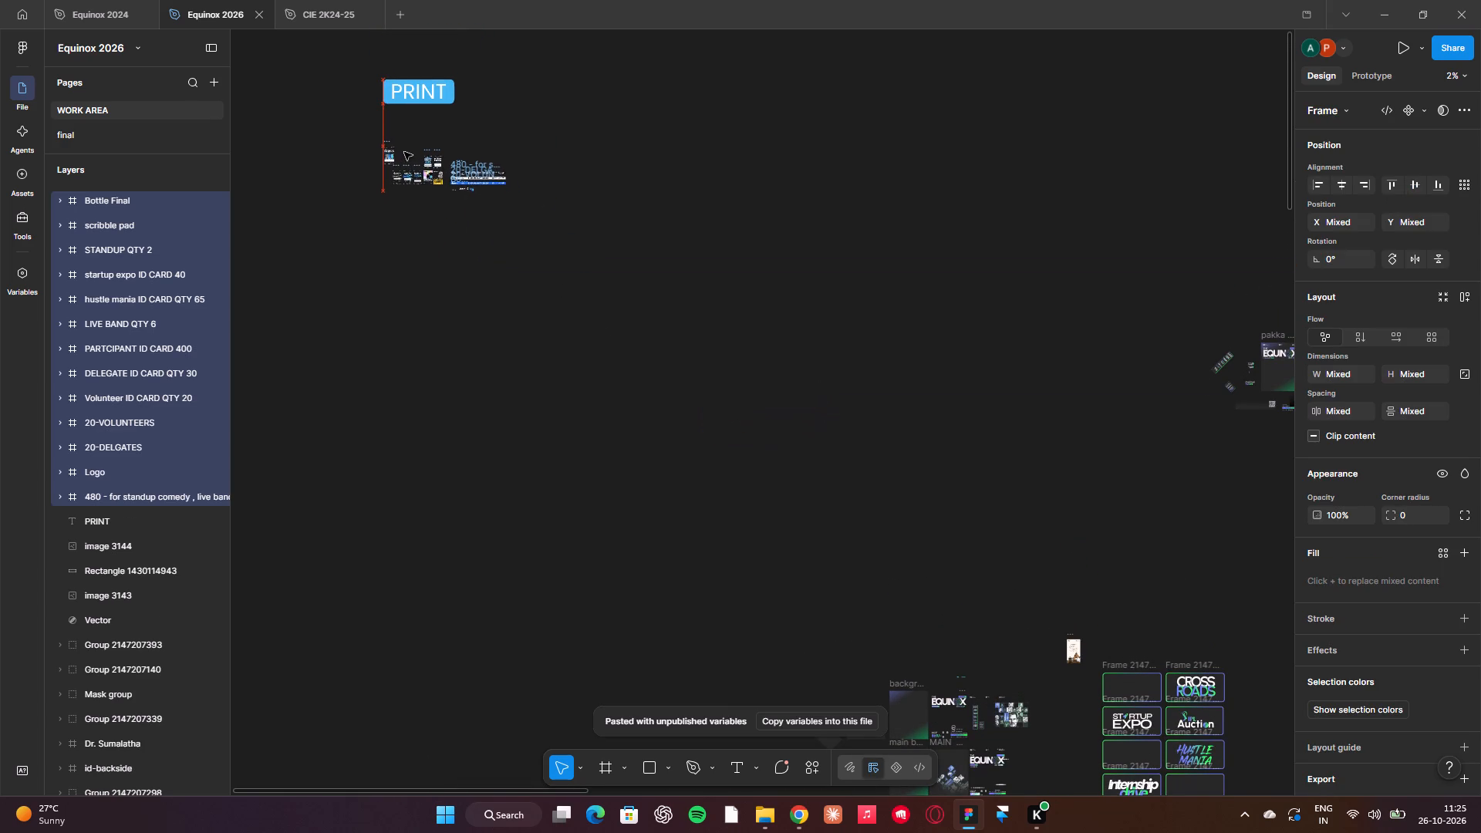
pyautogui.moveTo(404, 152); pyautogui.dragTo(408, 147)
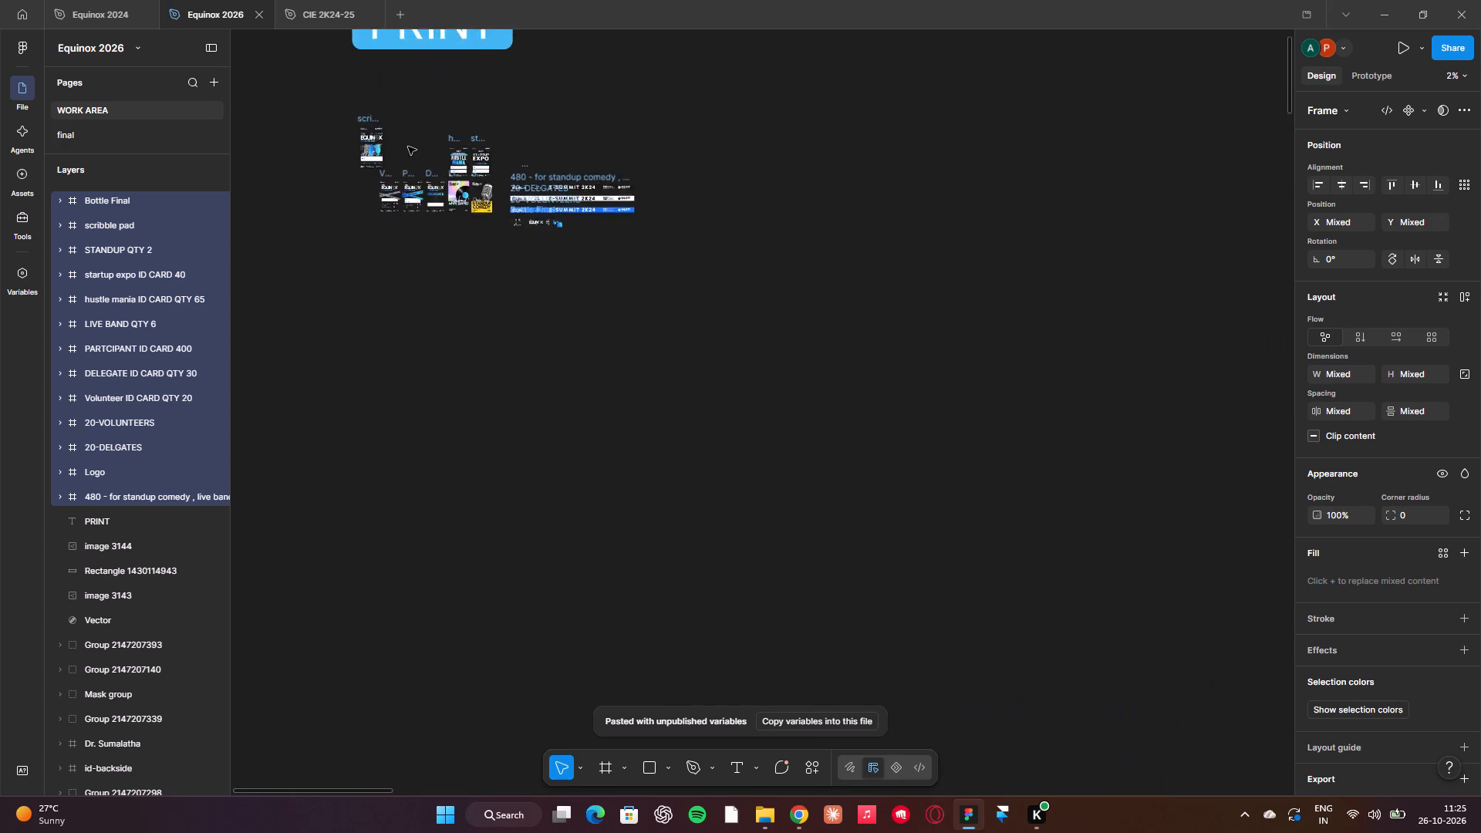
pyautogui.click(529, 462)
# Switch to Chrome and copy the colourful "nexus" poster image from the open Pinterest pin.
pyautogui.hscroll(1, 529, 462)
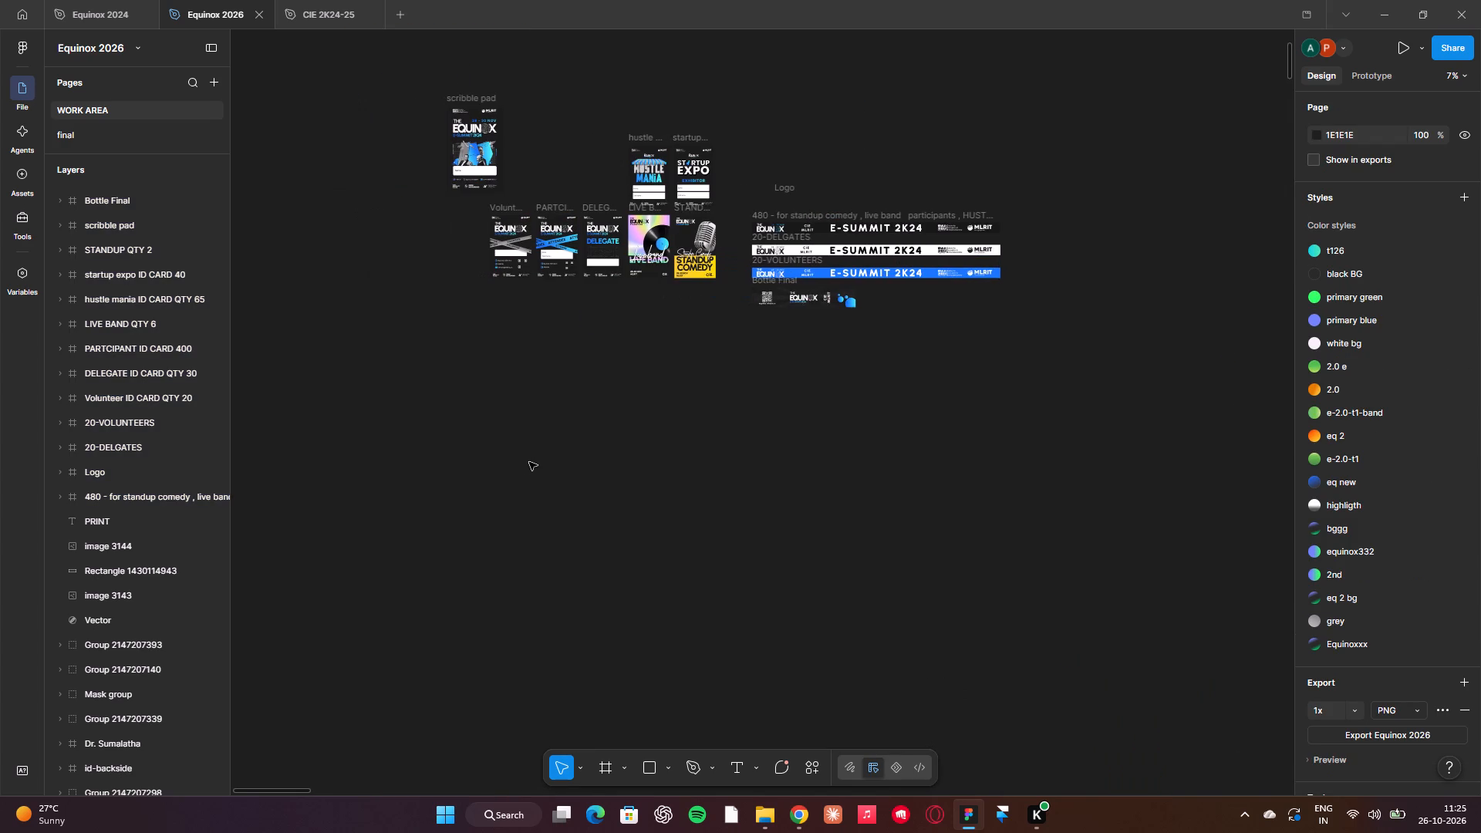
pyautogui.hscroll(1, 529, 462)
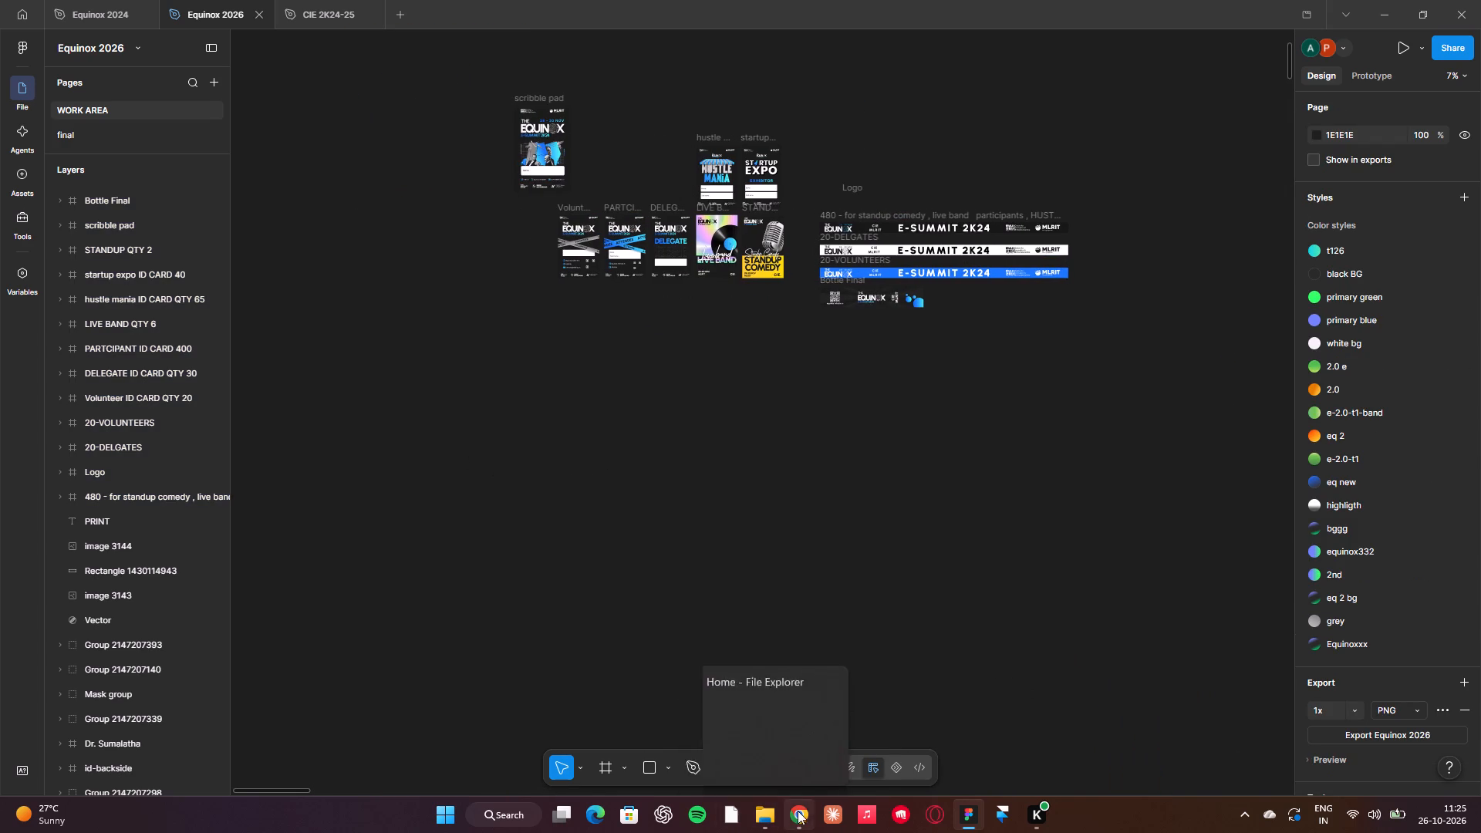
pyautogui.click(798, 811)
pyautogui.rightClick(336, 494)
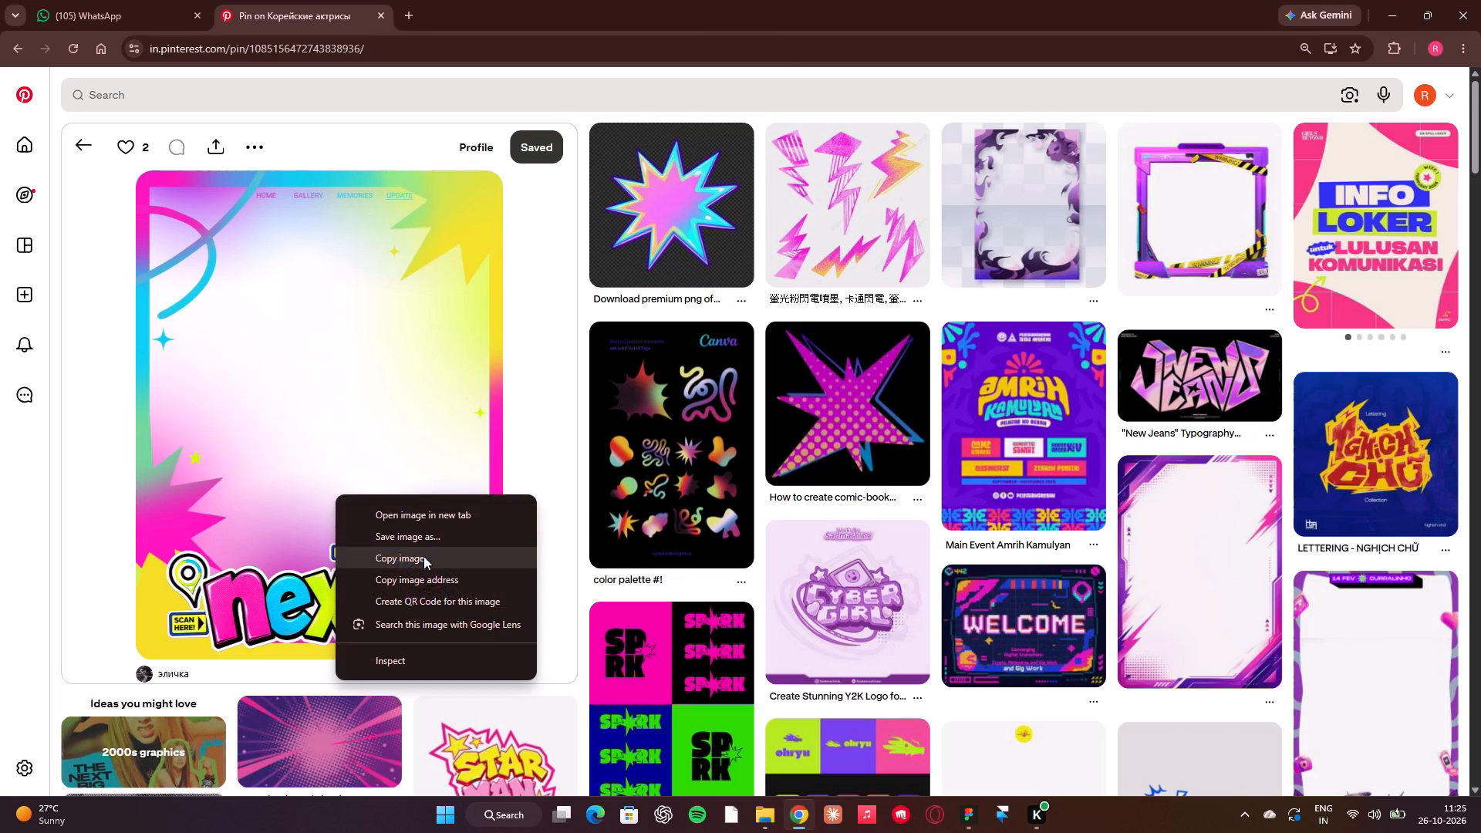
pyautogui.click(423, 556)
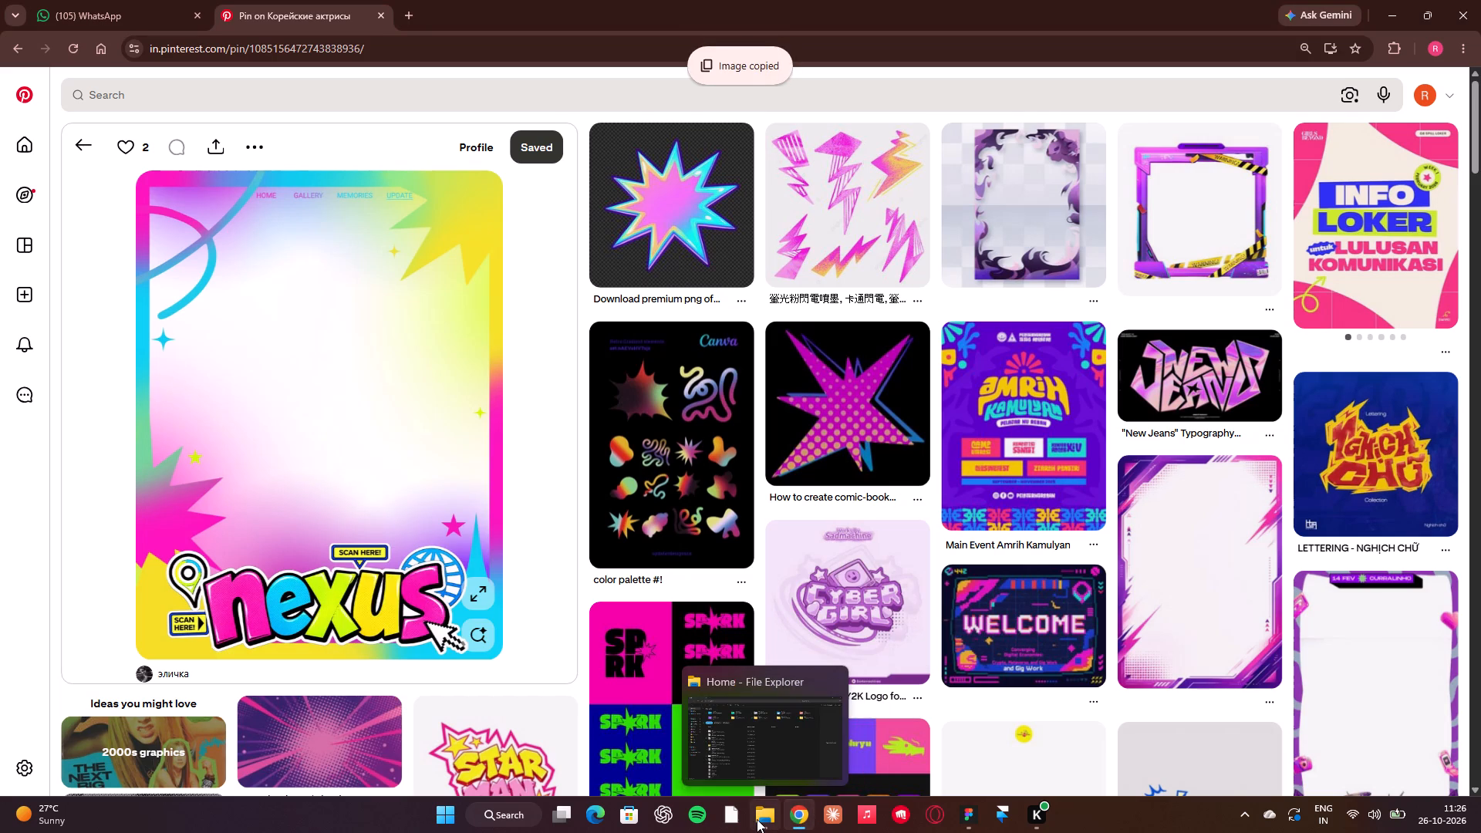
# Paste the nexus poster image into the Equinox 2026 Figma file and move it below the print frames, about X -119037, Y -114962.
pyautogui.click(967, 755)
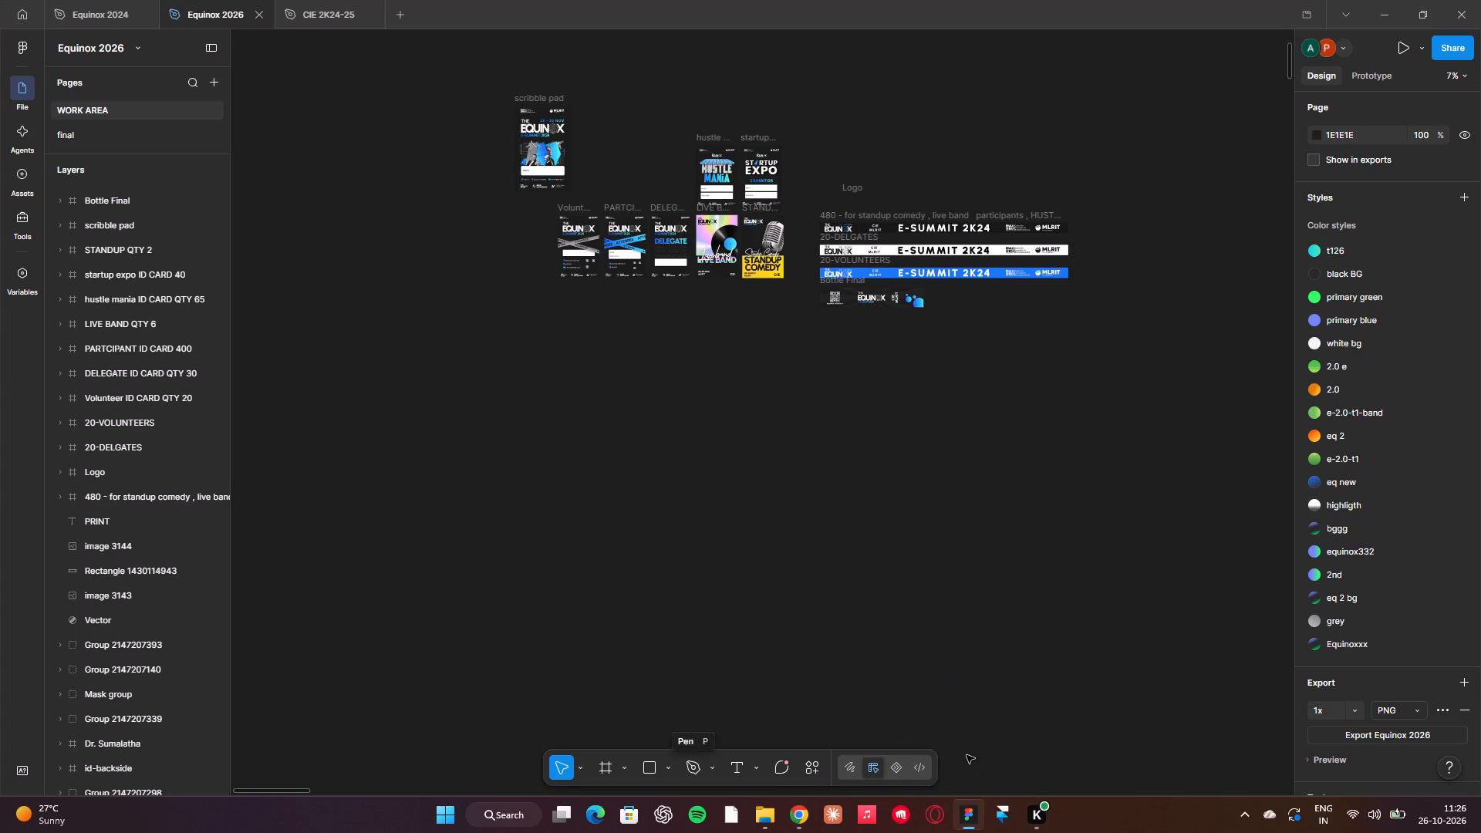
pyautogui.click(638, 511)
pyautogui.hotkey('ctrl', 'v')
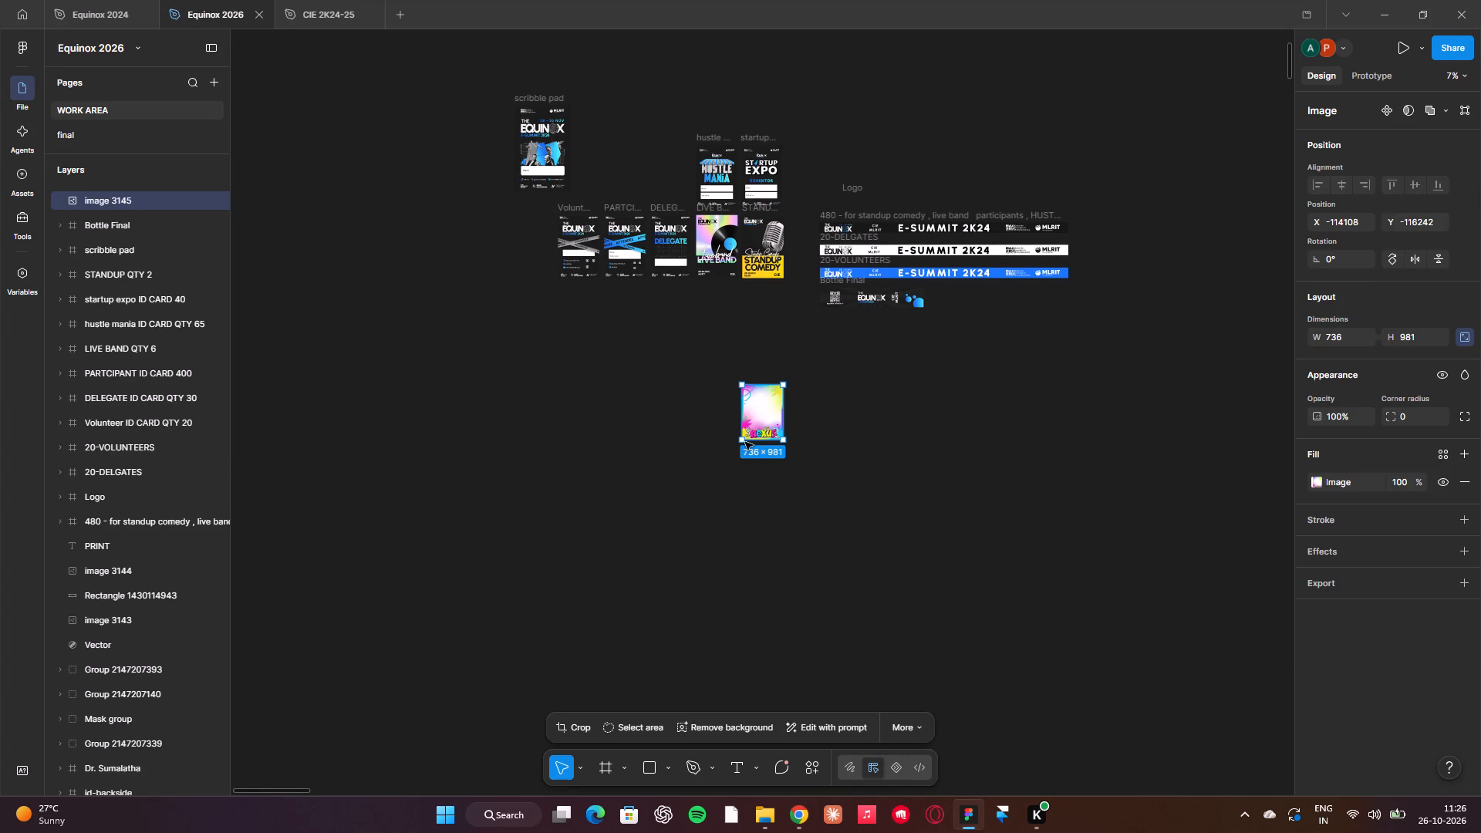
pyautogui.moveTo(761, 411); pyautogui.dragTo(484, 476)
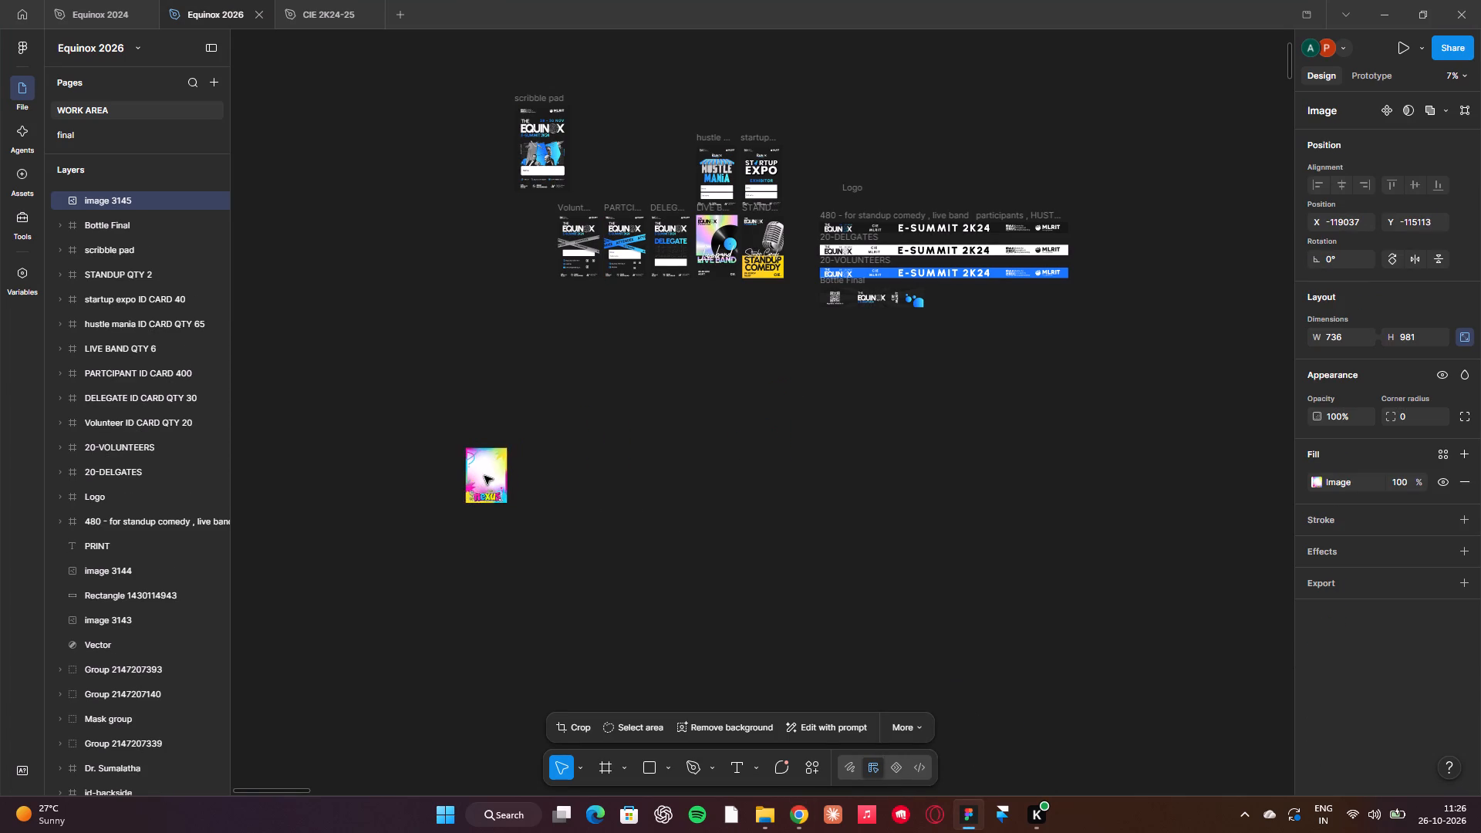
pyautogui.moveTo(484, 476); pyautogui.dragTo(484, 483)
# Duplicate the PARTCIPANT ID CARD 400 frame.
pyautogui.scroll(1, 673, 338)
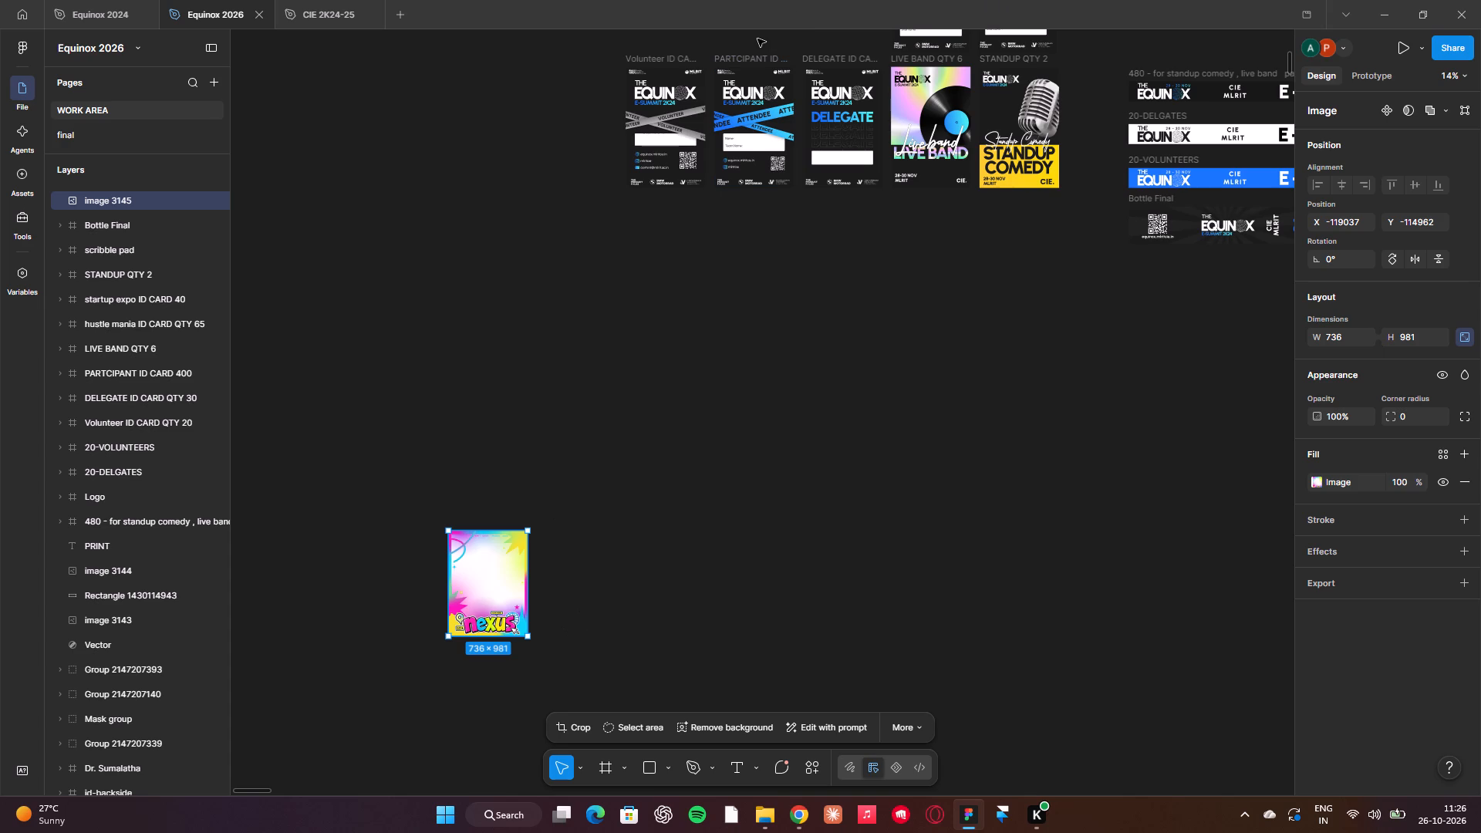
pyautogui.click(745, 57)
pyautogui.hotkey('ctrl', 'd')
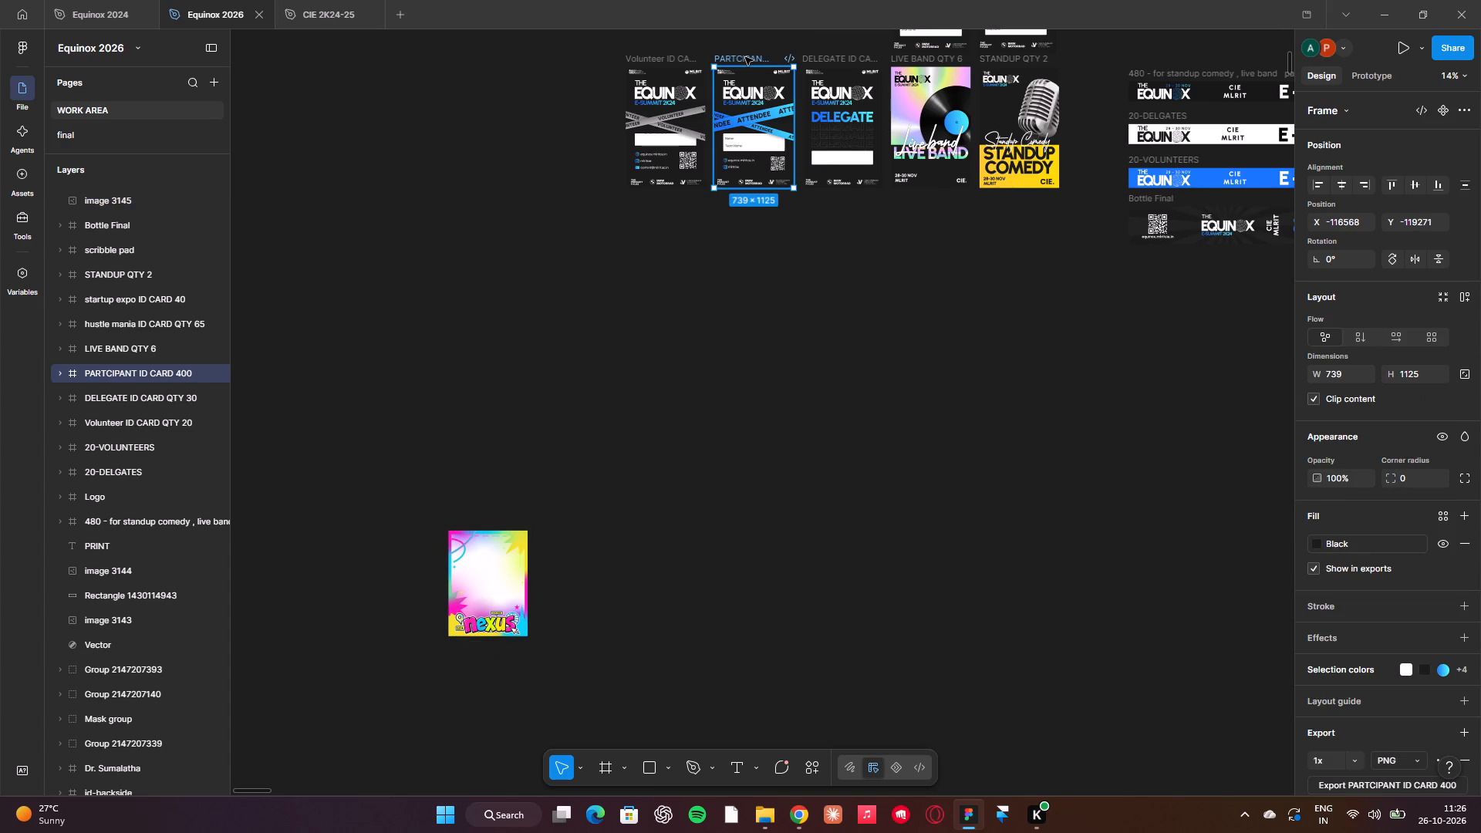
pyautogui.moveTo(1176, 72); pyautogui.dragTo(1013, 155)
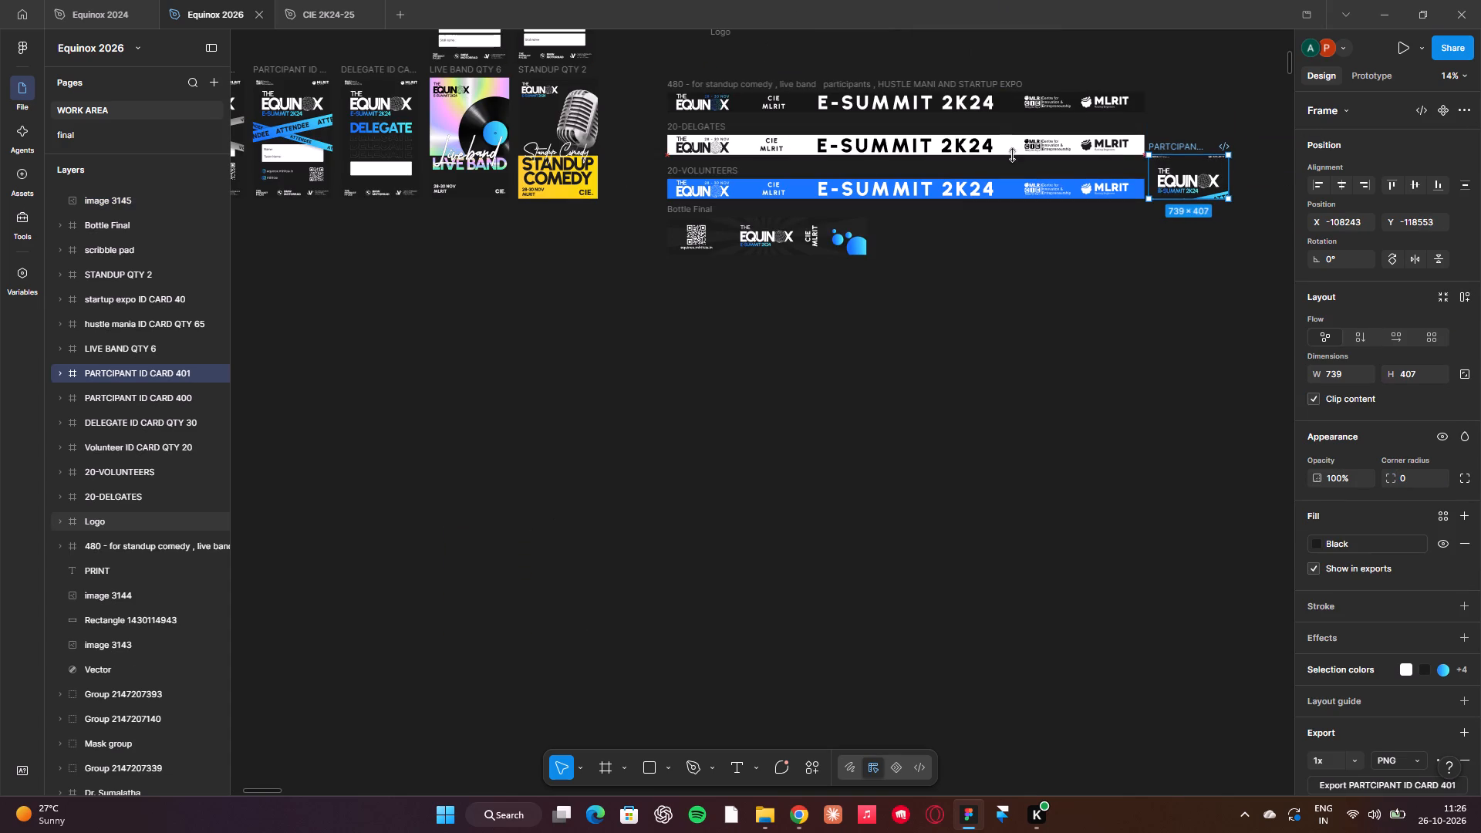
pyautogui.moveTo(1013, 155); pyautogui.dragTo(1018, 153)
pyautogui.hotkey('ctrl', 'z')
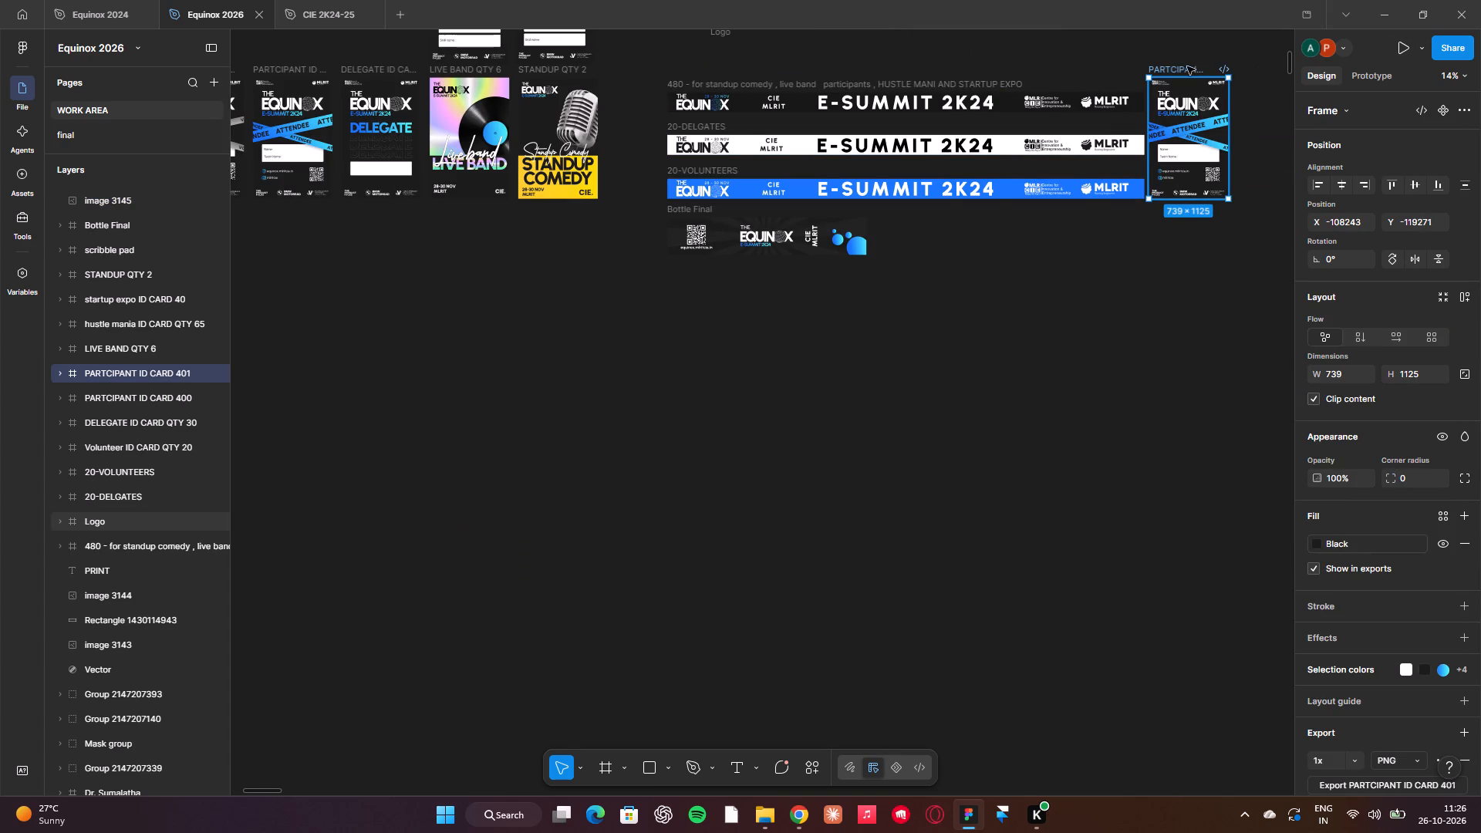
# Move the duplicated participant ID card beside the nexus poster image, at about X -118173, Y -114920.
pyautogui.moveTo(1185, 66); pyautogui.dragTo(278, 511)
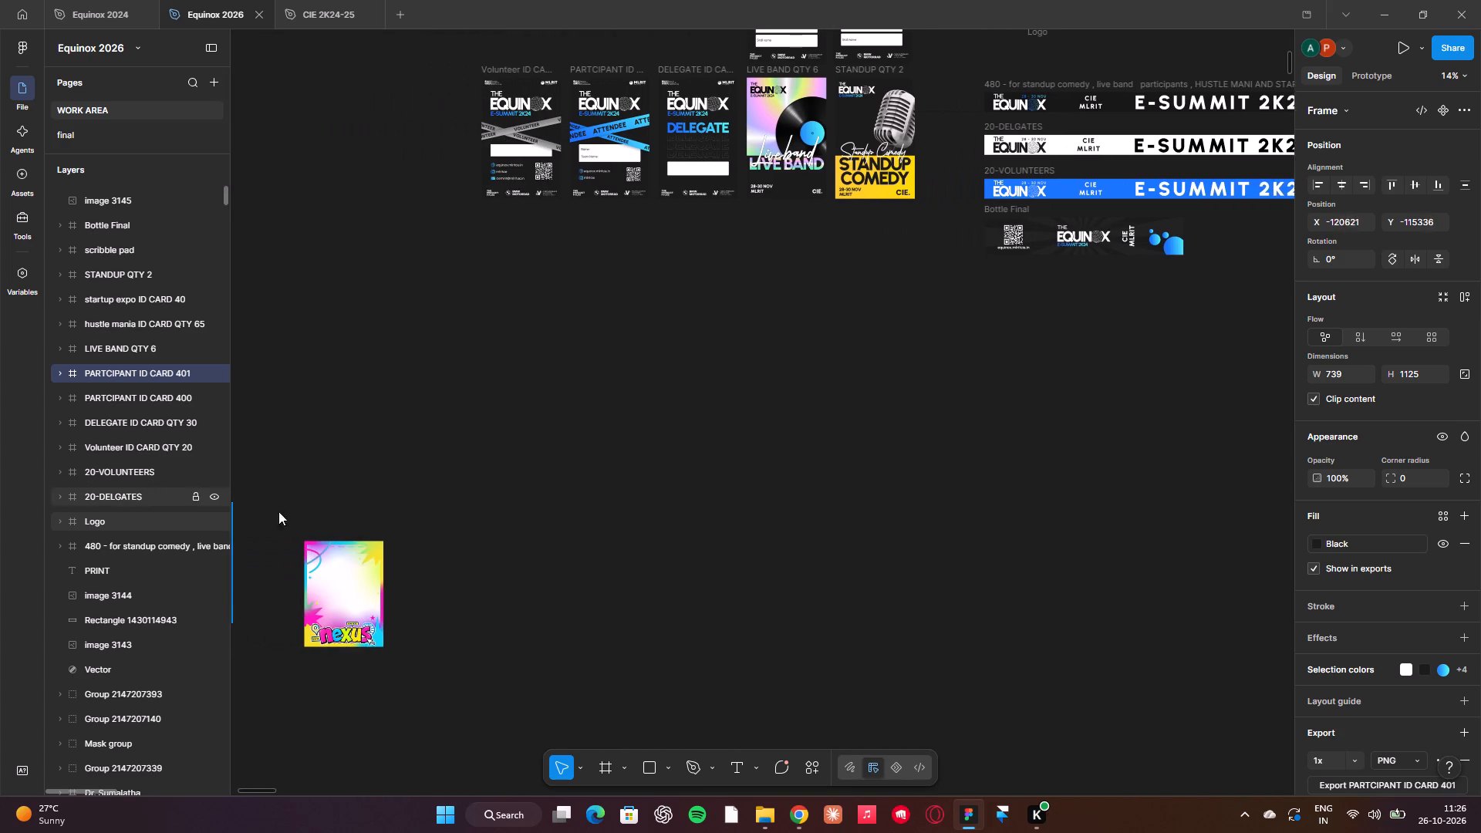
pyautogui.moveTo(278, 511); pyautogui.dragTo(453, 534)
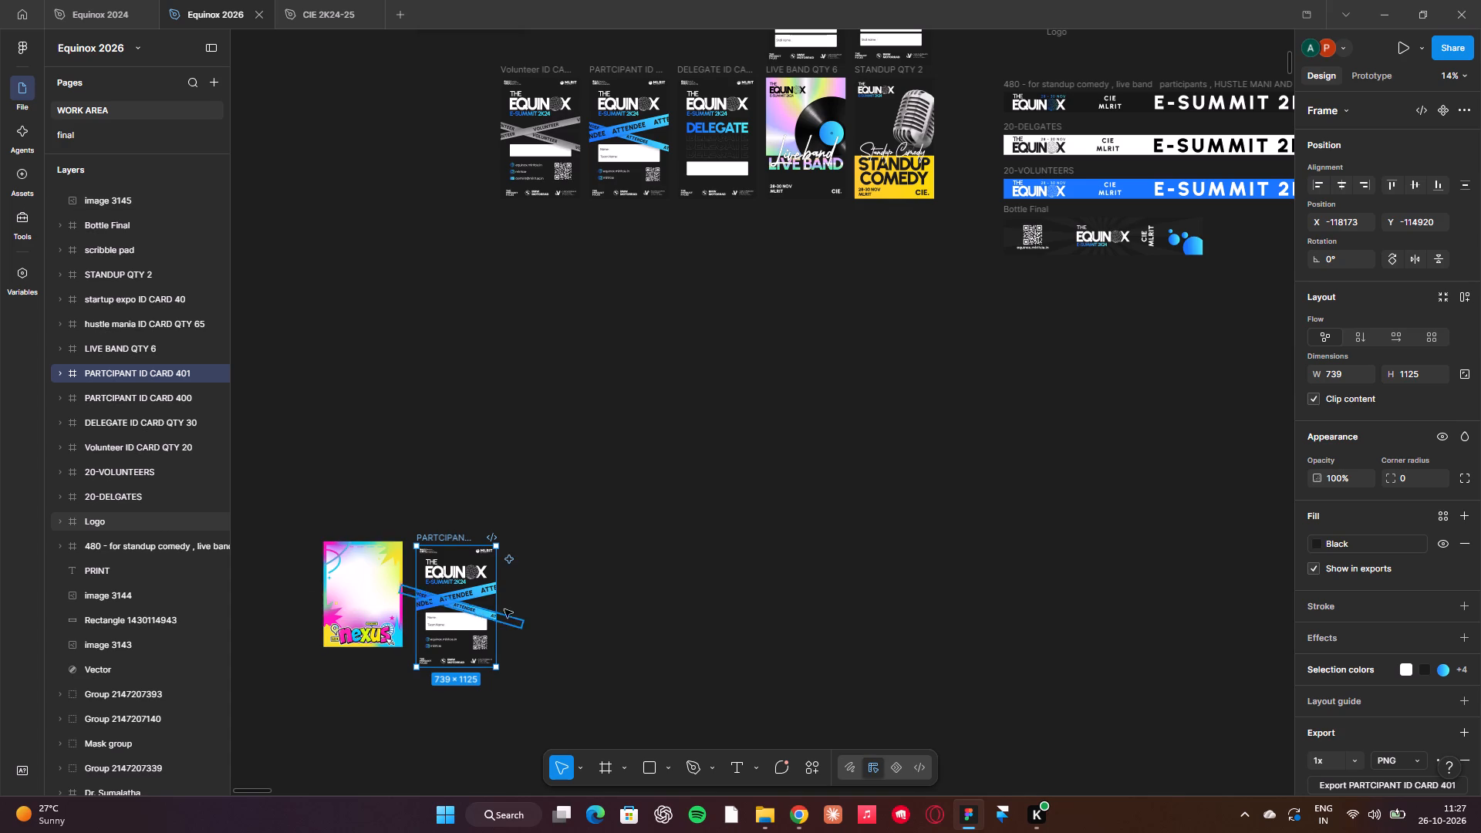
pyautogui.click(531, 605)
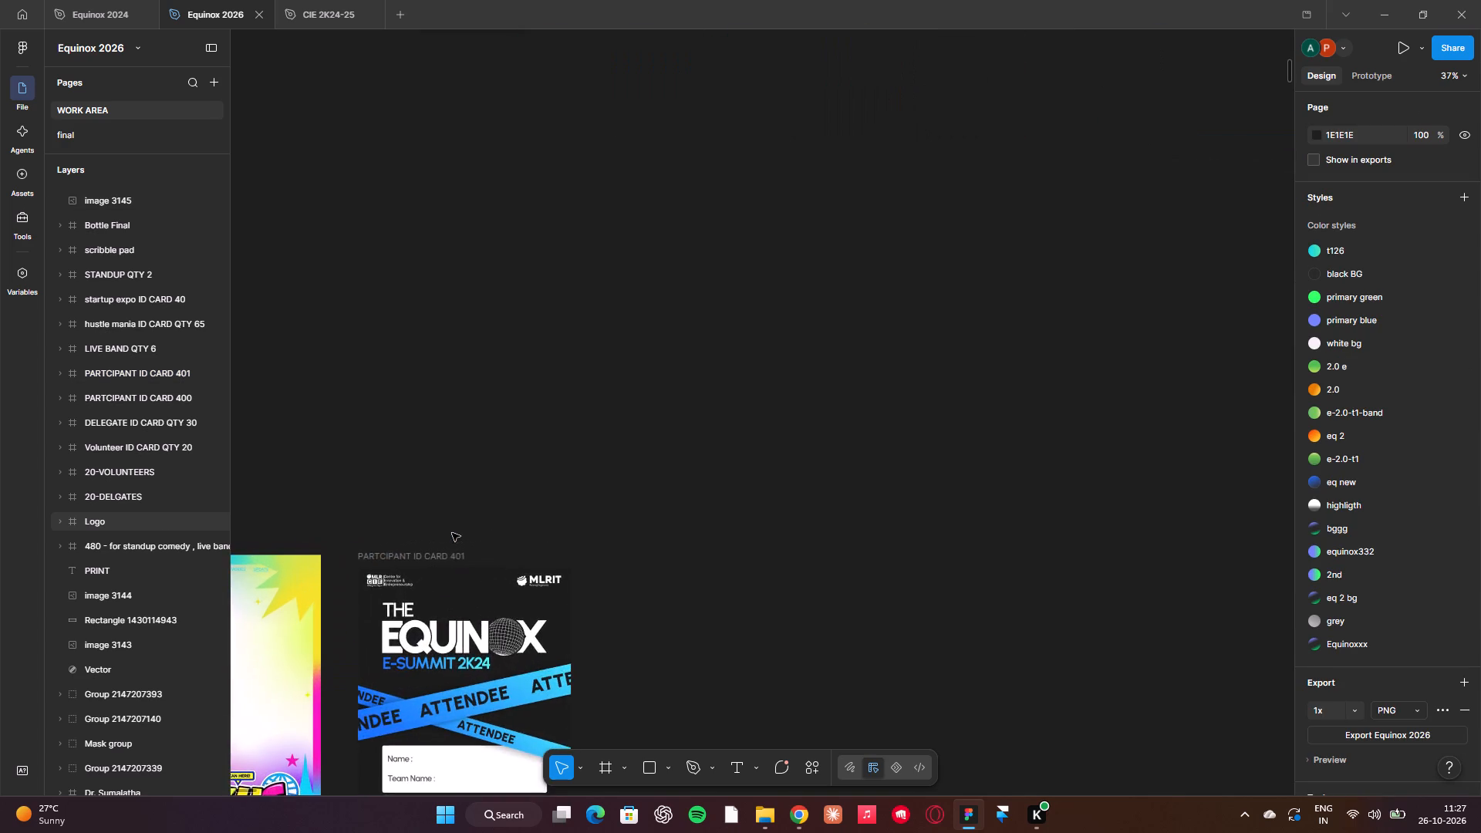
# Move the nexus poster image close beside the participant ID card with their top edges aligned, at about X -118945, Y -114920.
pyautogui.scroll(-1, 452, 533)
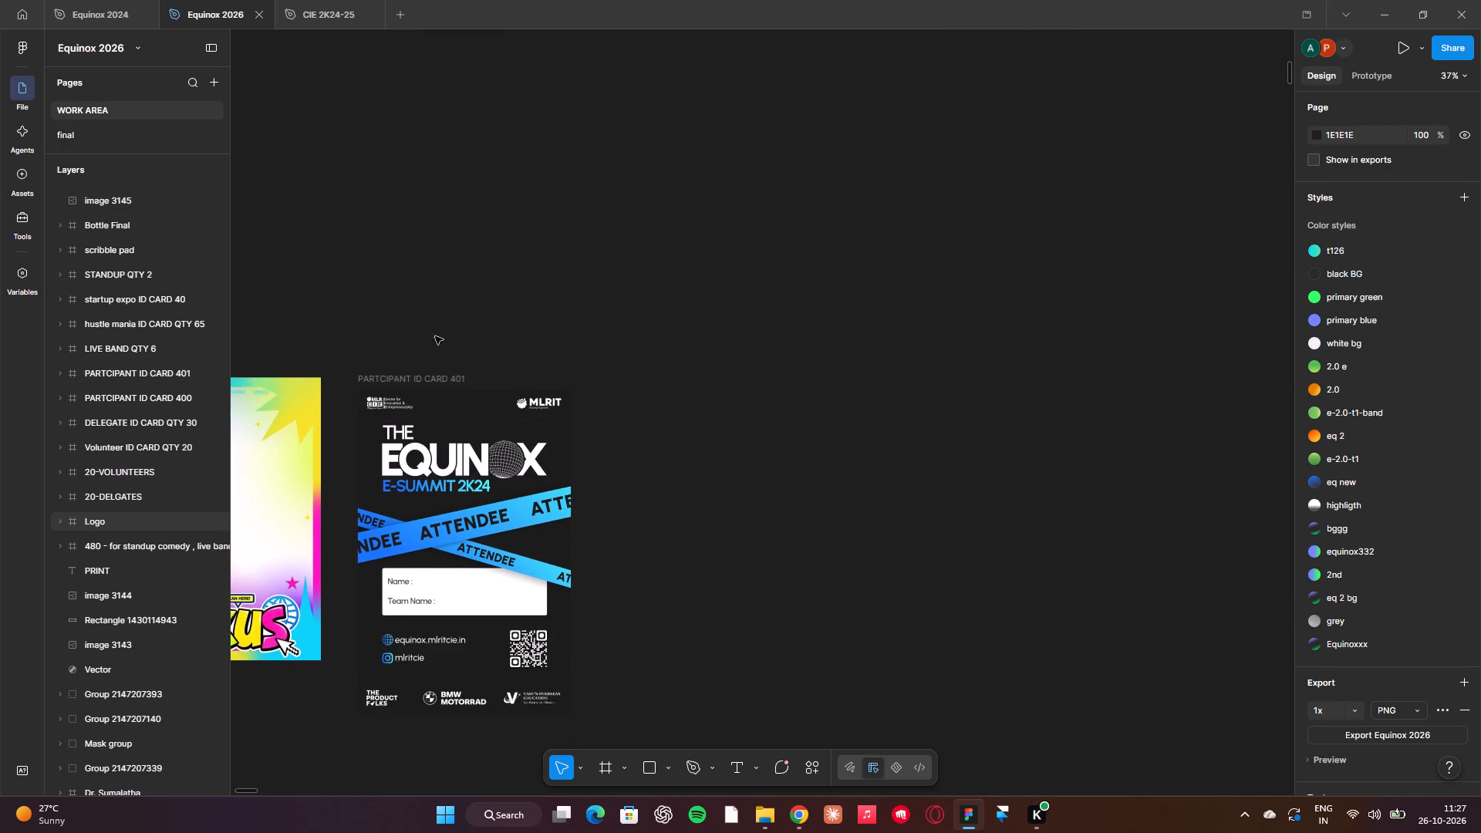
pyautogui.click(415, 373)
pyautogui.hscroll(1, 415, 373)
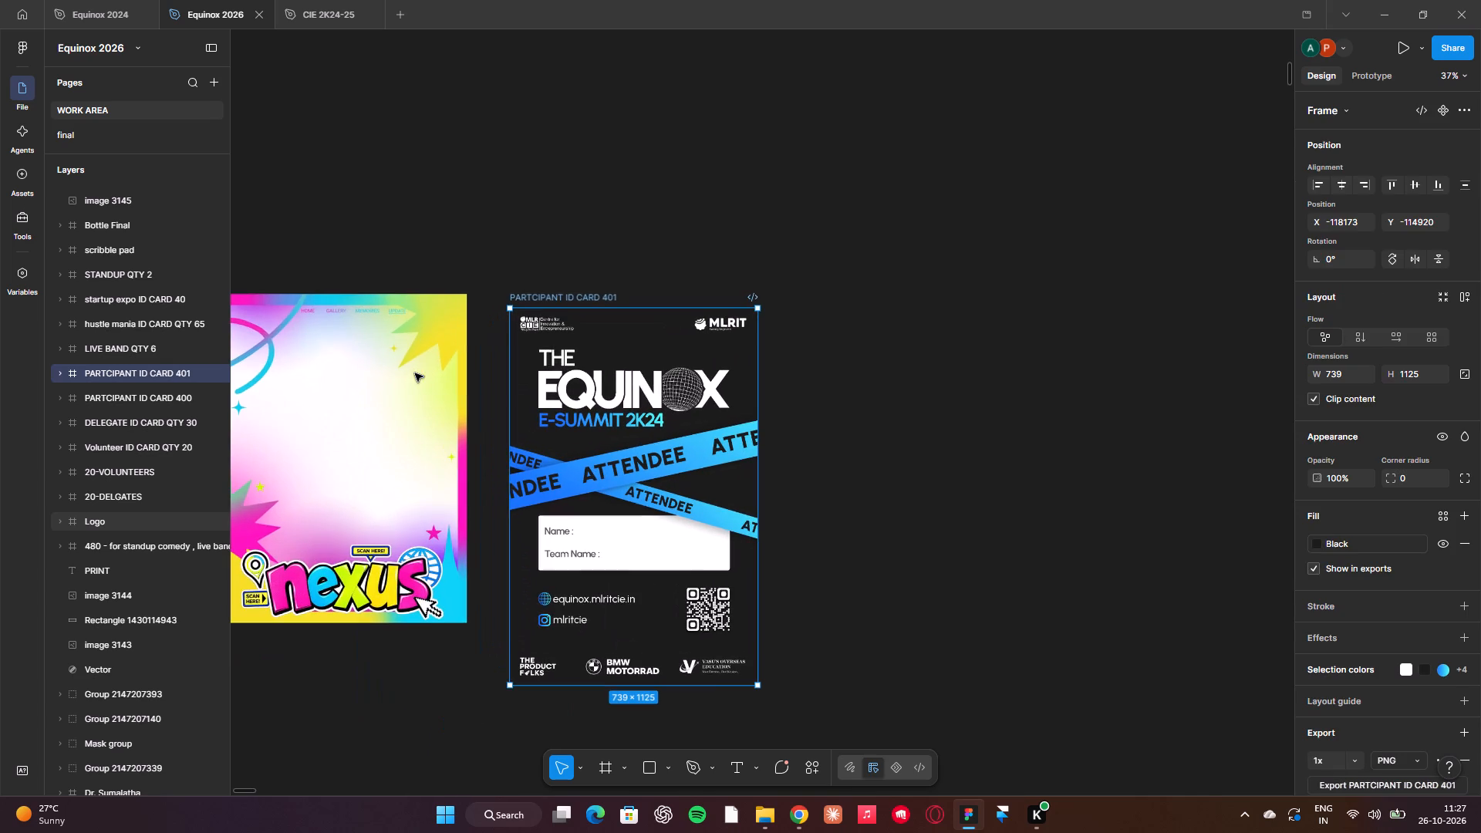
pyautogui.moveTo(415, 373); pyautogui.dragTo(422, 383)
pyautogui.moveTo(422, 383); pyautogui.dragTo(446, 389)
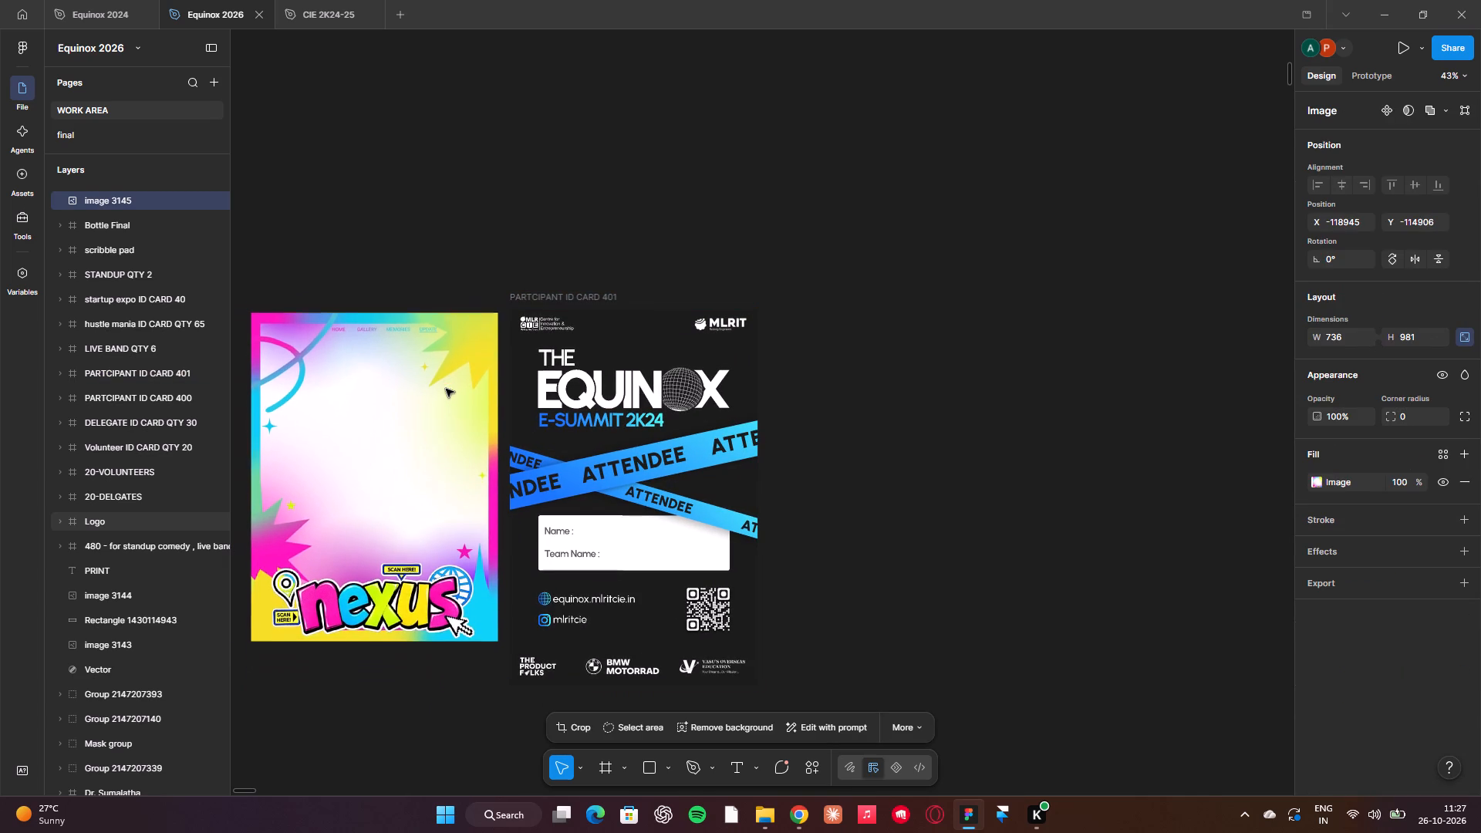
pyautogui.moveTo(446, 389); pyautogui.dragTo(446, 388)
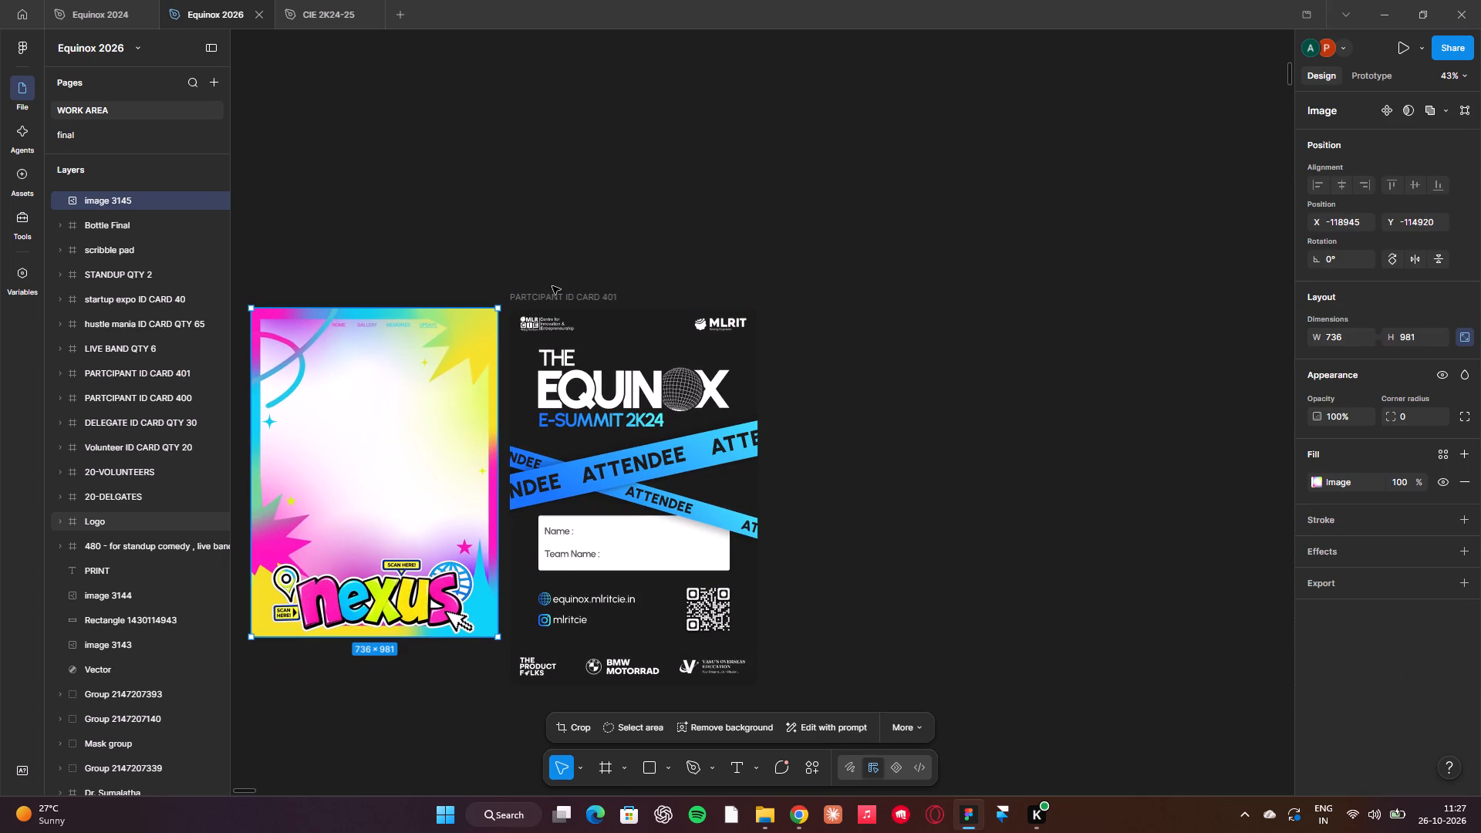
# Duplicate the PARTCIPANT ID CARD 401 frame beside the nexus poster.
pyautogui.click(564, 303)
pyautogui.hscroll(1, 564, 303)
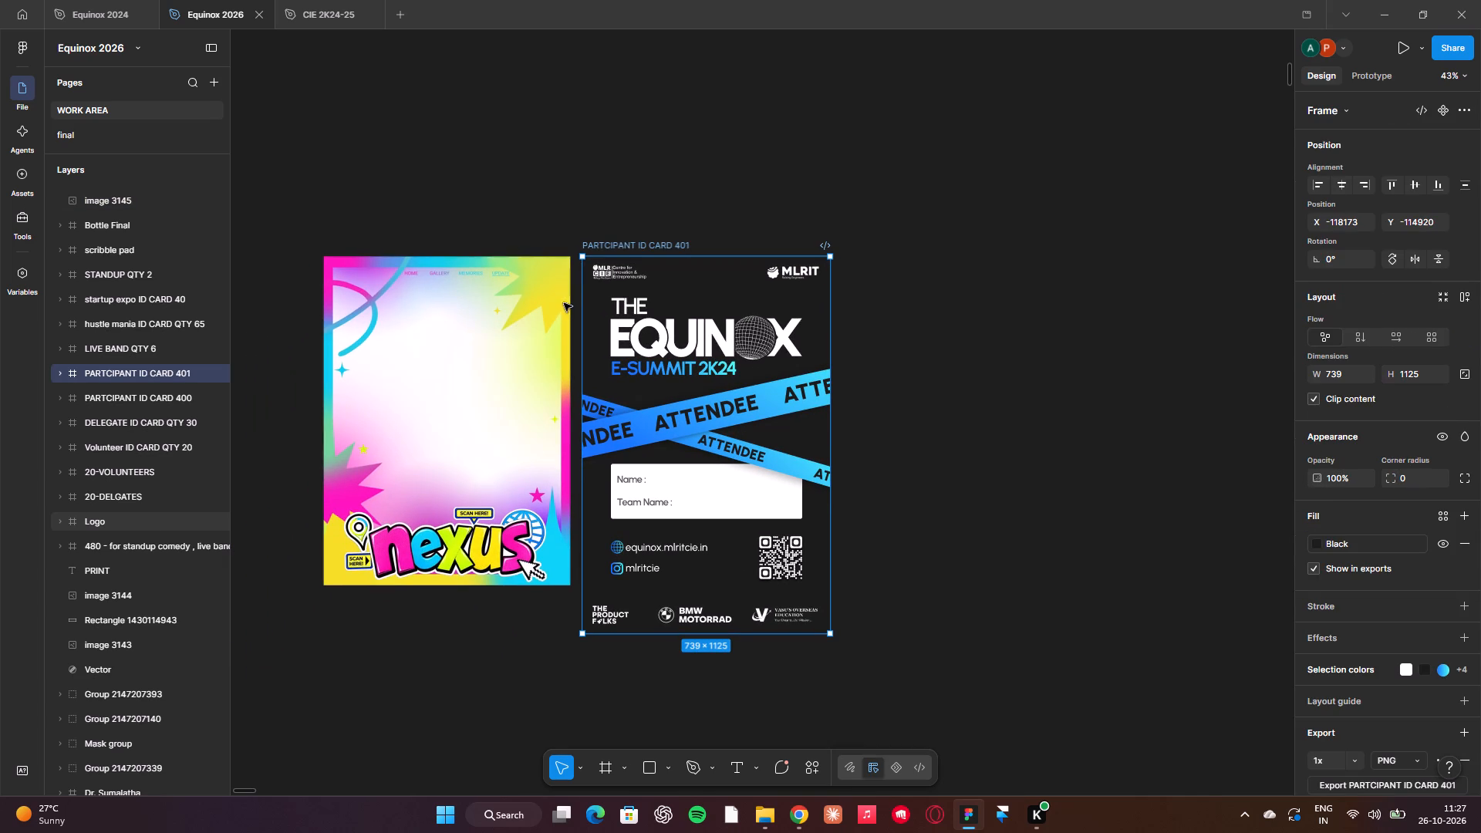
pyautogui.click(619, 241)
pyautogui.hotkey('ctrl', 'd')
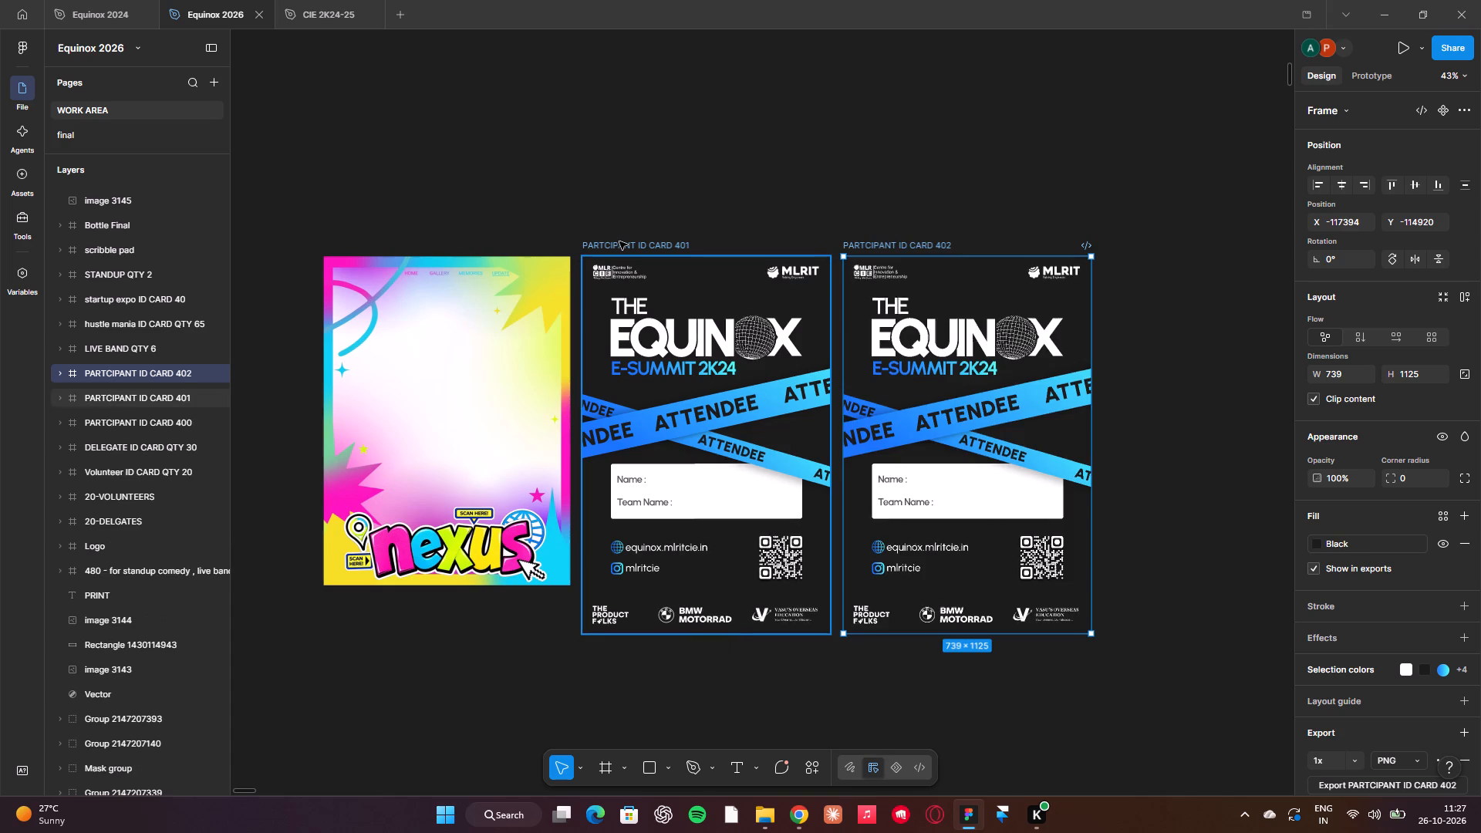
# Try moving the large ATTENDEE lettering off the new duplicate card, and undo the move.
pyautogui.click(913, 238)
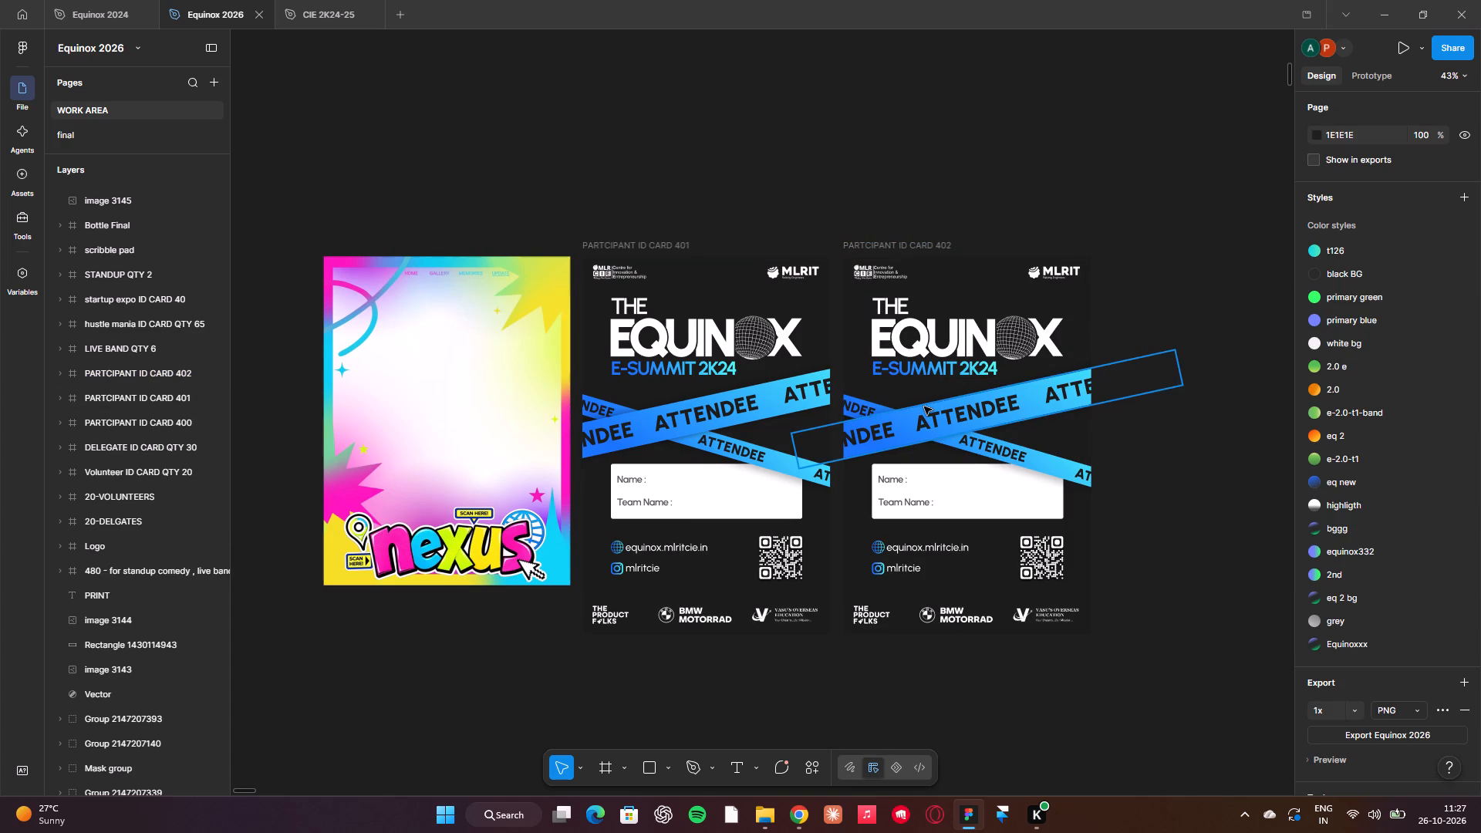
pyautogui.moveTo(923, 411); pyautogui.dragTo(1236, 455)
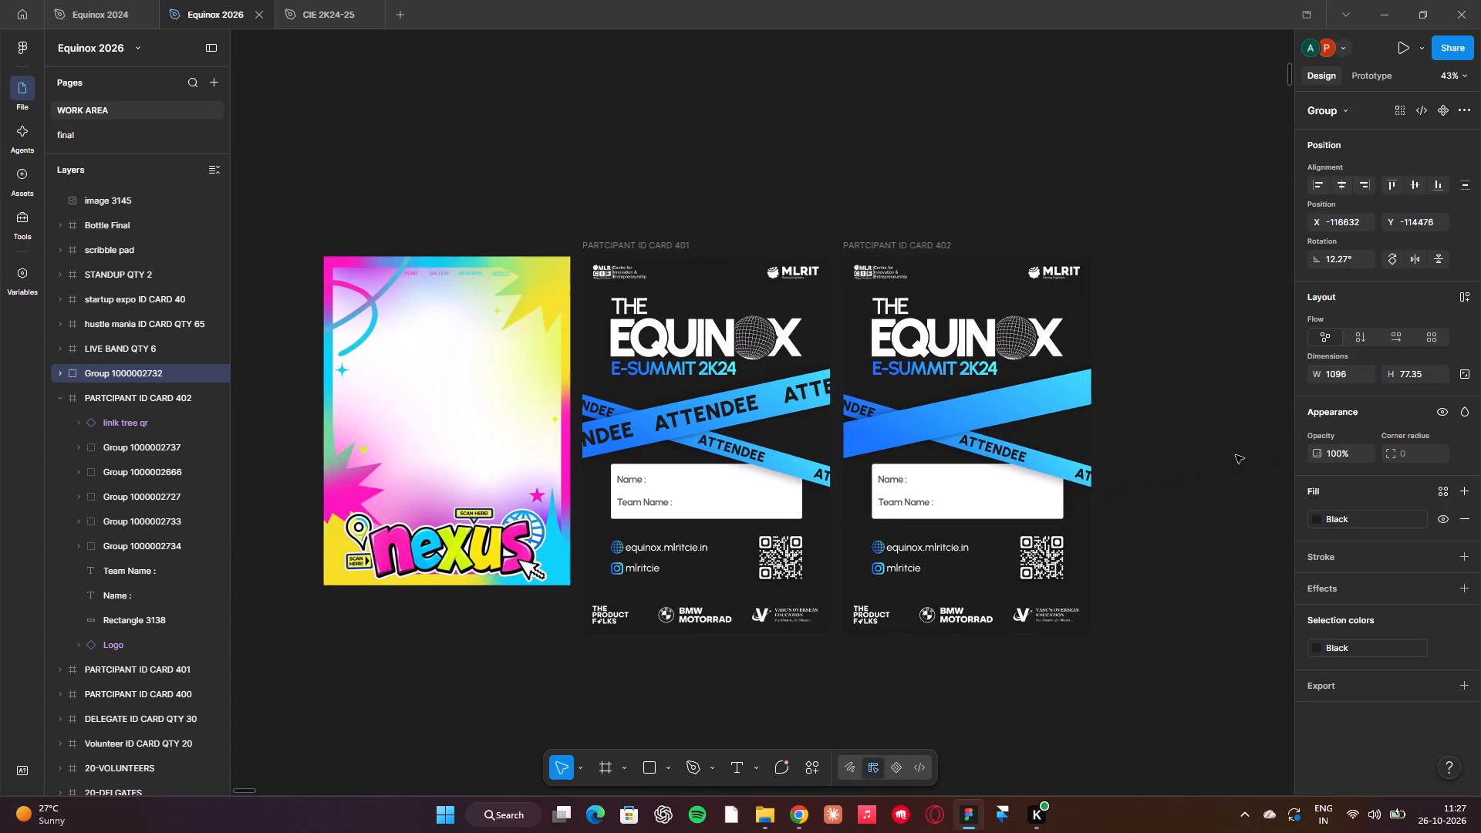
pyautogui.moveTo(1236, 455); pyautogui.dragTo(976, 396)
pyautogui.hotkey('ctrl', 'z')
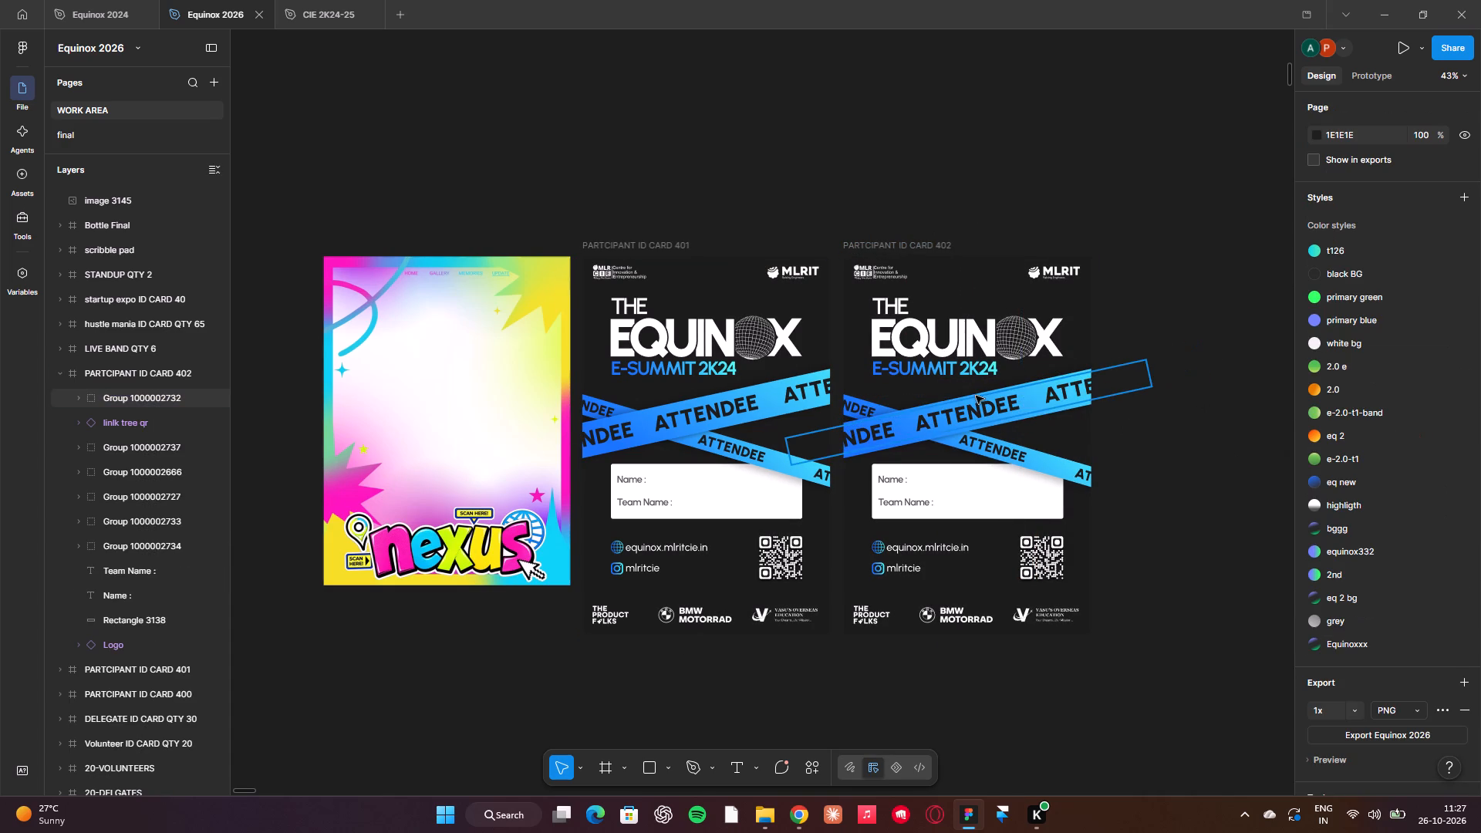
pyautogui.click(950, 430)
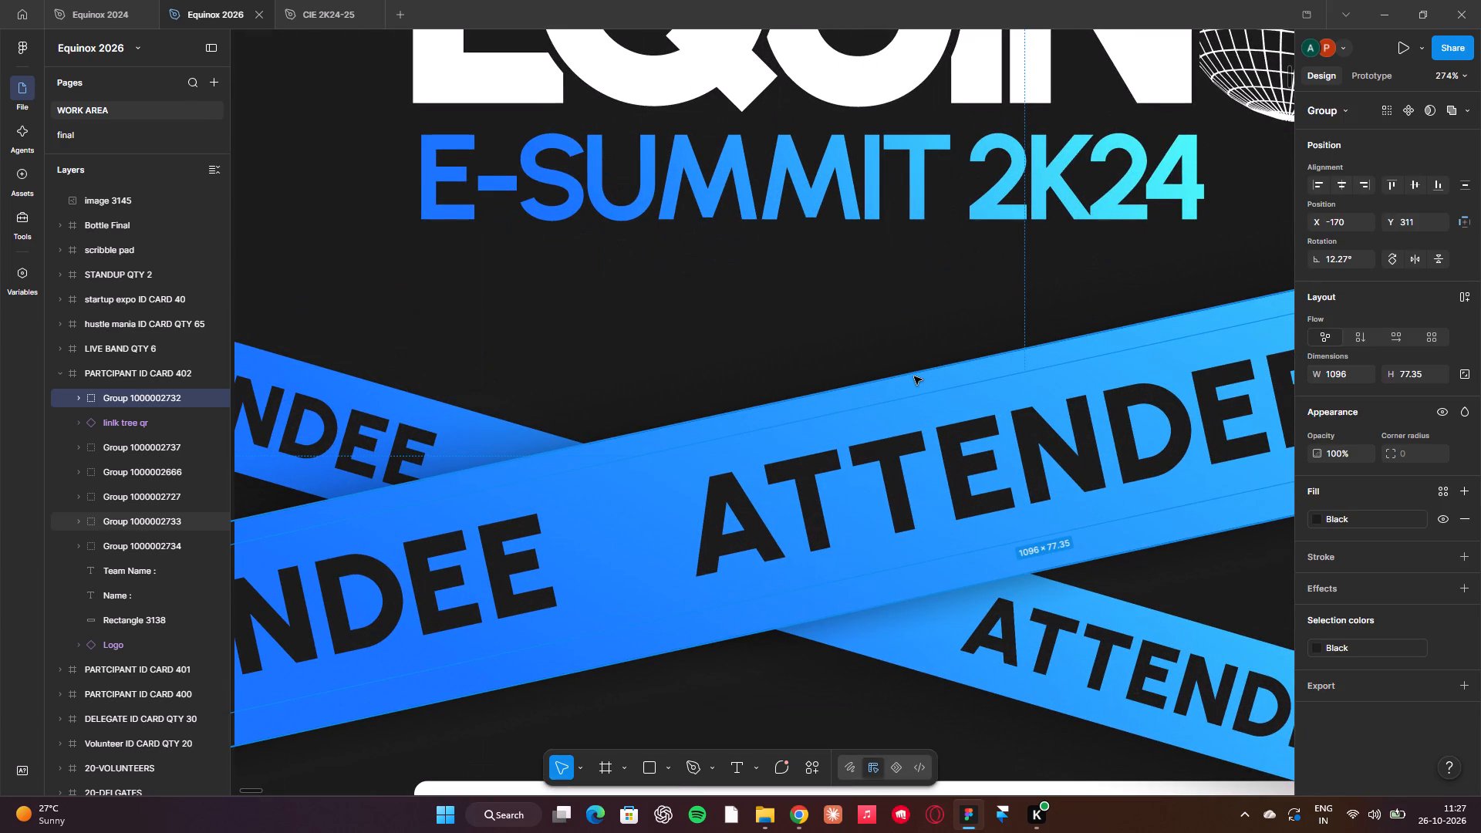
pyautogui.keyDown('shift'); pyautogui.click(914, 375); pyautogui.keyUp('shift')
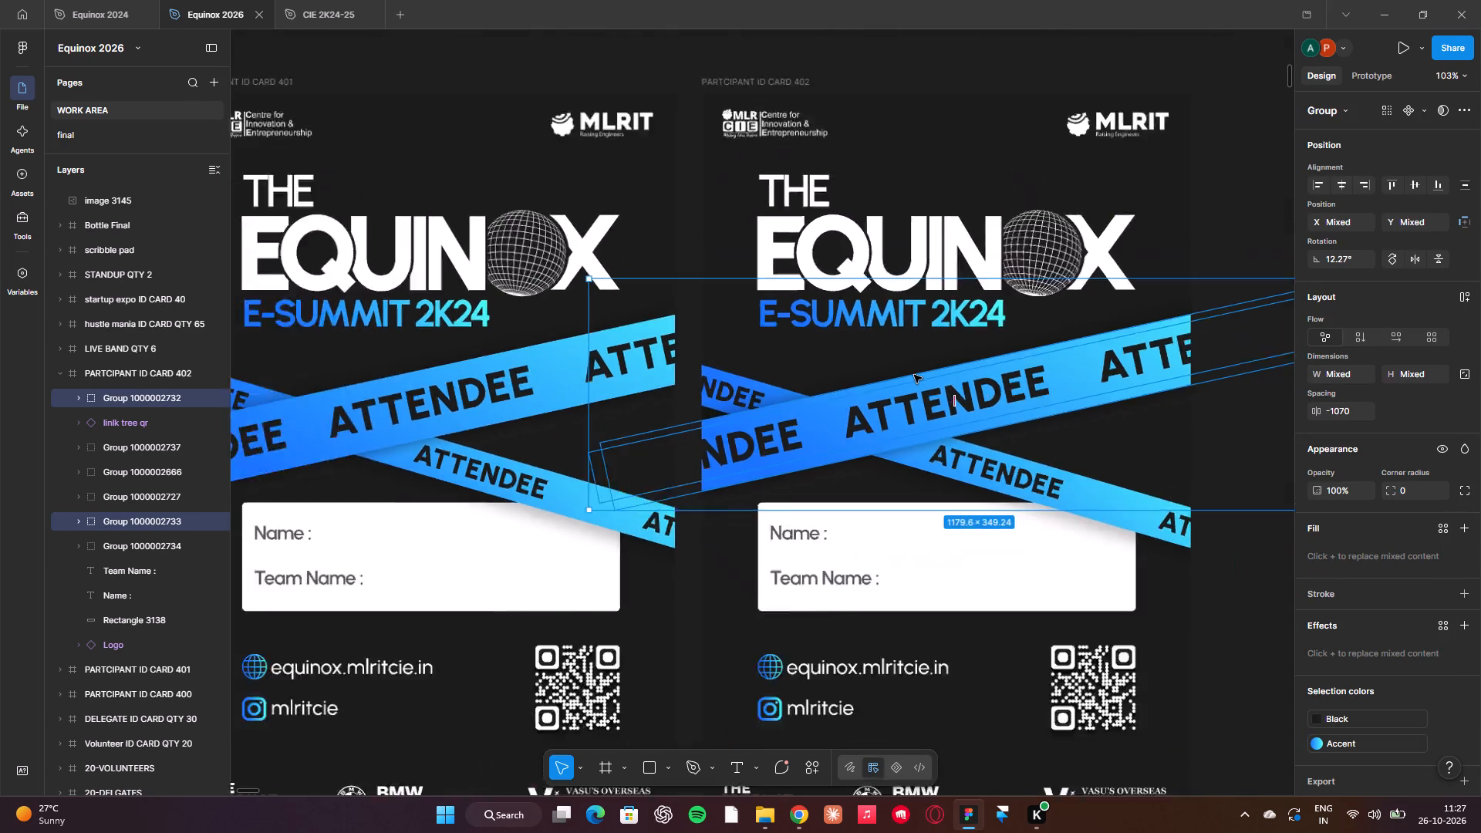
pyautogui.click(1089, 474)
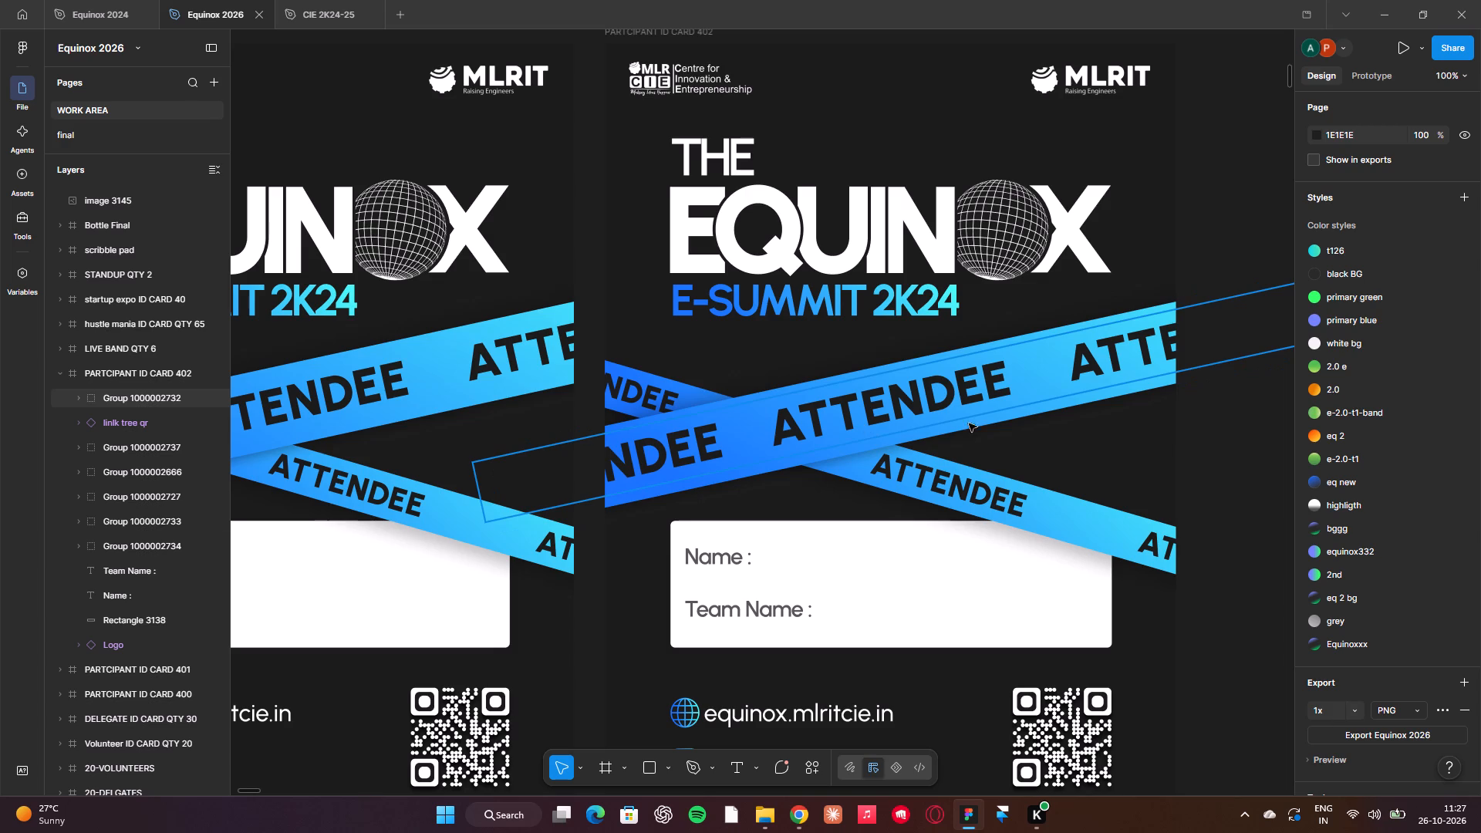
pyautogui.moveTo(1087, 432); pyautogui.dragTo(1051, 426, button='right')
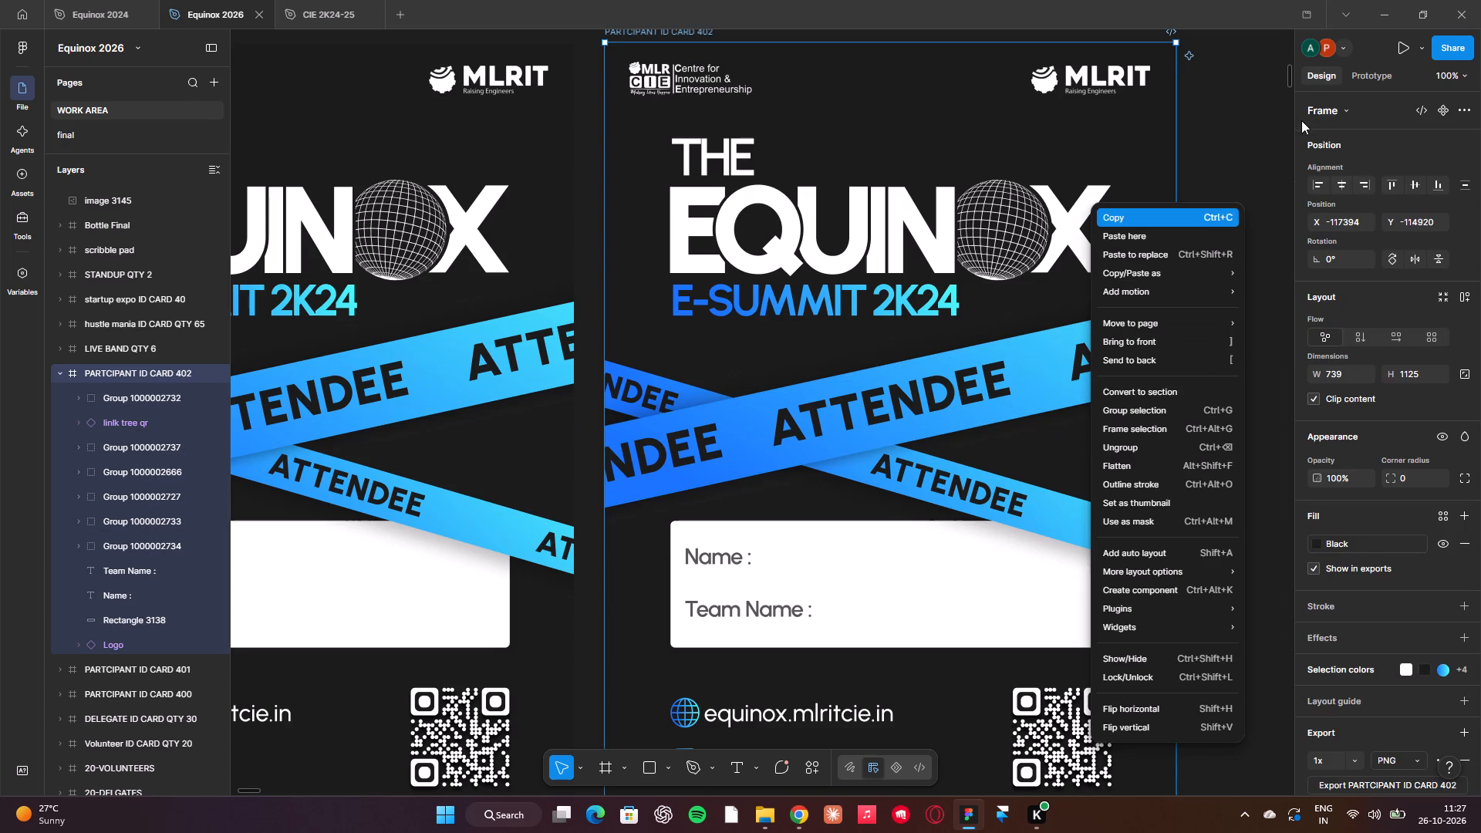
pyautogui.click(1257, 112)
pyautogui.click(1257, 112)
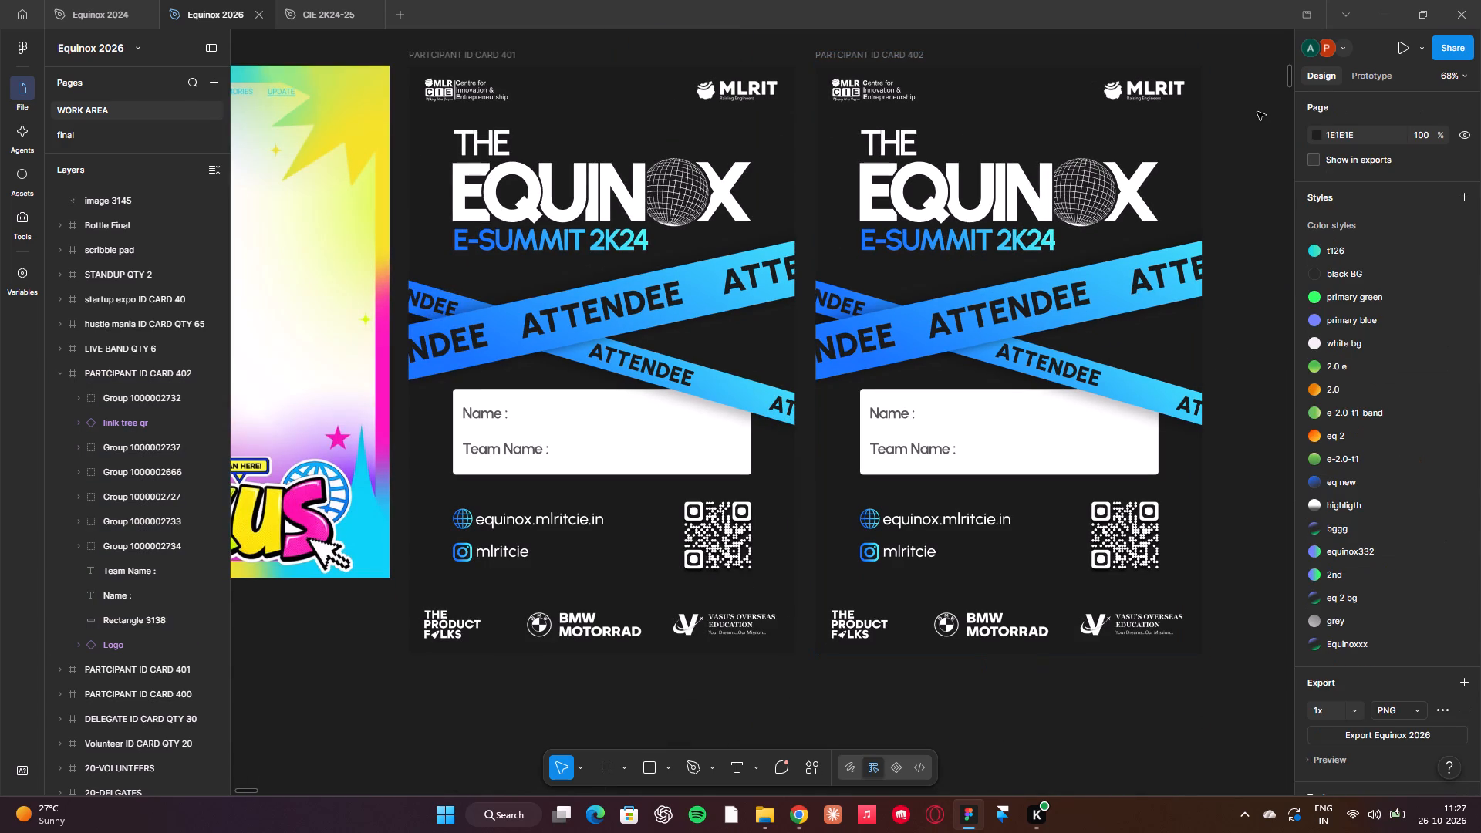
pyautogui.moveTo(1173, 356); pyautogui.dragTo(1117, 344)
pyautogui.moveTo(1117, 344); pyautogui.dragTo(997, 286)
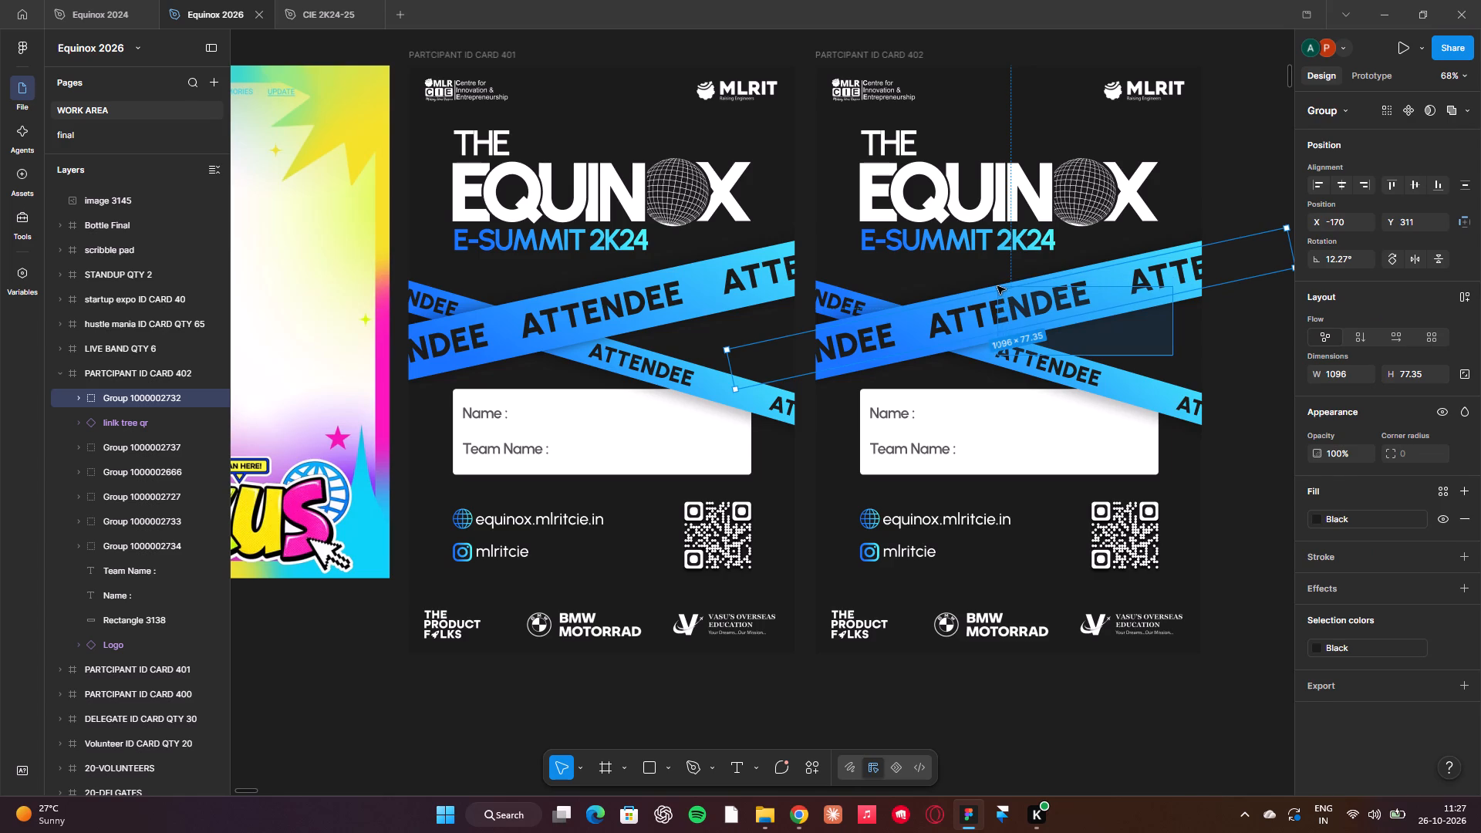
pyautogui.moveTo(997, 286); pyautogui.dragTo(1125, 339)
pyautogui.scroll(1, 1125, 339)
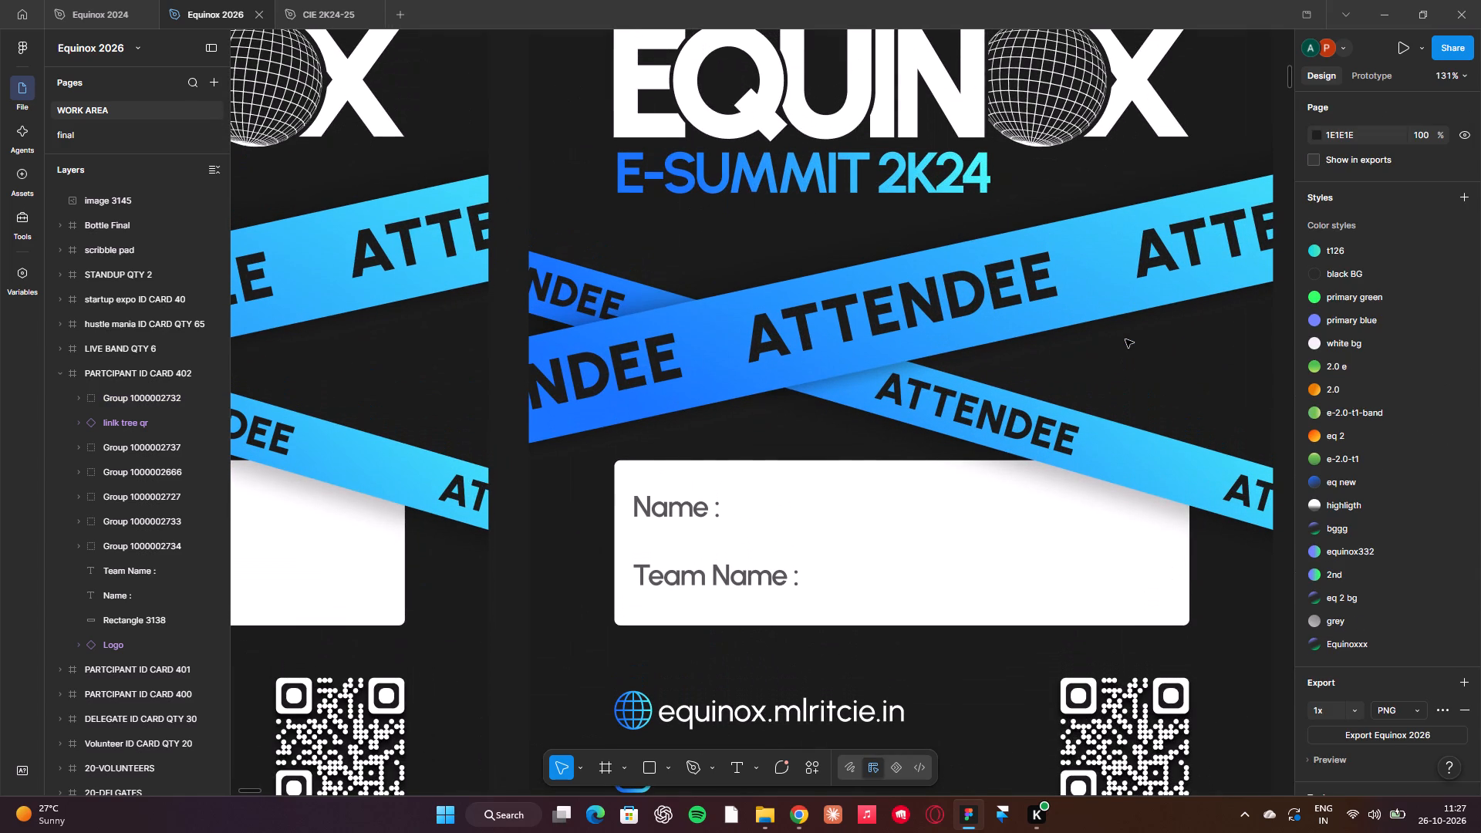
# Delete the ATTENDEE lettering and both crossed blue bands from the new duplicate card.
pyautogui.moveTo(1125, 339); pyautogui.dragTo(970, 235)
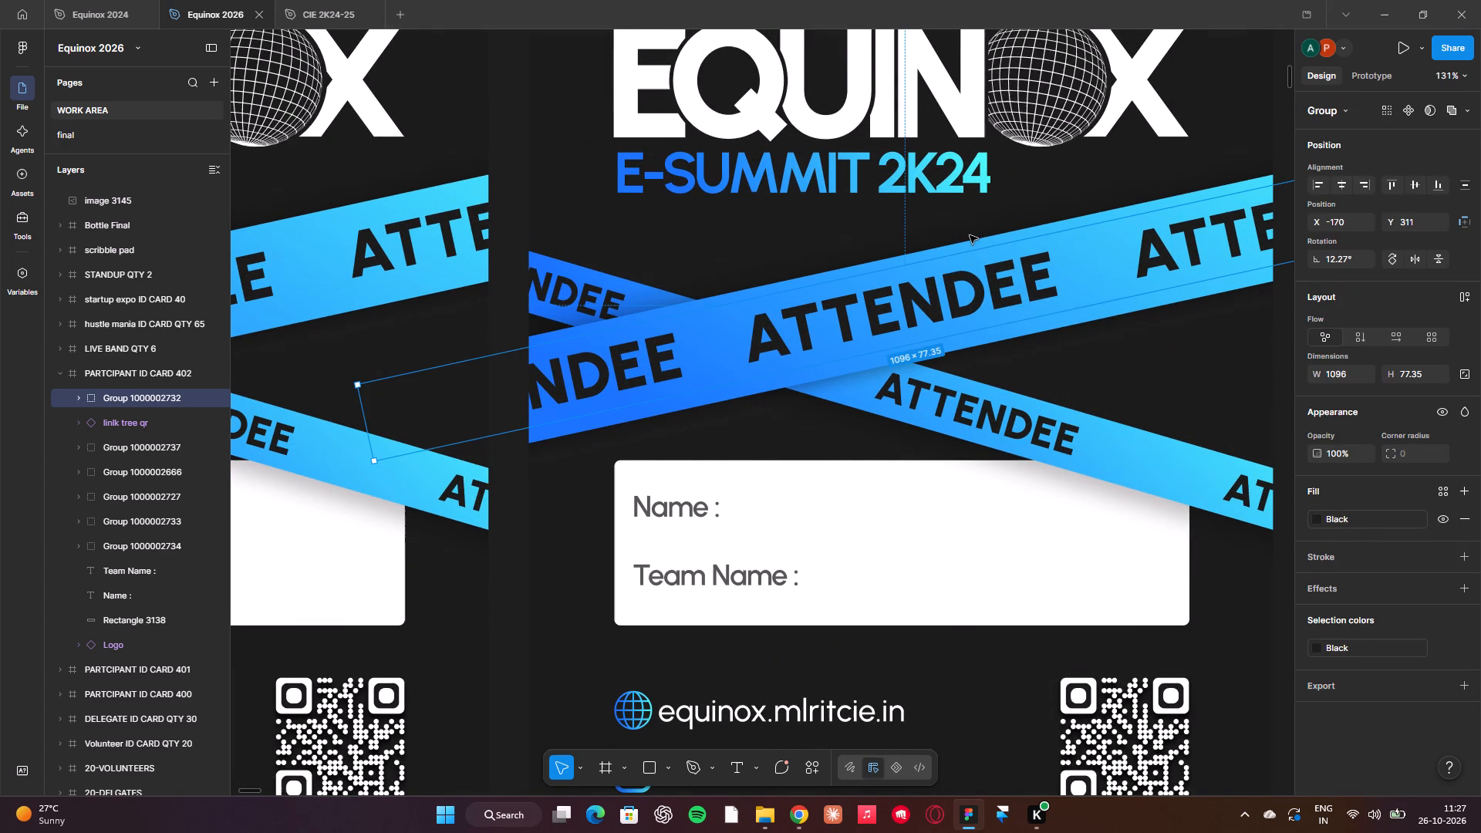
pyautogui.press('Delete')
pyautogui.click(1030, 294)
pyautogui.press('Delete')
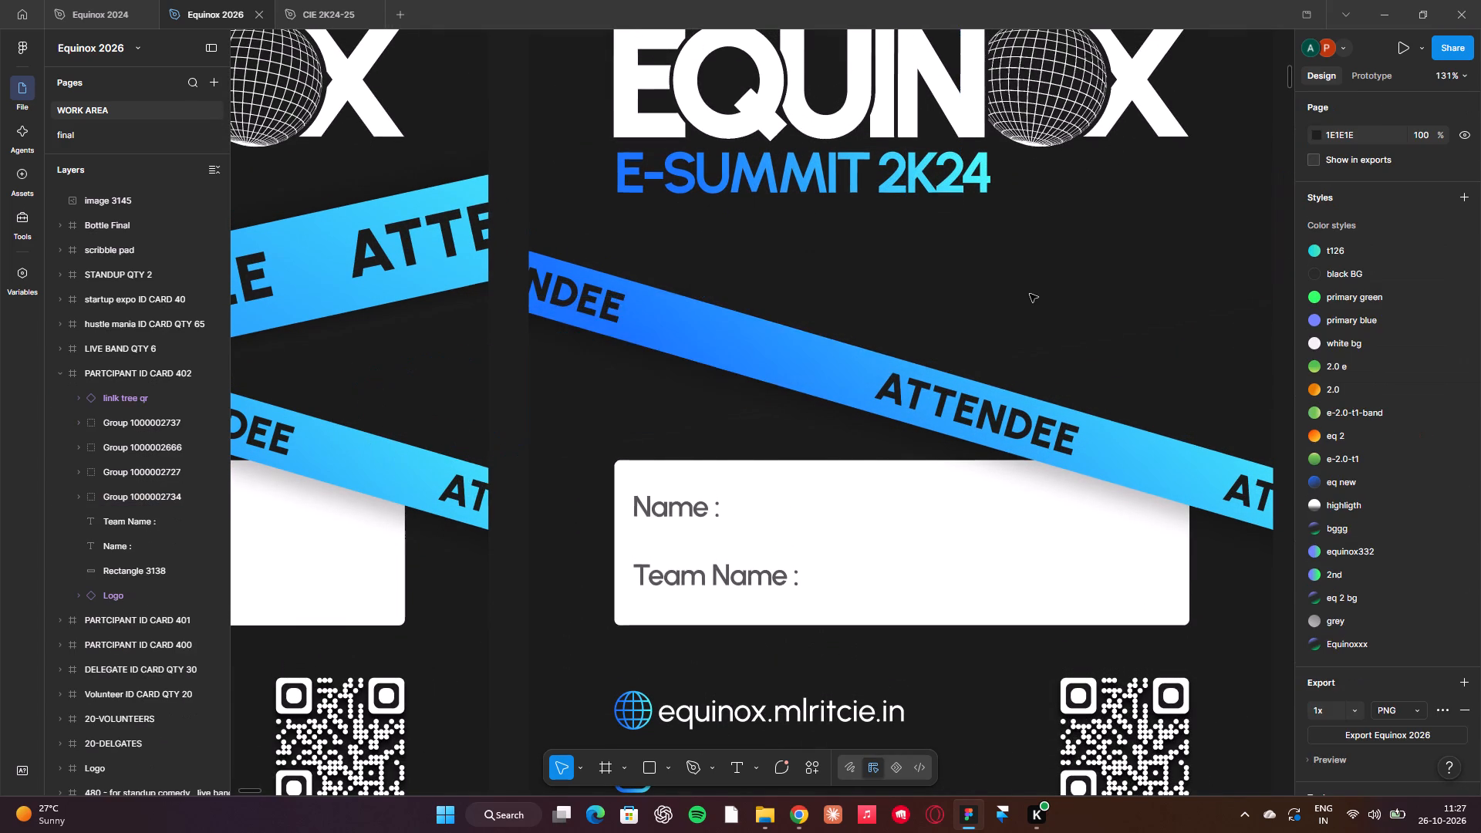
pyautogui.click(952, 366)
pyautogui.press('BackSpace')
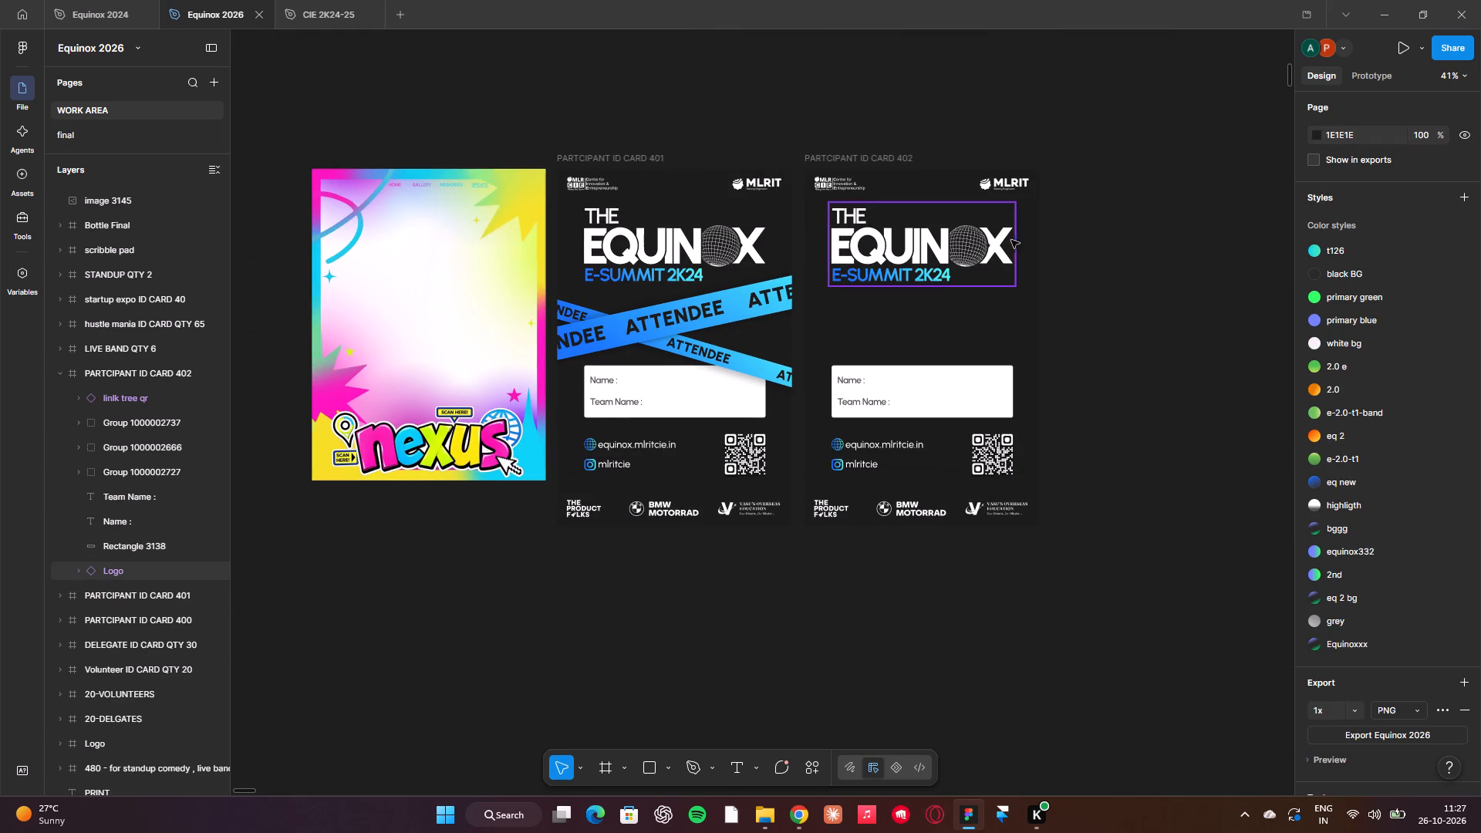
# Move the Equinox logo and the white name box with its Name and Team Name labels out of the duplicate card onto the canvas beside it.
pyautogui.moveTo(977, 242); pyautogui.dragTo(1073, 299)
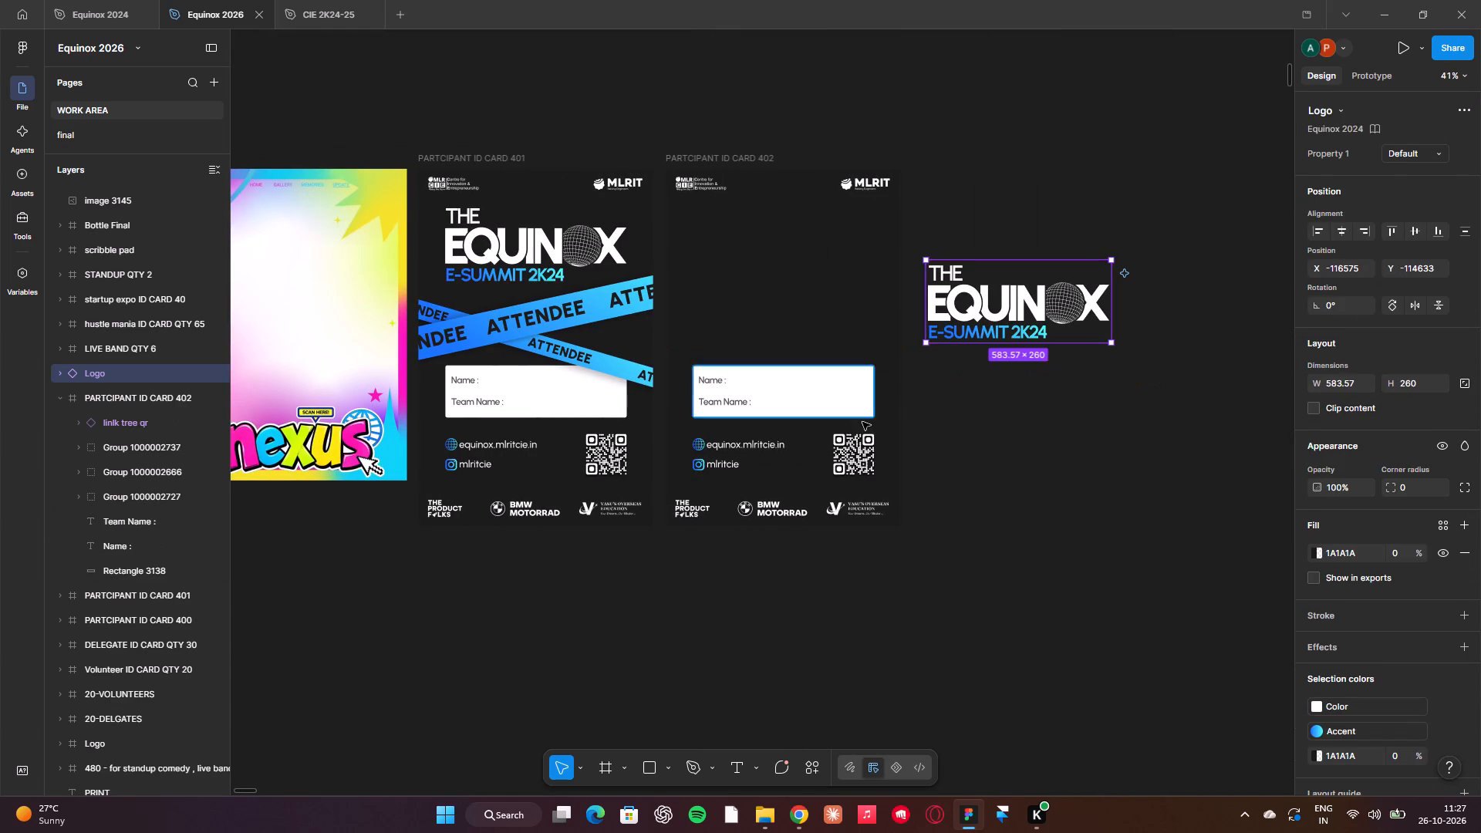
pyautogui.moveTo(805, 403); pyautogui.dragTo(1041, 393)
pyautogui.moveTo(729, 398); pyautogui.dragTo(973, 393)
pyautogui.moveTo(710, 378); pyautogui.dragTo(1003, 366)
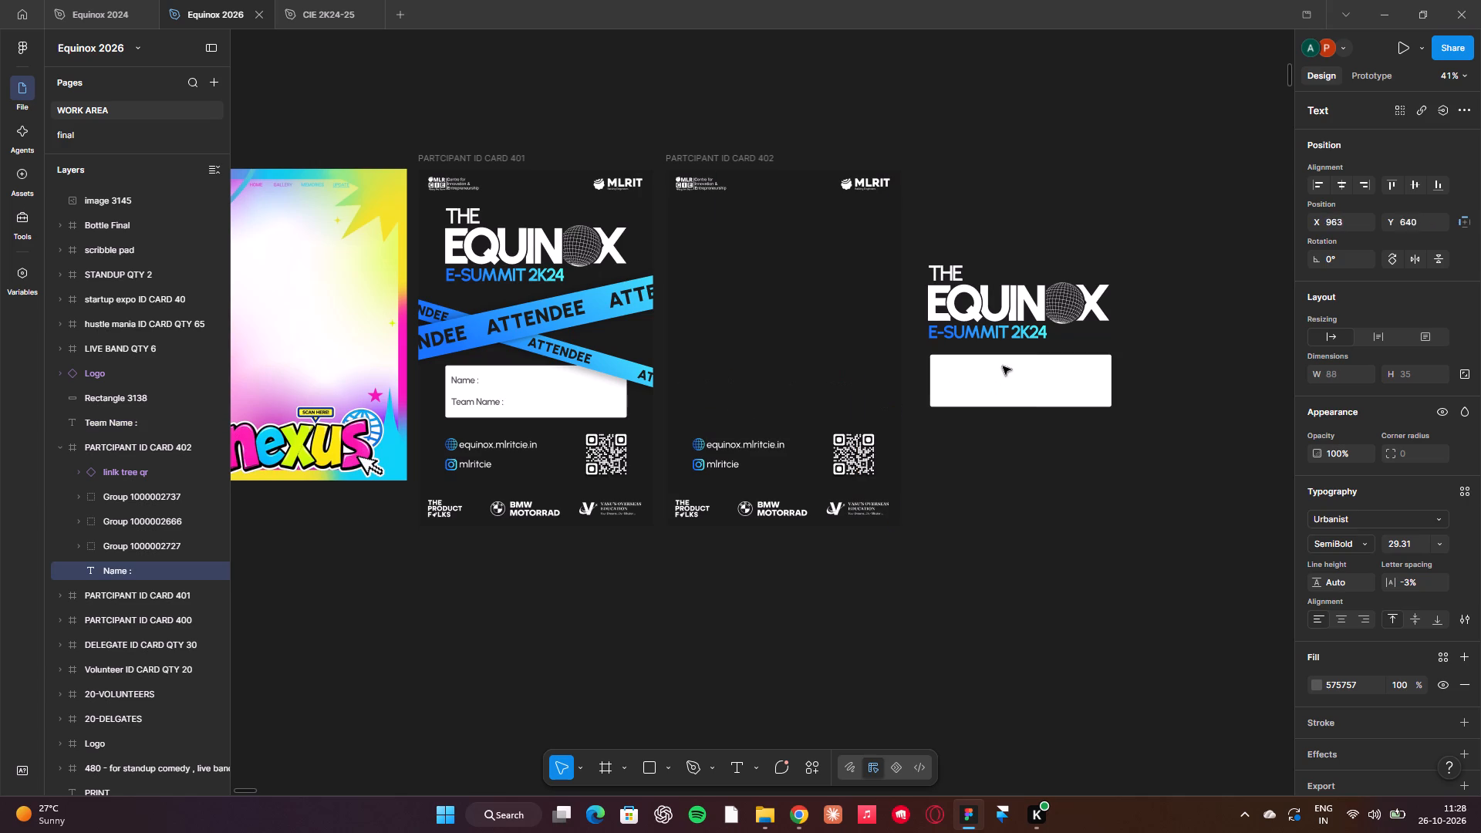
pyautogui.moveTo(1003, 366); pyautogui.dragTo(957, 373)
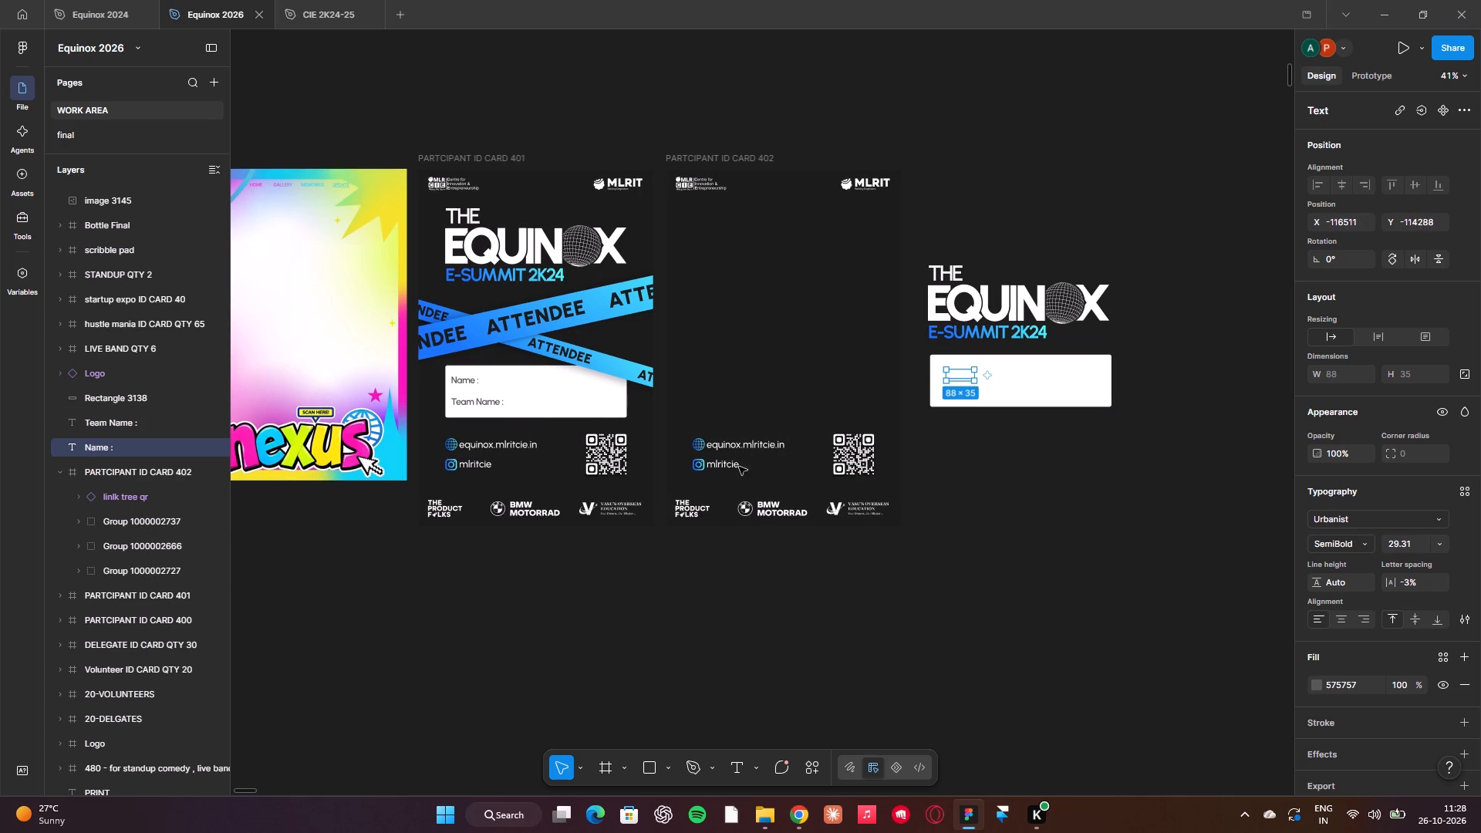
# Empty the duplicate card by moving its contact details, QR code, sponsor logos and header logos onto the canvas beside it.
pyautogui.moveTo(722, 443); pyautogui.dragTo(1024, 478)
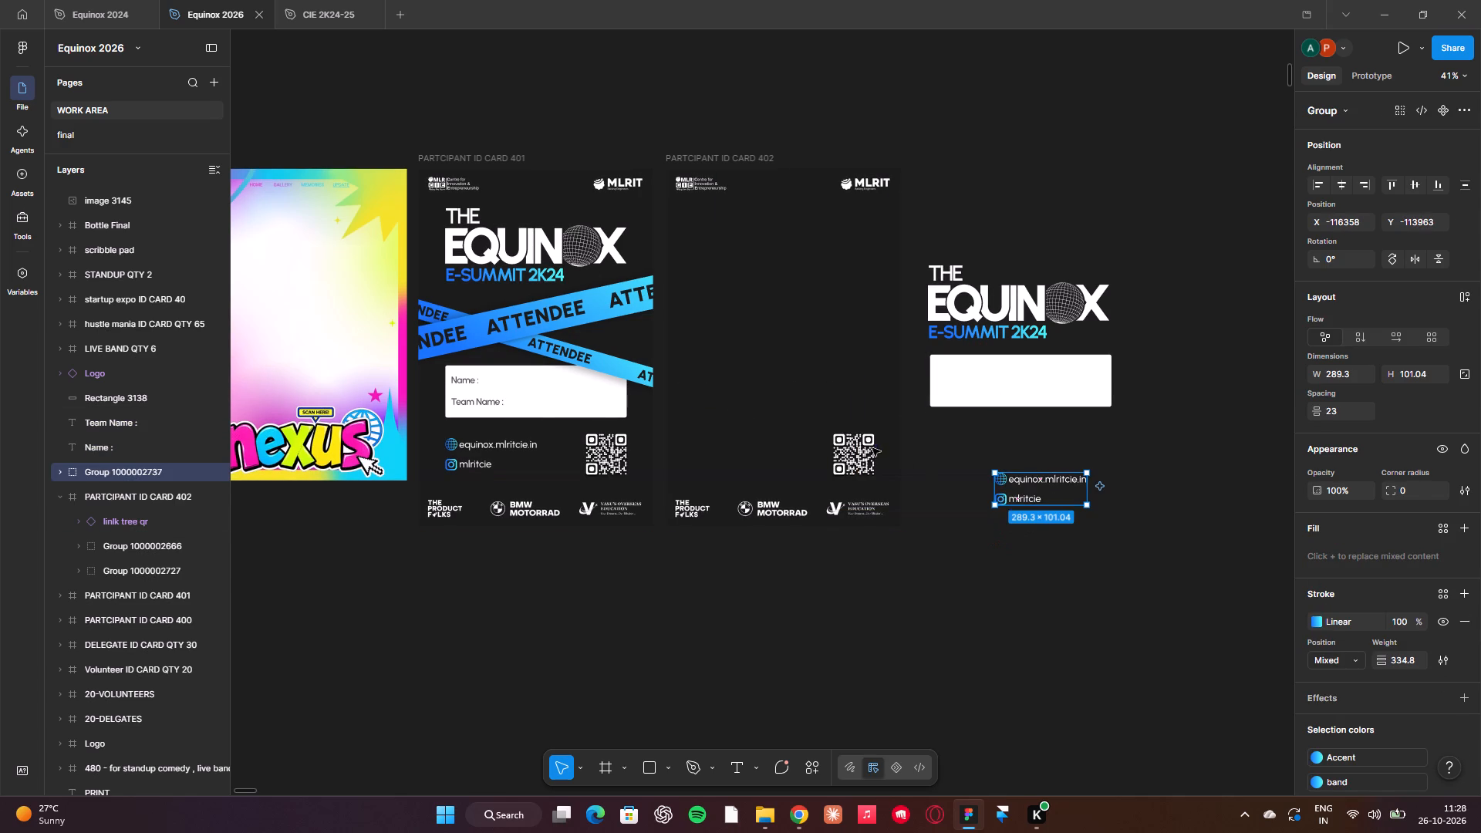
pyautogui.moveTo(847, 450); pyautogui.dragTo(1137, 488)
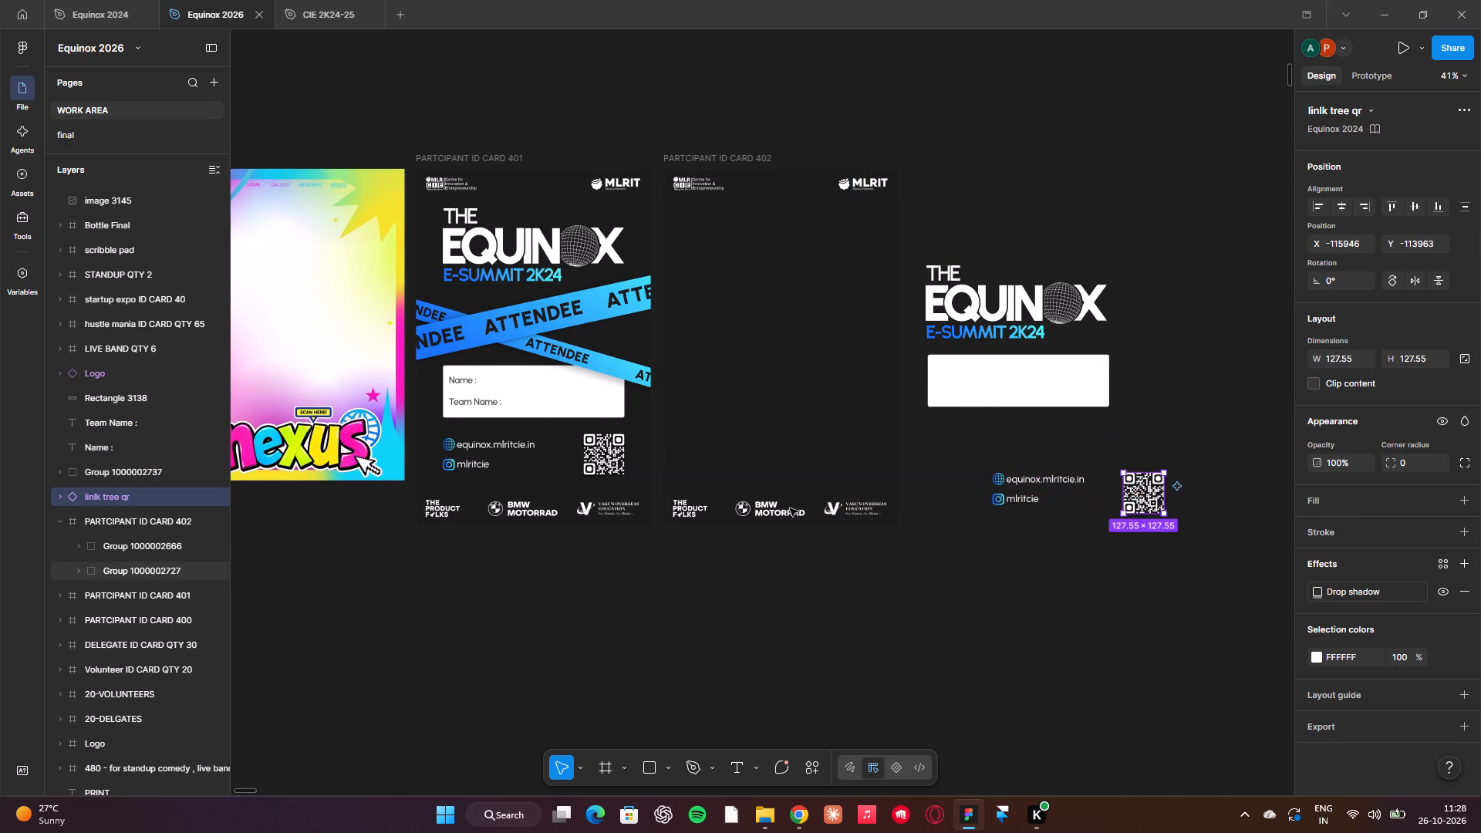
pyautogui.click(731, 510)
pyautogui.moveTo(737, 510); pyautogui.dragTo(928, 577)
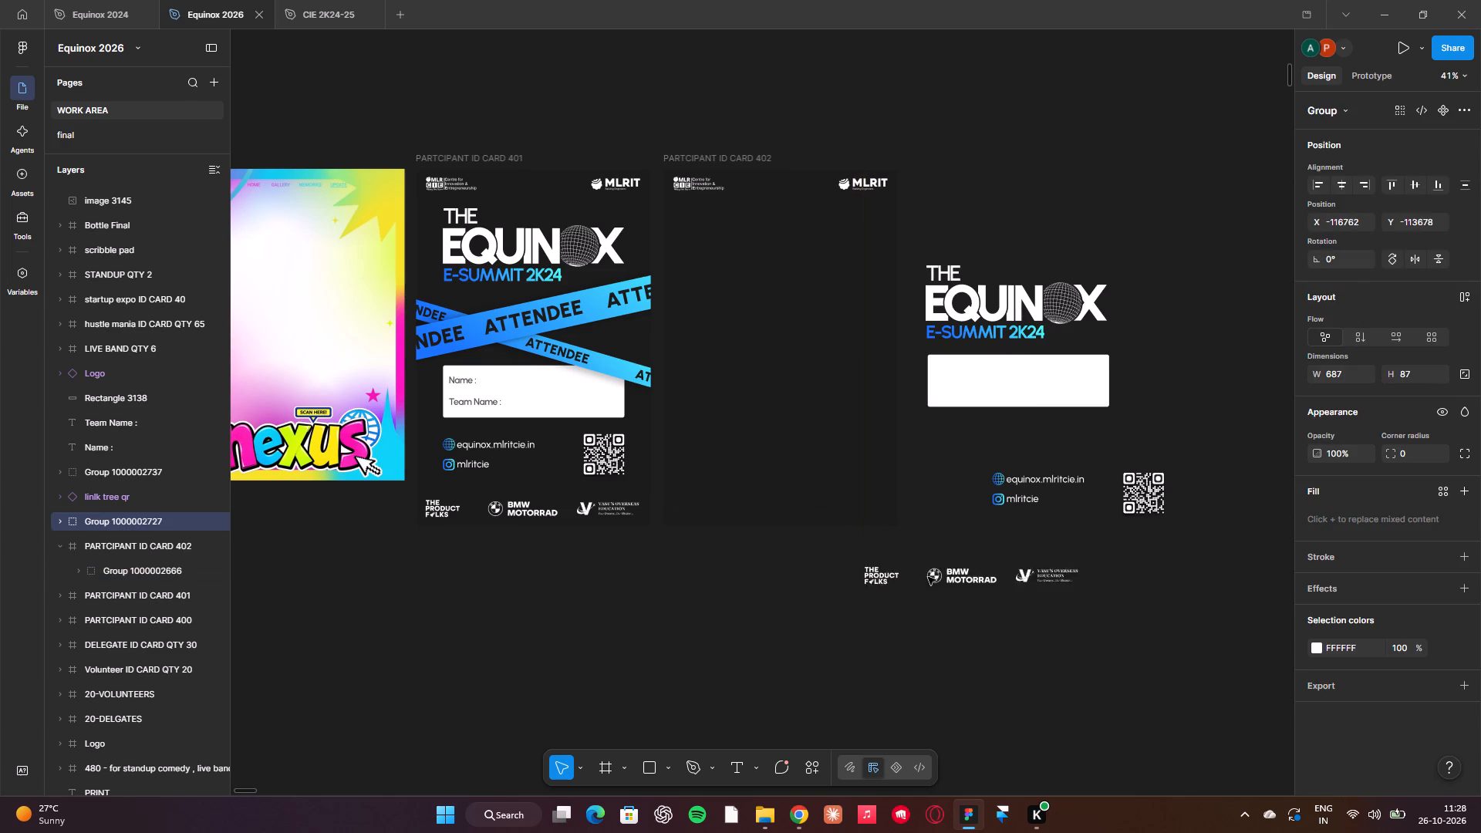
pyautogui.moveTo(928, 577); pyautogui.dragTo(1047, 545)
pyautogui.moveTo(870, 180); pyautogui.dragTo(1030, 145)
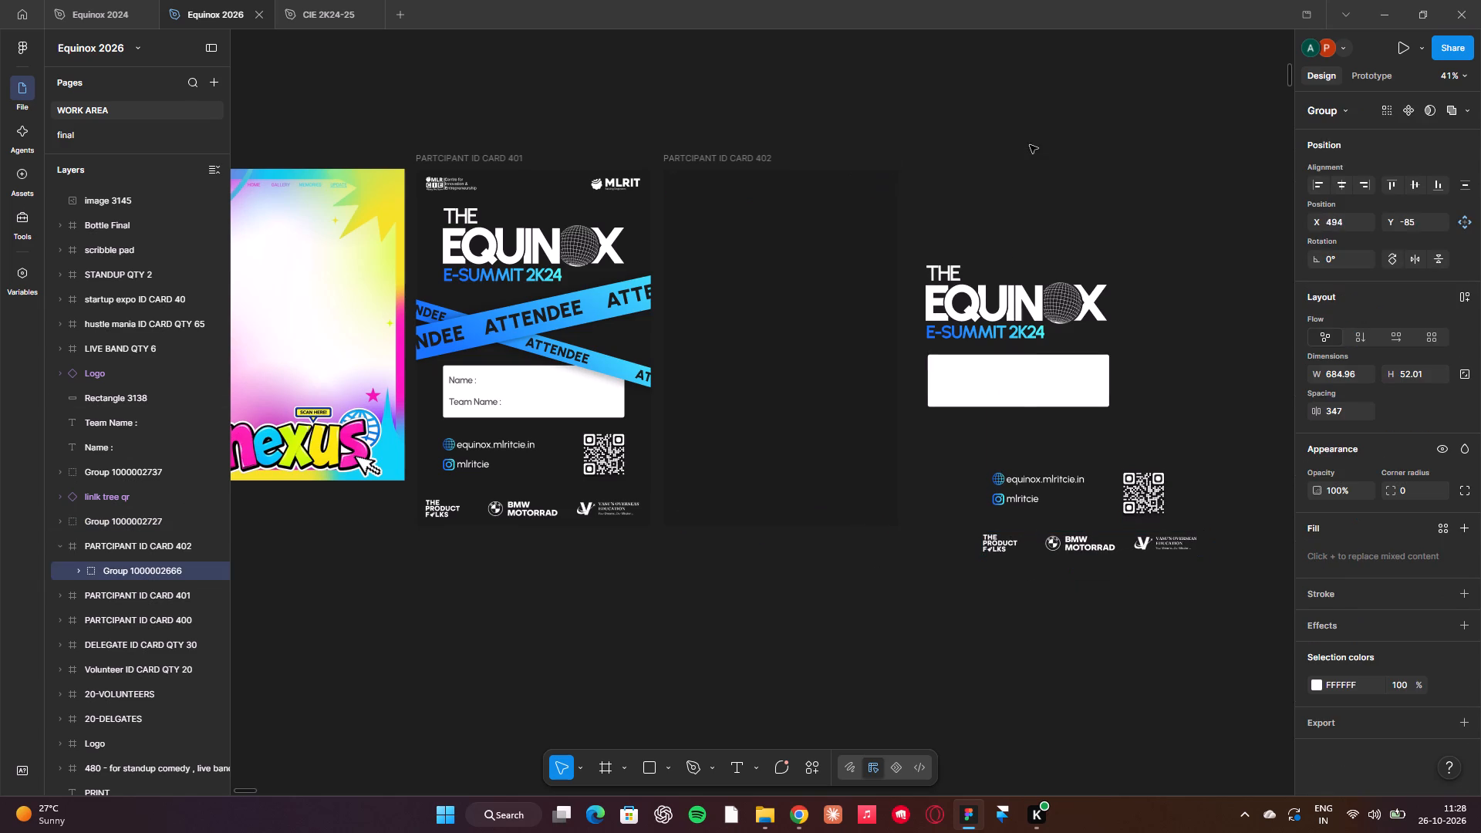
pyautogui.moveTo(1030, 145); pyautogui.dragTo(1152, 181)
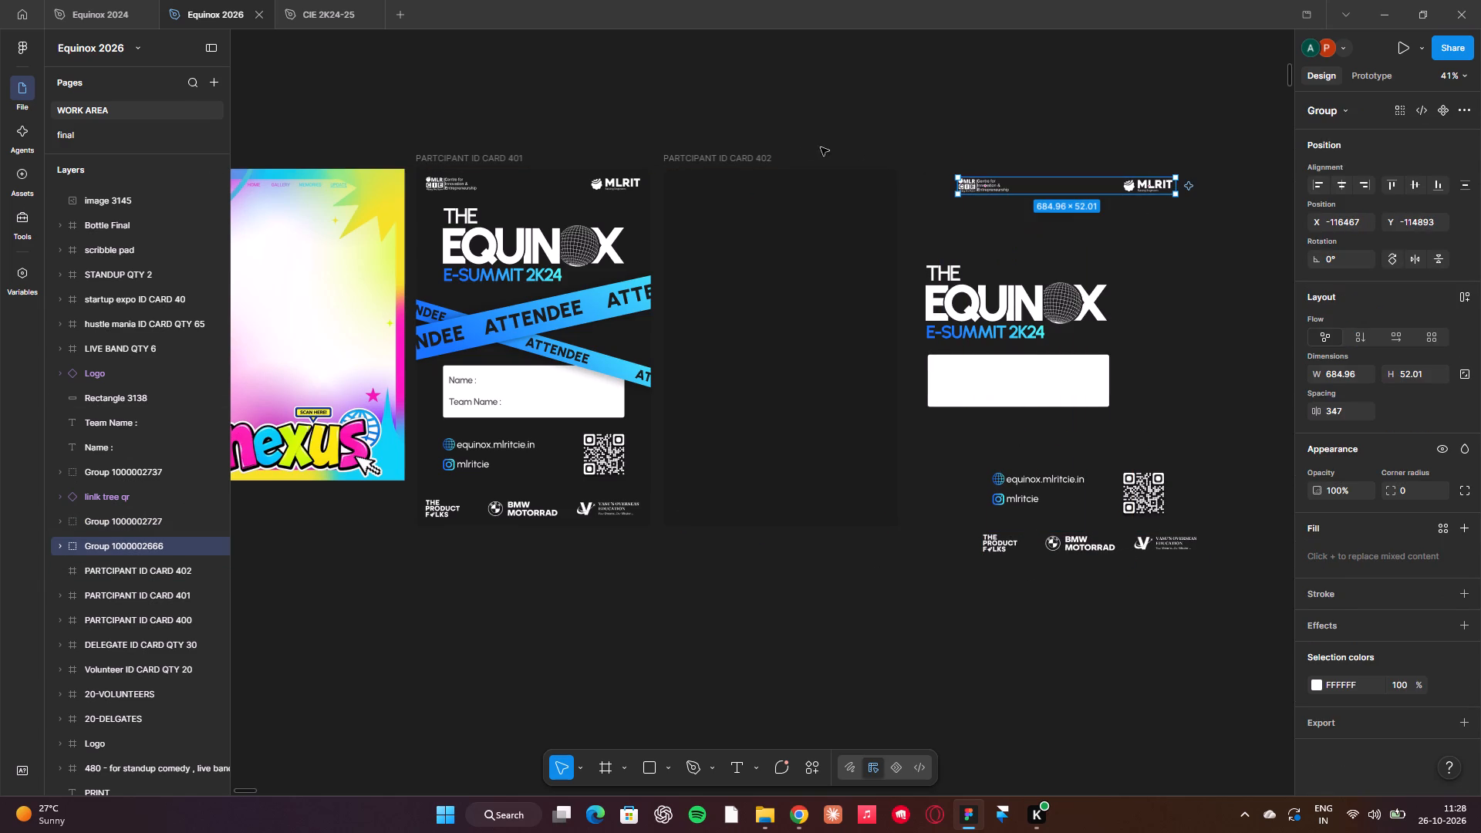
# Change the fill of the emptied duplicate card frame from the library styles to black BG.
pyautogui.click(734, 157)
pyautogui.click(685, 125)
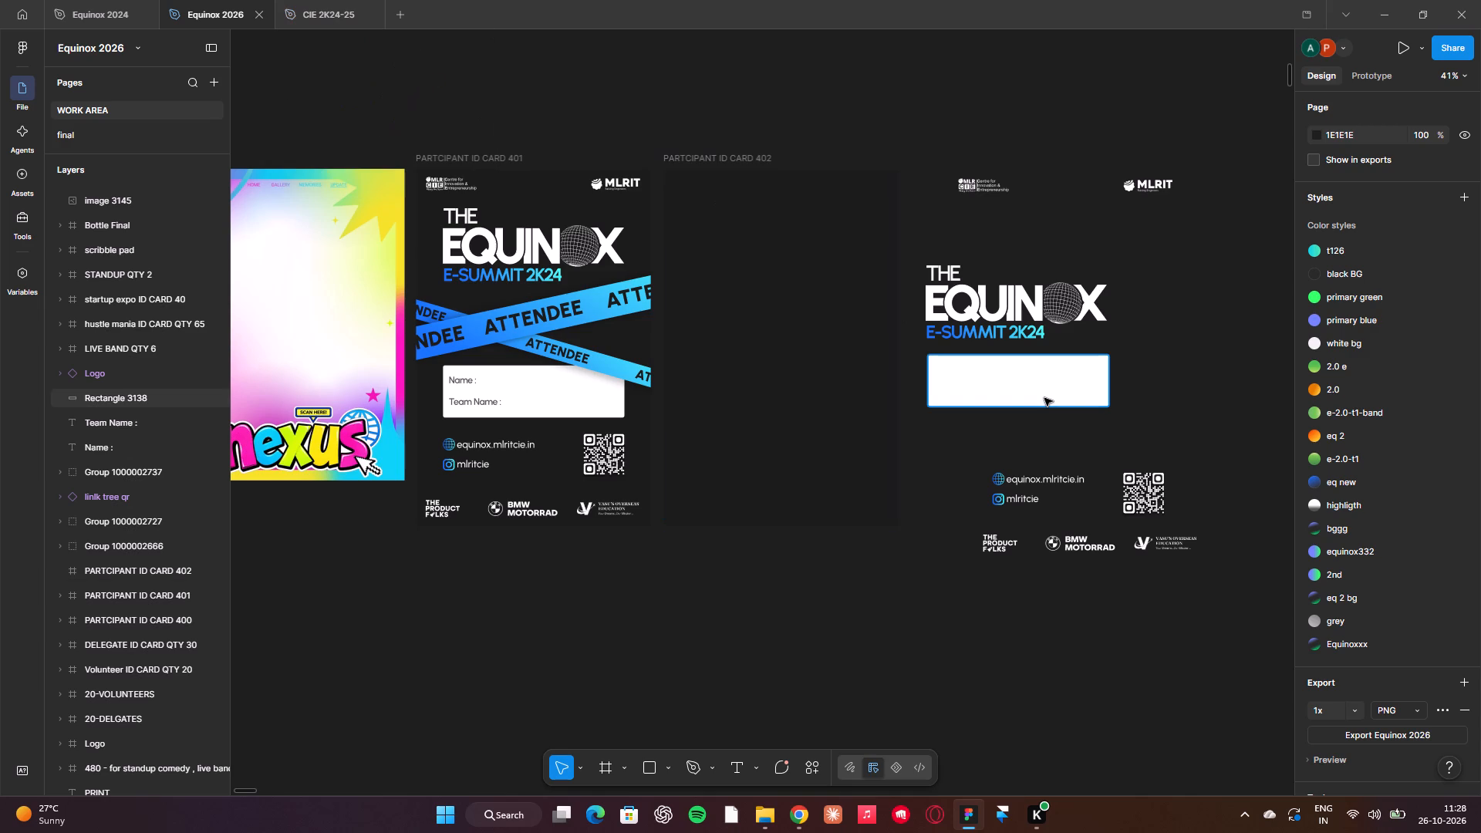
pyautogui.click(747, 113)
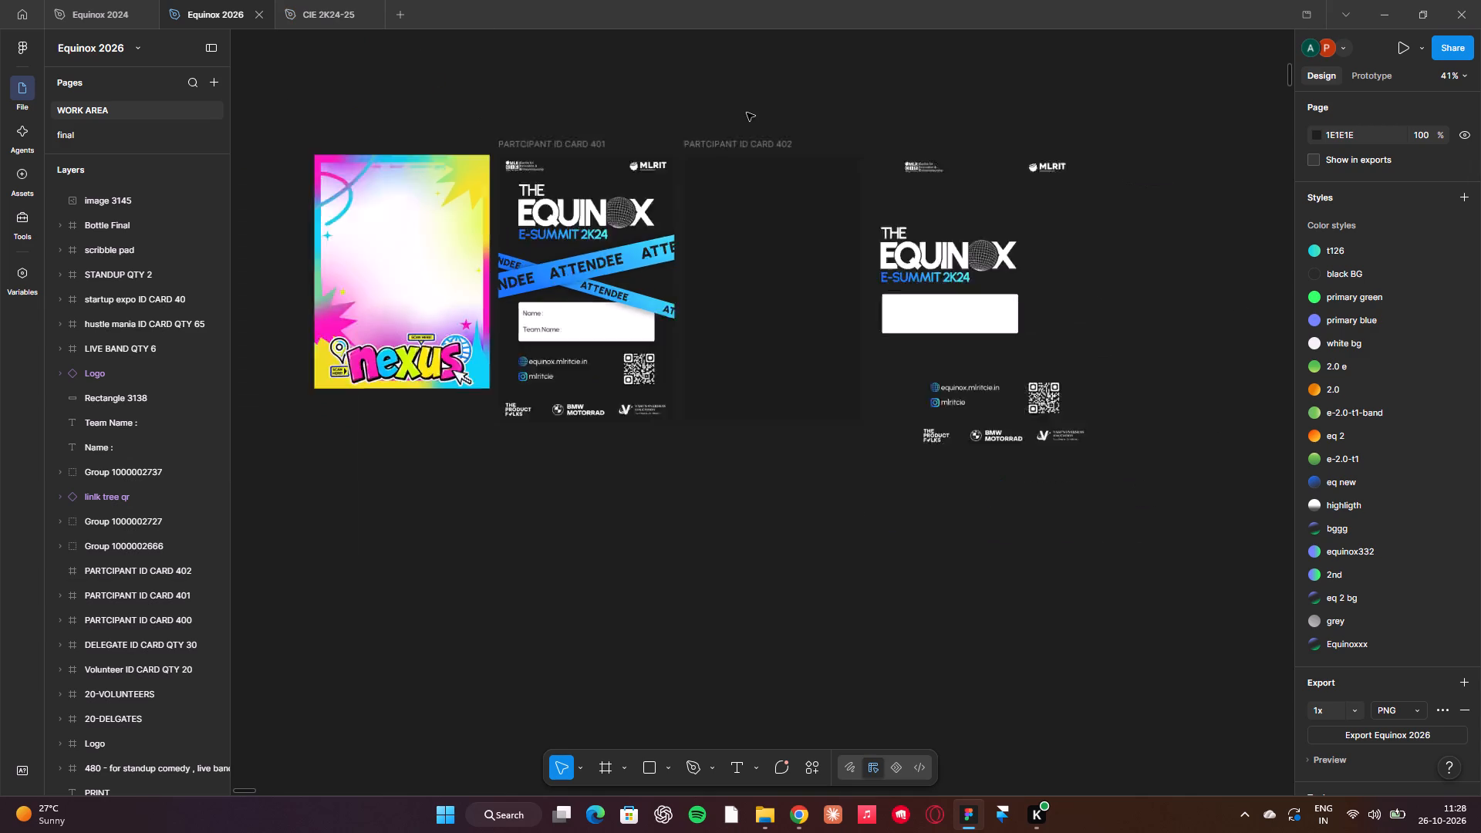
pyautogui.hscroll(1, 747, 113)
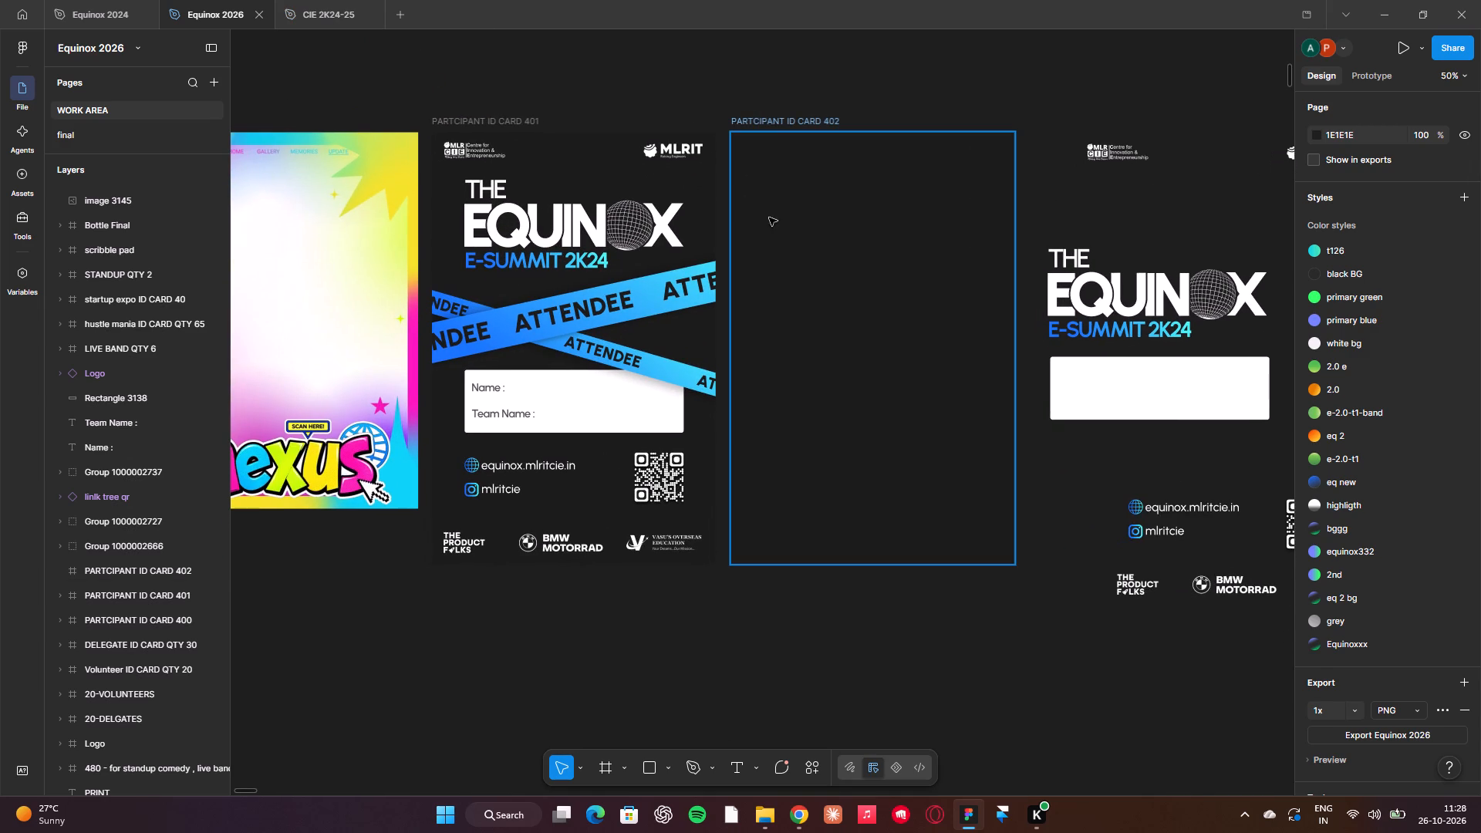
pyautogui.click(769, 471)
pyautogui.hscroll(1, 769, 471)
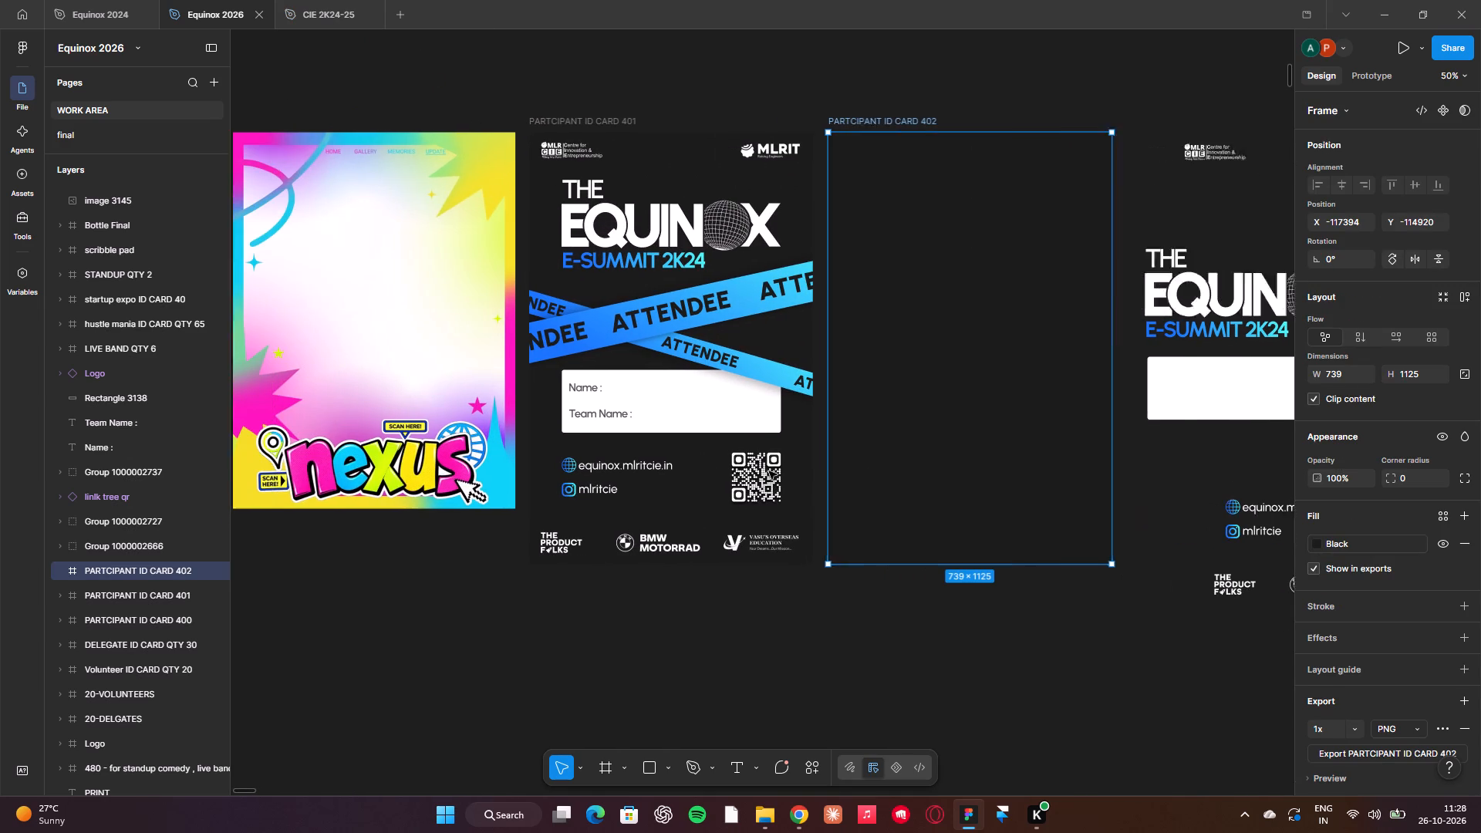
pyautogui.hscroll(1, 769, 471)
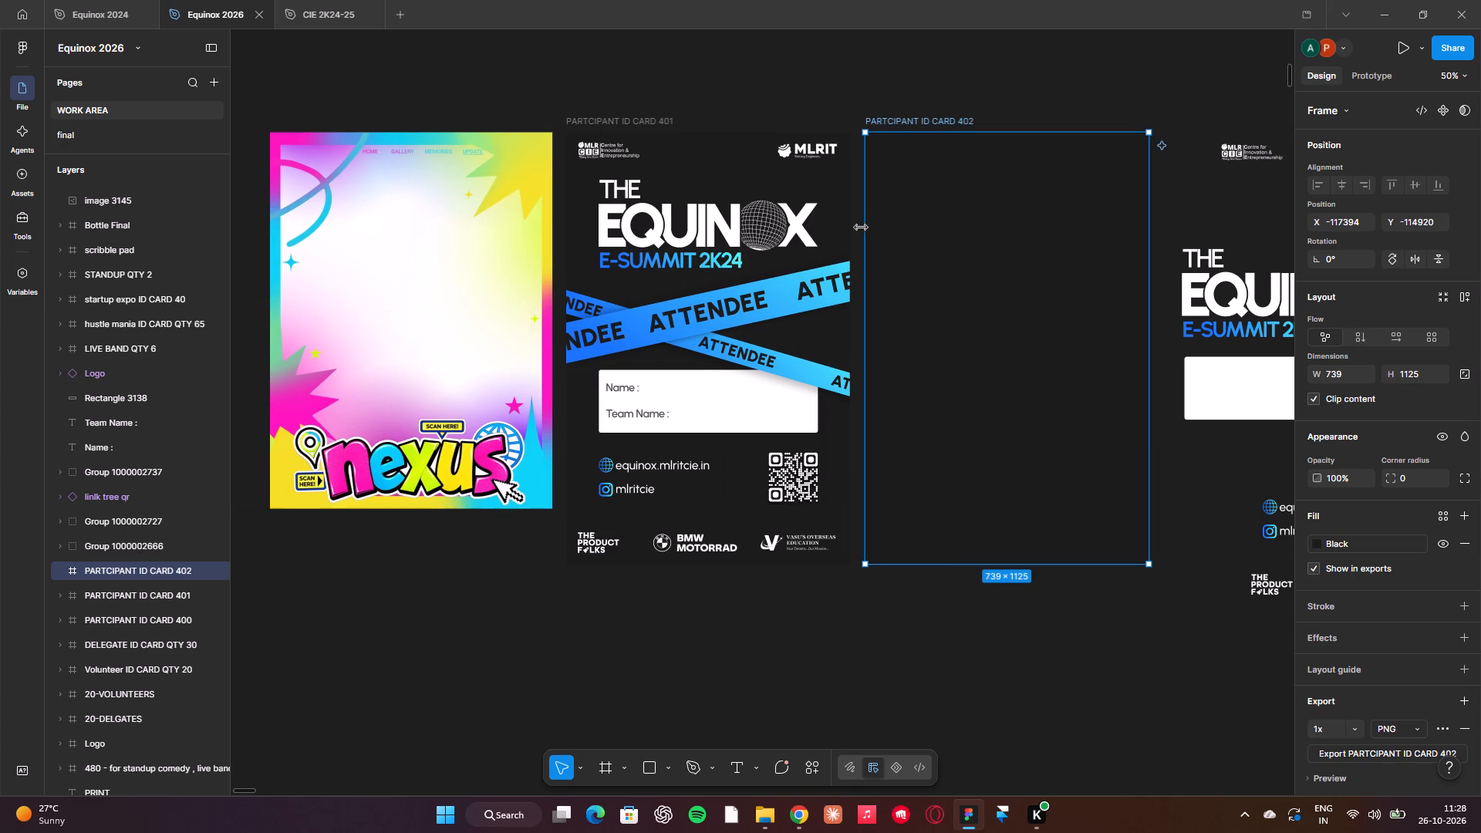
pyautogui.scroll(-2, 1368, 558)
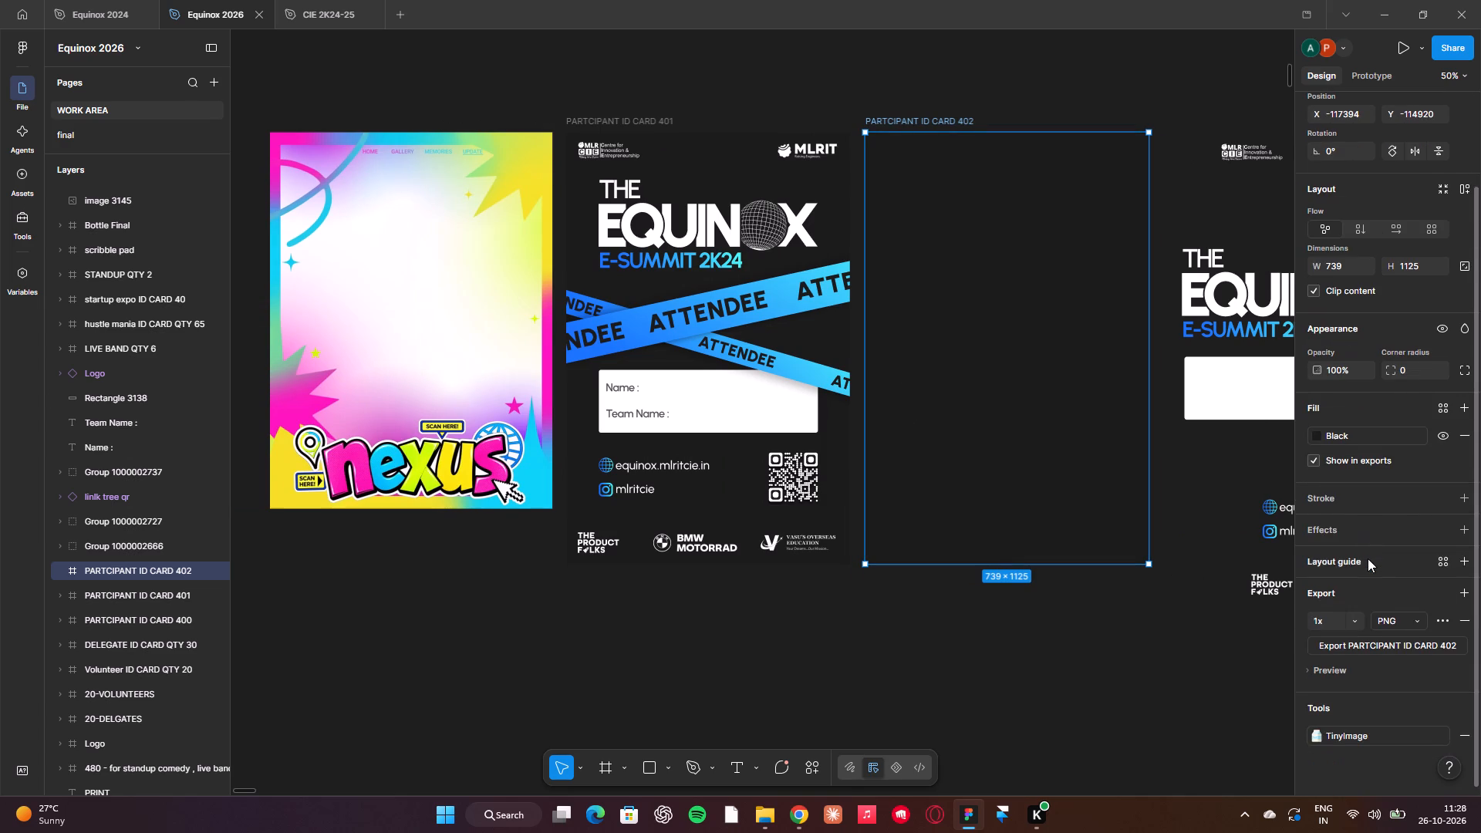
pyautogui.scroll(6, 1368, 558)
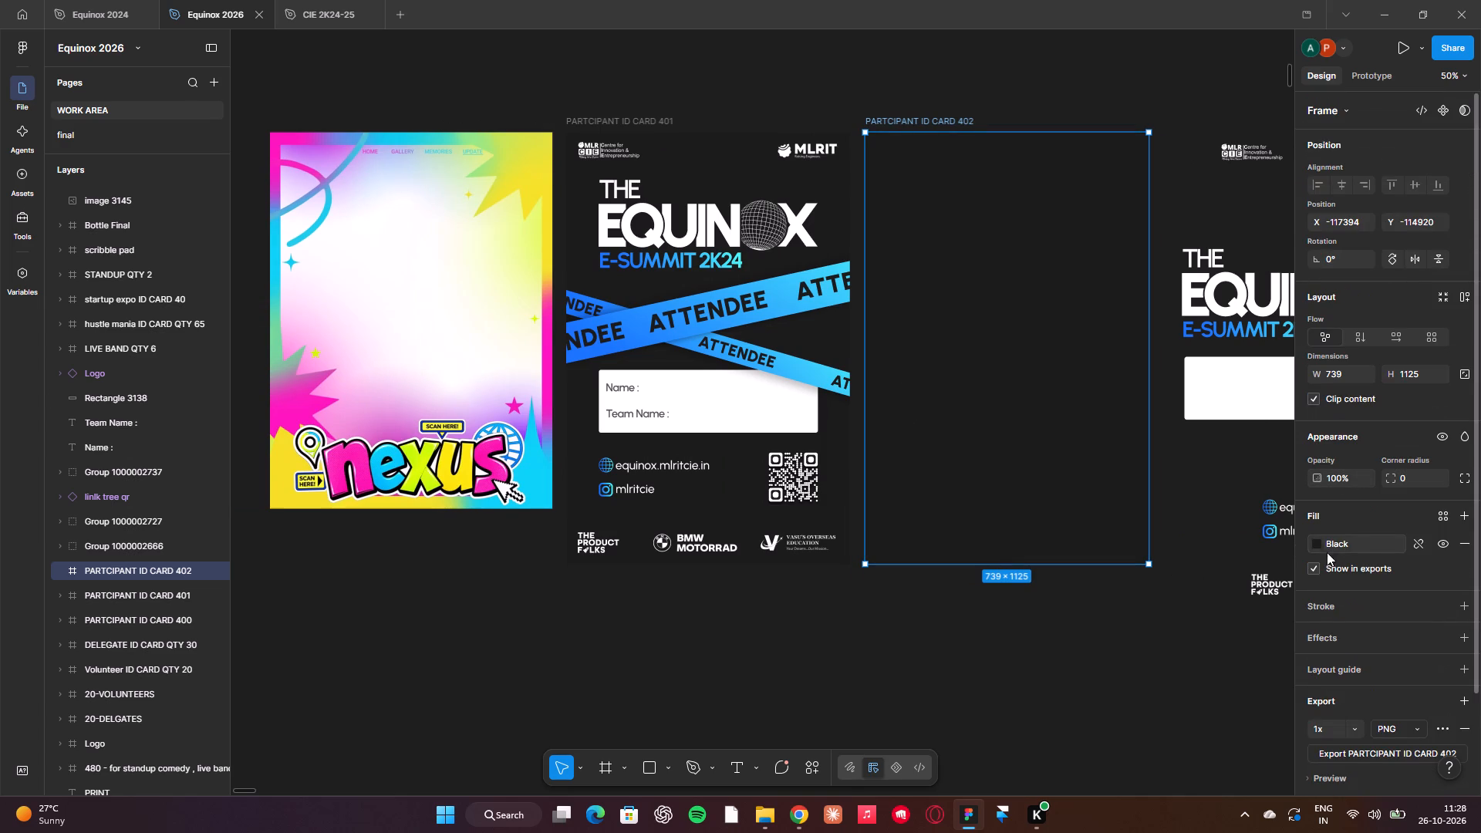
pyautogui.click(1316, 545)
pyautogui.click(1139, 461)
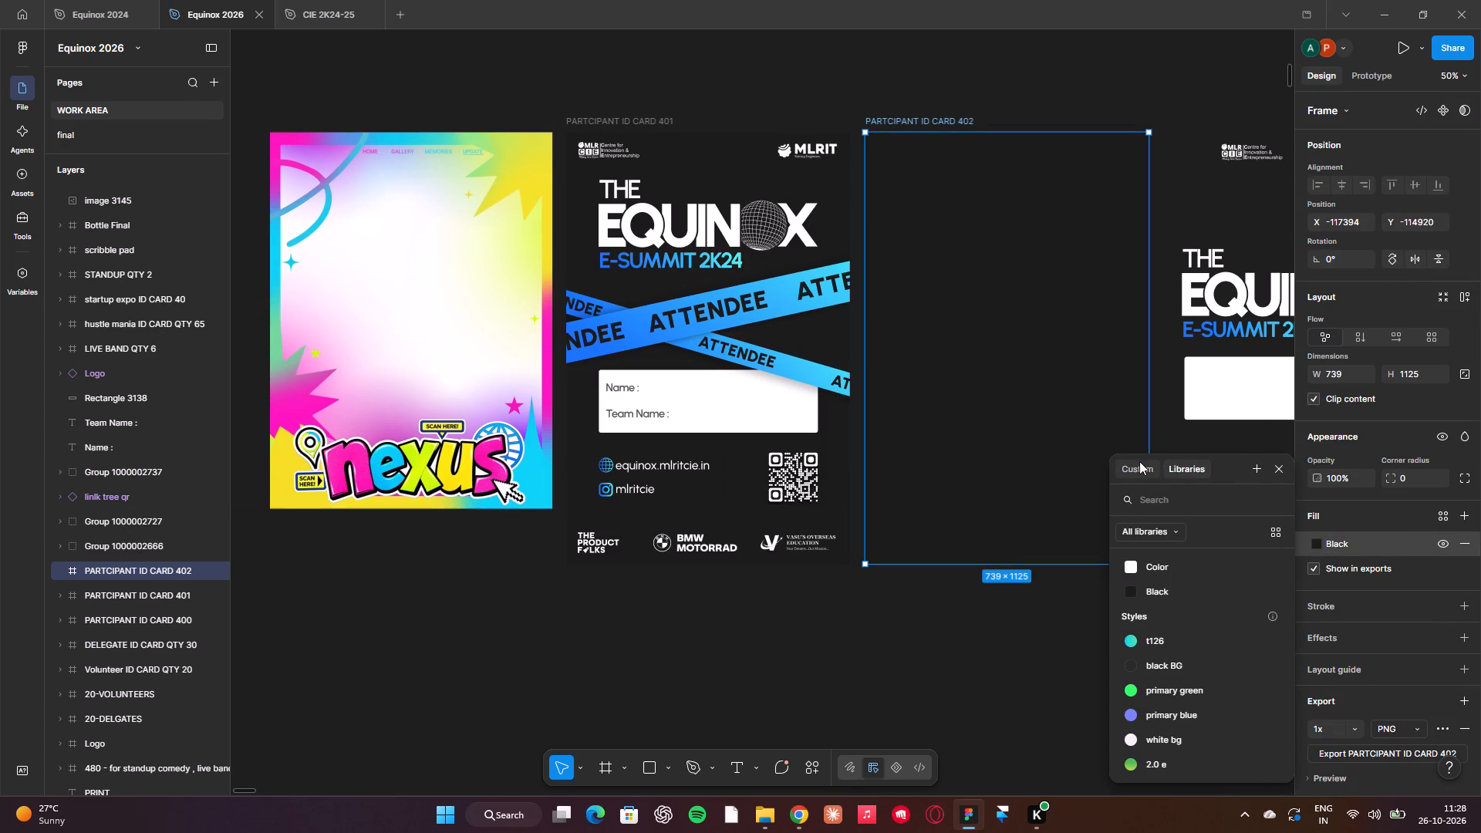
pyautogui.click(1172, 383)
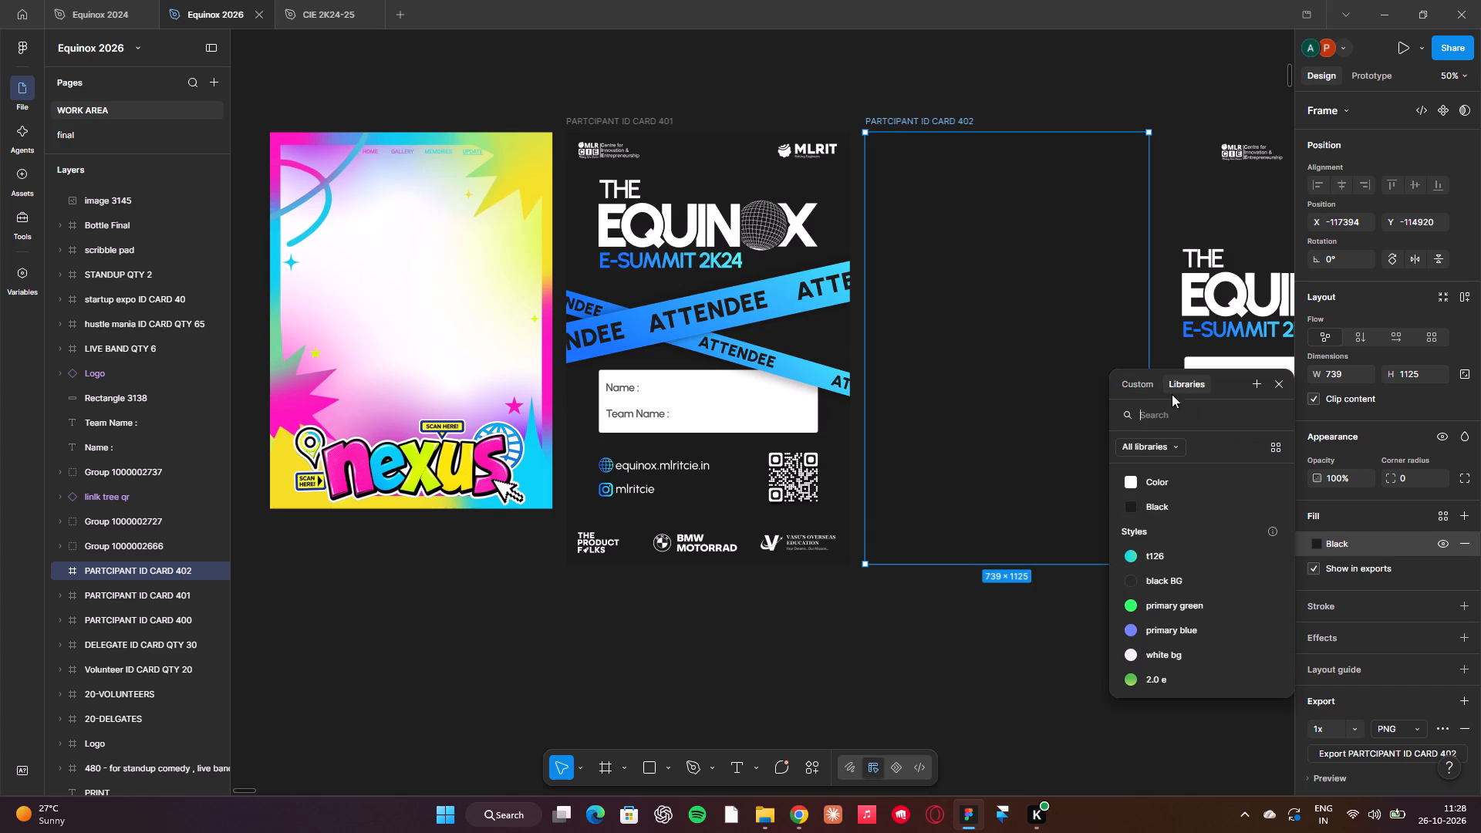
pyautogui.click(1165, 578)
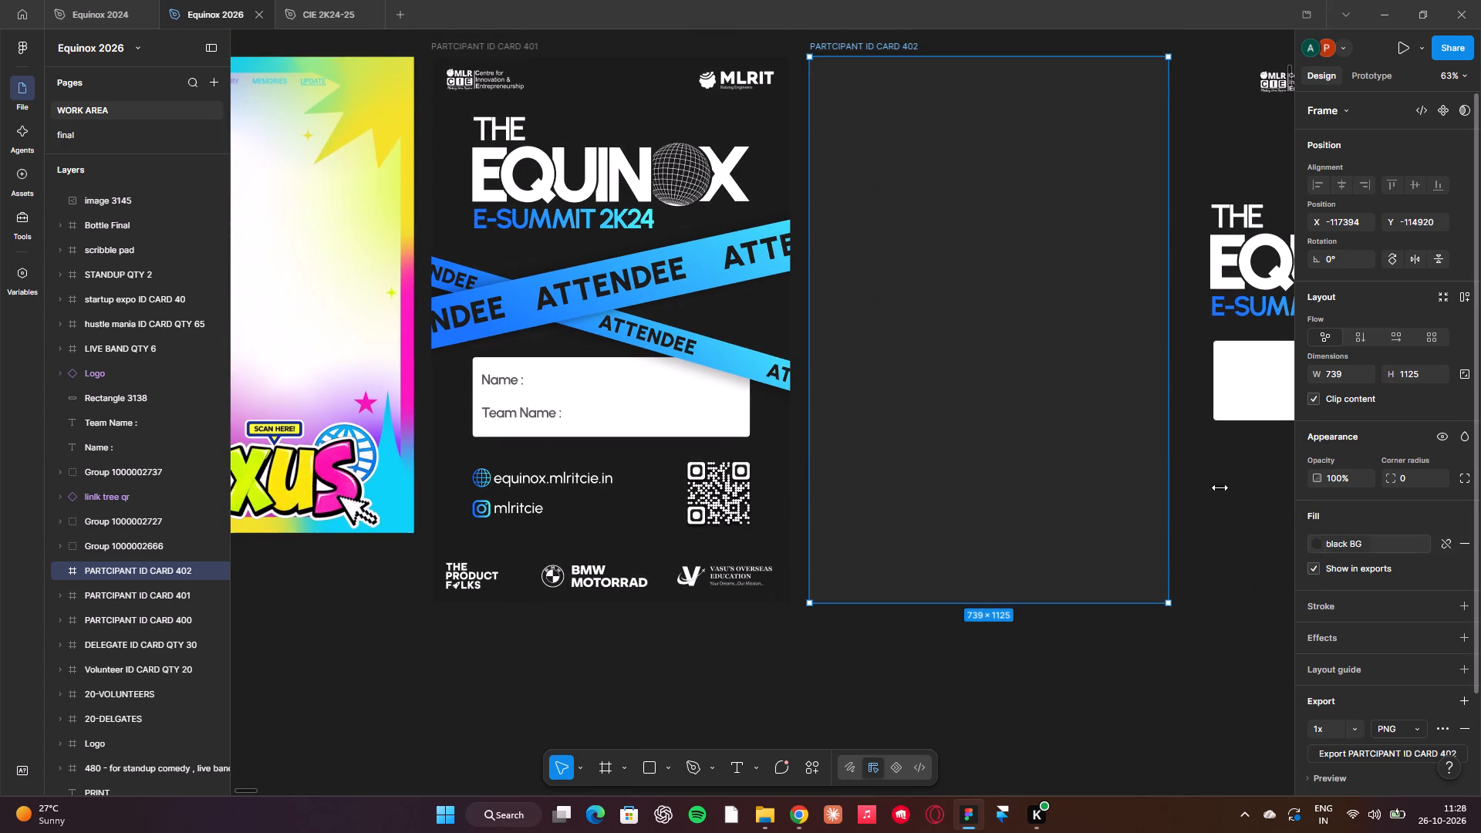
pyautogui.scroll(1, 856, 52)
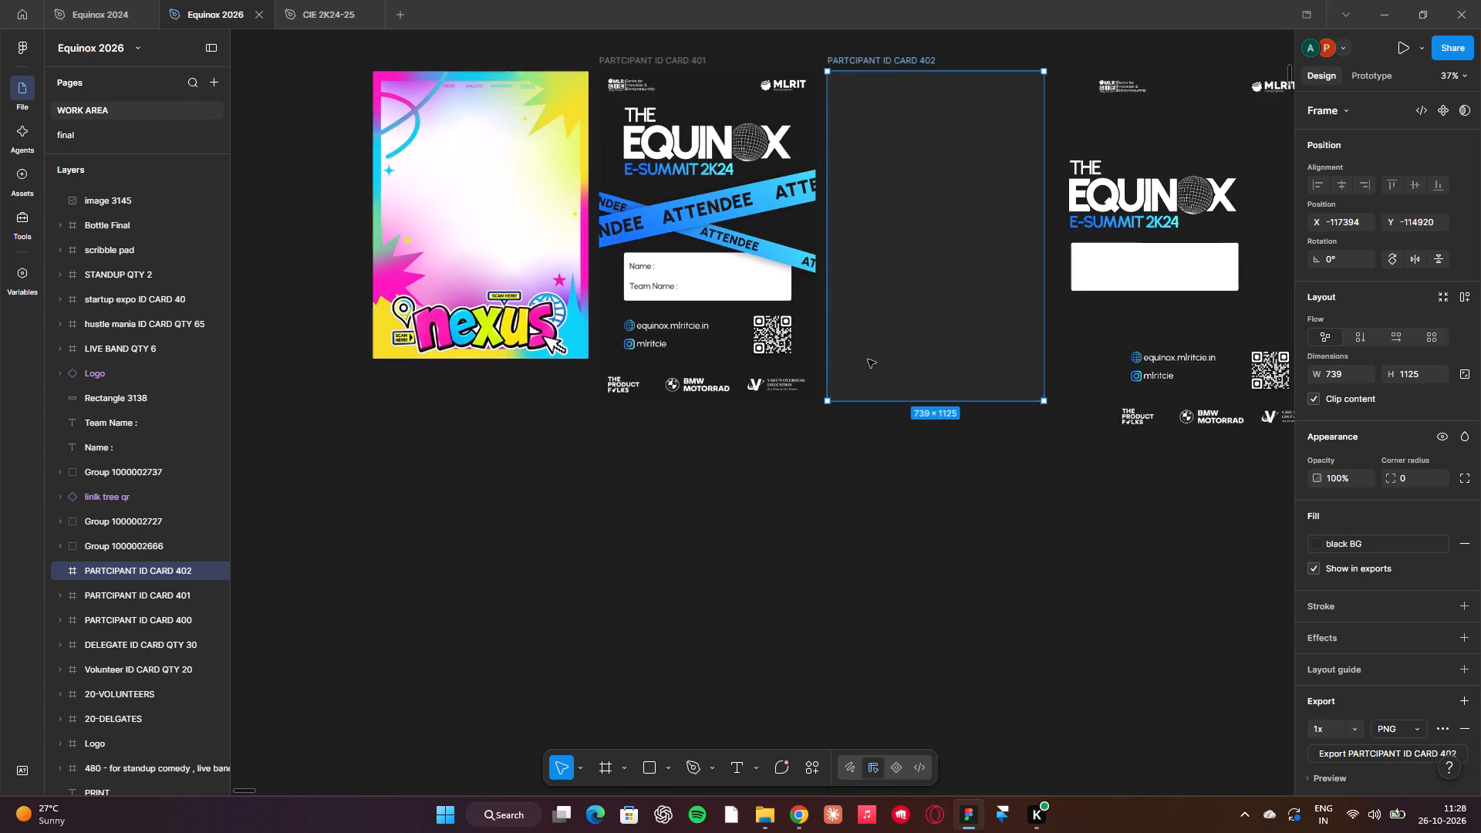
pyautogui.scroll(1, 868, 359)
pyautogui.click(846, 567)
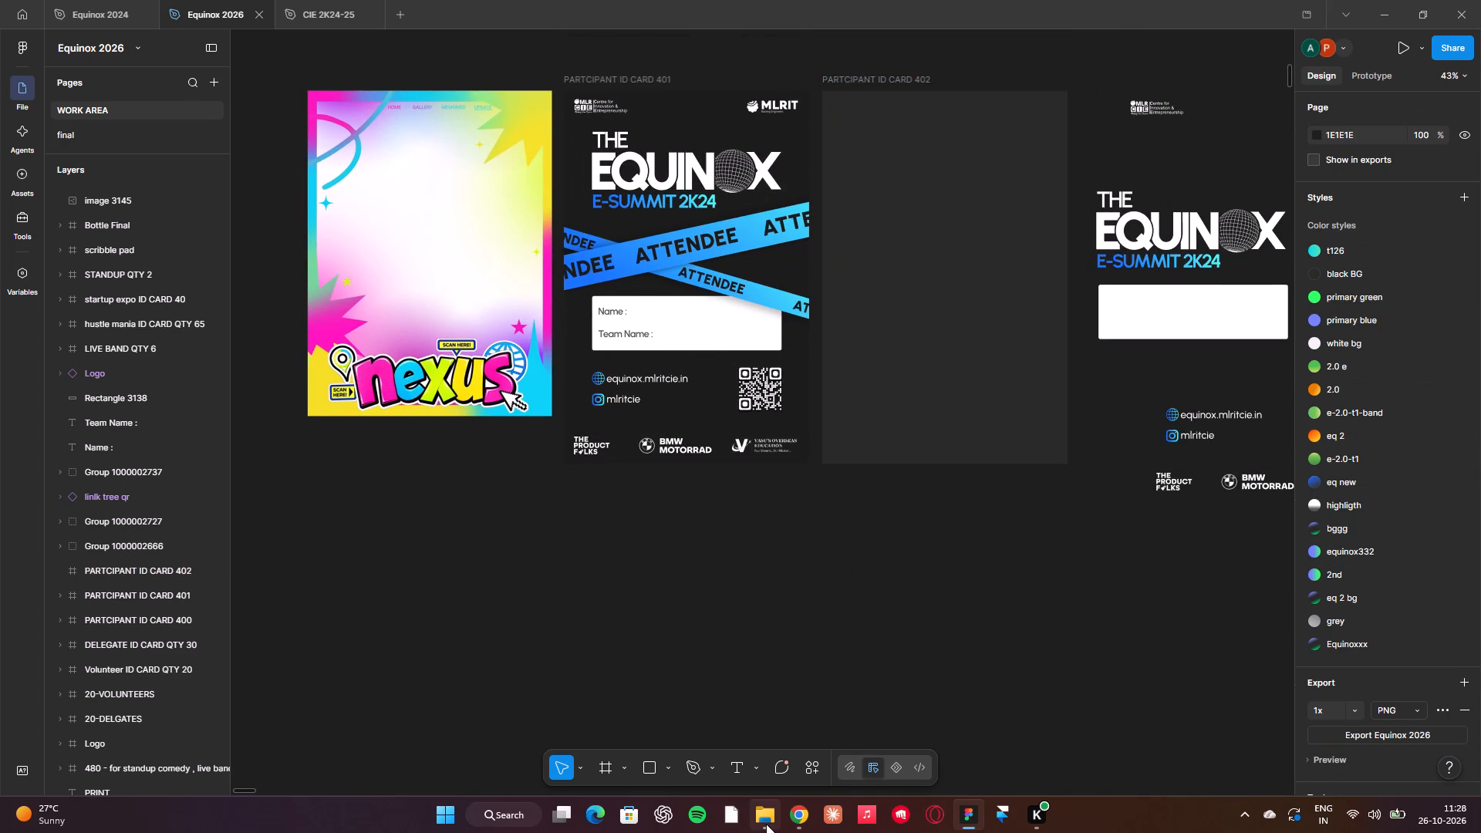
# Draw a vertical rectangle strip 39 × 1125 along the full left edge of the emptied duplicate card.
pyautogui.click(655, 776)
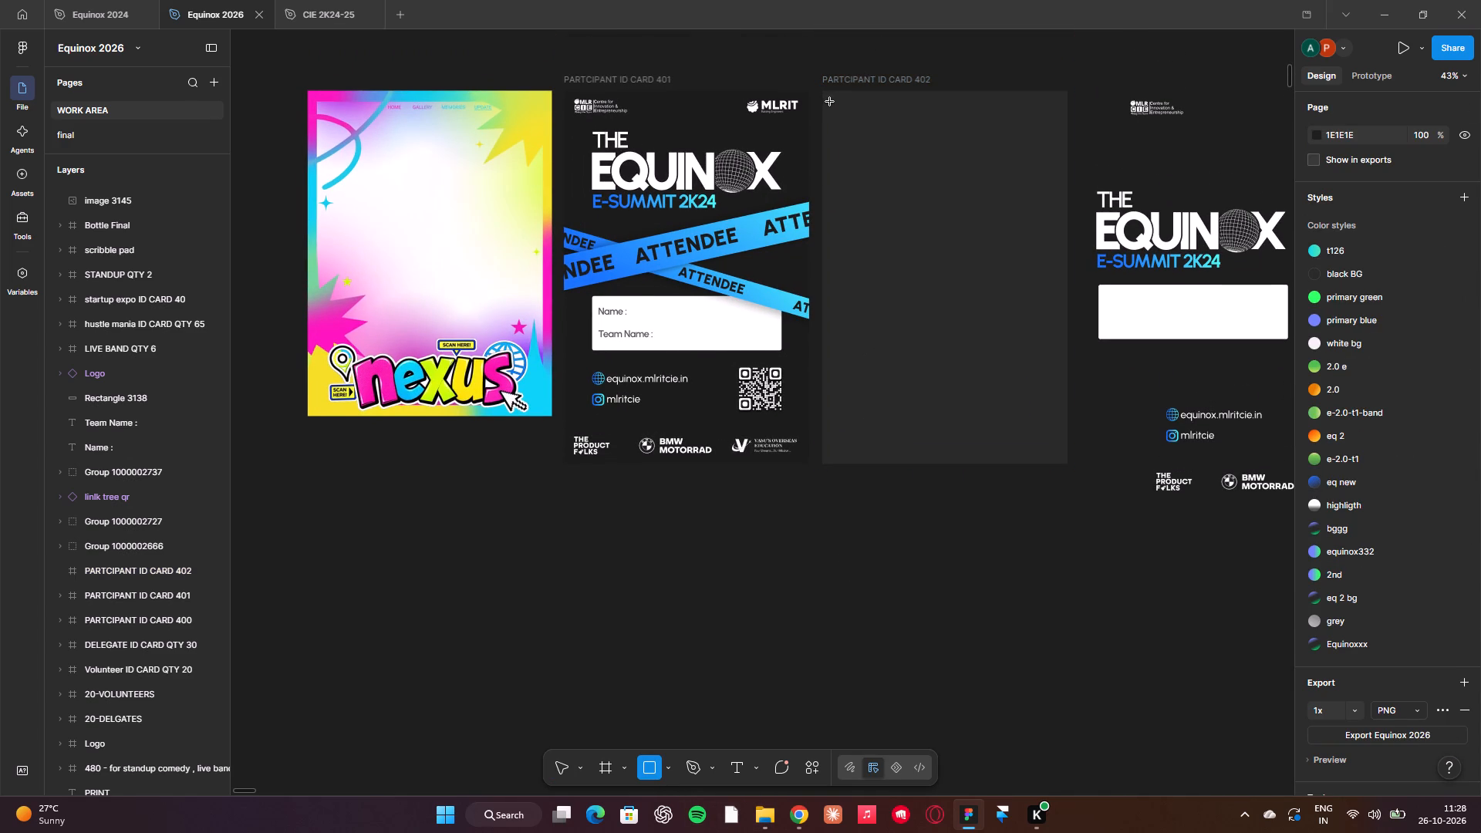
pyautogui.moveTo(823, 93); pyautogui.dragTo(902, 437)
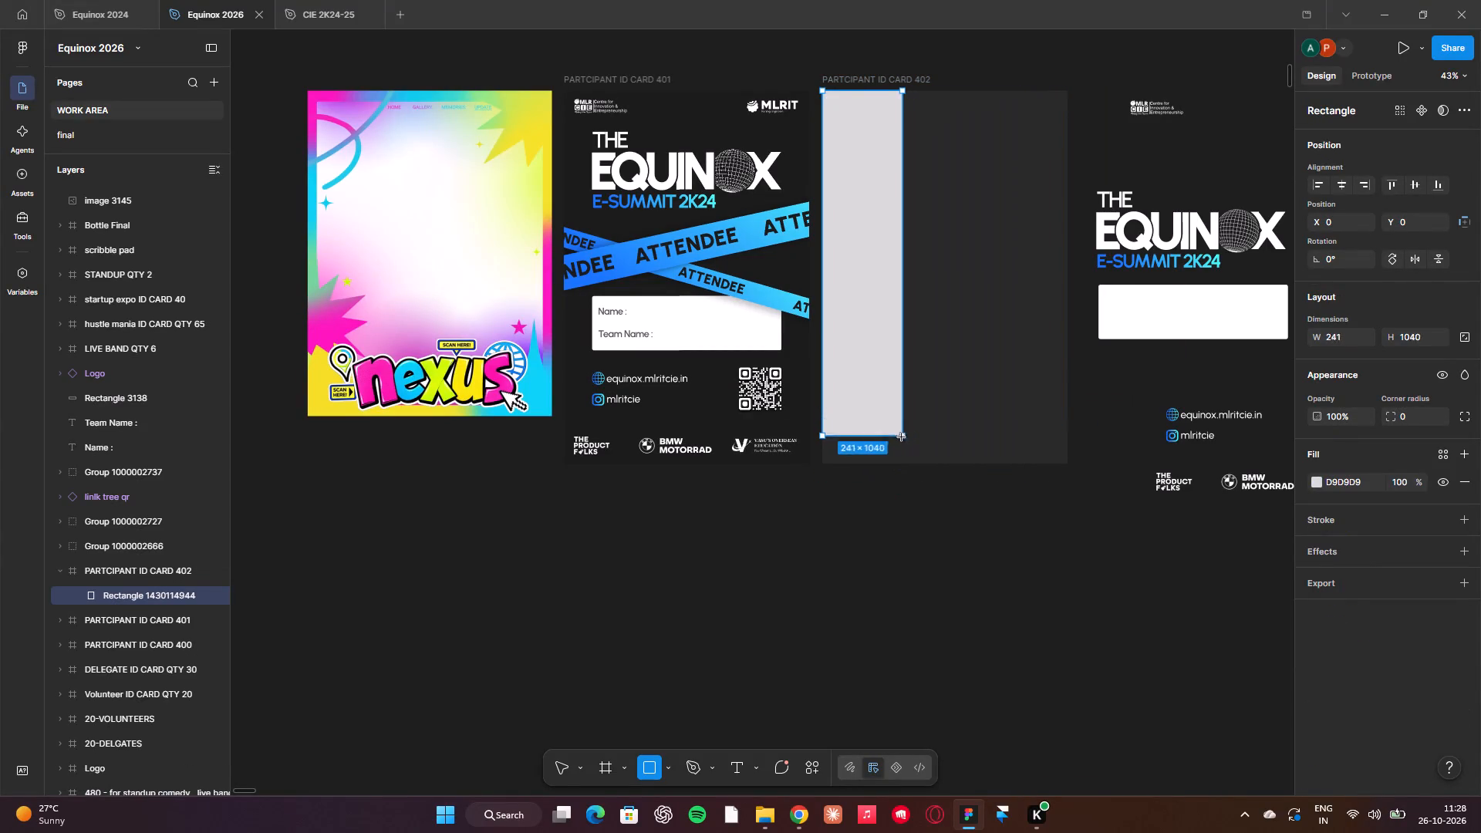
pyautogui.moveTo(902, 437); pyautogui.dragTo(898, 440)
pyautogui.moveTo(898, 440); pyautogui.dragTo(835, 467)
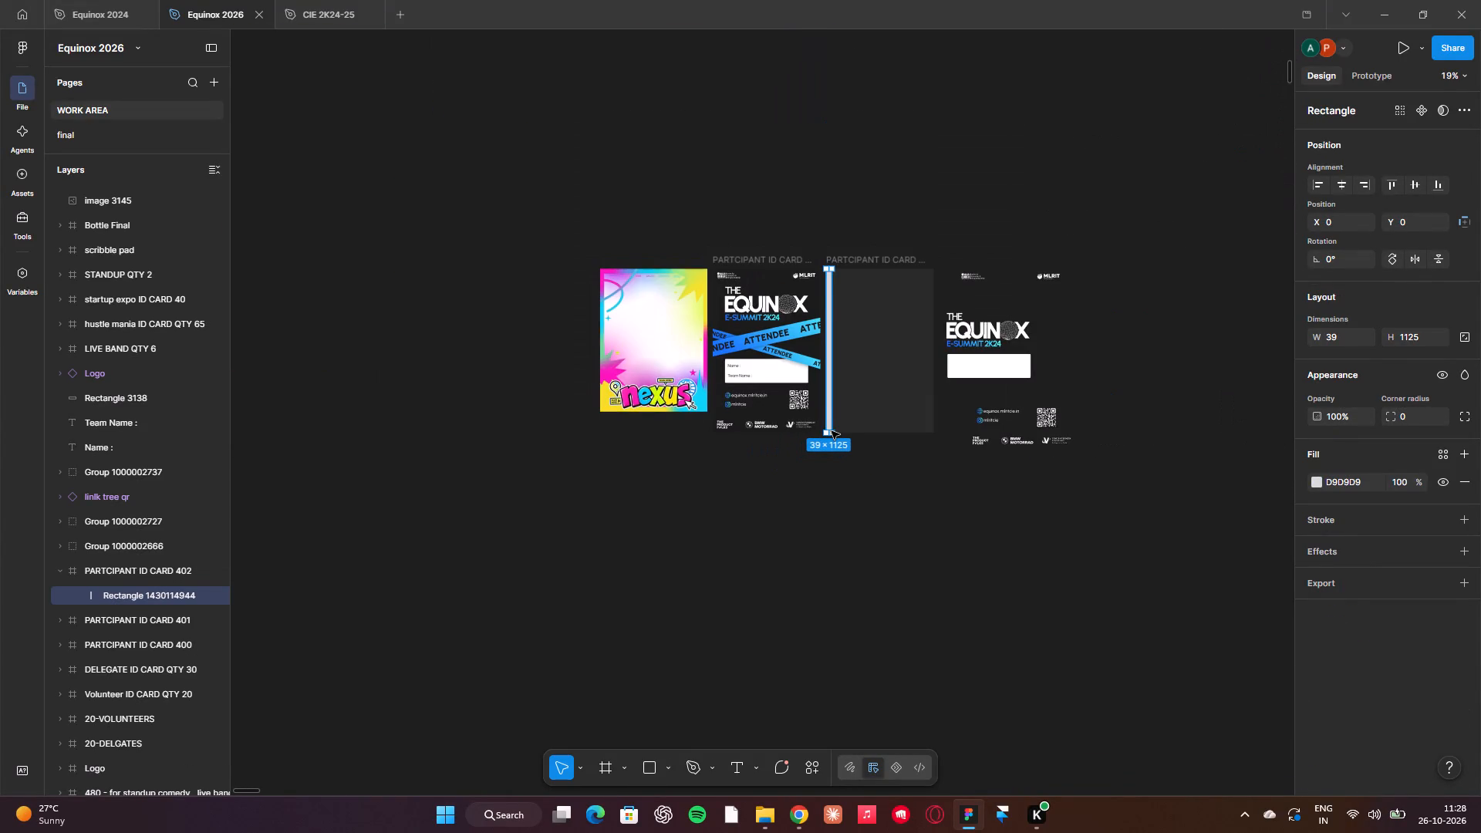
pyautogui.scroll(1, 832, 431)
pyautogui.click(832, 431)
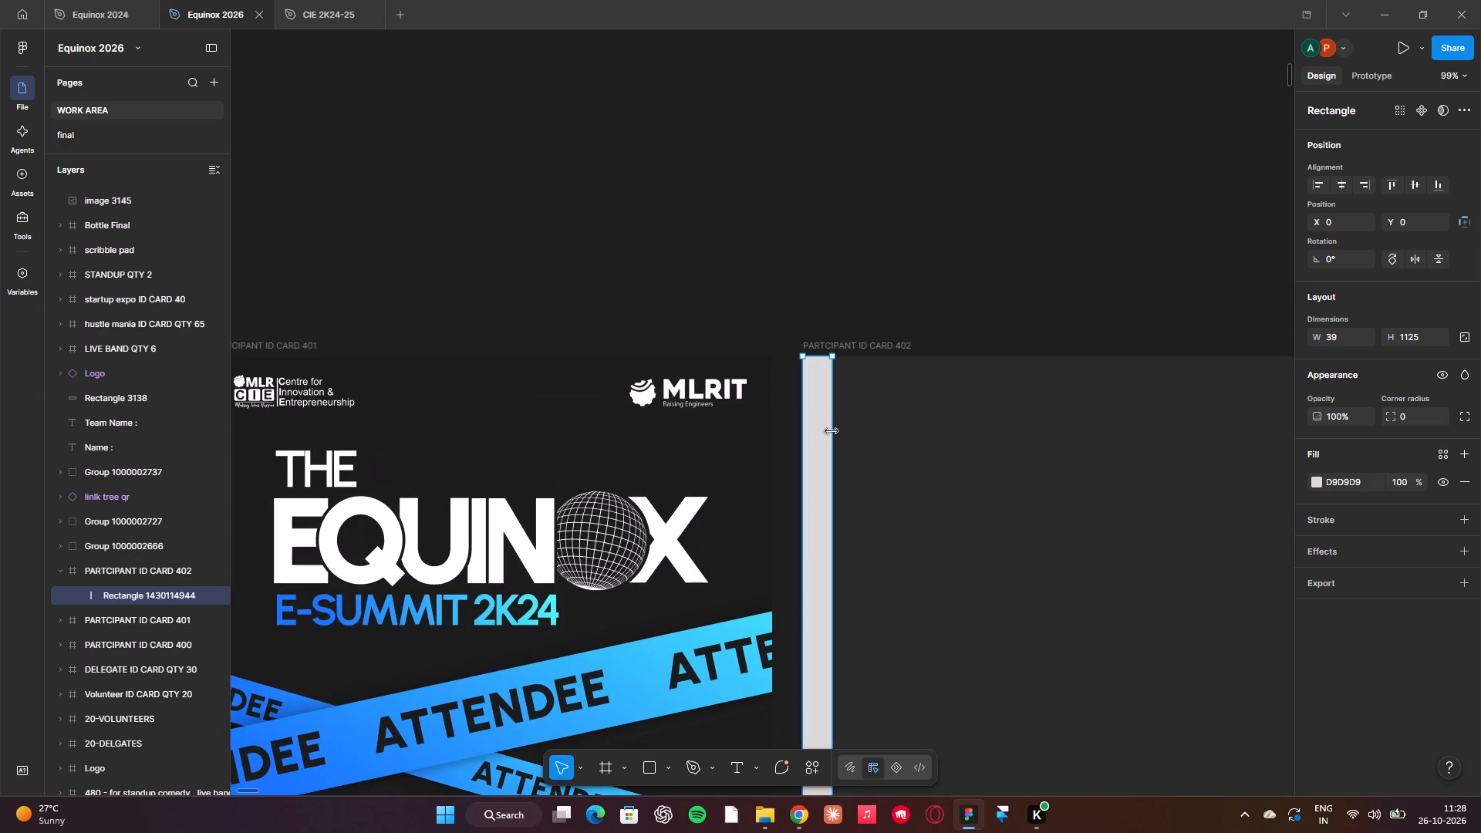
pyautogui.click(853, 138)
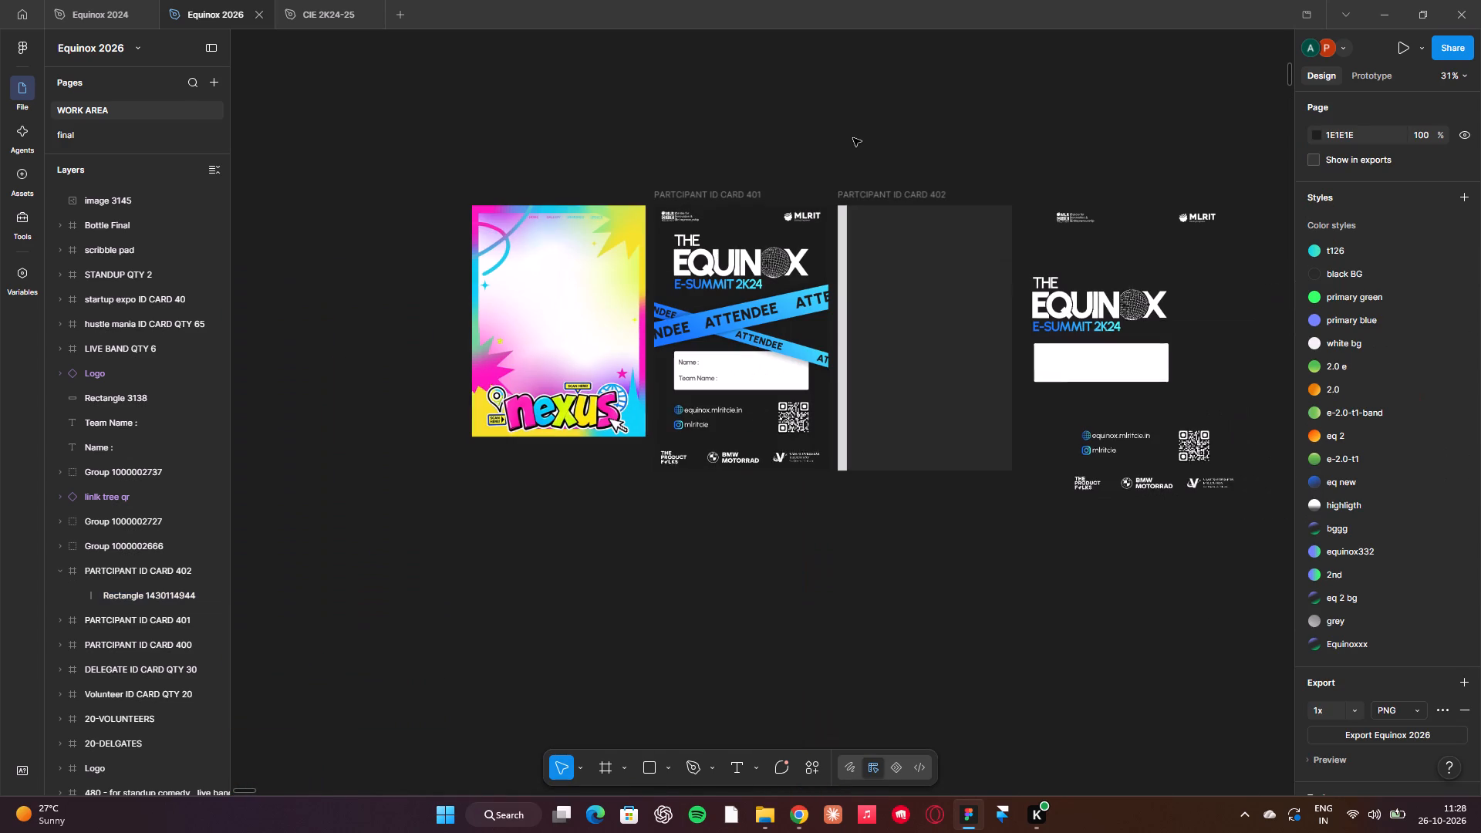
# Duplicate the left edge strip and place the copy flush against the card's right edge at X 700, Y 0.
pyautogui.click(837, 288)
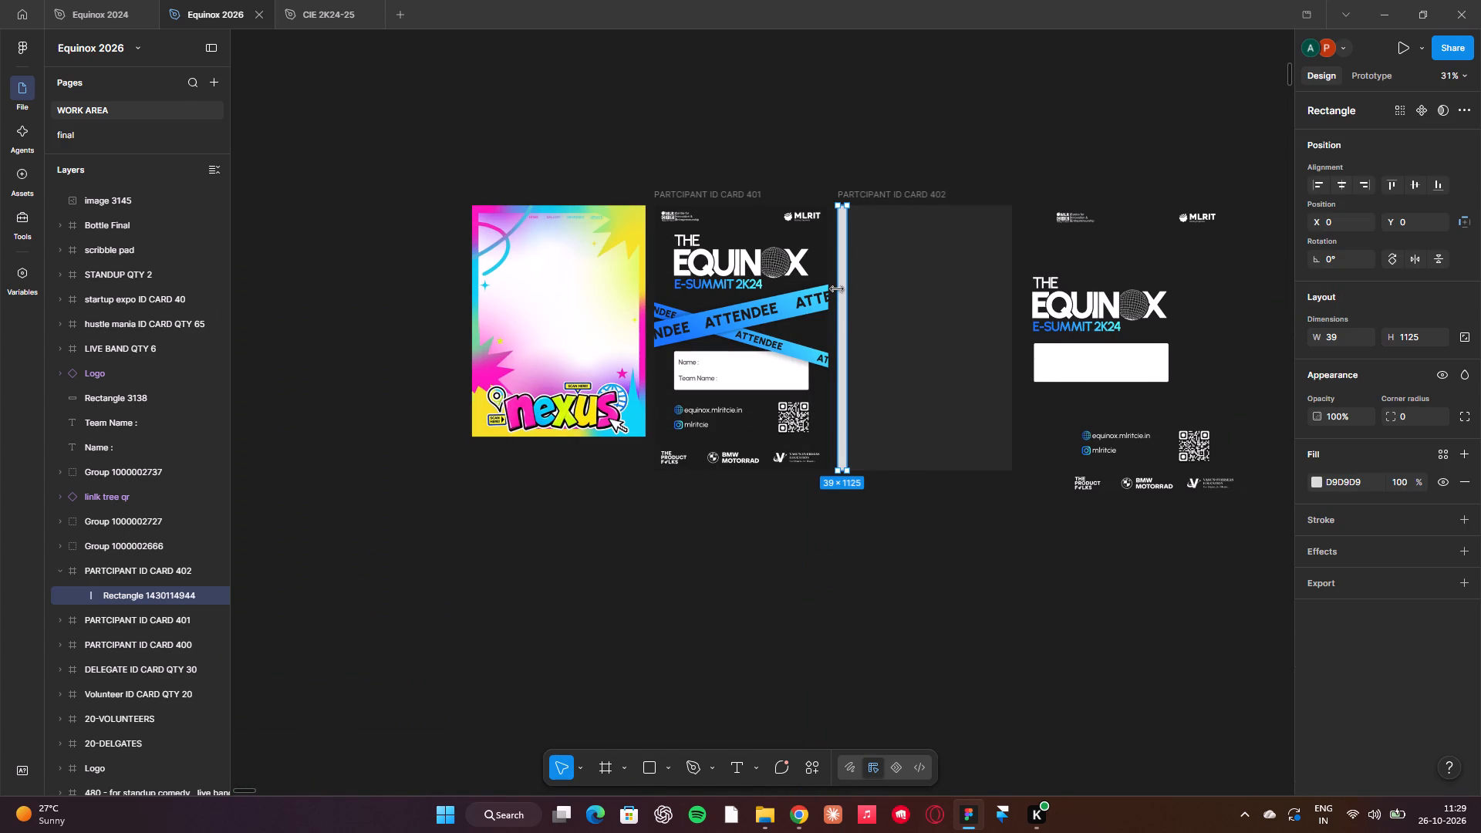
pyautogui.scroll(-1, 837, 288)
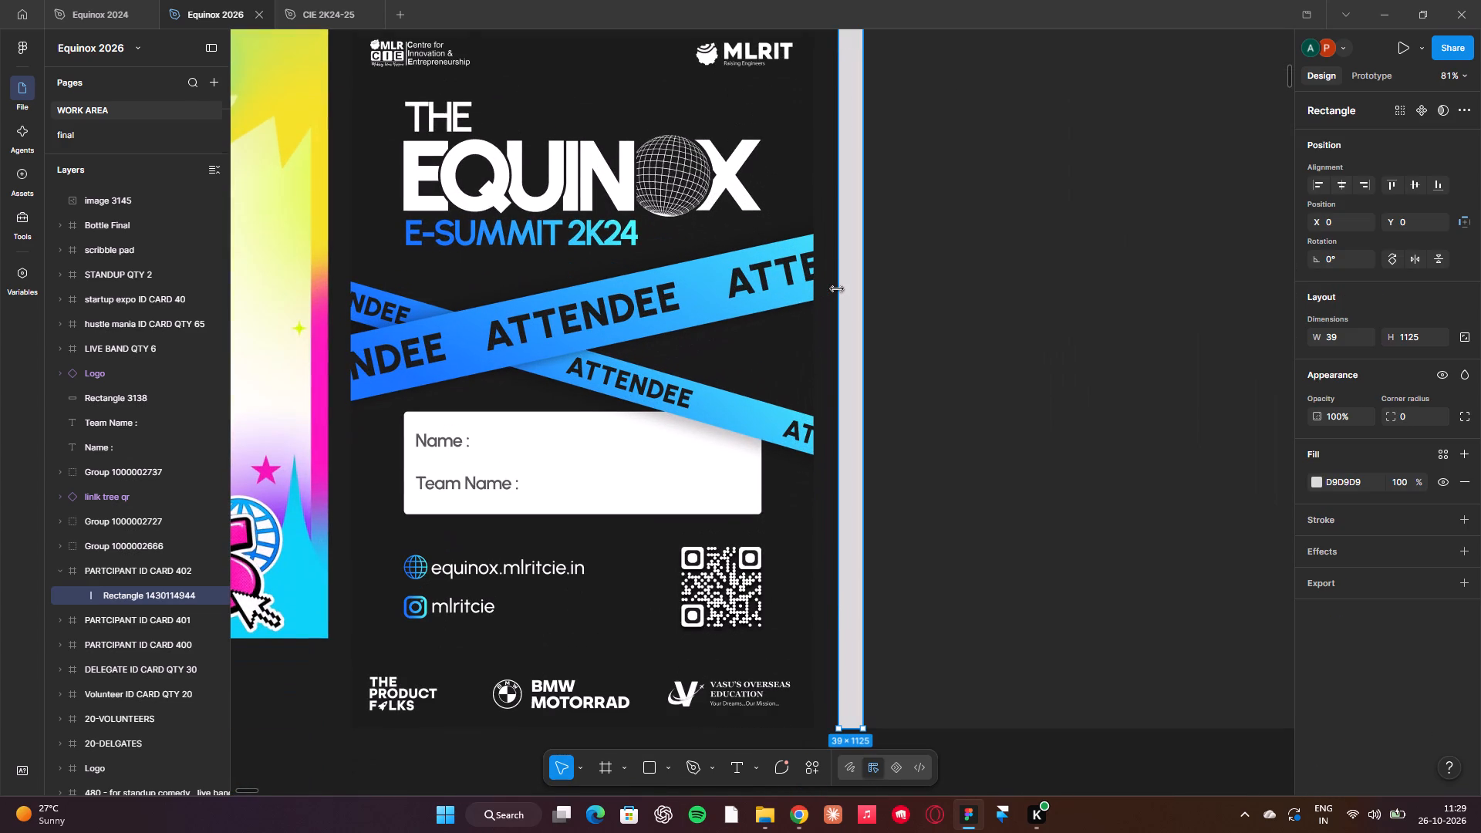
pyautogui.scroll(-1, 837, 288)
pyautogui.hotkey('ctrl', 'd')
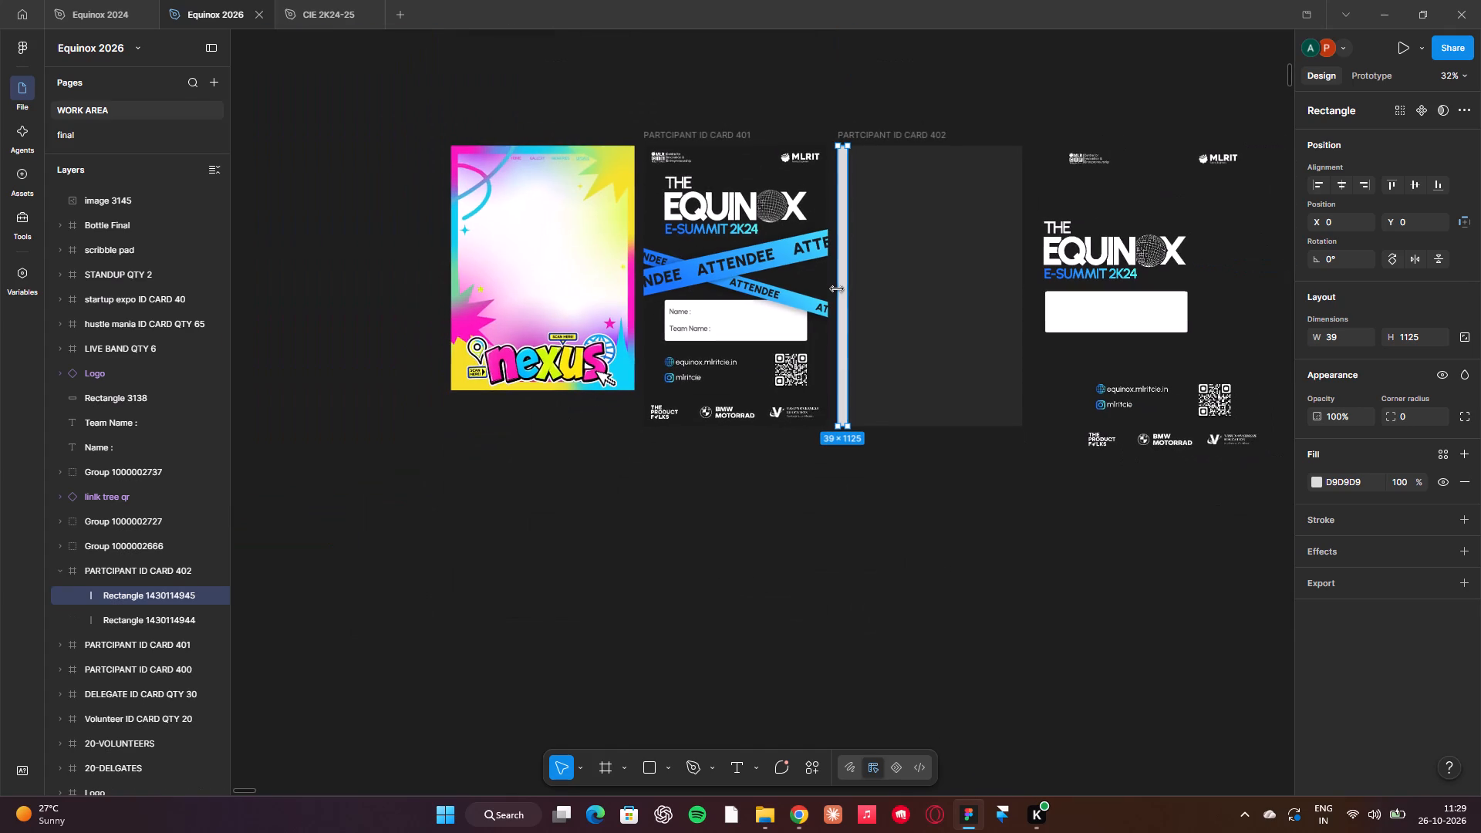
pyautogui.moveTo(845, 285); pyautogui.dragTo(909, 288)
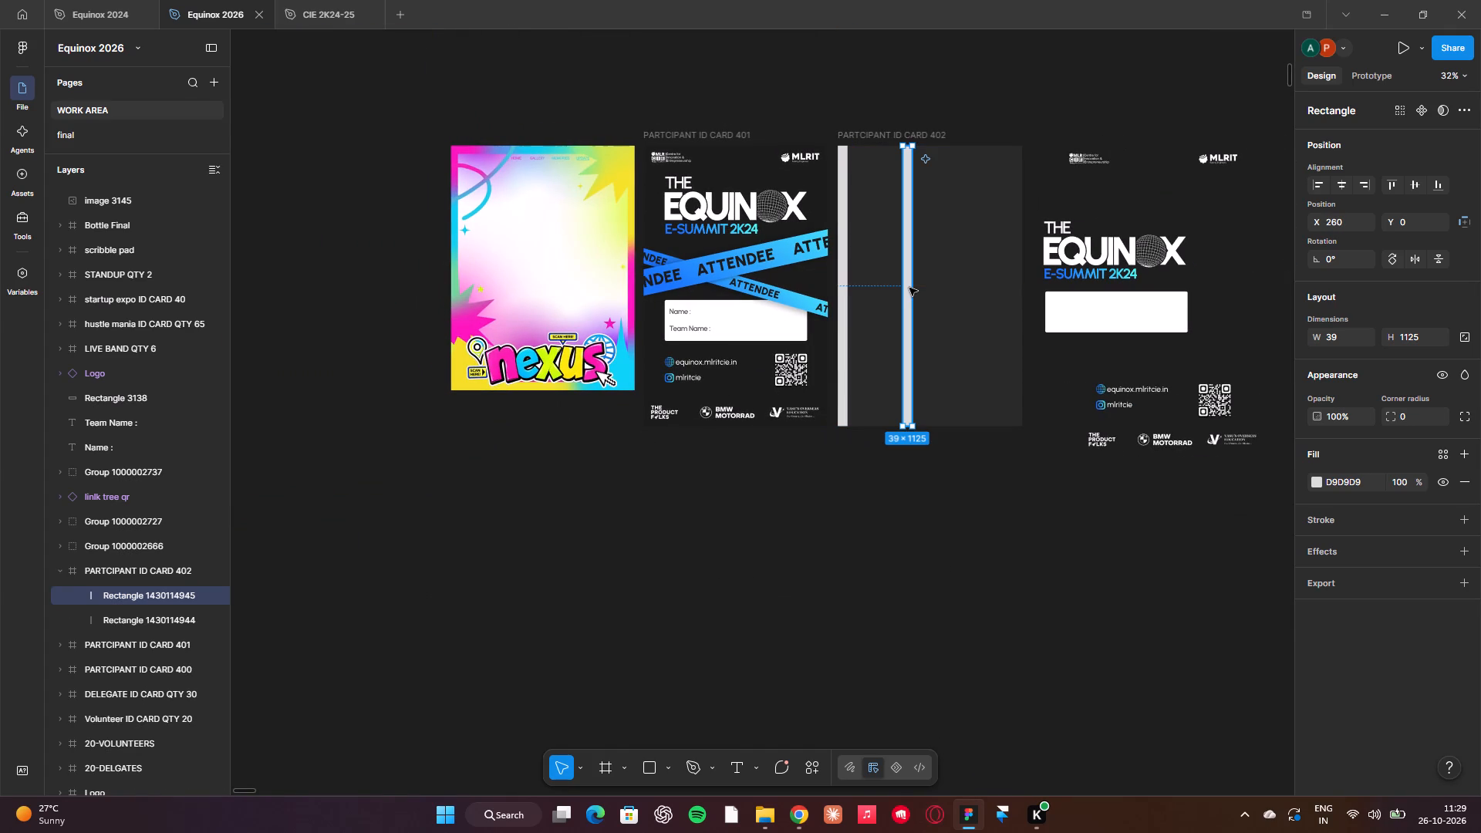
pyautogui.moveTo(906, 286); pyautogui.dragTo(1047, 276)
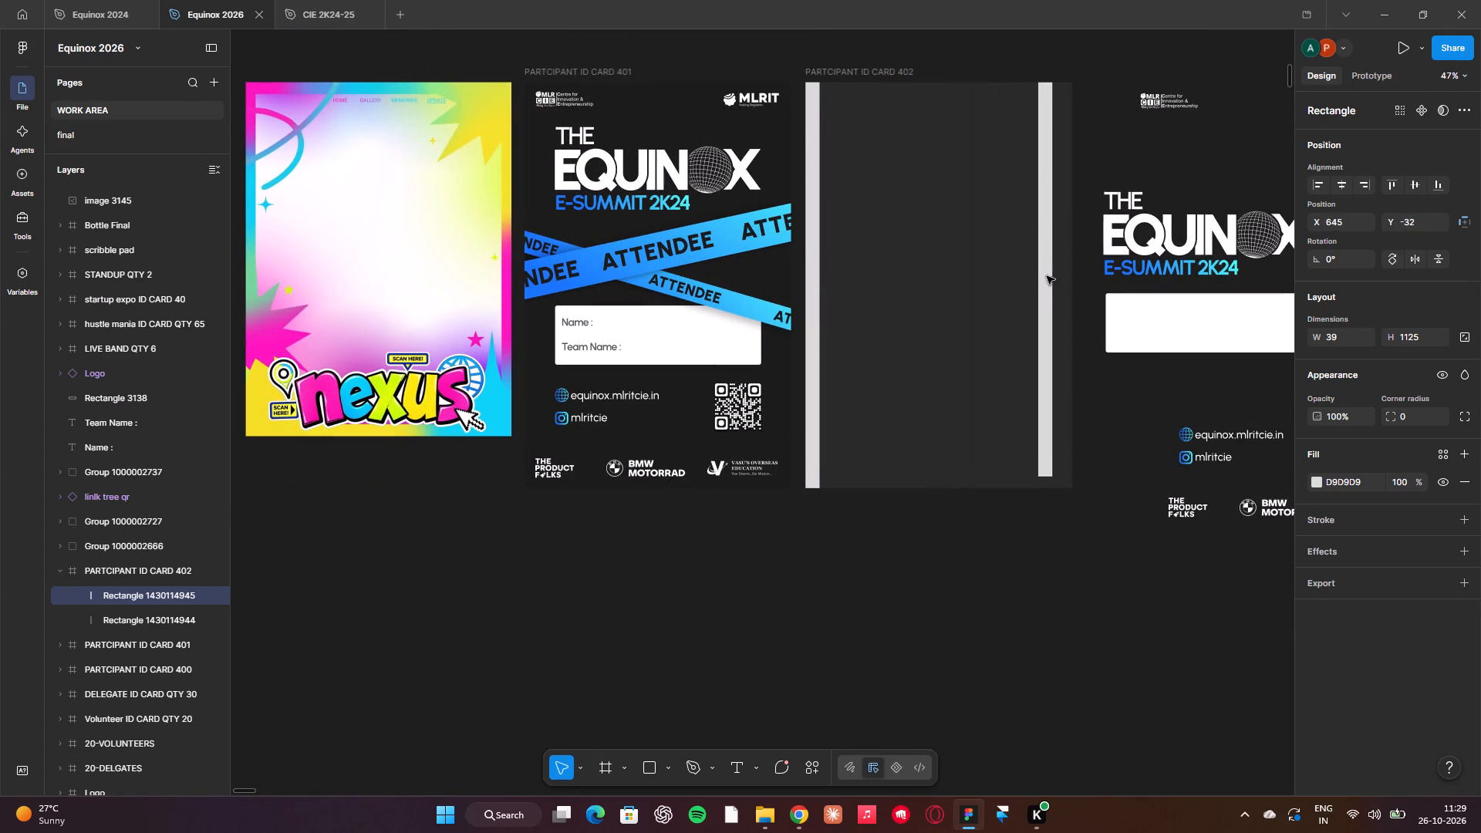
pyautogui.moveTo(1047, 276); pyautogui.dragTo(1068, 285)
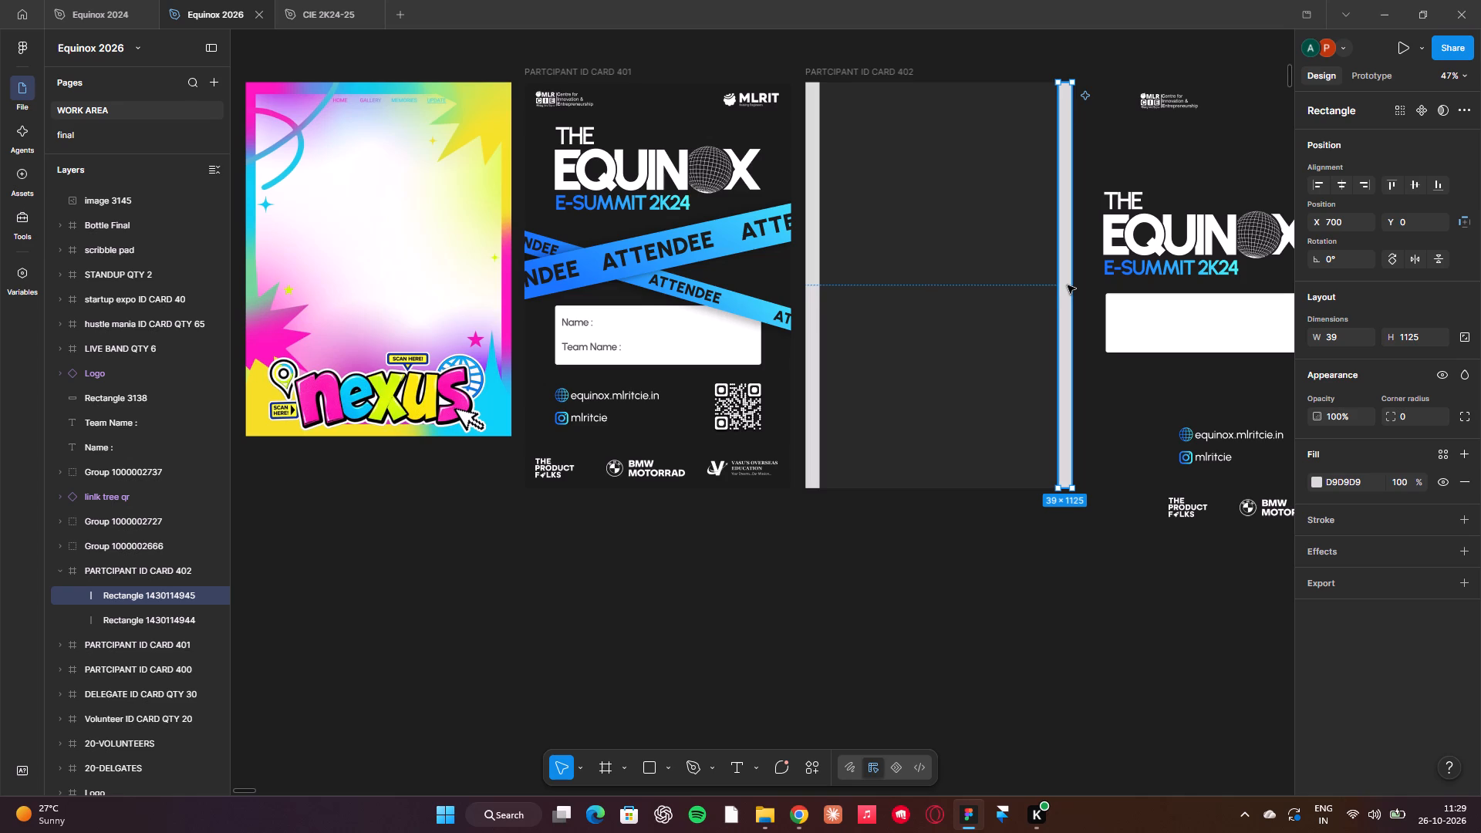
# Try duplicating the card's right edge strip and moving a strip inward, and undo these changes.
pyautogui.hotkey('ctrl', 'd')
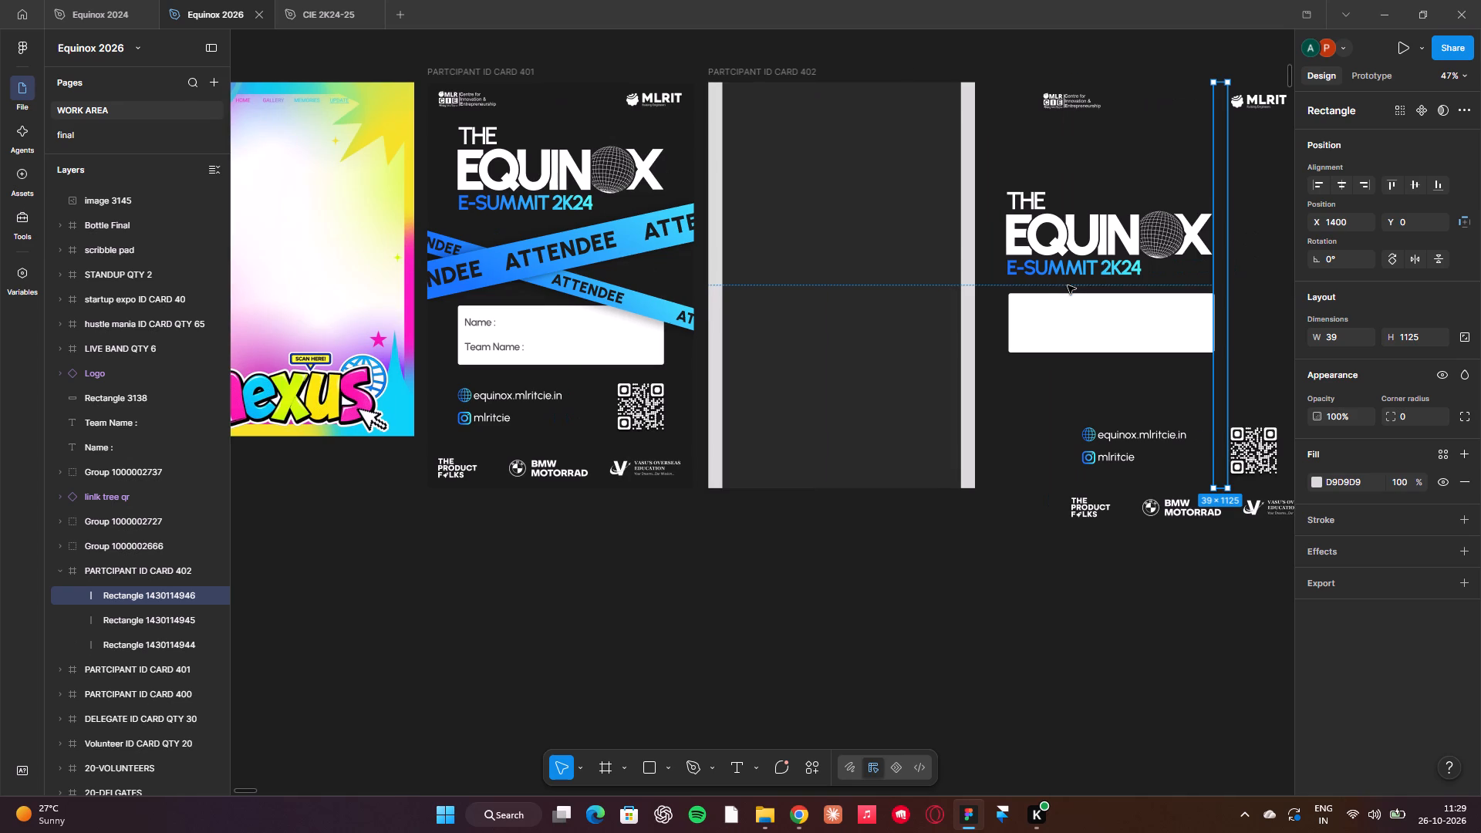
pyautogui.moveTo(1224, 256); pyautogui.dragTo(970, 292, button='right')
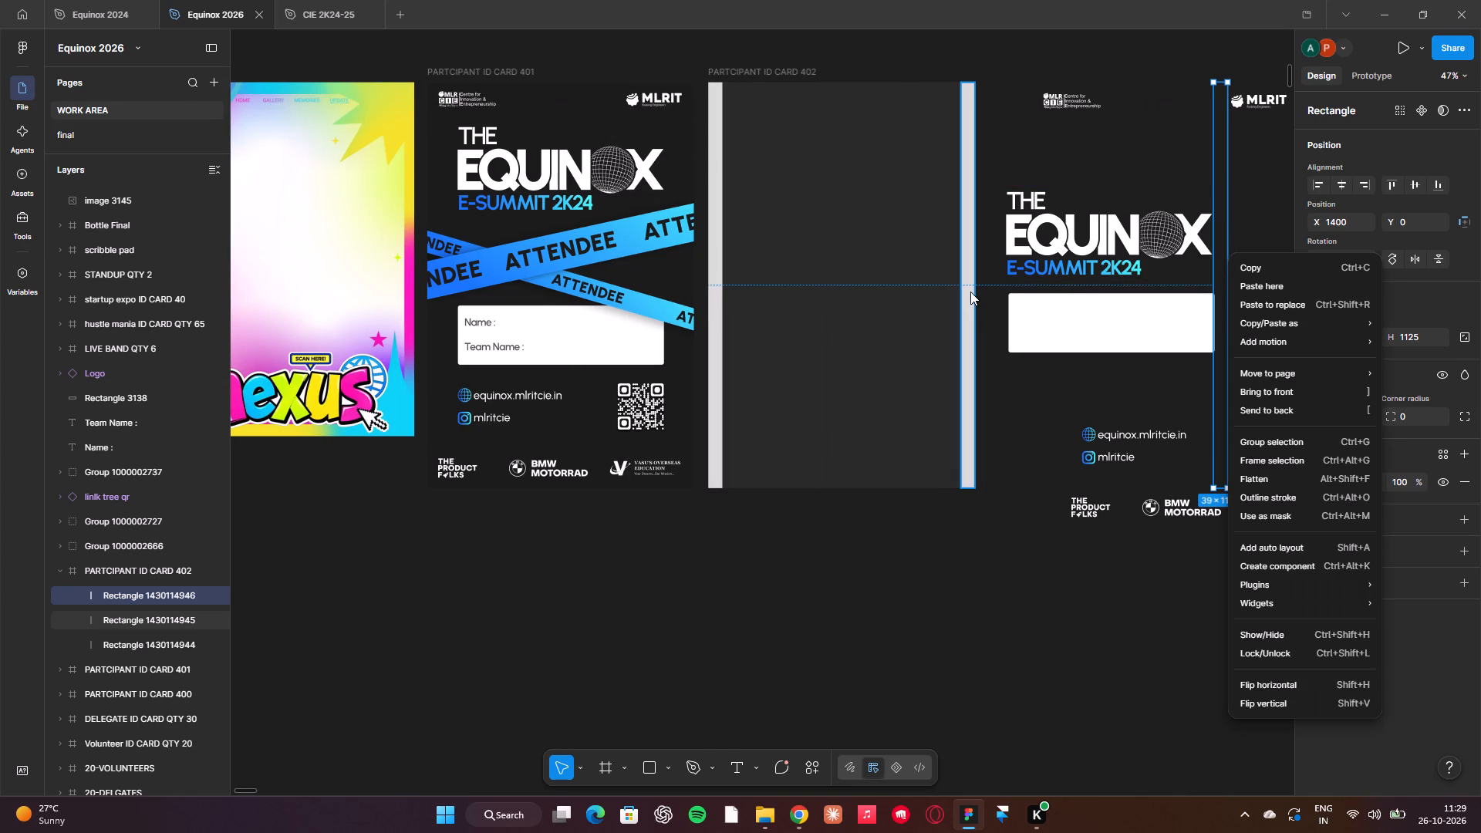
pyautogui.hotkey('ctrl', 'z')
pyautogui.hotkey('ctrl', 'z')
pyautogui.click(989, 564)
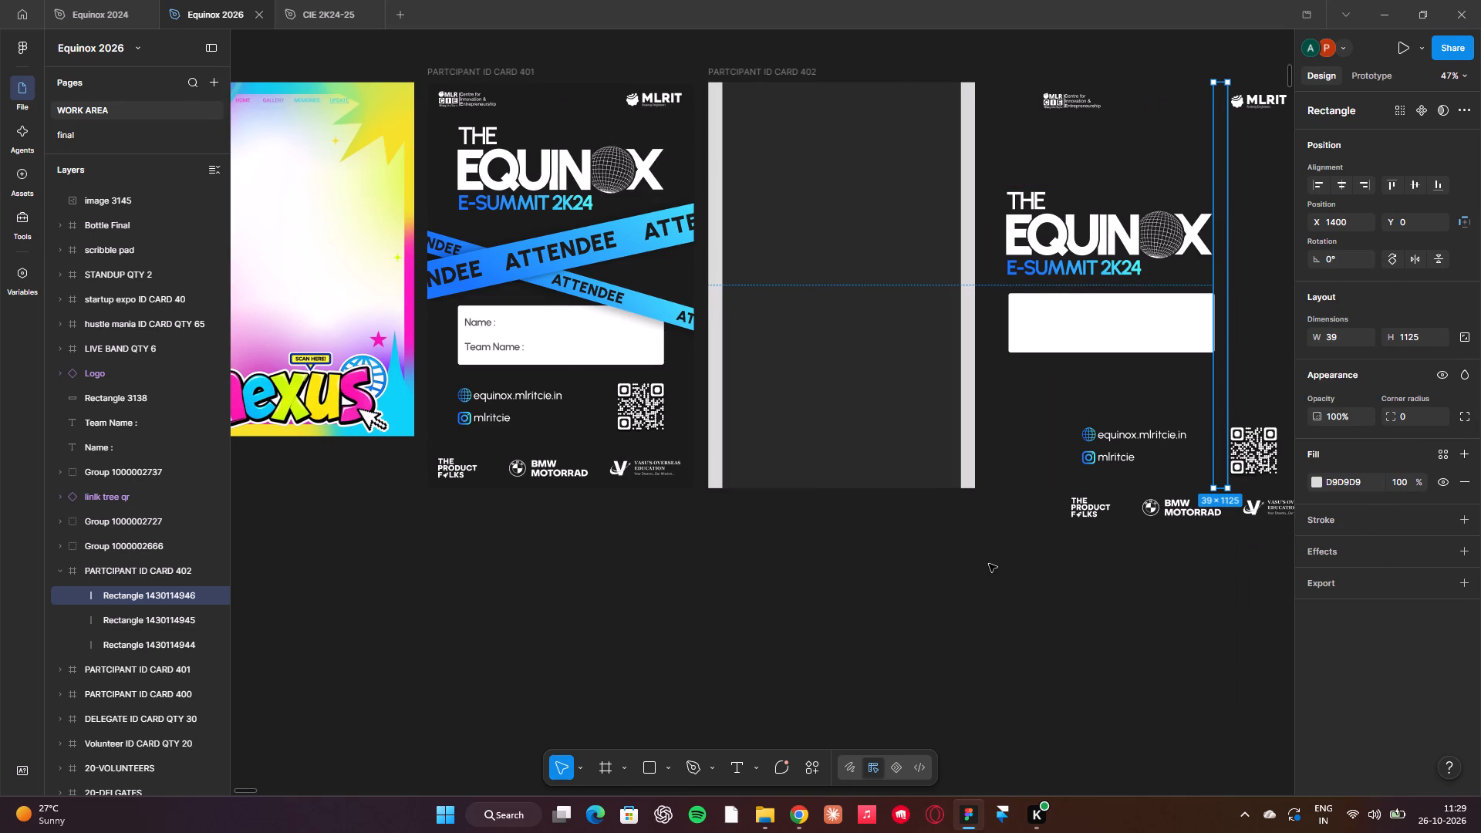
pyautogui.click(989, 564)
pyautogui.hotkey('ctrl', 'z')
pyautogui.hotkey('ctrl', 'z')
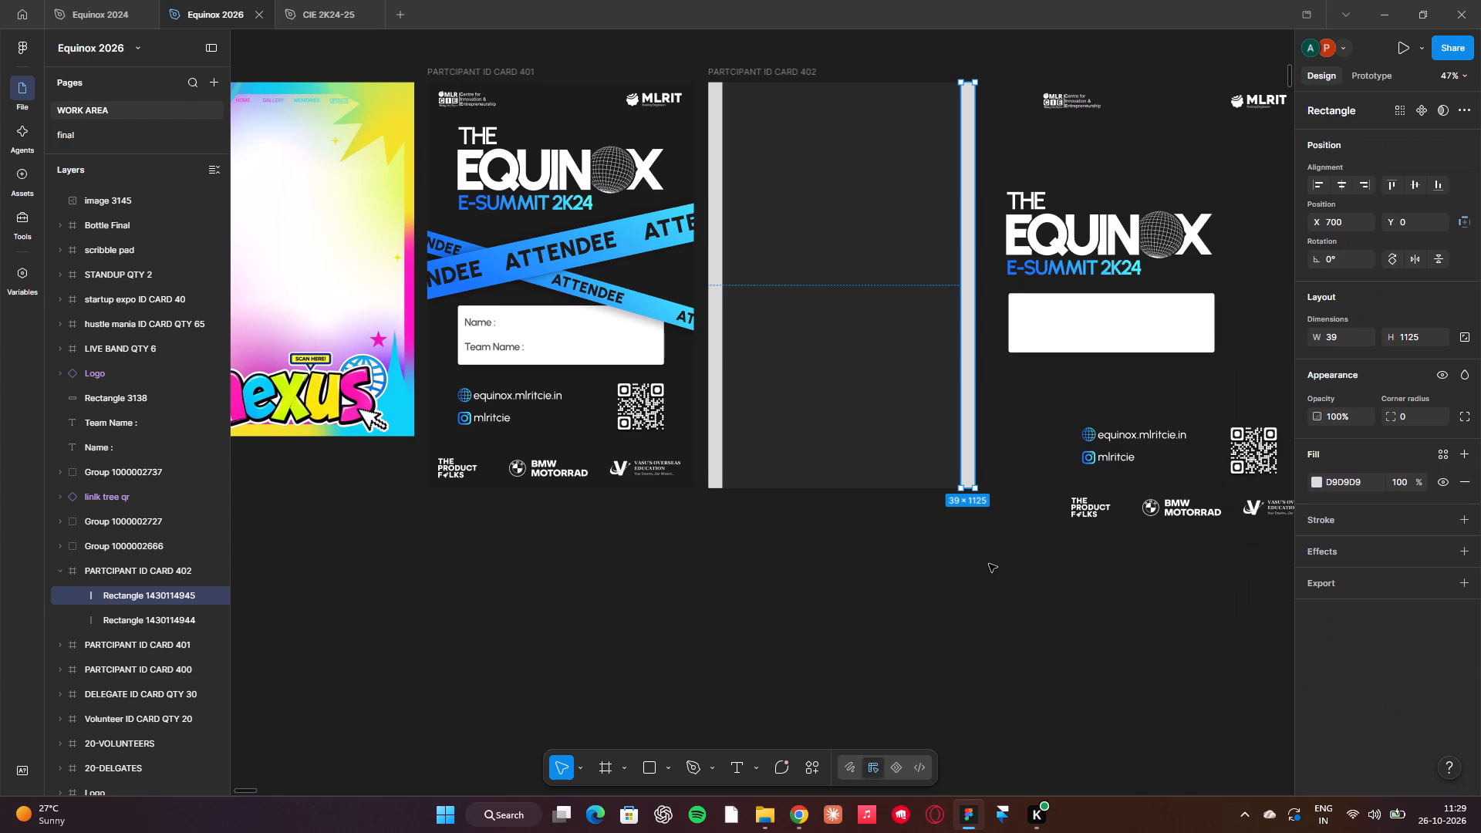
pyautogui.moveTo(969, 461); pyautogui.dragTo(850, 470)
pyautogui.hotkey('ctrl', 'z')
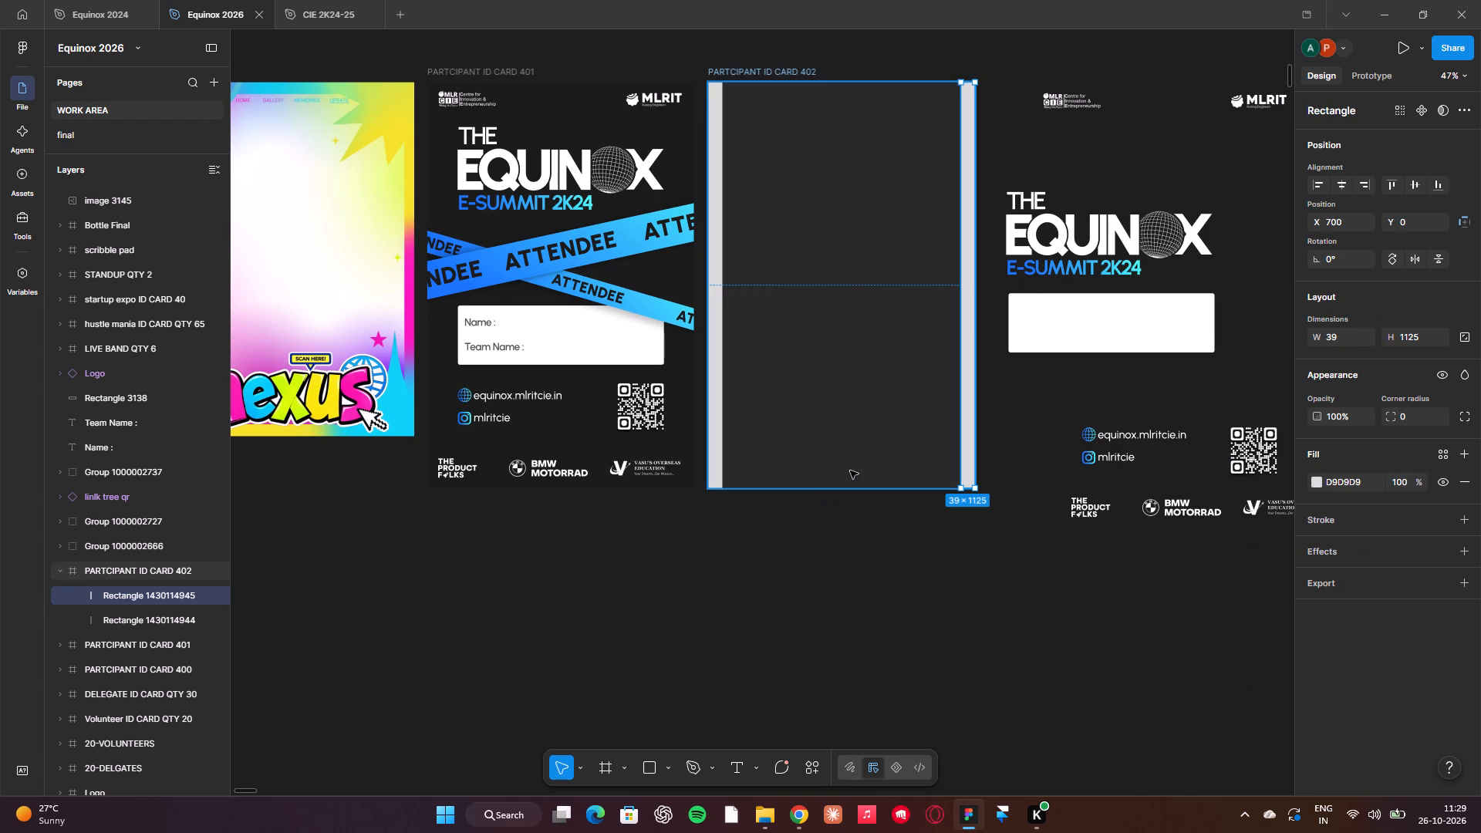
# Duplicate the card's right edge strip, rotate the copy to -90° and place it along the card's top edge at X 39, Y 0.
pyautogui.hotkey('ctrl', 'd')
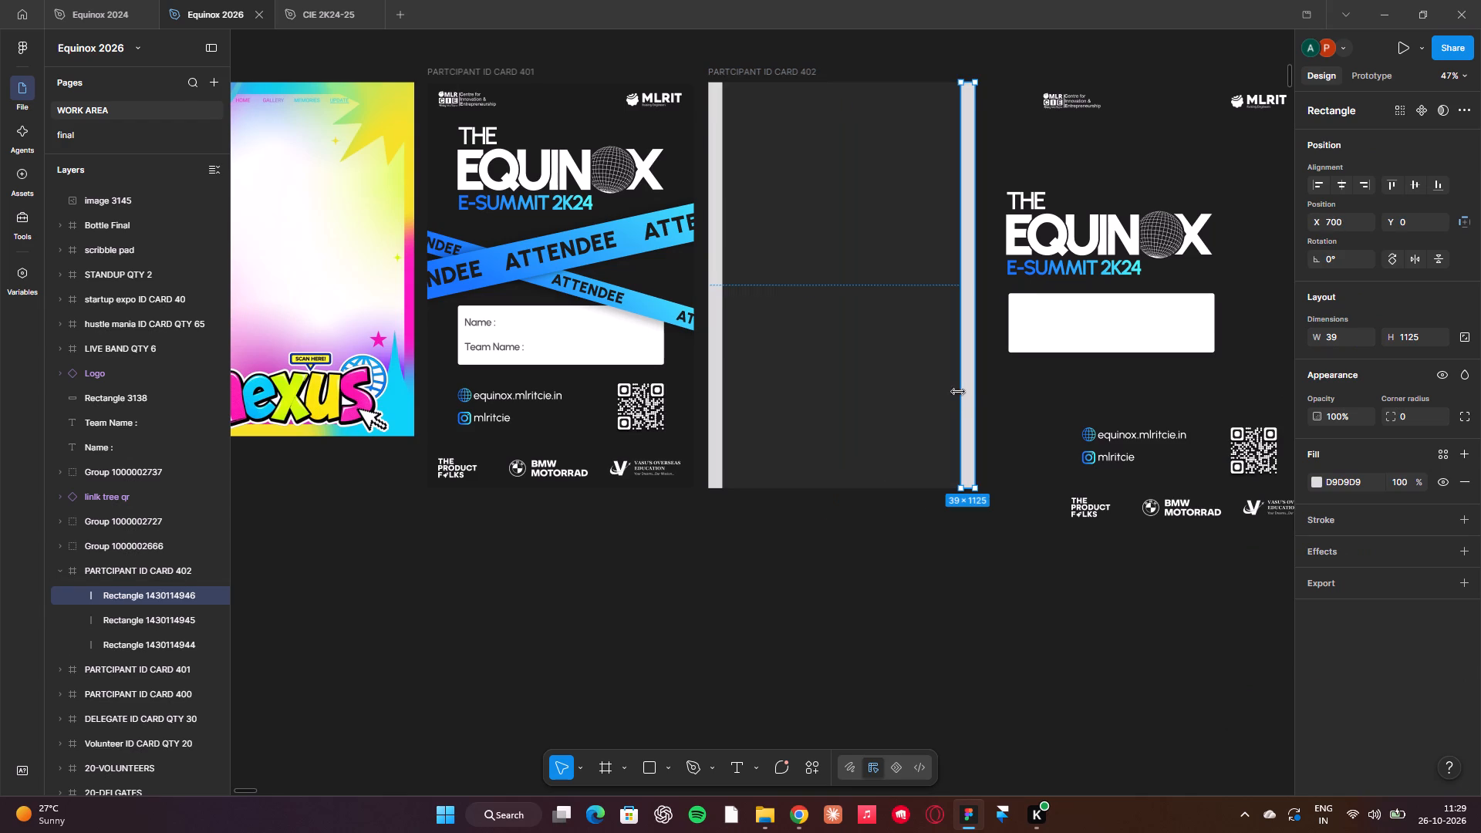
pyautogui.moveTo(972, 387); pyautogui.dragTo(837, 407)
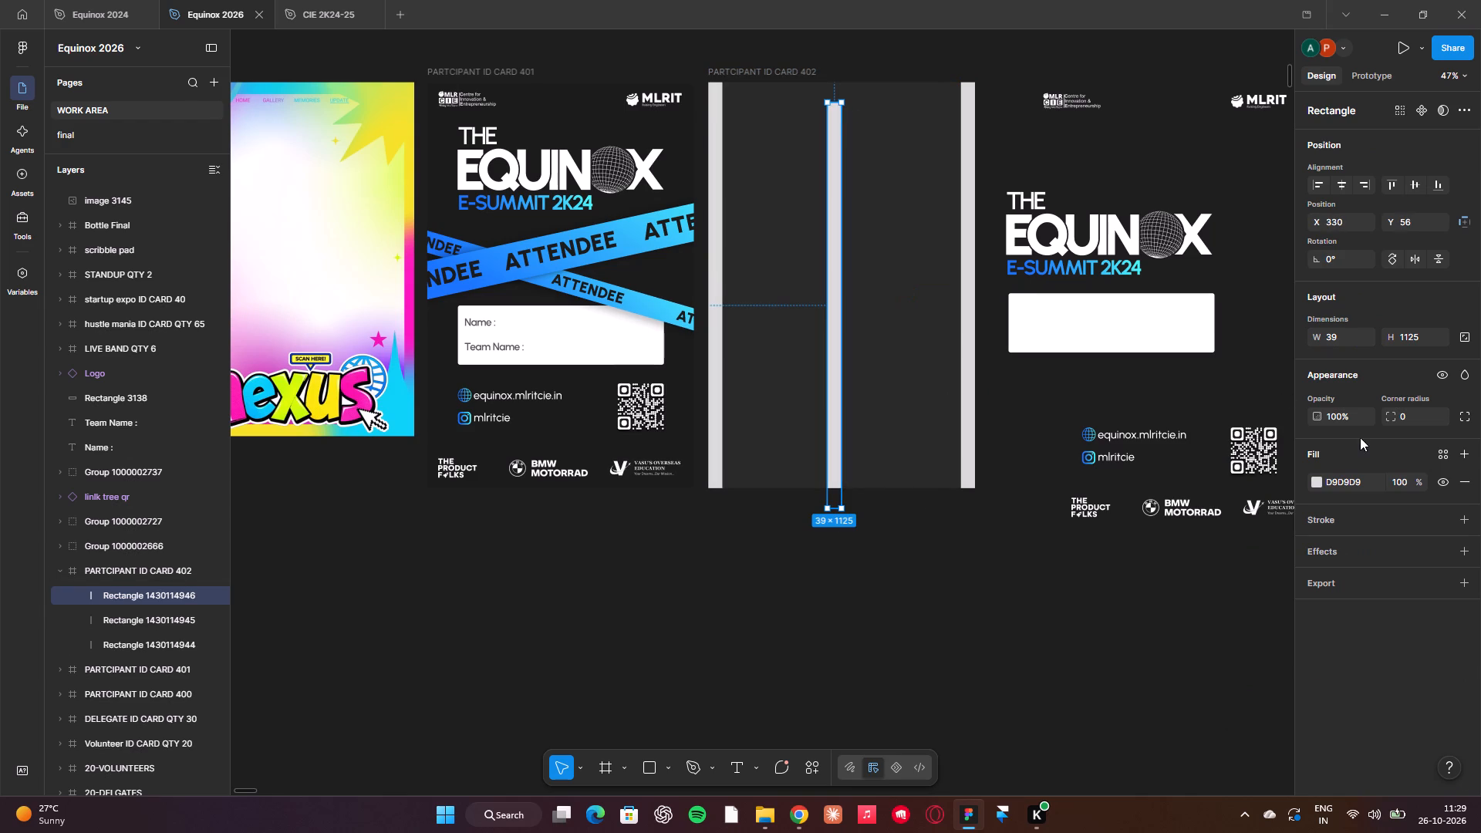
pyautogui.click(1392, 258)
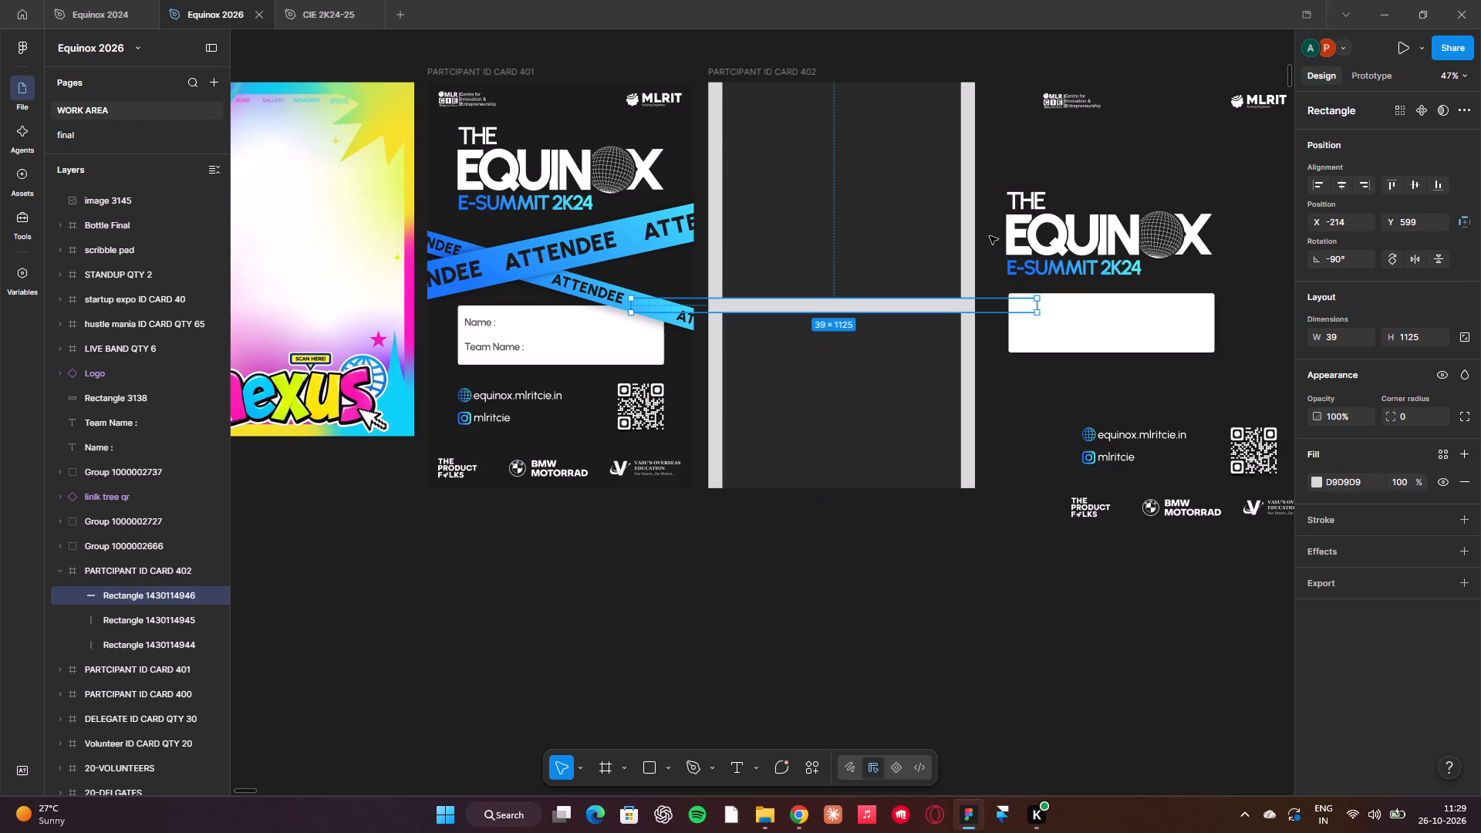
pyautogui.moveTo(751, 303); pyautogui.dragTo(851, 79)
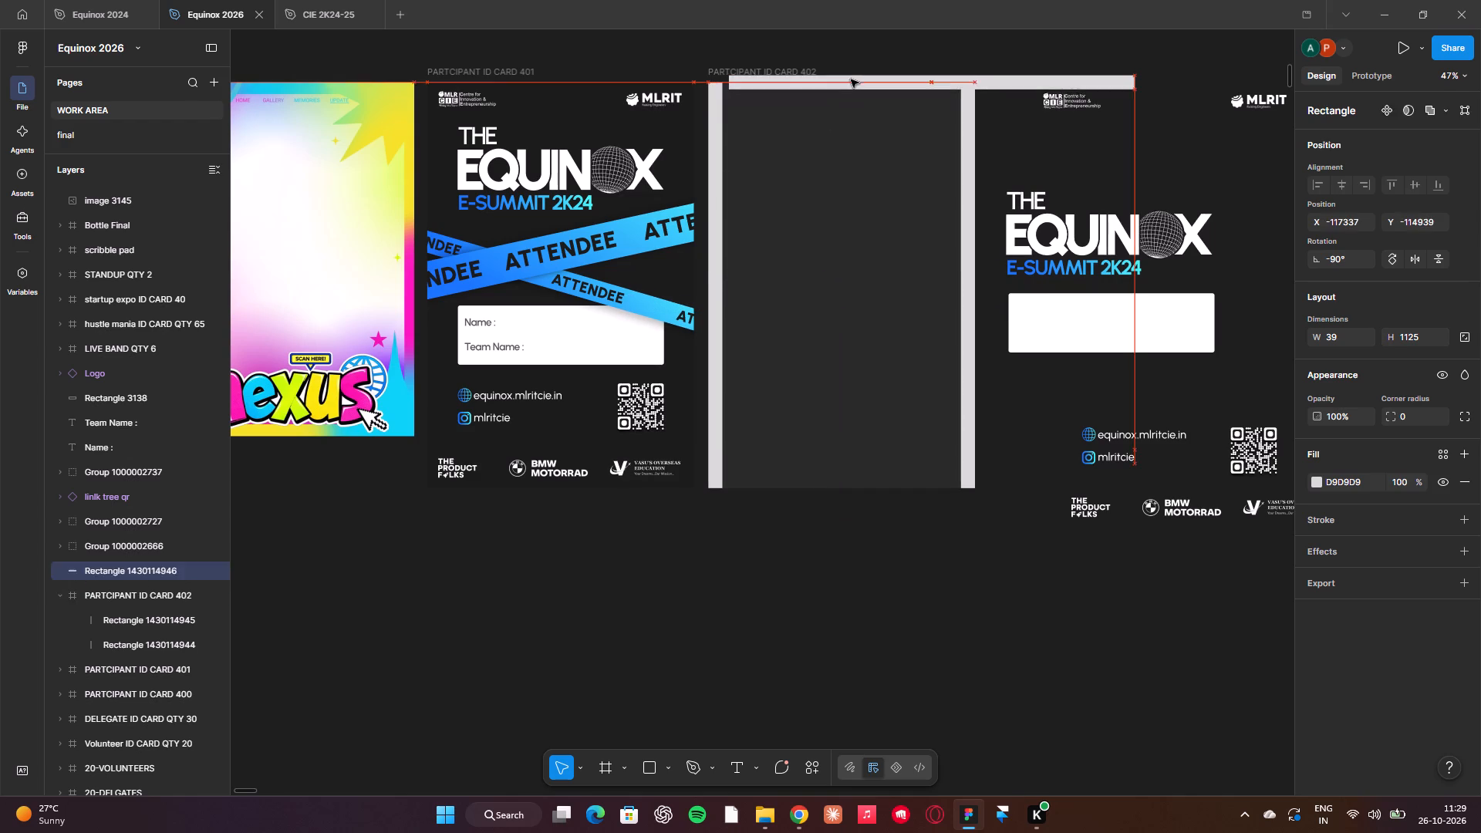
pyautogui.moveTo(851, 79); pyautogui.dragTo(832, 88)
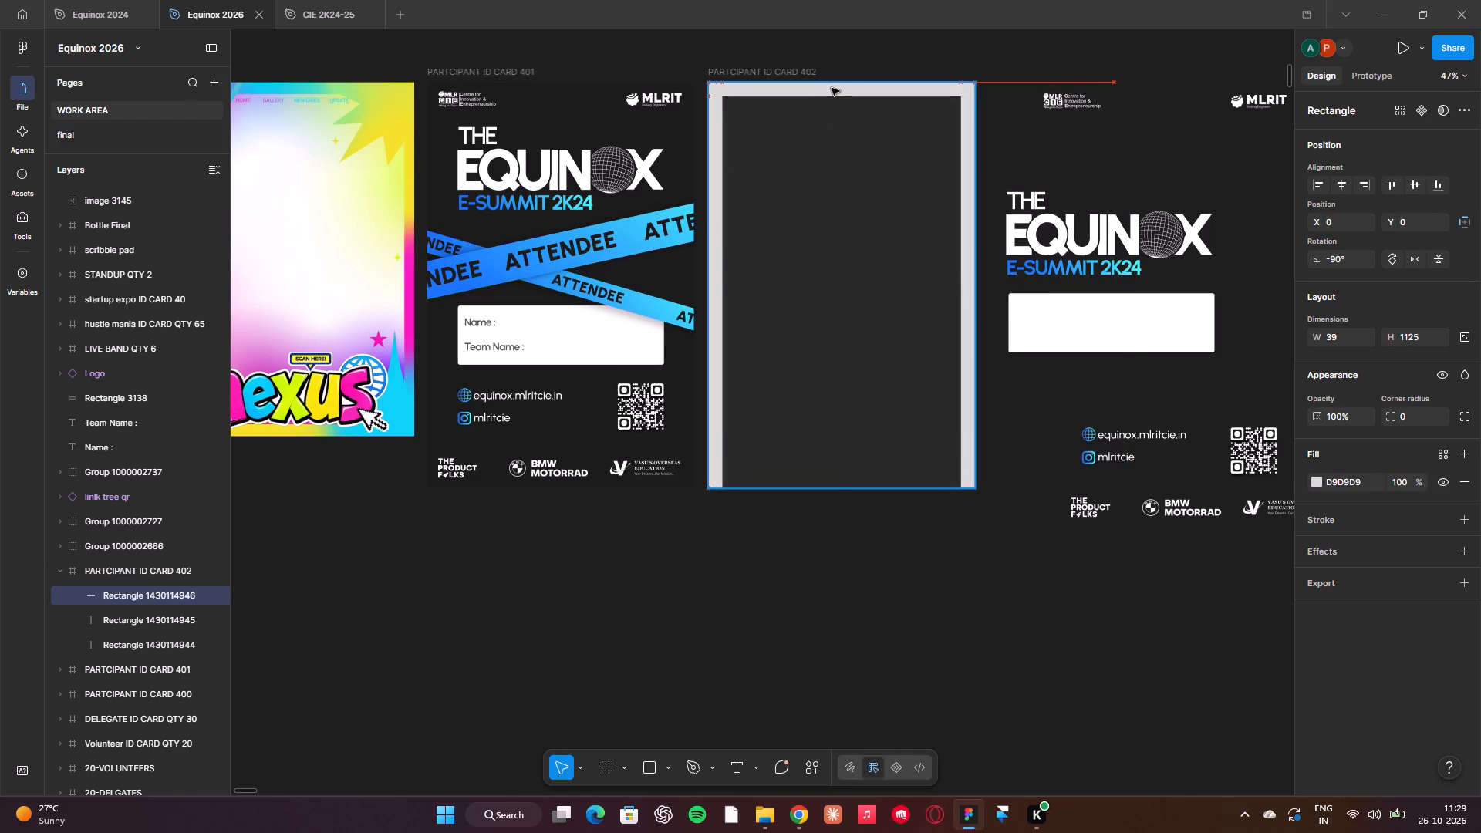
pyautogui.moveTo(832, 88); pyautogui.dragTo(844, 86)
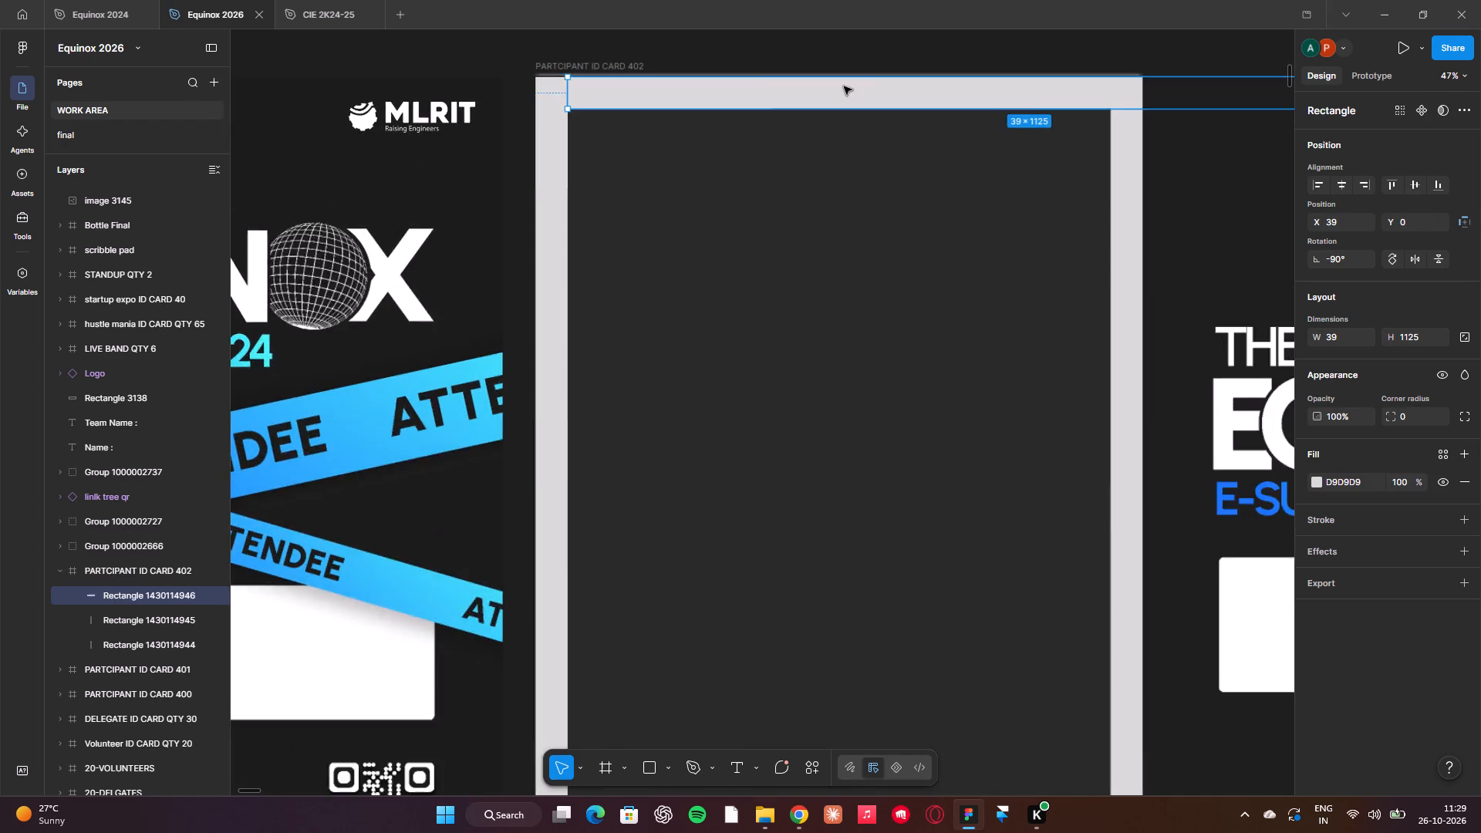
# Shorten the top strip to a length of 661 so it fits exactly between the two side strips.
pyautogui.hscroll(-2, 844, 86)
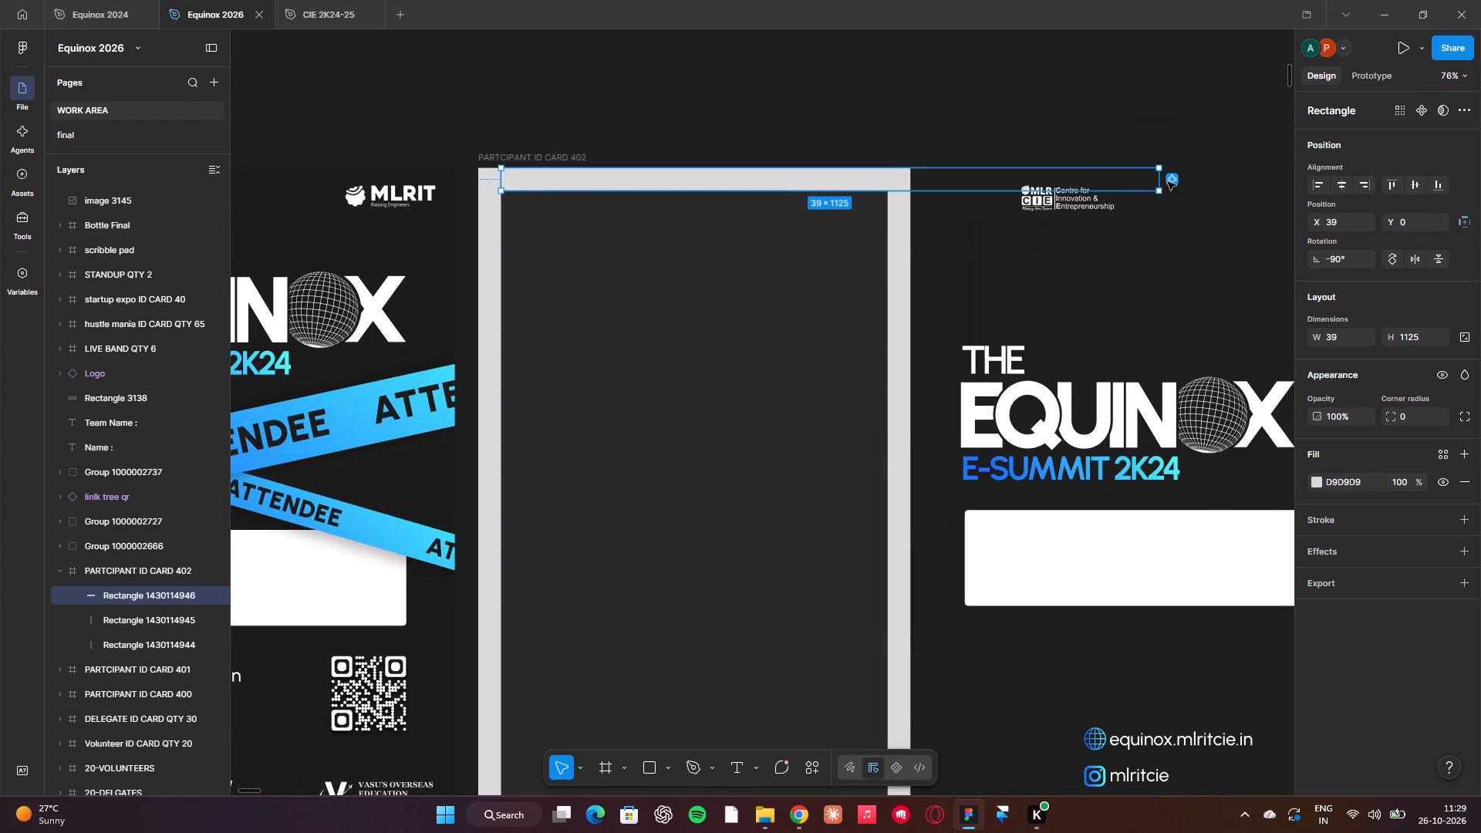
pyautogui.moveTo(1159, 180); pyautogui.dragTo(875, 219)
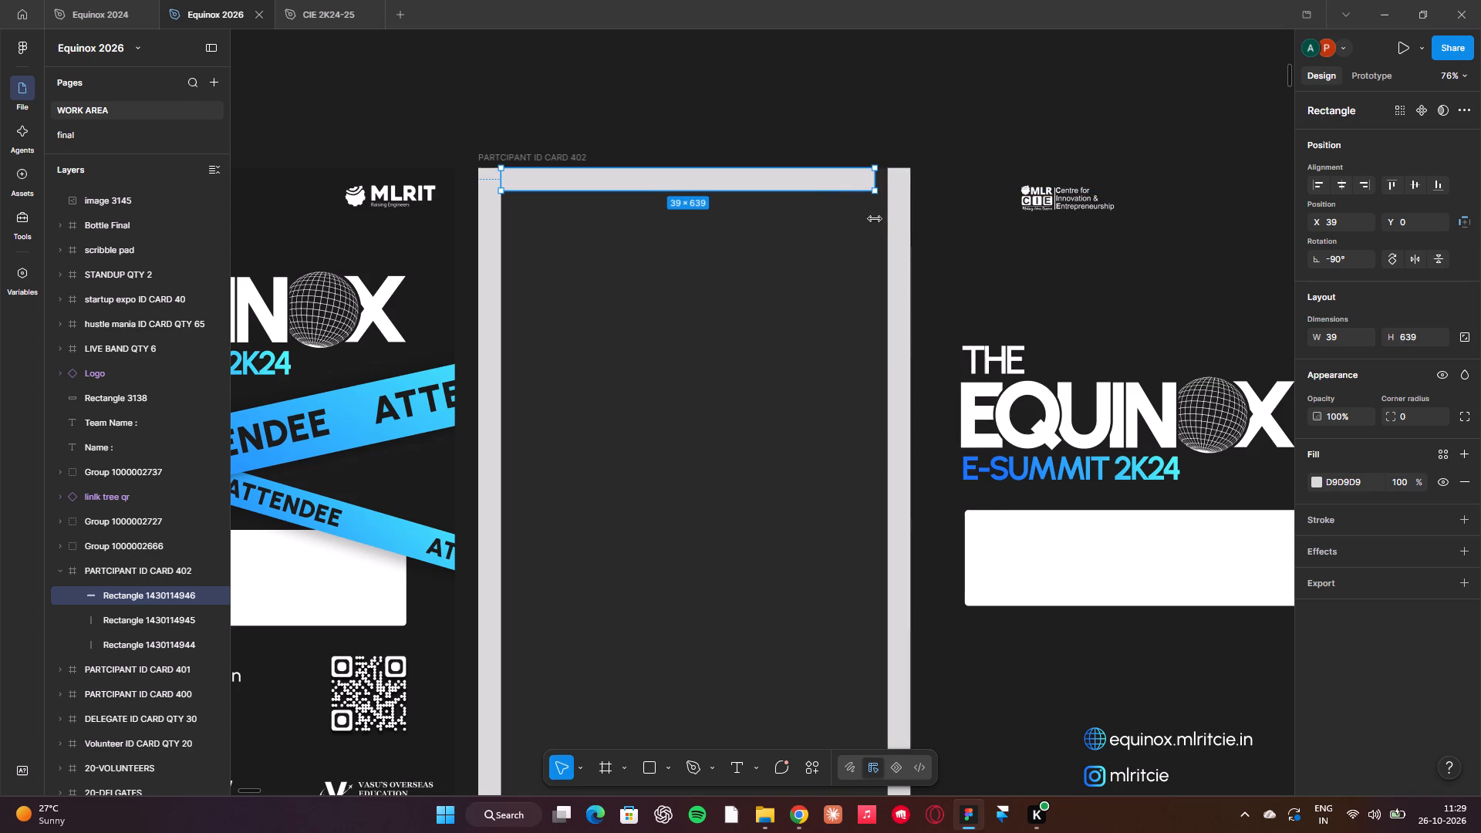
pyautogui.moveTo(875, 219); pyautogui.dragTo(885, 219)
pyautogui.click(872, 75)
# Duplicate the top strip and place the copy flush along the card's bottom edge at X 39, Y 1086.
pyautogui.scroll(-1, 872, 75)
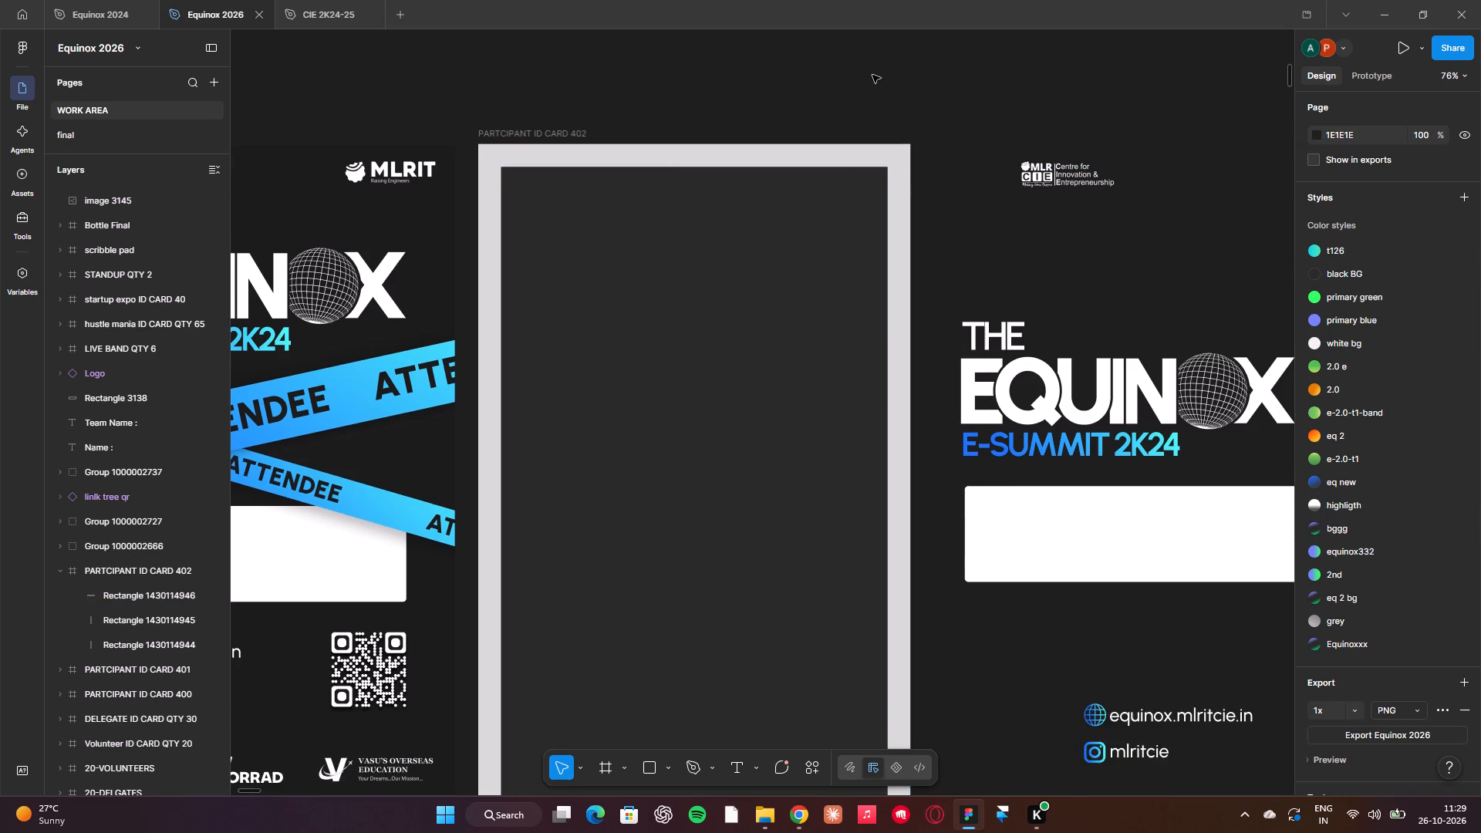
pyautogui.scroll(-1, 872, 75)
pyautogui.click(832, 118)
pyautogui.hscroll(1, 832, 118)
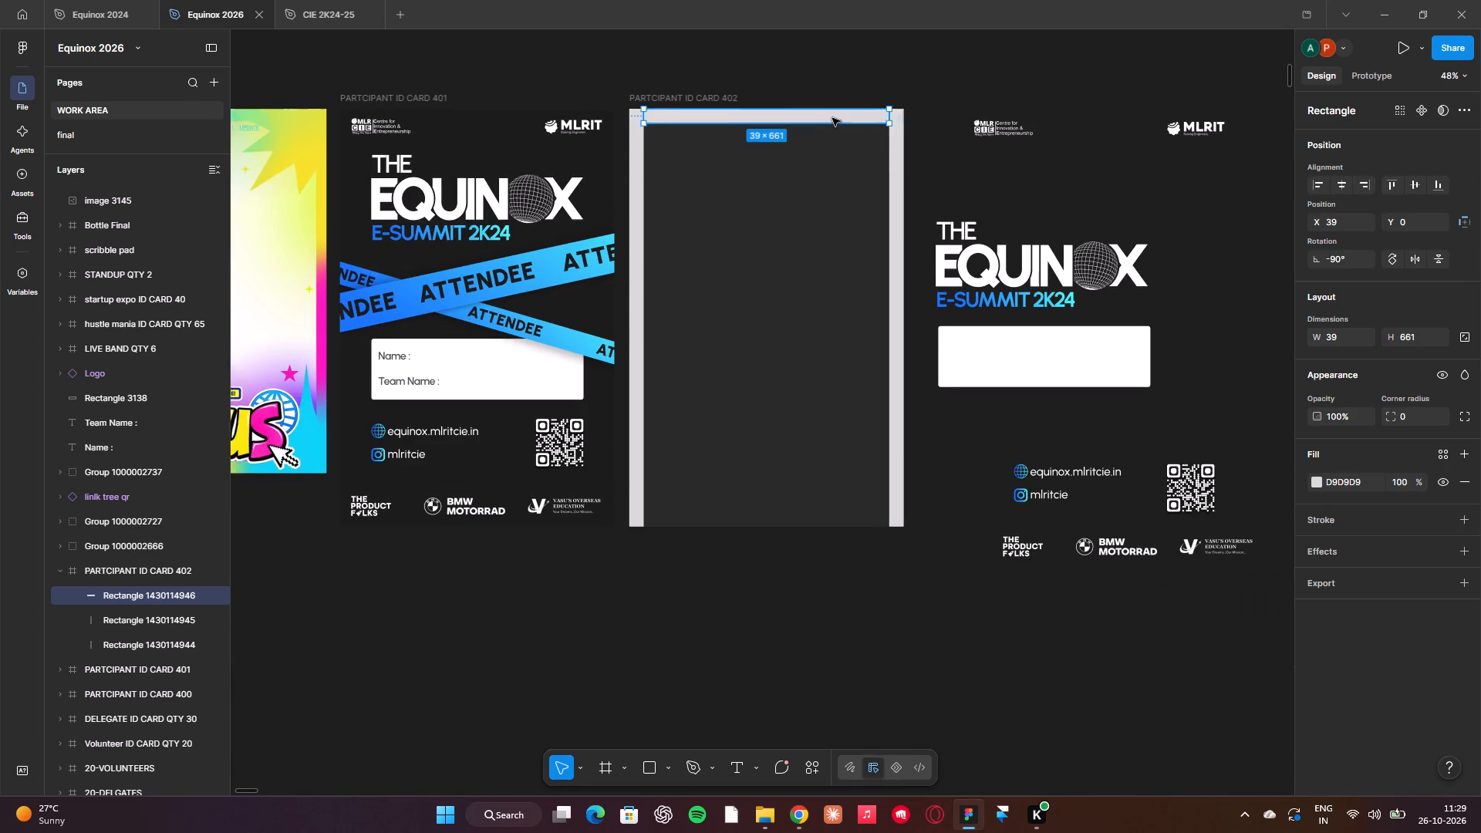
pyautogui.hscroll(1, 832, 118)
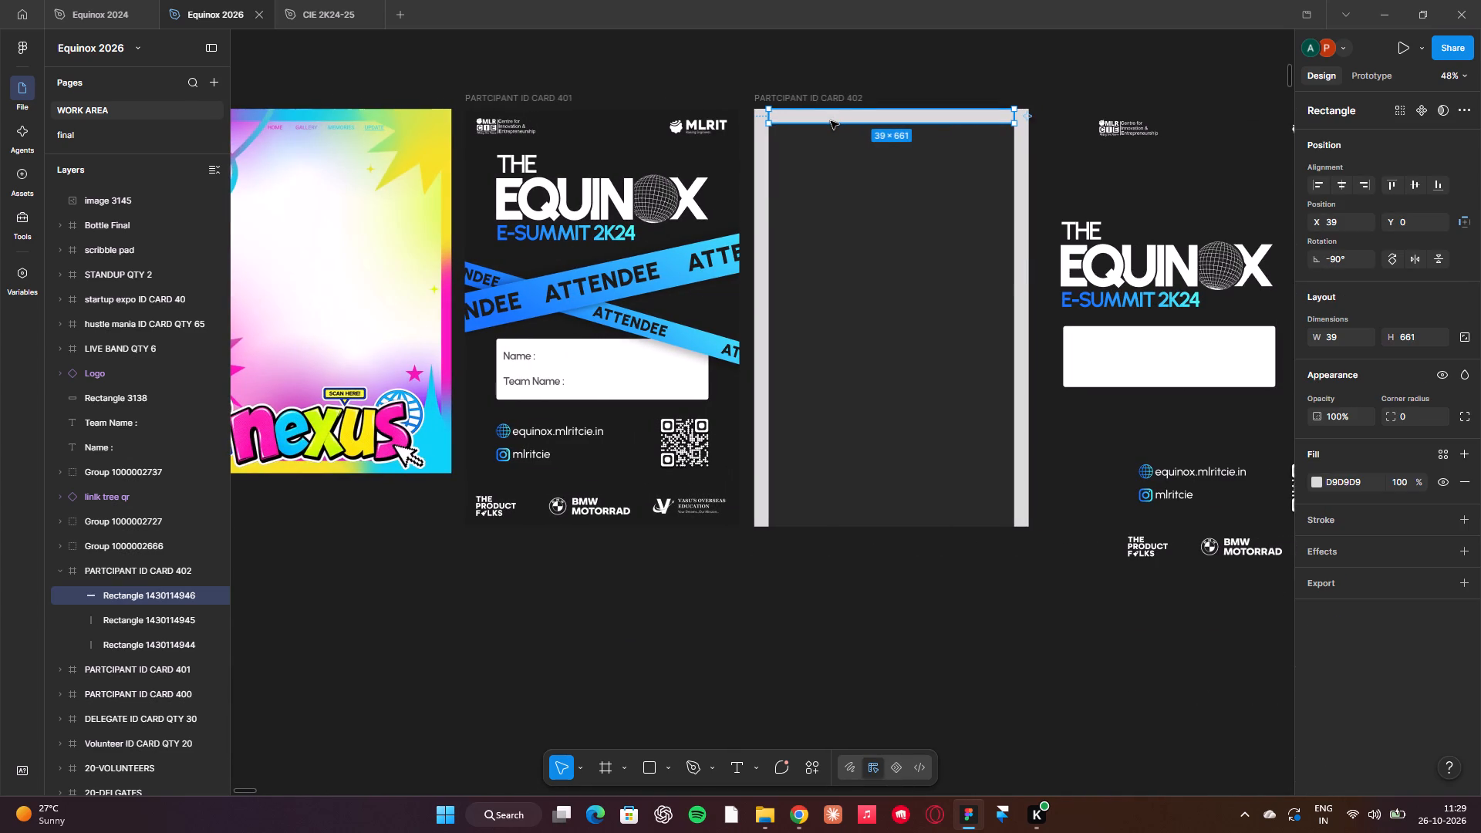
pyautogui.hotkey('ctrl', 'd')
pyautogui.press('Down')
pyautogui.press('Down')
pyautogui.press('Down')
pyautogui.press('Down')
pyautogui.press('Down')
pyautogui.press('Down')
pyautogui.press('Down')
pyautogui.press('Down')
pyautogui.press('Down')
pyautogui.press('Down')
pyautogui.press('Down')
pyautogui.press('Down')
pyautogui.press('Down')
pyautogui.press('Down')
pyautogui.press('Down')
pyautogui.press('Down')
pyautogui.press('Down')
pyautogui.press('Down')
pyautogui.press('Down')
pyautogui.press('Down')
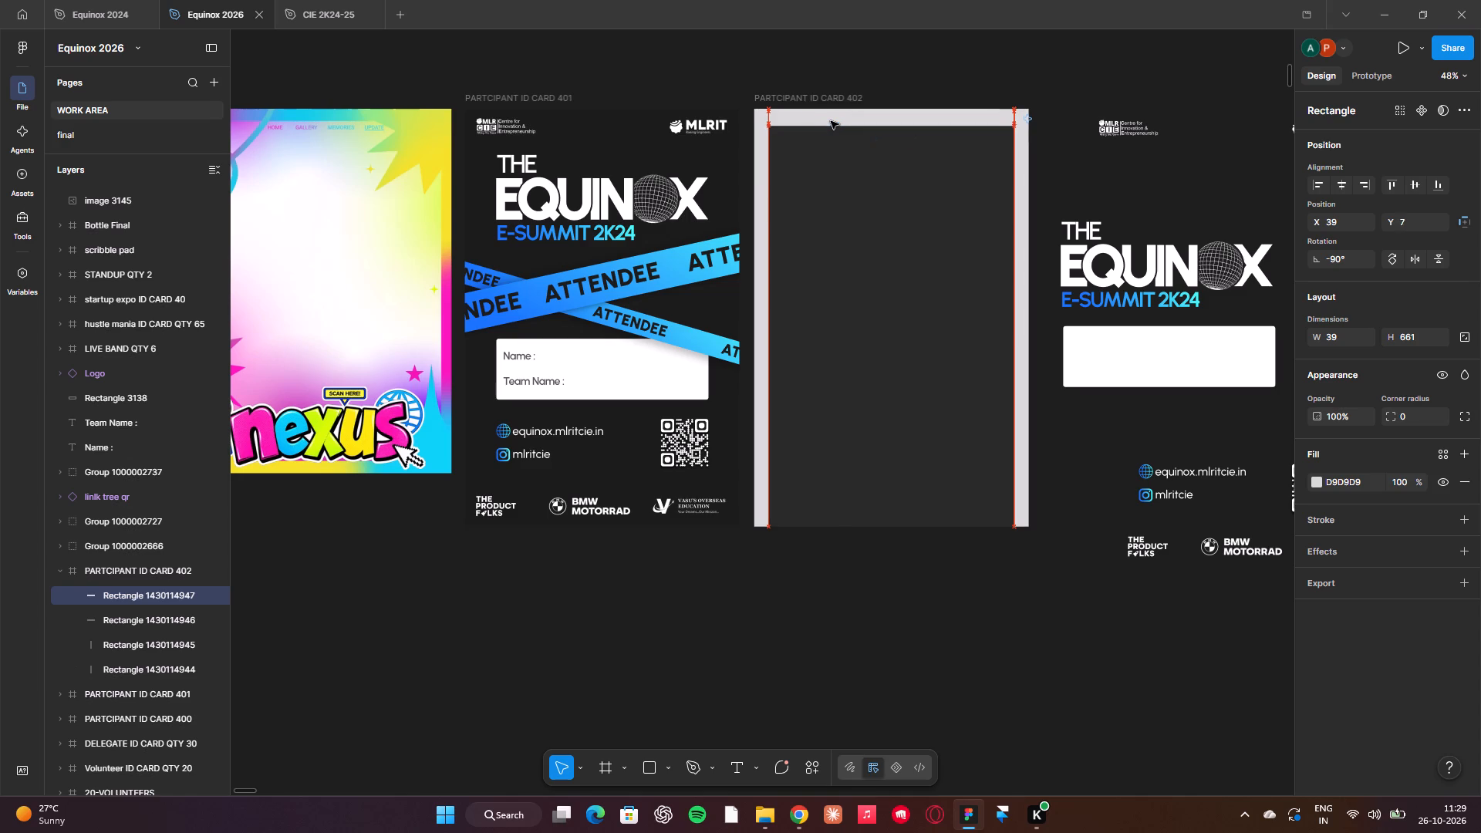
pyautogui.moveTo(831, 126); pyautogui.dragTo(831, 170)
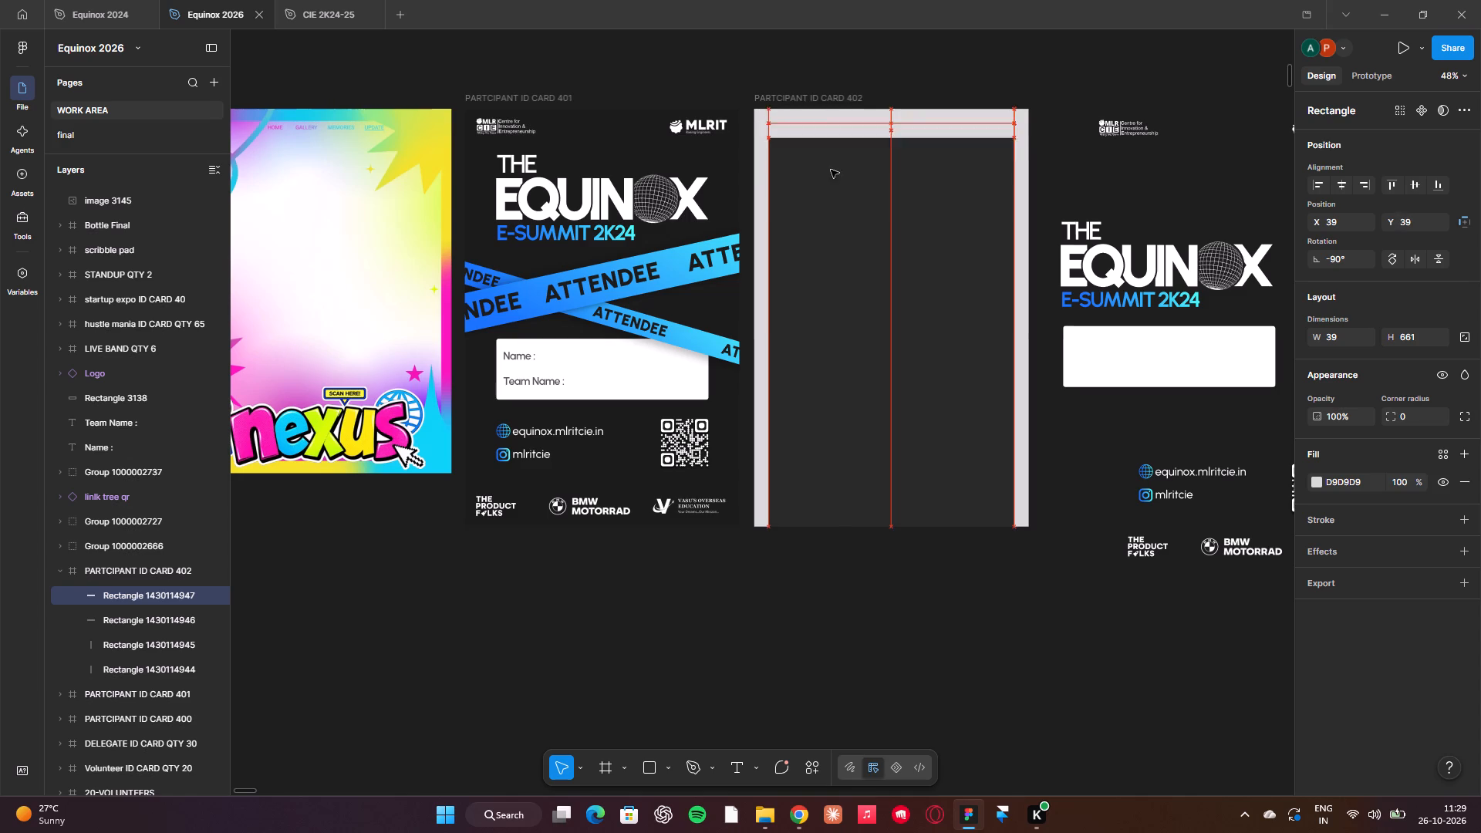
pyautogui.moveTo(831, 170); pyautogui.dragTo(828, 305)
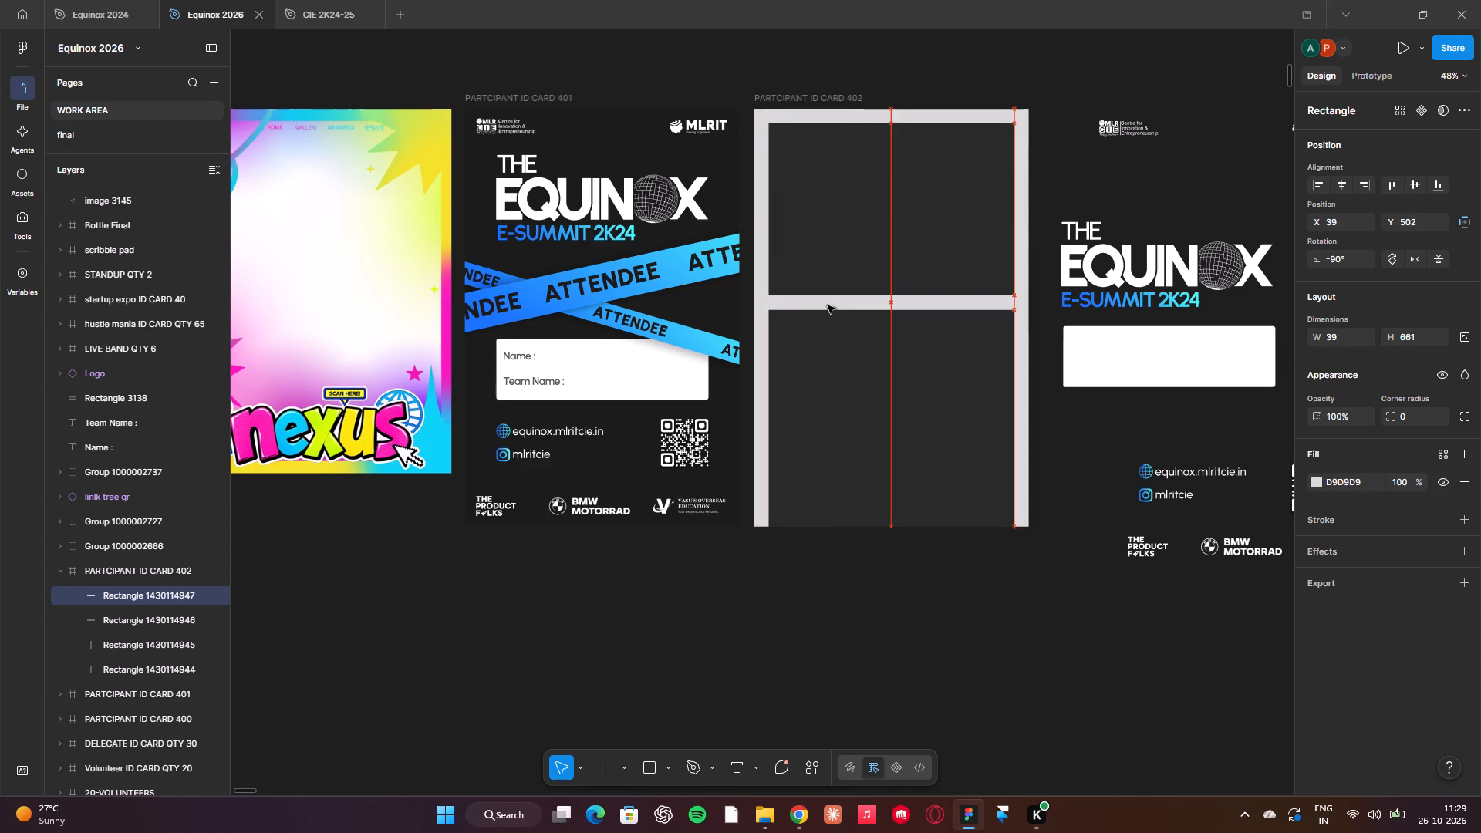
pyautogui.moveTo(828, 305); pyautogui.dragTo(828, 376)
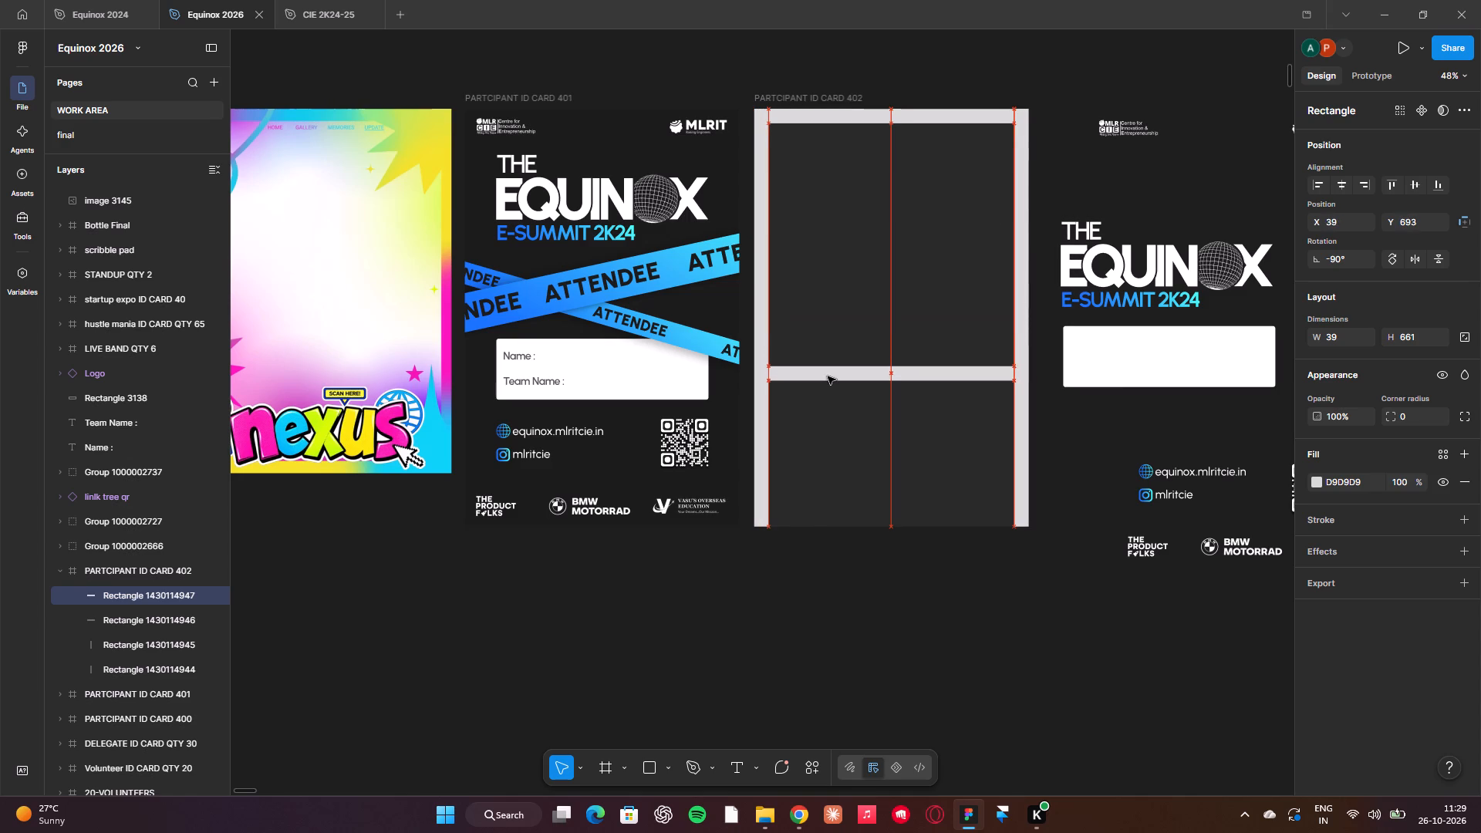
pyautogui.moveTo(828, 376); pyautogui.dragTo(831, 512)
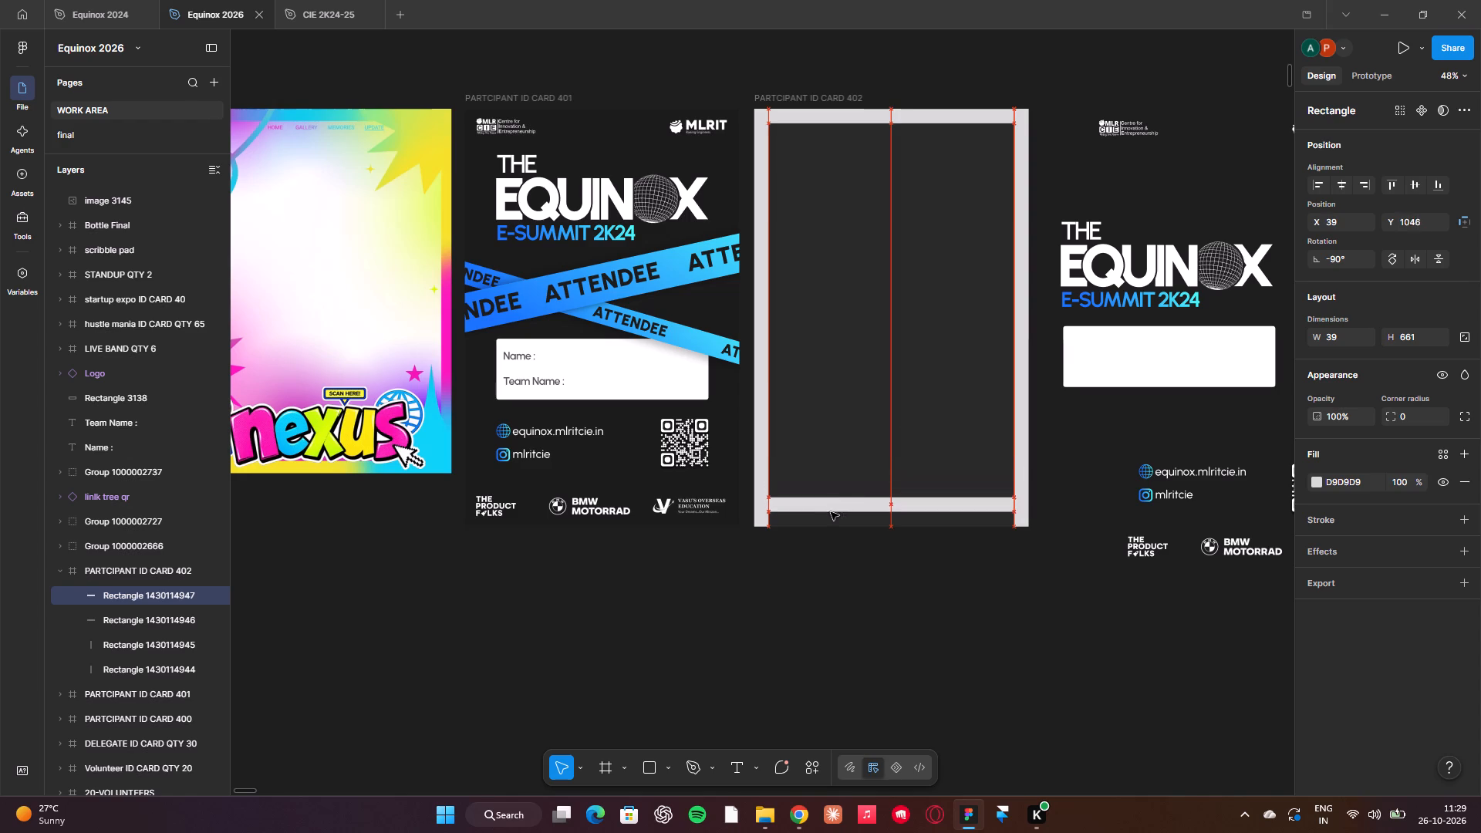
pyautogui.moveTo(831, 512); pyautogui.dragTo(831, 521)
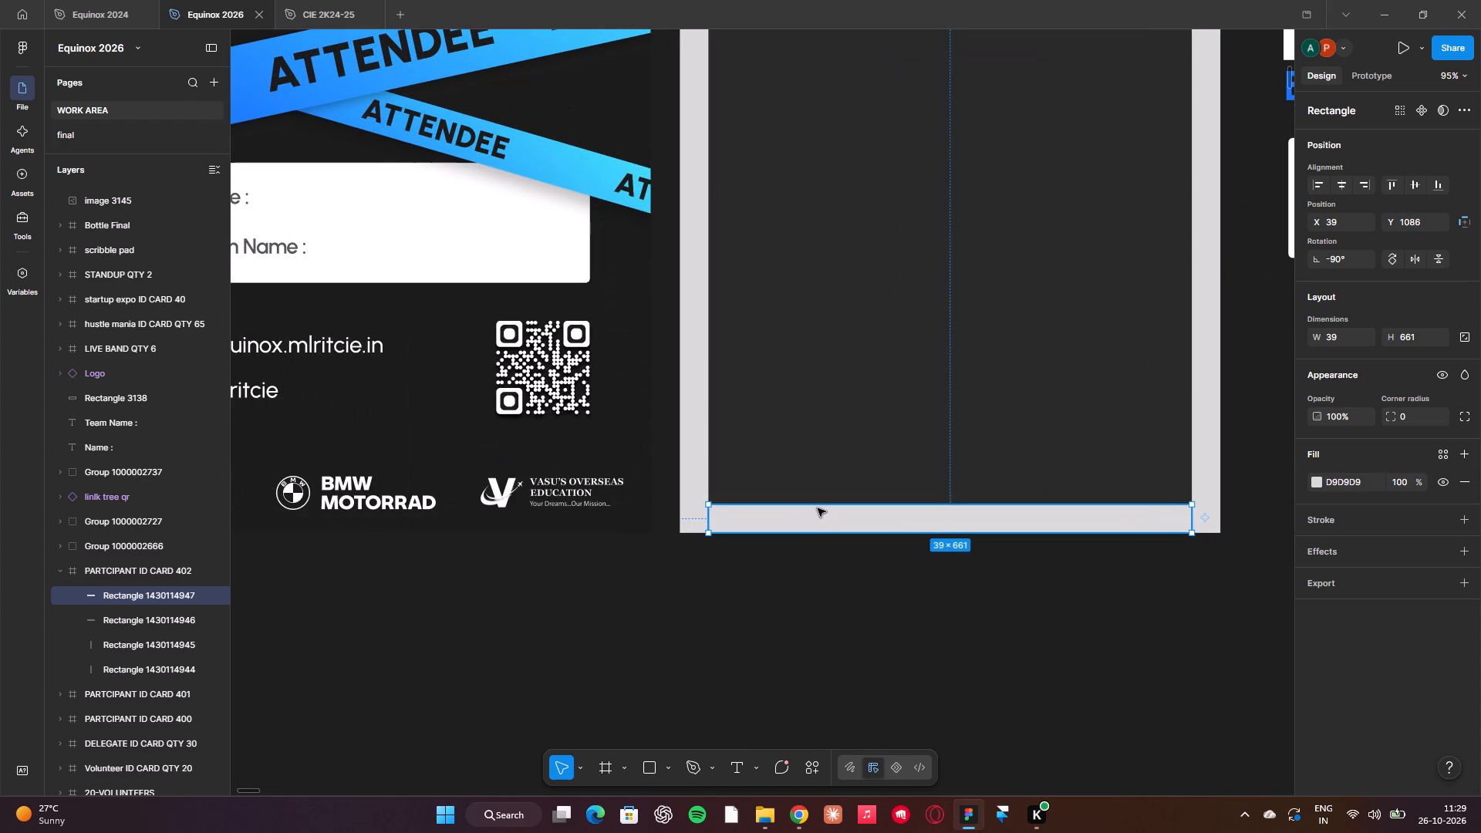
# Thicken the bottom strip upward to about 143, keeping it flush with the card's bottom edge.
pyautogui.moveTo(818, 506); pyautogui.dragTo(825, 443)
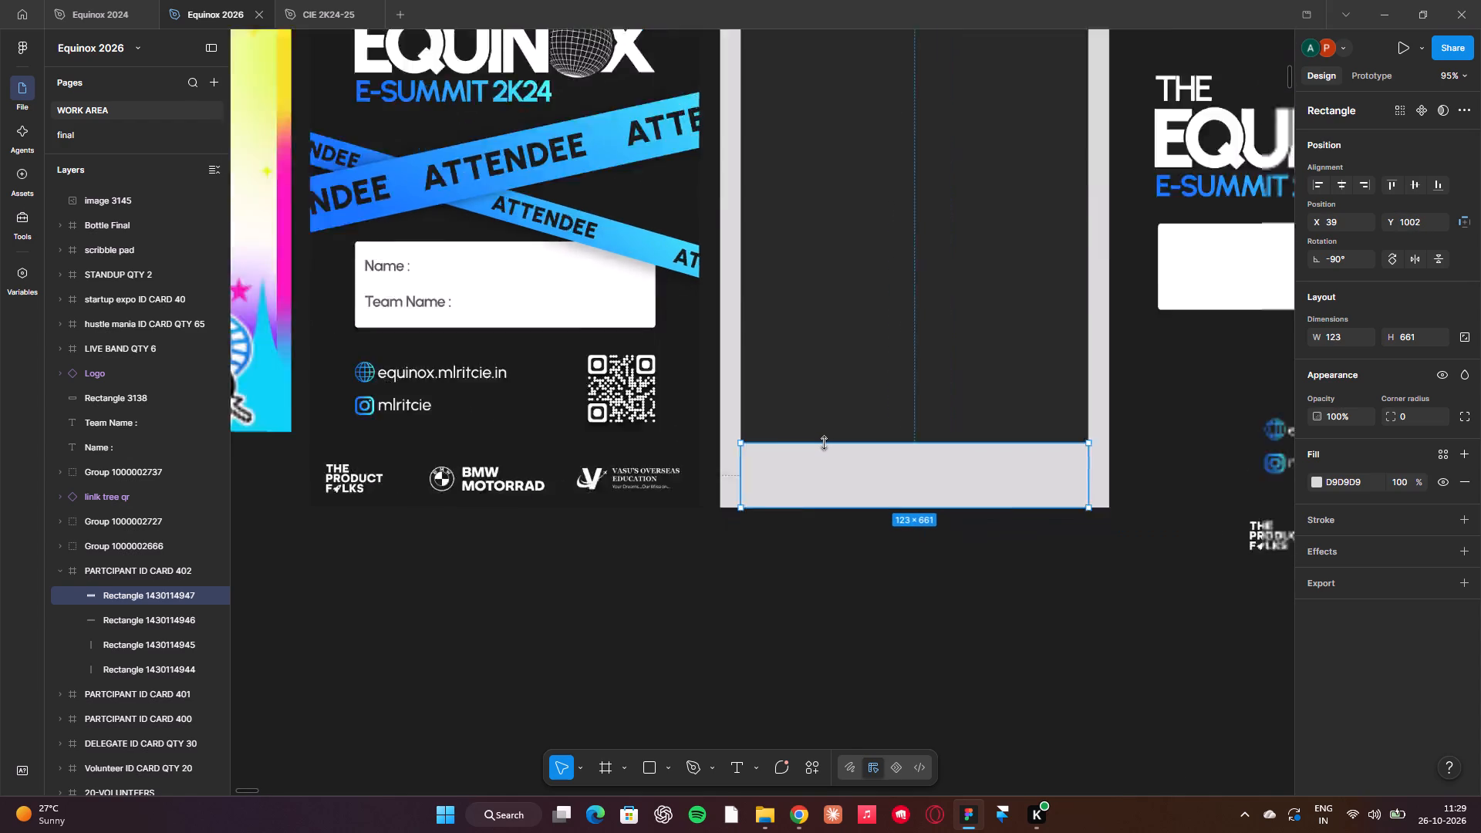
pyautogui.click(828, 506)
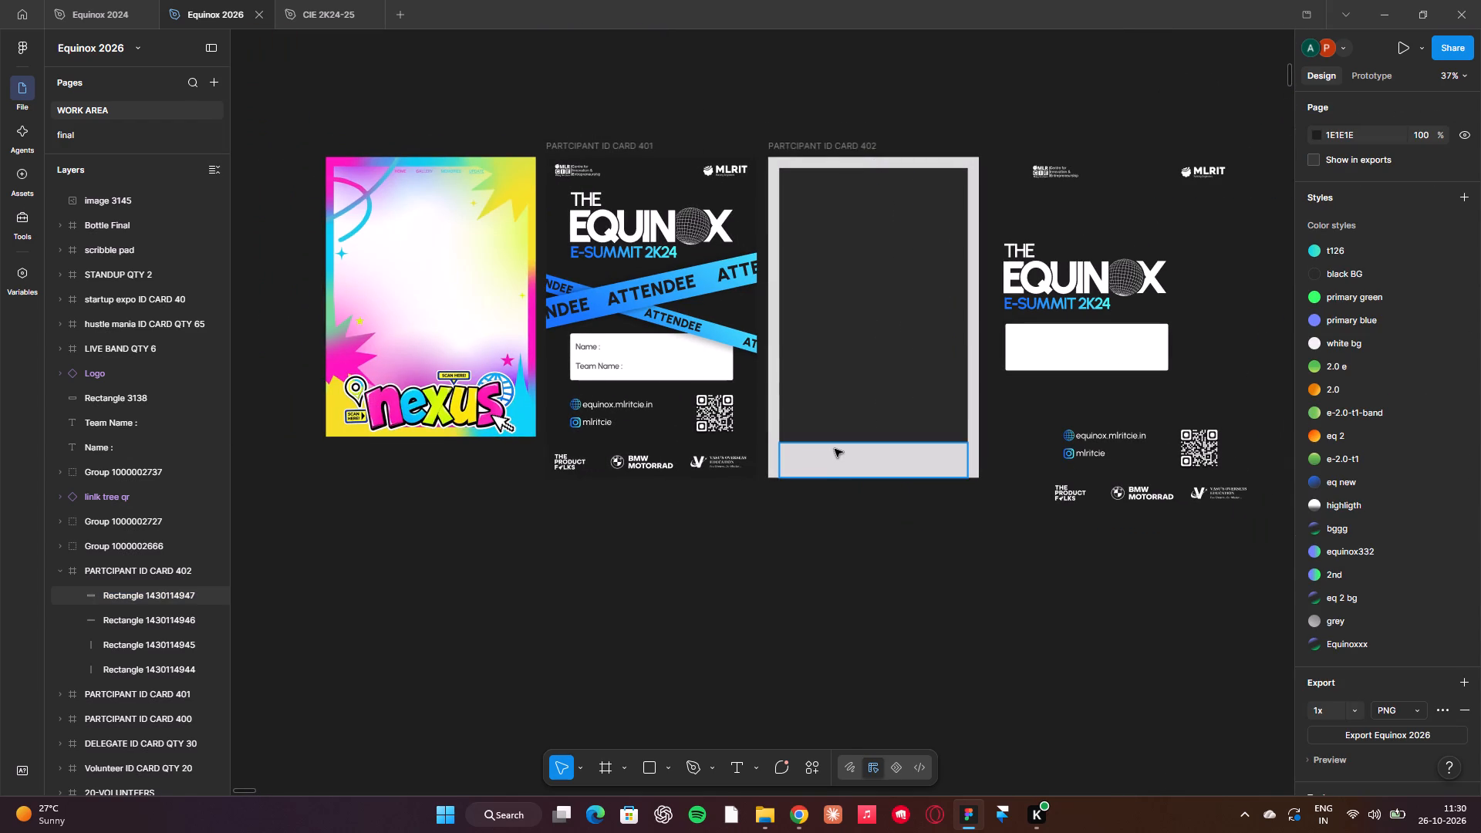
pyautogui.click(829, 565)
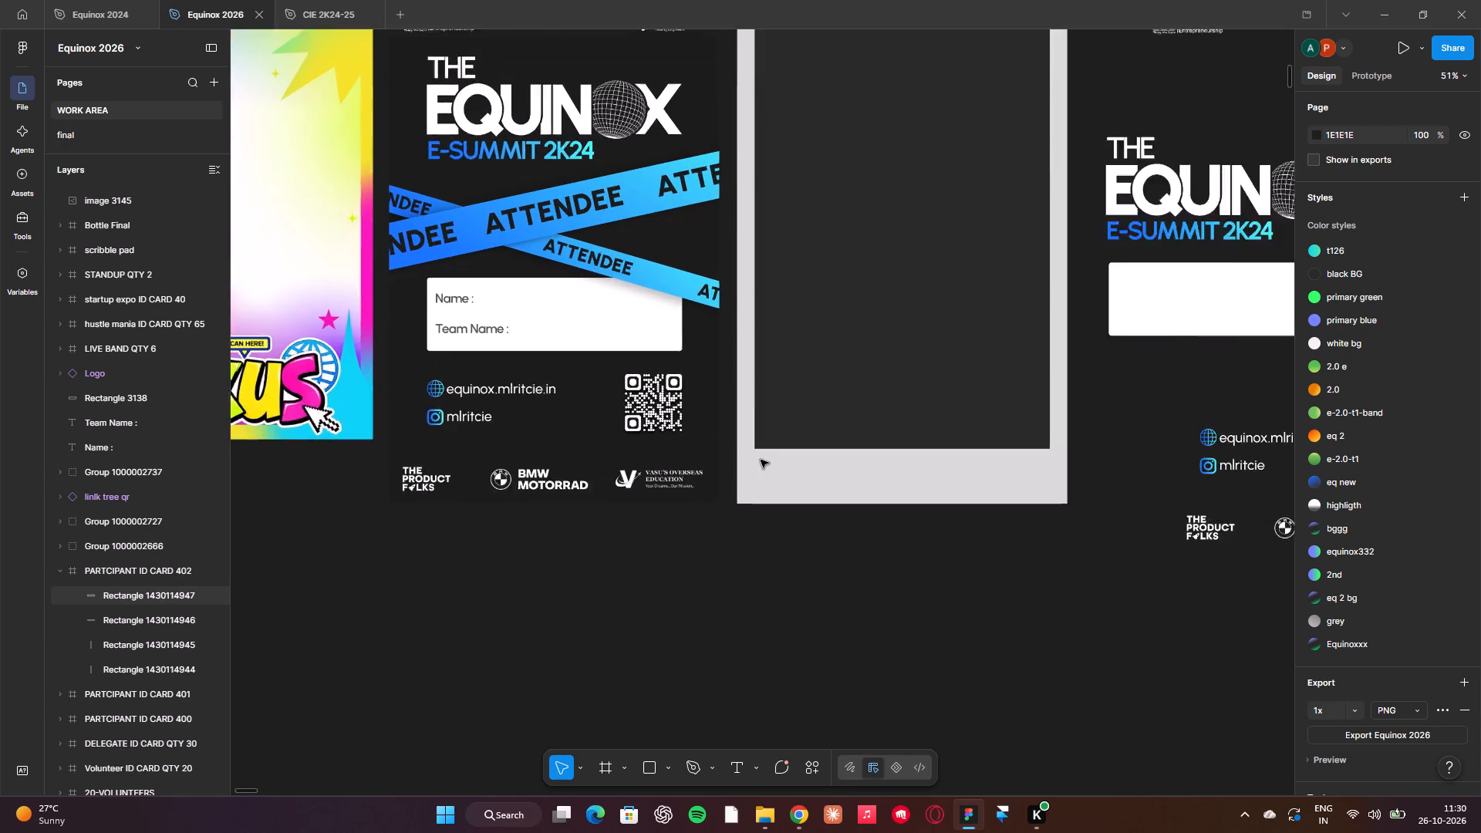
pyautogui.scroll(1, 761, 460)
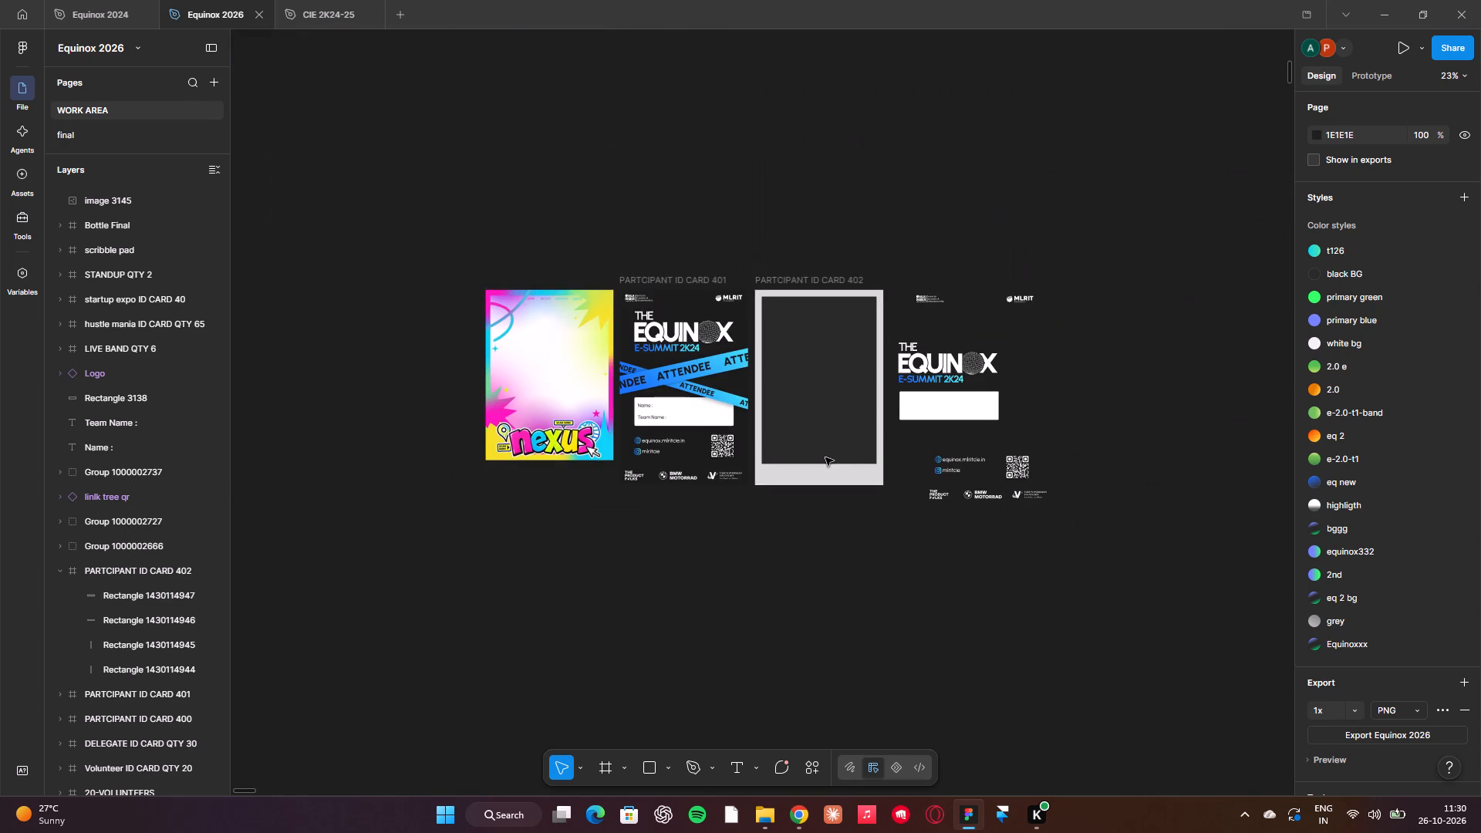
pyautogui.click(819, 473)
pyautogui.moveTo(819, 473); pyautogui.dragTo(819, 462)
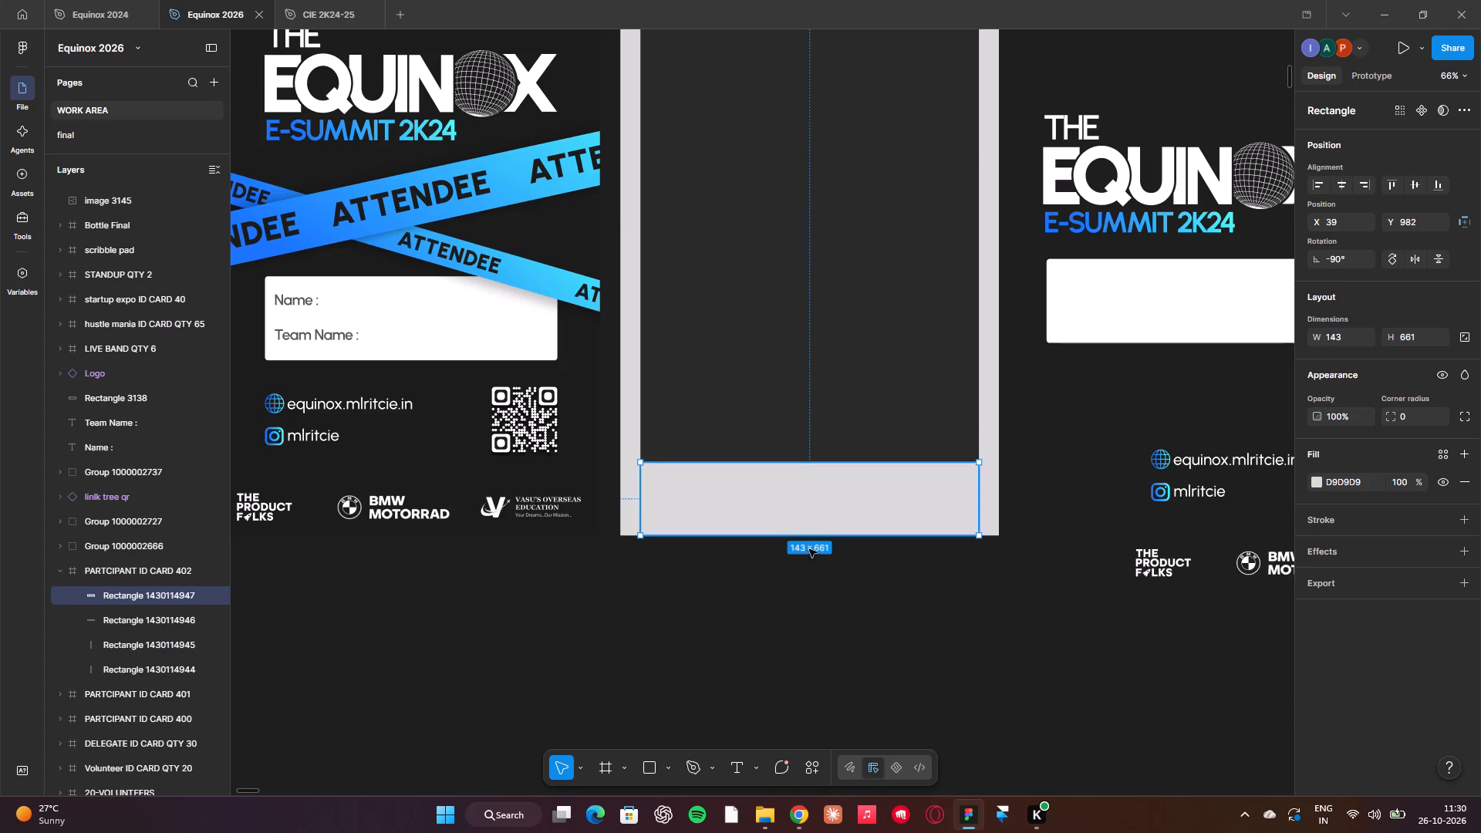
pyautogui.click(808, 557)
pyautogui.click(804, 527)
pyautogui.click(779, 603)
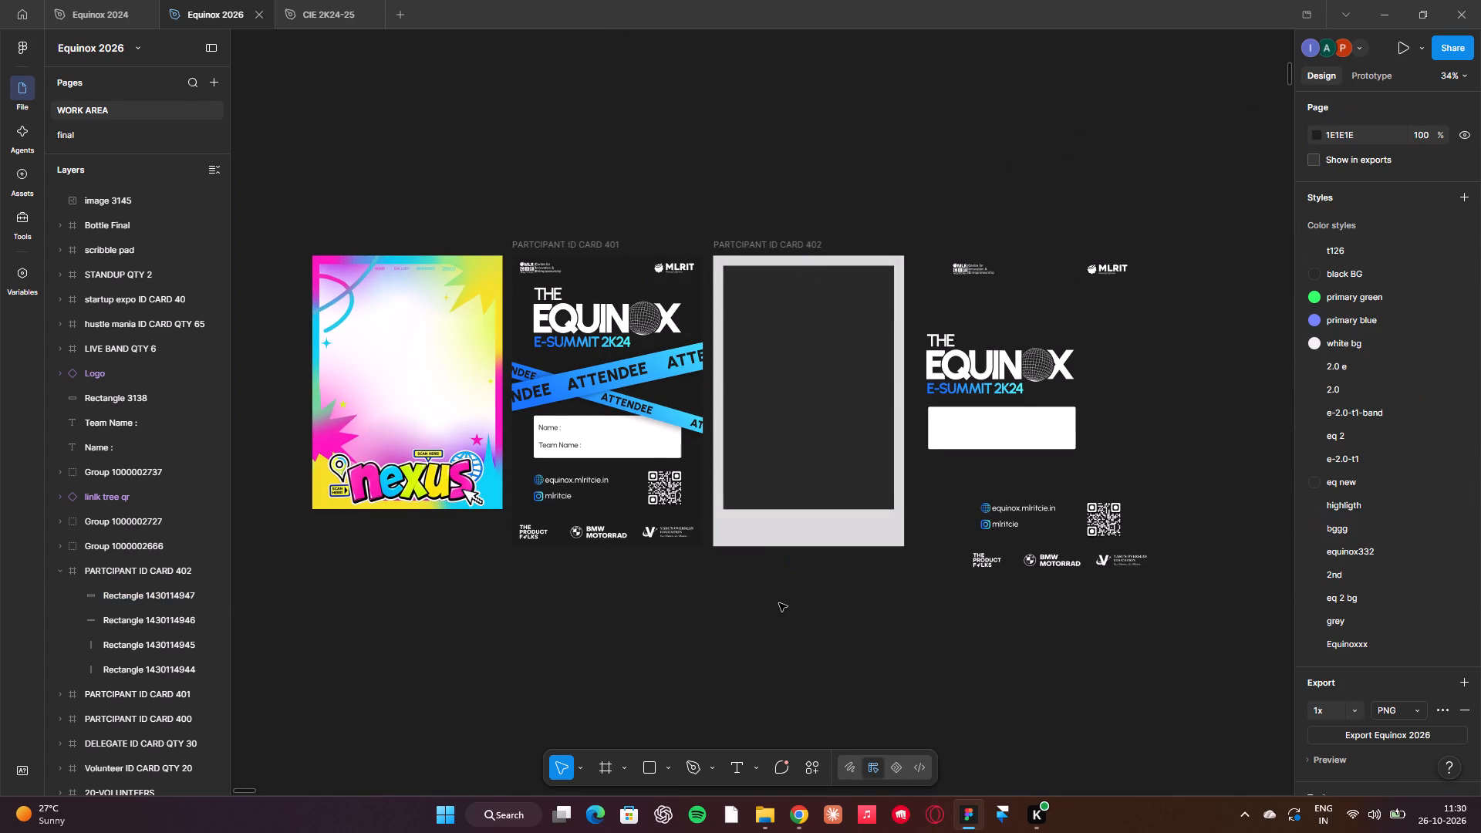
pyautogui.click(757, 540)
pyautogui.click(743, 568)
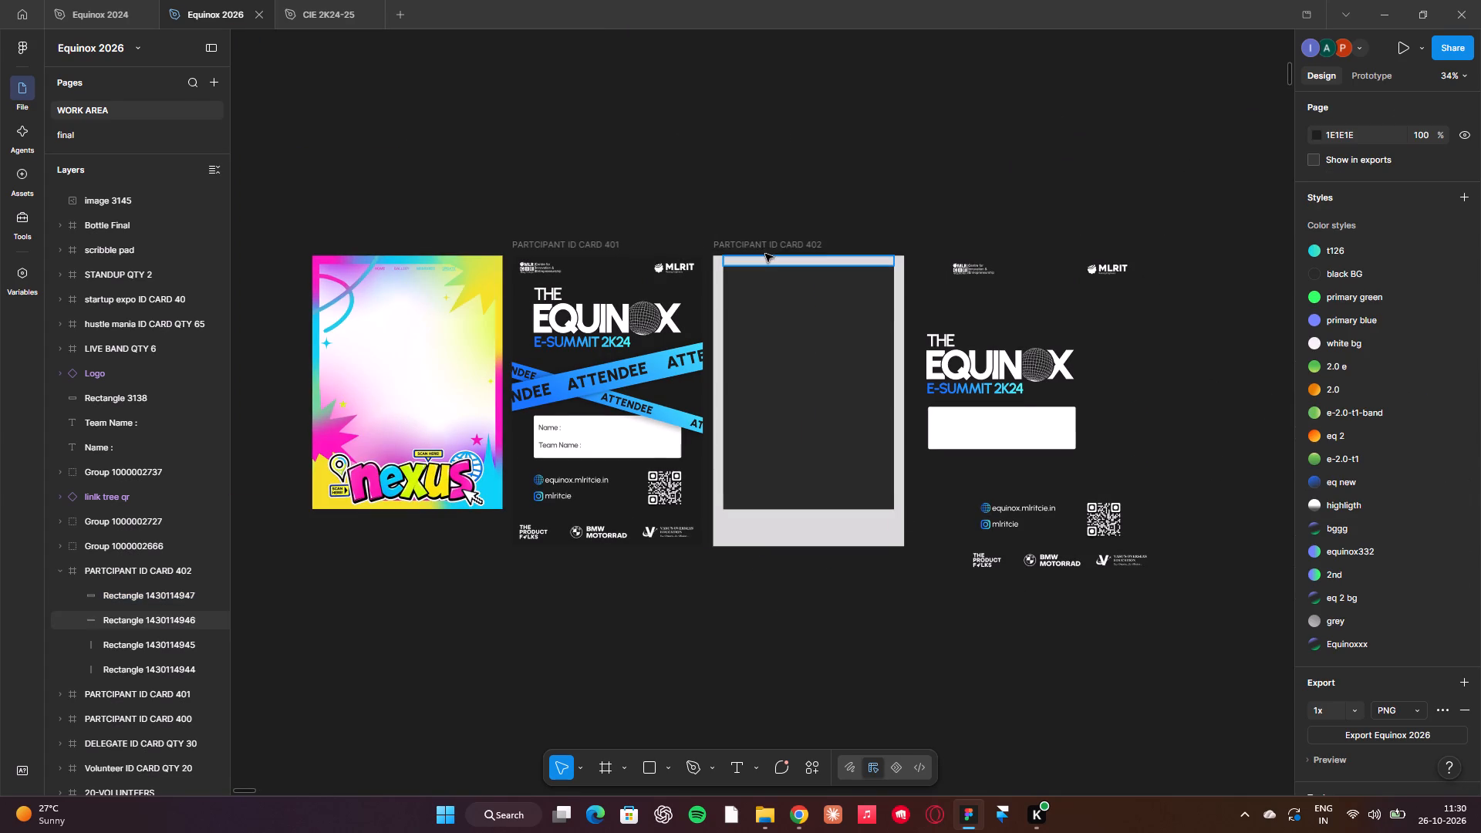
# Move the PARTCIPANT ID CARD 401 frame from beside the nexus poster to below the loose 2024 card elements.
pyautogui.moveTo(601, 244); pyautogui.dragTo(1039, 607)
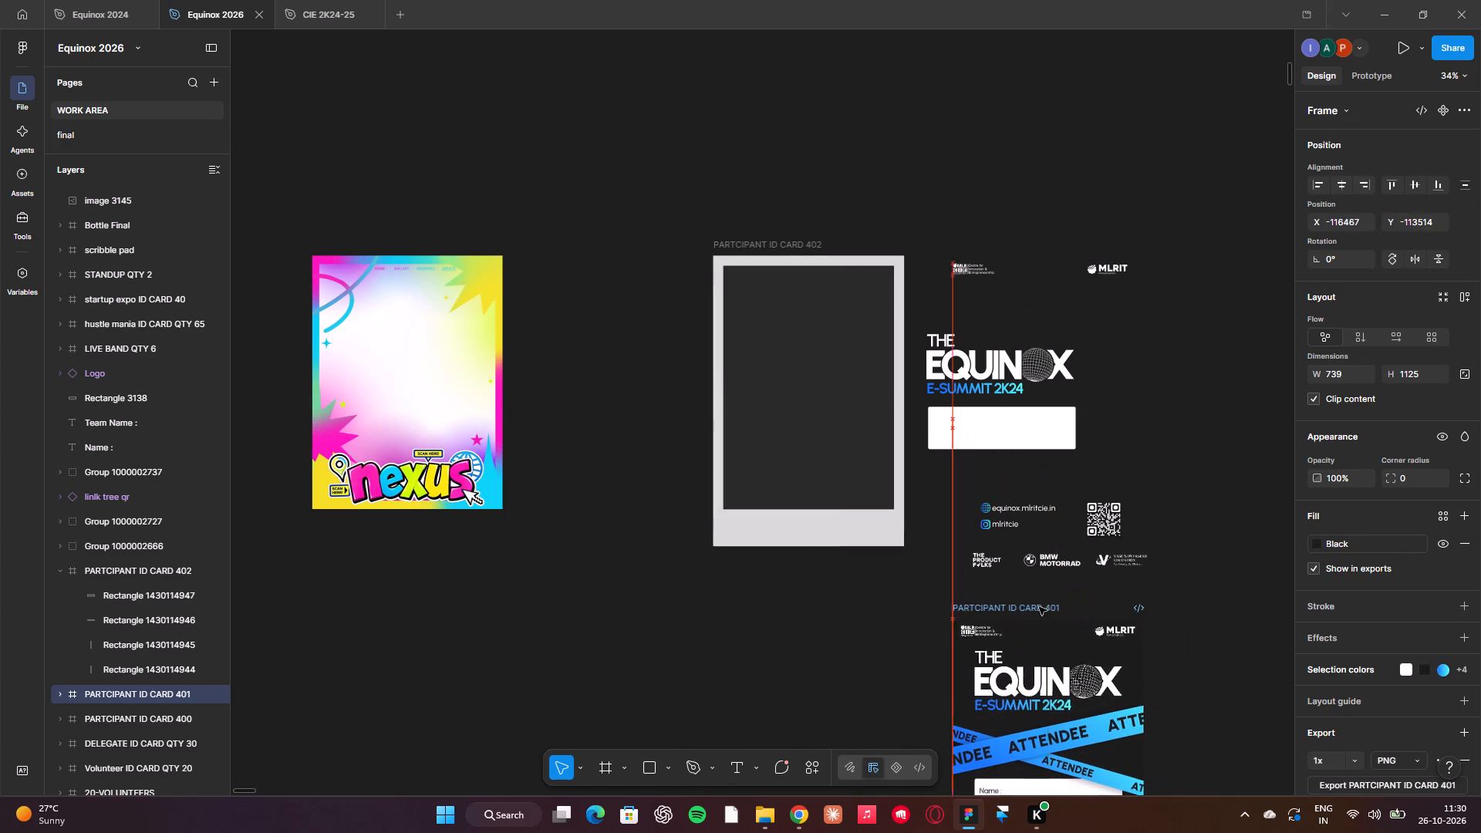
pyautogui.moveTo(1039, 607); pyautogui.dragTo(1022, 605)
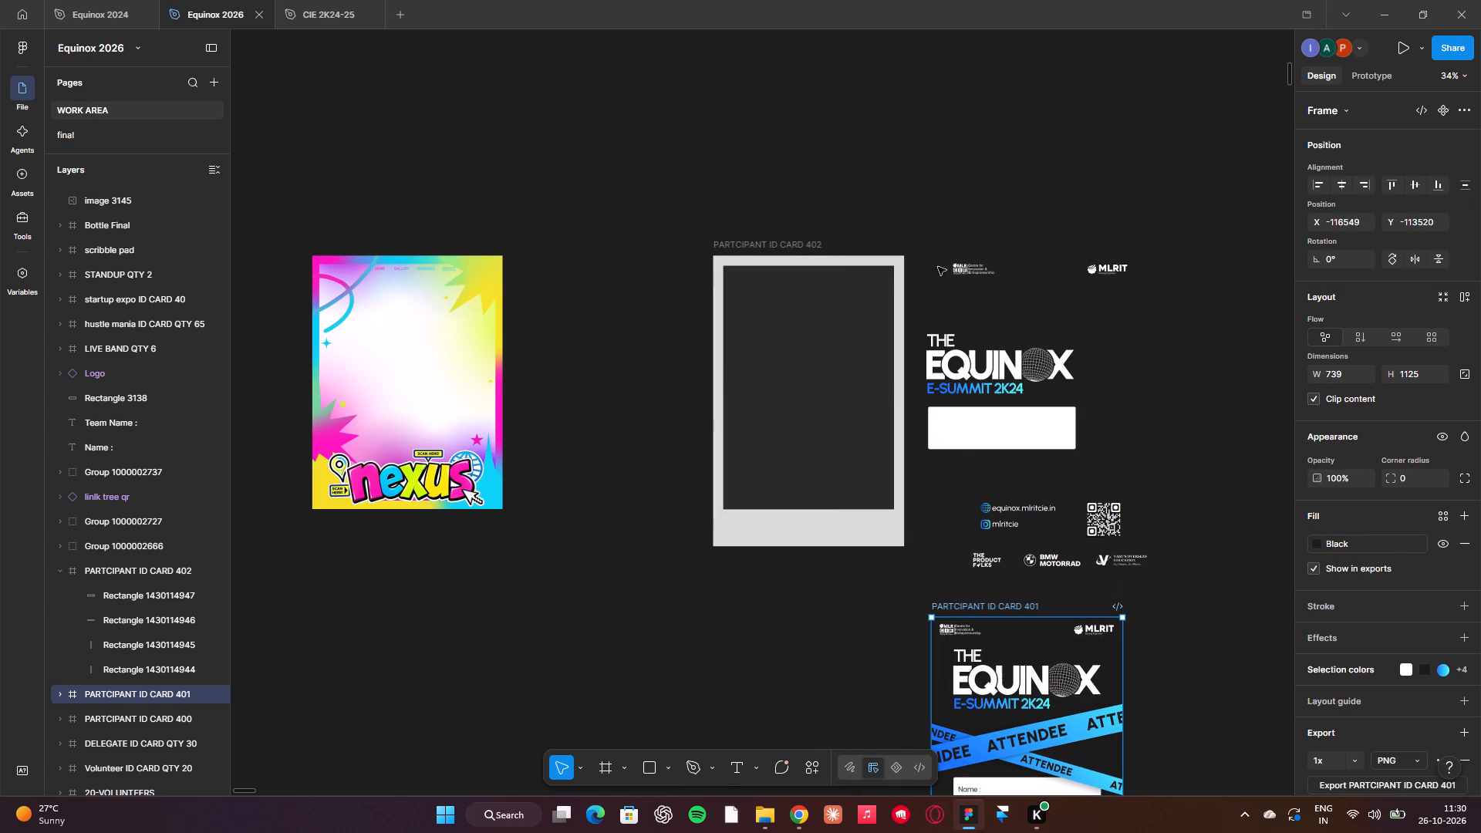
# Select all the loose 2024 card elements and move them together farther right, away from the new bordered card.
pyautogui.click(941, 200)
pyautogui.moveTo(944, 227); pyautogui.dragTo(1064, 457)
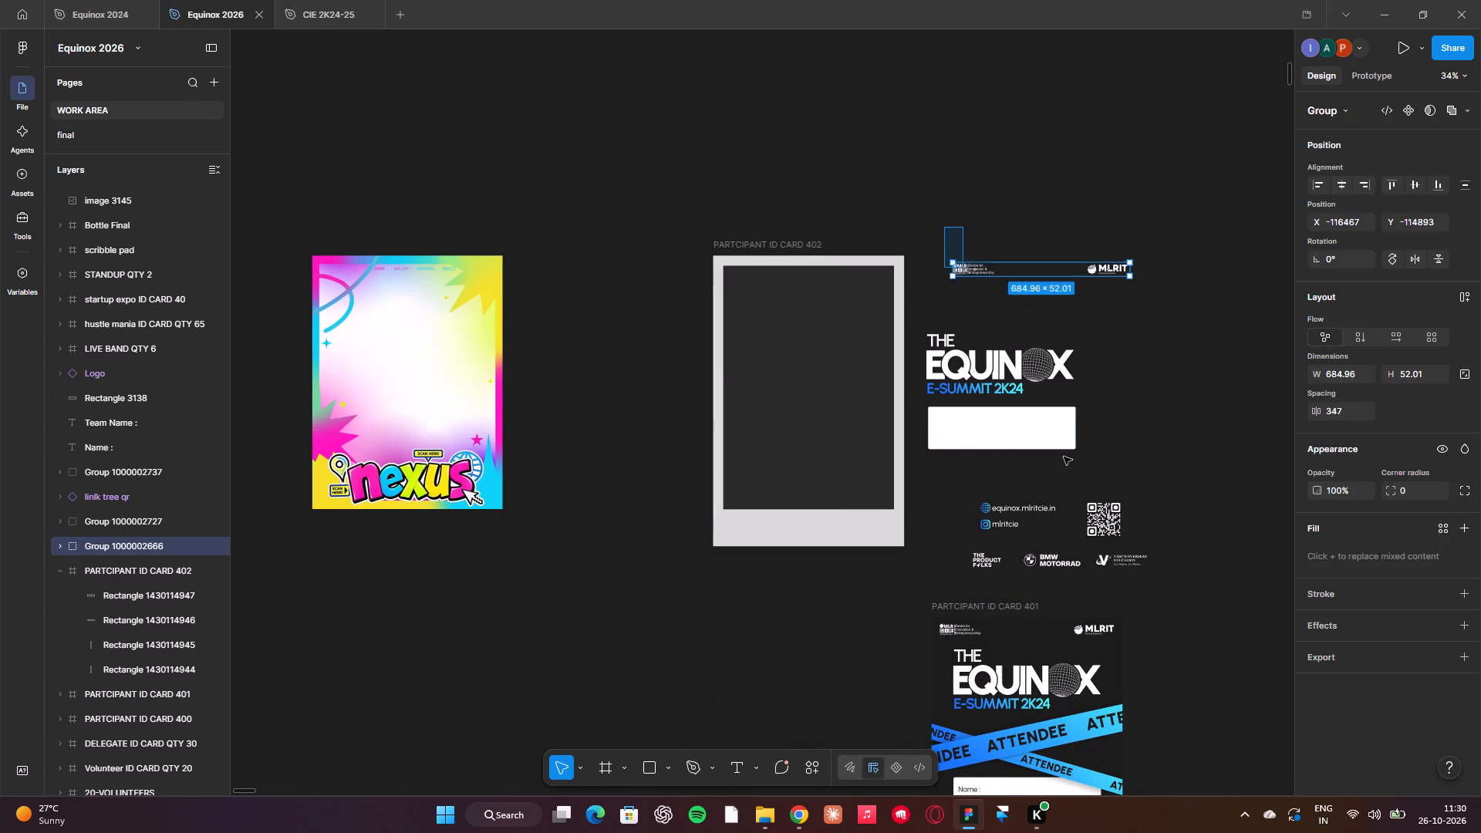
pyautogui.moveTo(1064, 457); pyautogui.dragTo(1171, 564)
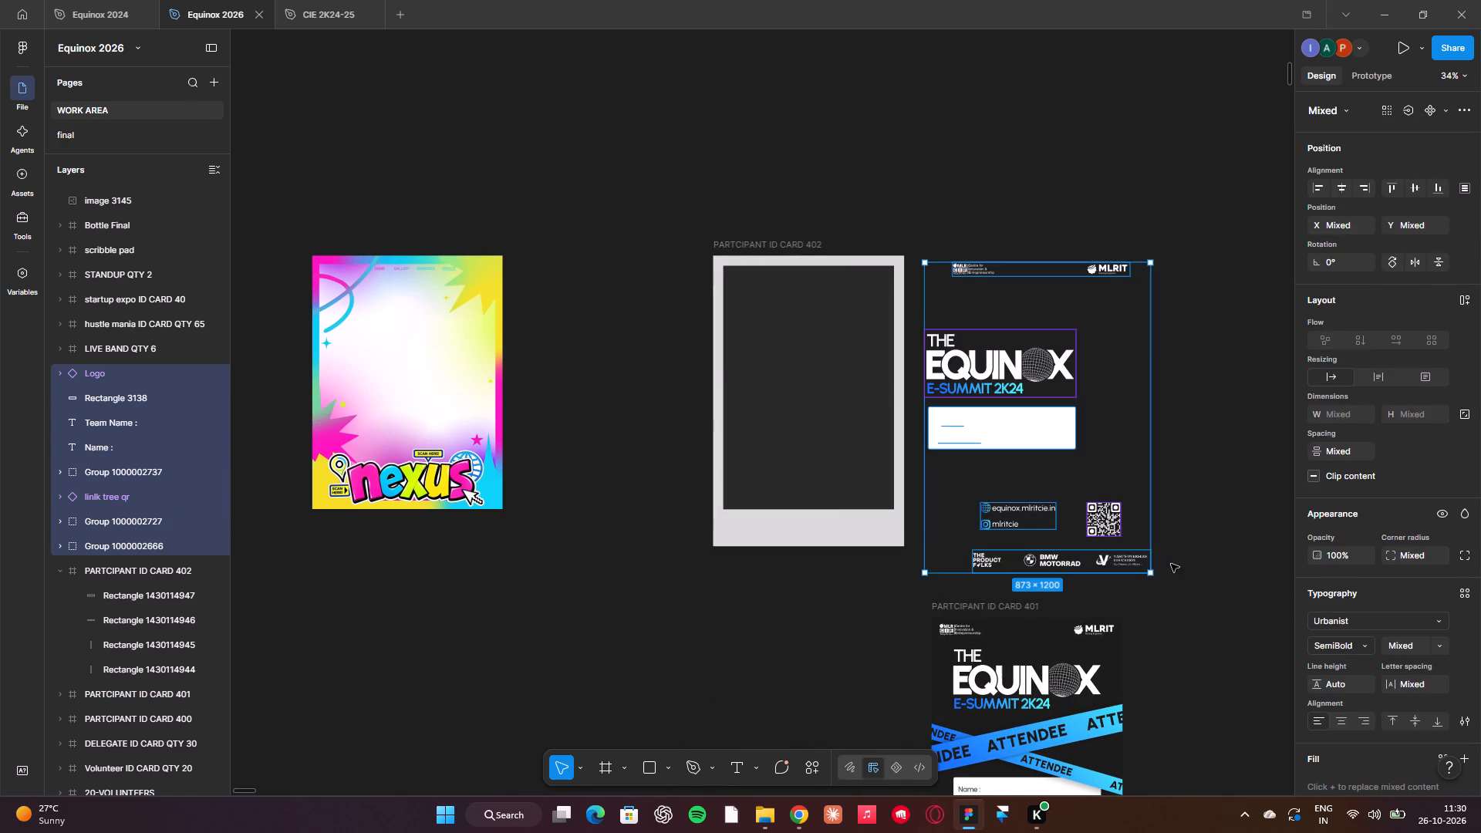
pyautogui.moveTo(1066, 480); pyautogui.dragTo(1152, 479)
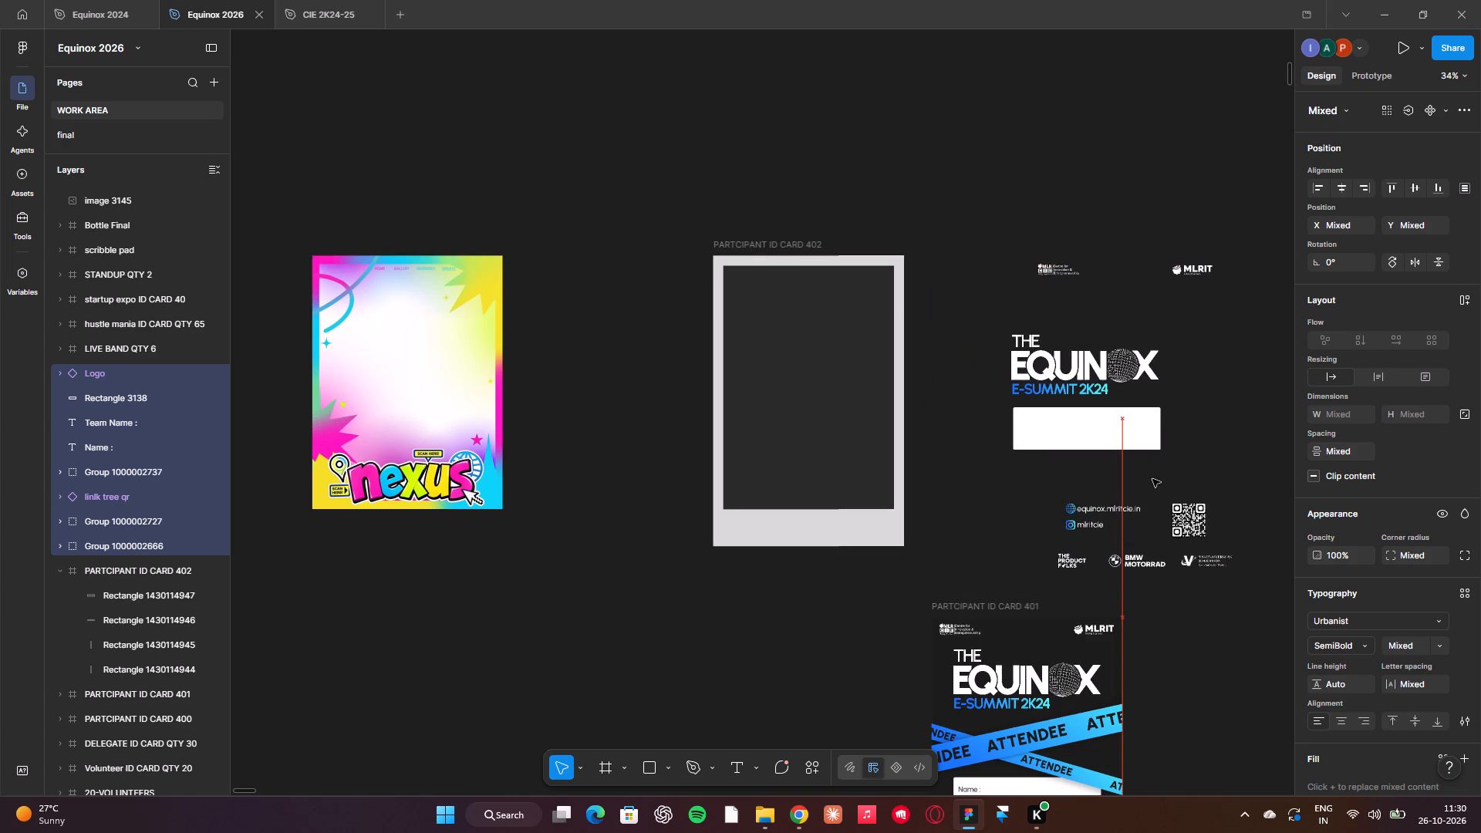
pyautogui.moveTo(1152, 479); pyautogui.dragTo(1284, 460)
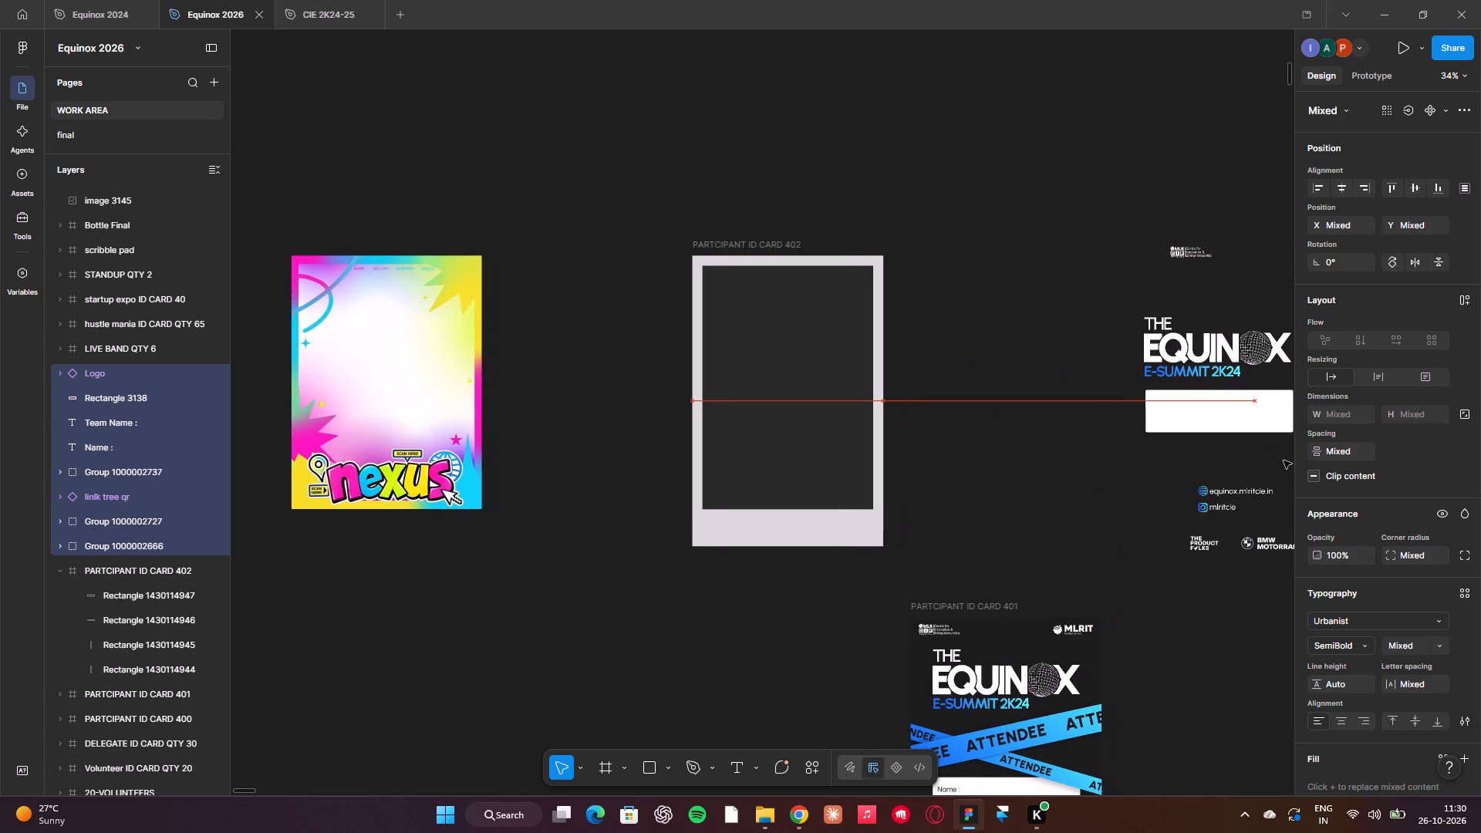
pyautogui.moveTo(1284, 460); pyautogui.dragTo(1266, 464)
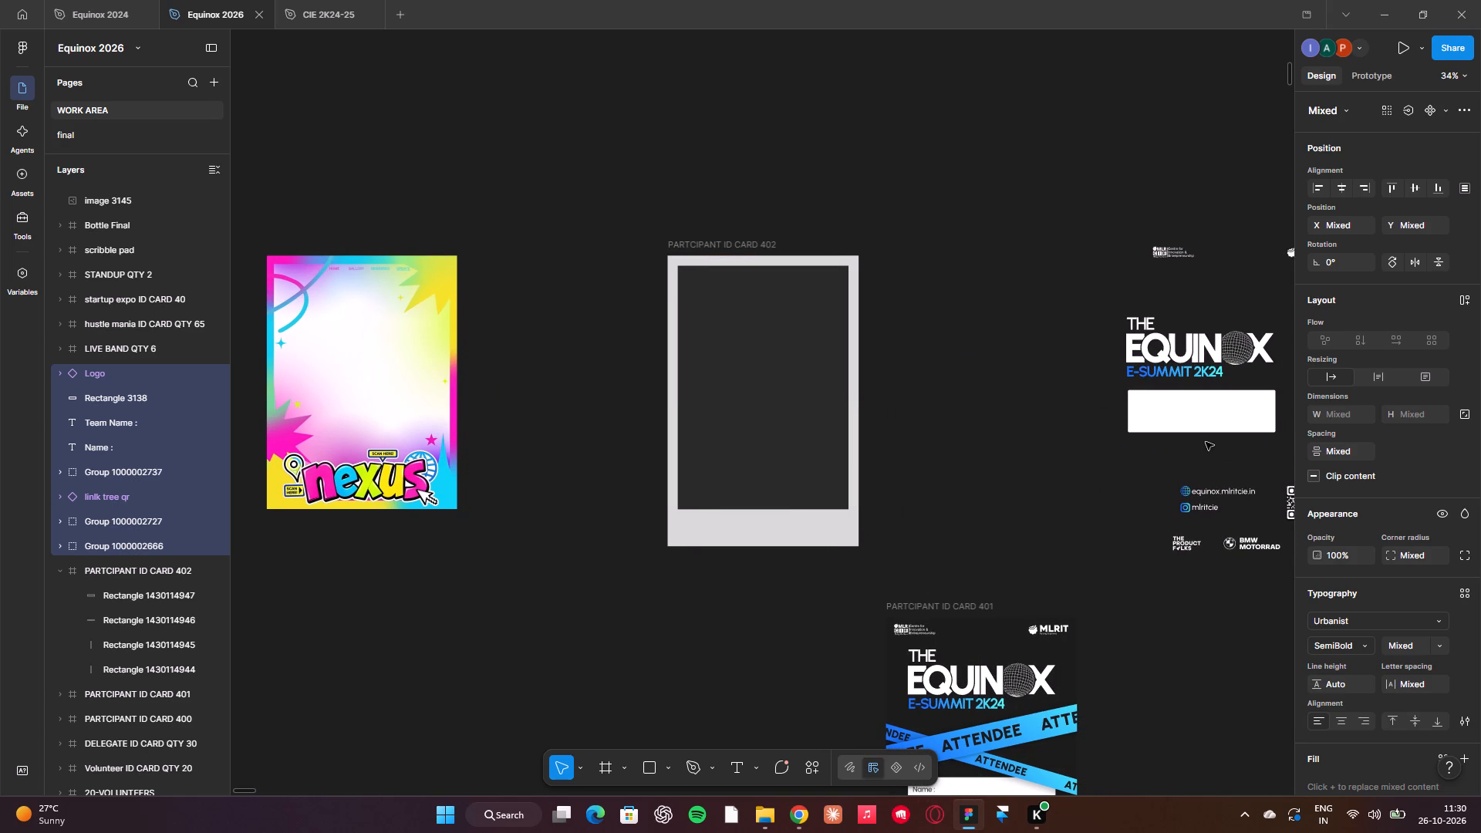
pyautogui.moveTo(1208, 442); pyautogui.dragTo(1247, 445)
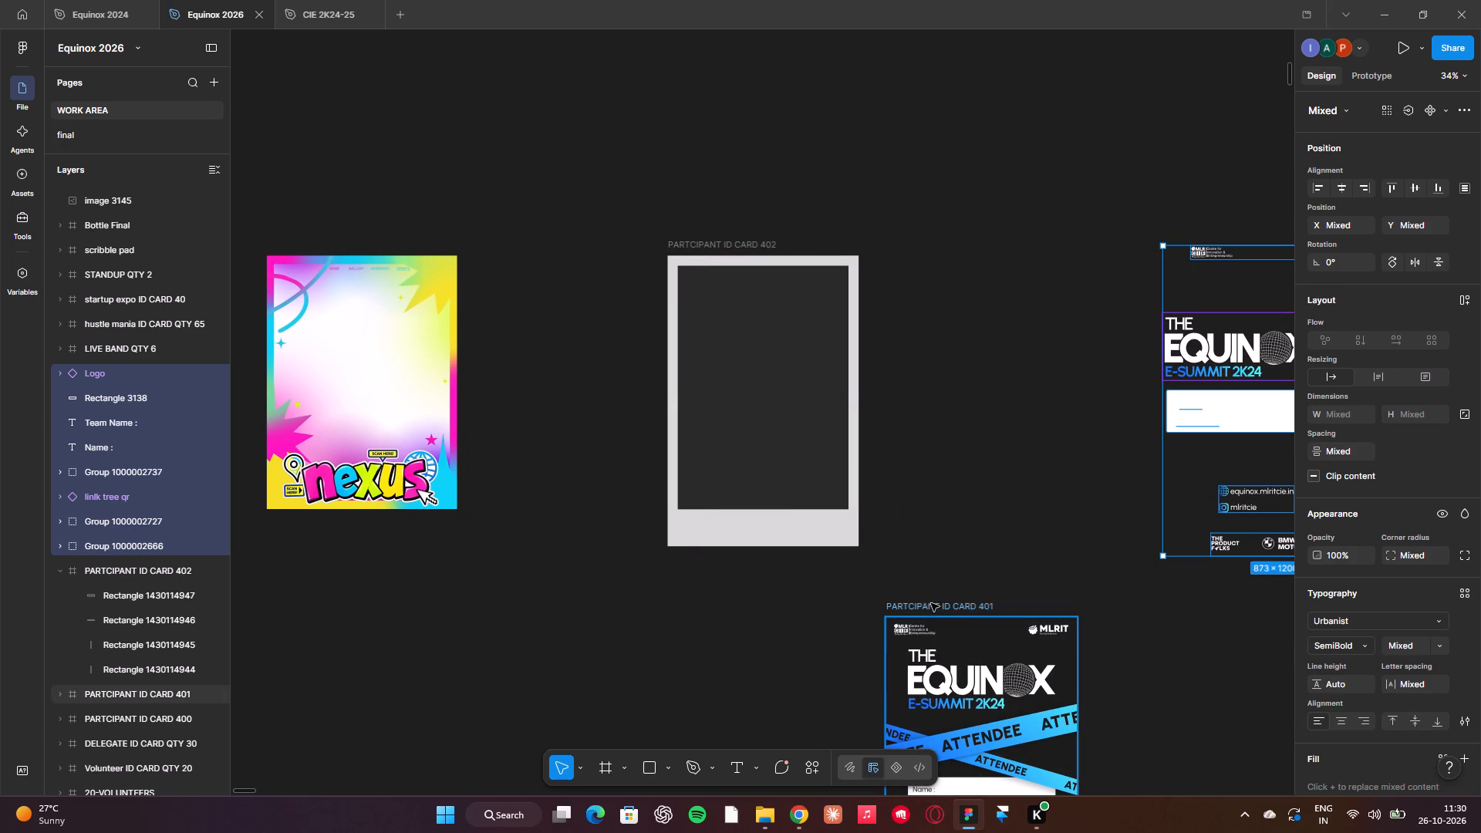
# Move the PARTCIPANT ID CARD 401 frame between the new bordered card and the loose elements, to about X -116295, Y -115308.
pyautogui.moveTo(931, 603); pyautogui.dragTo(982, 245)
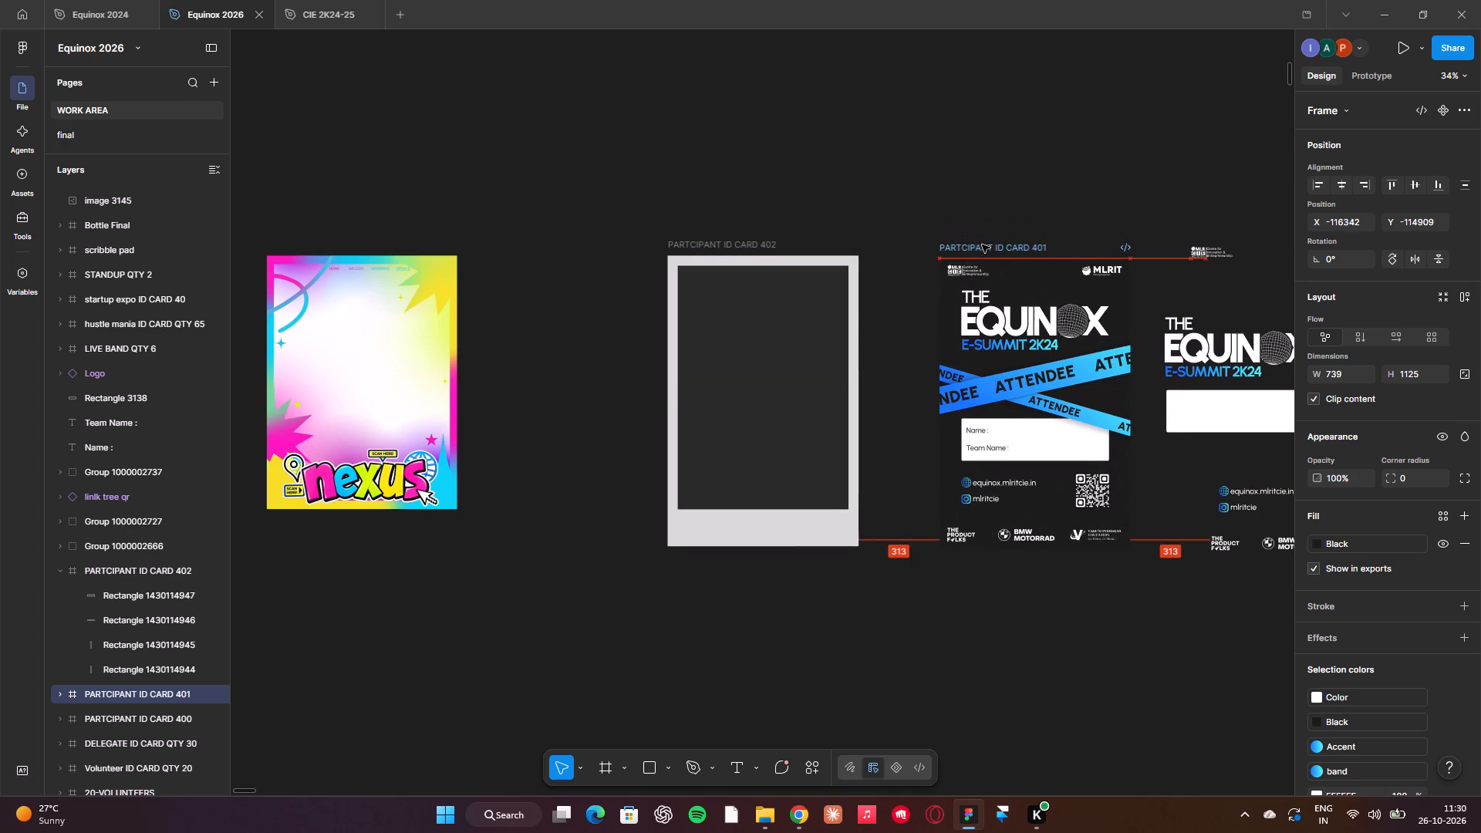
pyautogui.moveTo(982, 245); pyautogui.dragTo(956, 143)
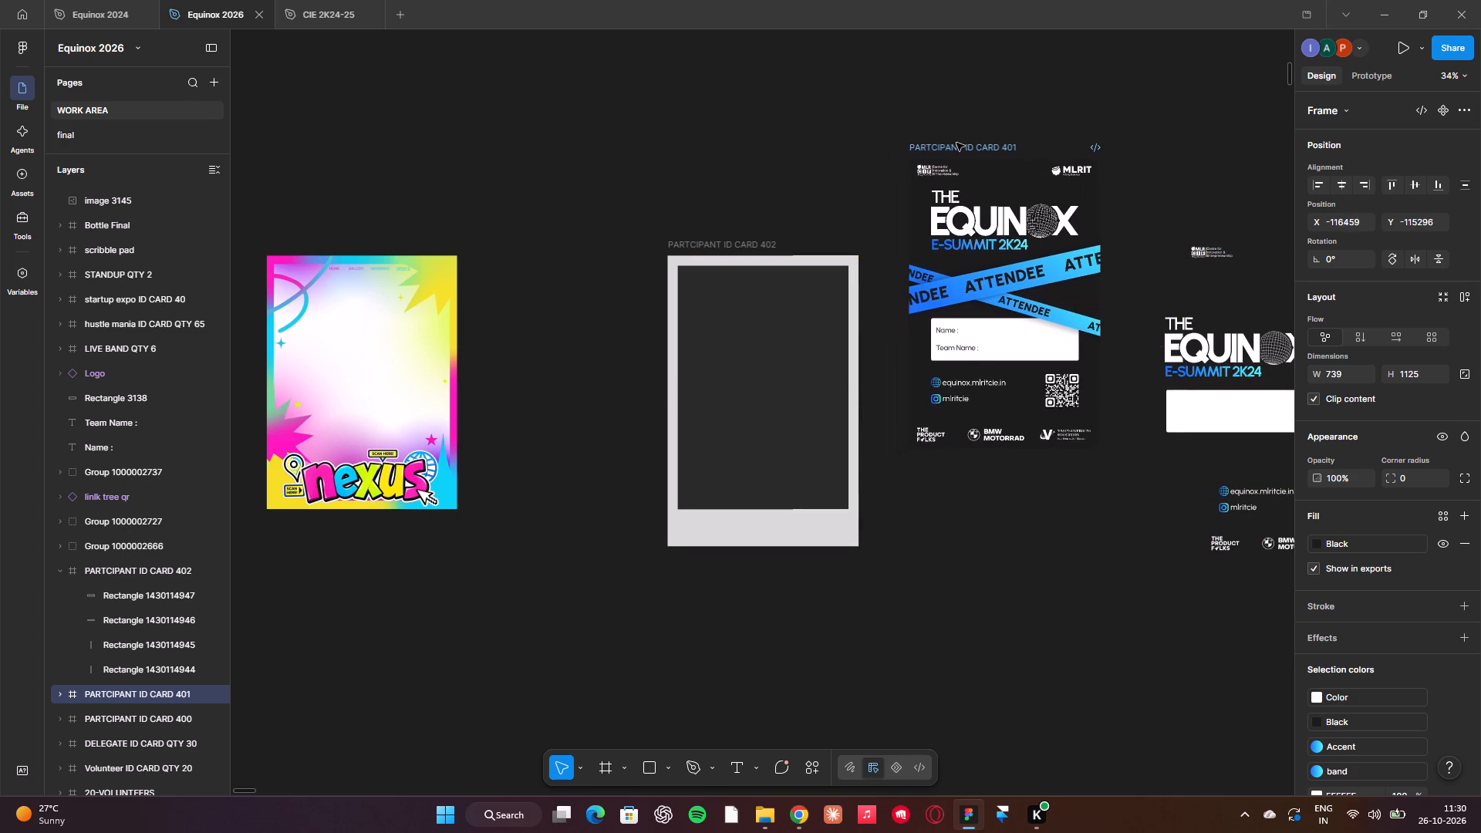
pyautogui.moveTo(956, 143); pyautogui.dragTo(997, 141)
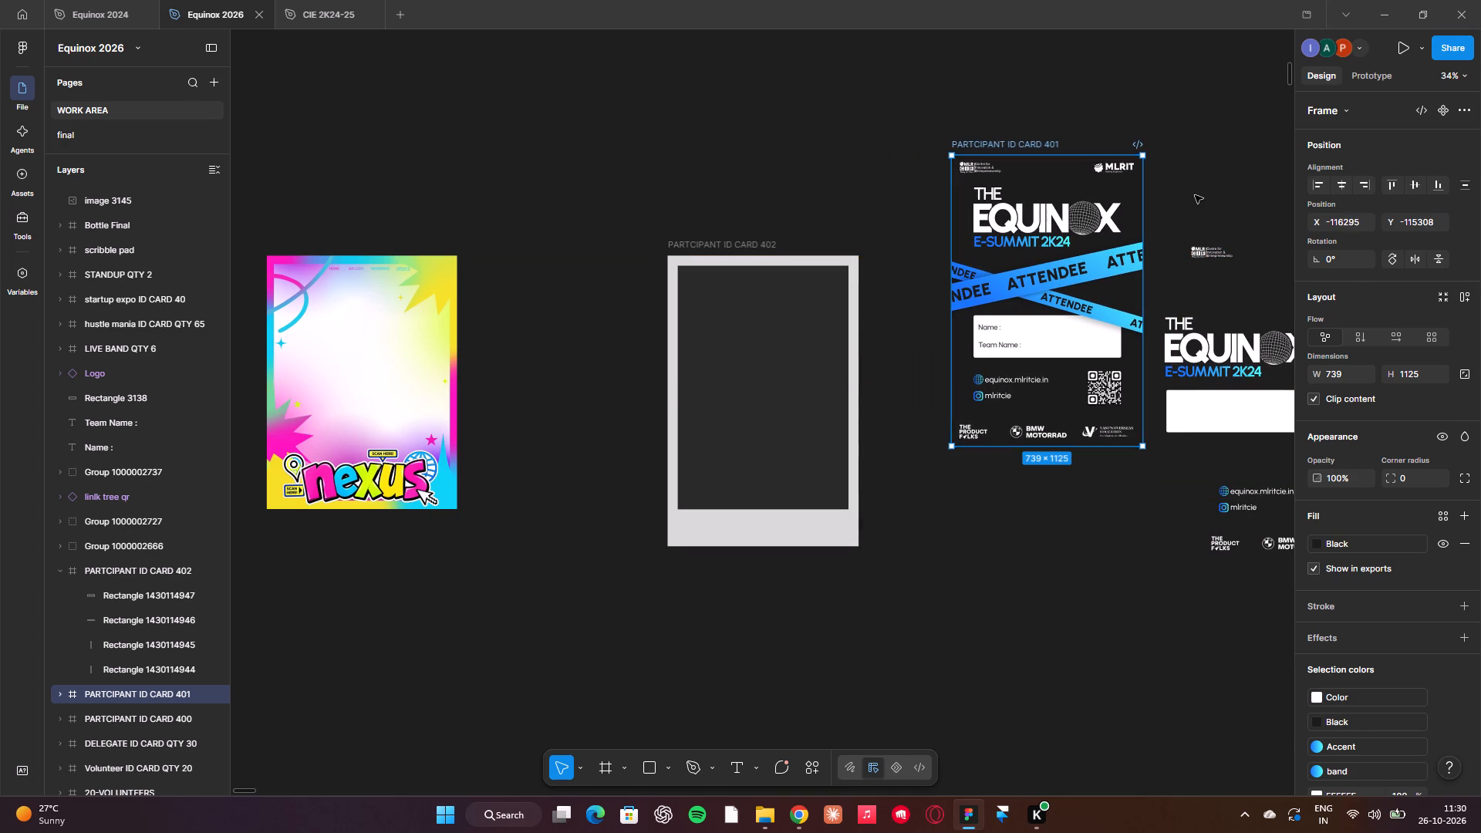
# Move the loose Equinox logo up and to the right among the loose 2024 elements, to about X -115312, Y -114820.
pyautogui.click(1195, 195)
pyautogui.hscroll(-1, 1195, 195)
pyautogui.moveTo(1128, 339); pyautogui.dragTo(1171, 312)
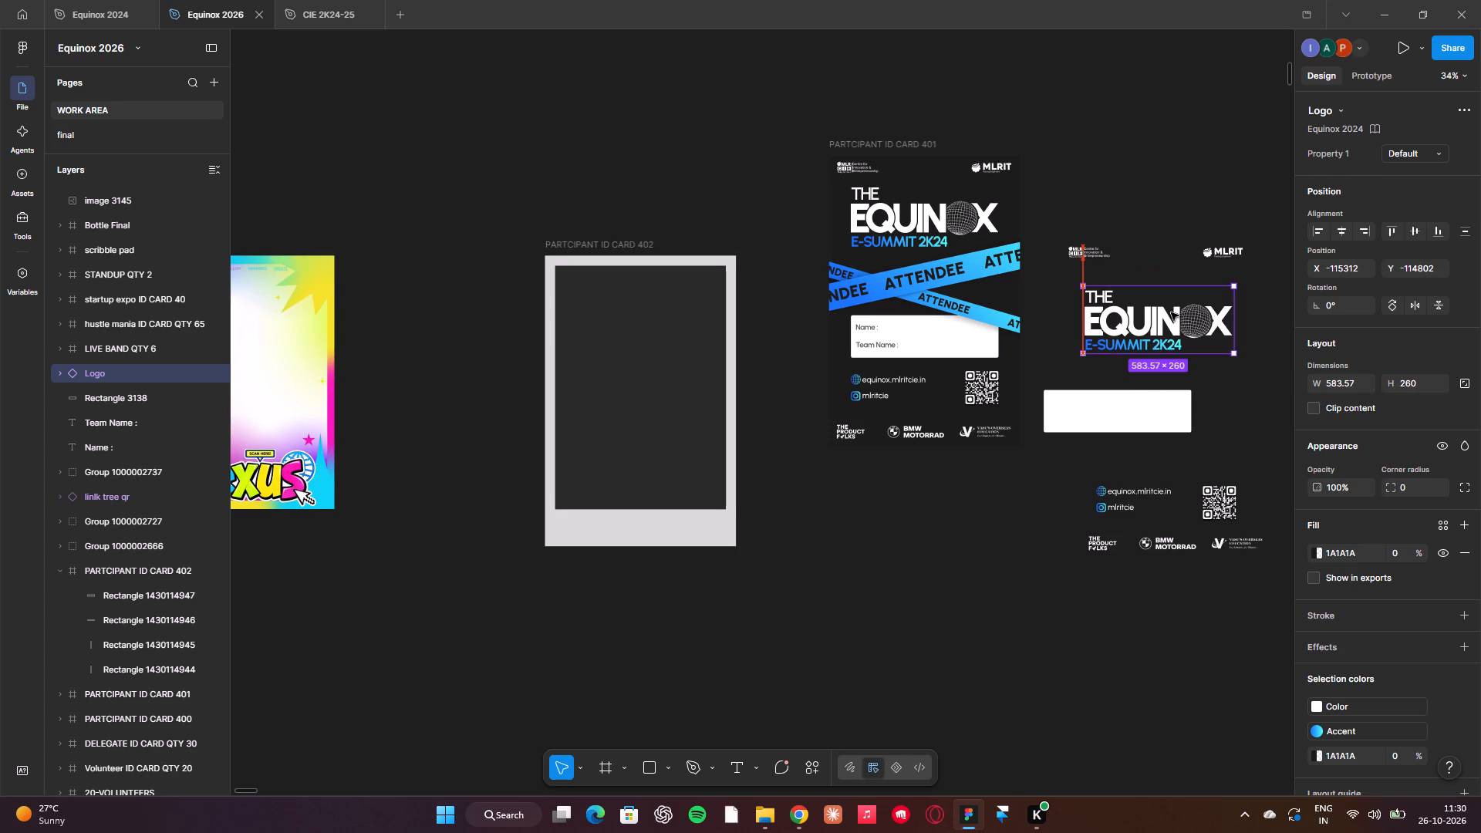
pyautogui.moveTo(1171, 312); pyautogui.dragTo(1171, 308)
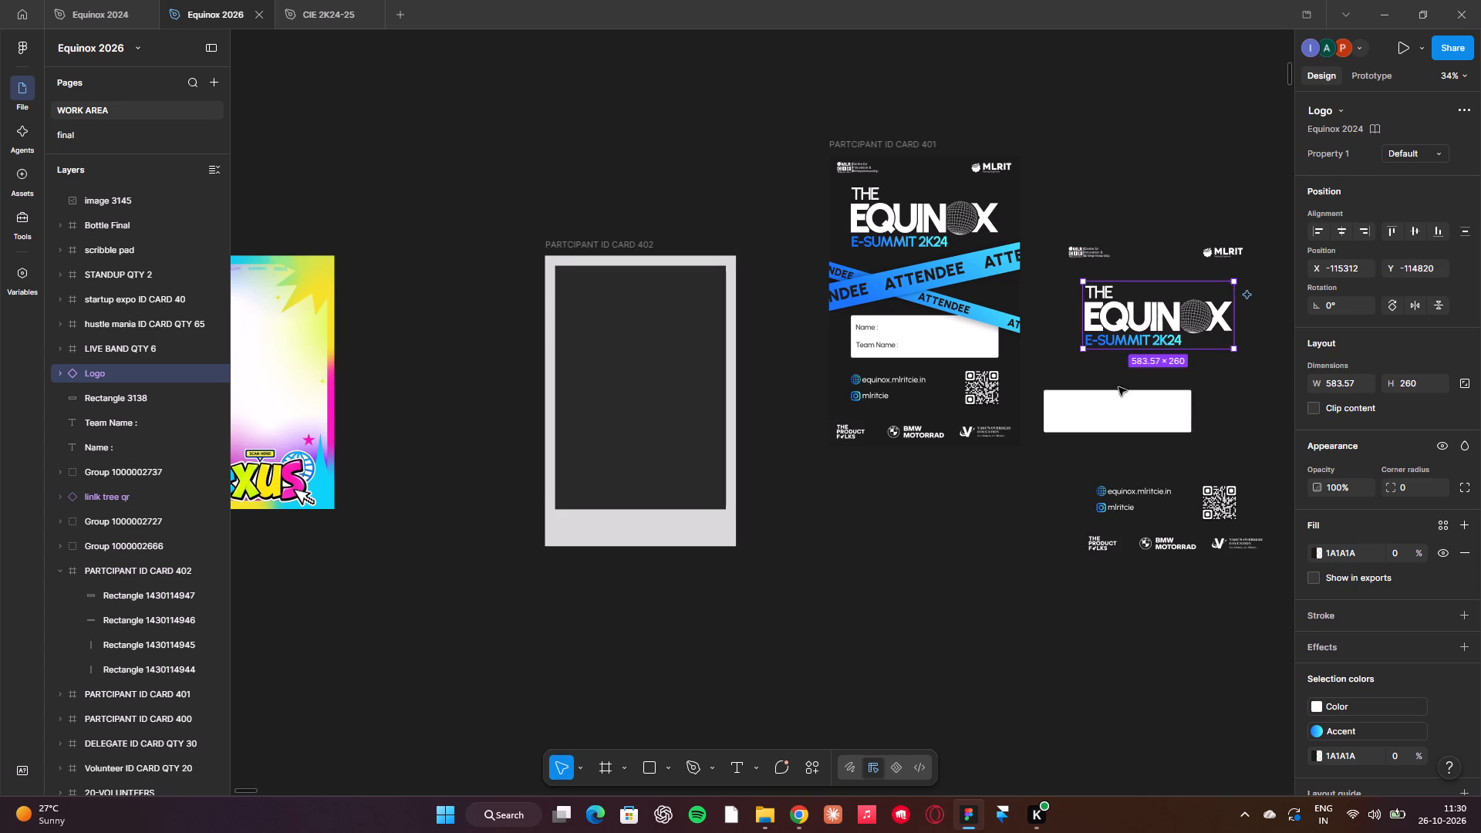
# Move the loose white name box down and to the right, just above the loose website and Instagram links.
pyautogui.moveTo(1108, 408); pyautogui.dragTo(1152, 444)
# Align the loose Name label with the left edge of the Team Name label and group the two labels.
pyautogui.click(1026, 408)
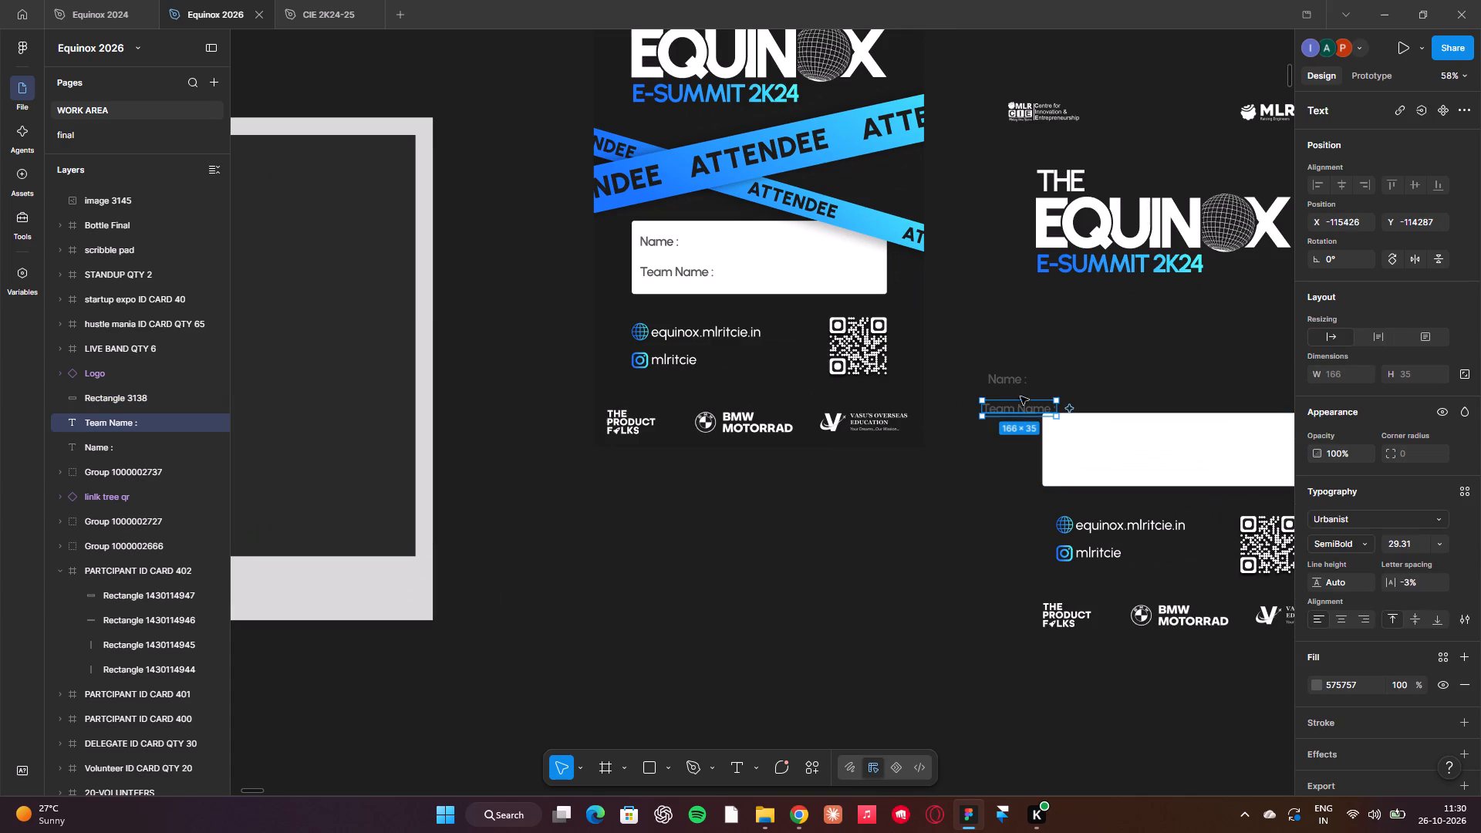
pyautogui.moveTo(1000, 379); pyautogui.dragTo(990, 382)
pyautogui.click(972, 437)
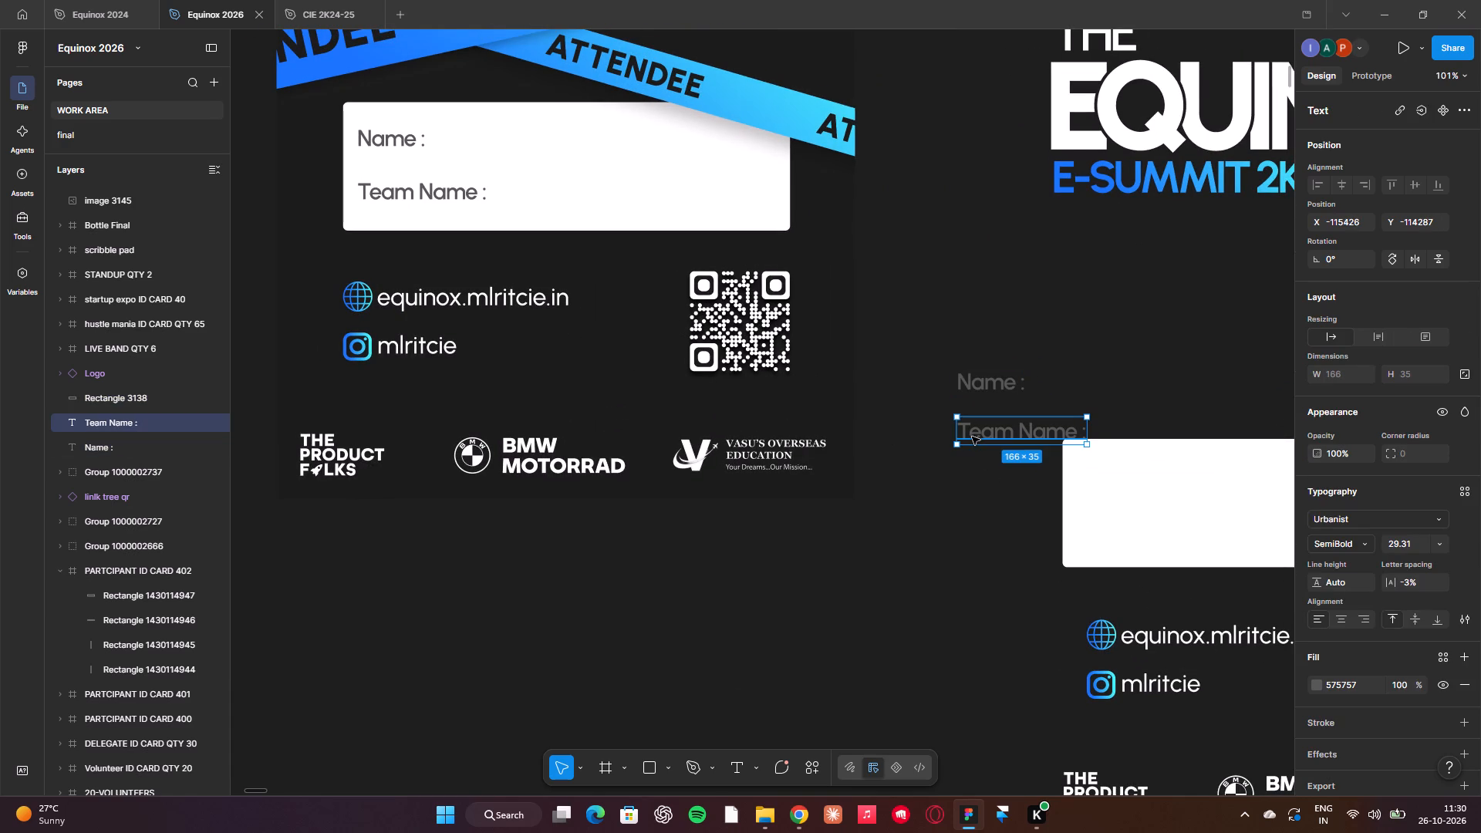
pyautogui.keyDown('shift'); pyautogui.click(964, 371); pyautogui.keyUp('shift')
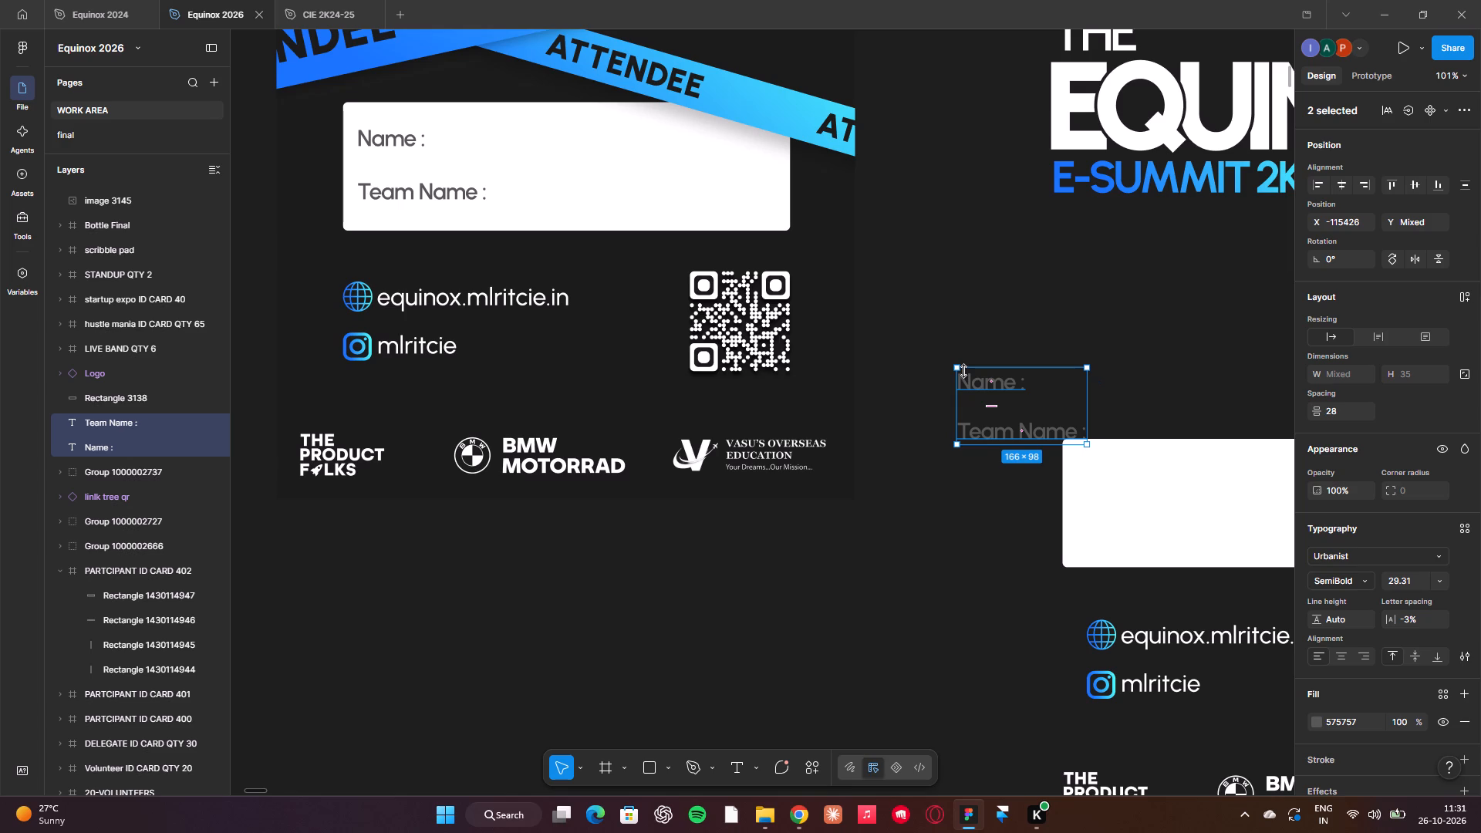
pyautogui.hotkey('ctrl', 'g')
# Place the grouped name labels over the loose white box at about X -115280, Y -114226, and bring them in front of it.
pyautogui.moveTo(1000, 438); pyautogui.dragTo(1116, 538)
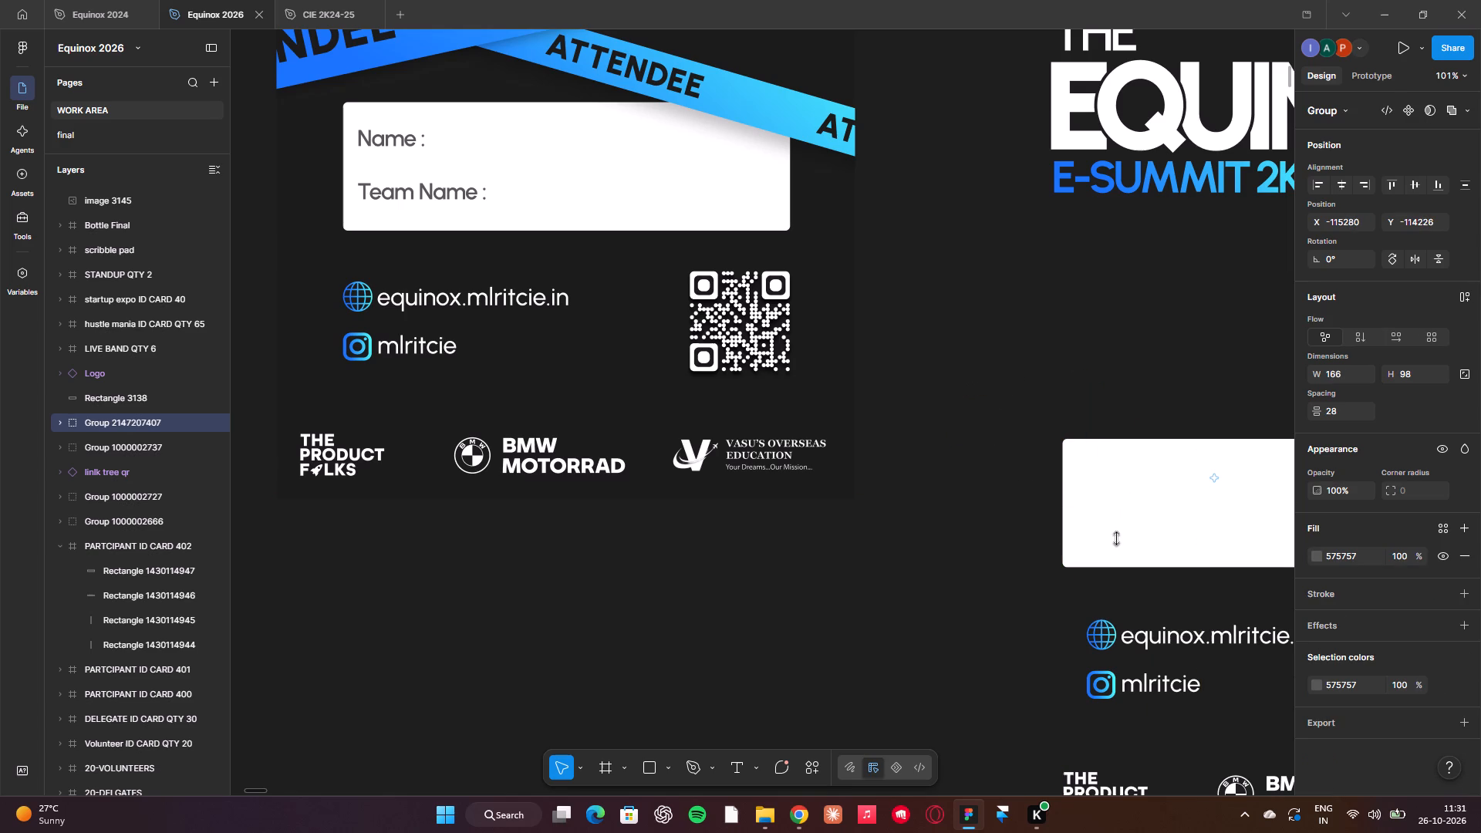
pyautogui.hotkey('ctrl', ']')
pyautogui.hotkey('ctrl', ']')
pyautogui.hotkey('ctrl', ']')
pyautogui.click(895, 589)
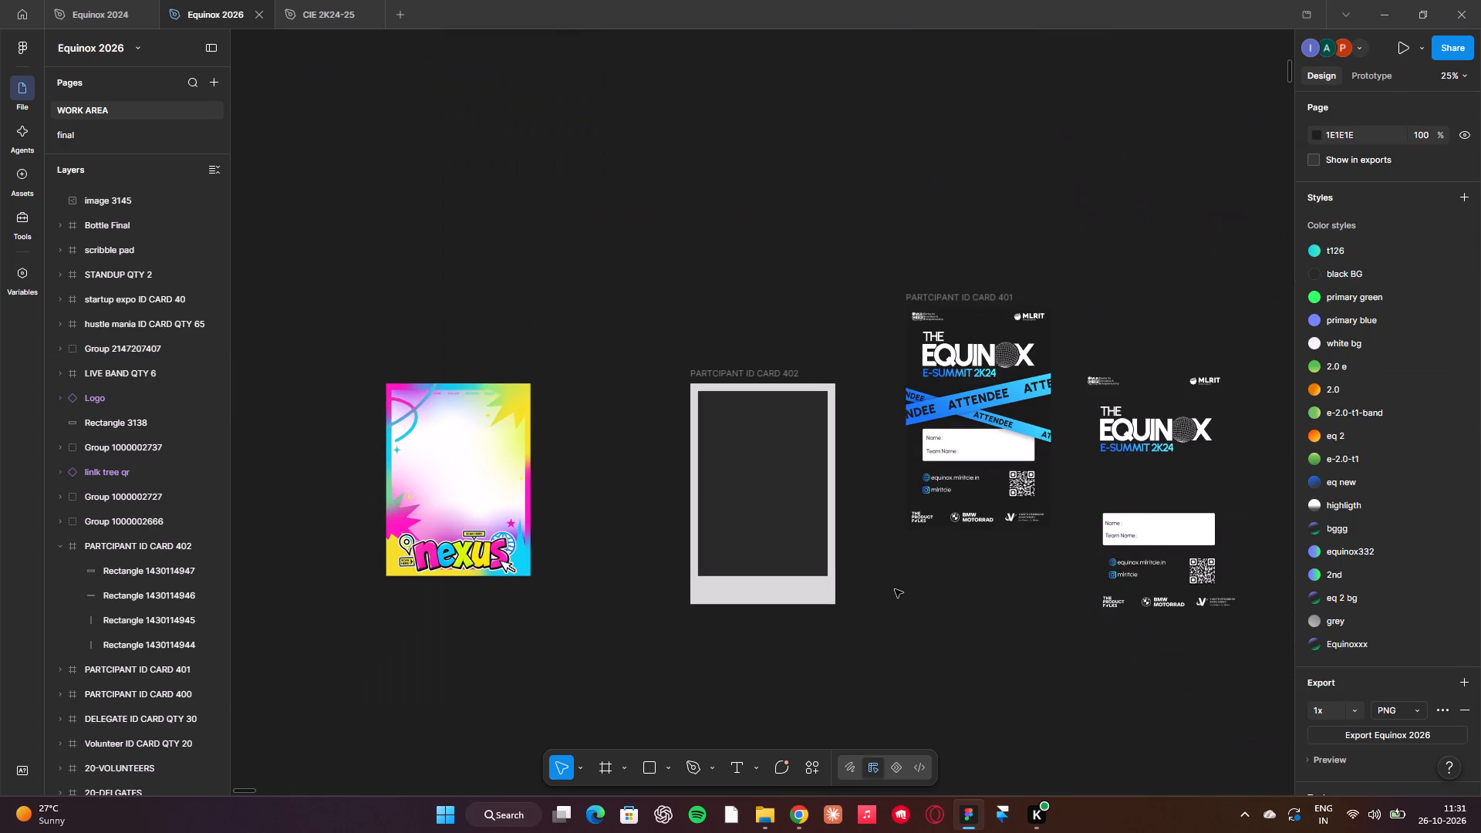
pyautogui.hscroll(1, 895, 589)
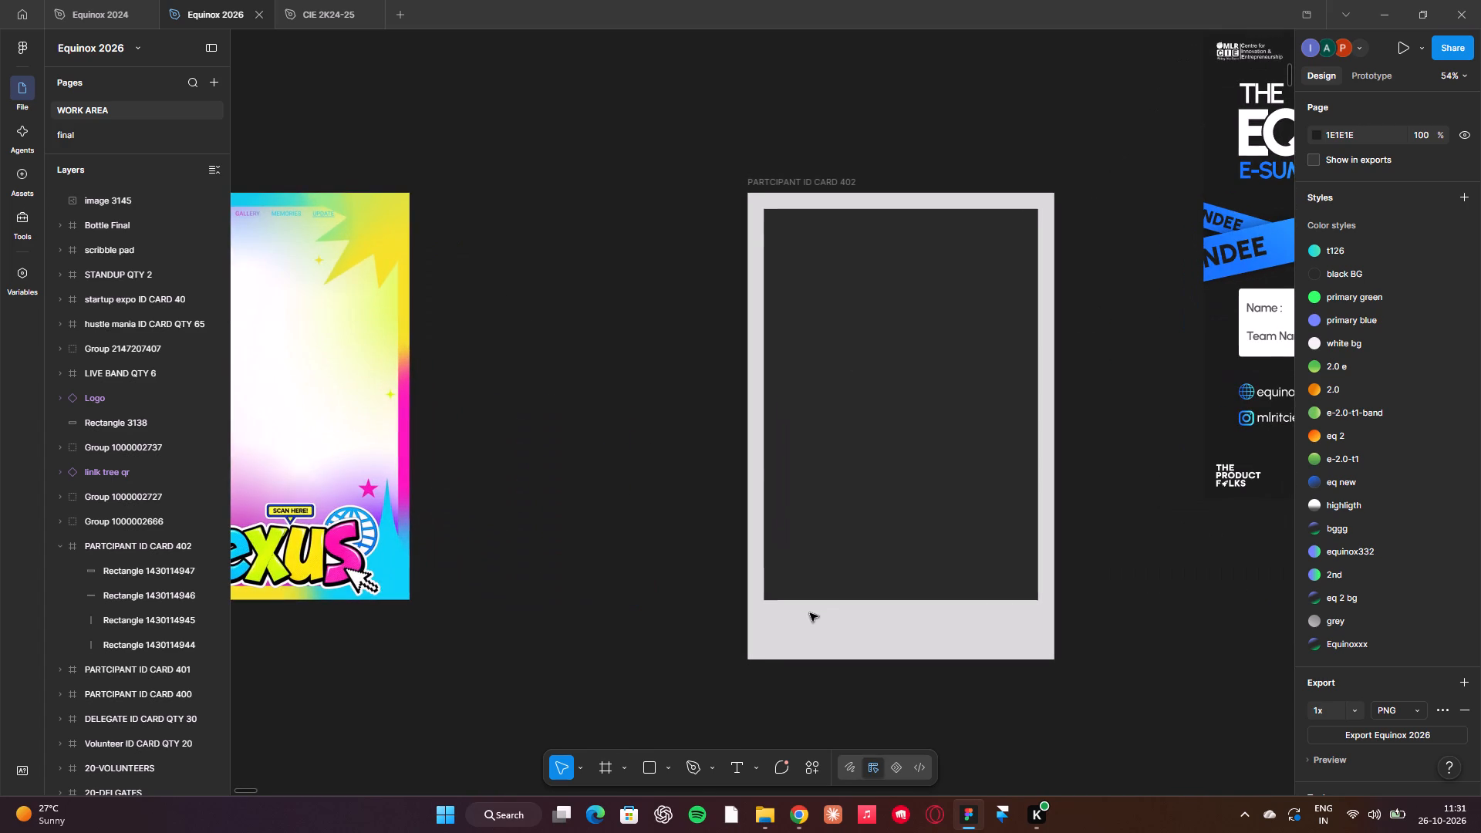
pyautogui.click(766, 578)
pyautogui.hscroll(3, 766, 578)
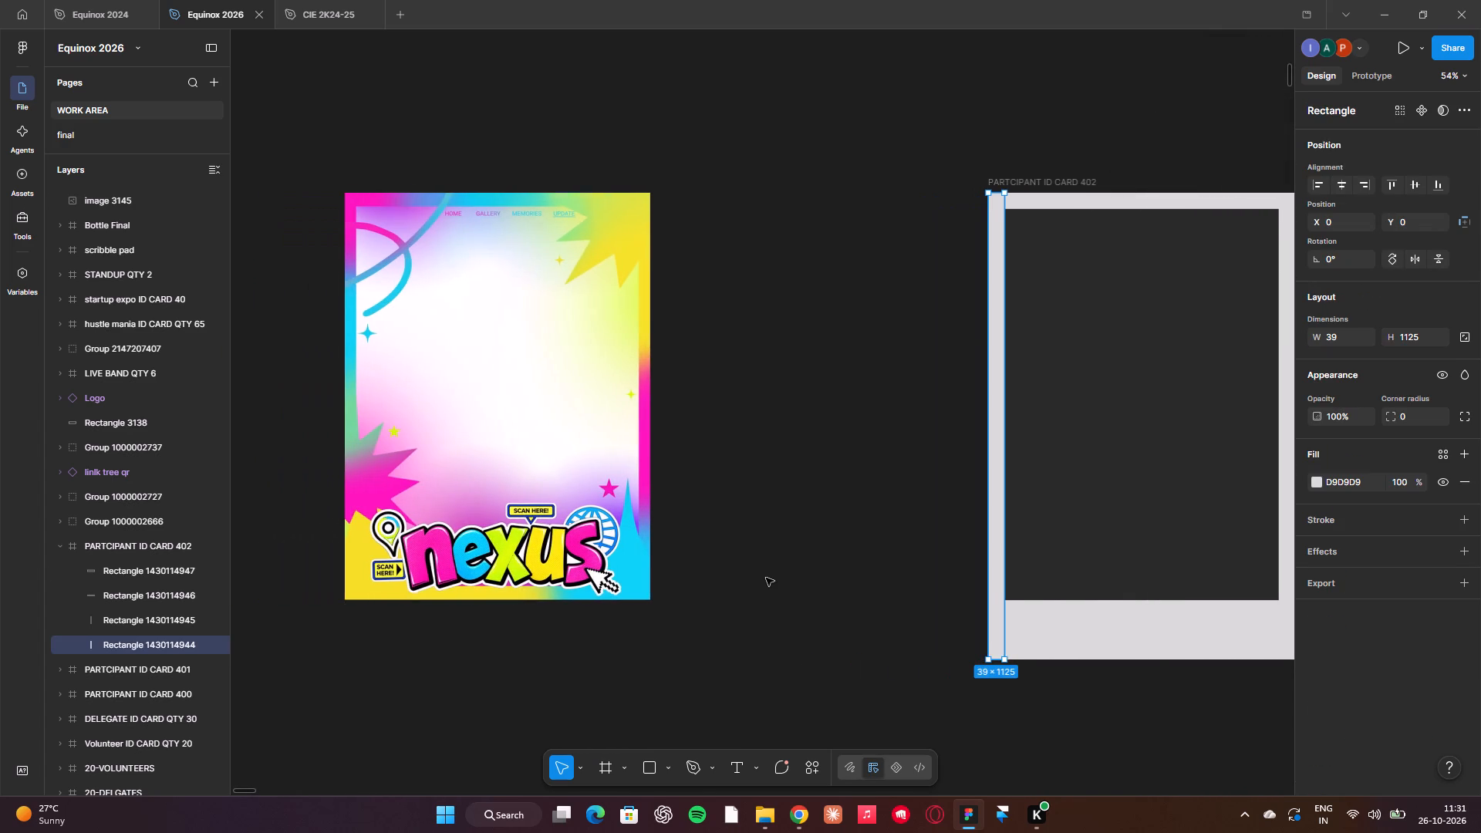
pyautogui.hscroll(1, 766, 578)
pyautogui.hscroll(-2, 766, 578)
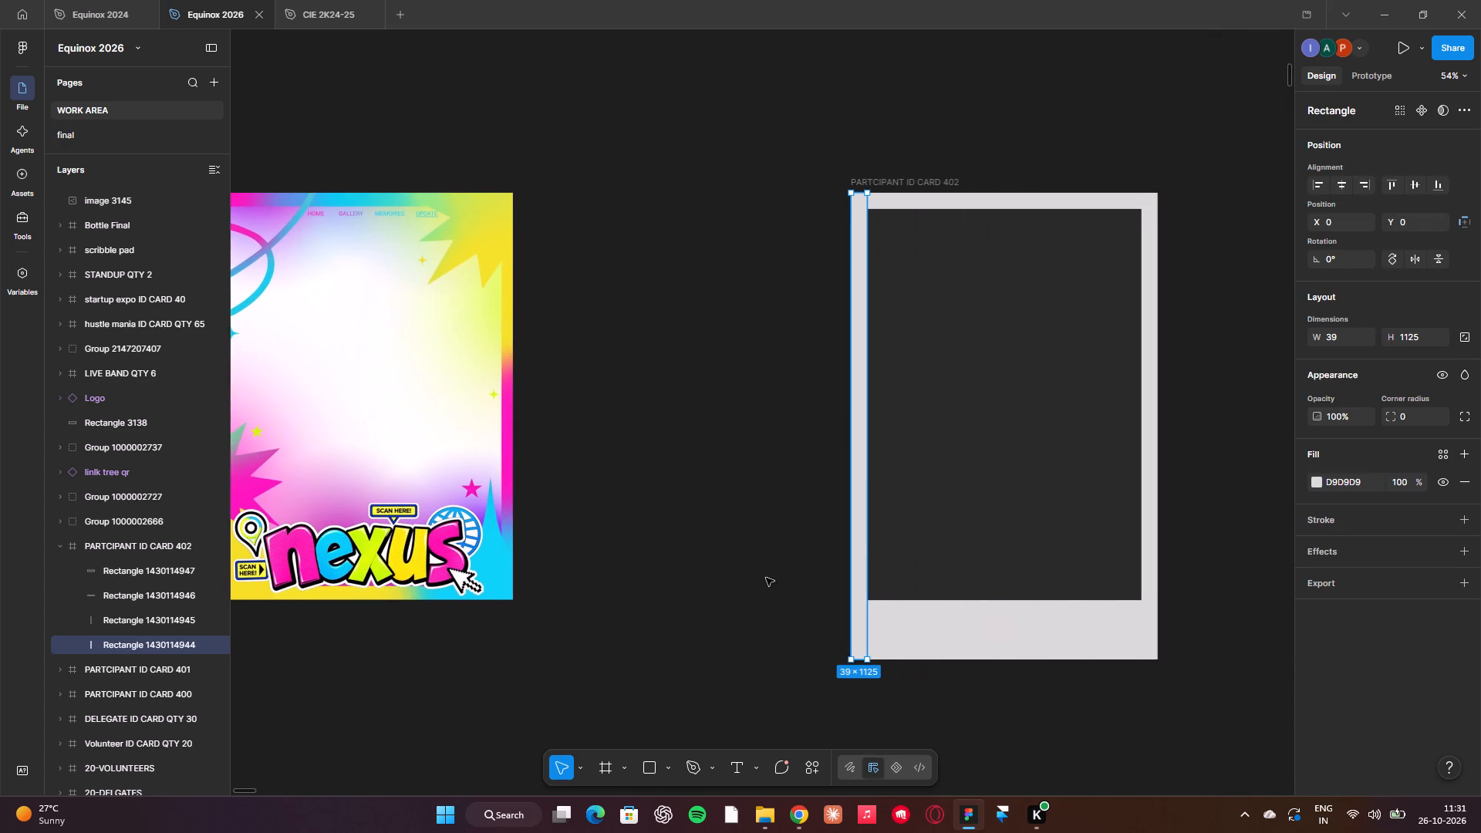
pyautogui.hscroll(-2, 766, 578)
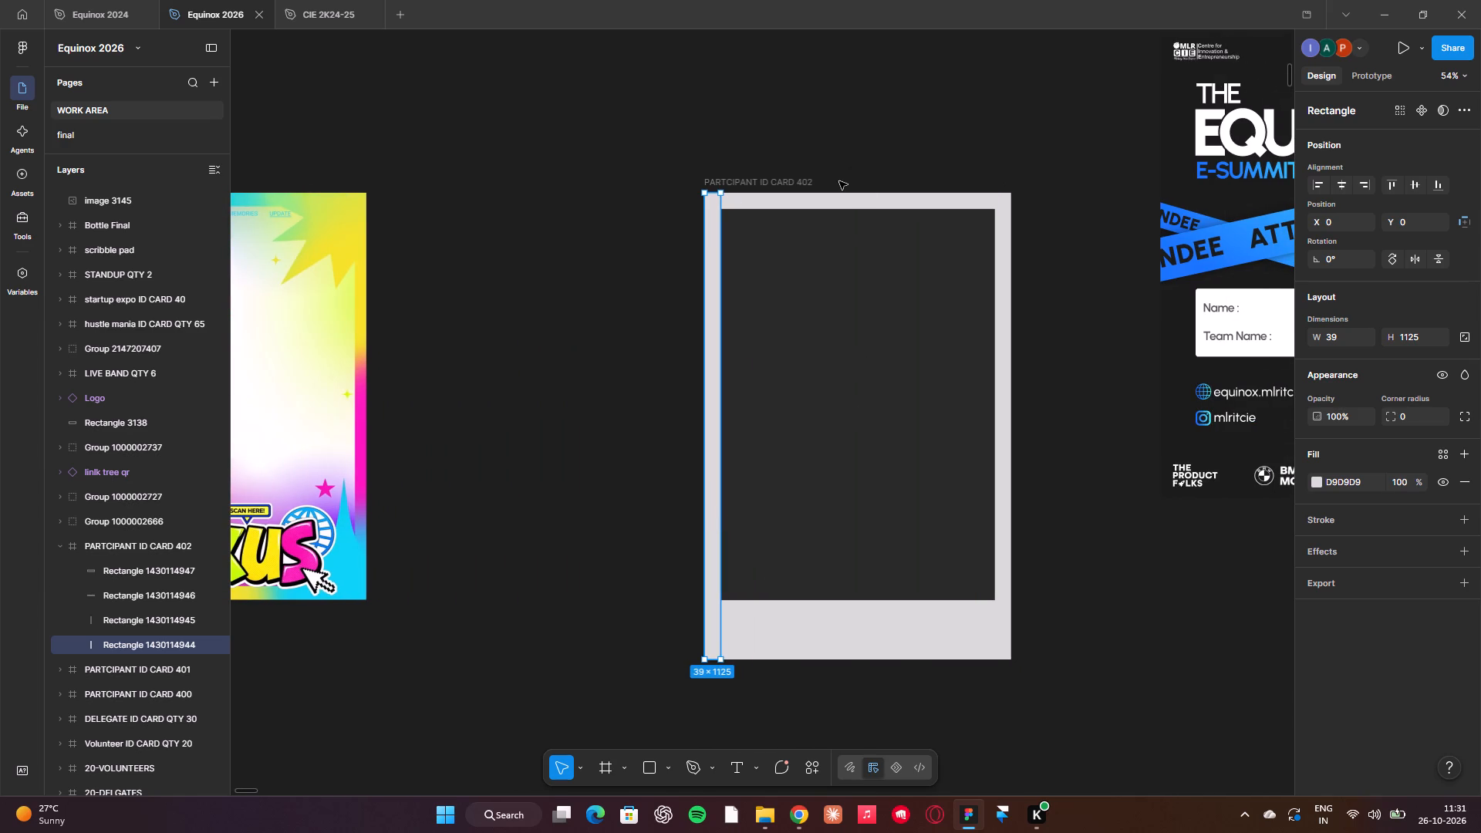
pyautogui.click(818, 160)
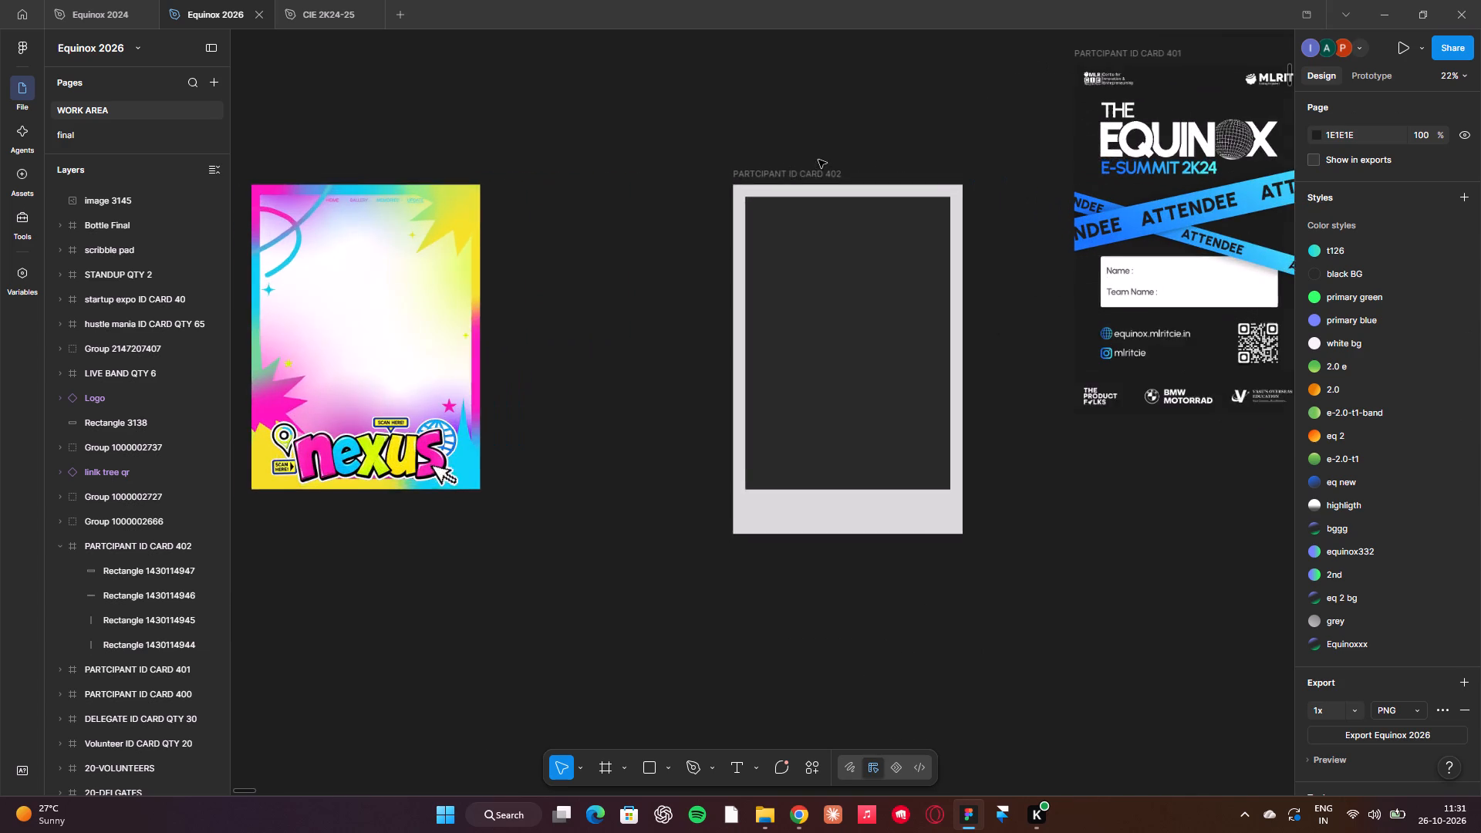
# Move the PARTCIPANT ID CARD 402 frame closer to the nexus poster, to about X -117931, Y -114920, level with its top edge.
pyautogui.moveTo(807, 172); pyautogui.dragTo(646, 167)
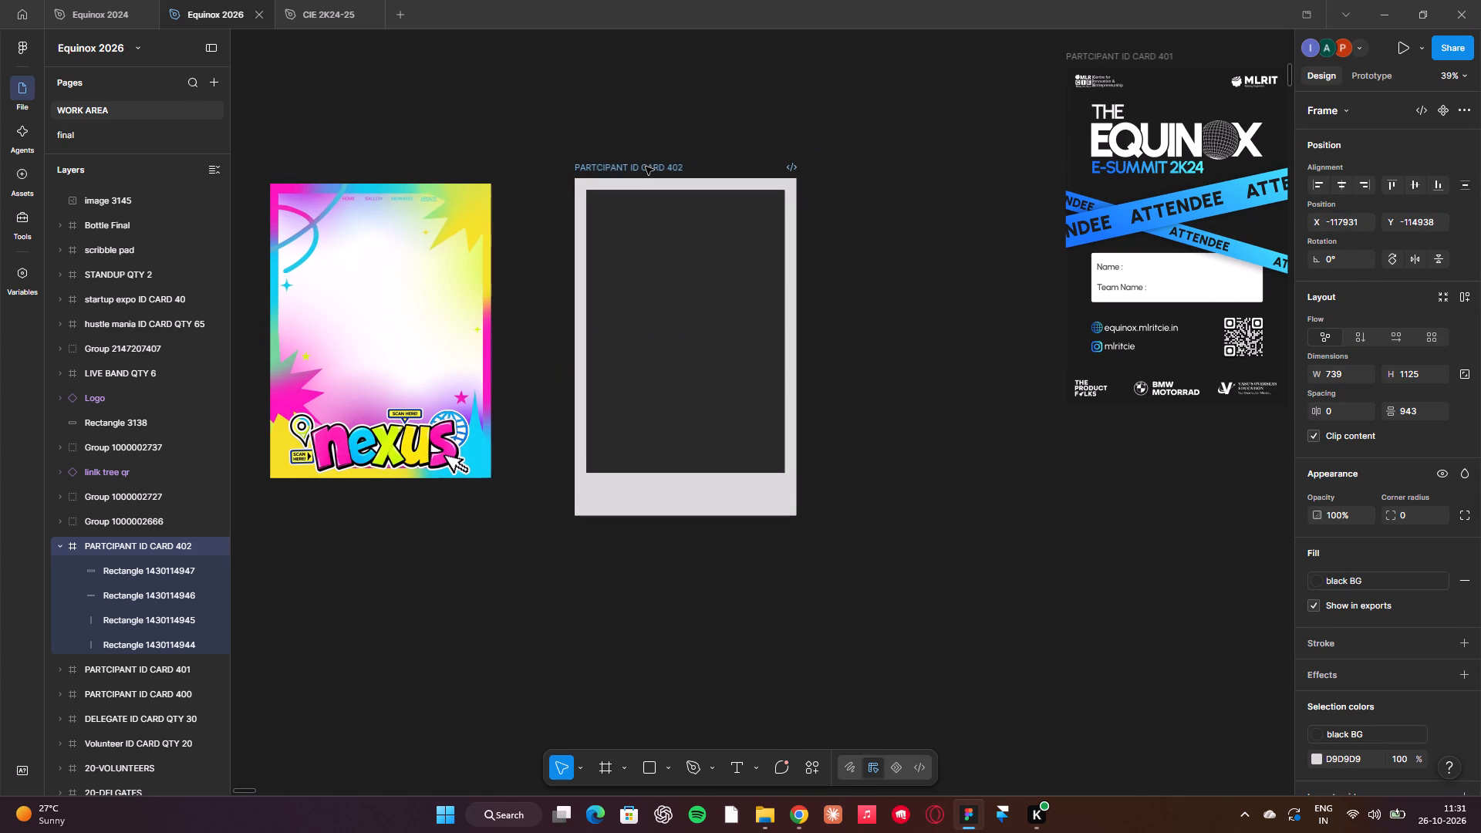
pyautogui.moveTo(646, 167); pyautogui.dragTo(646, 172)
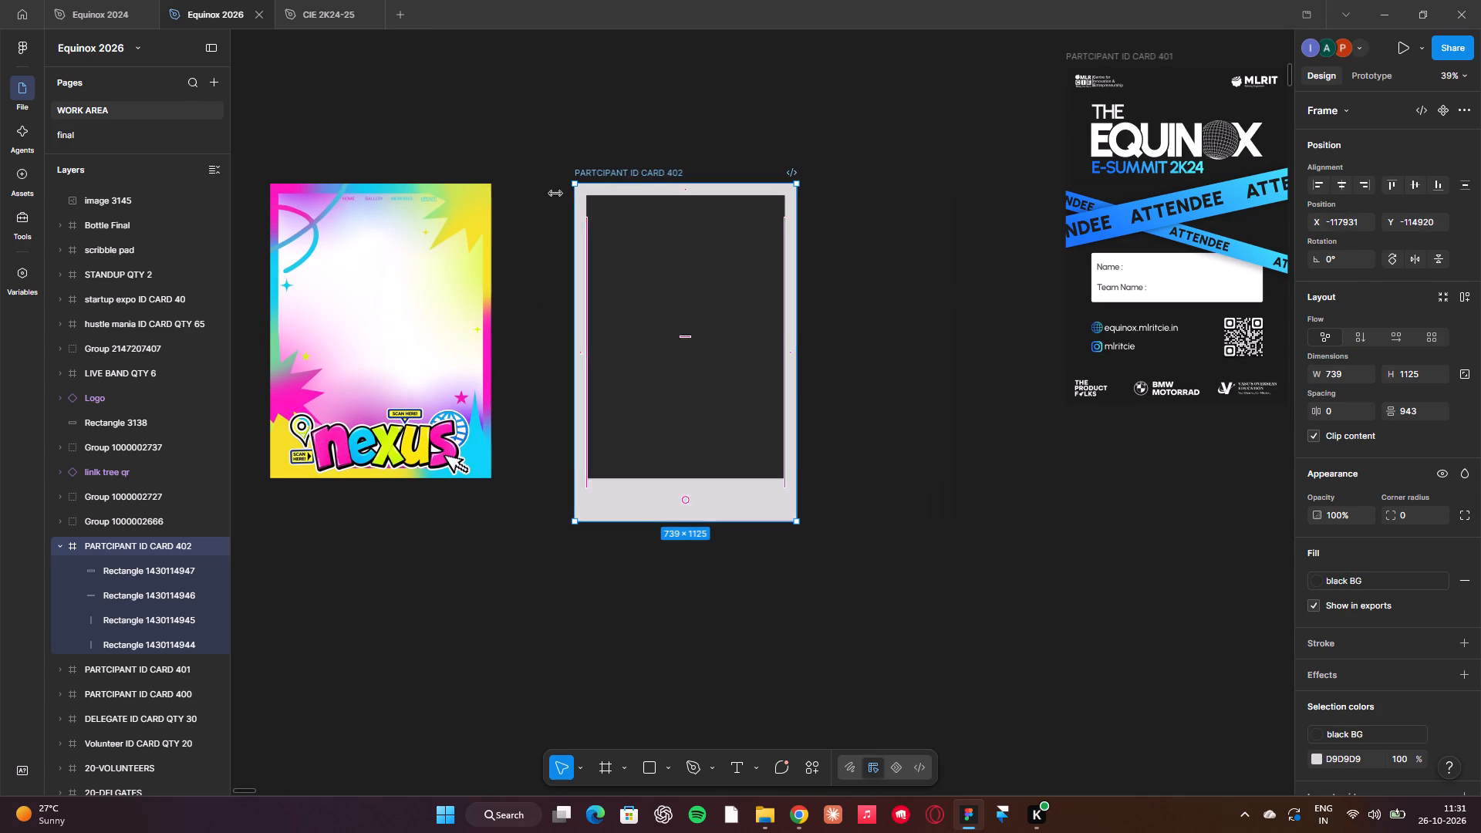
pyautogui.click(547, 191)
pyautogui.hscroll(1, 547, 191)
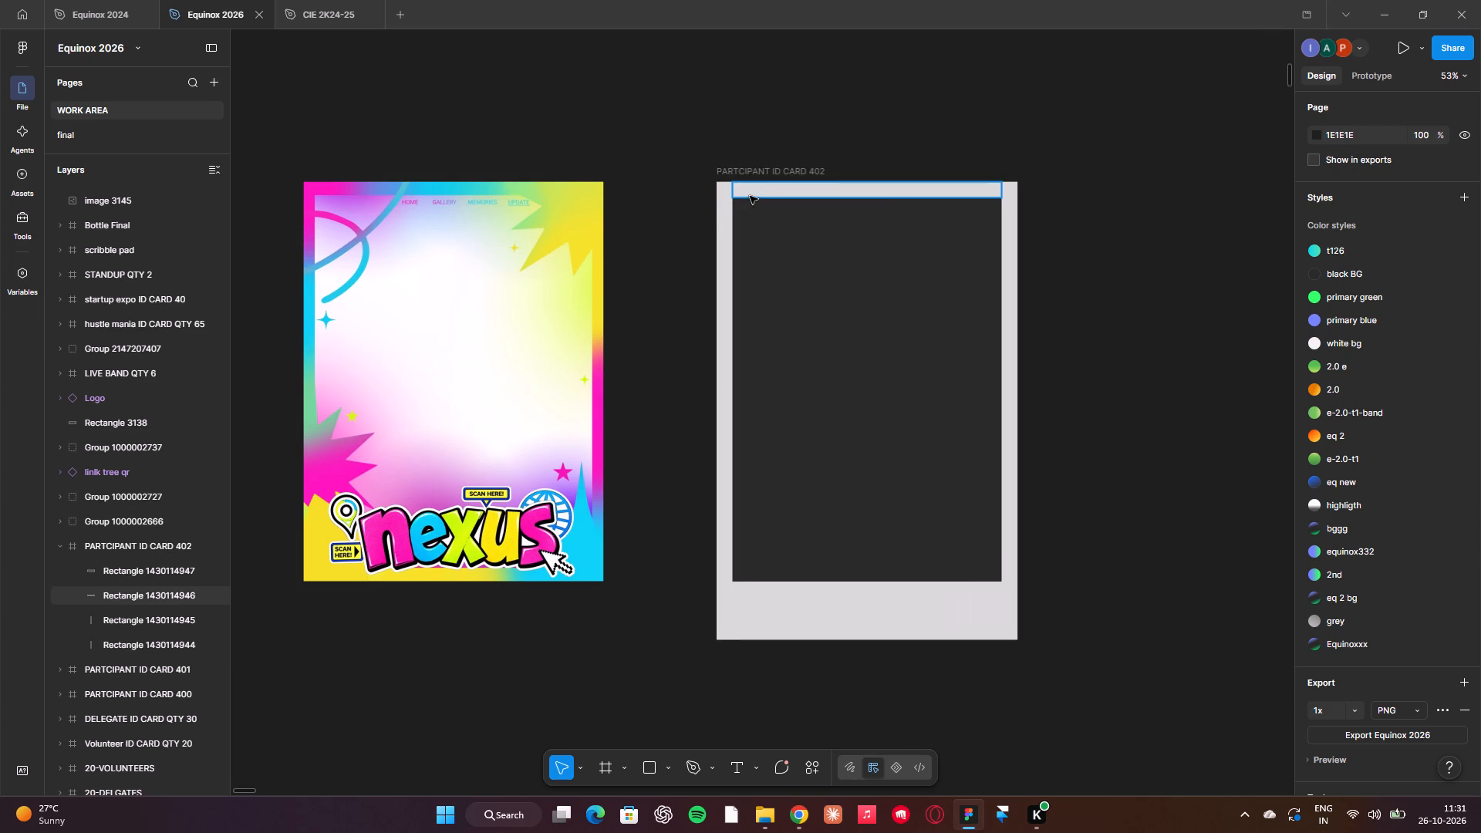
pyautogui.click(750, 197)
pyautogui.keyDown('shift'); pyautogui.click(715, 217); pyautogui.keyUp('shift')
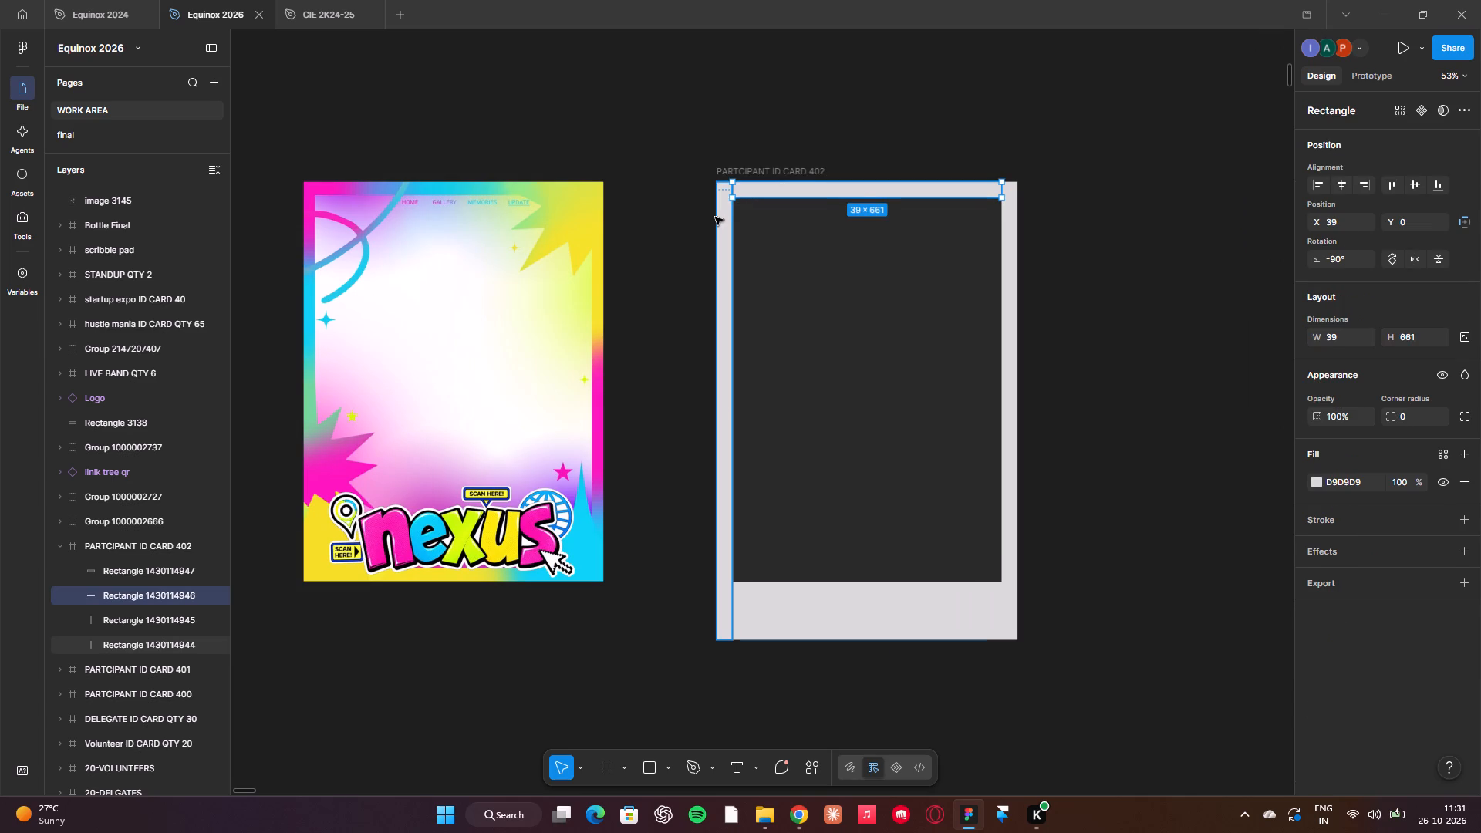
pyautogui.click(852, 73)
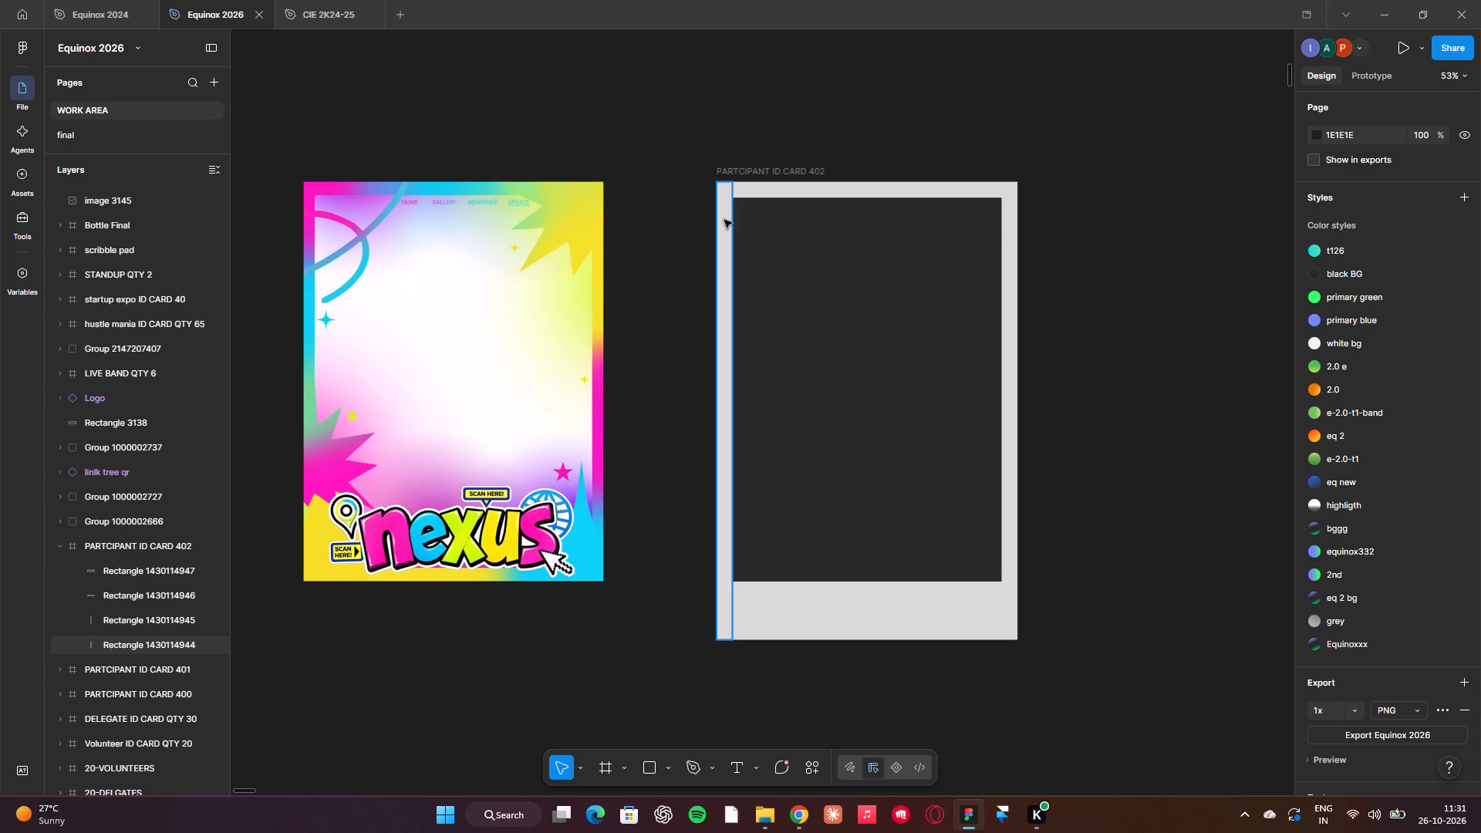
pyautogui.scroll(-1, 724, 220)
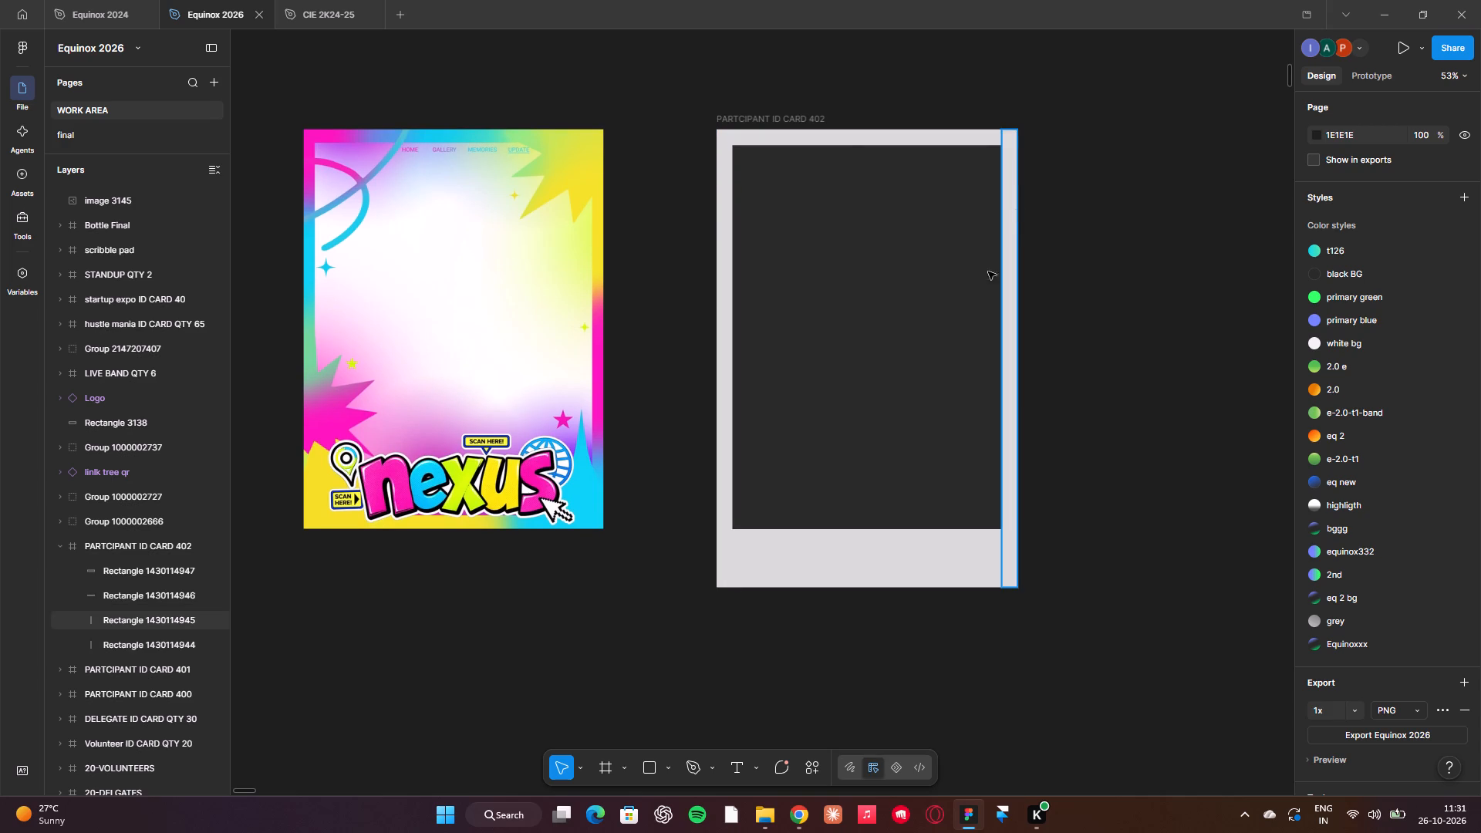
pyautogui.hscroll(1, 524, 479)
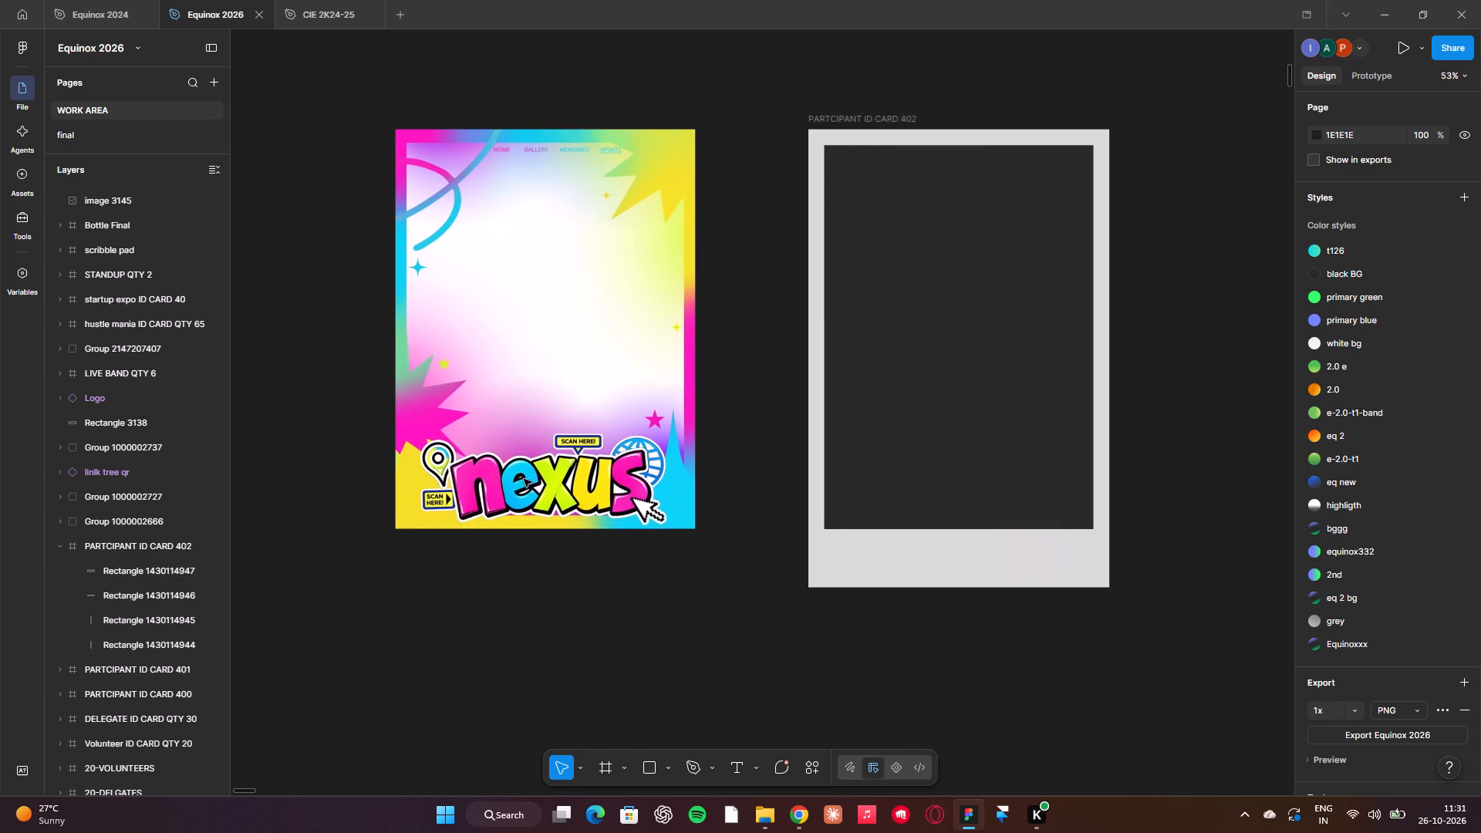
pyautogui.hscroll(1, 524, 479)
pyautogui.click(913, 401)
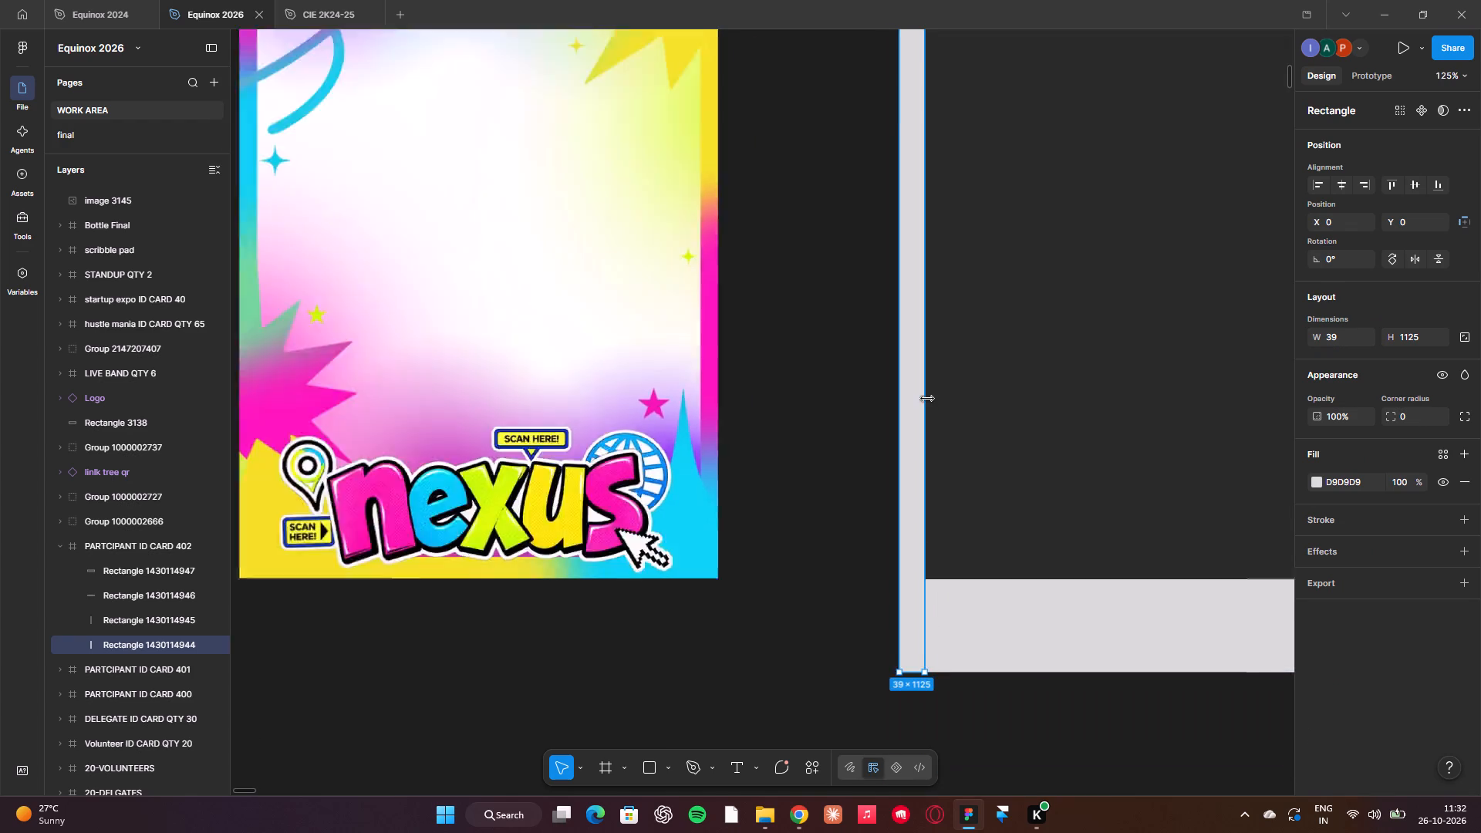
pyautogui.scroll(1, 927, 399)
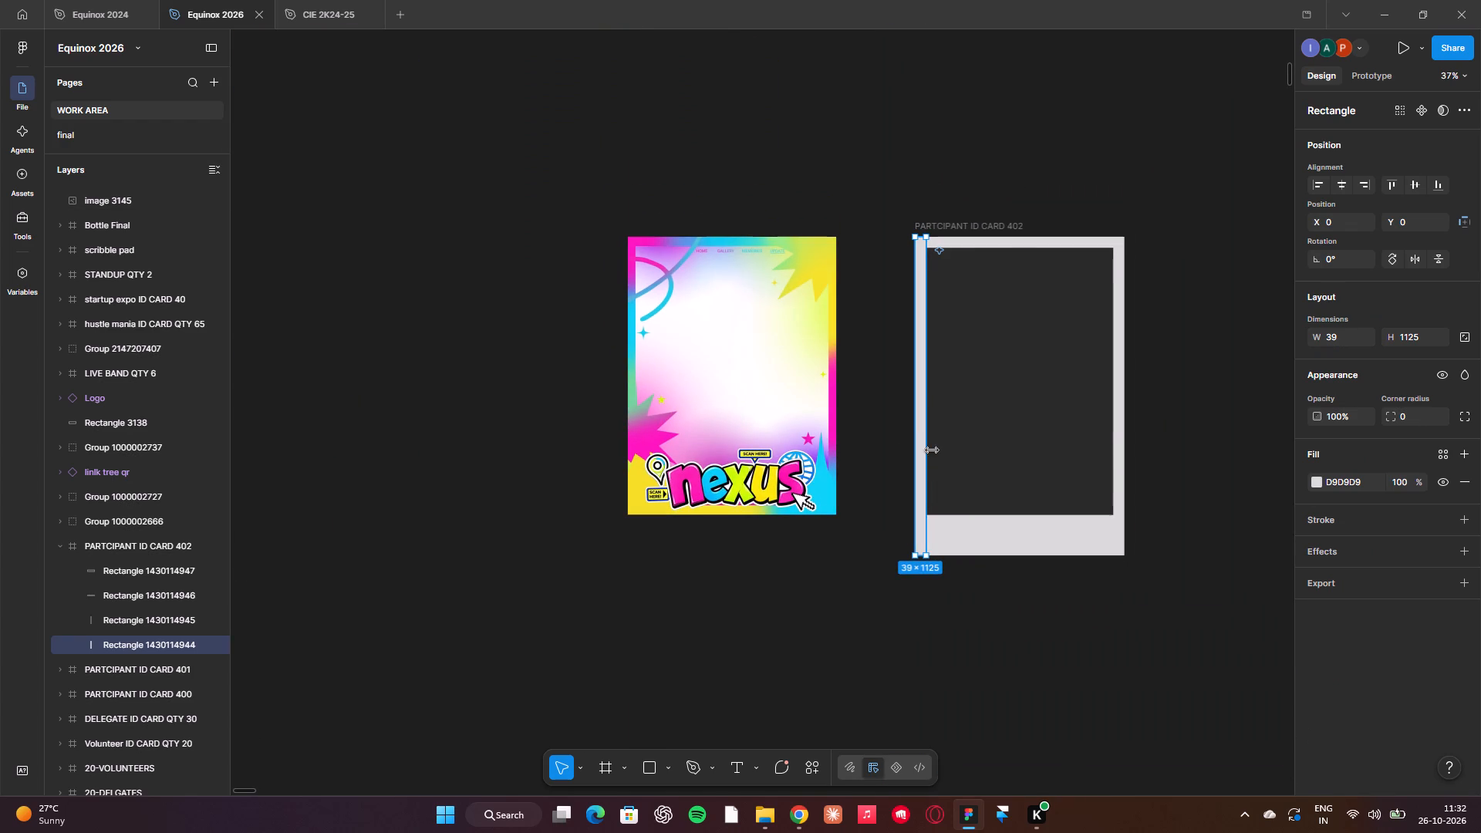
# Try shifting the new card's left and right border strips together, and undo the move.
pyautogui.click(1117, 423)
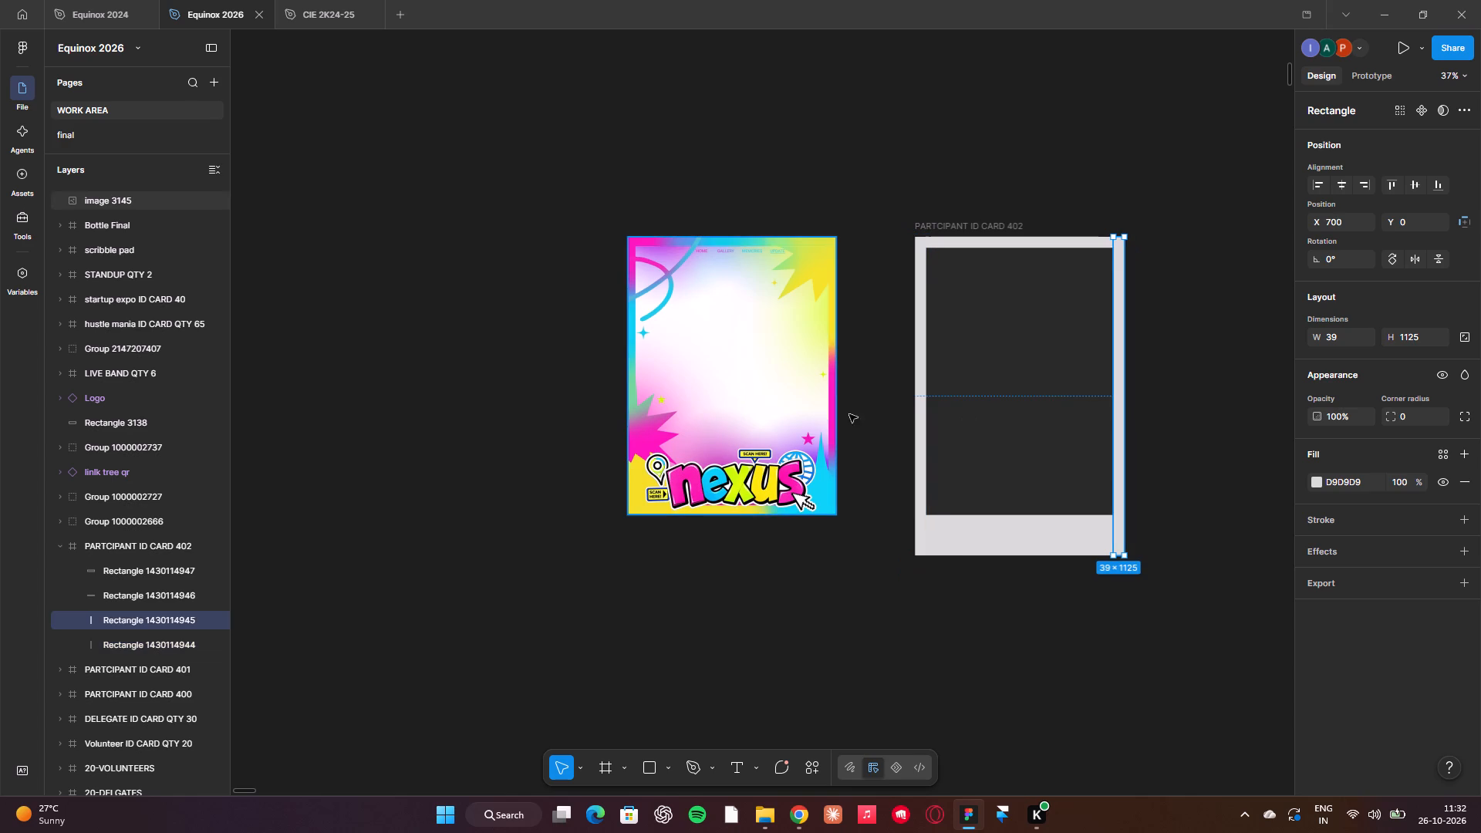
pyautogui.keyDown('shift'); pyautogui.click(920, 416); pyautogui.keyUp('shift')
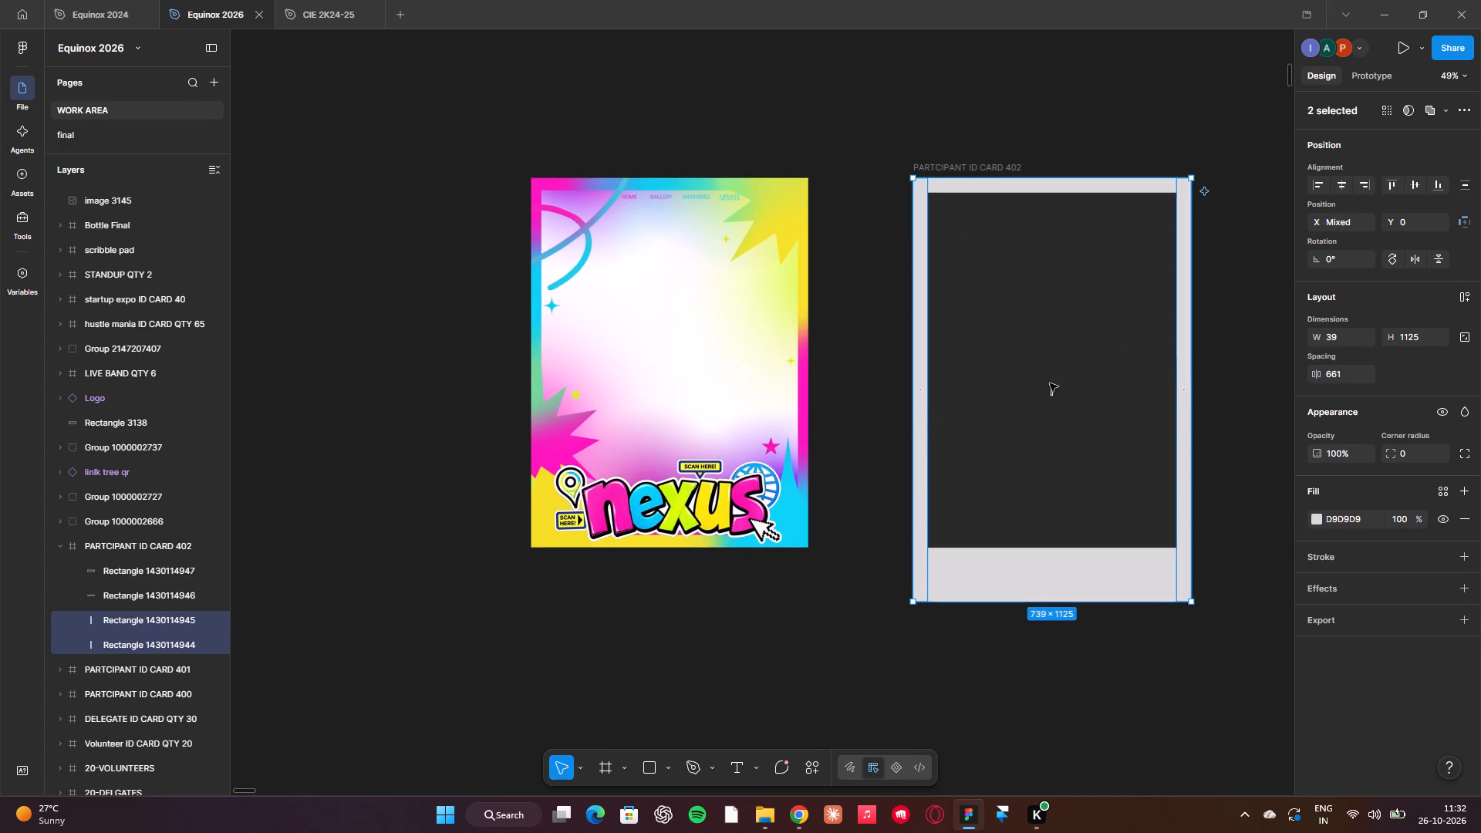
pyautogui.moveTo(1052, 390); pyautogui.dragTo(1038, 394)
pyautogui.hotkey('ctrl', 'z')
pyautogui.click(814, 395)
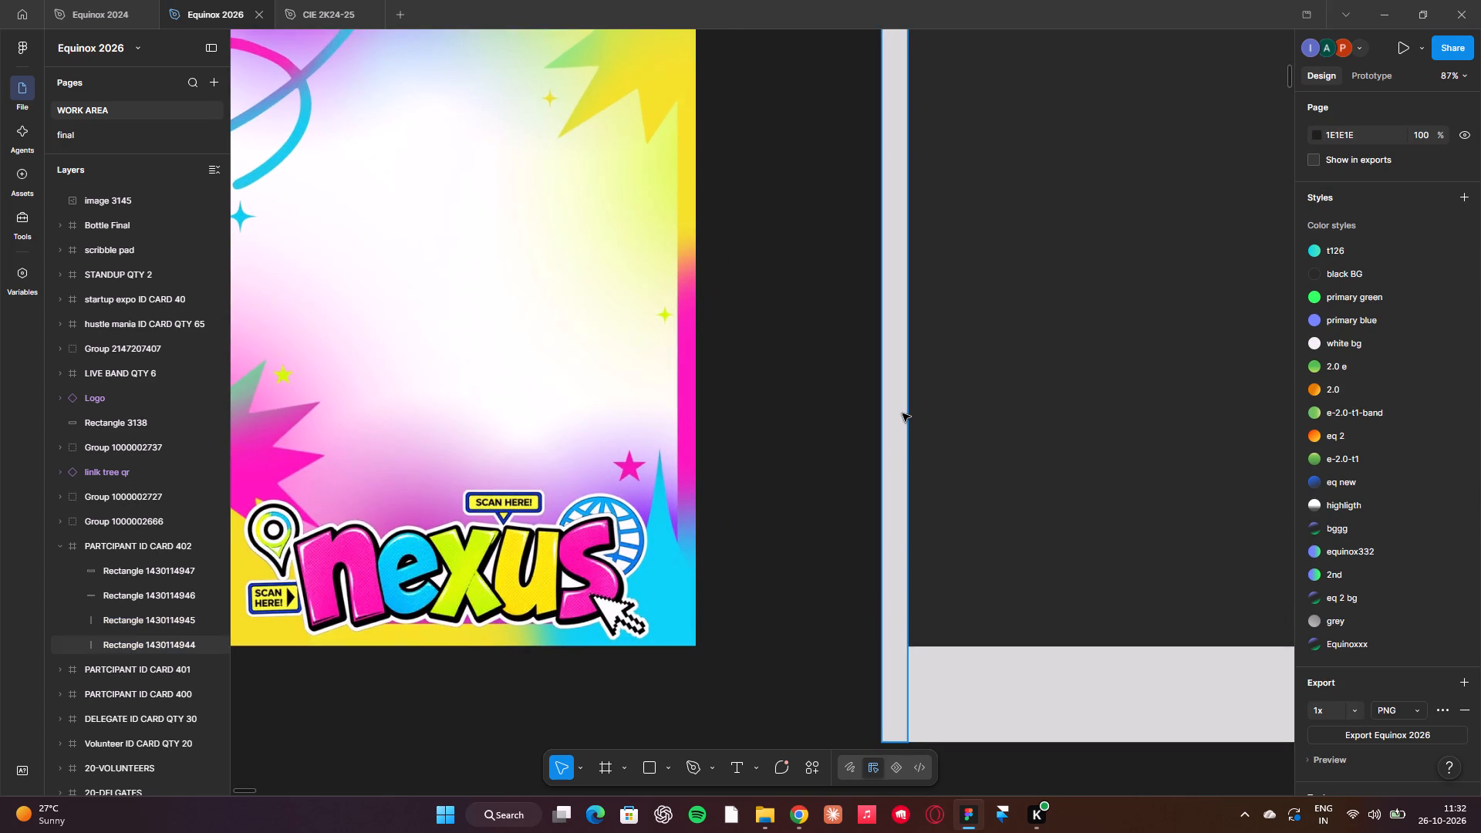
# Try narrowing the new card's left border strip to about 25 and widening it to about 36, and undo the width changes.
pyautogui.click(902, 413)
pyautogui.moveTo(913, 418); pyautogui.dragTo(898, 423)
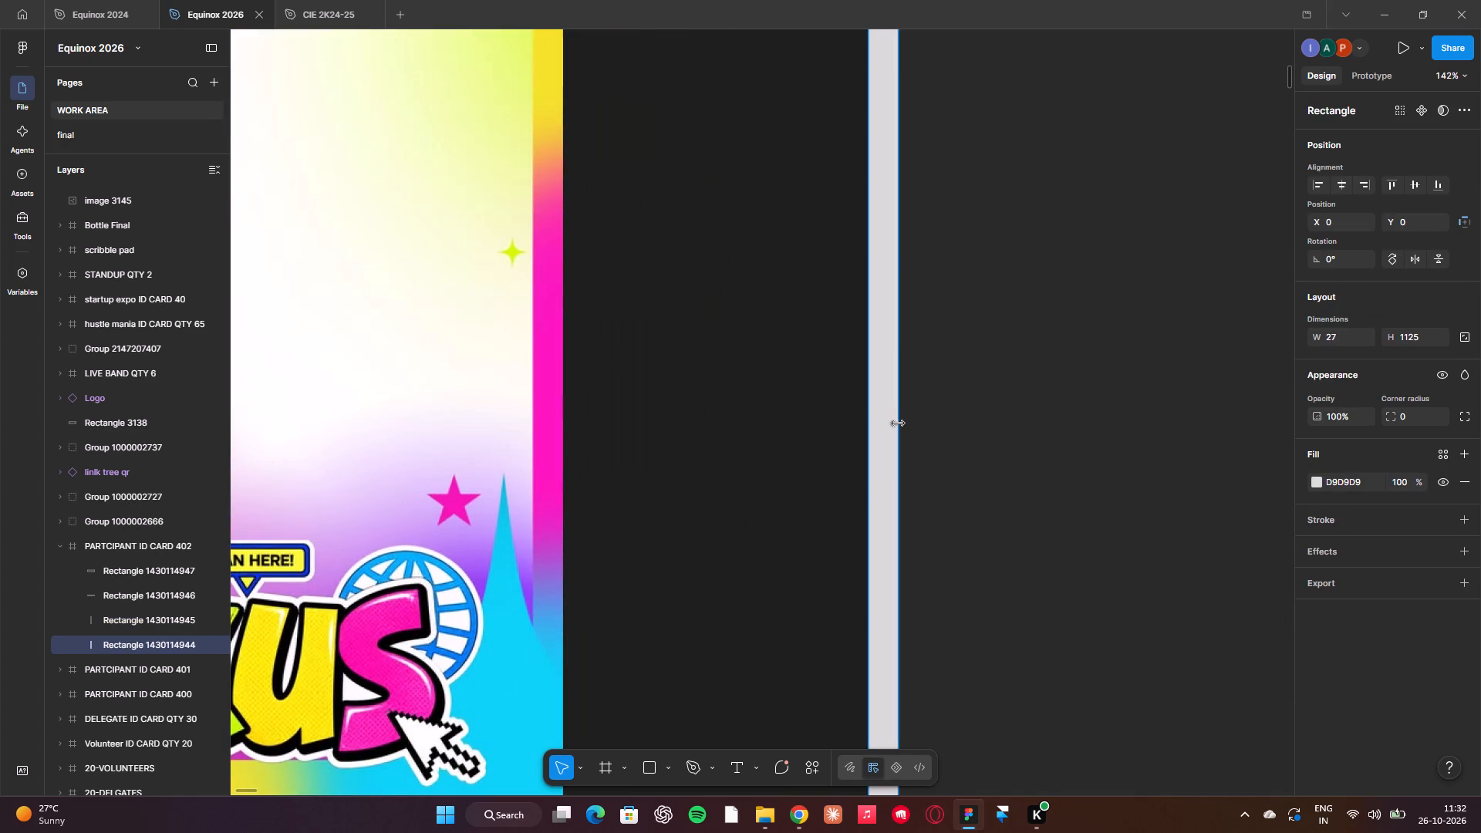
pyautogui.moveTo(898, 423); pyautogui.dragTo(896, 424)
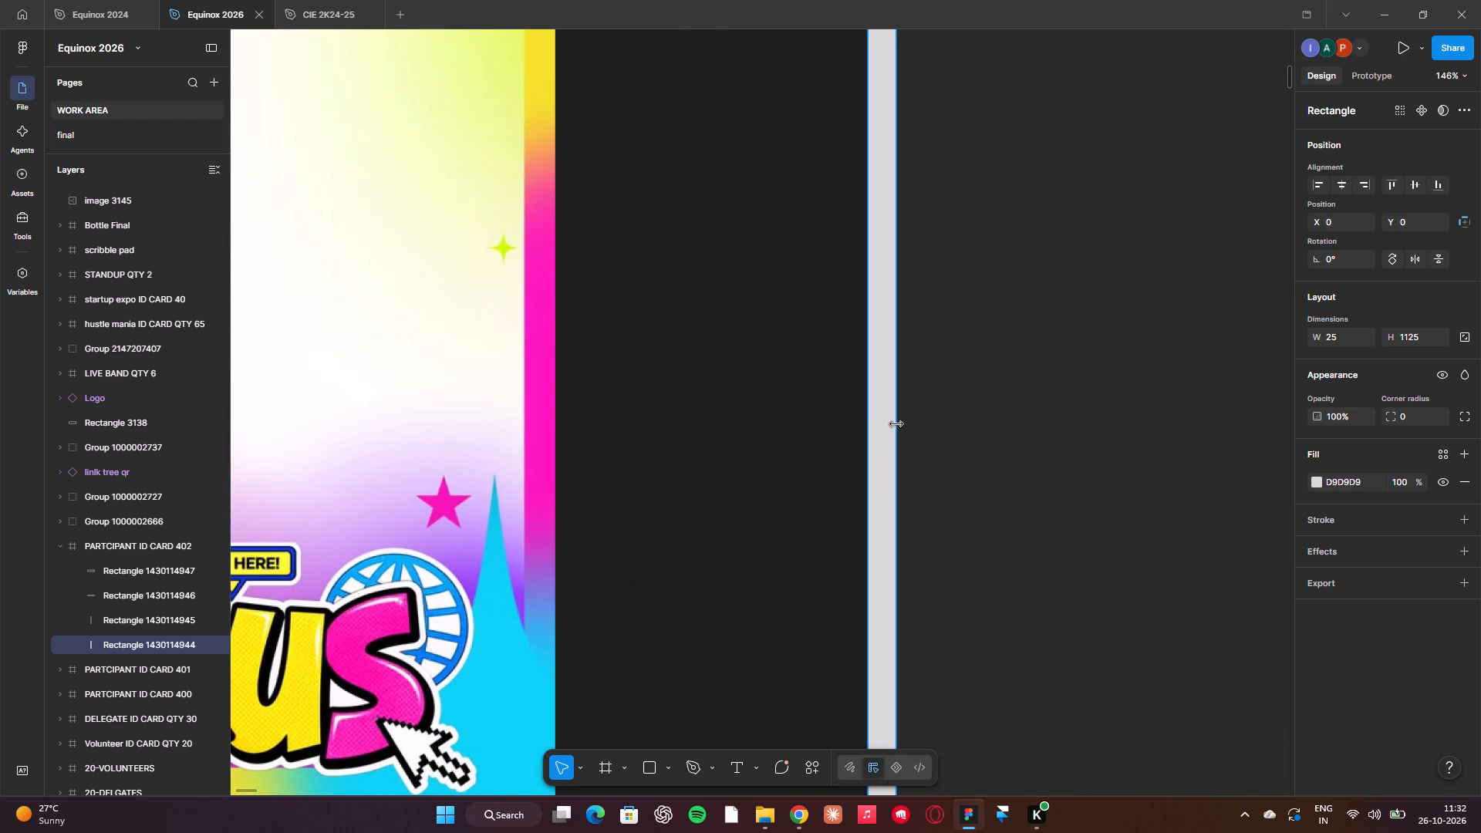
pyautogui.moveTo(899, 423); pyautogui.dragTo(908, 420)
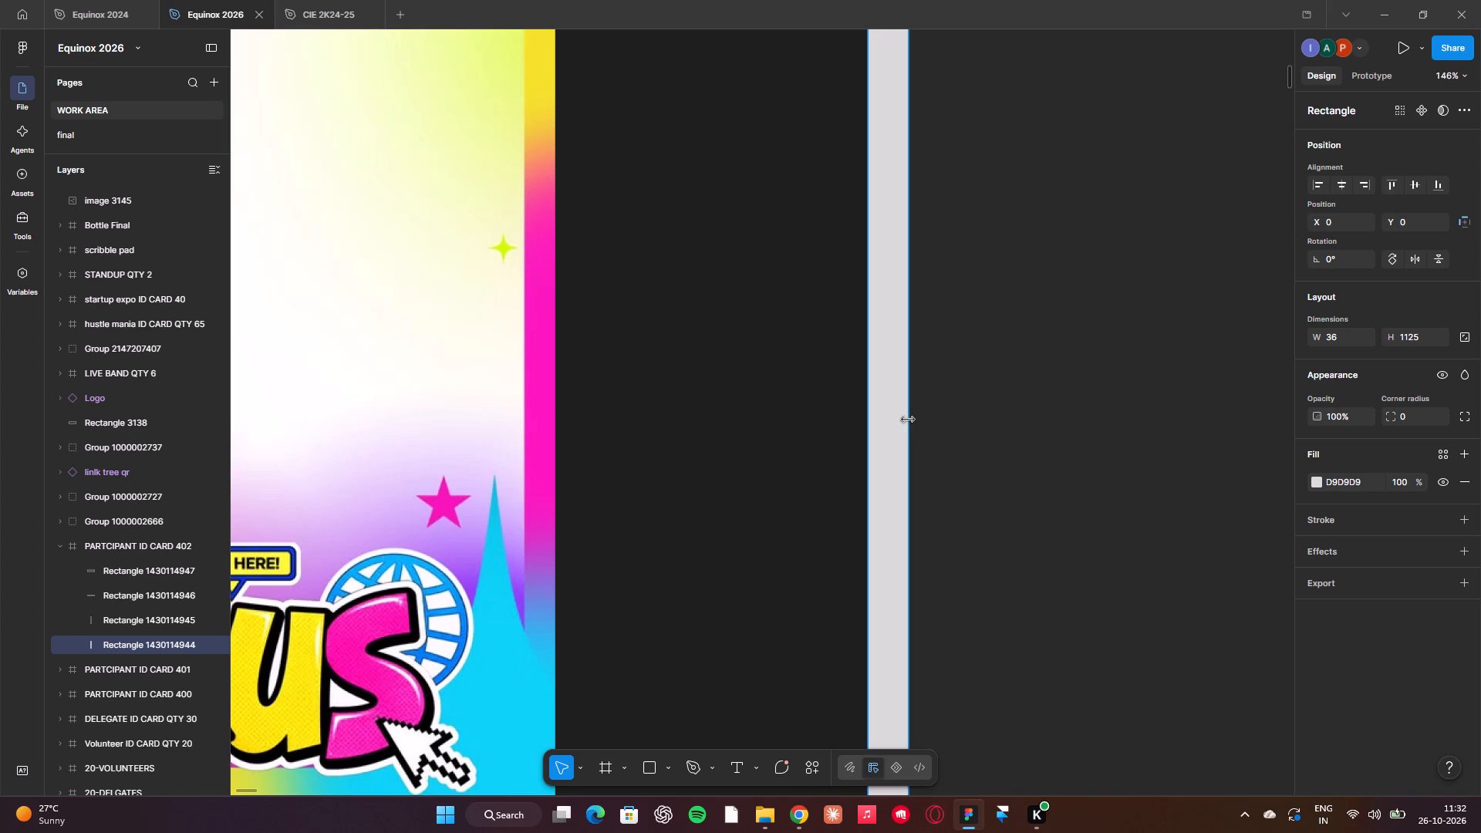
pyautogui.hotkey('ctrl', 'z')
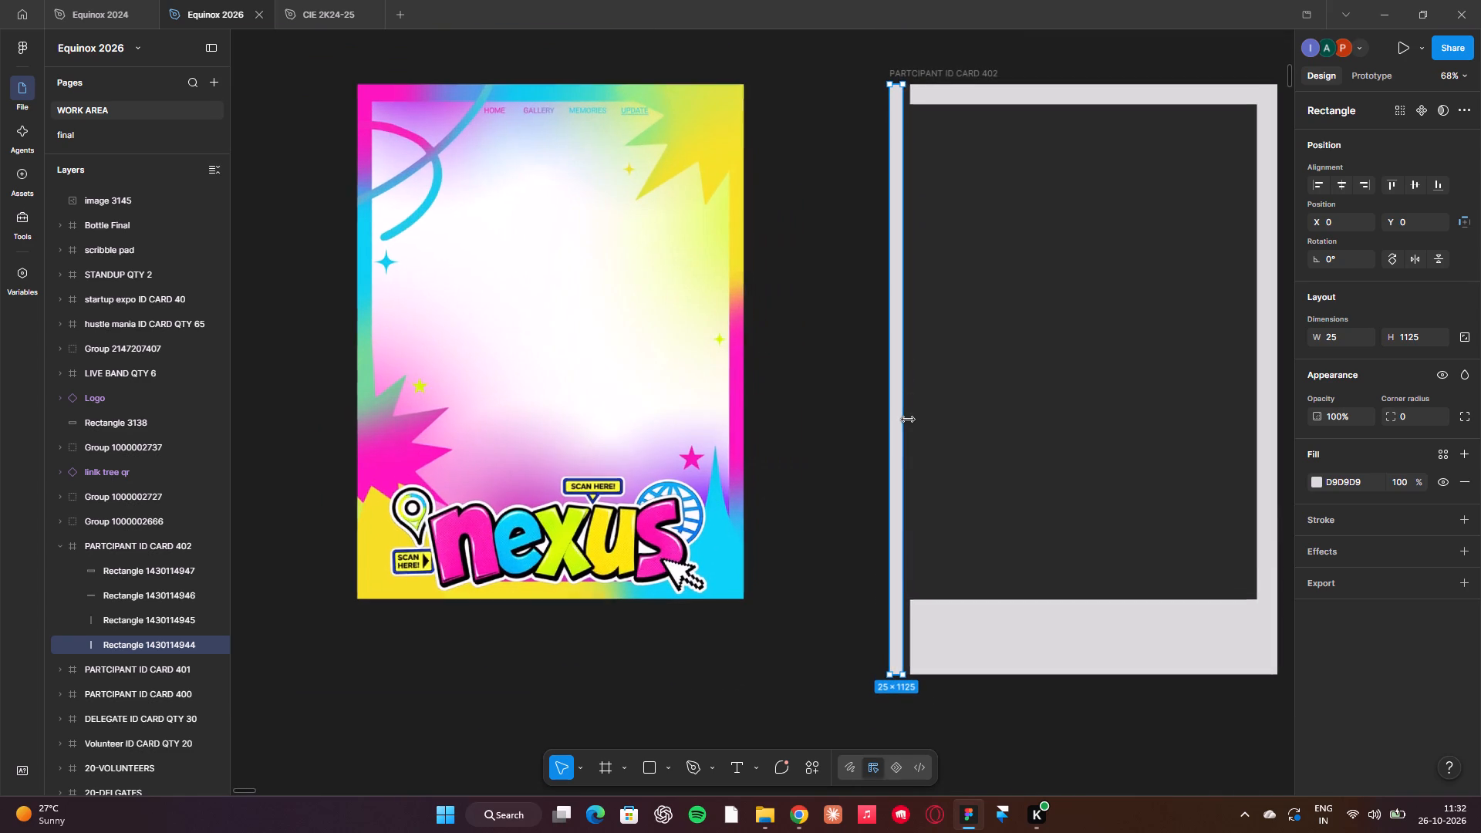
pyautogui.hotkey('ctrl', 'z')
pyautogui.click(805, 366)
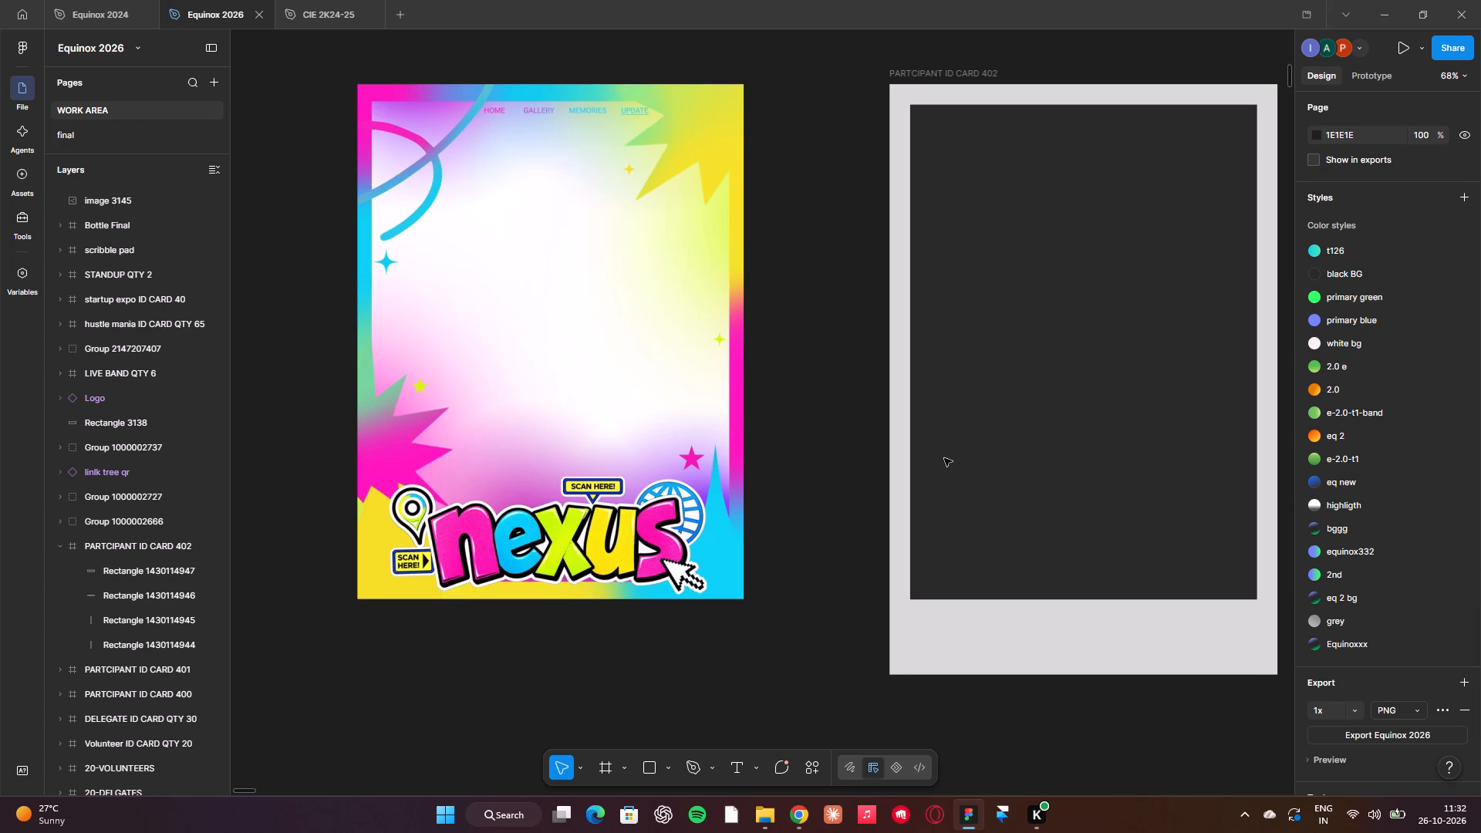
# Narrow the new card's left border strip to a width of 20, keeping it flush with the card's left edge.
pyautogui.click(909, 380)
pyautogui.moveTo(916, 380); pyautogui.dragTo(898, 387)
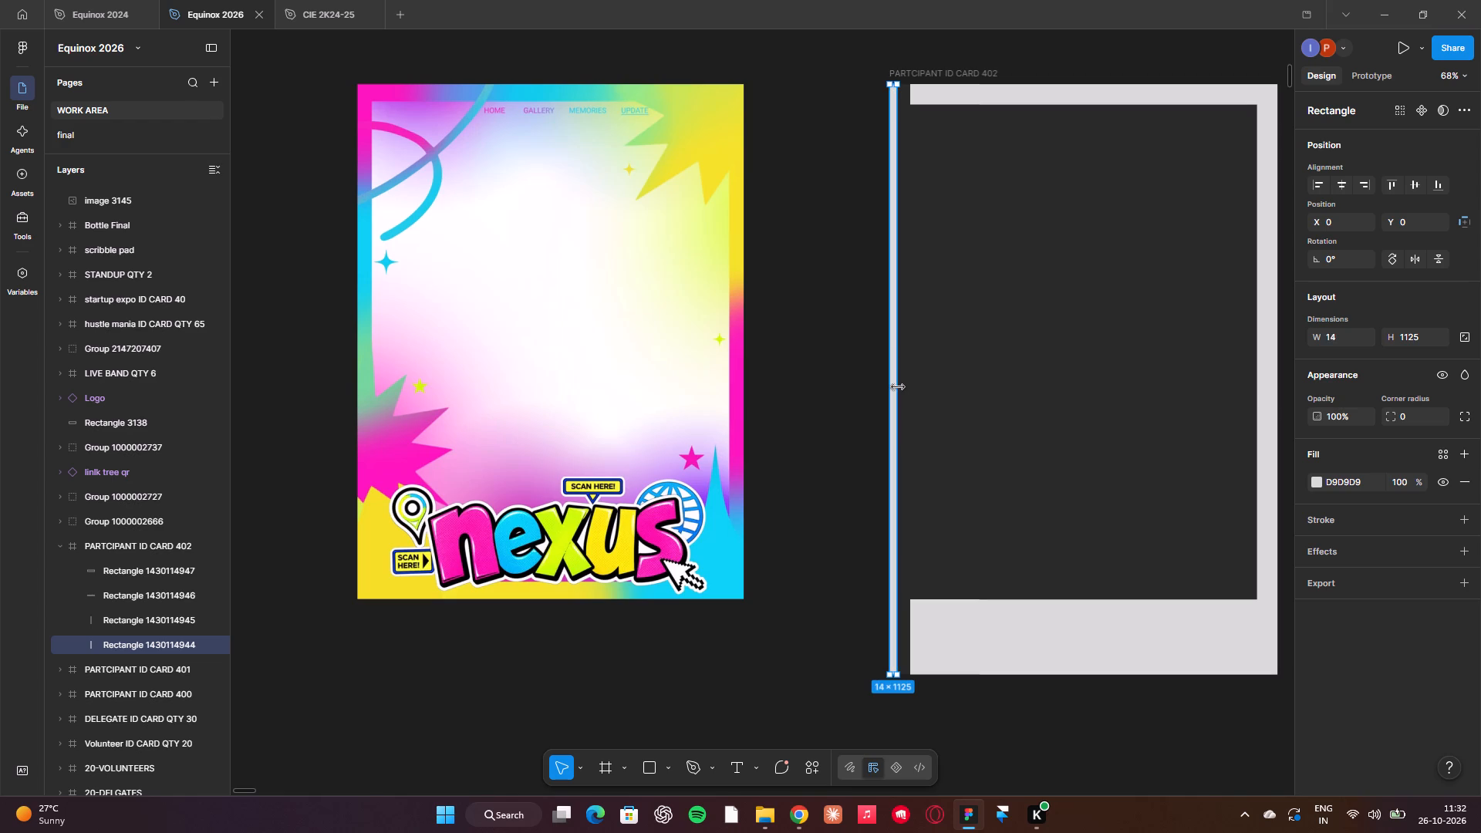
pyautogui.moveTo(898, 387); pyautogui.dragTo(901, 387)
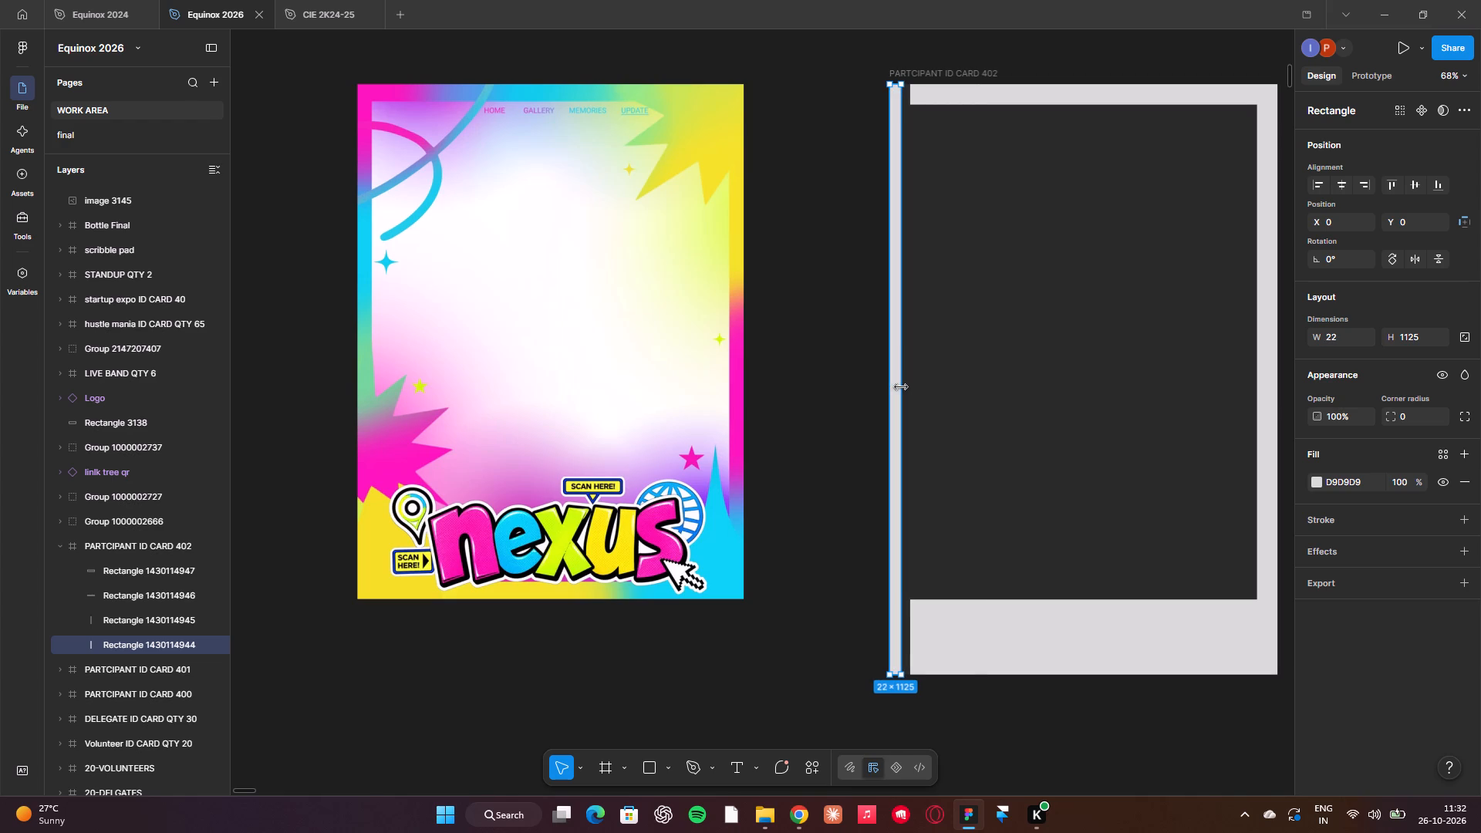
pyautogui.moveTo(901, 387); pyautogui.dragTo(900, 387)
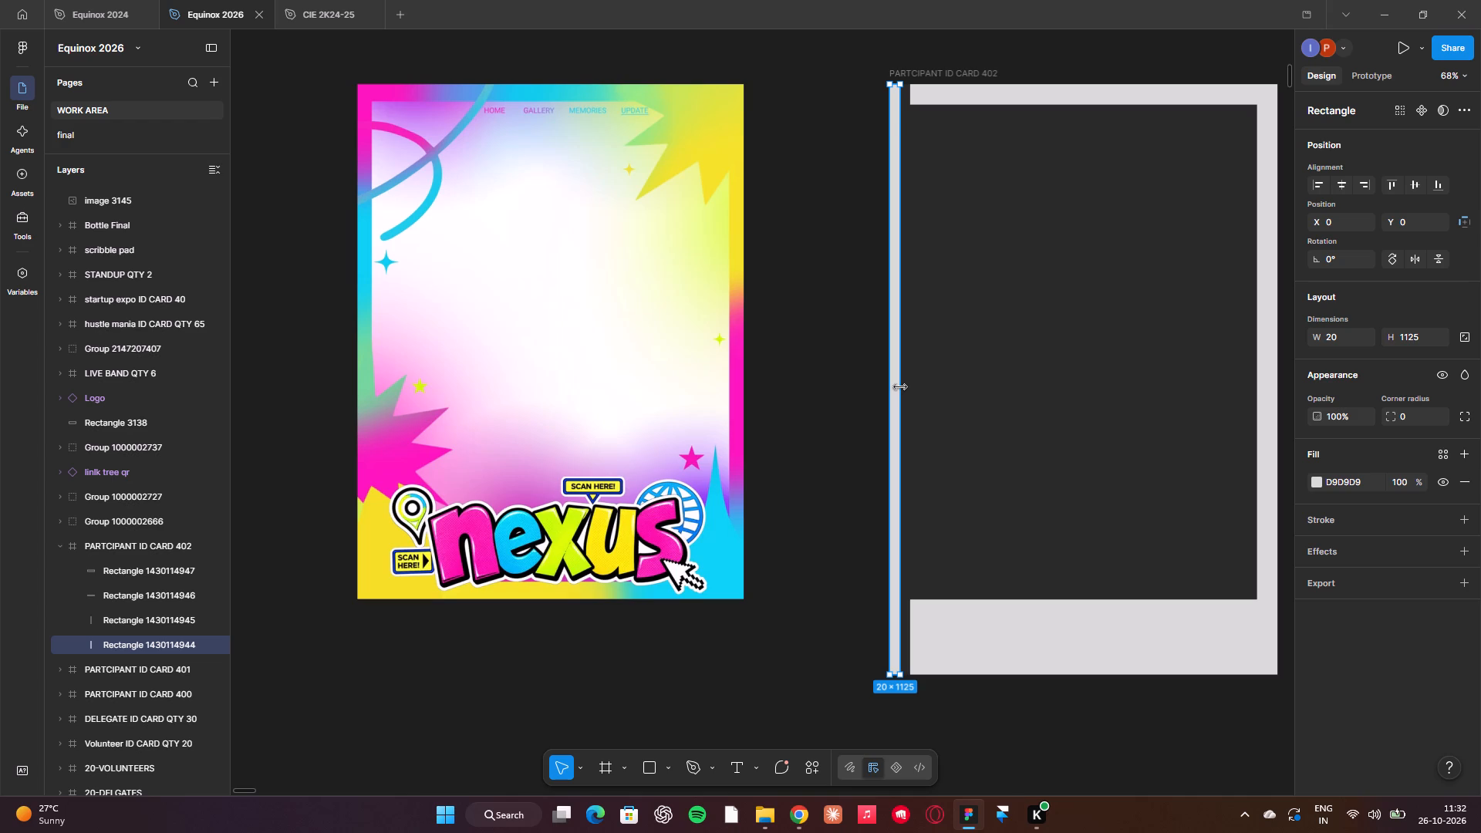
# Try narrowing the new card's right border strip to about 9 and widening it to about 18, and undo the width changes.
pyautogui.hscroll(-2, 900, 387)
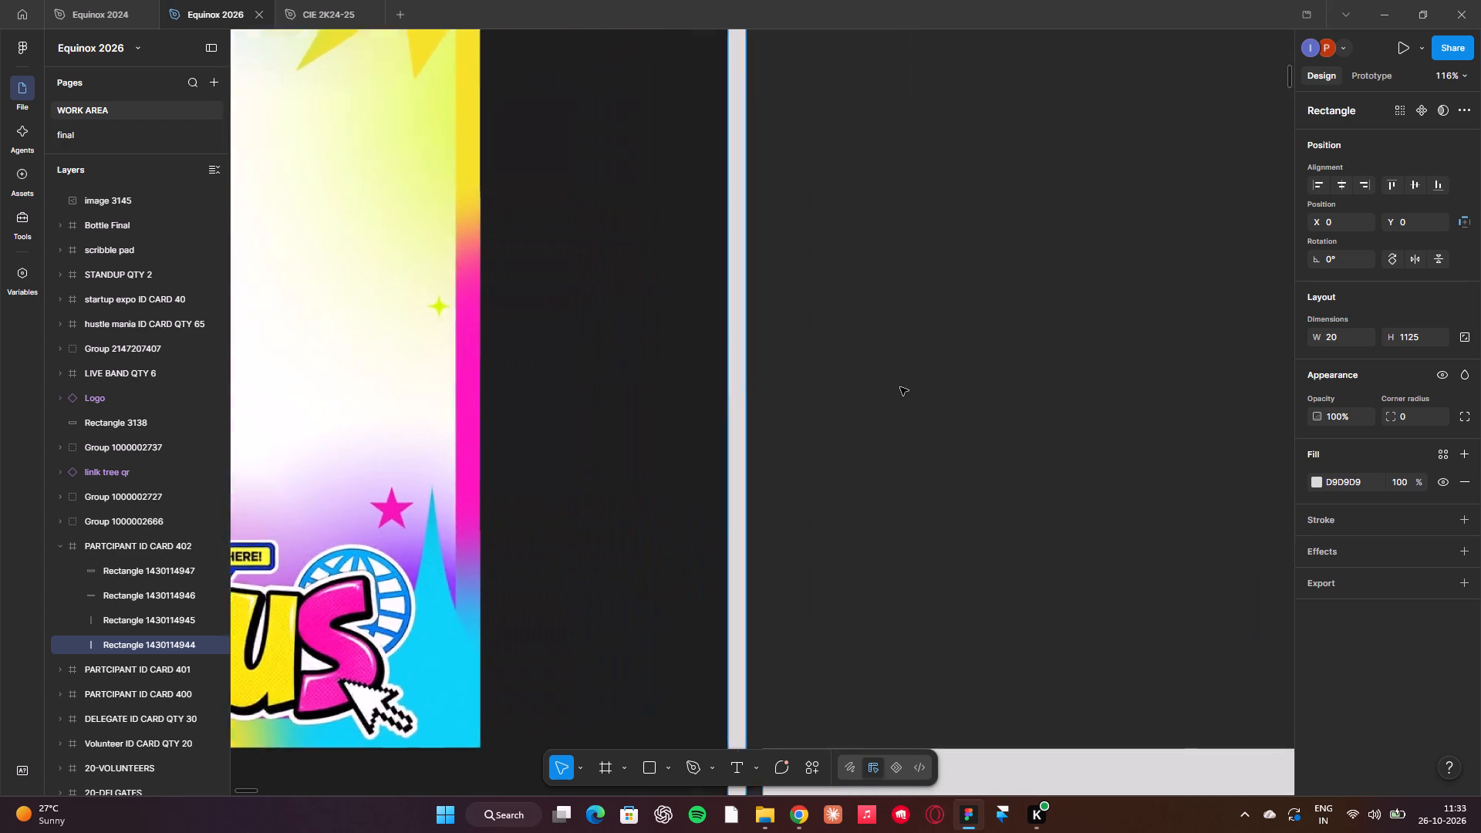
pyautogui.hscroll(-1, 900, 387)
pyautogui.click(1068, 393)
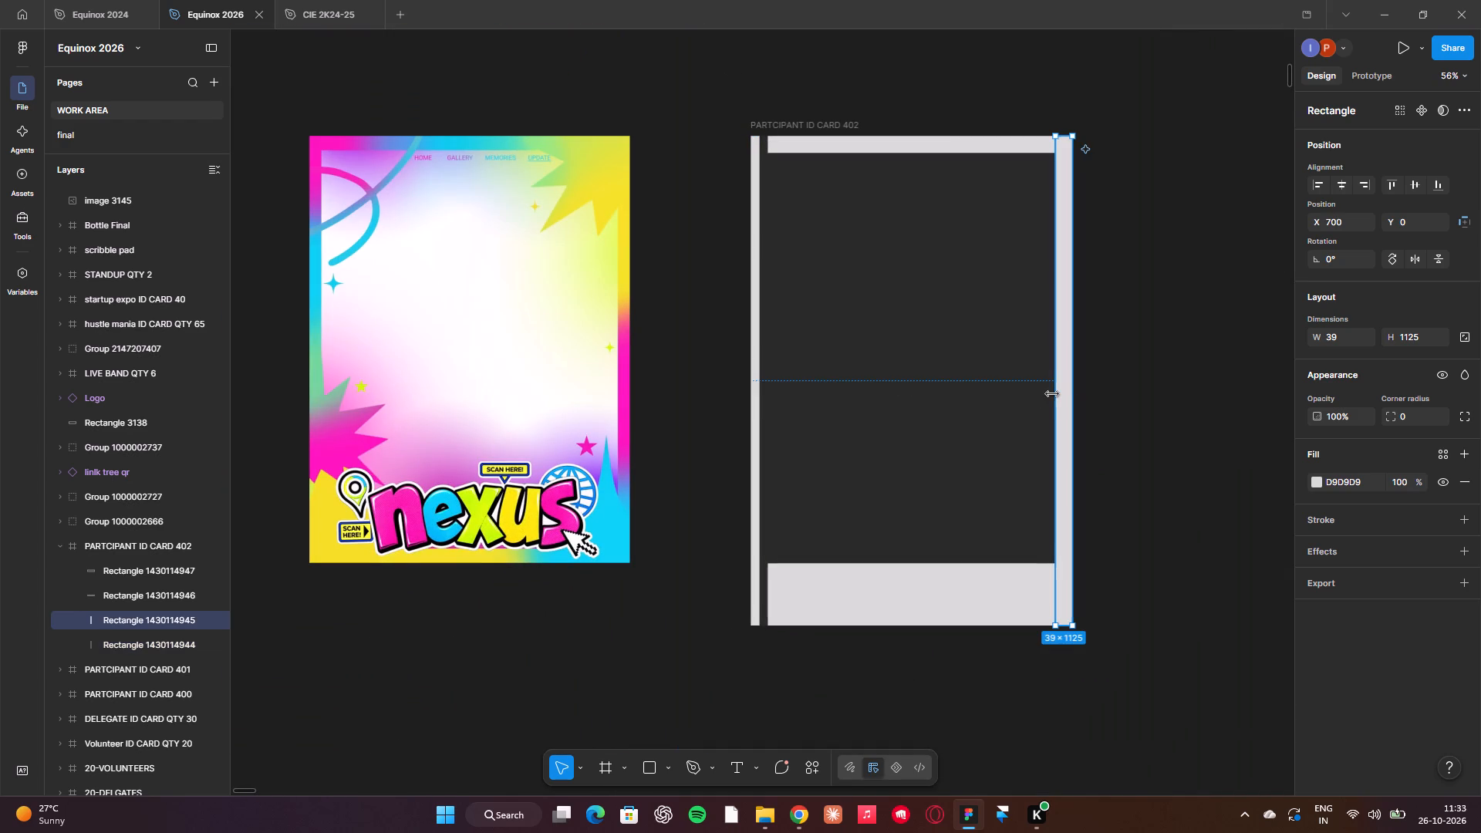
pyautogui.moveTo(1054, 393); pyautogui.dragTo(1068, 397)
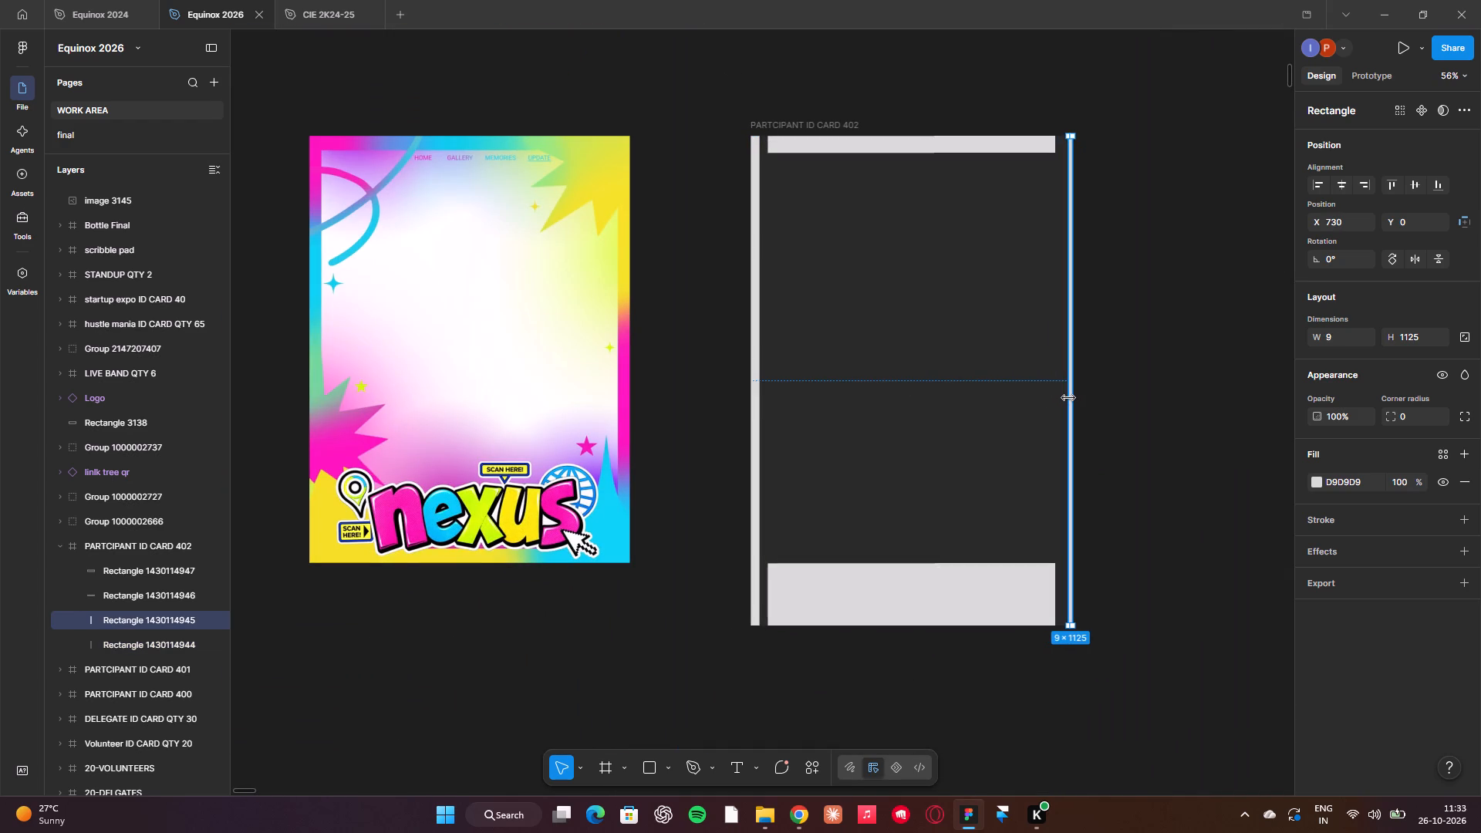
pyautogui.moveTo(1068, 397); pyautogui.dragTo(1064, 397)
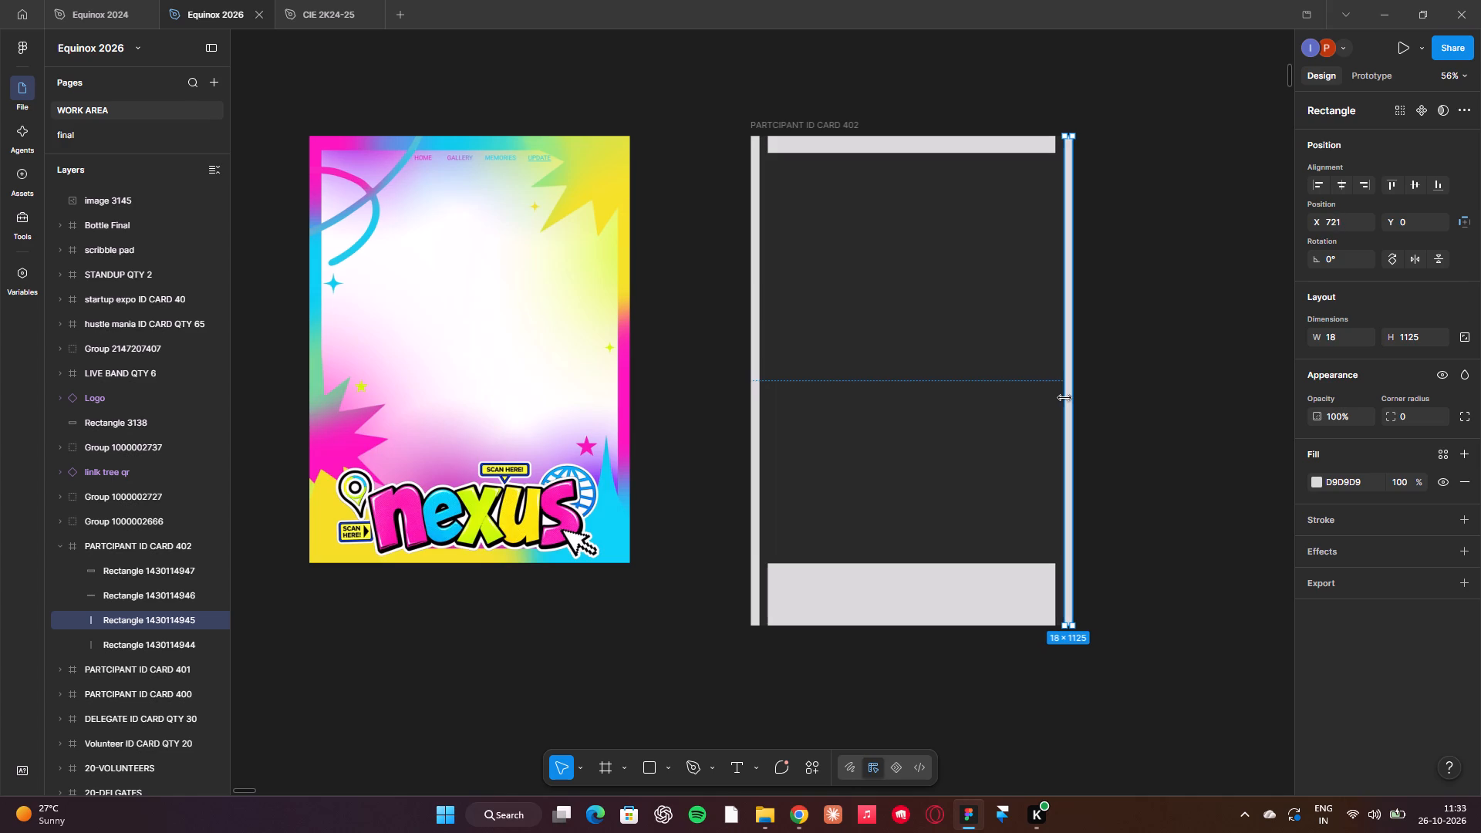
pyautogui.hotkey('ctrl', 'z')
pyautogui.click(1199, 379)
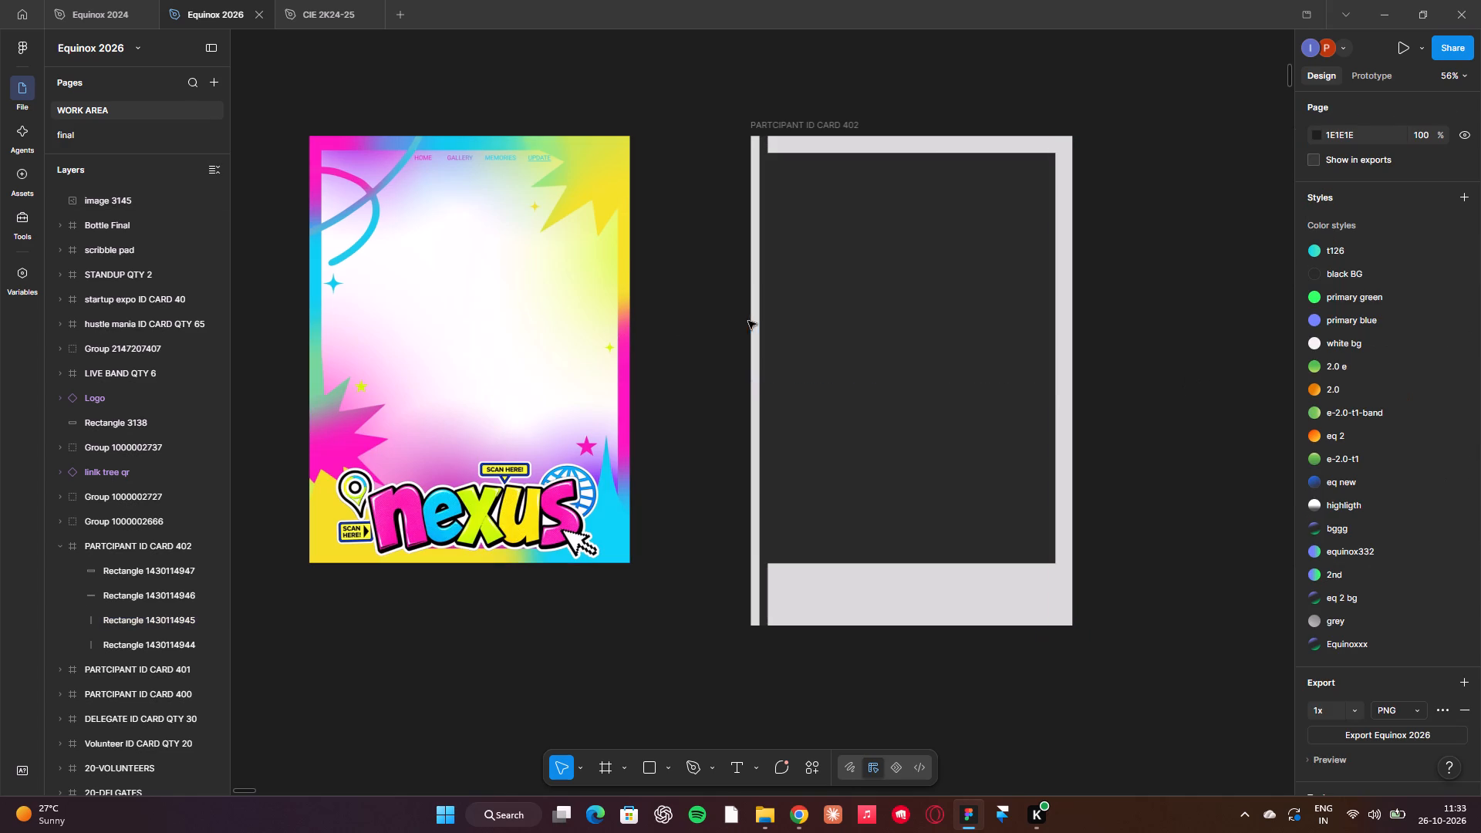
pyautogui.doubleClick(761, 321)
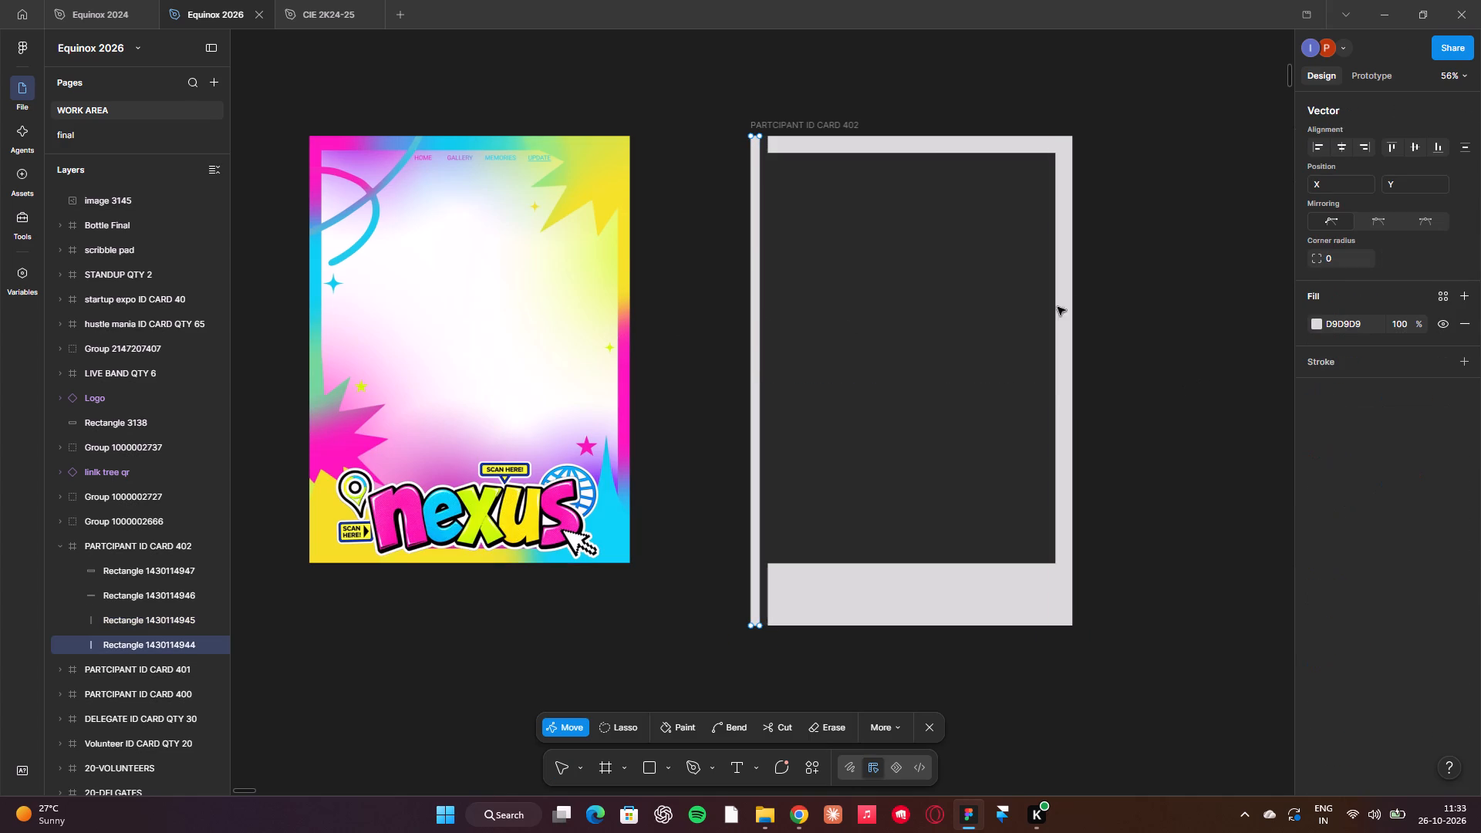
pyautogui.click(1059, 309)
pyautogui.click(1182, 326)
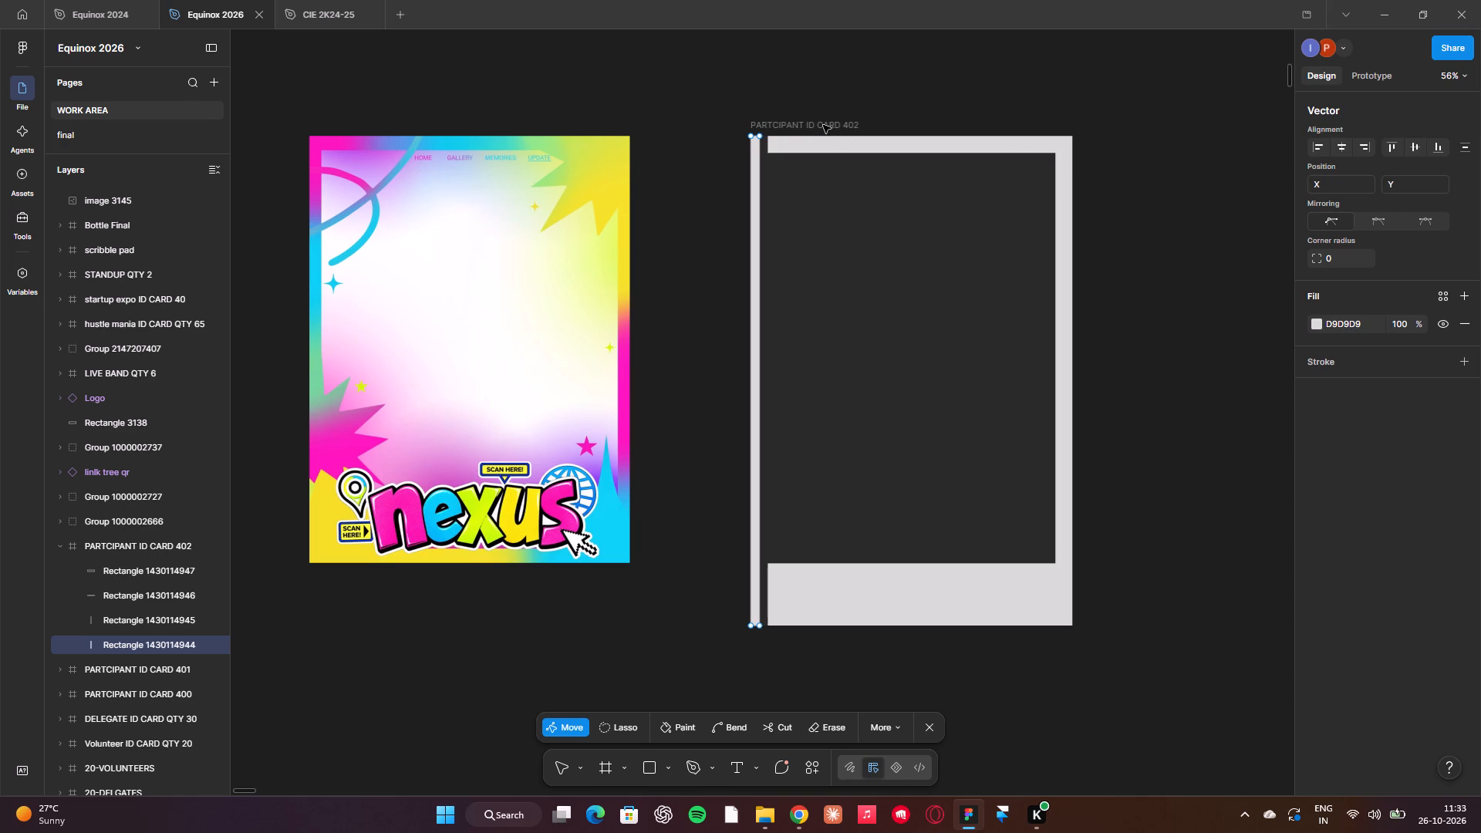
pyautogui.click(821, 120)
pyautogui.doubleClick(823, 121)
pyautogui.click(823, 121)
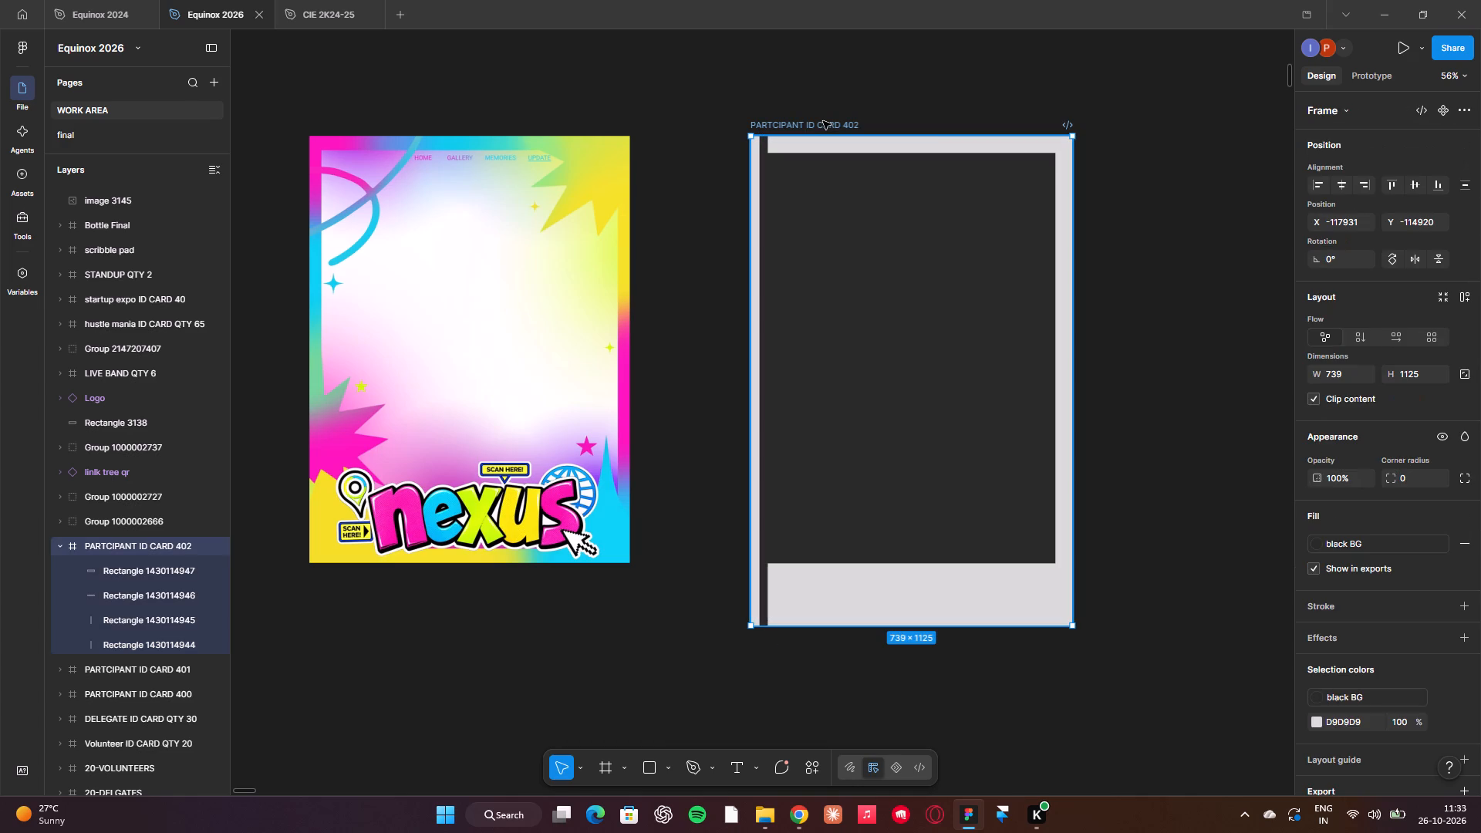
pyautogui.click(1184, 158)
# Move the 39-wide right border strip out of the new card to the empty canvas beside it, about X -117068, Y -114911.
pyautogui.moveTo(1058, 218); pyautogui.dragTo(1152, 305)
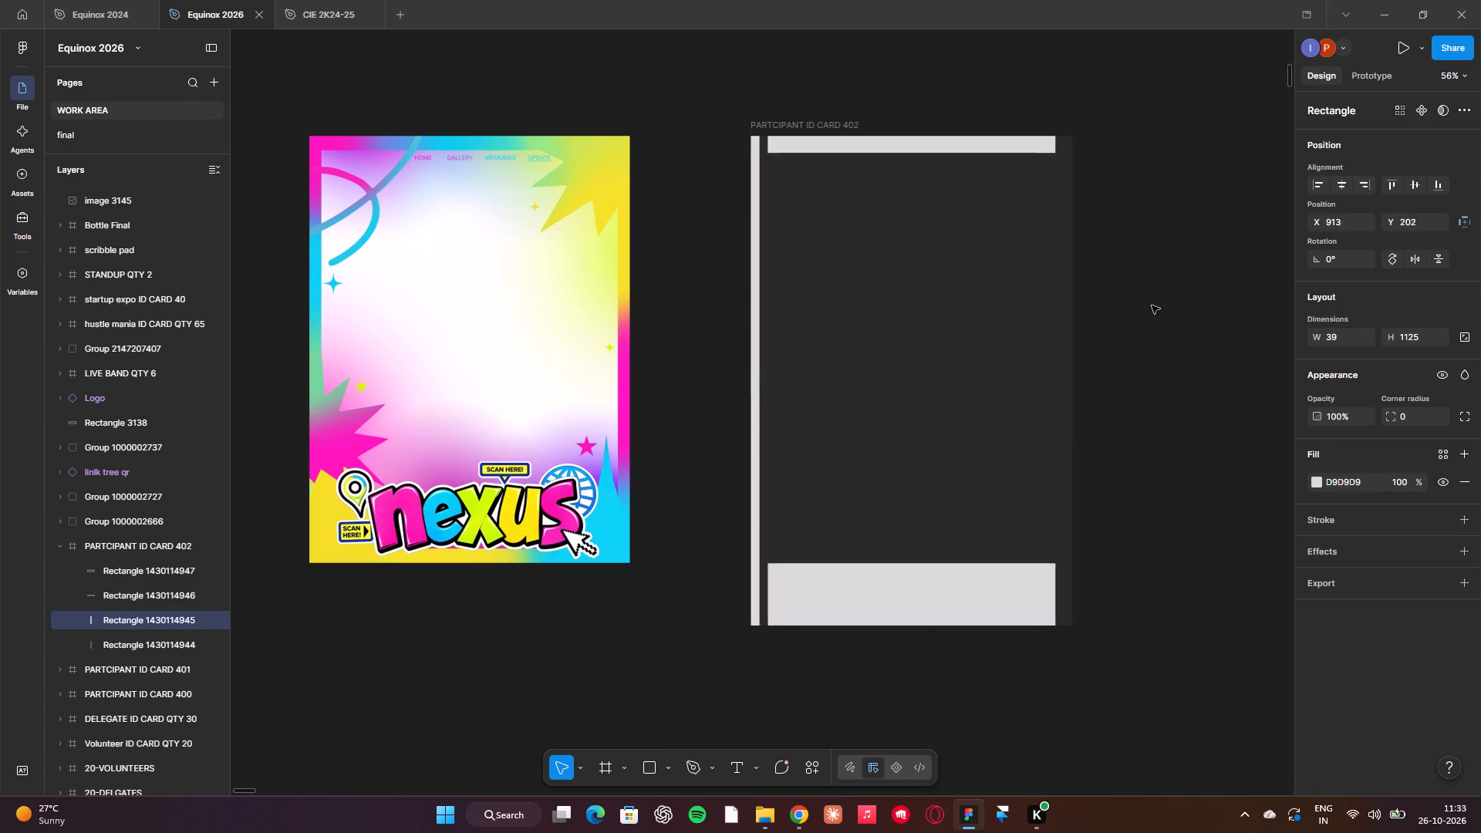
pyautogui.moveTo(1152, 305); pyautogui.dragTo(1129, 221)
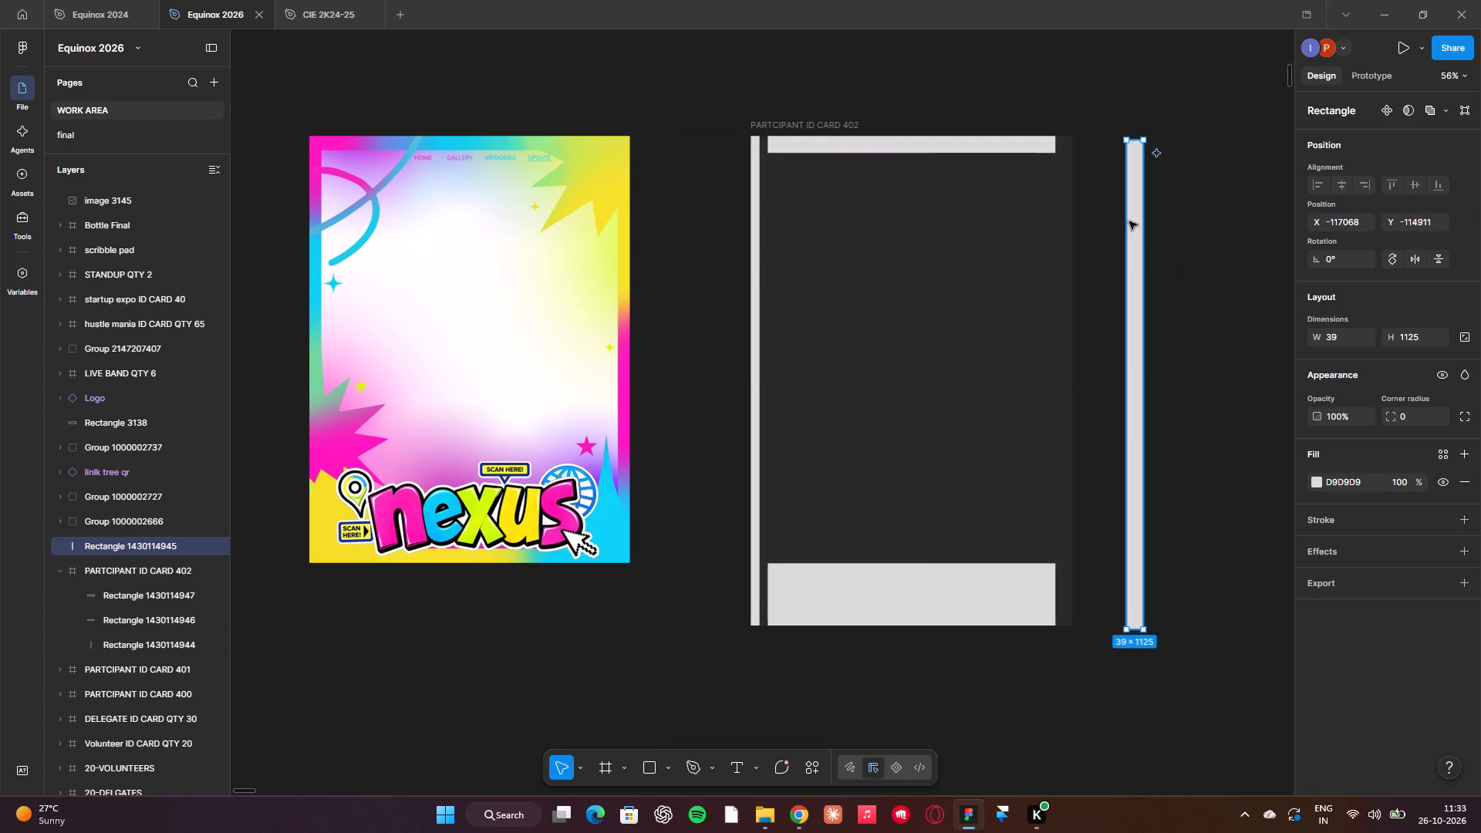
# Duplicate the 20-wide left border strip and place the copy flush with the card's right edge at X 719, Y 0.
pyautogui.click(751, 261)
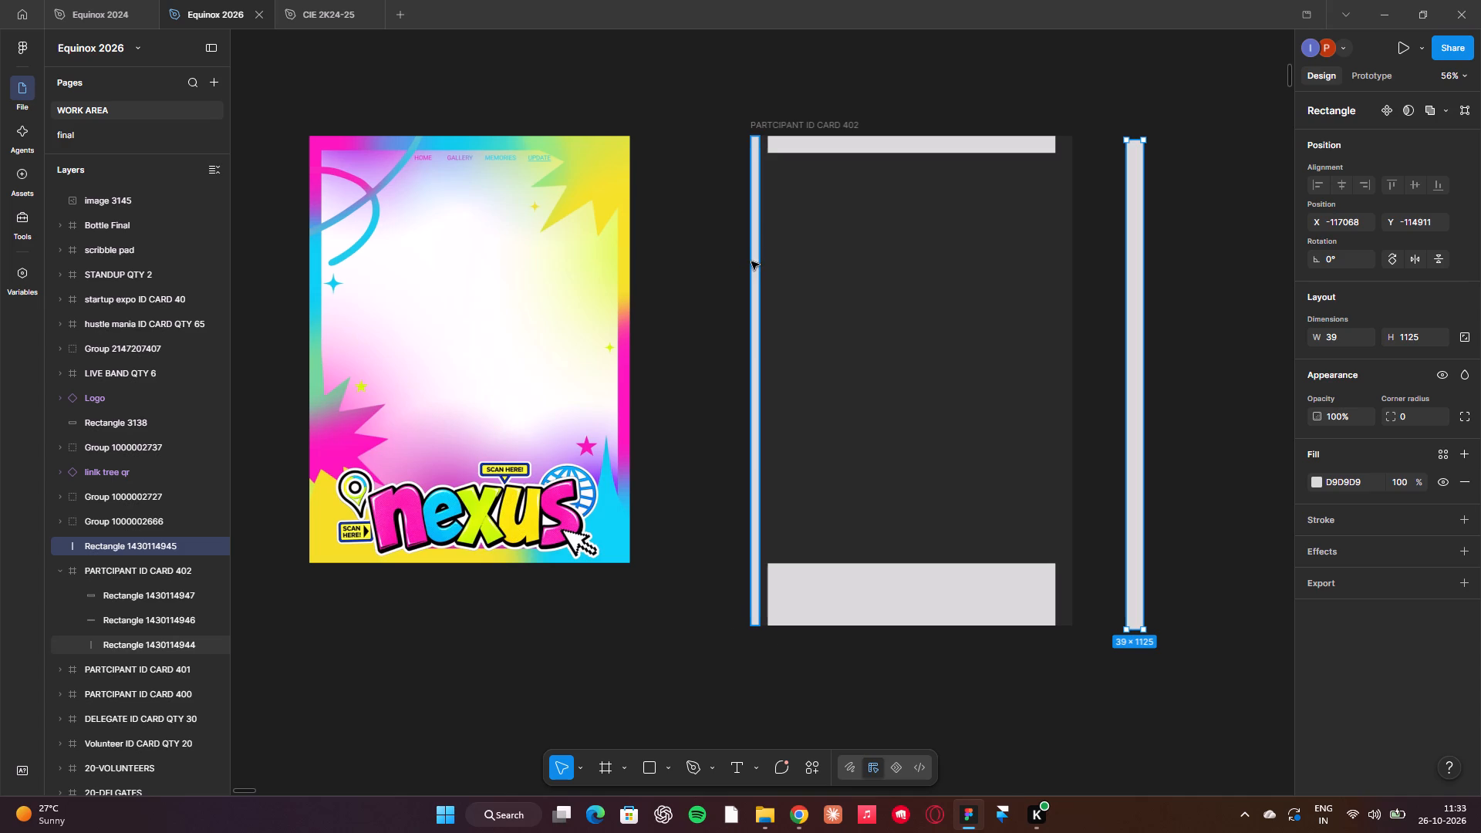
pyautogui.hotkey('ctrl', 'd')
pyautogui.moveTo(751, 261); pyautogui.dragTo(1068, 257)
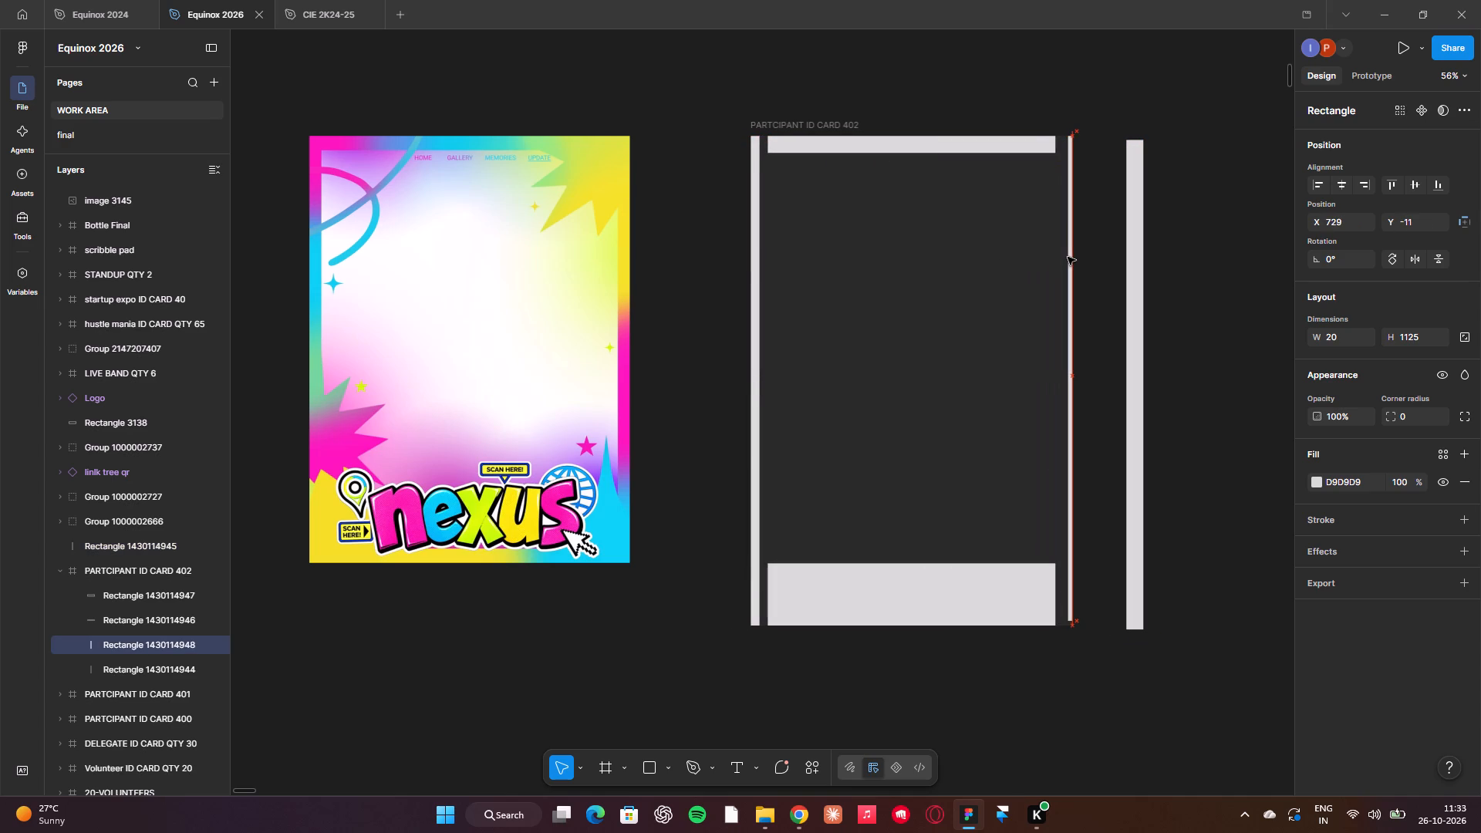
pyautogui.moveTo(1068, 257); pyautogui.dragTo(1061, 261)
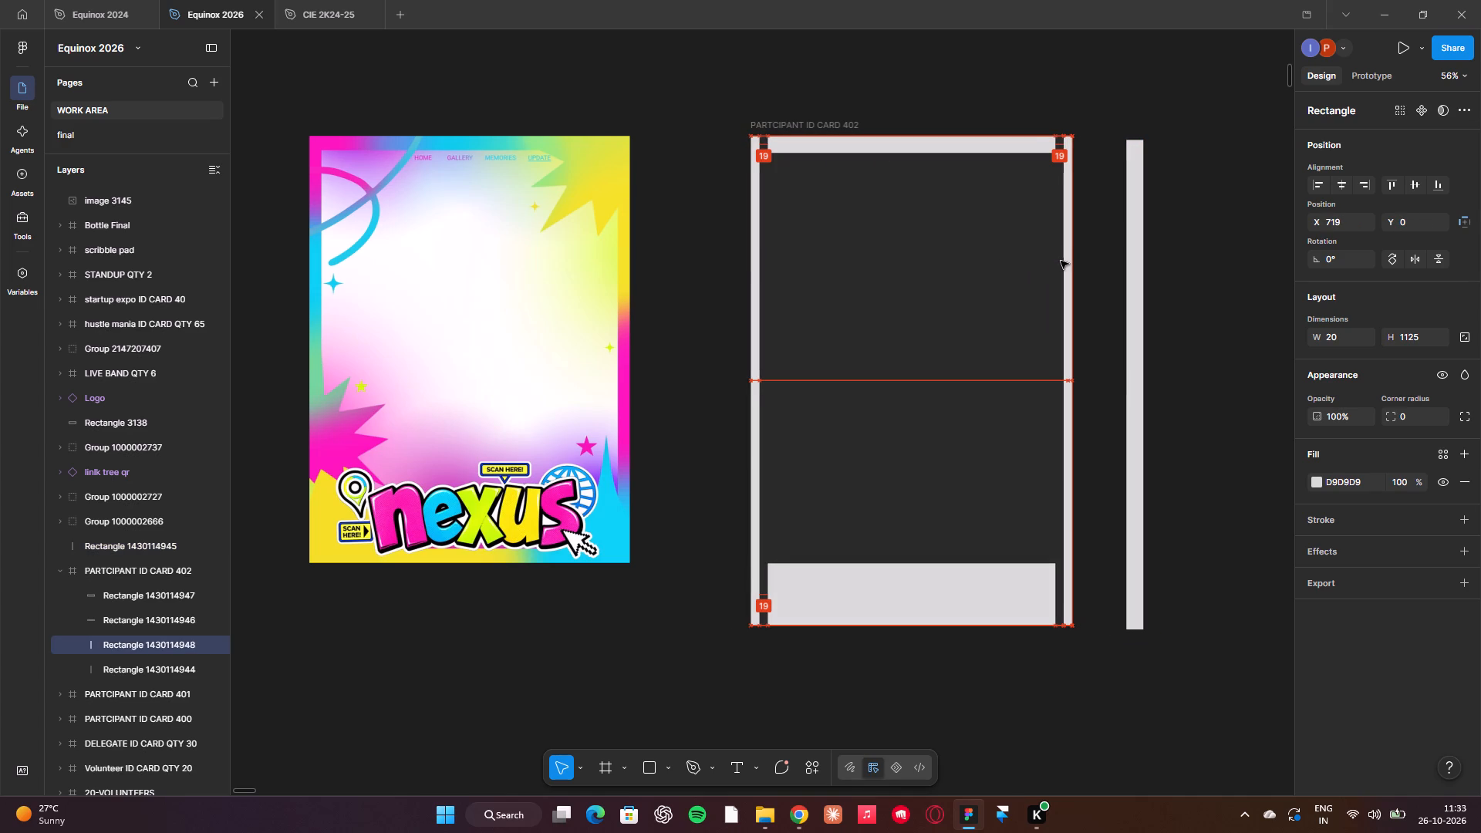
pyautogui.moveTo(1061, 261); pyautogui.dragTo(1061, 261)
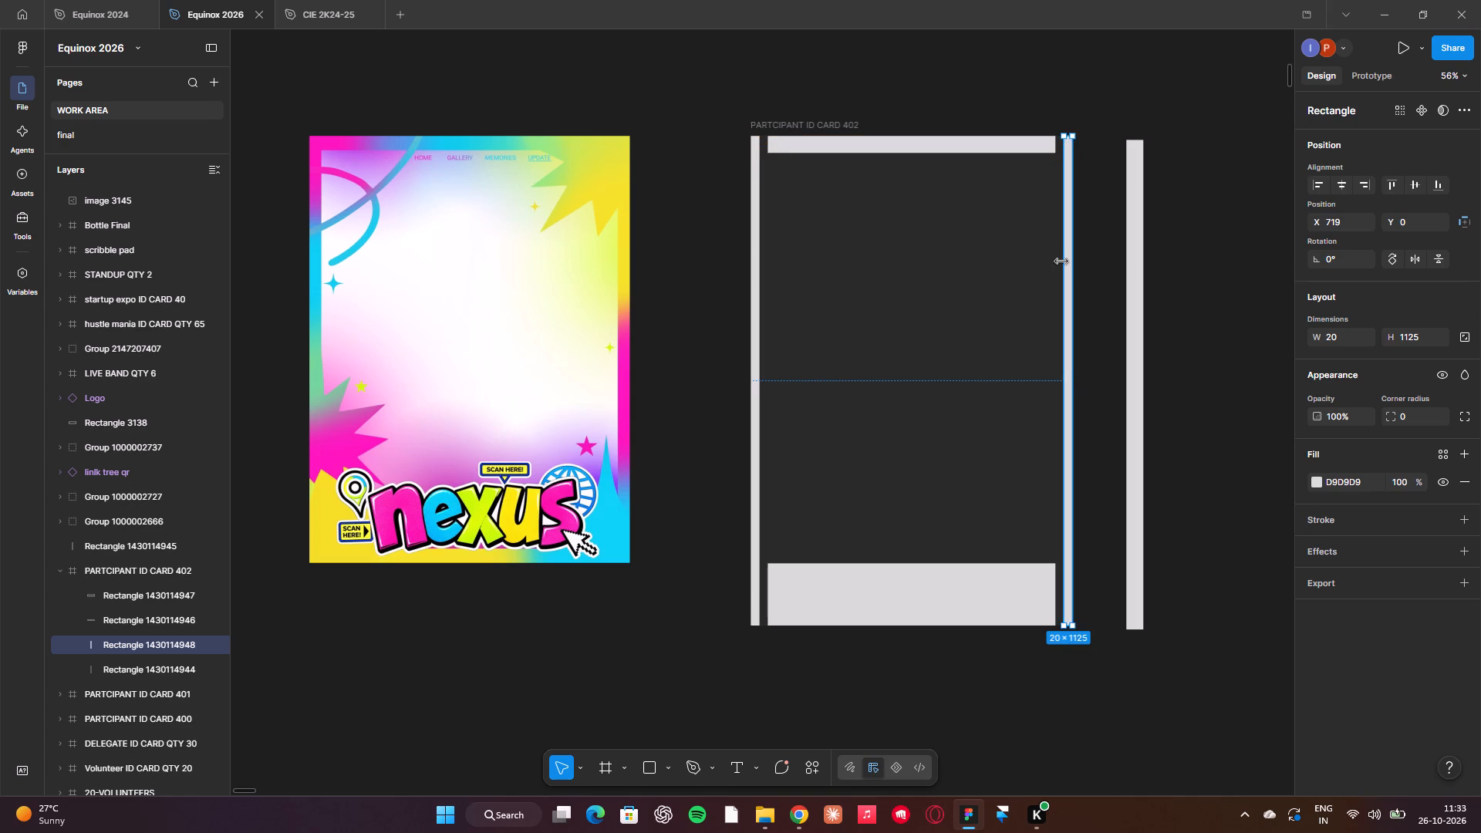
pyautogui.click(688, 393)
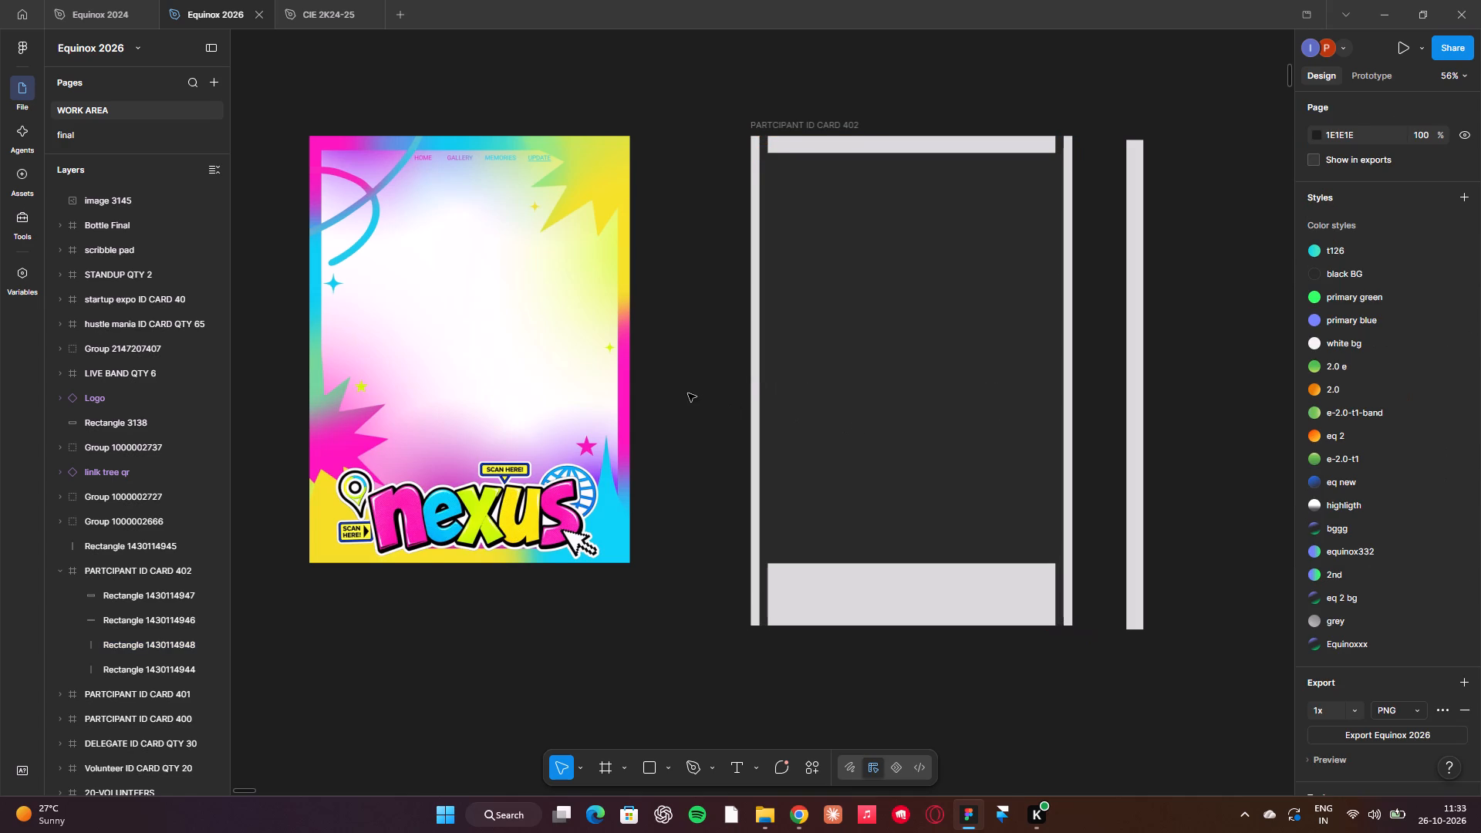
# Move the 39-thick top border strip out of the card to the top of the detached vertical strip, about X -117068, Y -114930.
pyautogui.scroll(1, 688, 393)
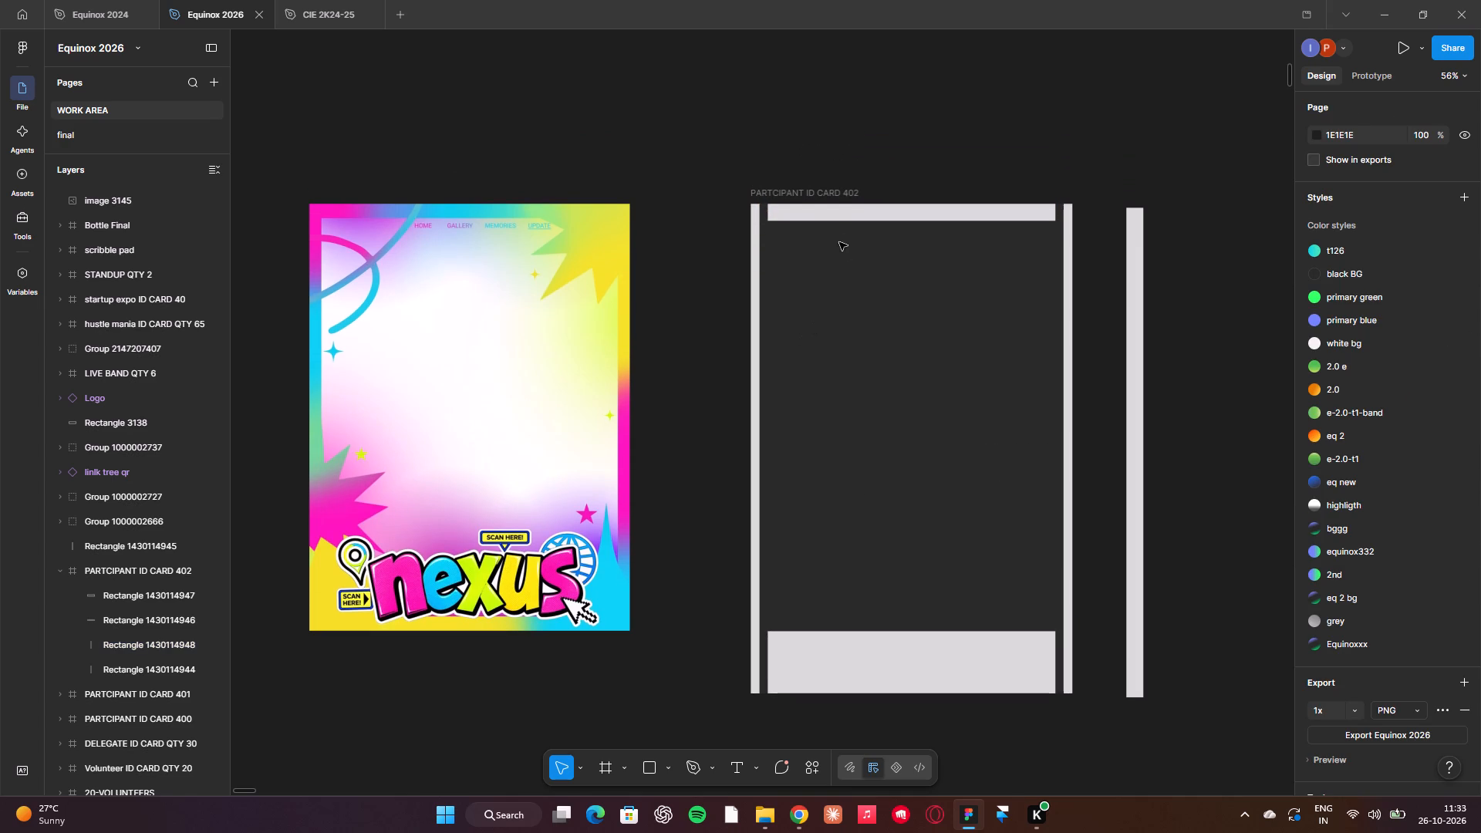
pyautogui.click(815, 221)
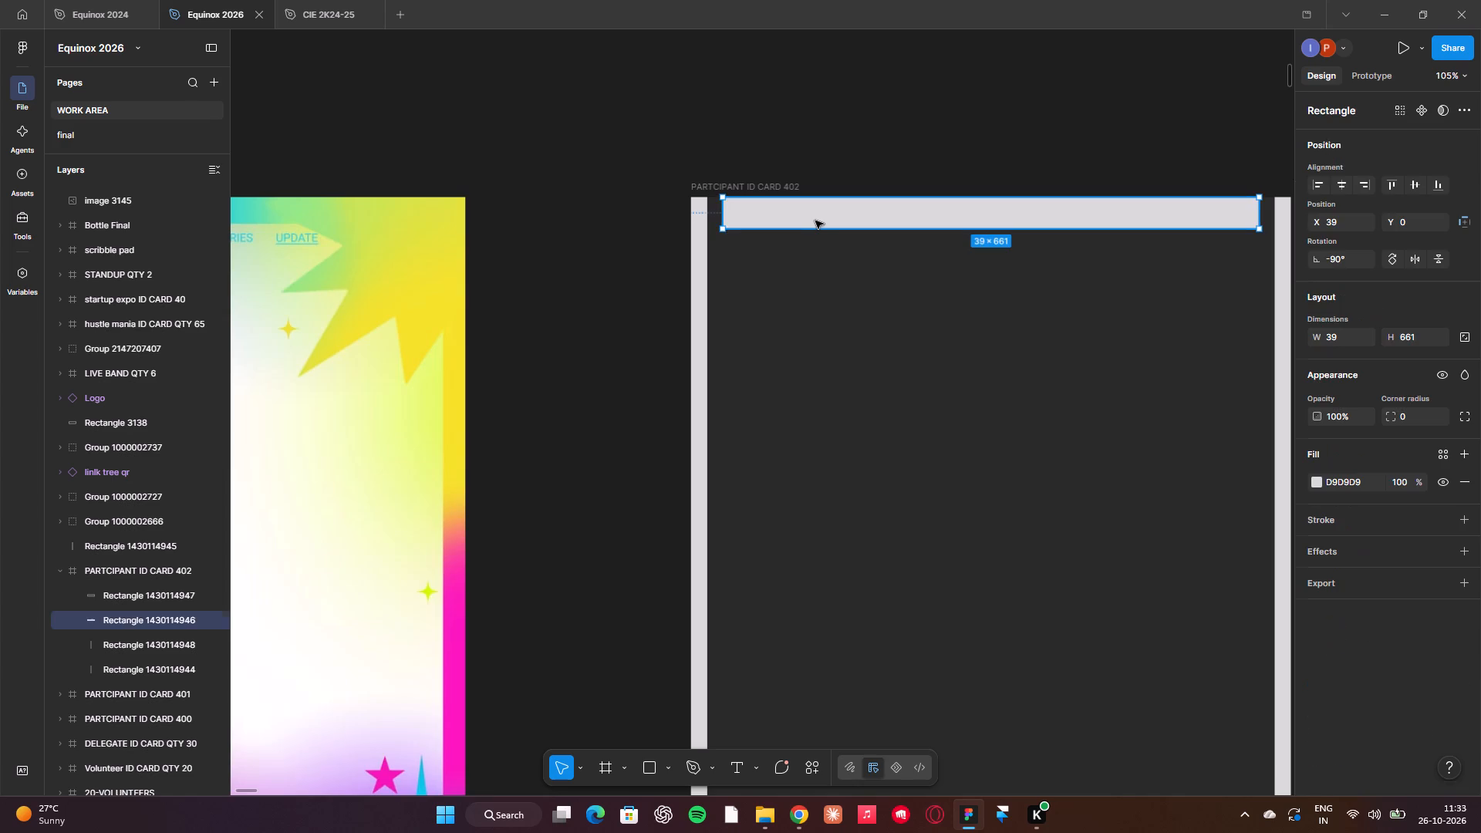
pyautogui.moveTo(815, 221); pyautogui.dragTo(929, 163)
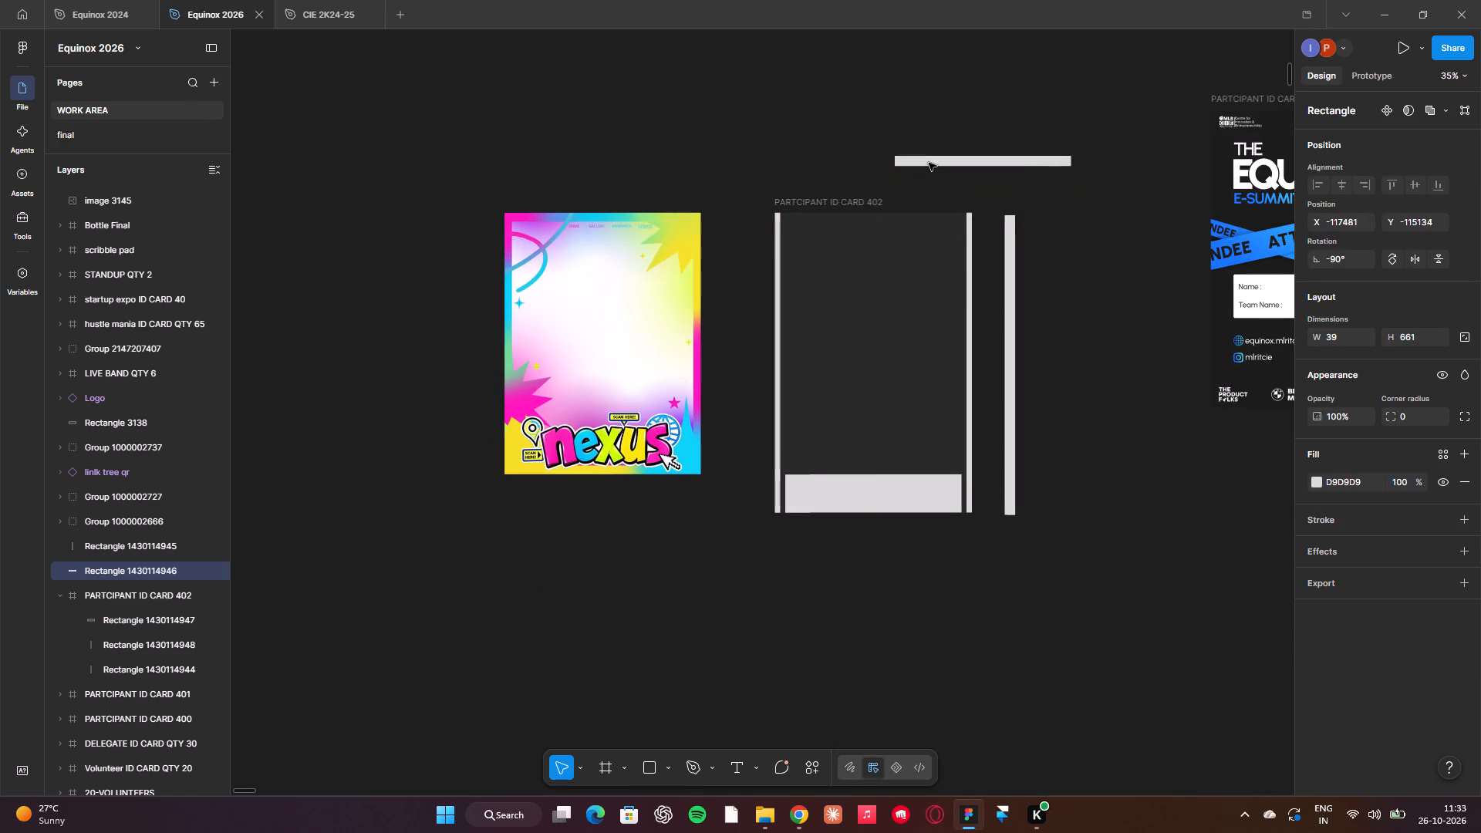
pyautogui.moveTo(929, 163); pyautogui.dragTo(1039, 219)
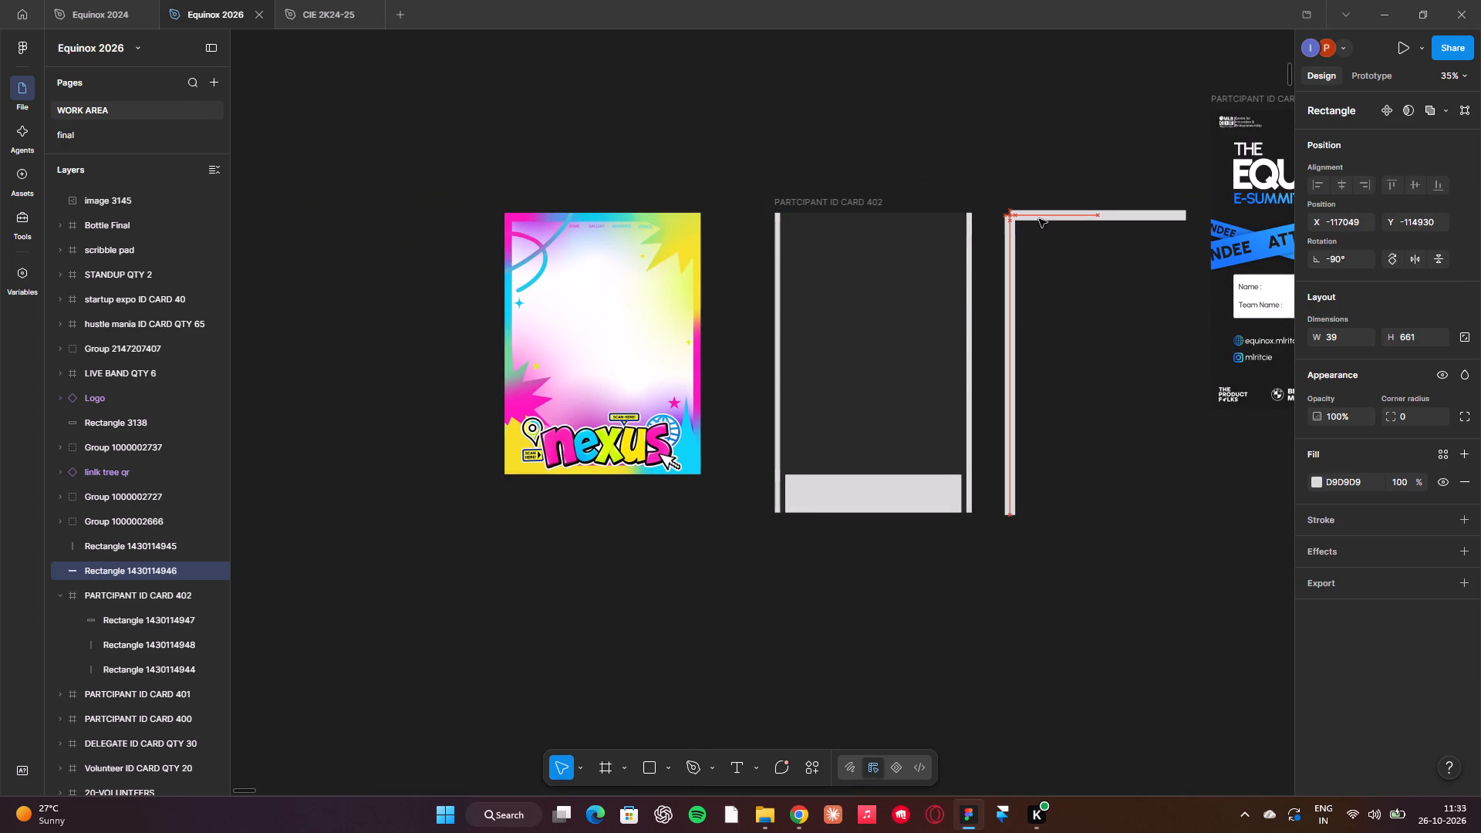
pyautogui.moveTo(1039, 219); pyautogui.dragTo(1036, 218)
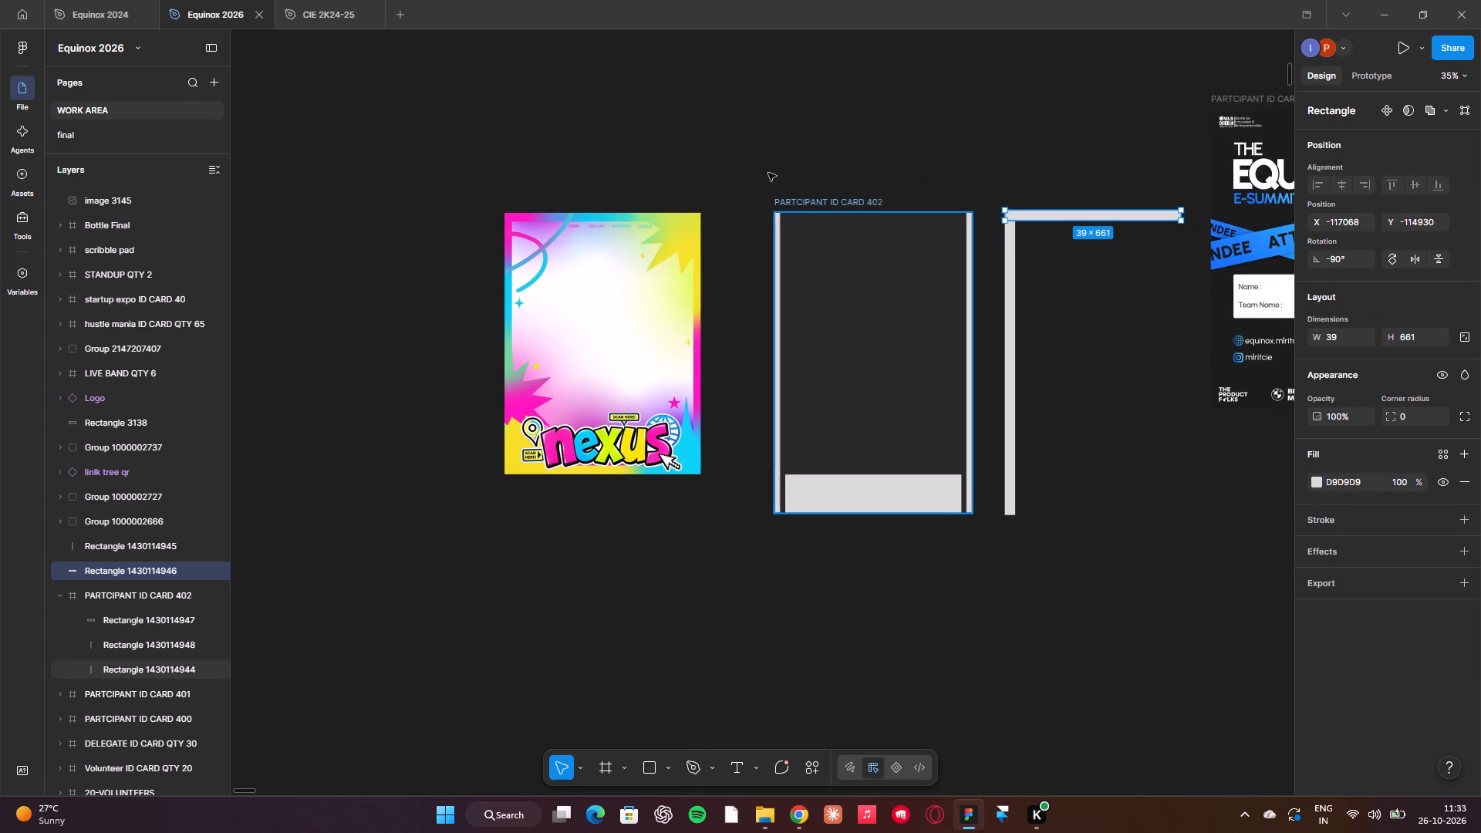
pyautogui.click(764, 160)
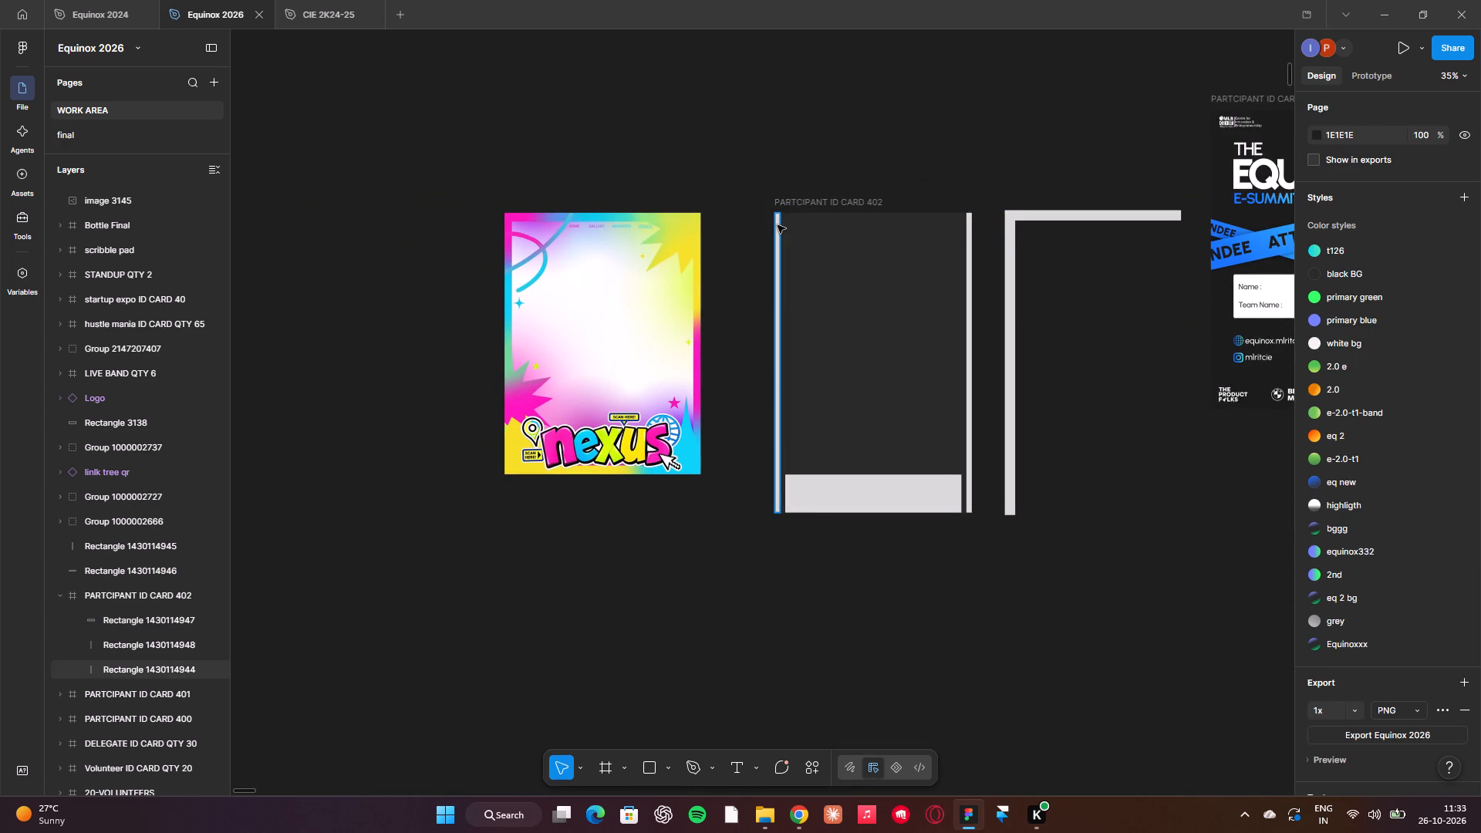
# Duplicate the left border strip, rotate the copy to -90°, and place it along the card's top edge, ending at the right strip.
pyautogui.click(778, 225)
pyautogui.hotkey('ctrl', 'd')
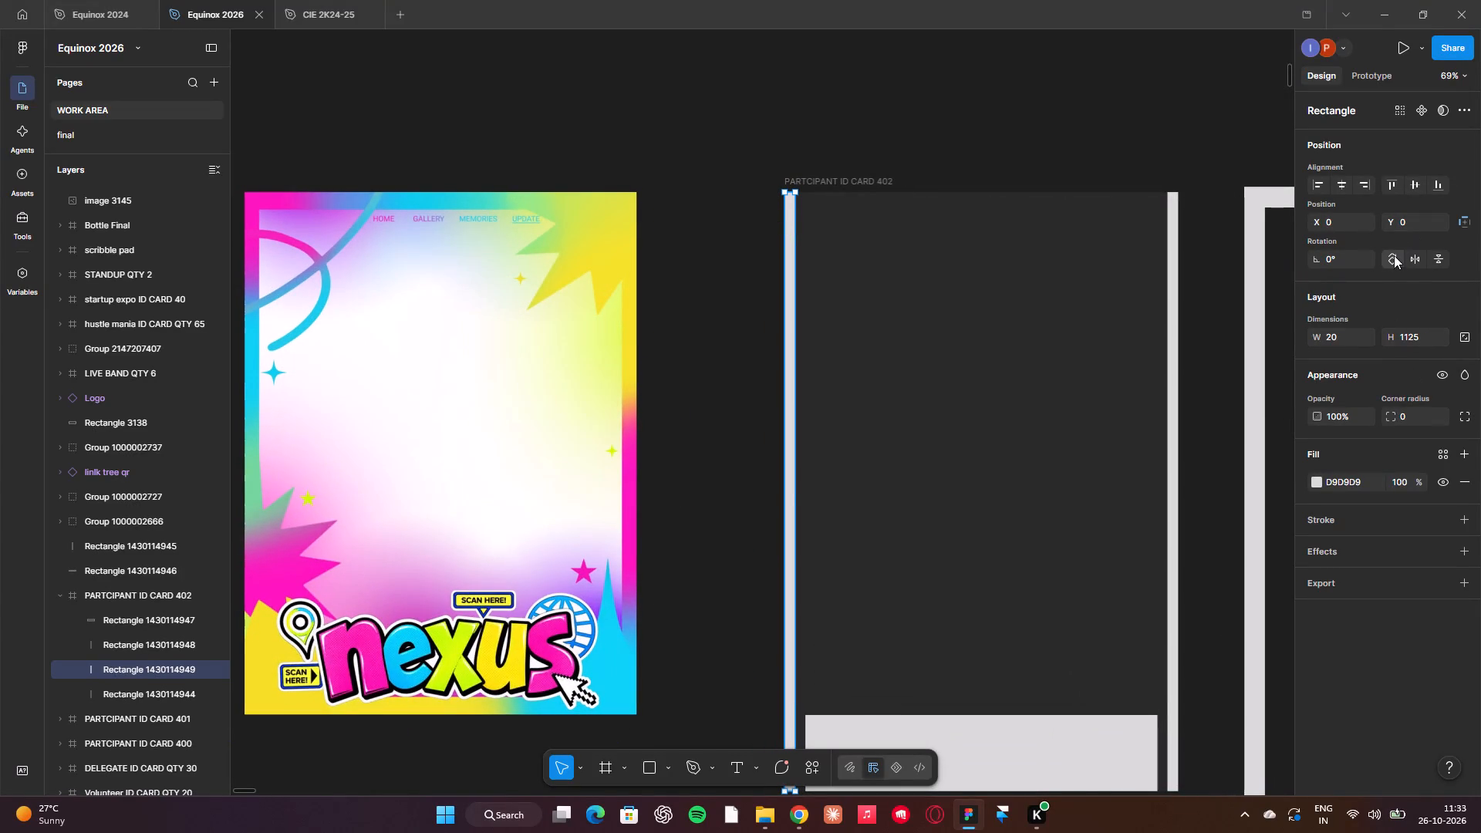
pyautogui.click(1392, 256)
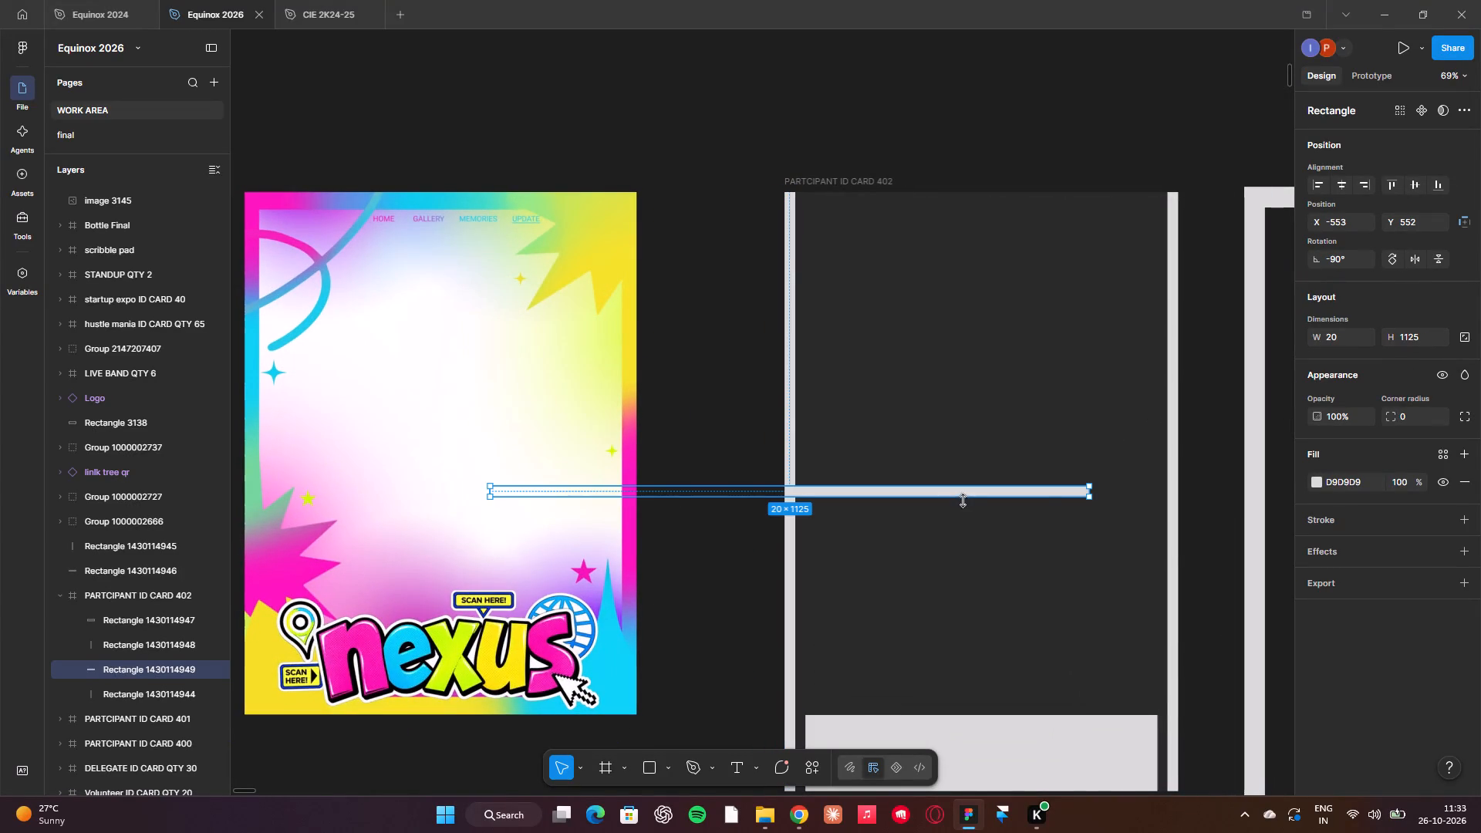
pyautogui.moveTo(957, 494); pyautogui.dragTo(1031, 238)
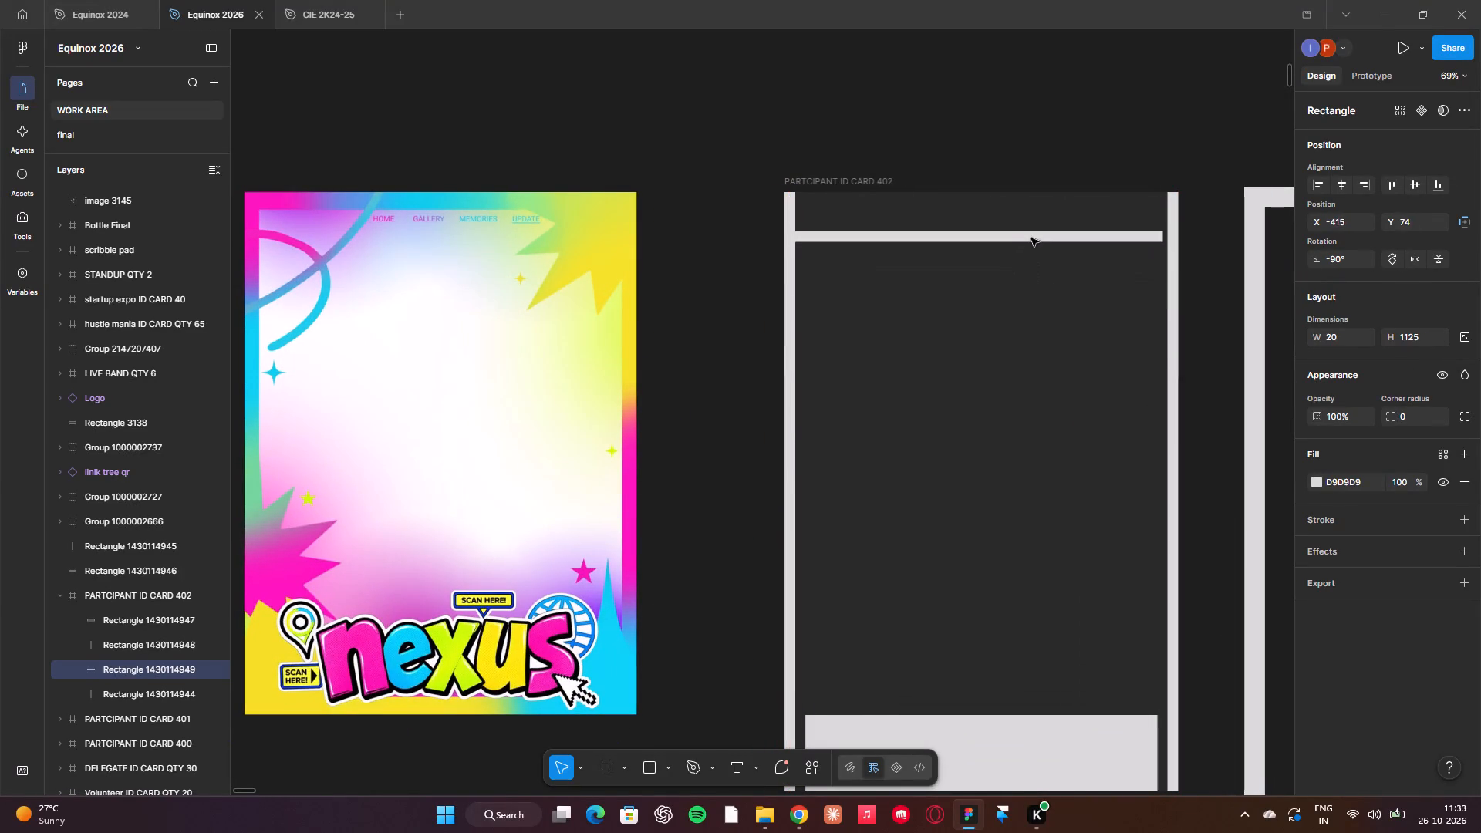
pyautogui.moveTo(1031, 238); pyautogui.dragTo(1036, 208)
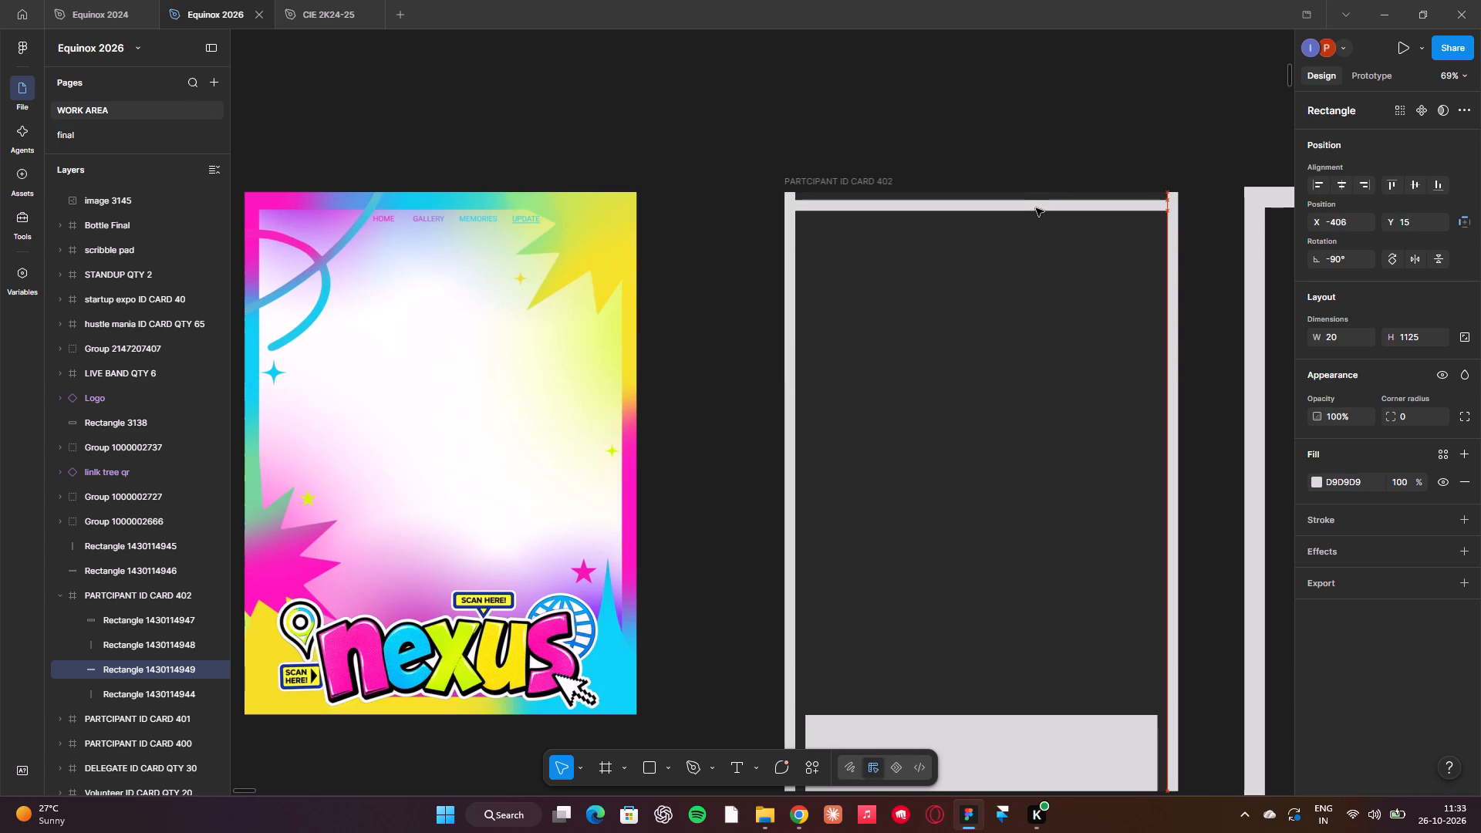
pyautogui.moveTo(1036, 208); pyautogui.dragTo(1034, 199)
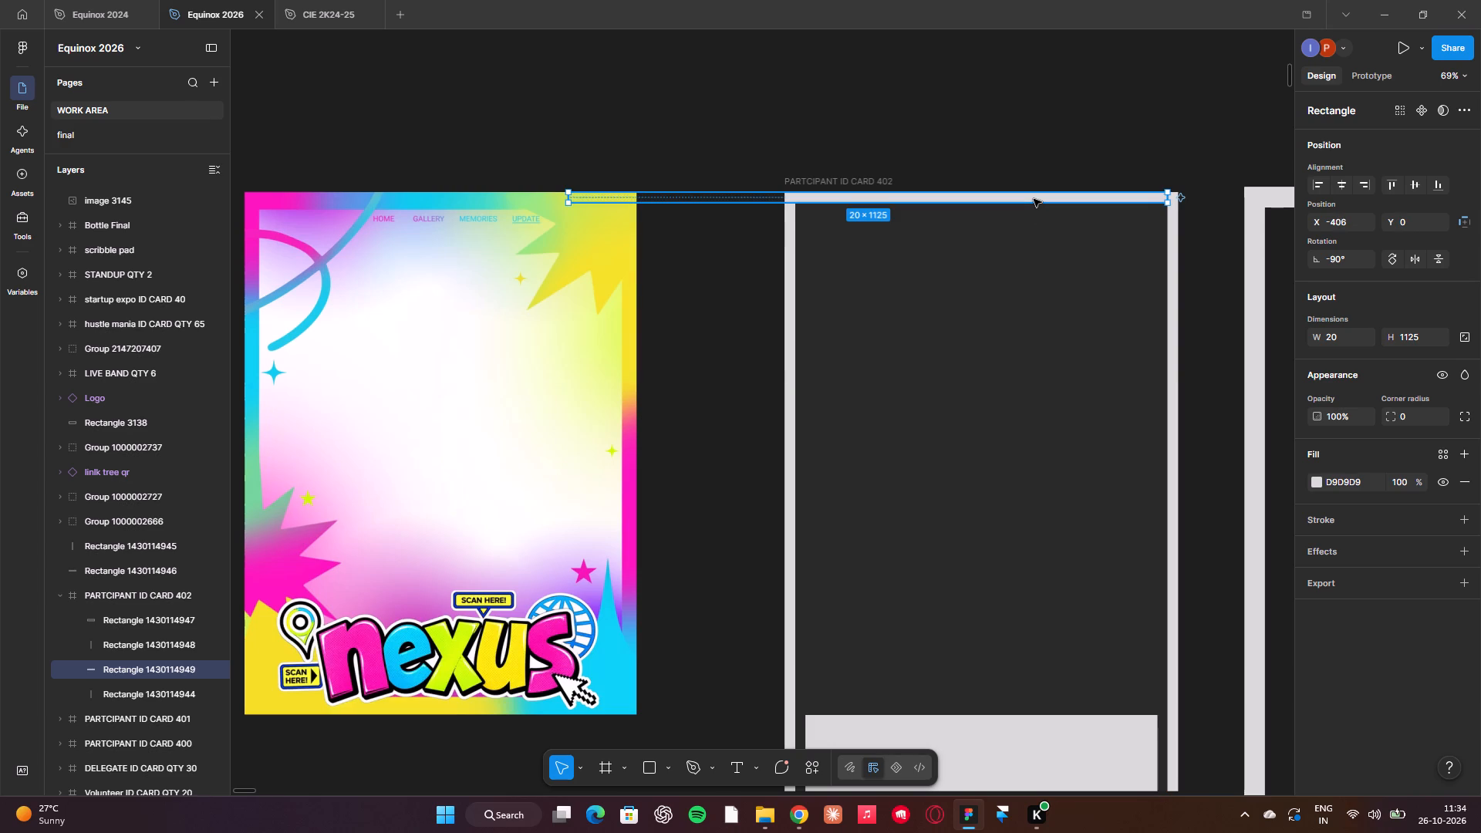
# Shorten the new top strip to a length of 699 so it starts at the left strip's inner edge, X 20.
pyautogui.hscroll(3, 1034, 199)
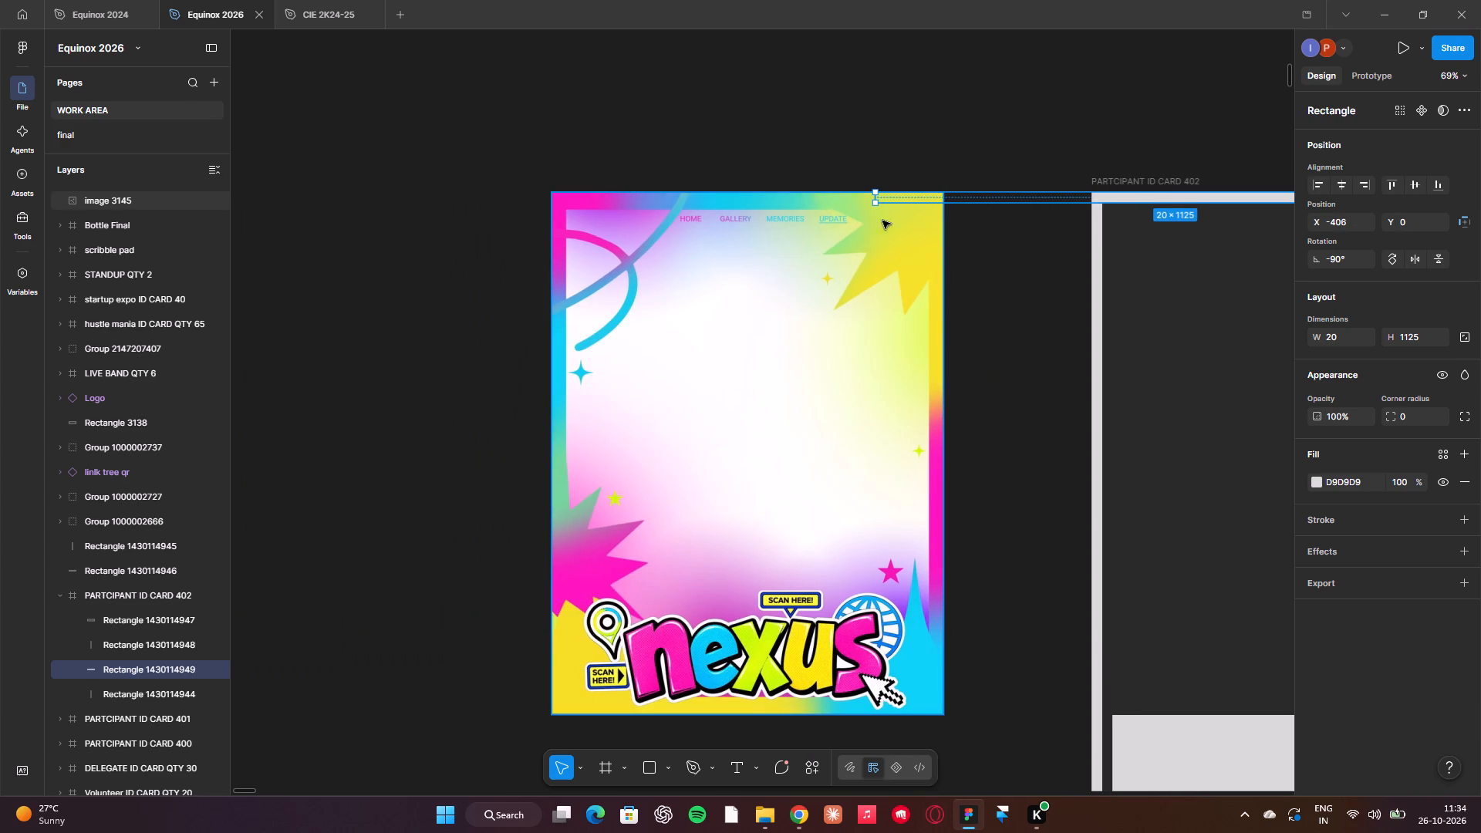
pyautogui.moveTo(875, 196); pyautogui.dragTo(1010, 191)
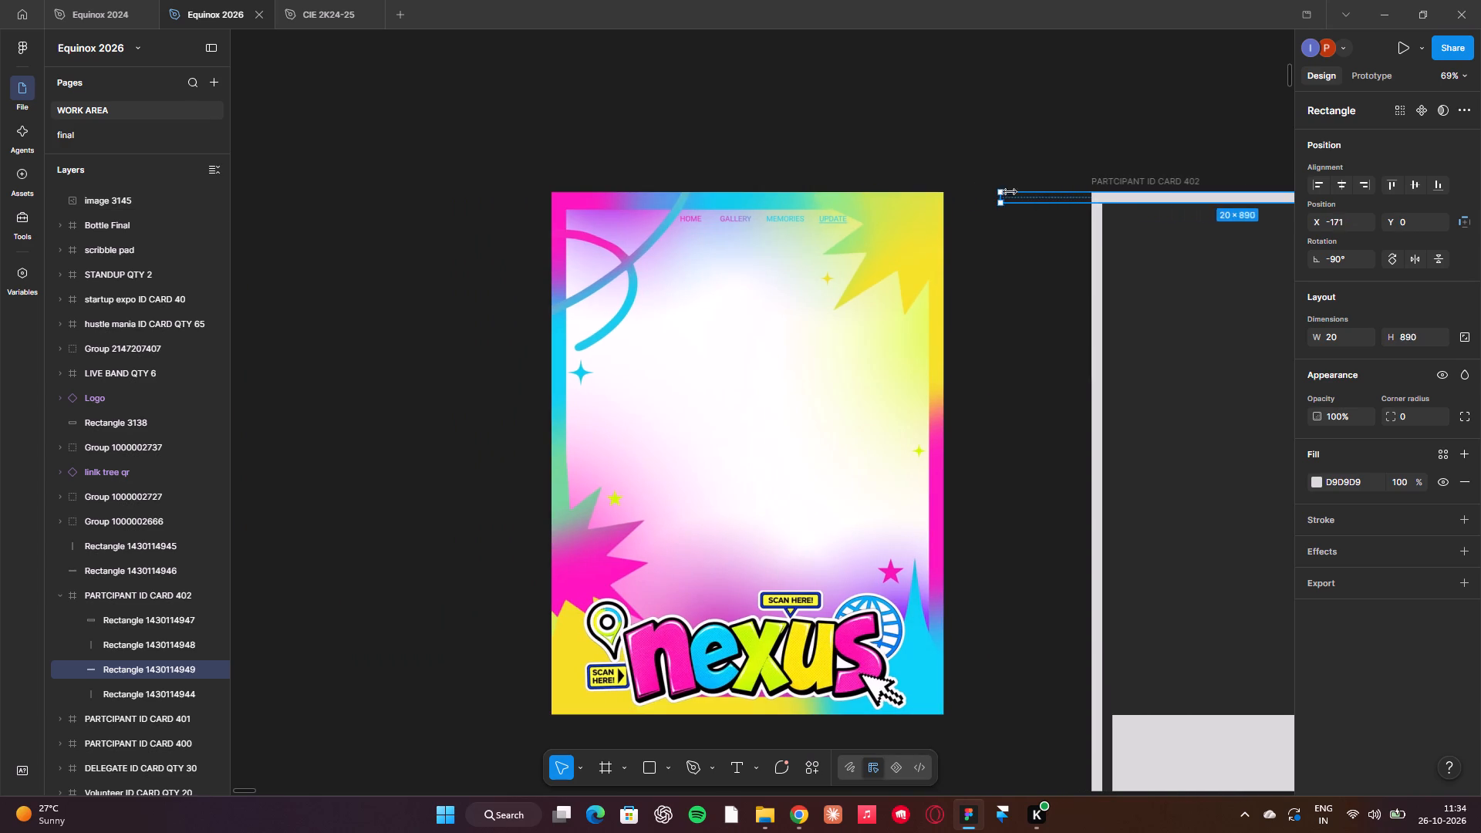
pyautogui.moveTo(1010, 191); pyautogui.dragTo(1102, 212)
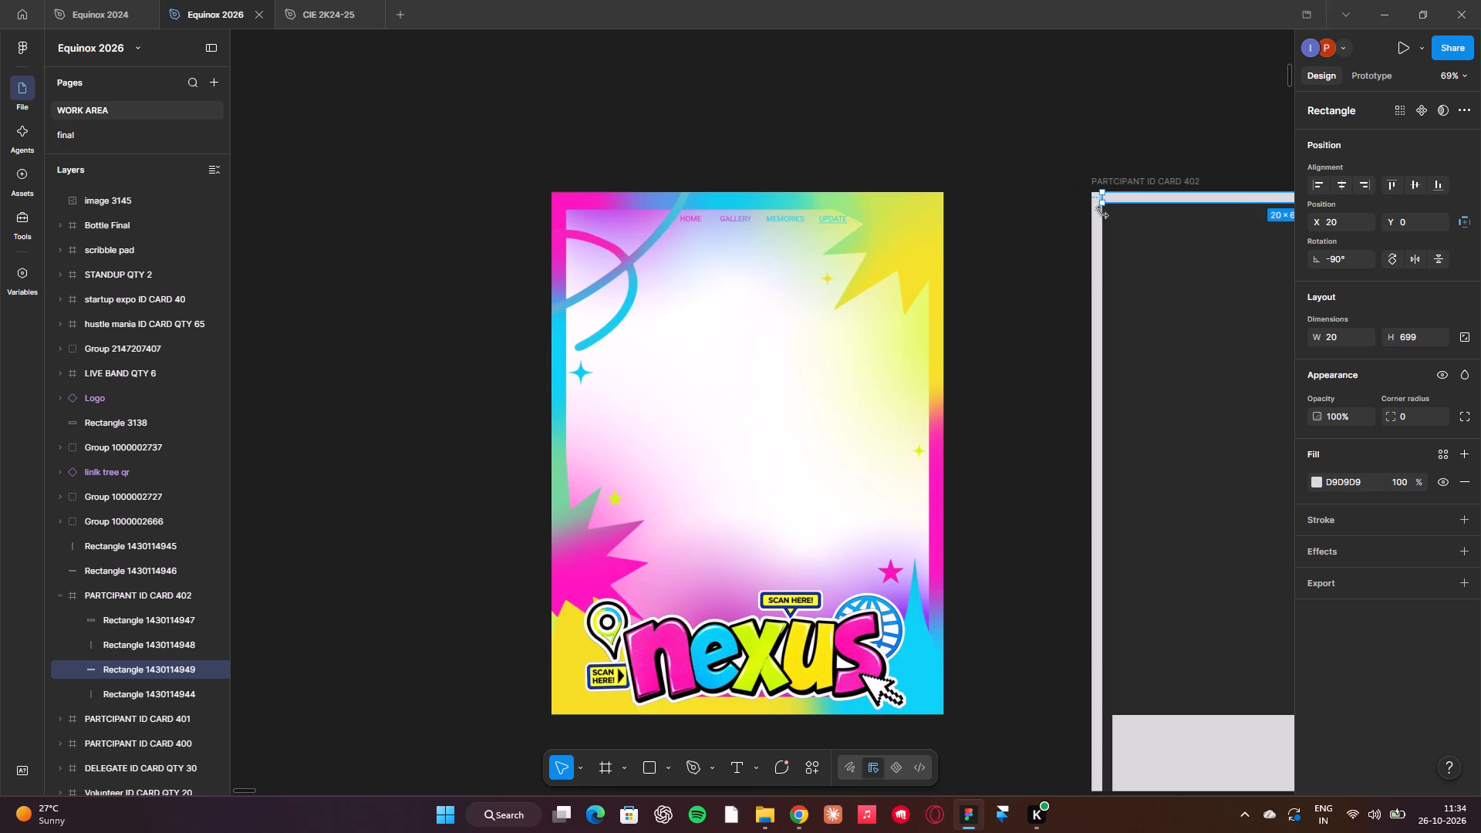
pyautogui.click(1068, 209)
# Extend the card's bottom block on both sides to a length of 699, so it spans between the left and right strips.
pyautogui.hscroll(-3, 1068, 209)
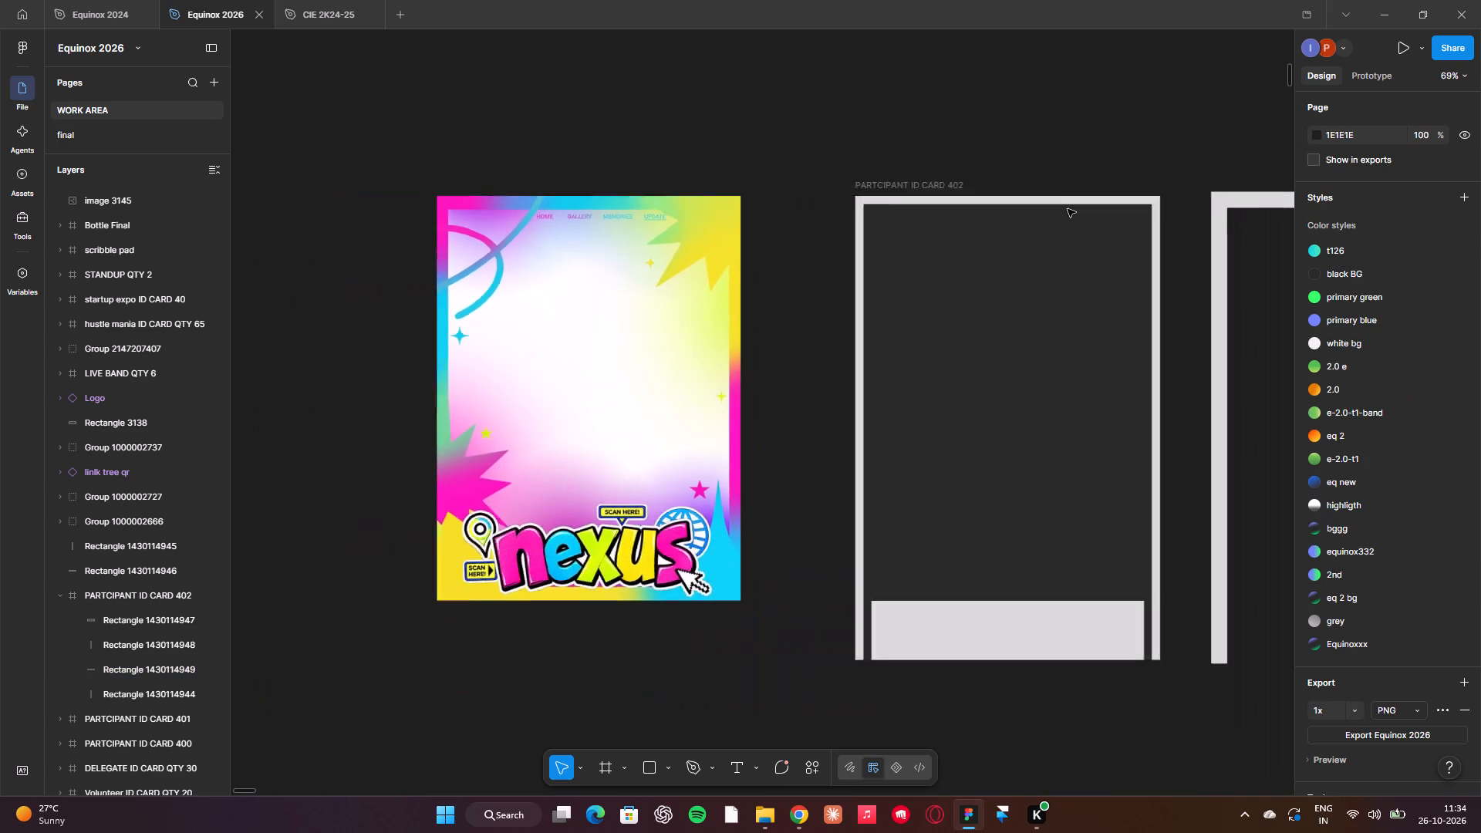
pyautogui.hscroll(-1, 1068, 209)
pyautogui.click(926, 502)
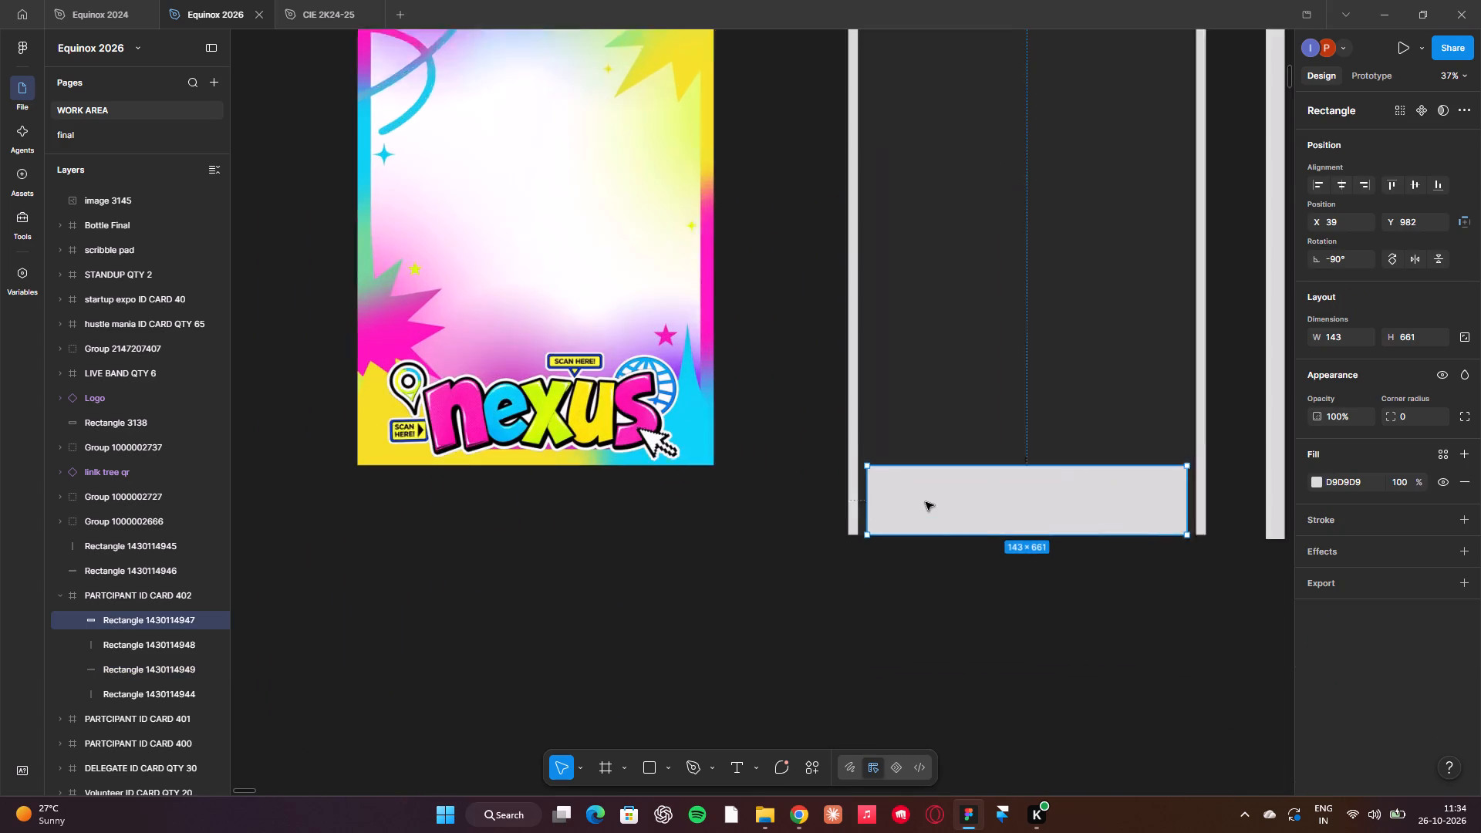
pyautogui.moveTo(841, 503); pyautogui.dragTo(822, 507)
pyautogui.hscroll(-5, 822, 507)
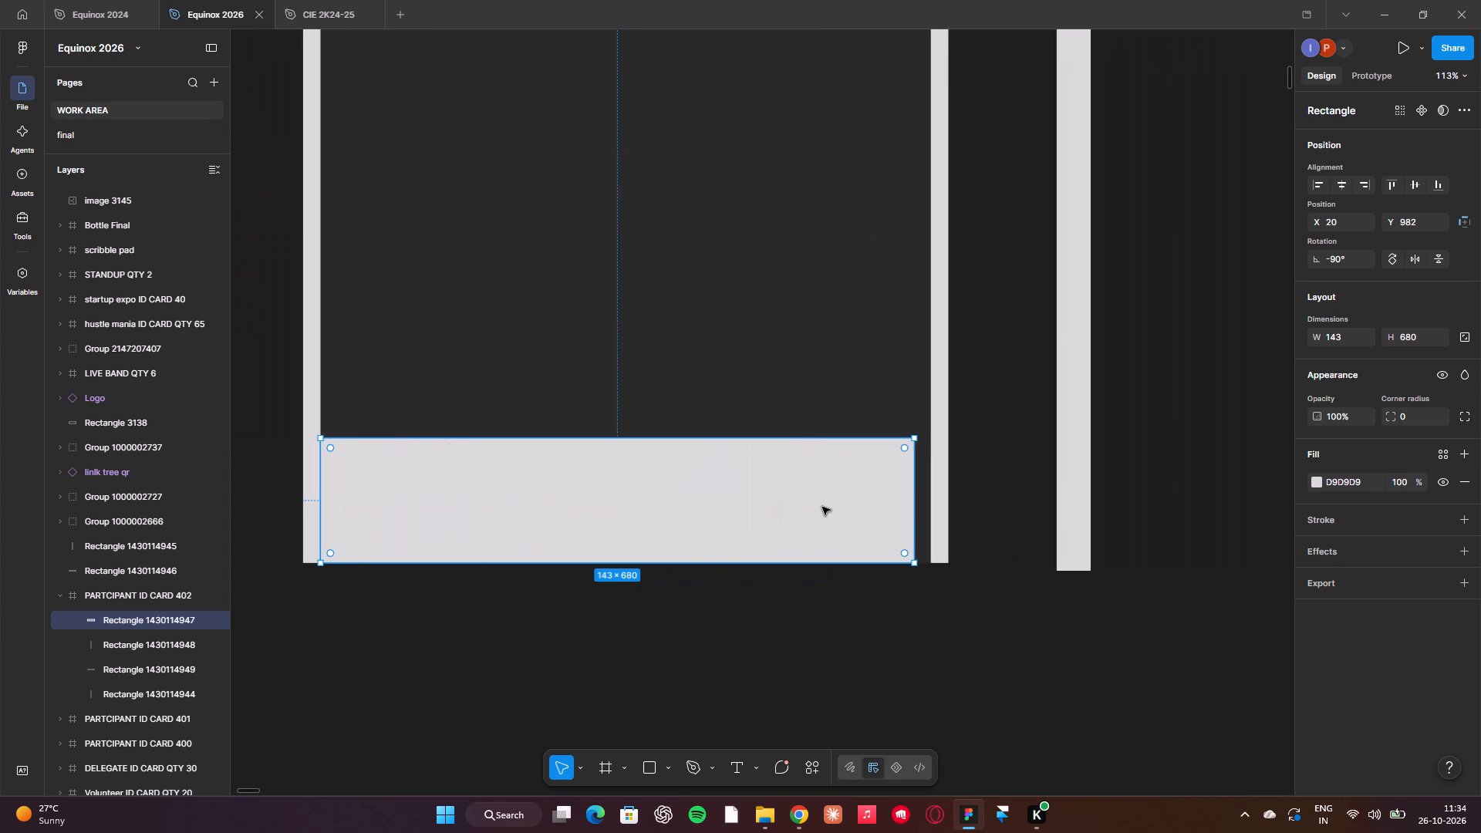
pyautogui.moveTo(914, 499); pyautogui.dragTo(924, 499, button='right')
pyautogui.click(839, 509)
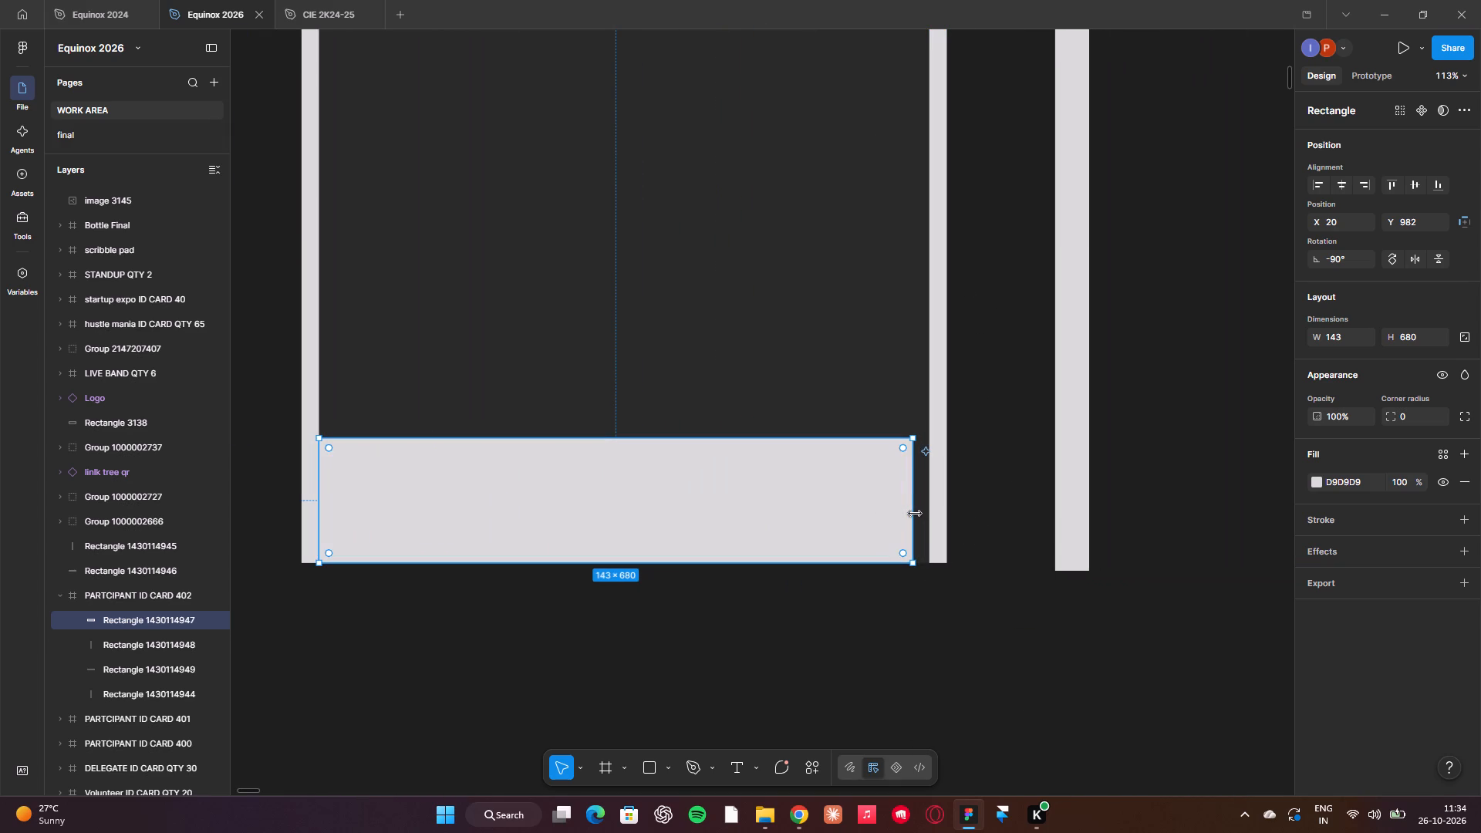
pyautogui.moveTo(915, 514); pyautogui.dragTo(929, 514)
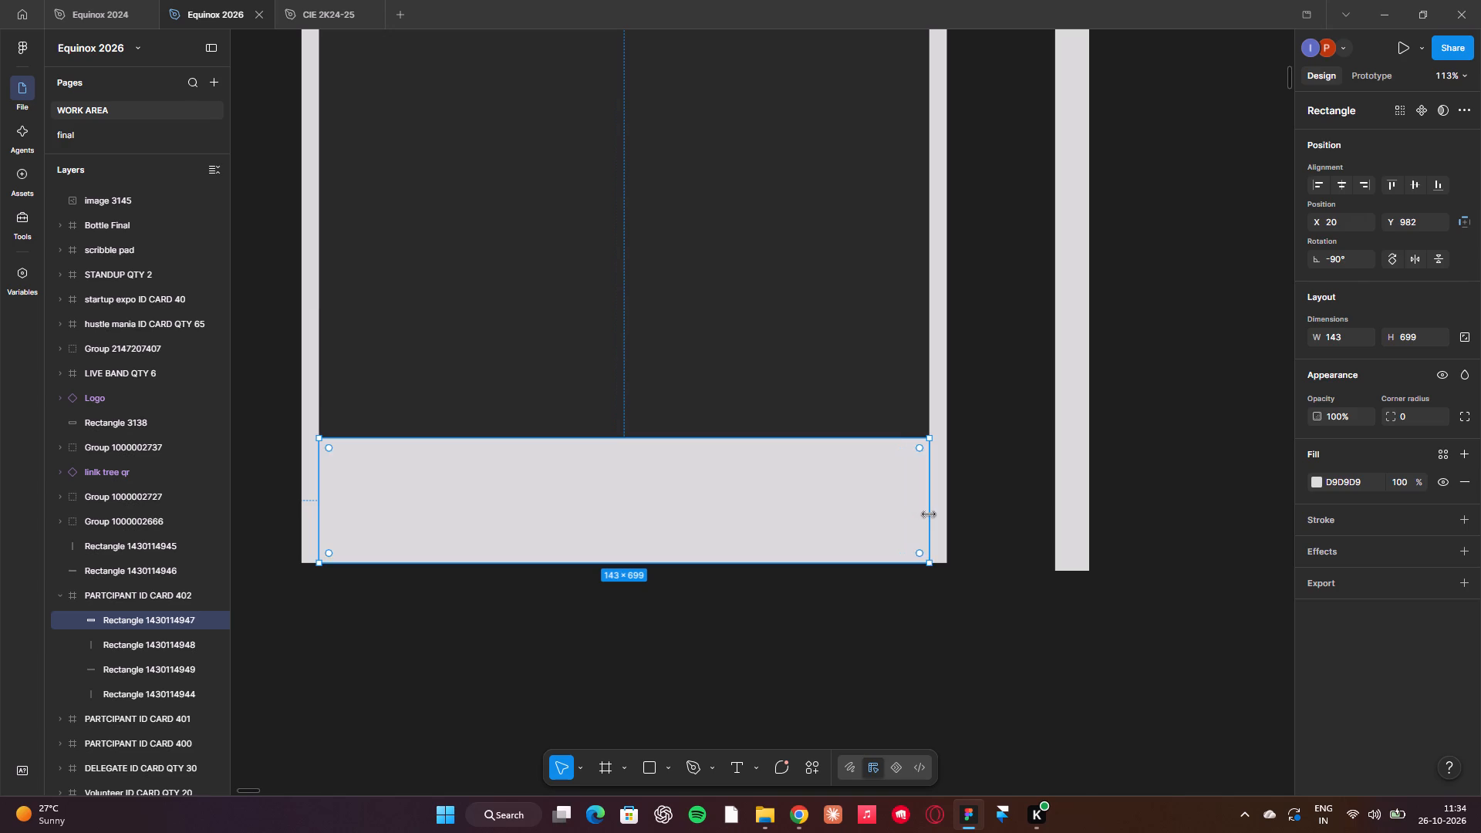
# Examine the joint between the card's bottom block and right border strip, and compare the whole frame with the nexus poster.
pyautogui.click(915, 637)
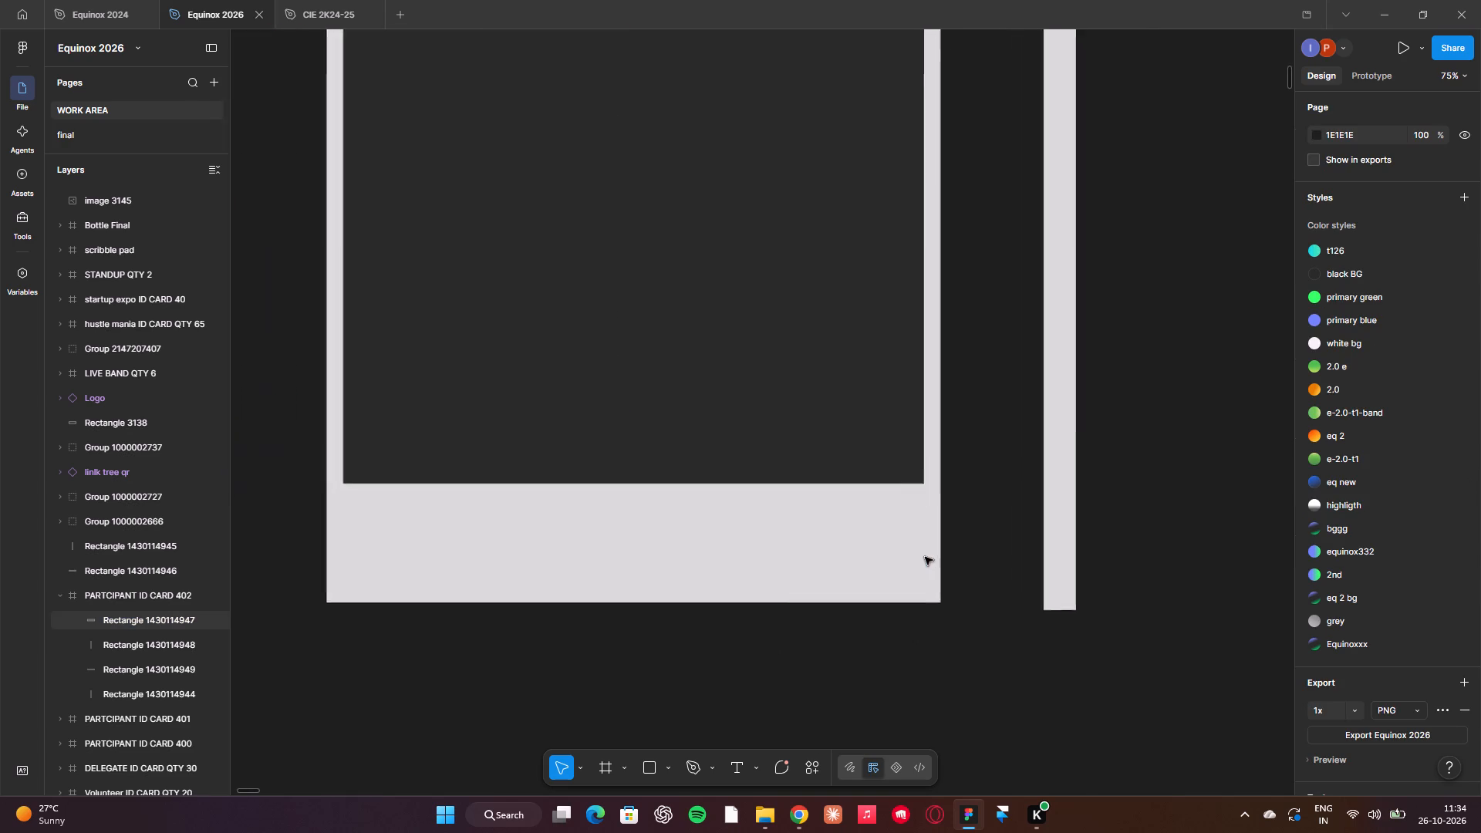
pyautogui.scroll(1, 925, 557)
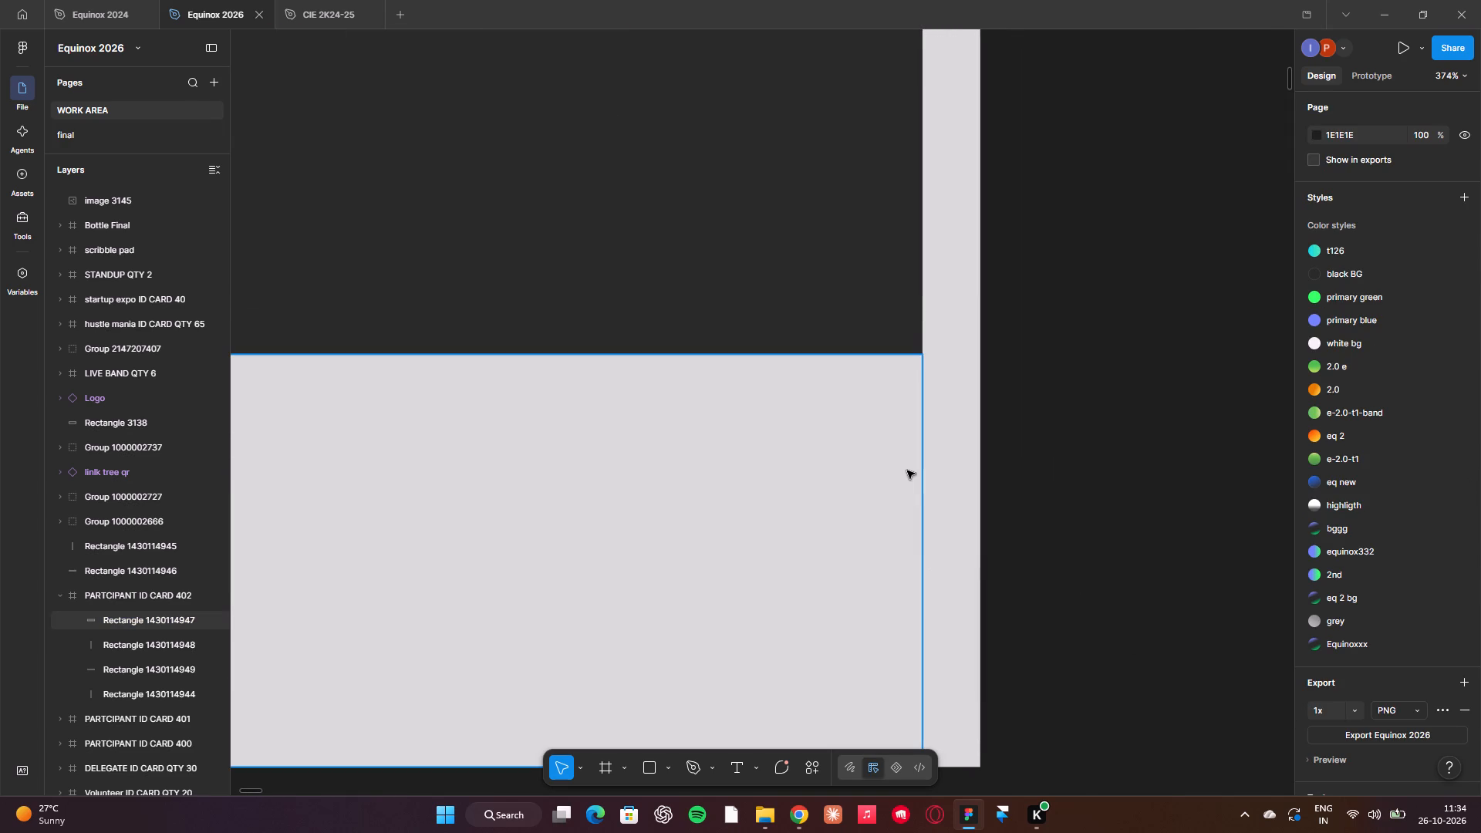
pyautogui.click(906, 470)
pyautogui.scroll(1, 906, 470)
pyautogui.click(953, 342)
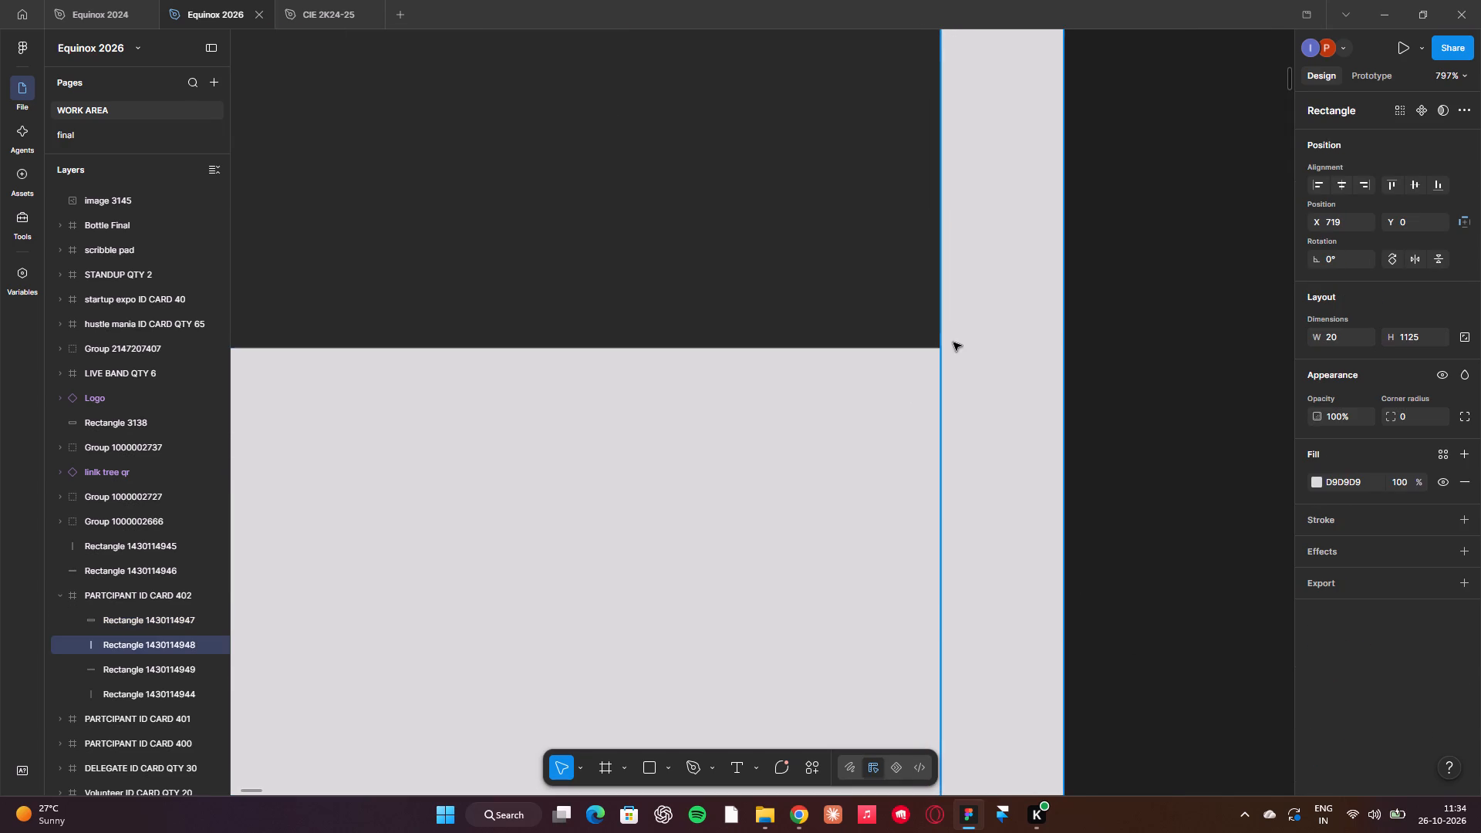
pyautogui.click(1166, 373)
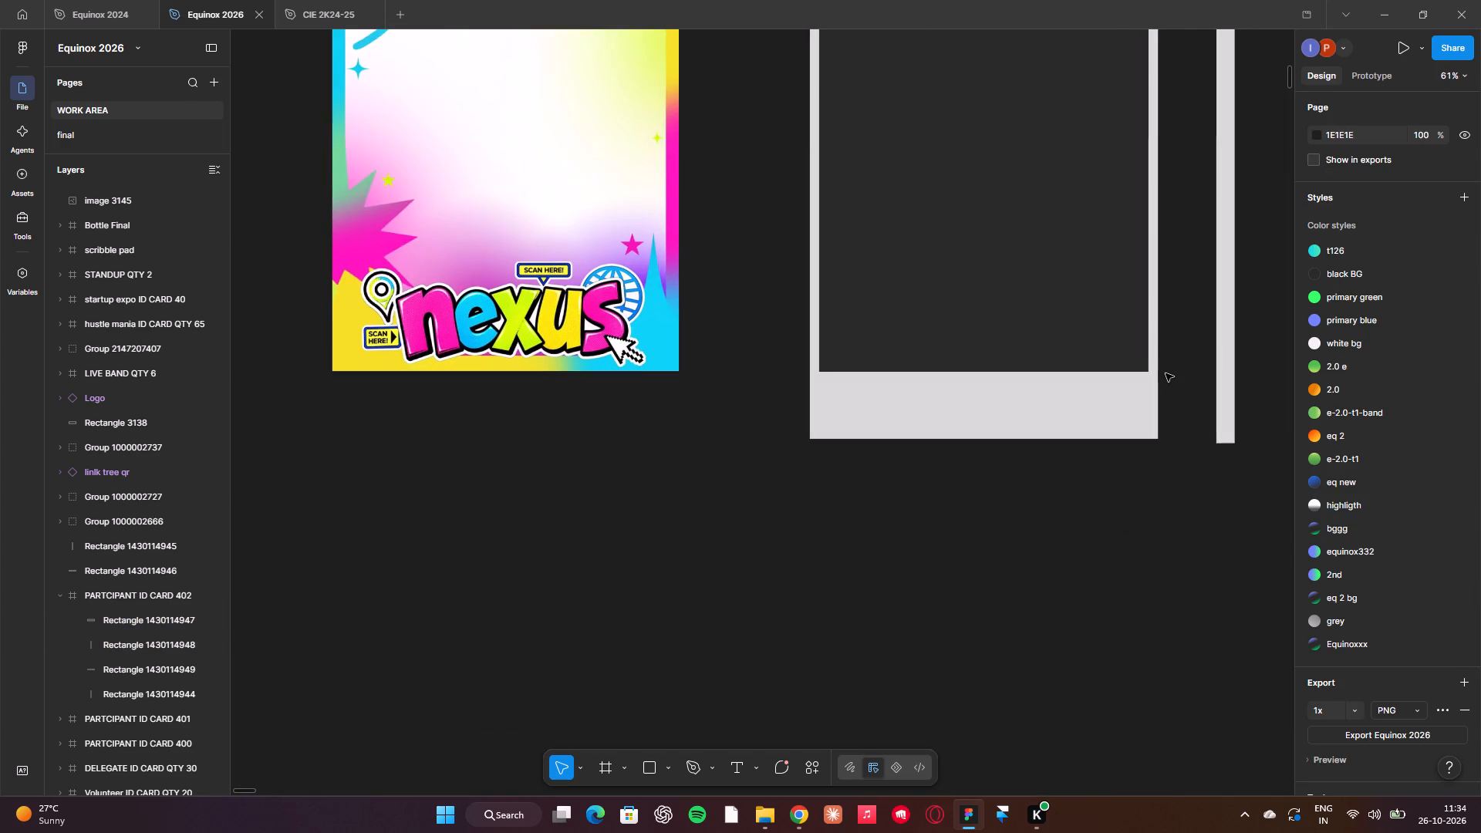
pyautogui.scroll(1, 1166, 373)
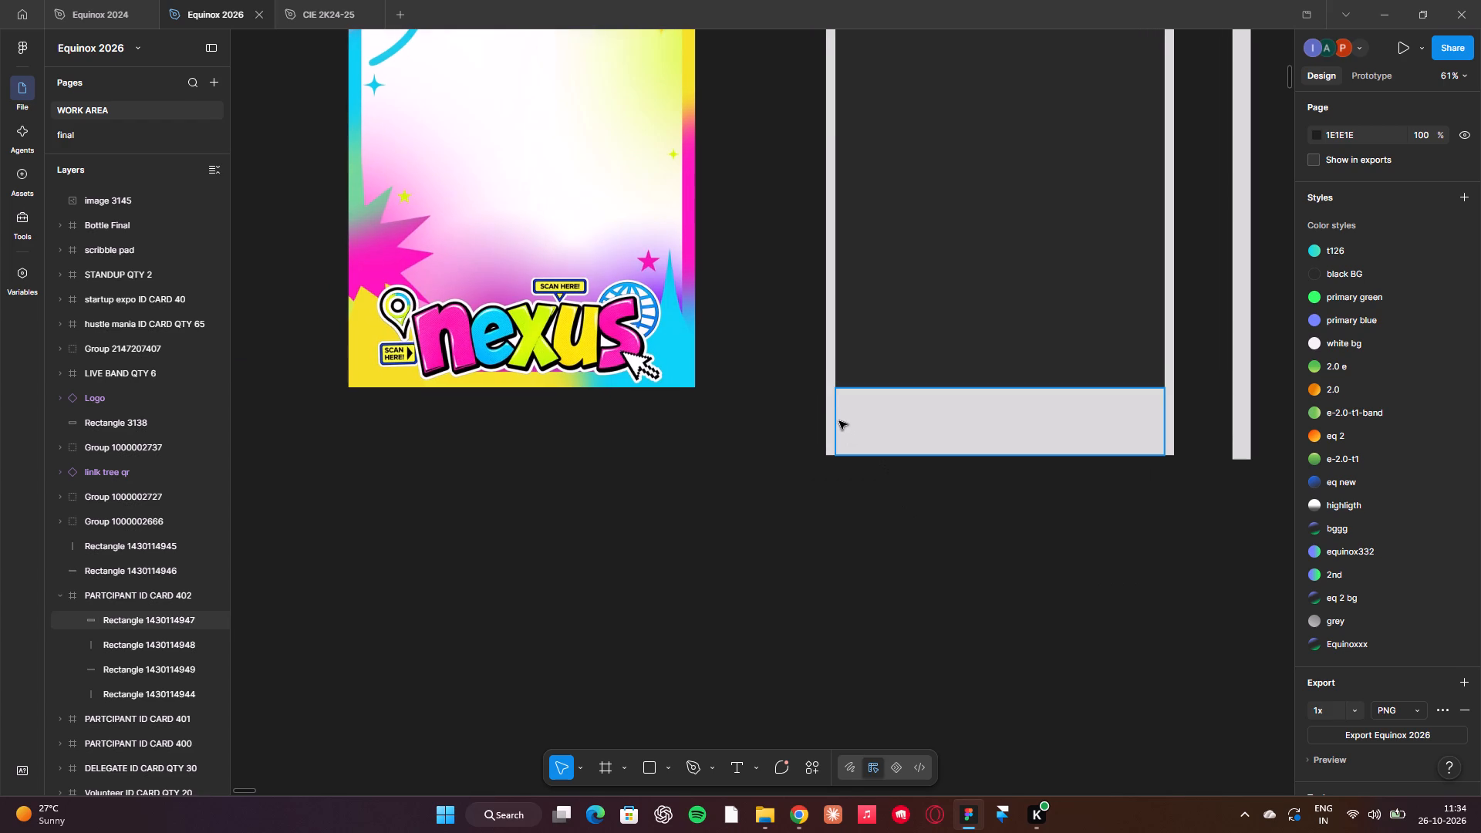
pyautogui.scroll(1, 838, 411)
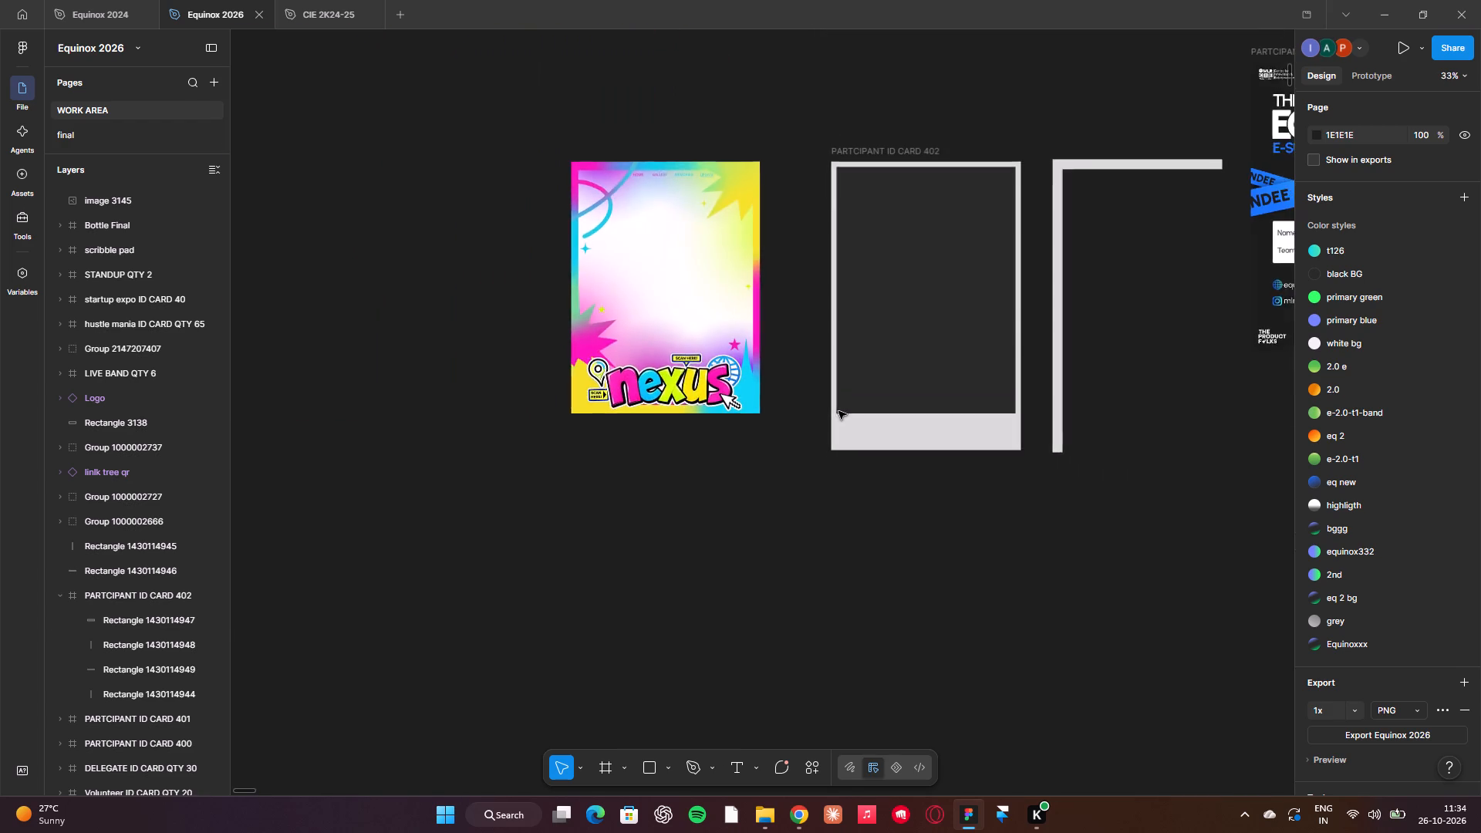
pyautogui.scroll(1, 838, 411)
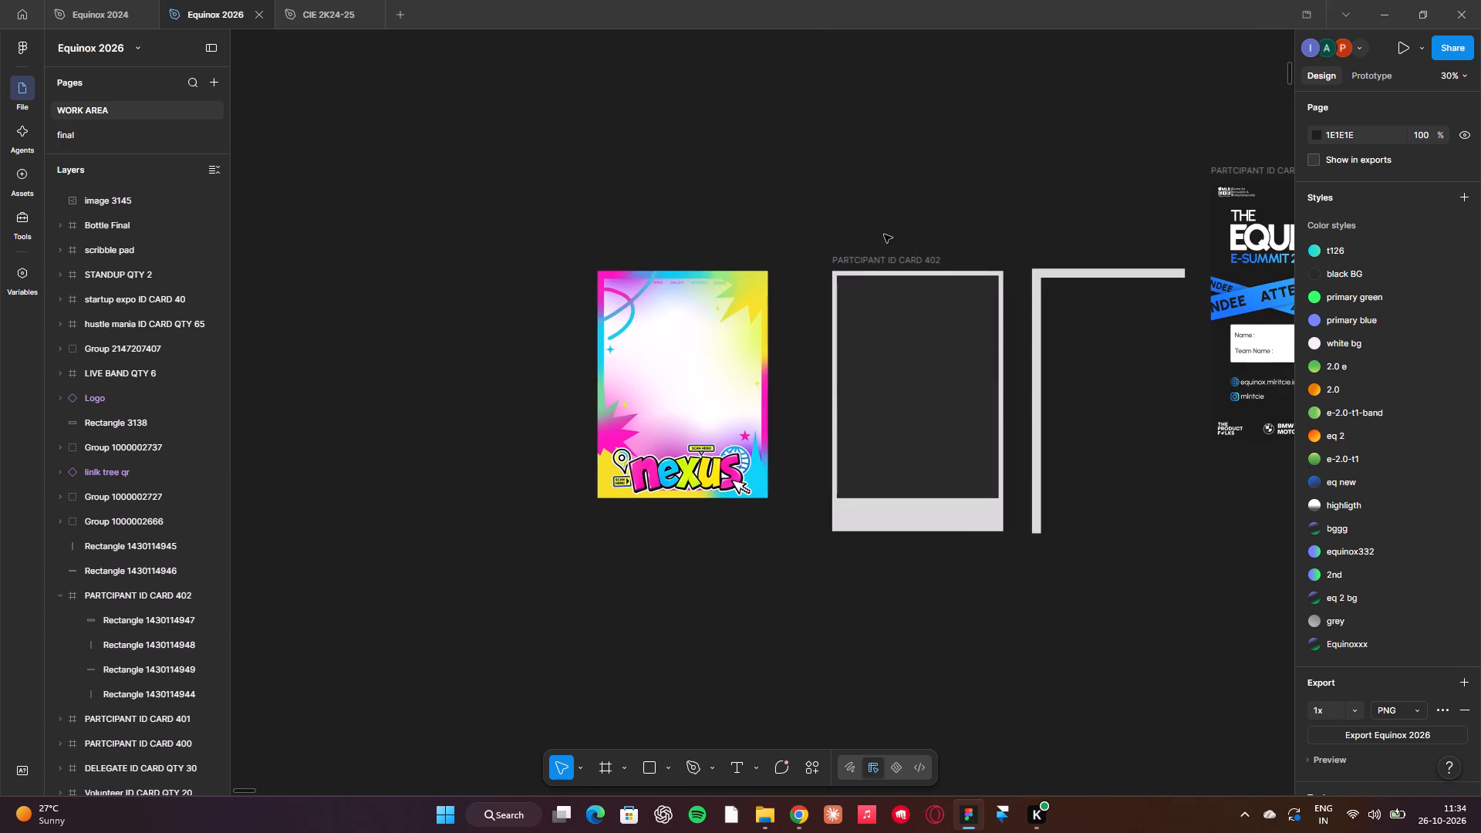
# Change the background fill of the PARTCIPANT ID CARD 402 frame from the black BG style to custom colour 202020.
pyautogui.click(885, 251)
pyautogui.click(885, 268)
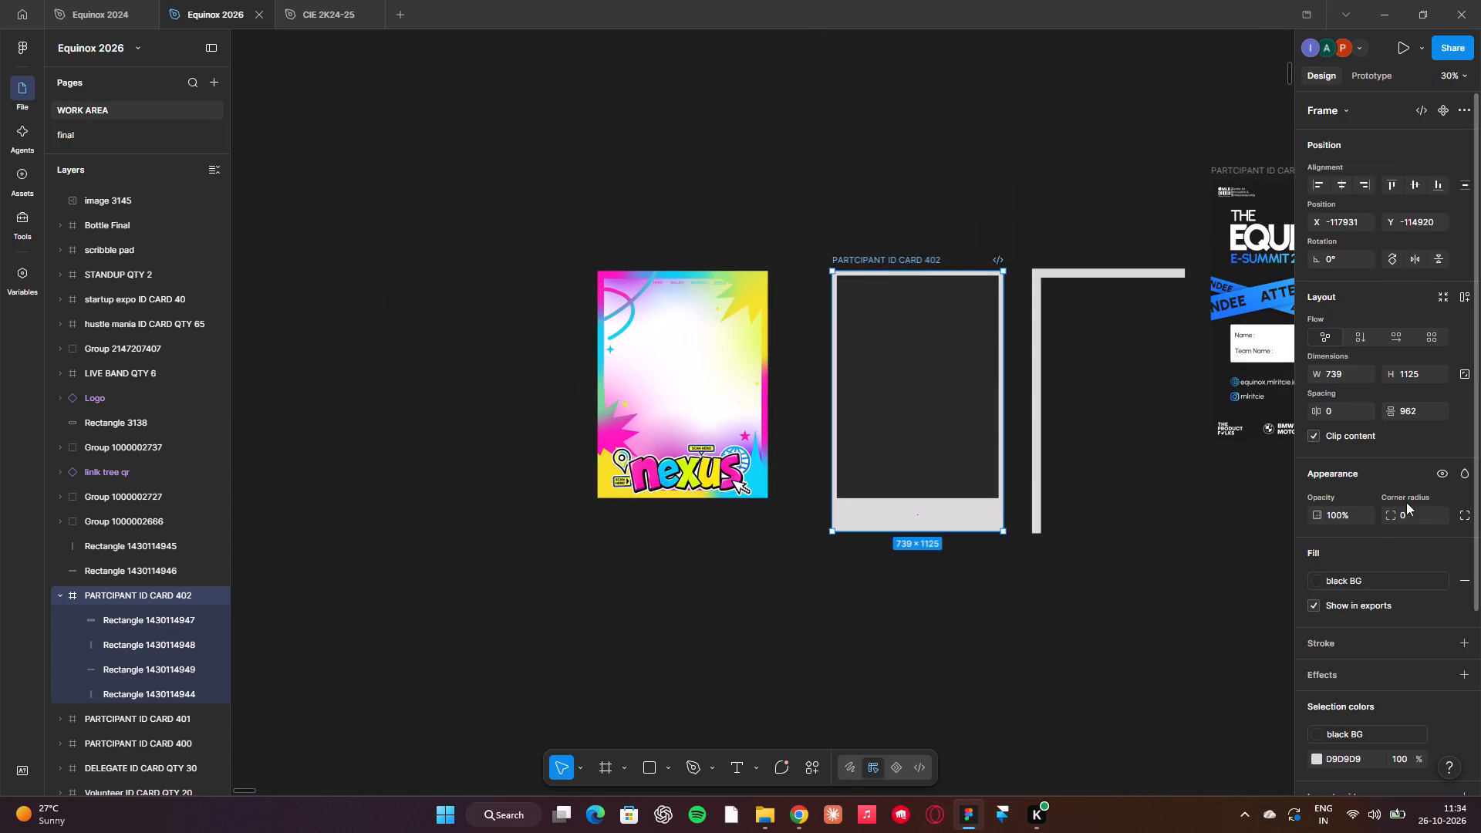
pyautogui.click(1314, 585)
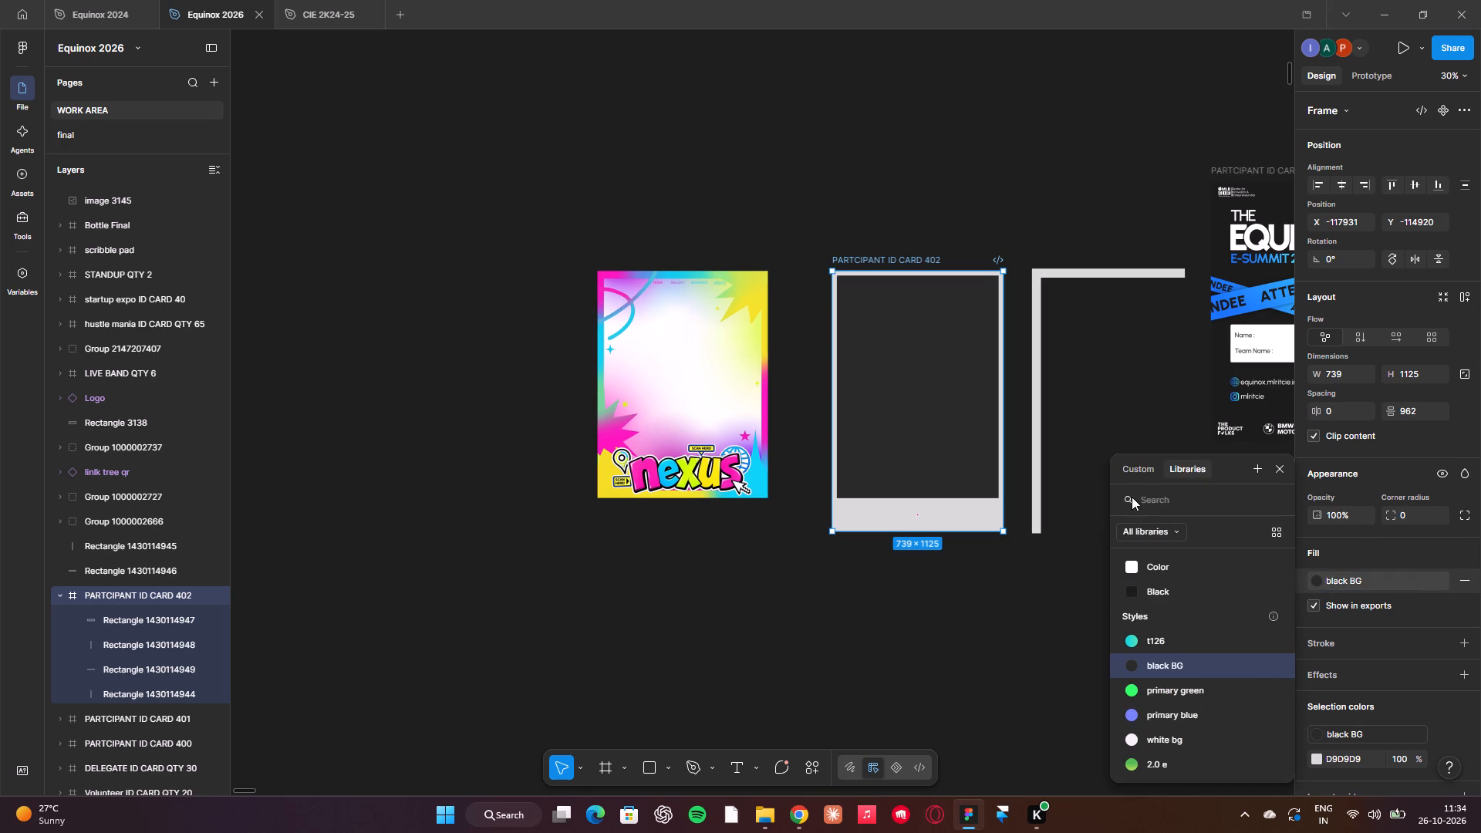
pyautogui.click(1130, 473)
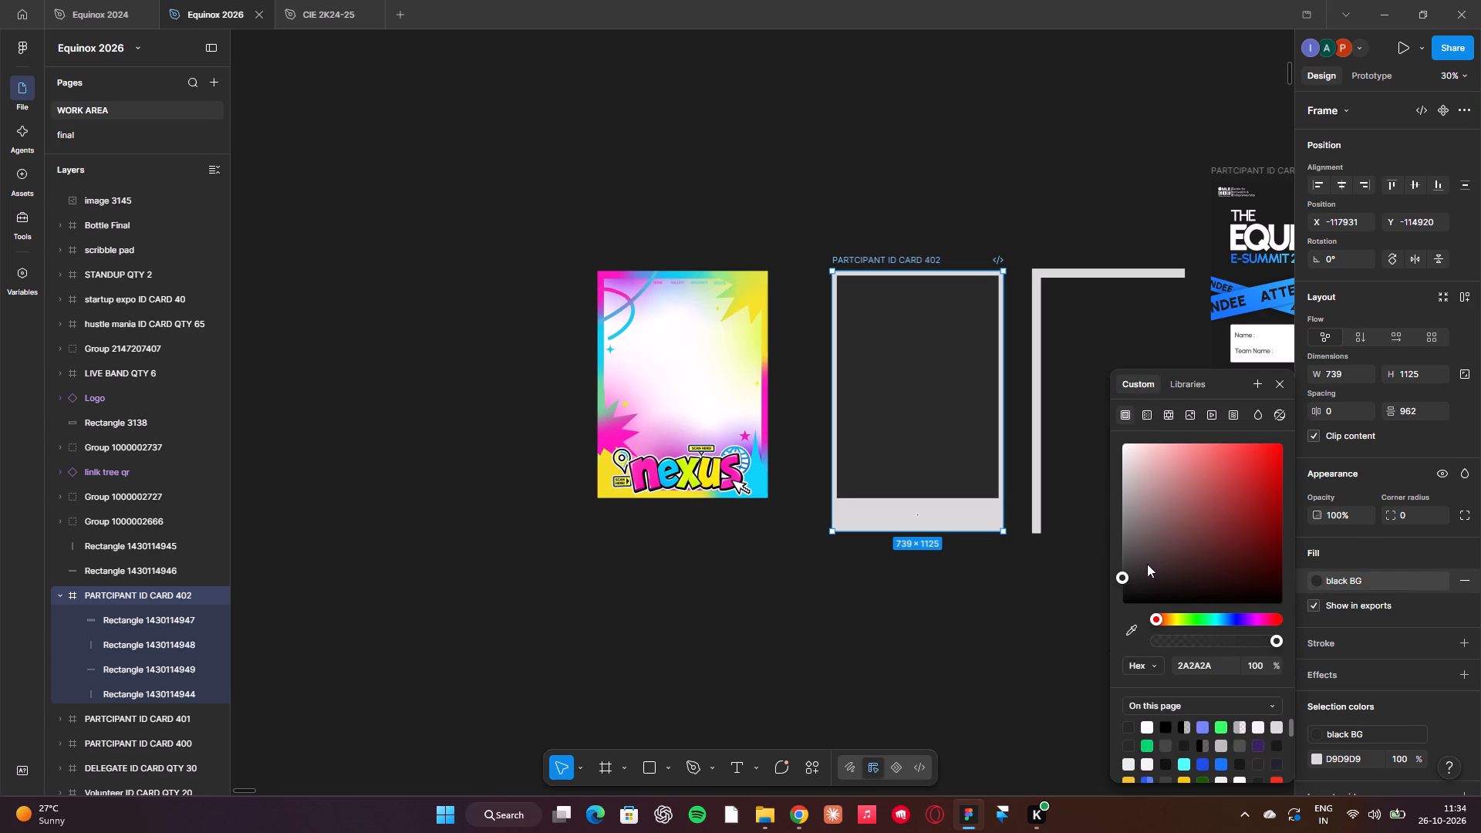
pyautogui.moveTo(1133, 576); pyautogui.dragTo(1109, 584)
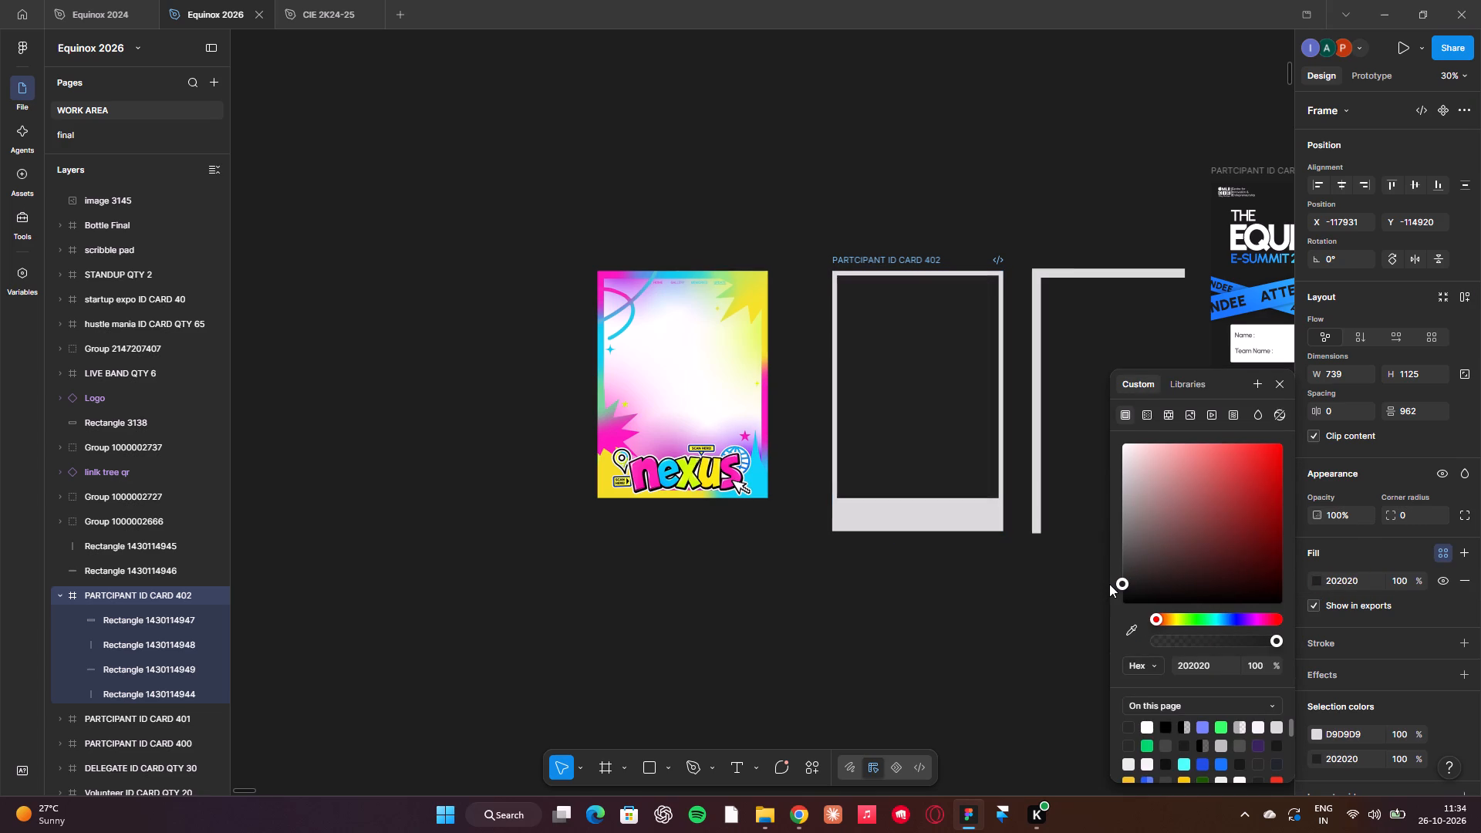
pyautogui.moveTo(1109, 584); pyautogui.dragTo(1108, 584)
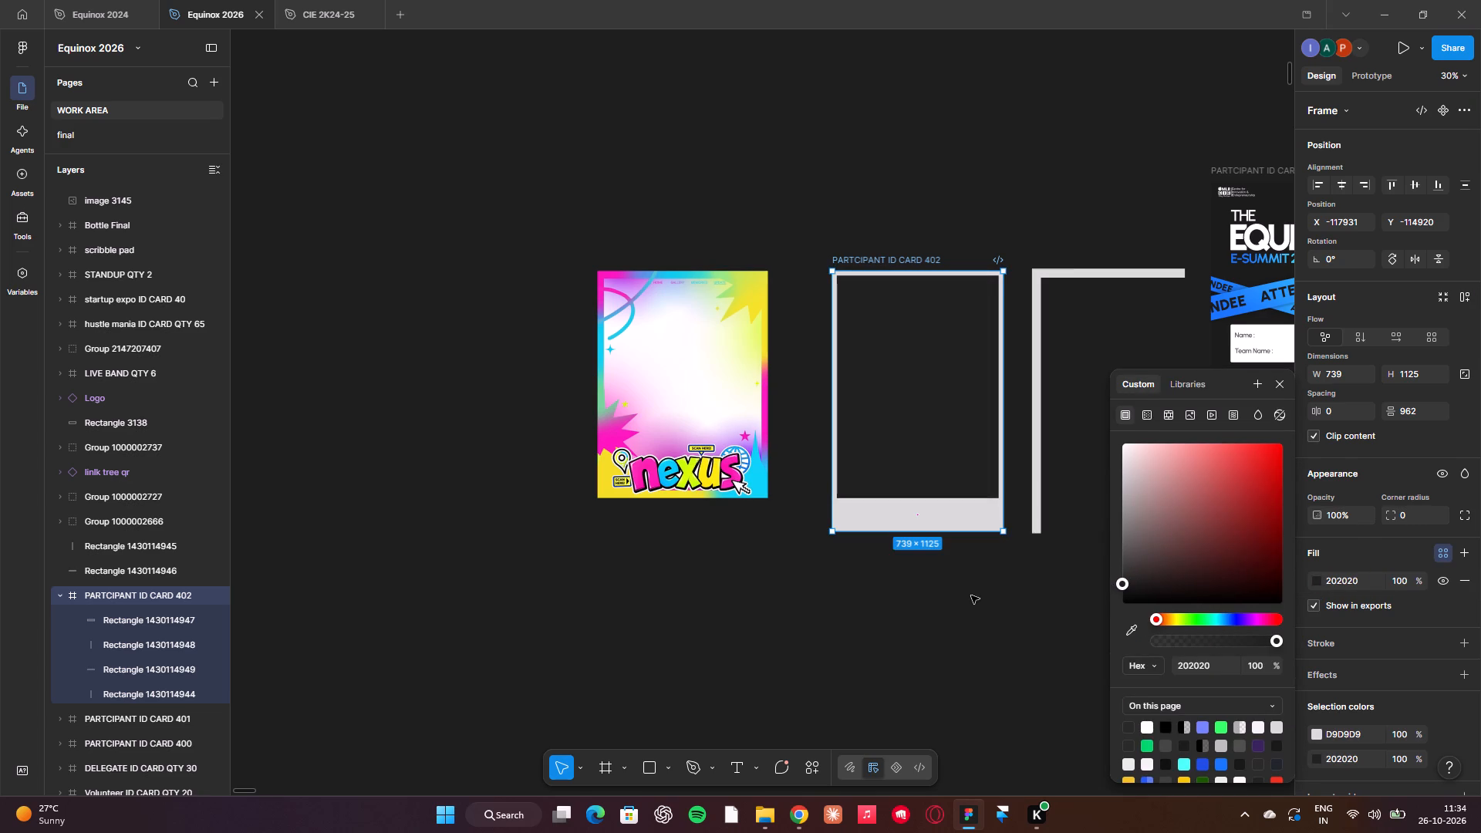
pyautogui.click(968, 596)
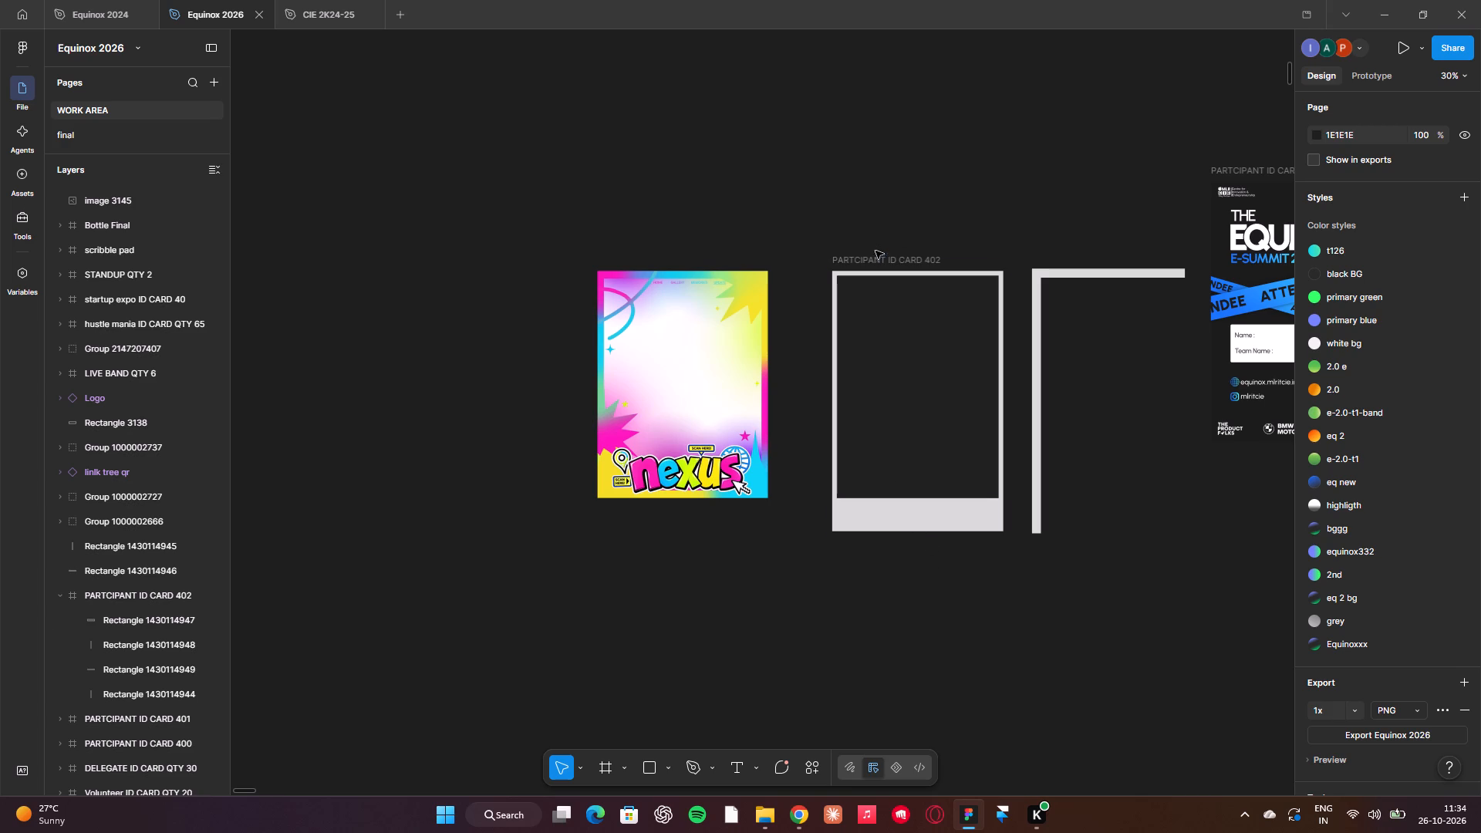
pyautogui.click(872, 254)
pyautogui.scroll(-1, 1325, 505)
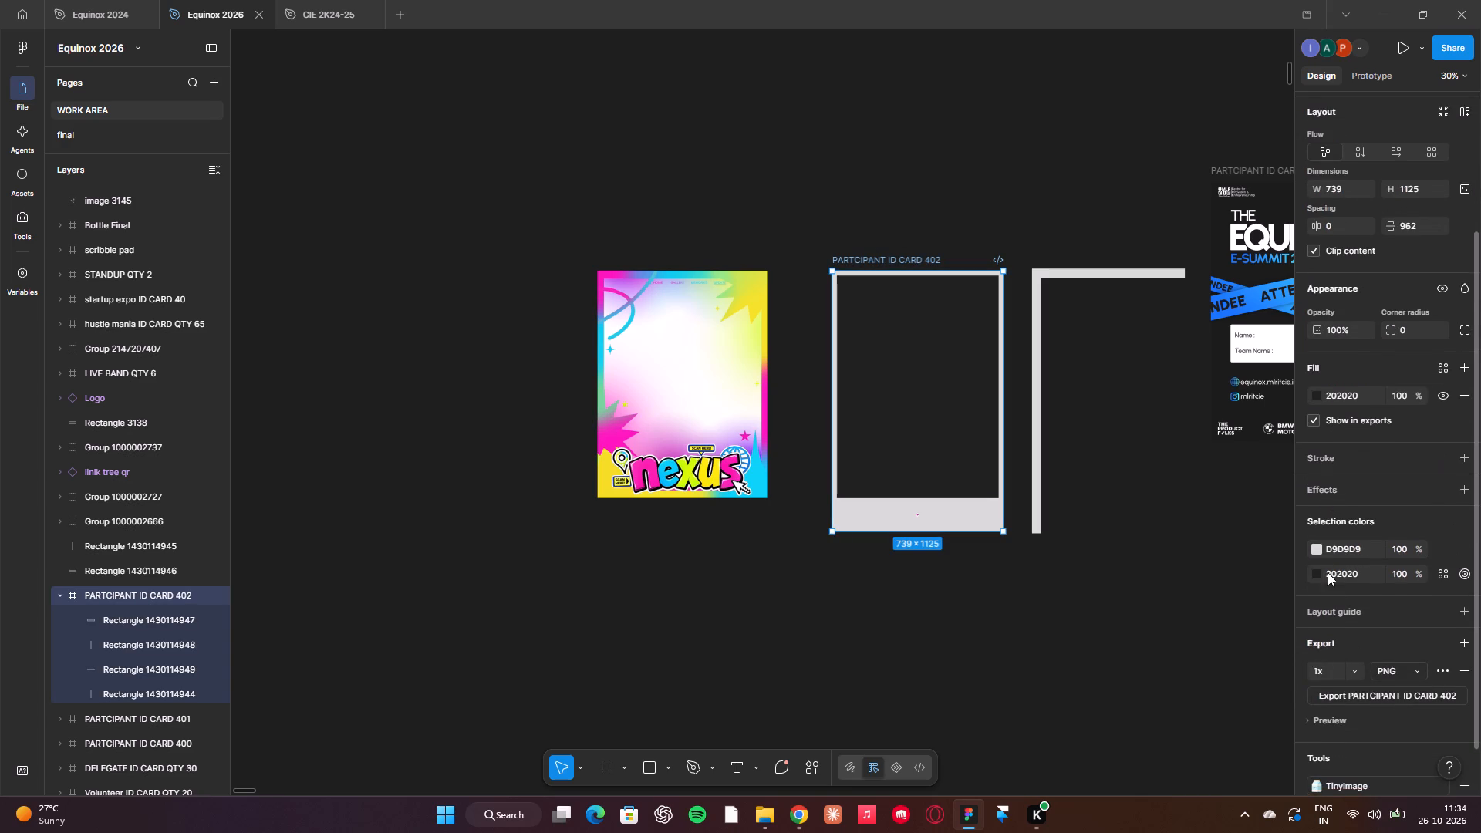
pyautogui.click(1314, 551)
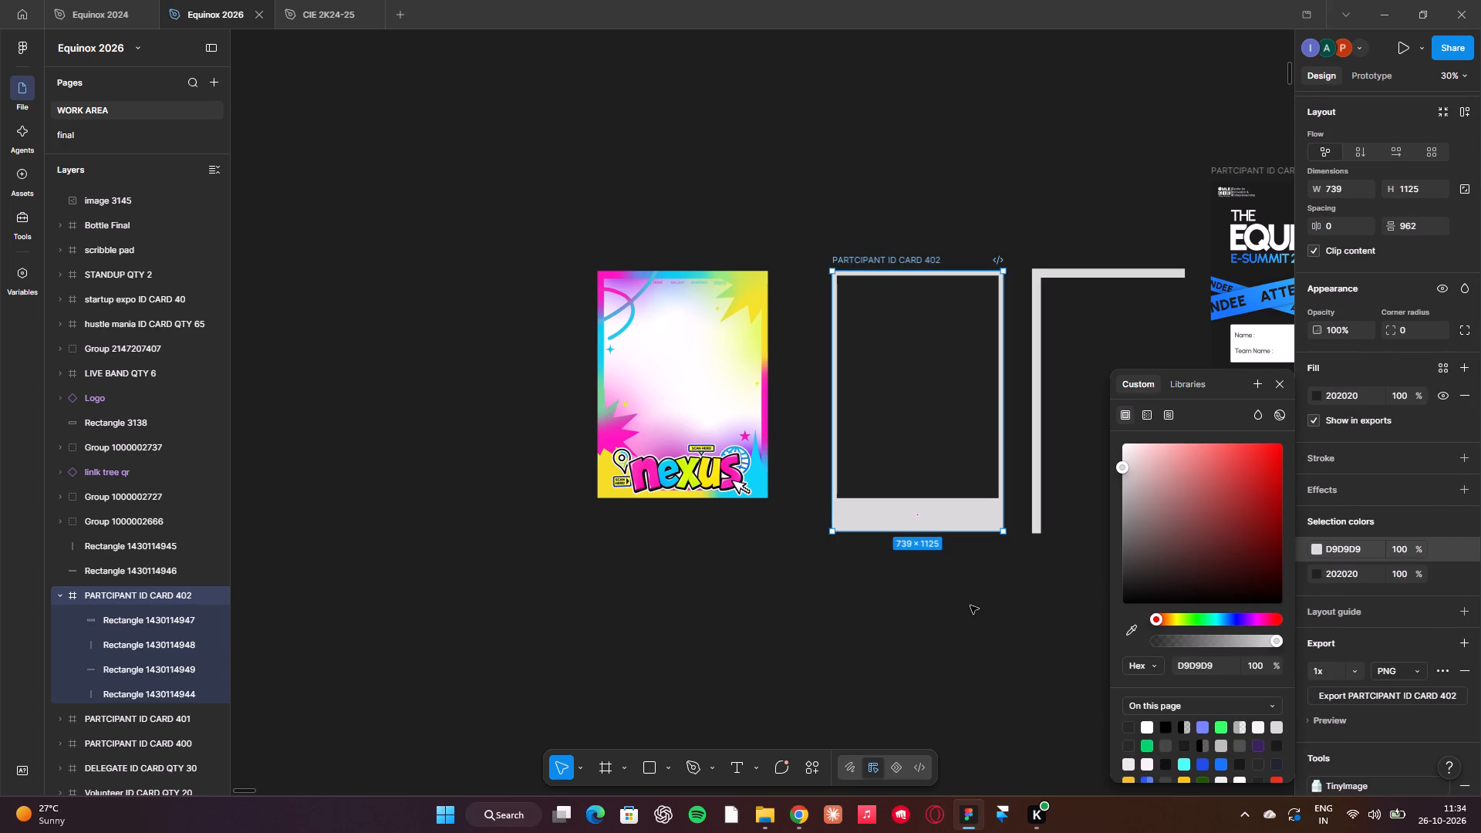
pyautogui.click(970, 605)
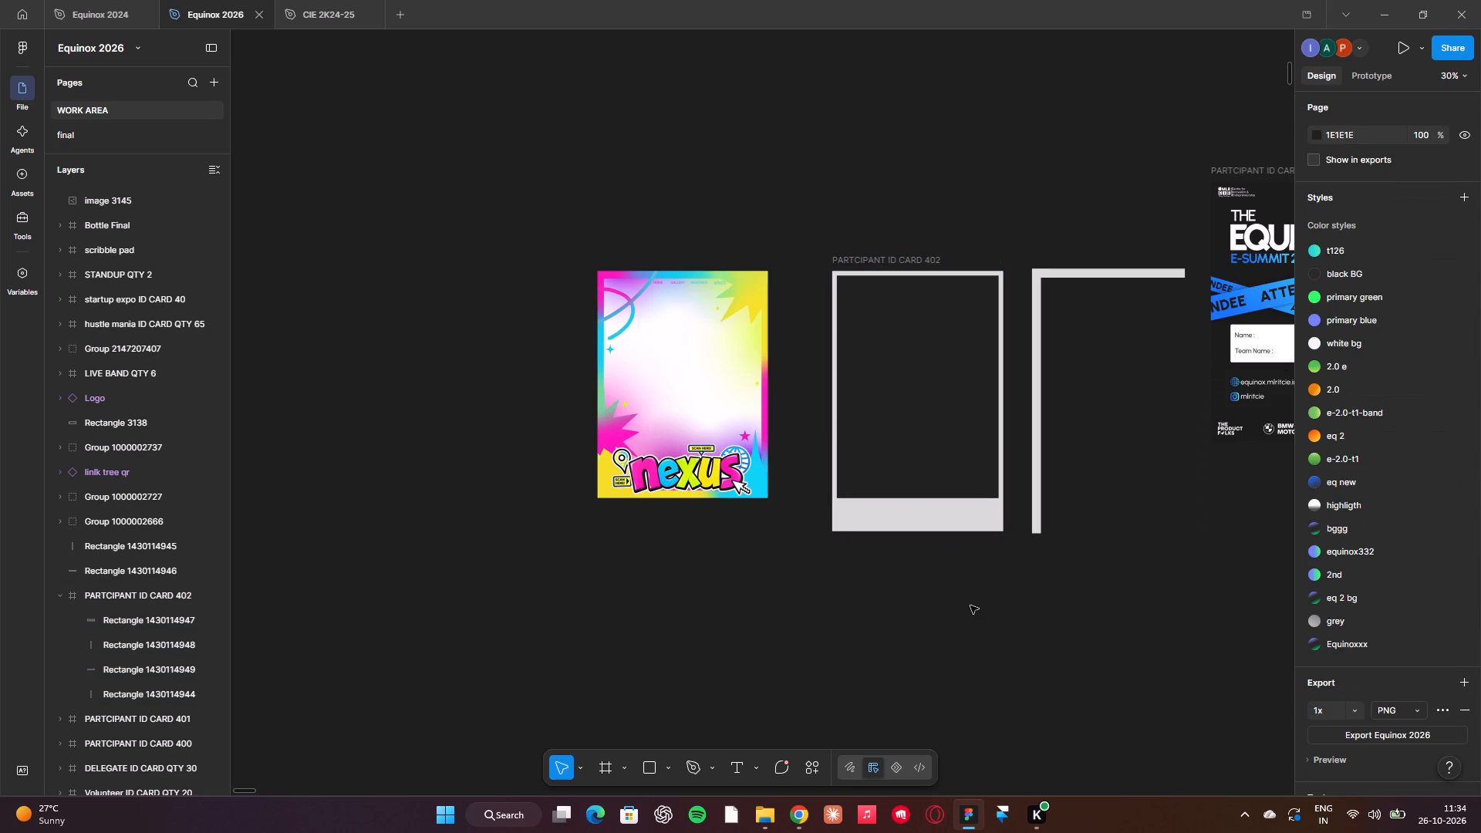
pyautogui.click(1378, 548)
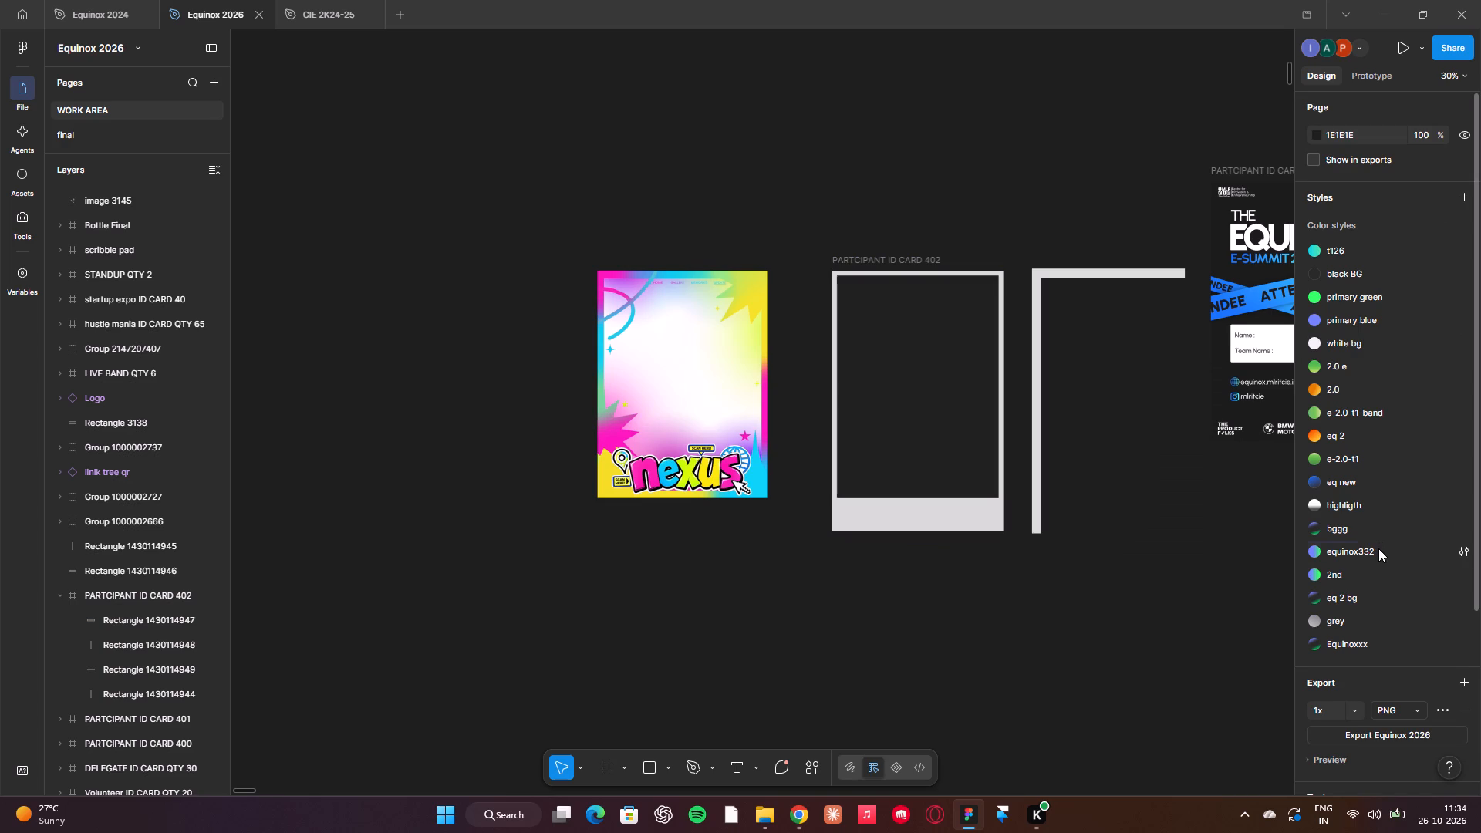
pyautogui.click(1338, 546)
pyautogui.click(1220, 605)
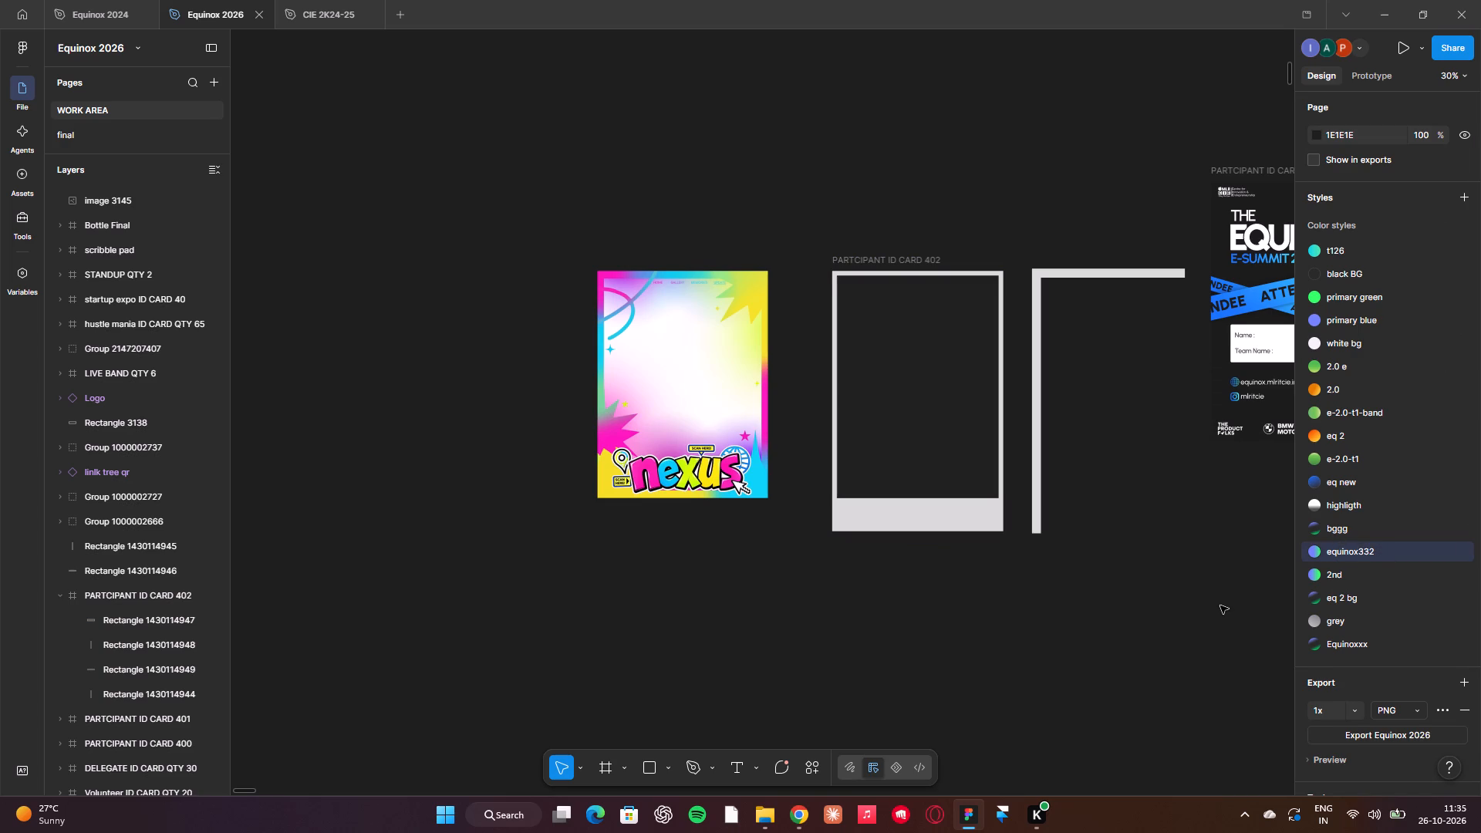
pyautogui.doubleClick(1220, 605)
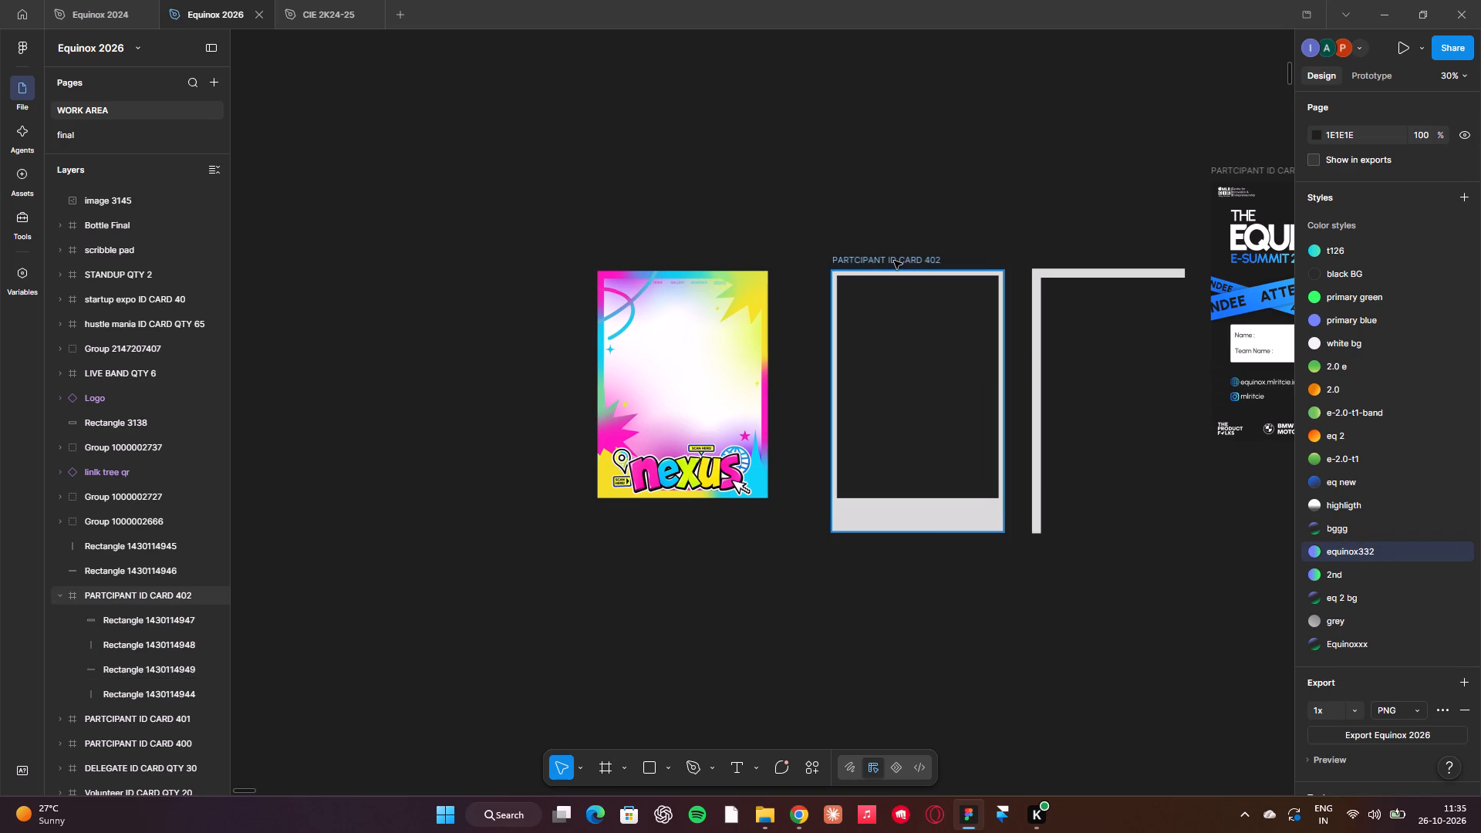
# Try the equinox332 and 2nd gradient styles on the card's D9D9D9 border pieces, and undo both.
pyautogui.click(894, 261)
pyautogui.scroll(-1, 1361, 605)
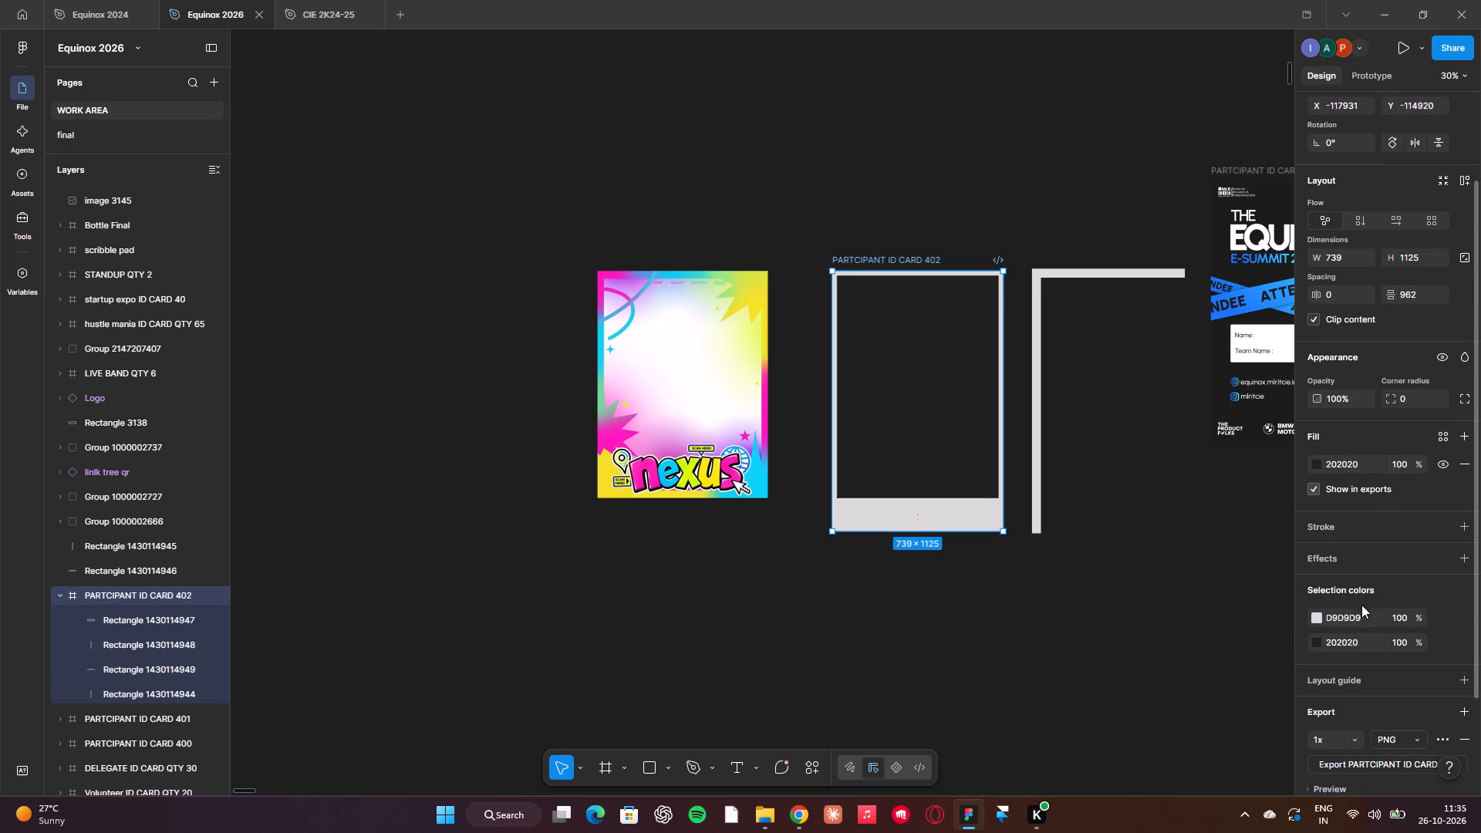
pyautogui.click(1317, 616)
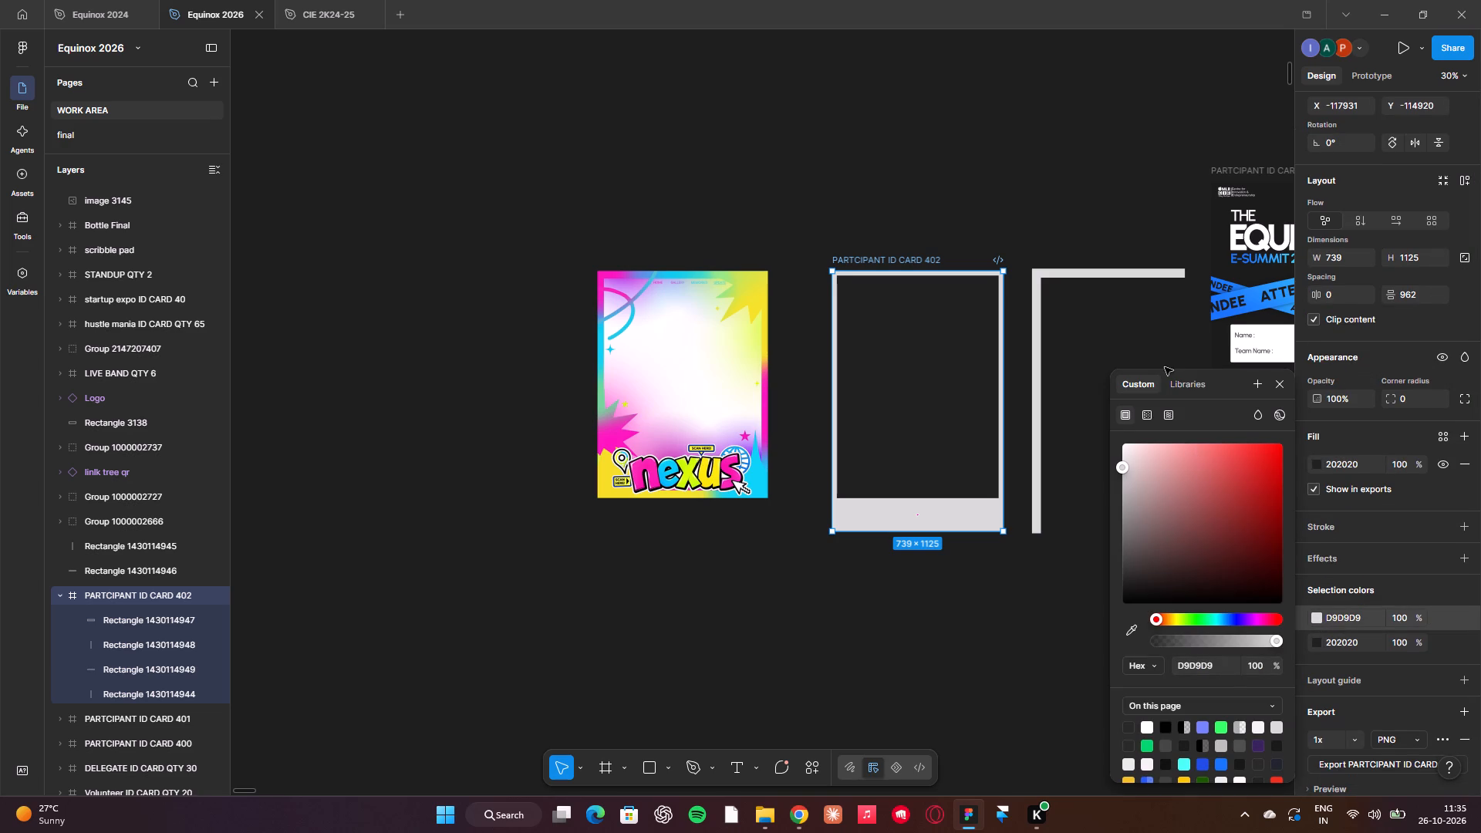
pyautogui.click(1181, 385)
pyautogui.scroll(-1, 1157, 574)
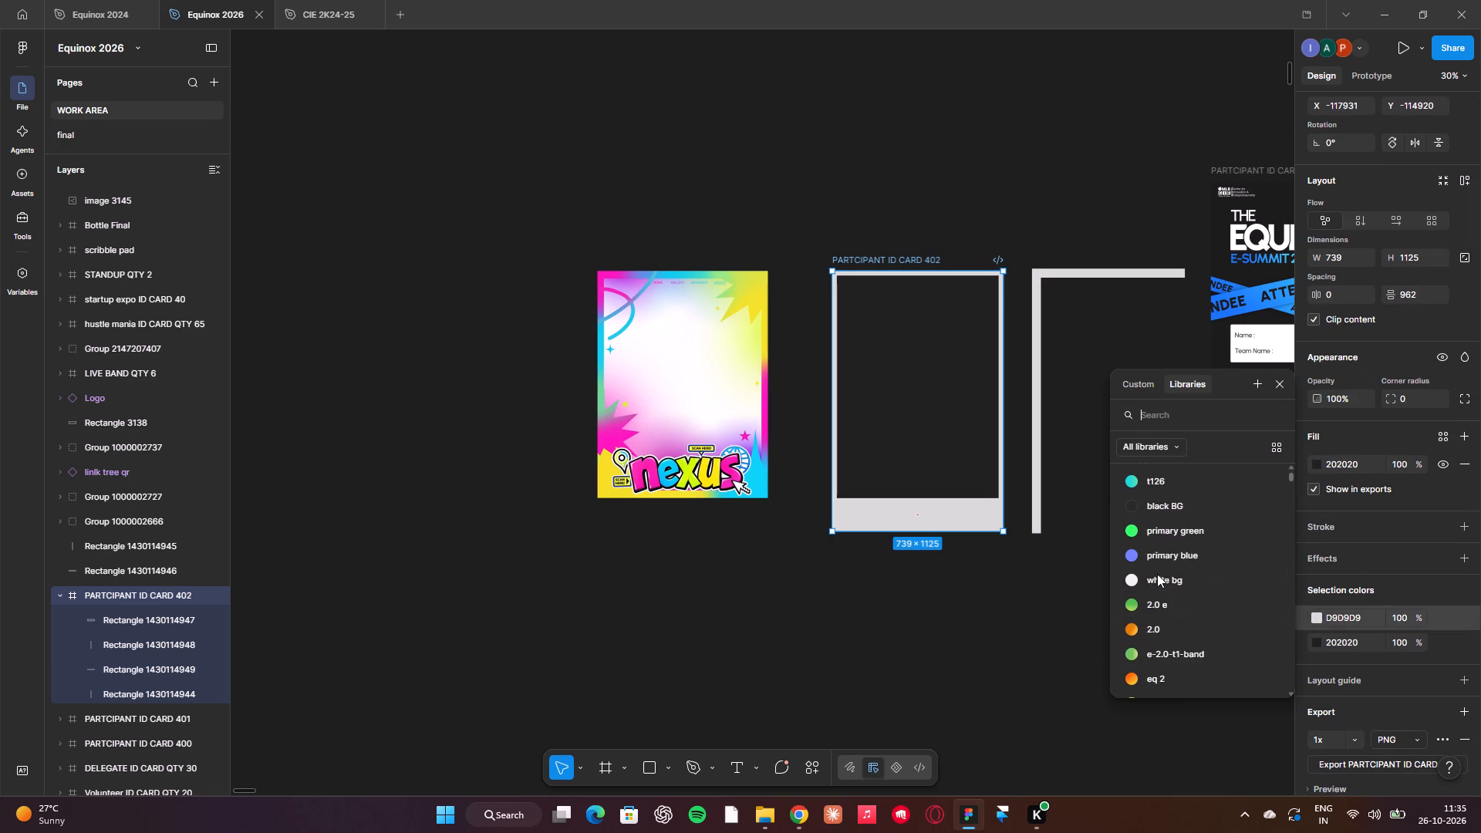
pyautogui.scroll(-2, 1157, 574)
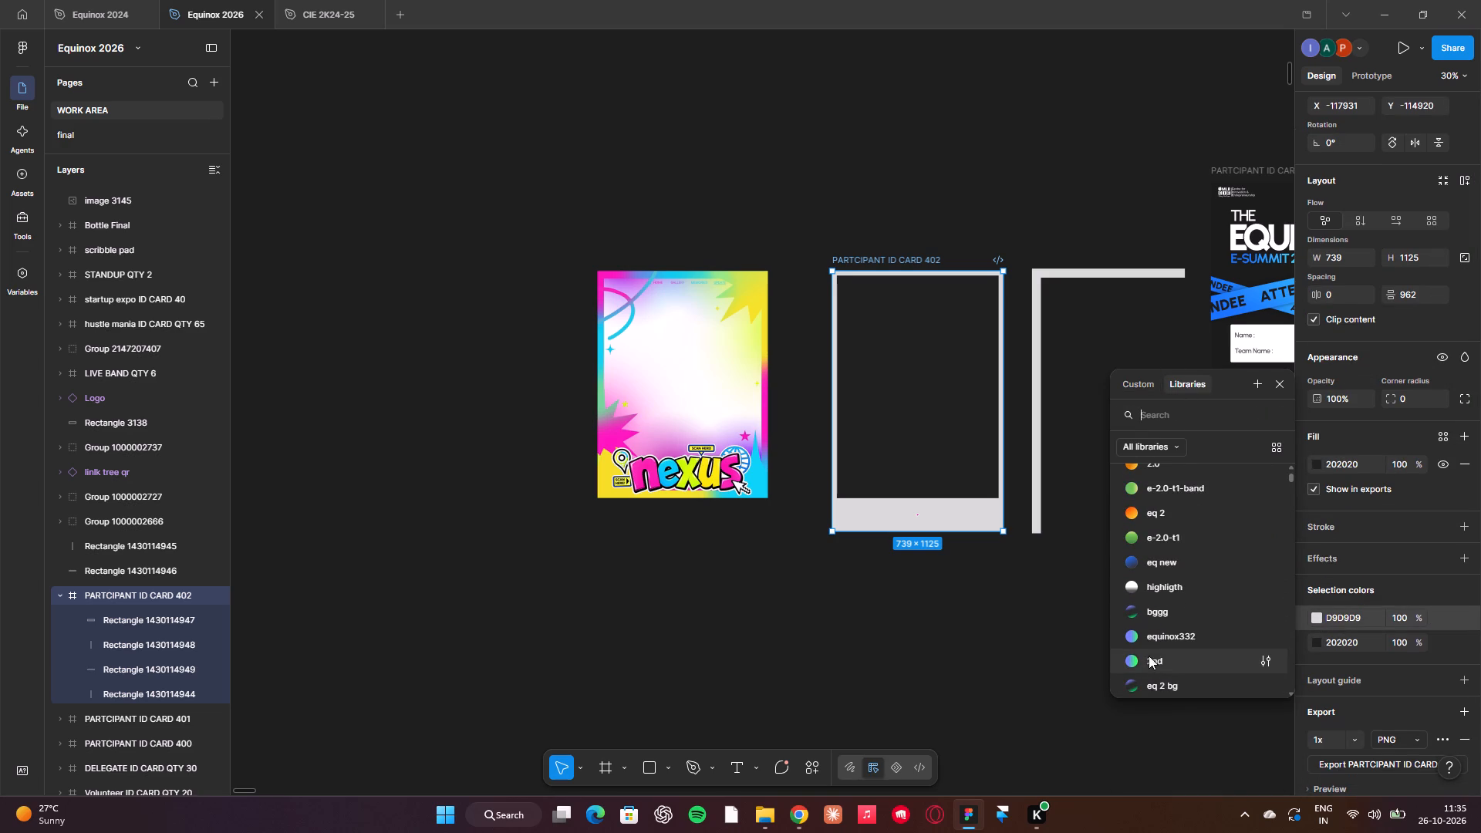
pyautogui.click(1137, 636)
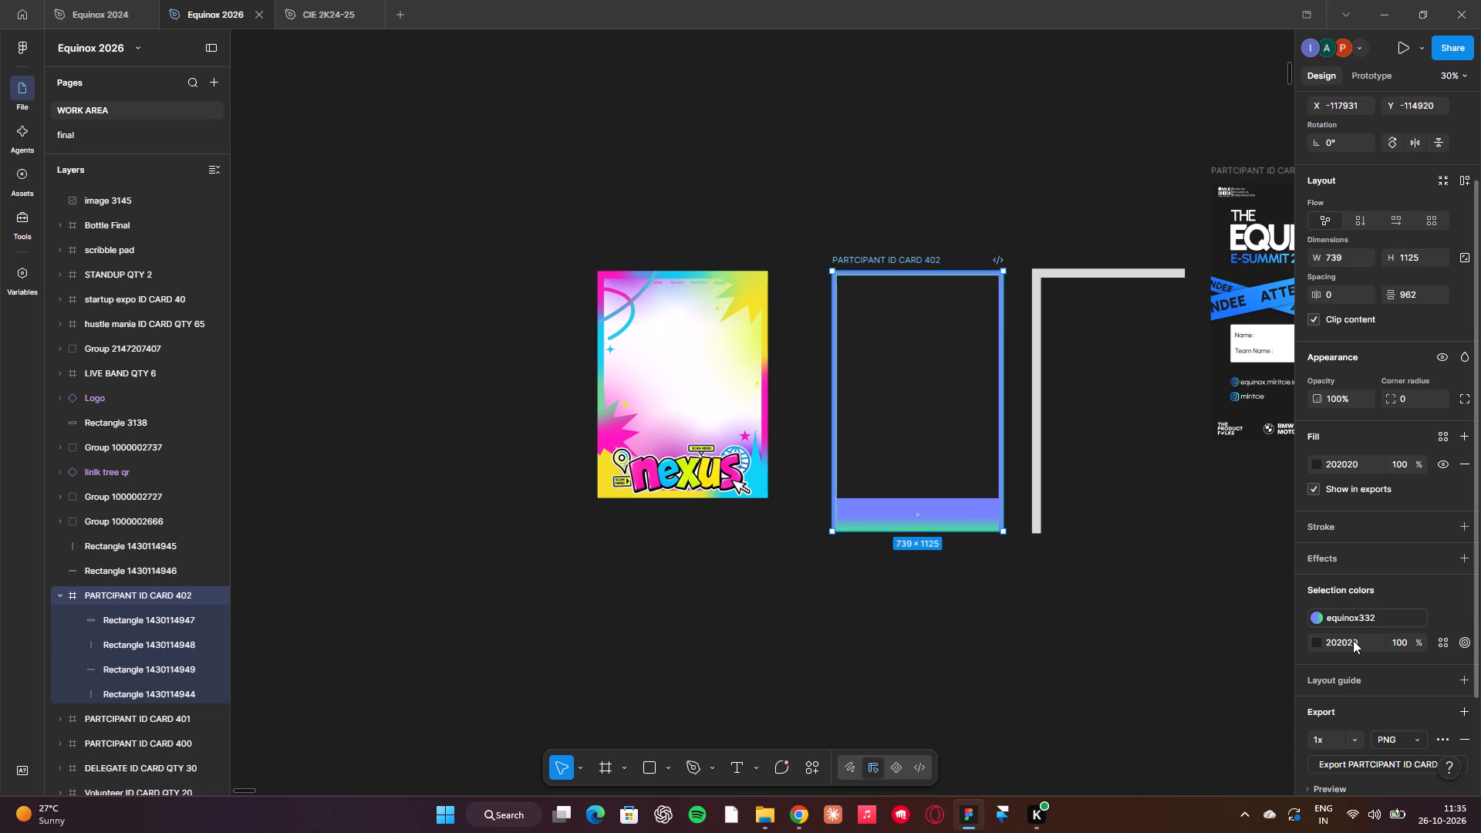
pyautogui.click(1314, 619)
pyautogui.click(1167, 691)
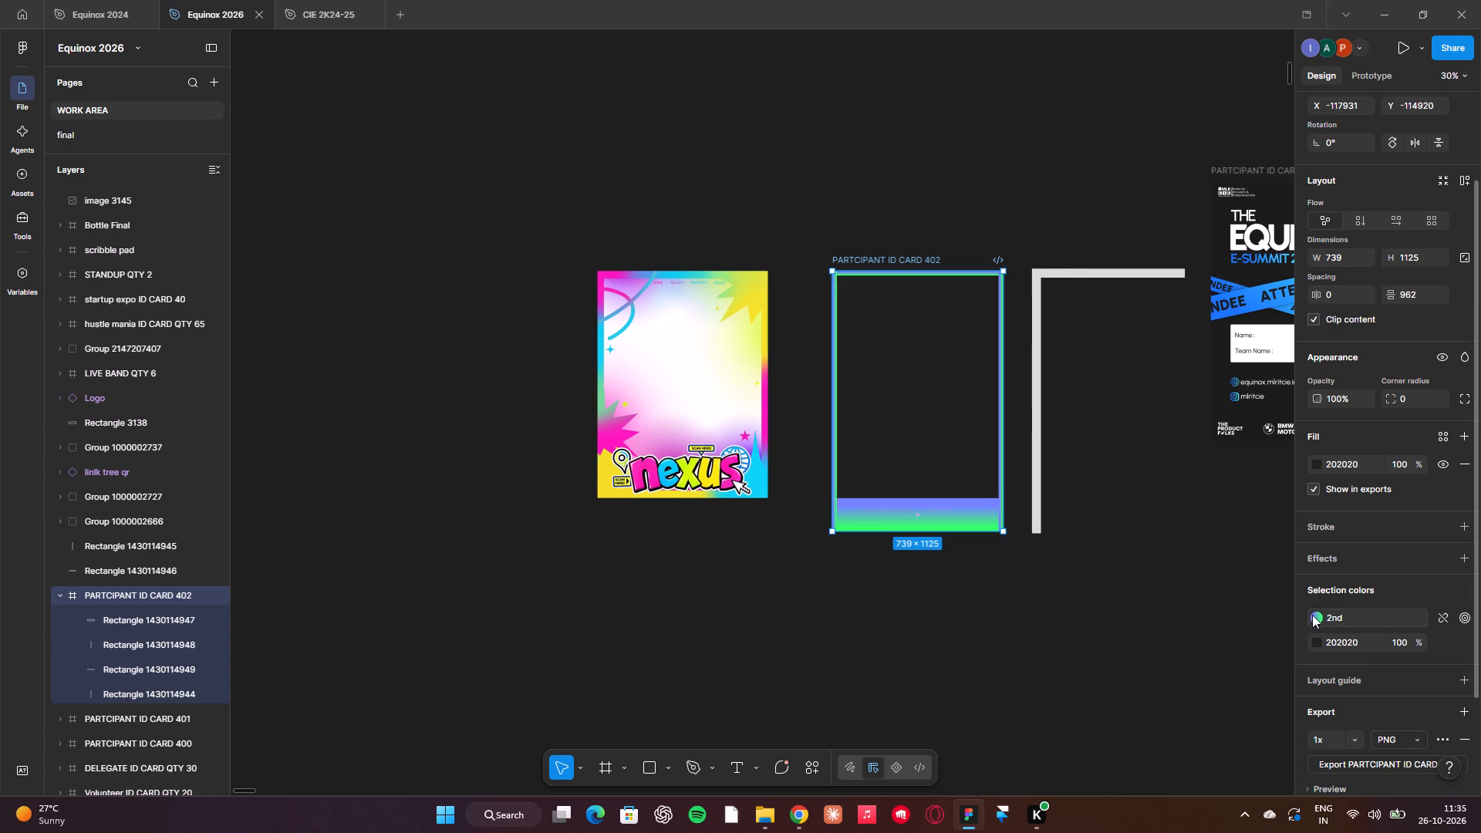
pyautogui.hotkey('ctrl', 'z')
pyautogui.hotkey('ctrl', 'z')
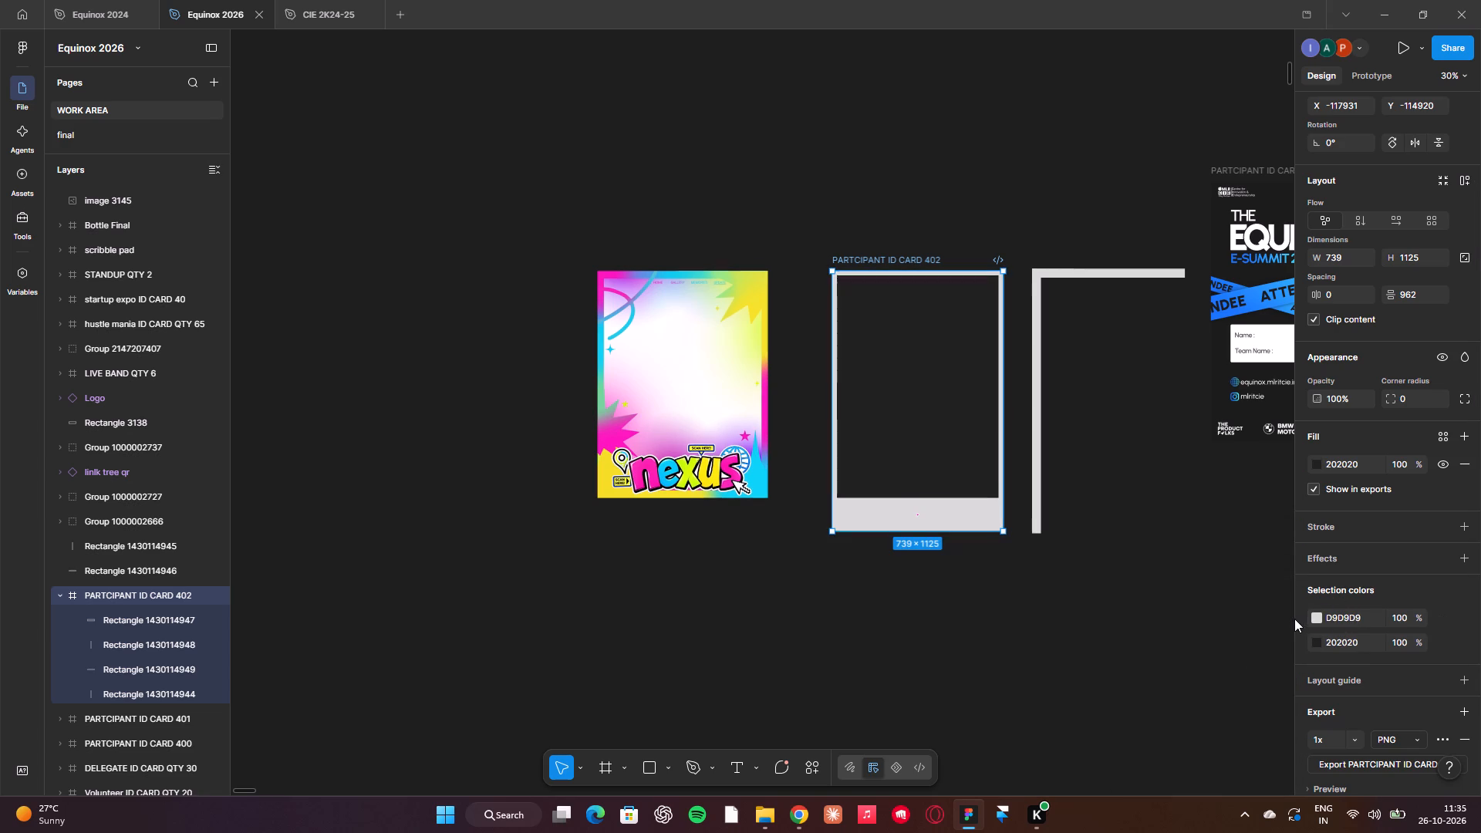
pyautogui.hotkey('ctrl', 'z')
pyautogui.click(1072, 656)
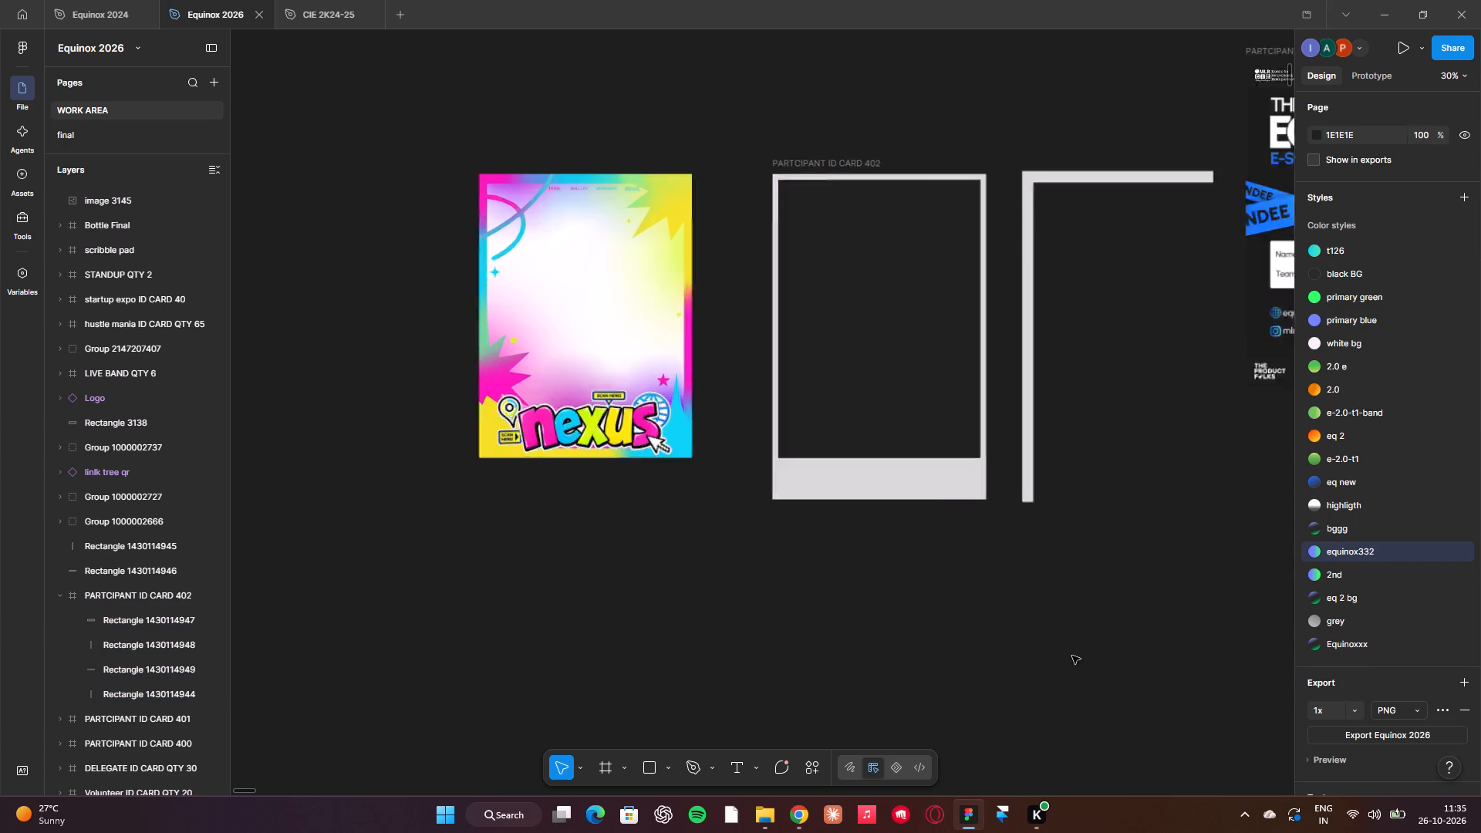
# Move the detached 39-thick top strip against the inner edge of the detached vertical strip, tops aligned, at X -117029, Y -114911.
pyautogui.scroll(2, 1072, 656)
pyautogui.hscroll(-1, 1072, 656)
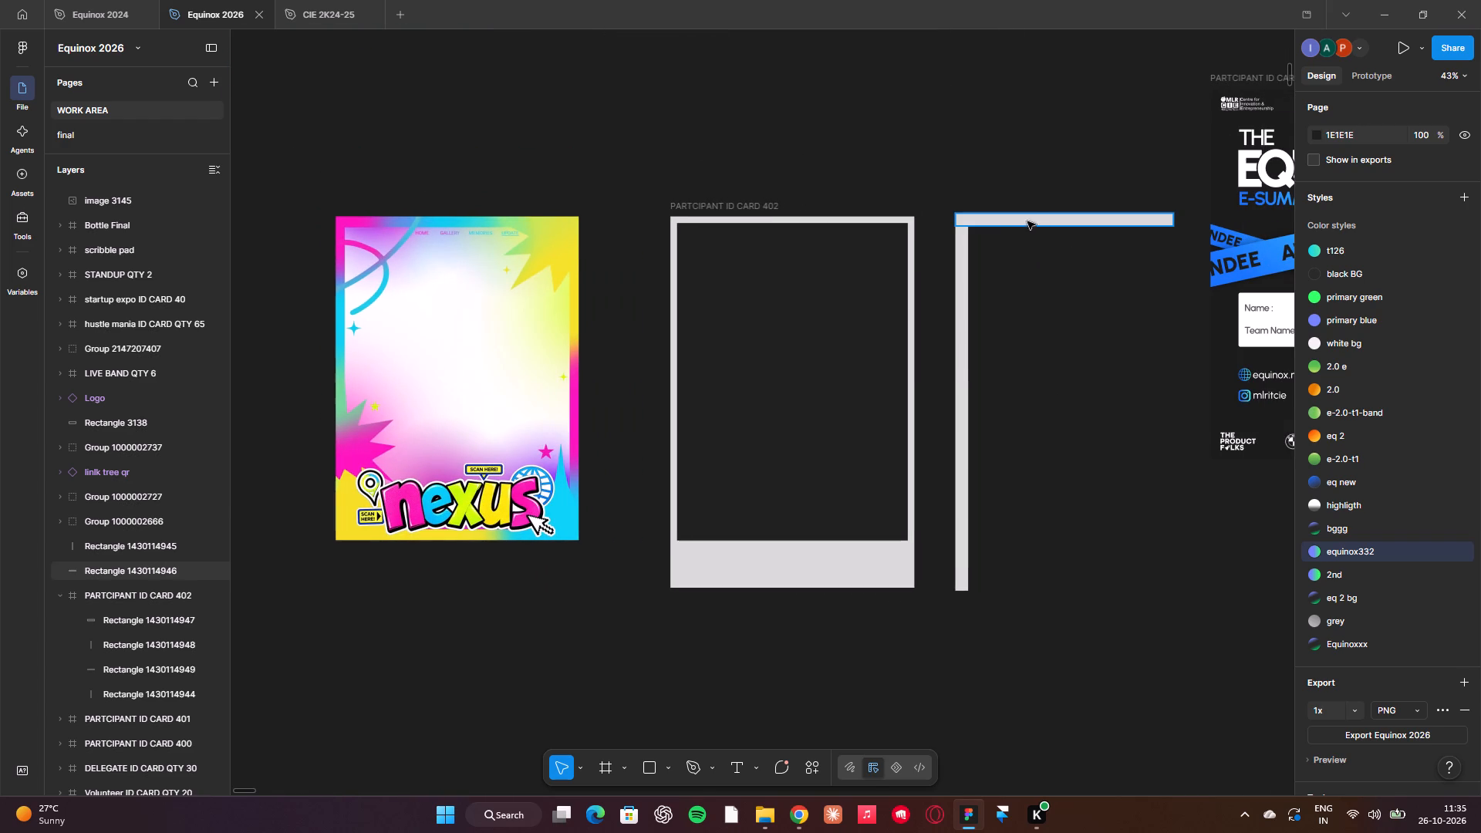
pyautogui.moveTo(1027, 222); pyautogui.dragTo(1040, 221)
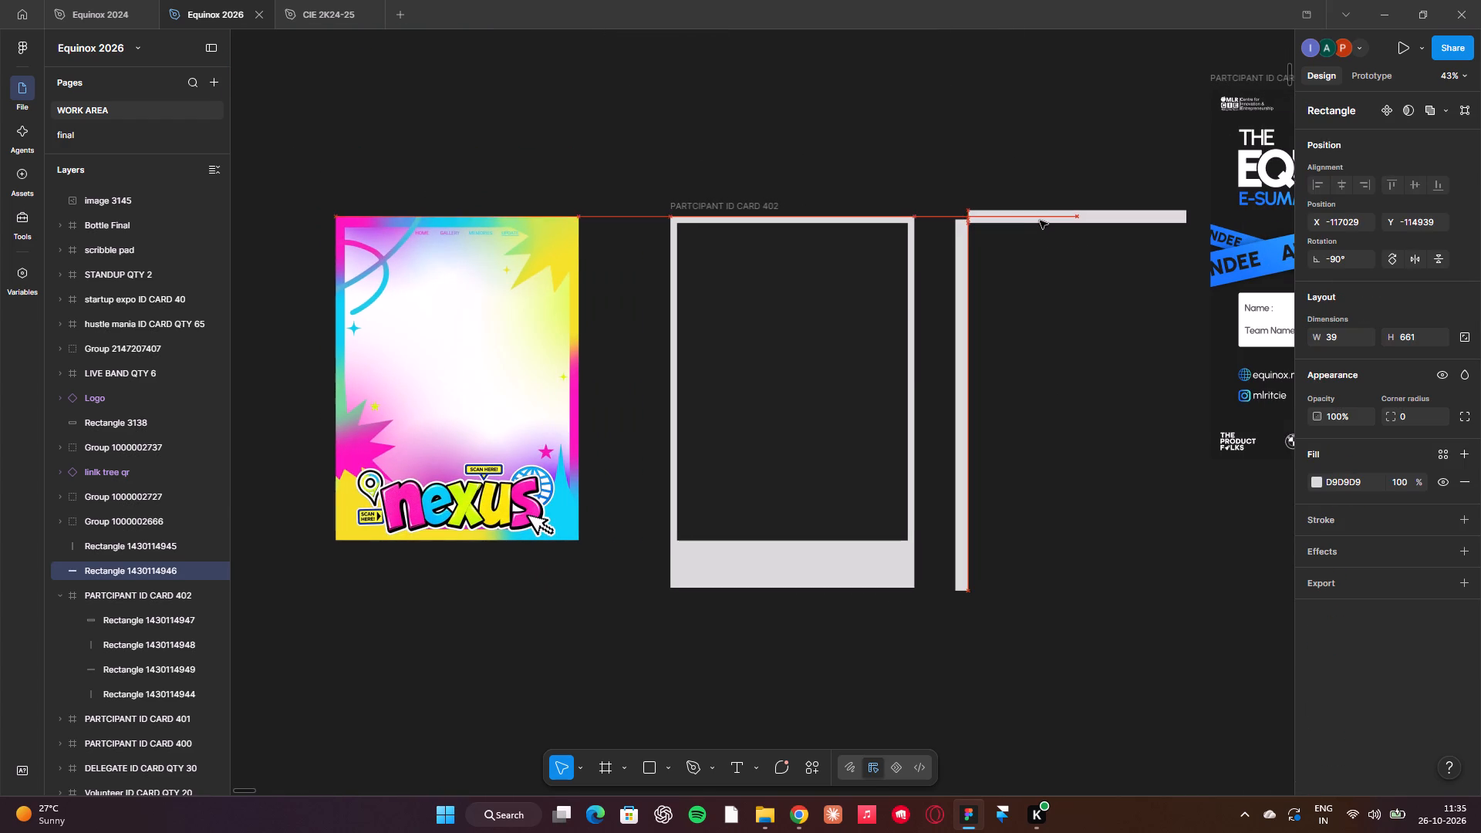
pyautogui.moveTo(1040, 221); pyautogui.dragTo(1042, 228)
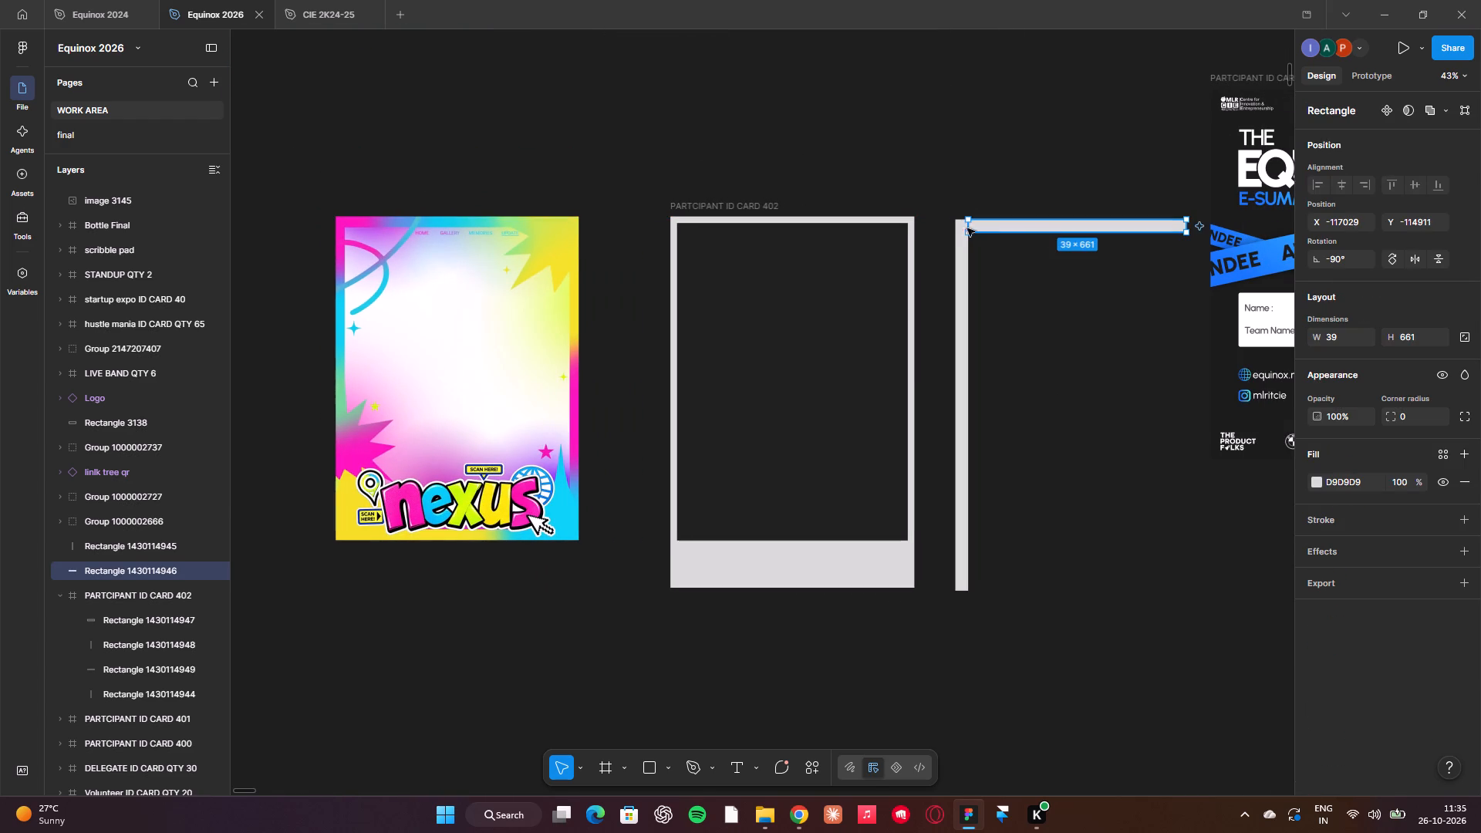
pyautogui.click(1055, 211)
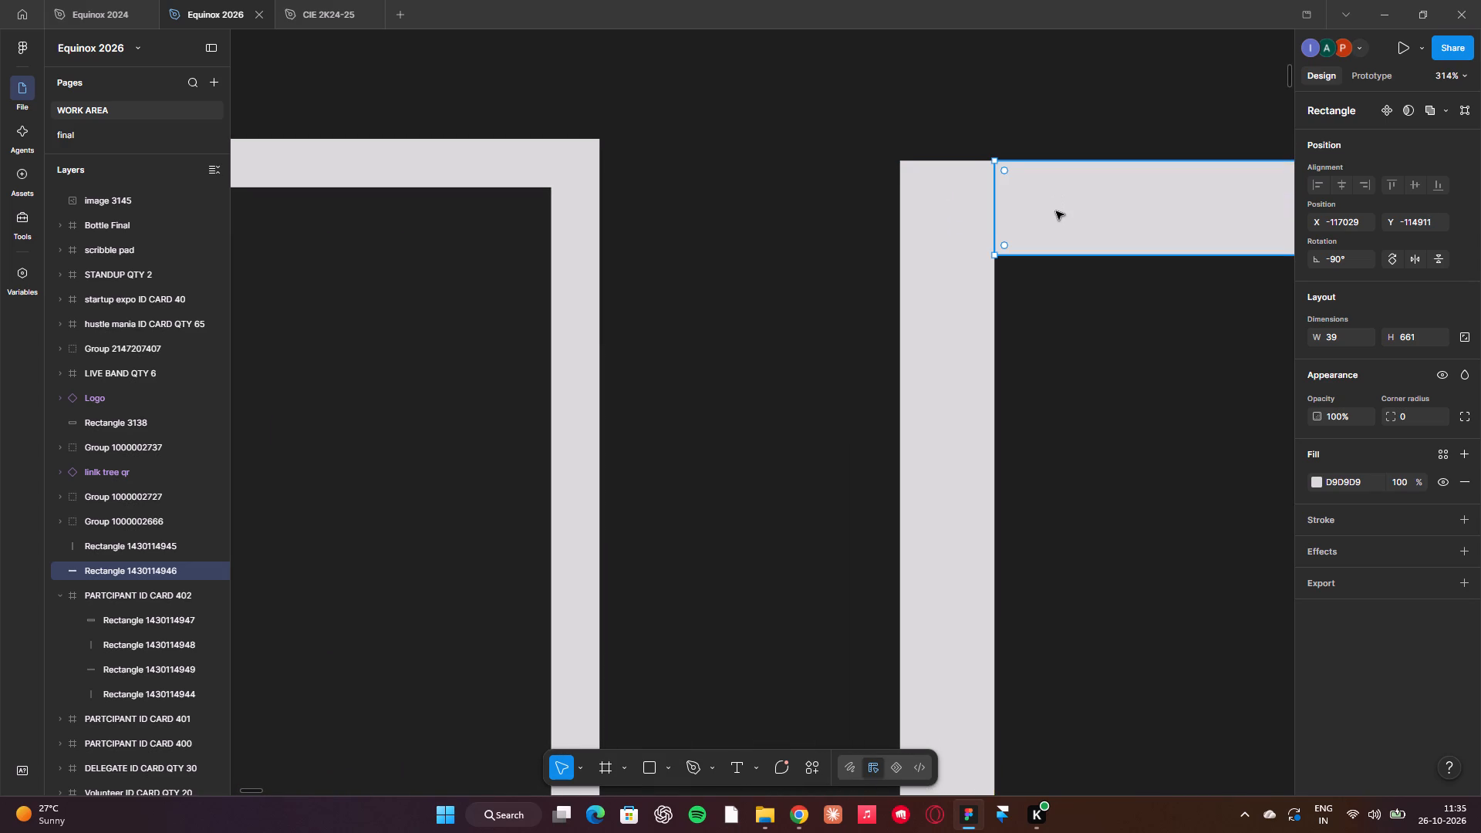
pyautogui.click(1092, 268)
# Move the PARTCIPANT ID CARD 402 frame closer to the nexus poster, to X -118117, Y -114920.
pyautogui.hscroll(-1, 1092, 268)
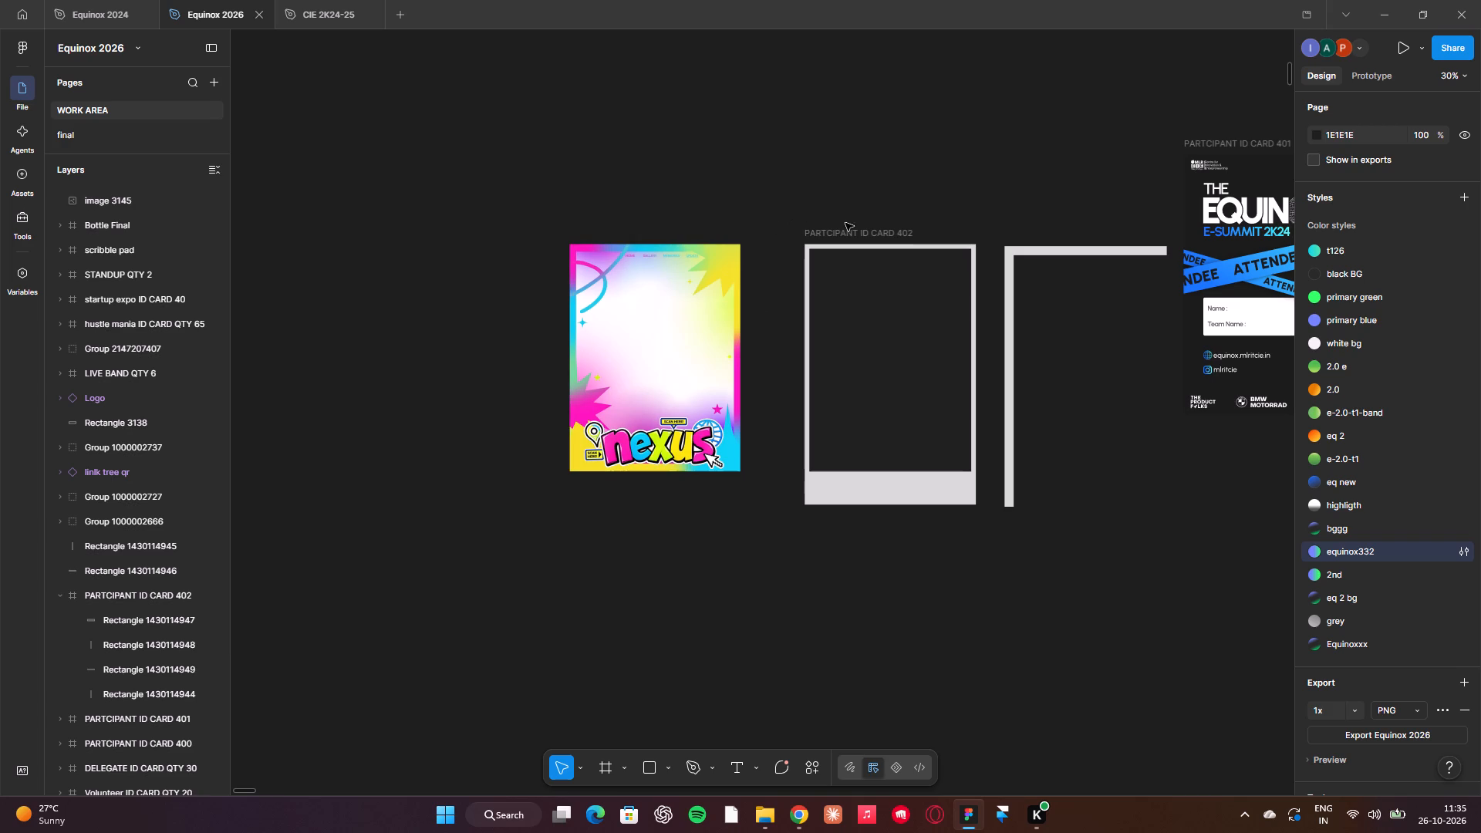
pyautogui.moveTo(847, 230); pyautogui.dragTo(817, 232)
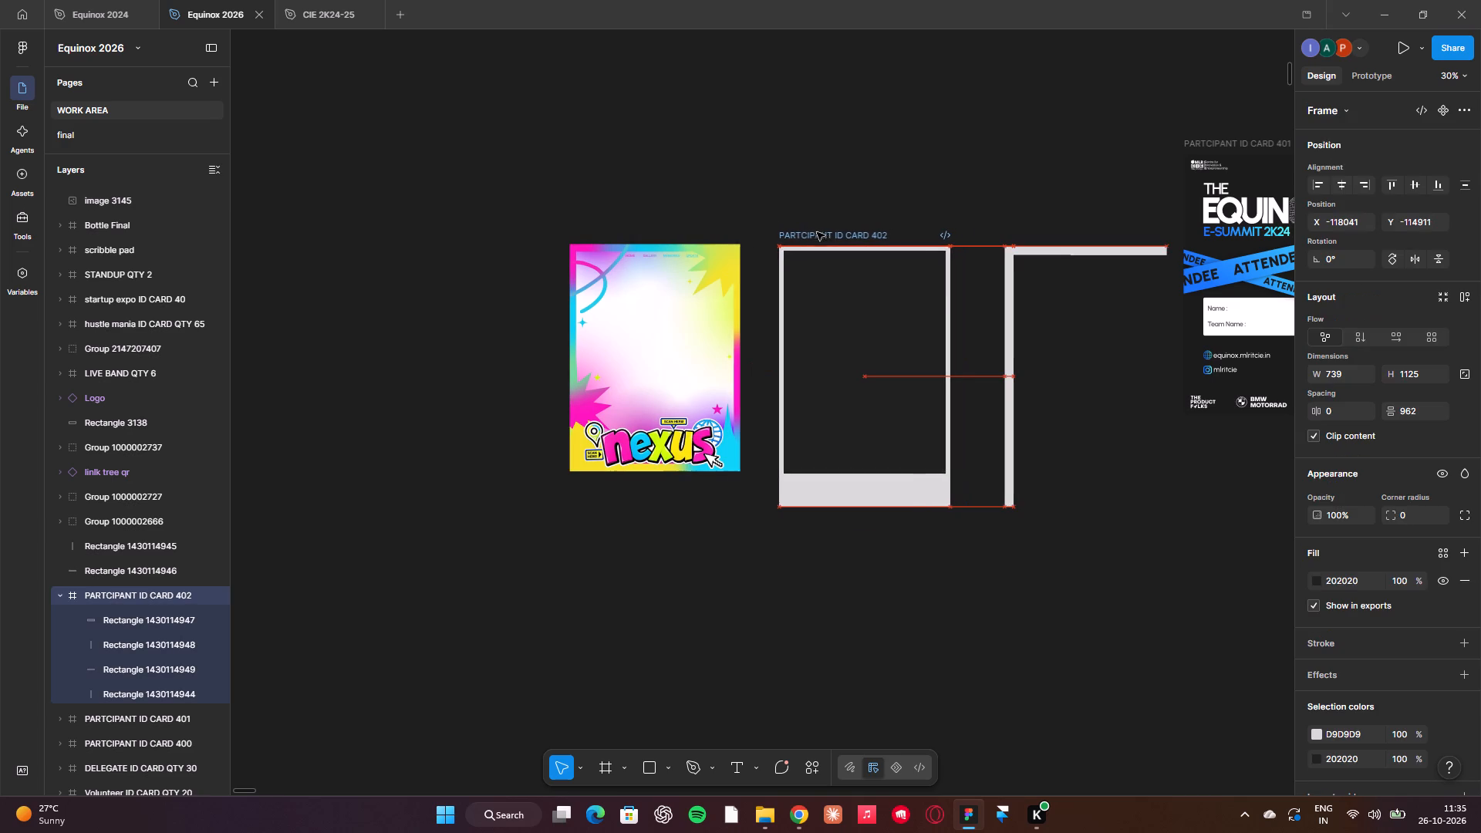
pyautogui.moveTo(817, 232); pyautogui.dragTo(804, 227)
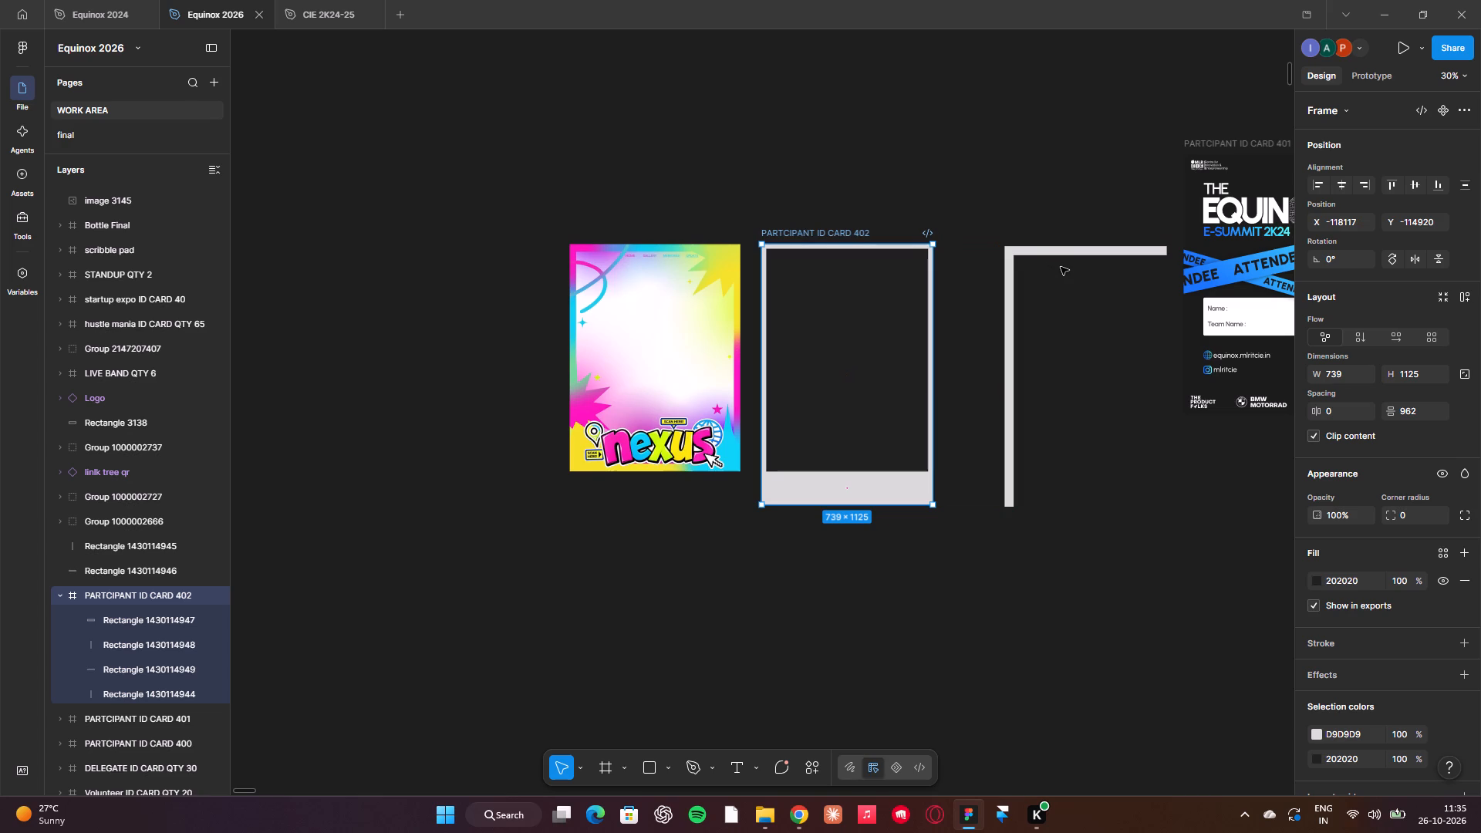
pyautogui.click(1061, 267)
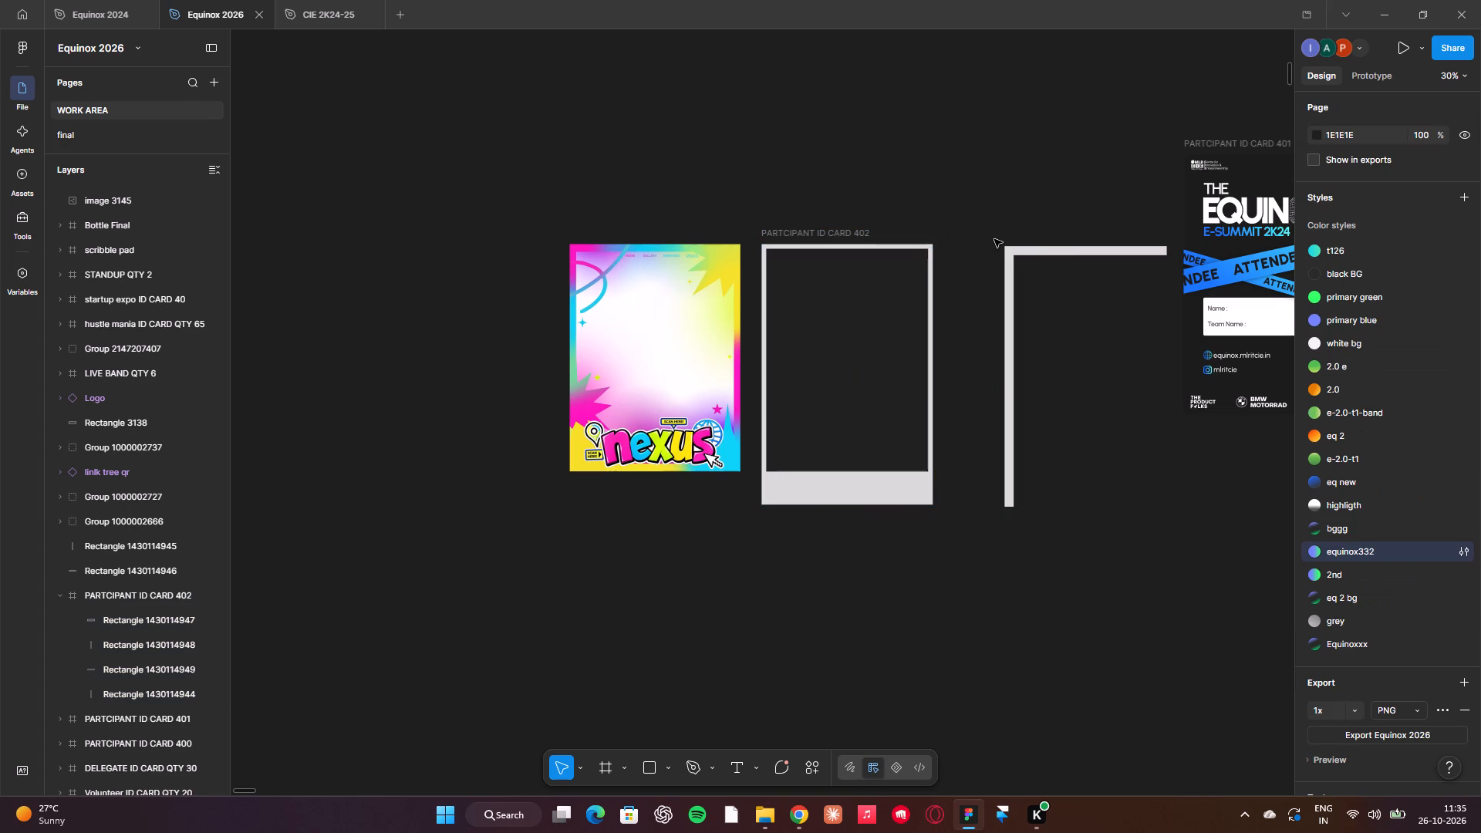
# Move the two detached border strips together beside the PARTCIPANT ID CARD 402 frame, tops aligned at Y -114920 with a 92 gap.
pyautogui.moveTo(994, 239); pyautogui.dragTo(1052, 291)
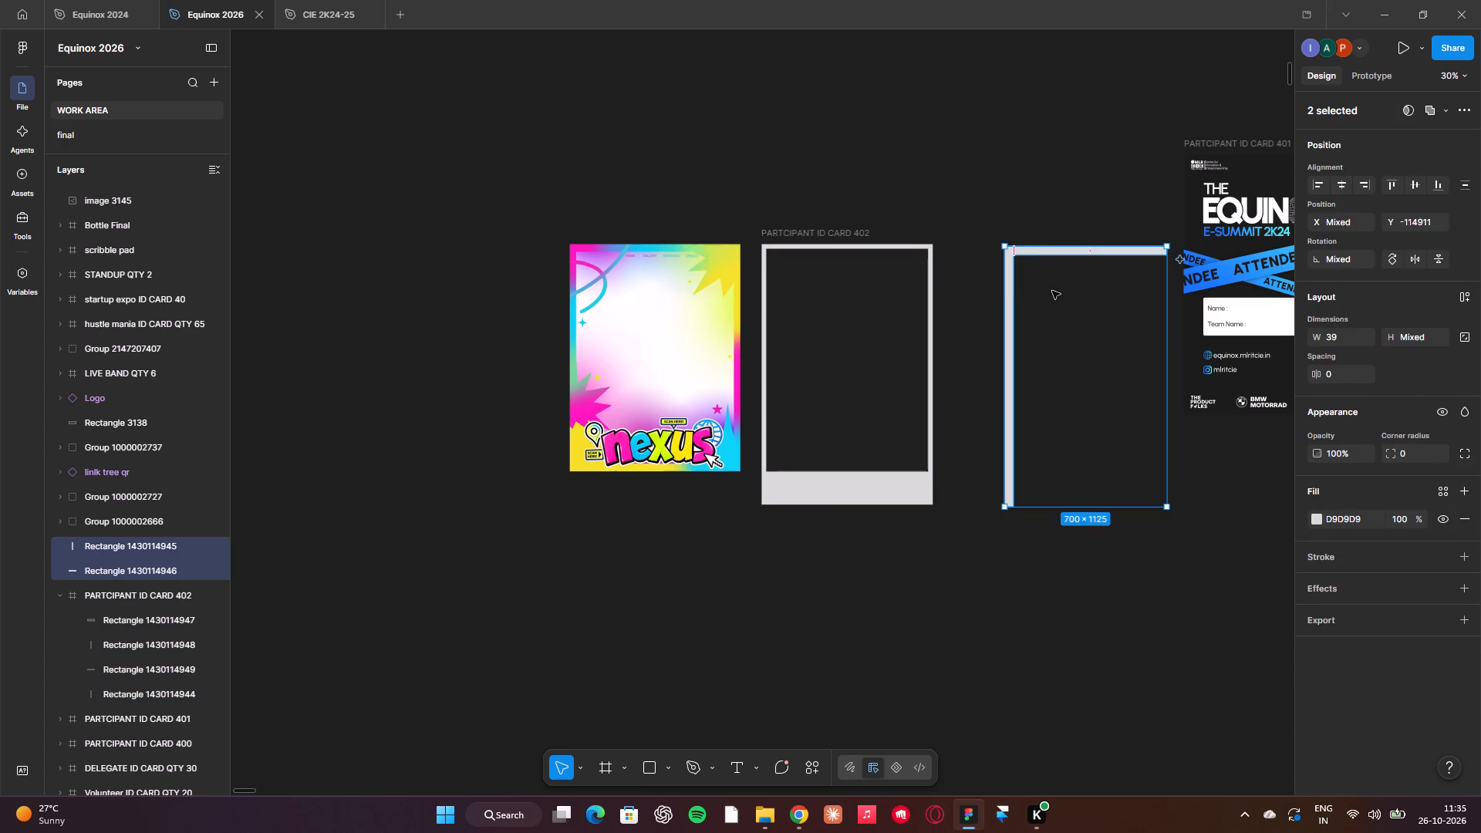
pyautogui.moveTo(1052, 291); pyautogui.dragTo(1017, 295)
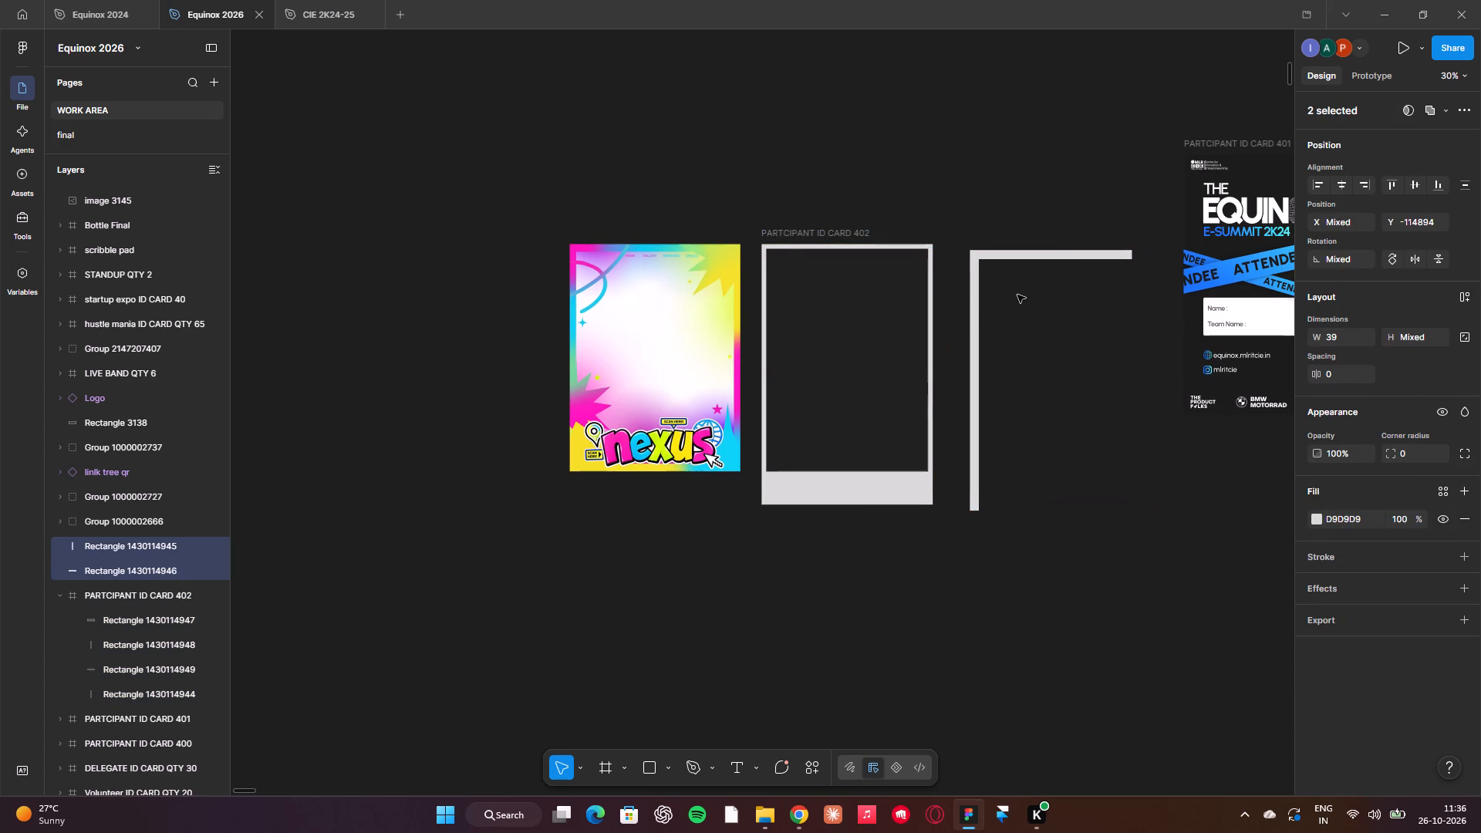
pyautogui.moveTo(1017, 295); pyautogui.dragTo(1013, 289)
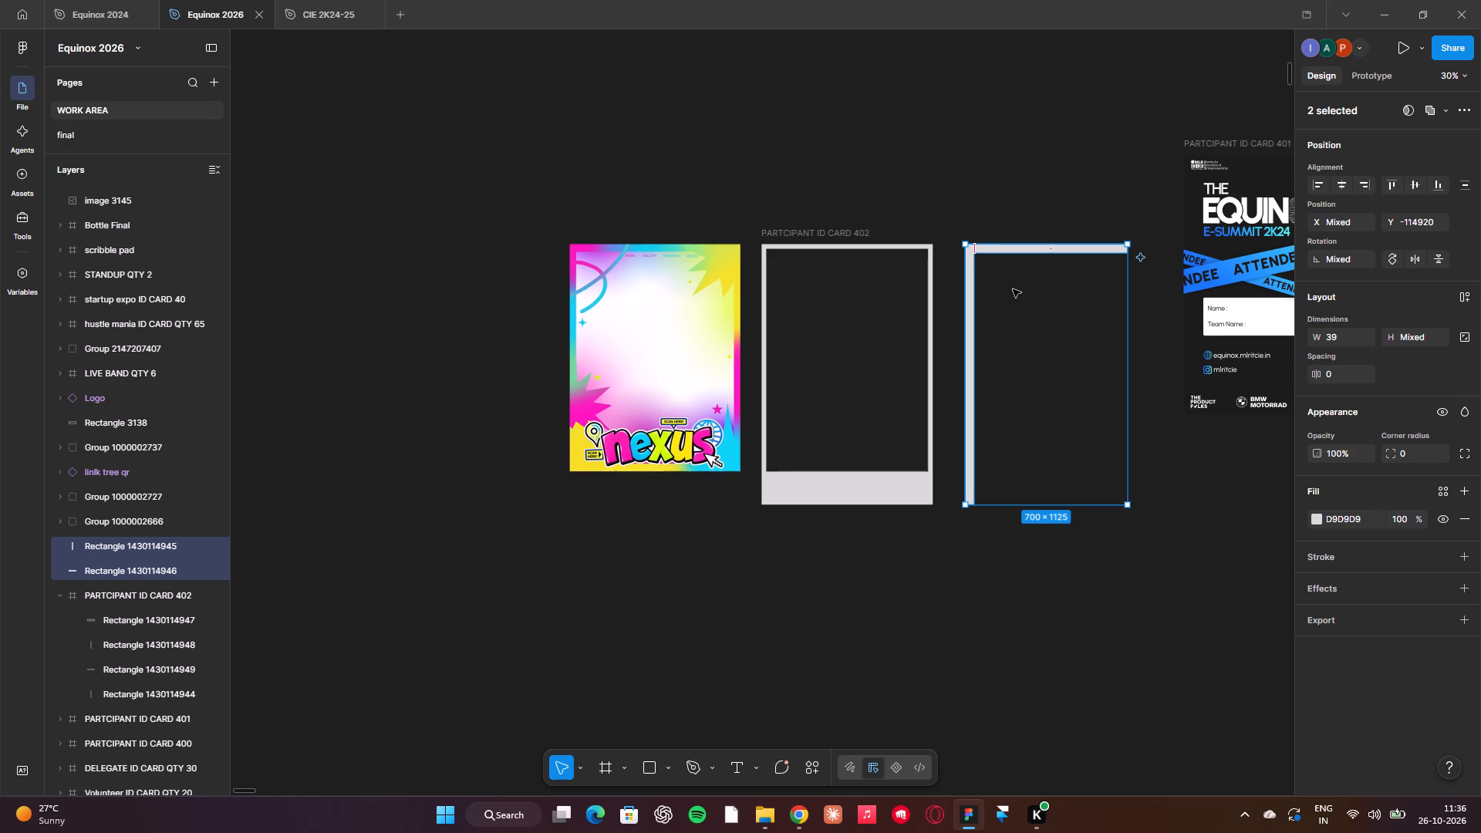
pyautogui.moveTo(1005, 288); pyautogui.dragTo(990, 287)
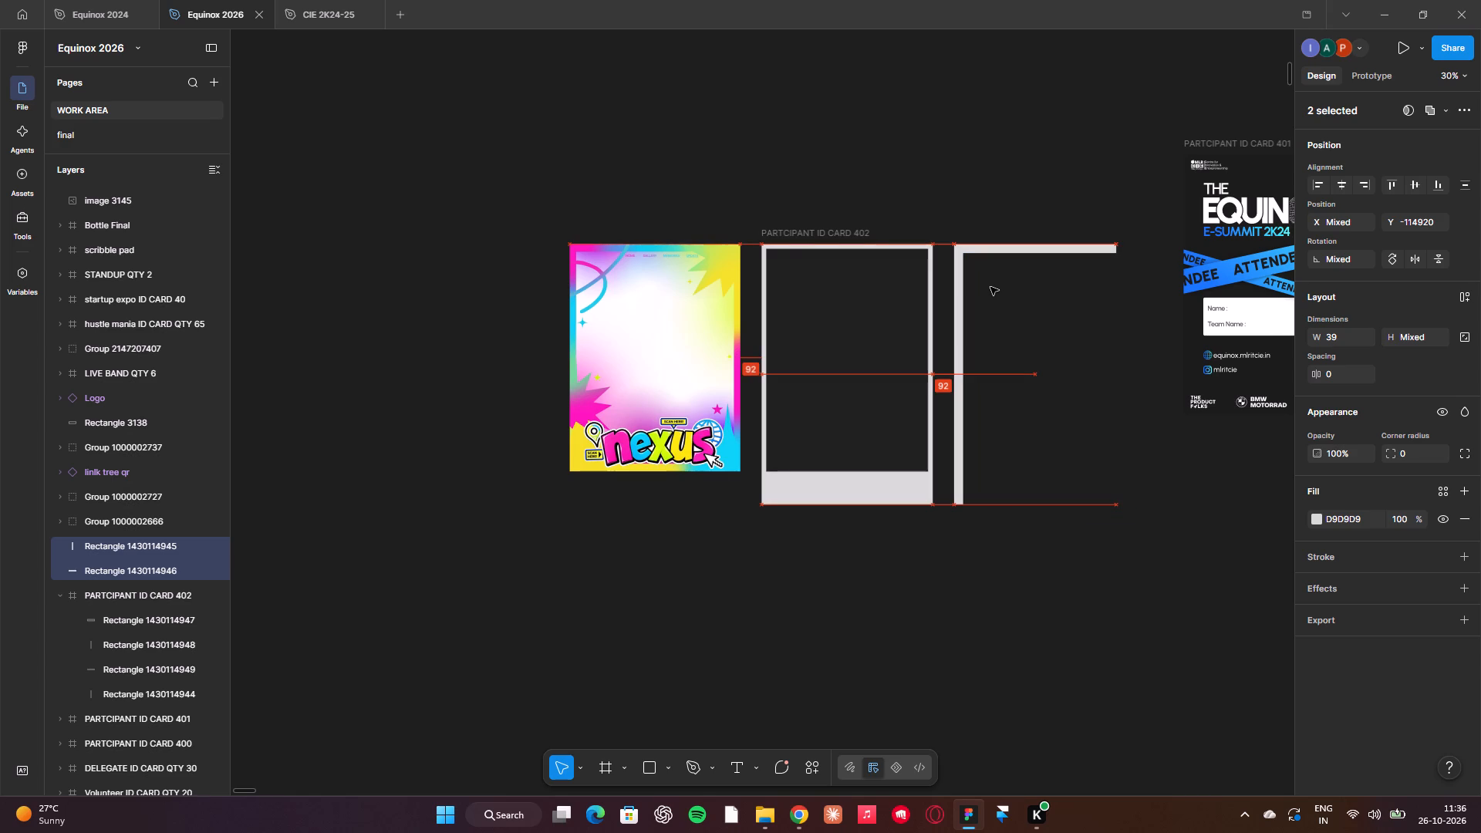
pyautogui.moveTo(990, 287); pyautogui.dragTo(991, 287)
# Align the nexus poster's top with the card and strips at X -118945, Y -114920, keeping the 92 gap.
pyautogui.click(673, 259)
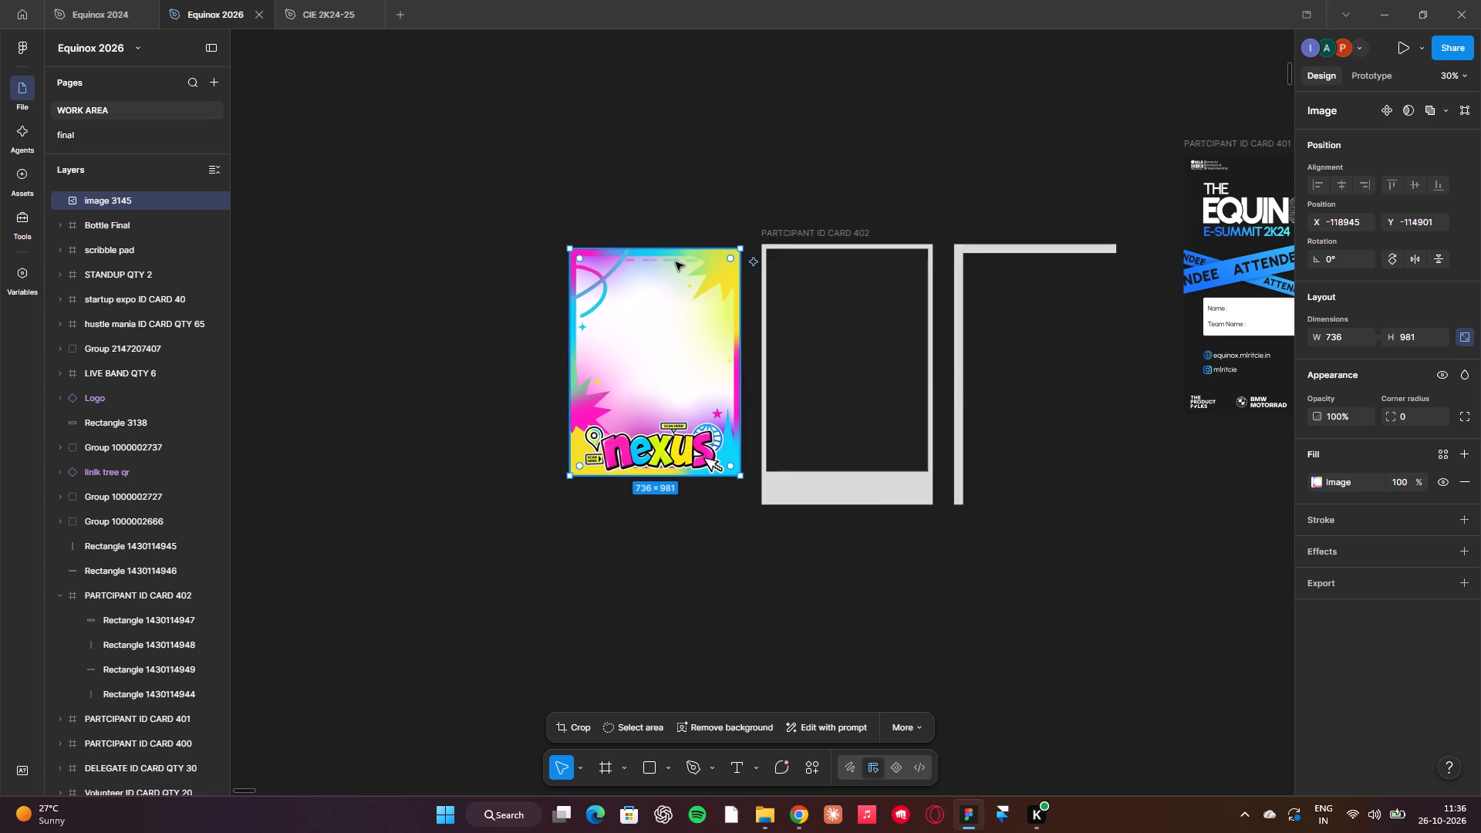
pyautogui.click(676, 263)
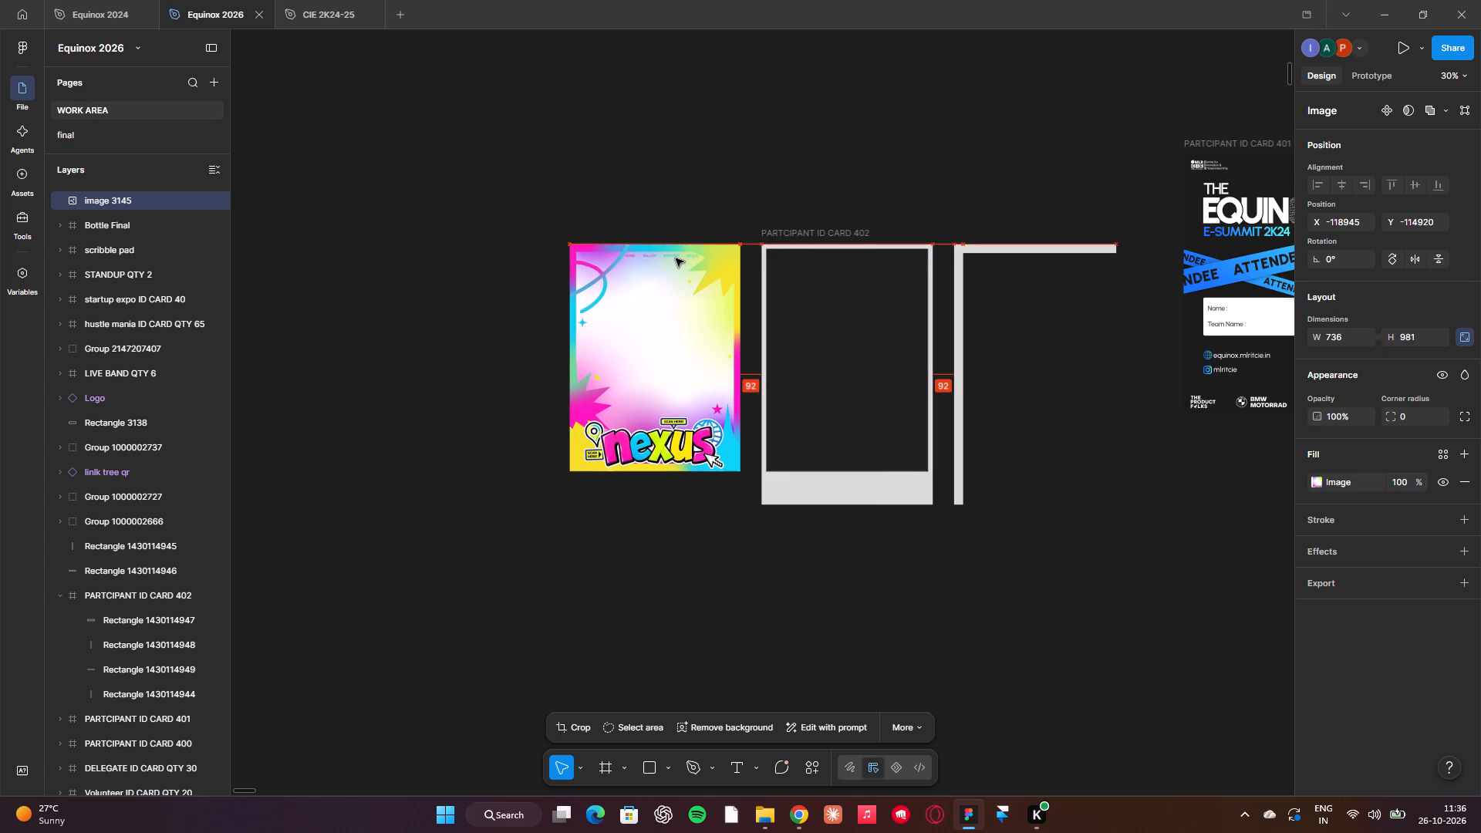
pyautogui.click(711, 218)
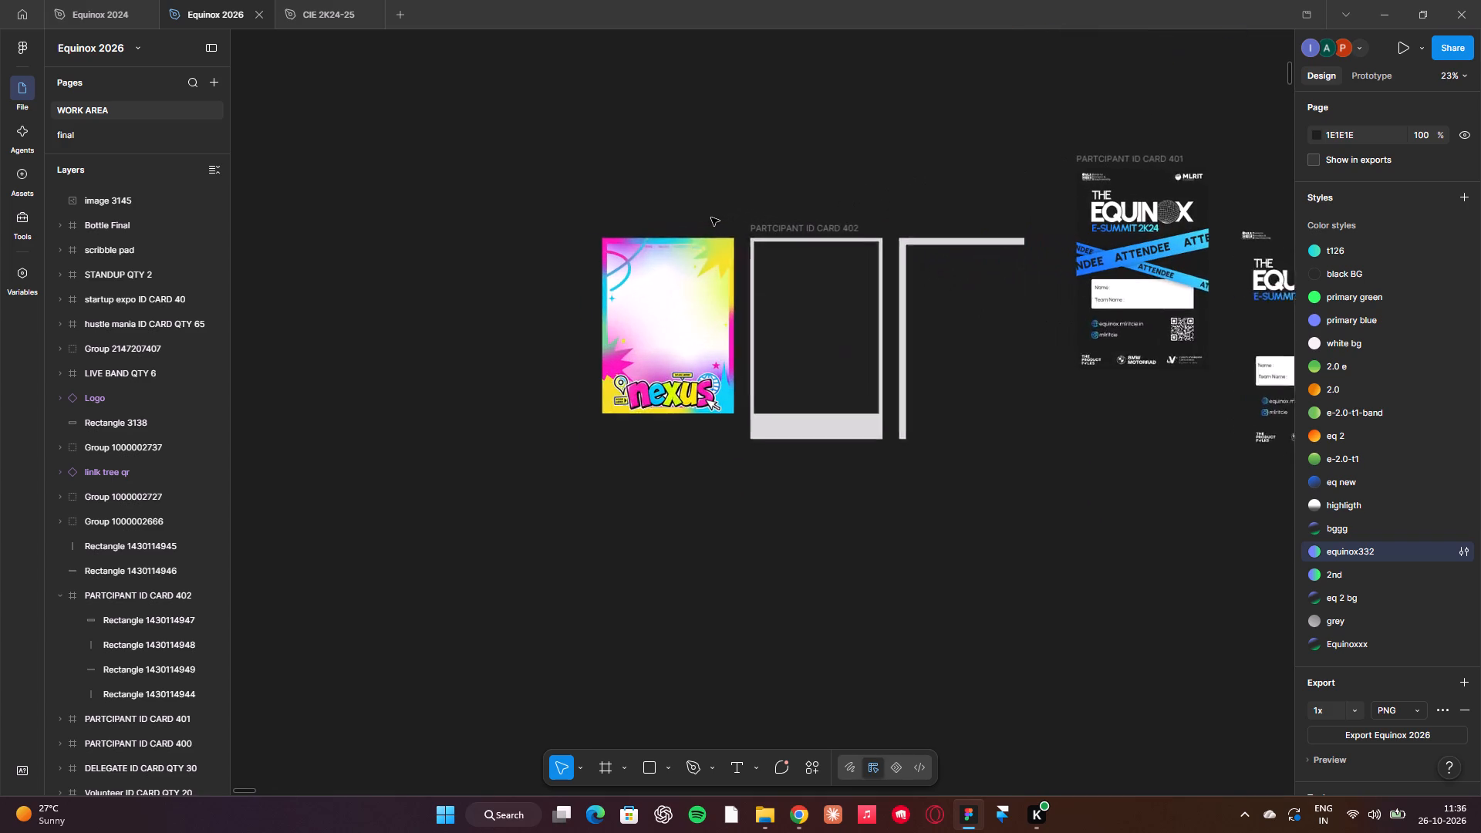
pyautogui.hscroll(-1, 711, 218)
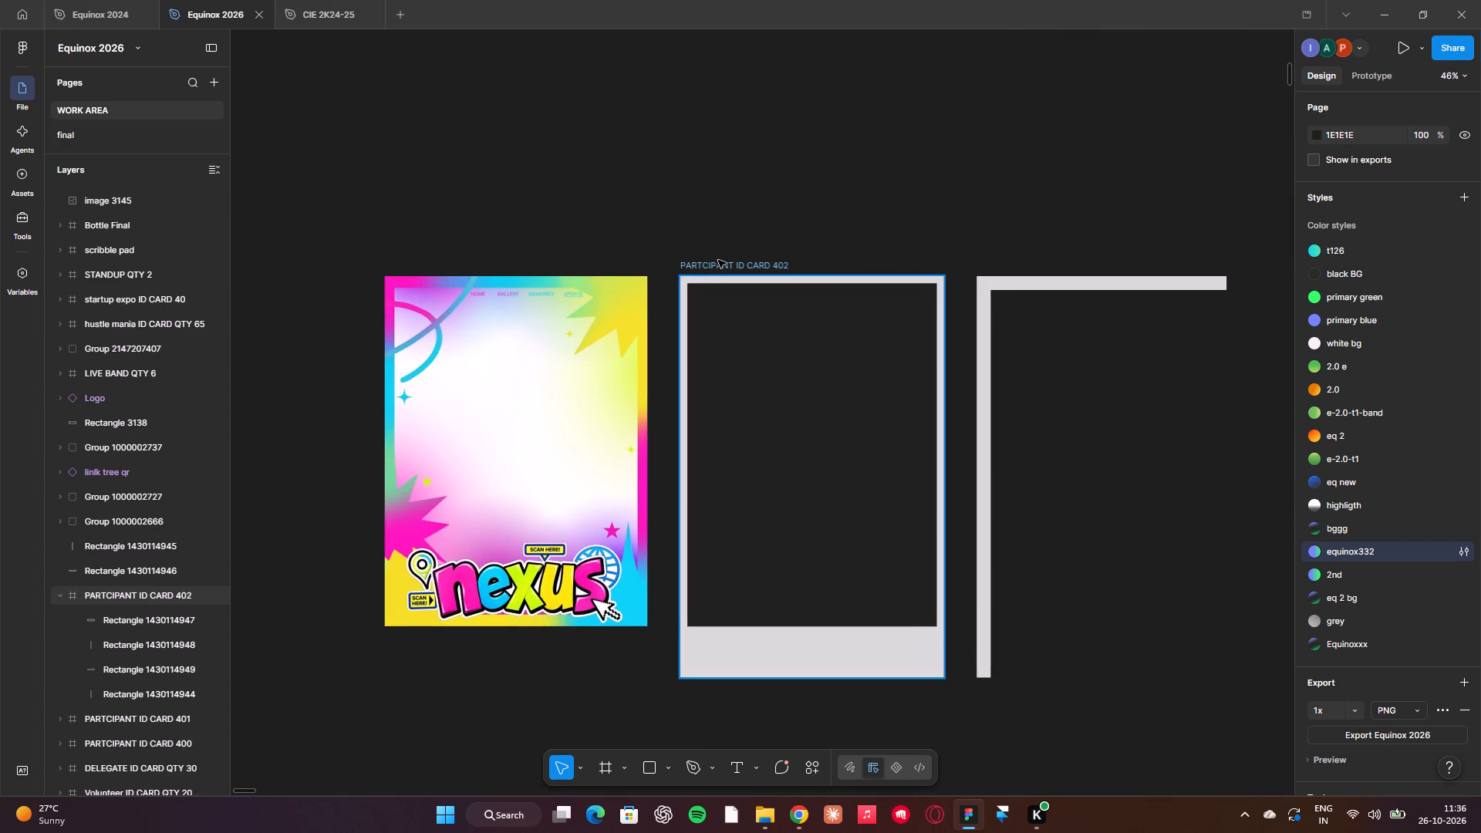
pyautogui.click(661, 201)
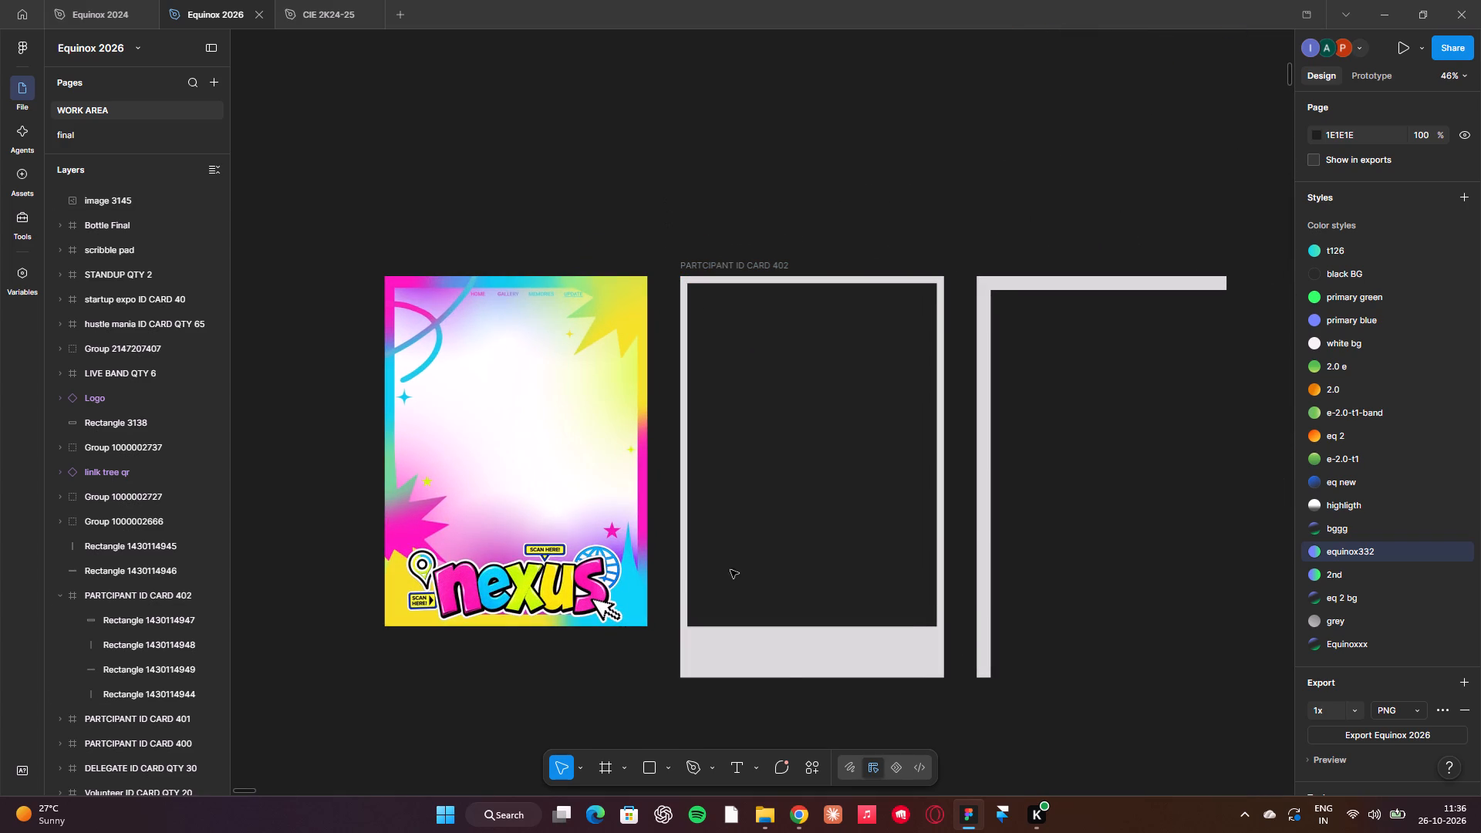
# Switch to the nexus pin on Pinterest in Chrome and browse the related designs for inspiration.
pyautogui.click(800, 825)
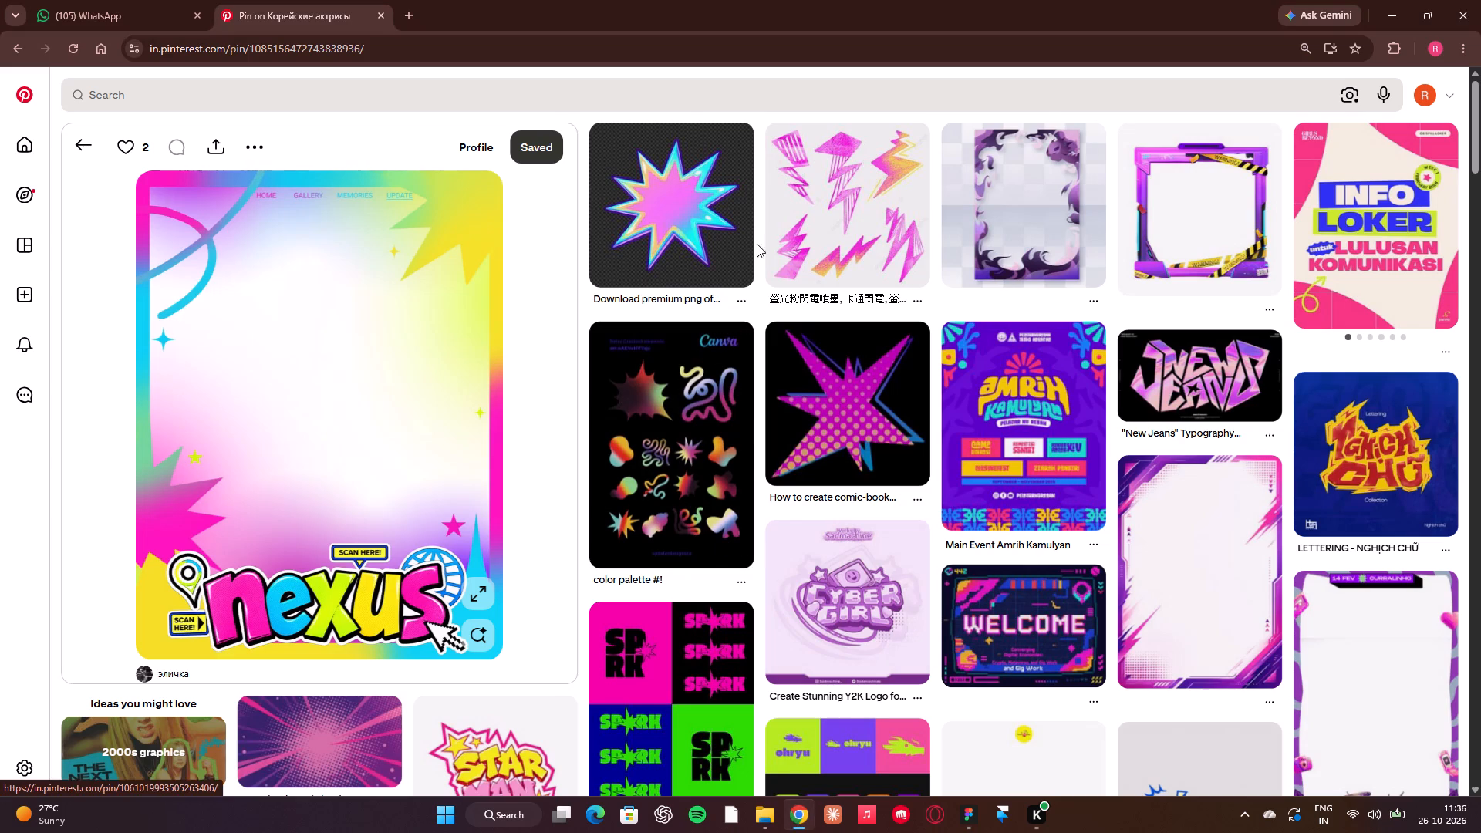
pyautogui.scroll(-1, 1189, 529)
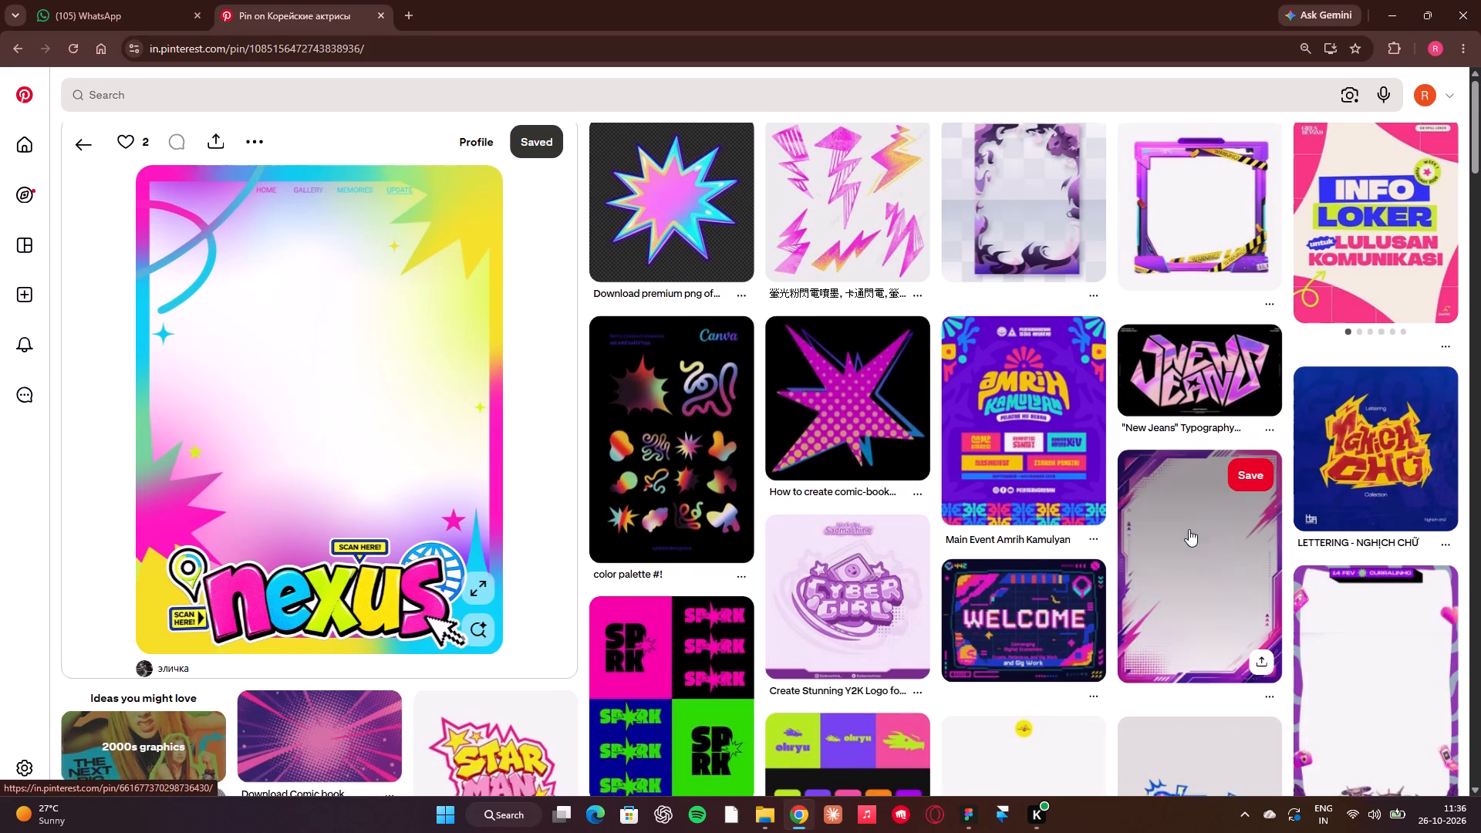
pyautogui.scroll(-6, 1189, 529)
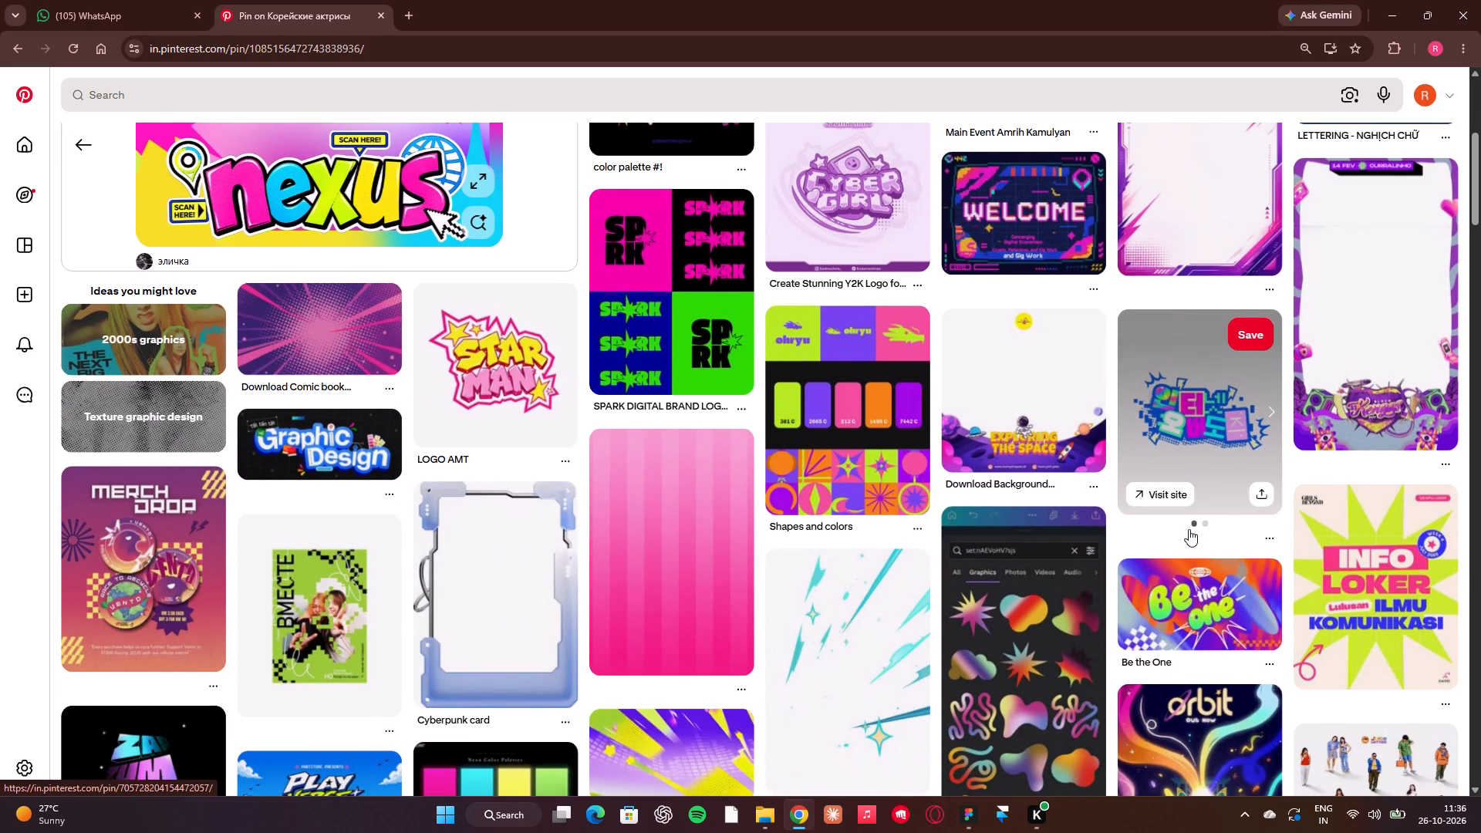
pyautogui.scroll(-2, 1189, 529)
pyautogui.scroll(1, 1189, 529)
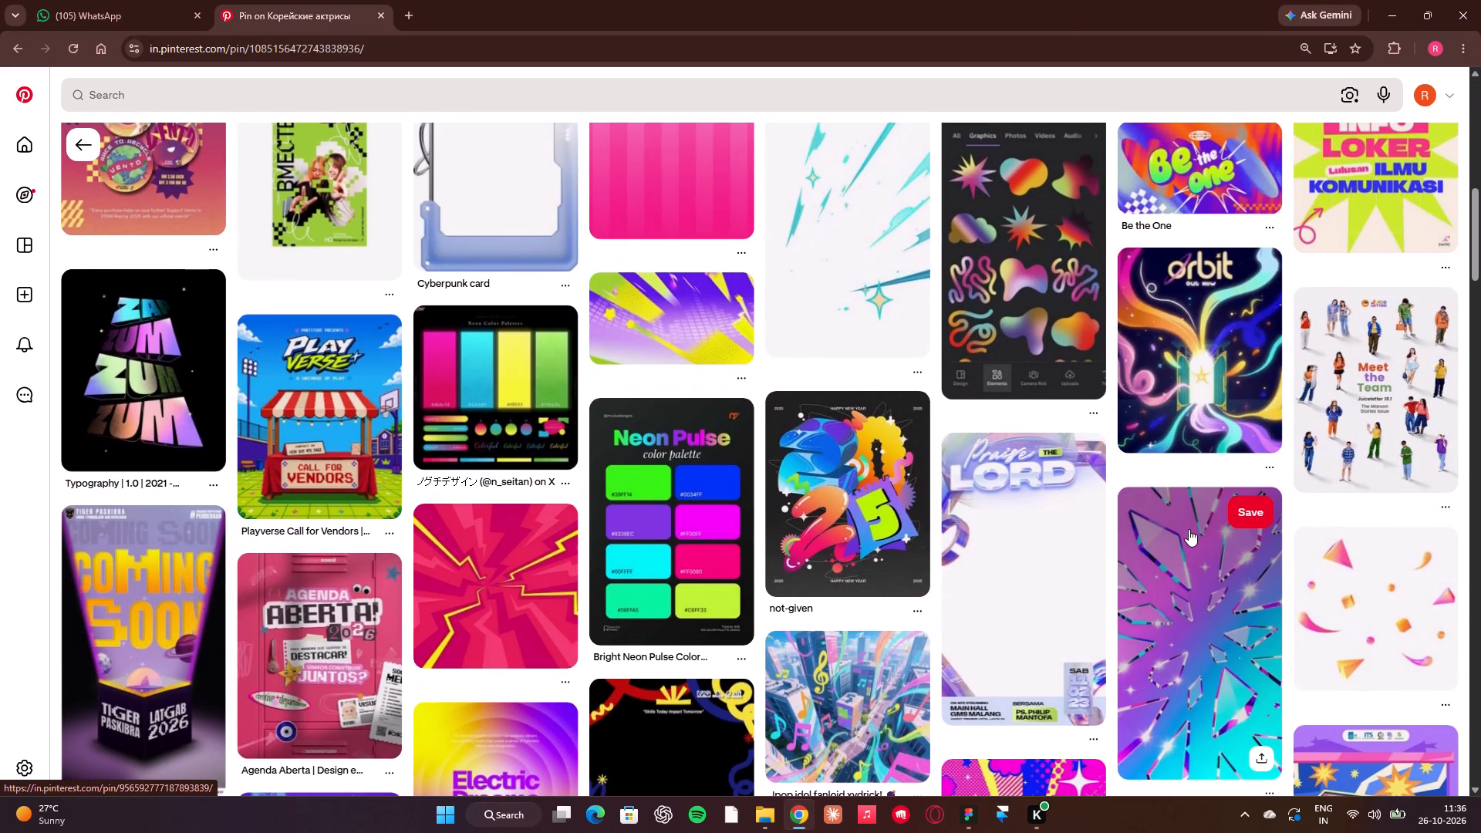
pyautogui.scroll(1, 1189, 529)
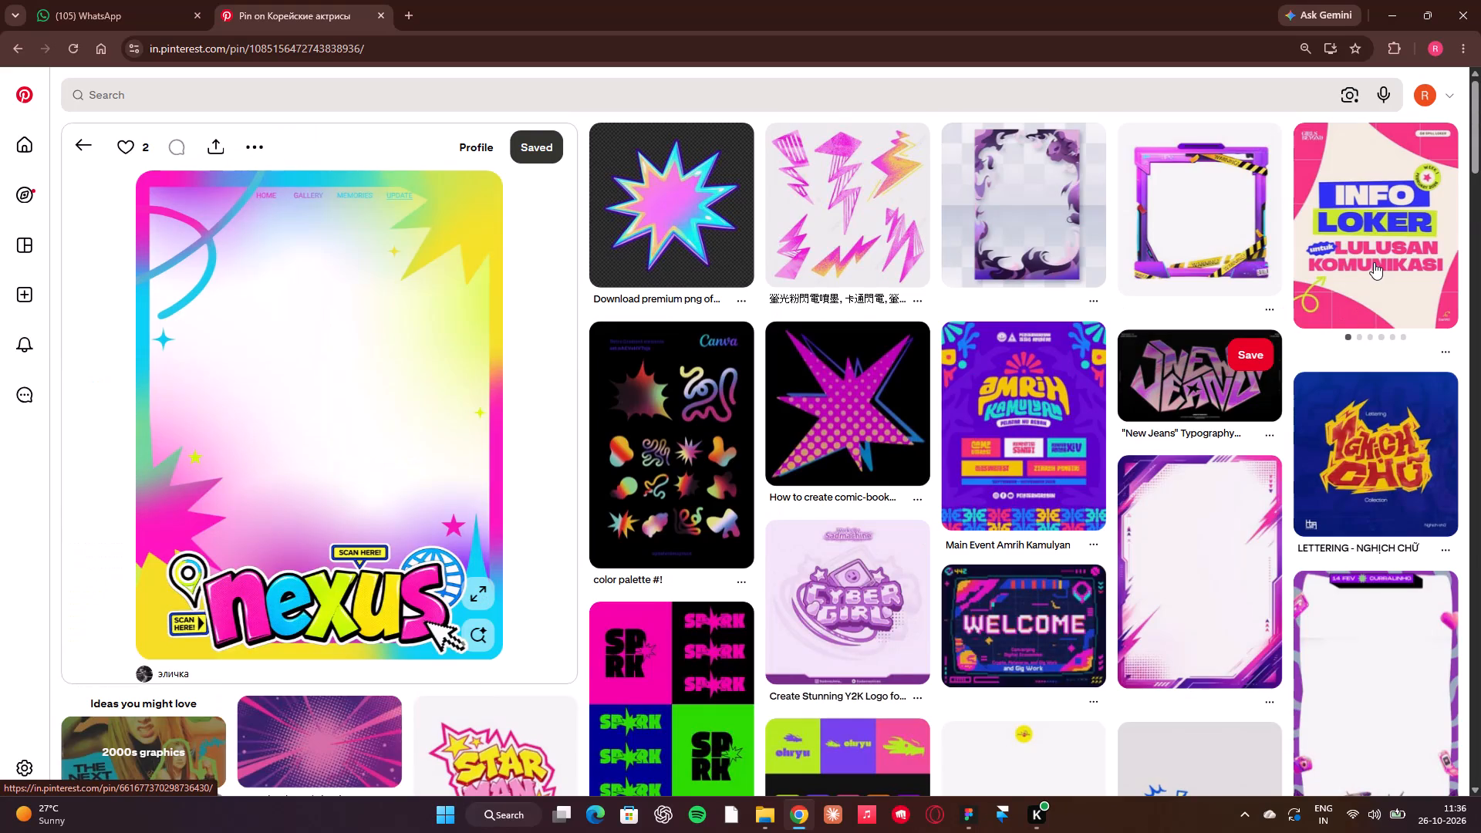
# Look through the profile's saved ideas on Pinterest for card design references and open the blue HACKATHON poster pin.
pyautogui.click(1426, 92)
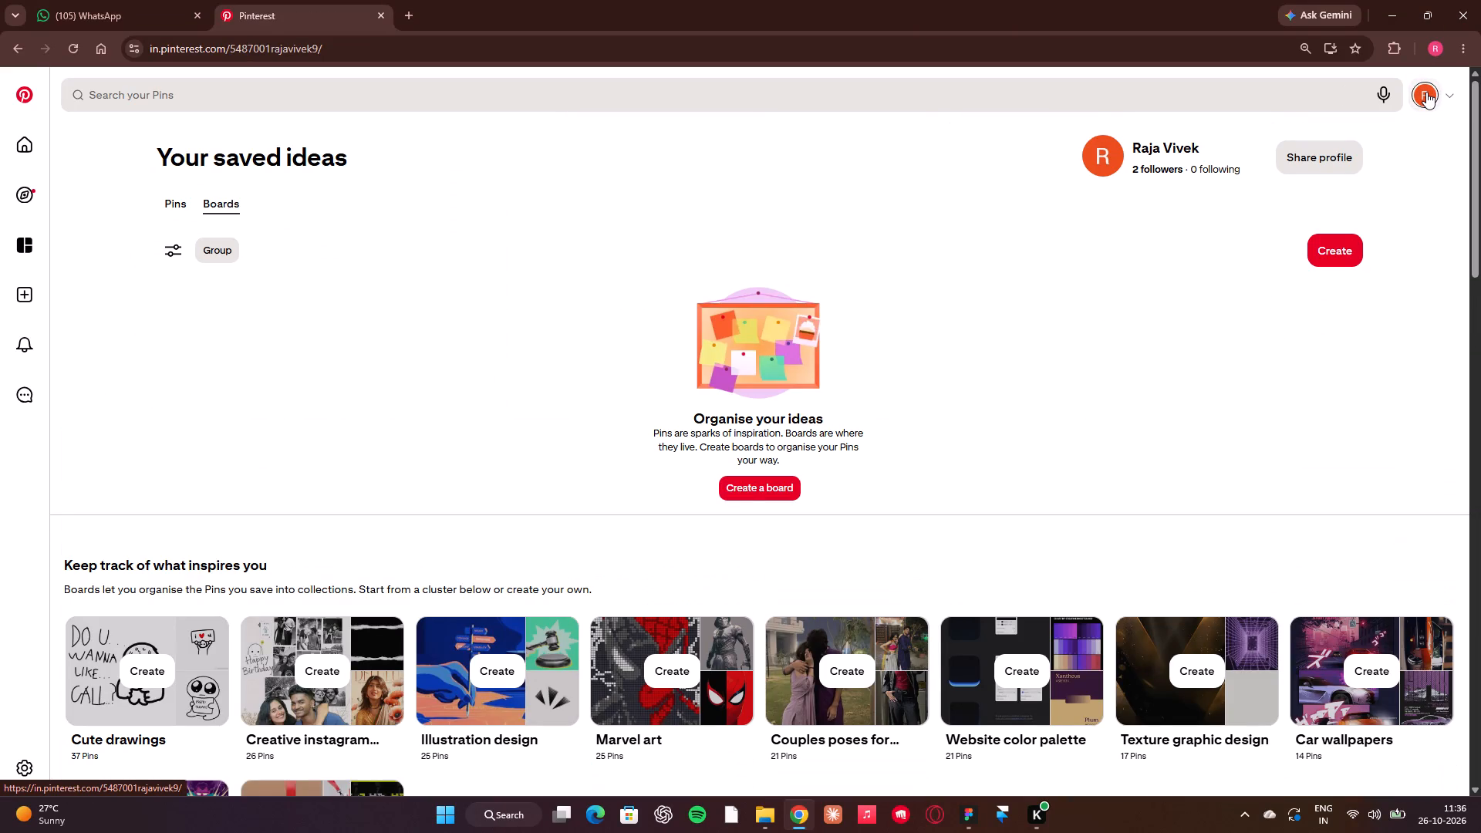
pyautogui.scroll(-2, 1426, 92)
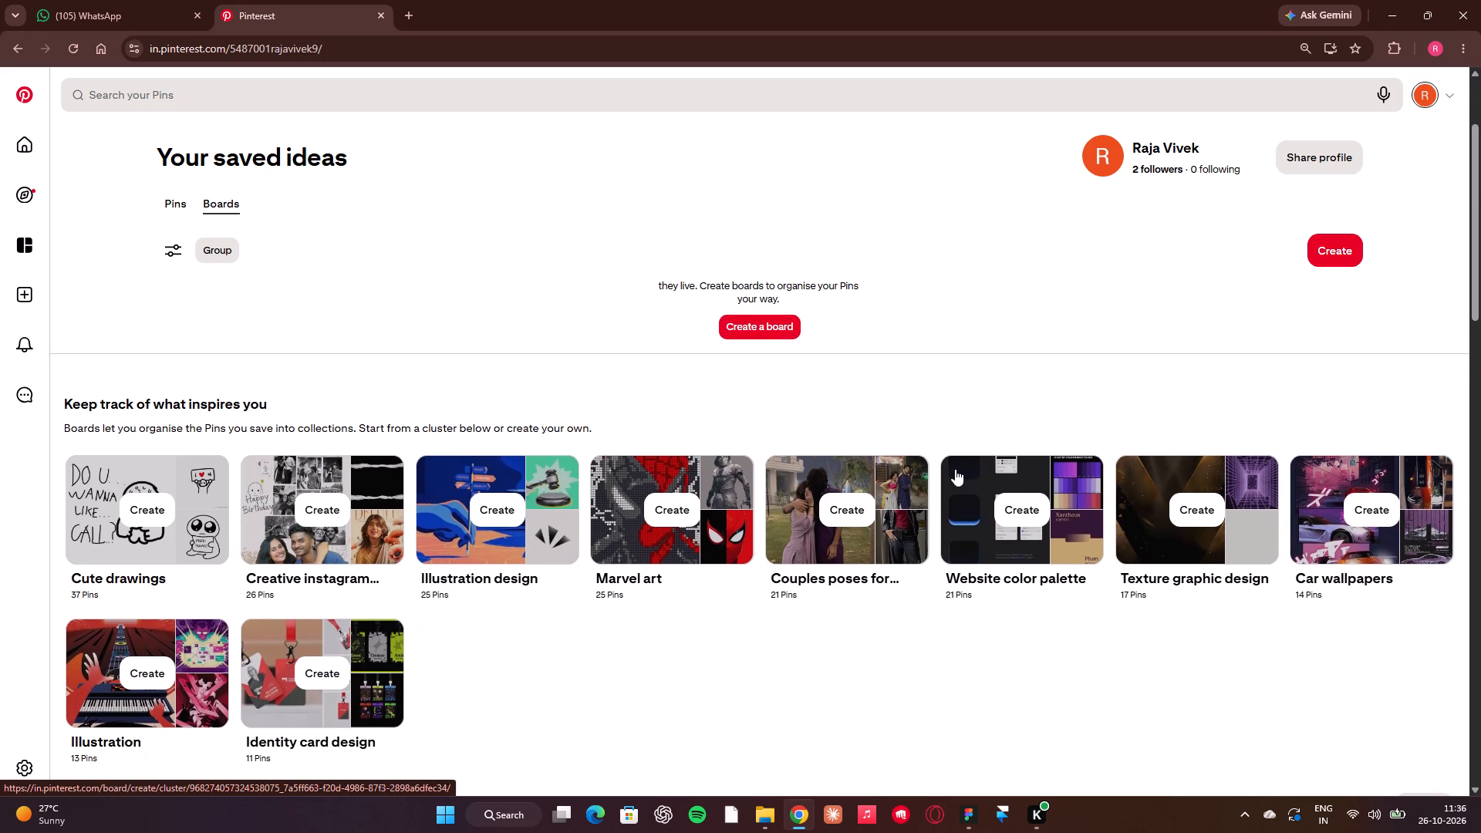
pyautogui.scroll(-4, 955, 469)
pyautogui.scroll(-4, 747, 519)
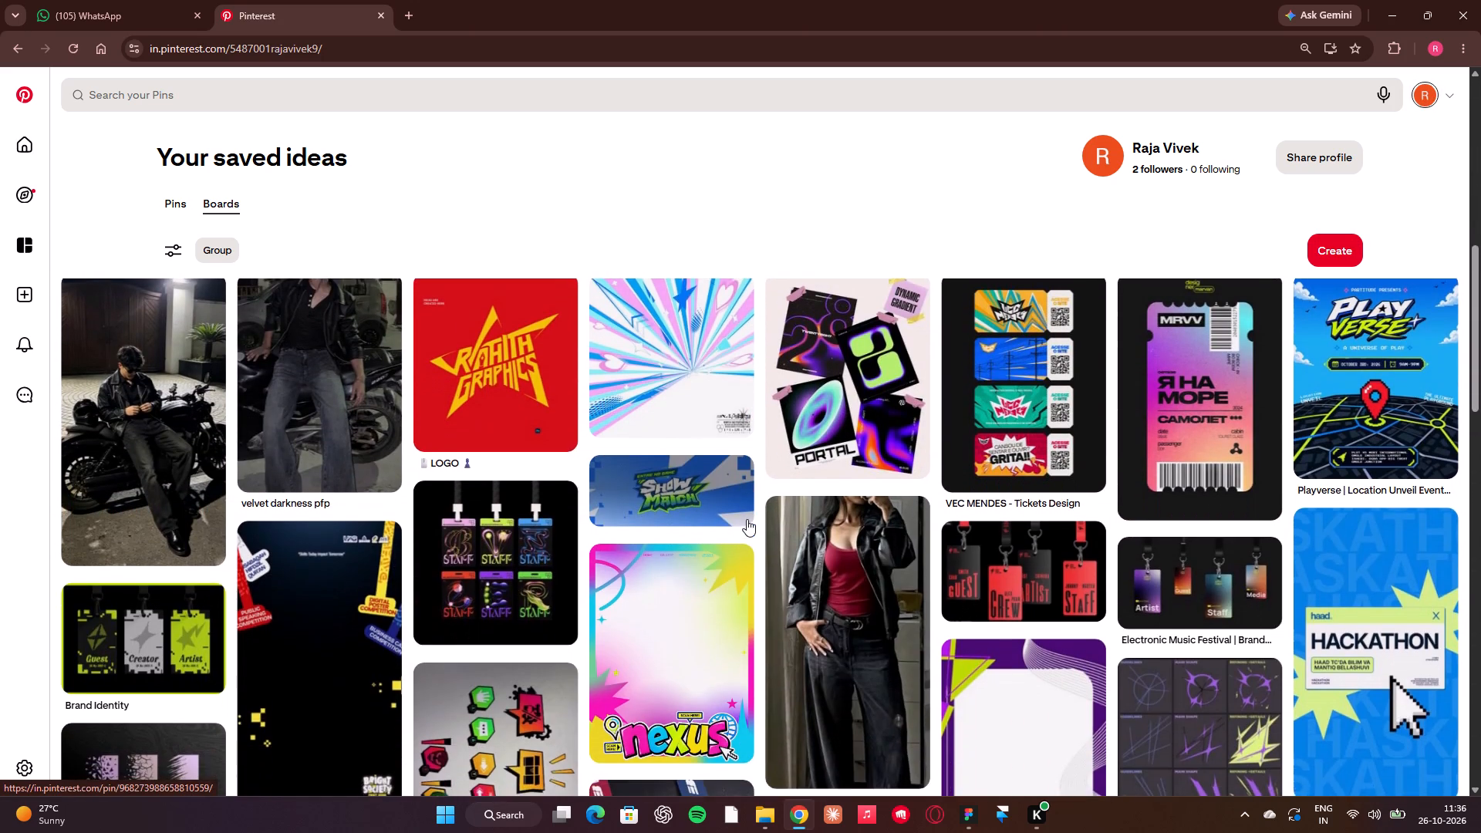
pyautogui.scroll(-3, 747, 519)
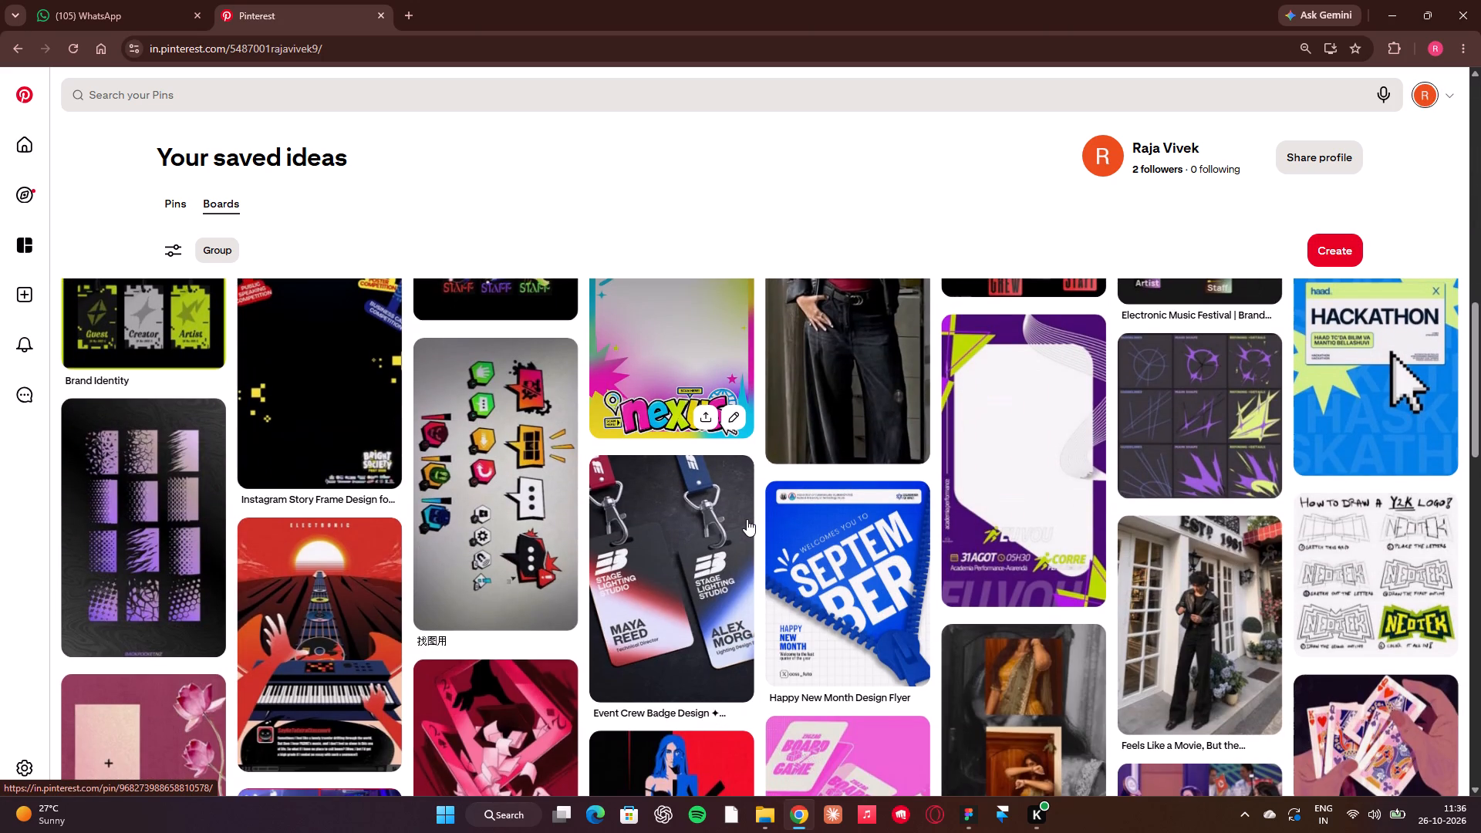
pyautogui.scroll(-3, 747, 519)
pyautogui.scroll(1, 747, 519)
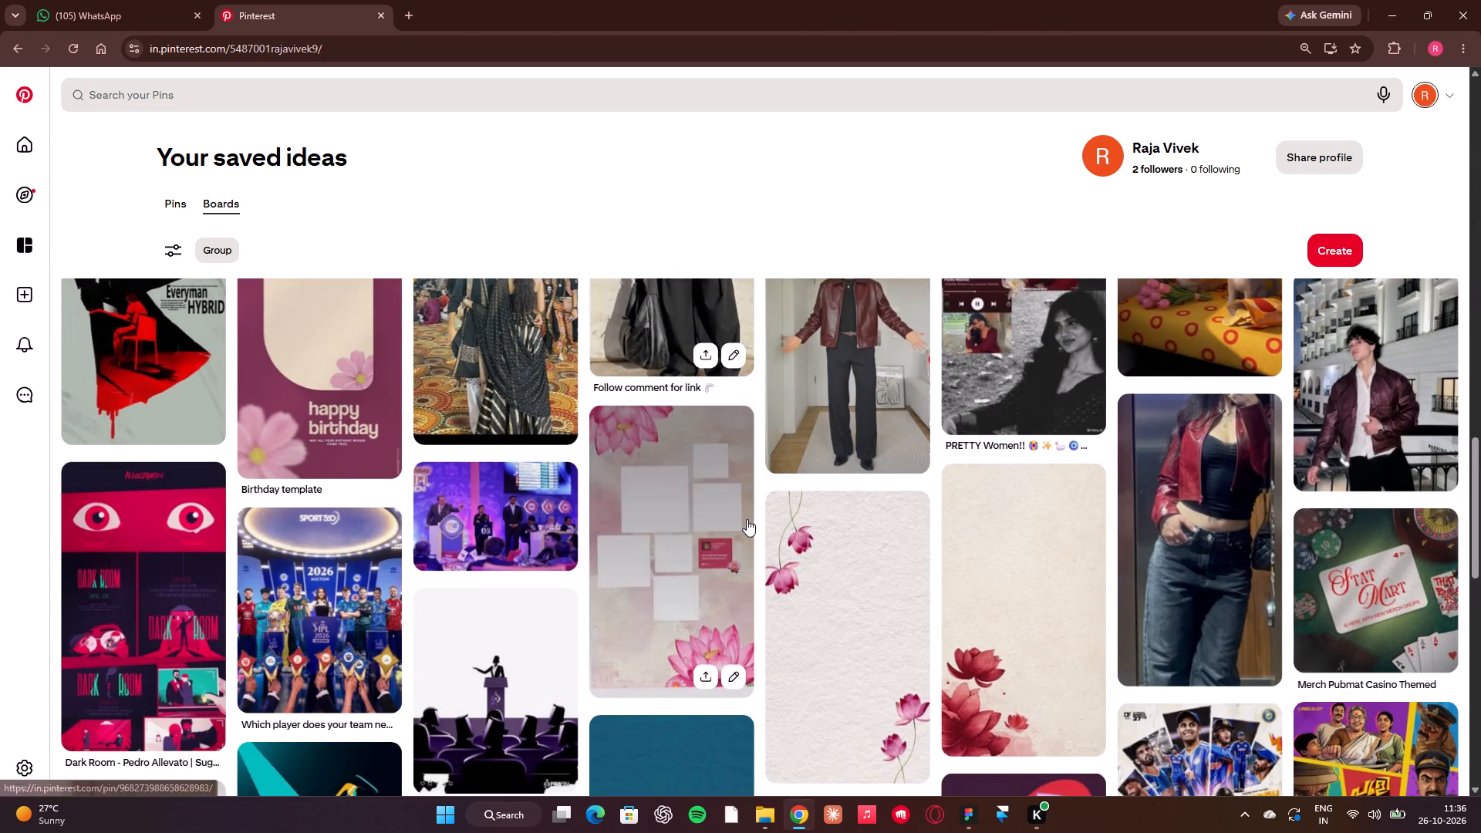
pyautogui.scroll(1, 747, 519)
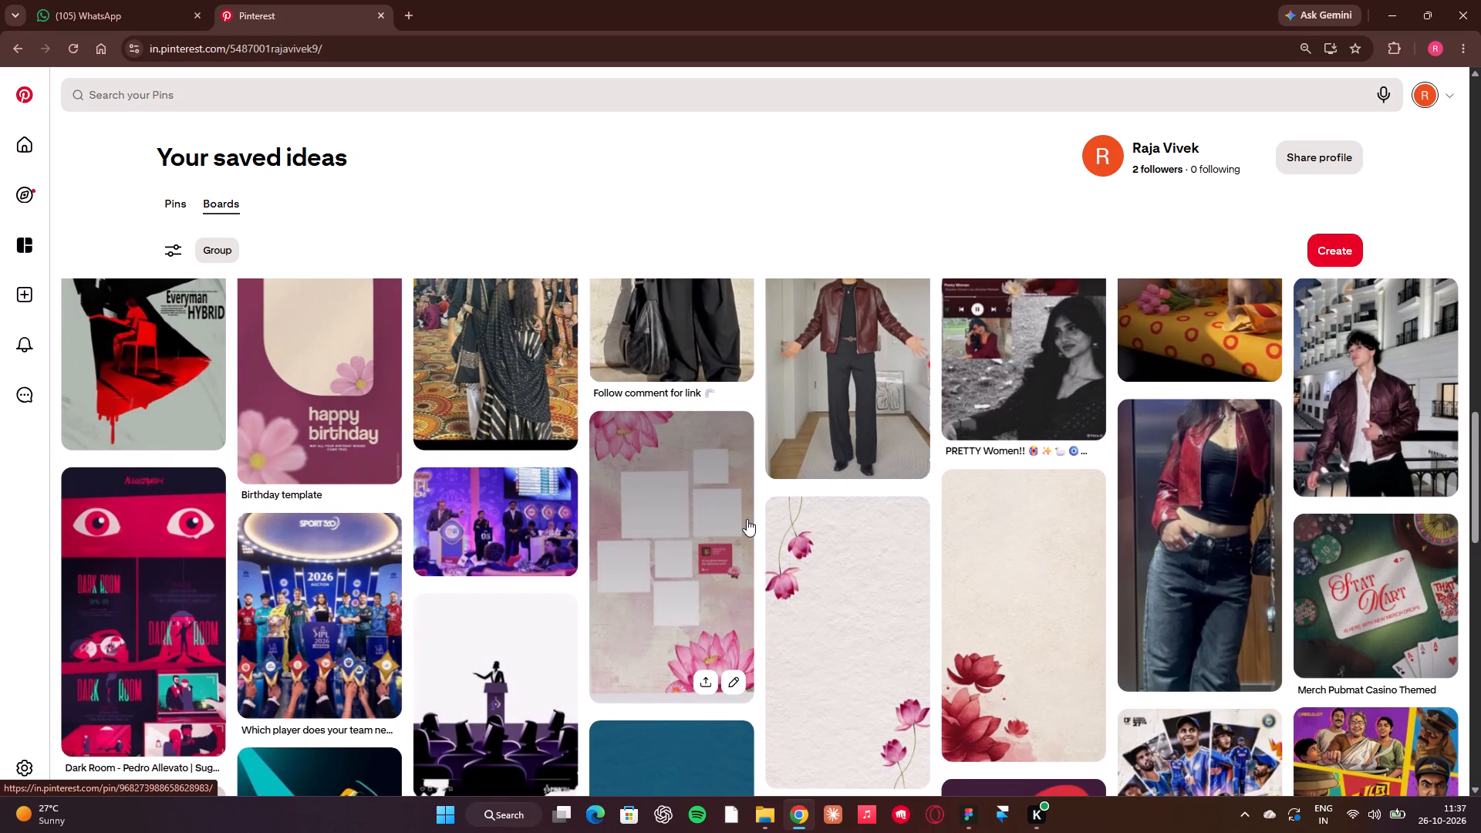
pyautogui.scroll(3, 747, 519)
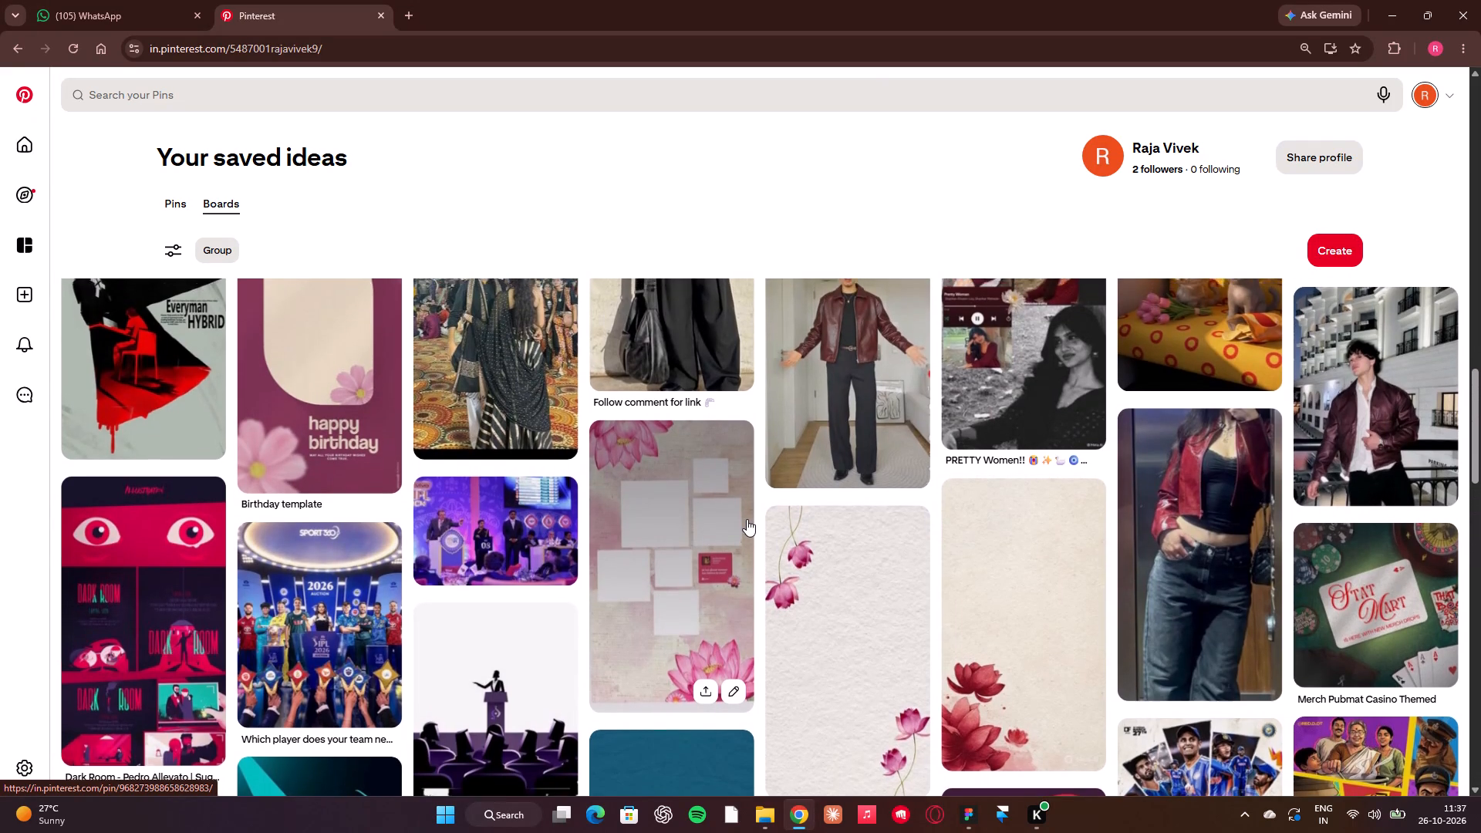
pyautogui.scroll(4, 747, 519)
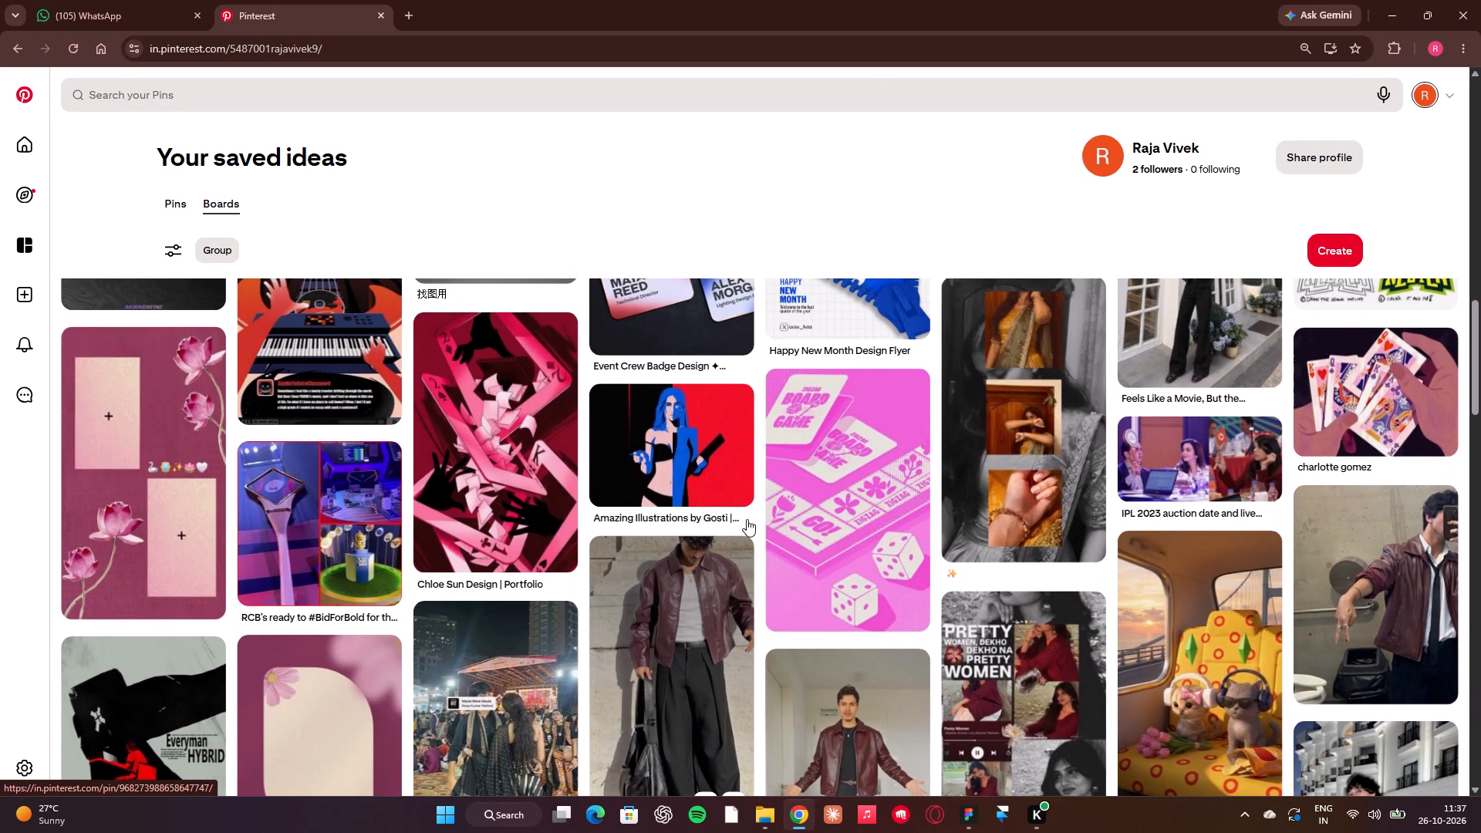
pyautogui.scroll(3, 747, 519)
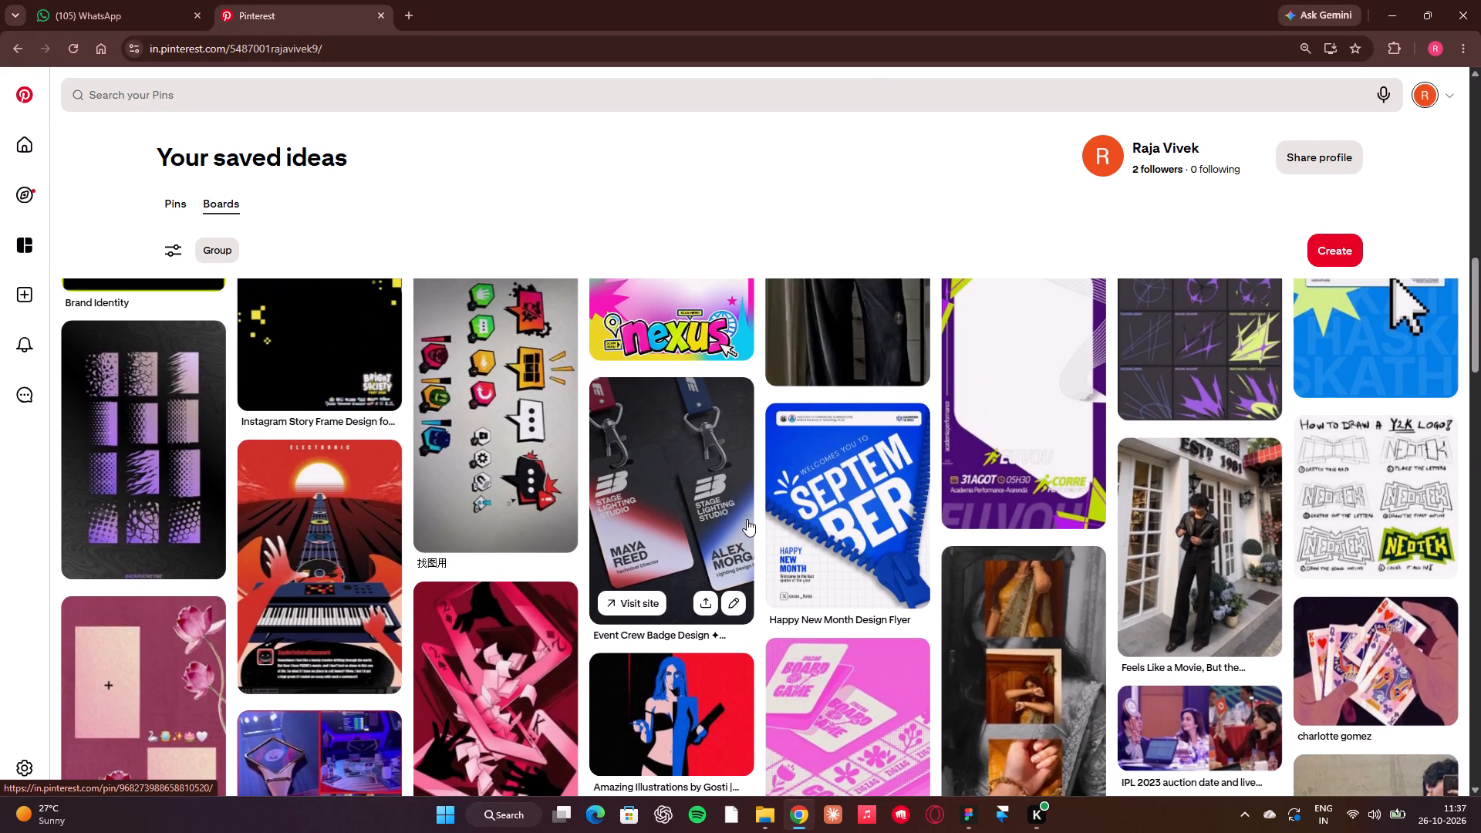
pyautogui.scroll(4, 747, 519)
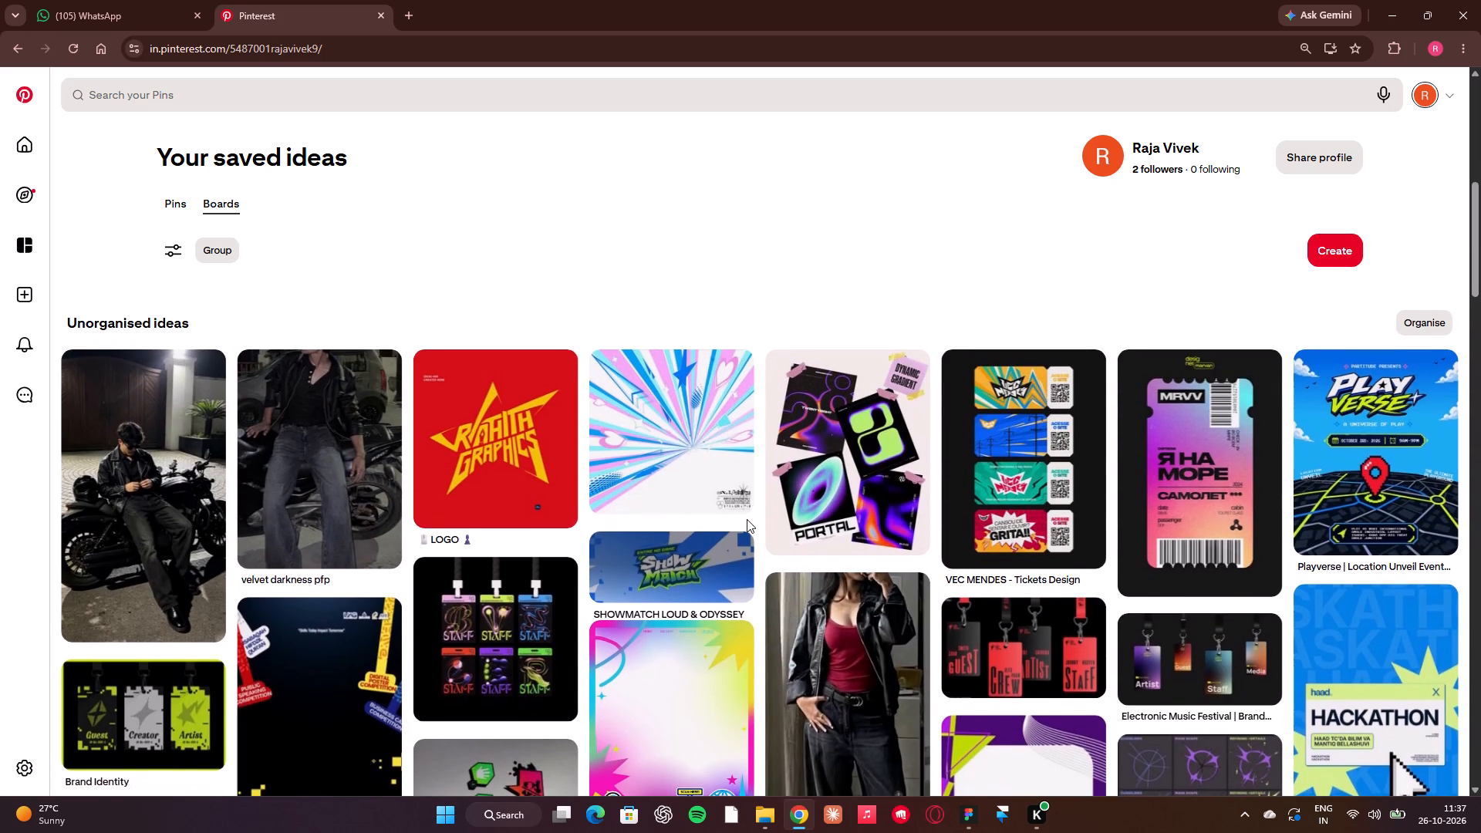
pyautogui.scroll(-1, 747, 519)
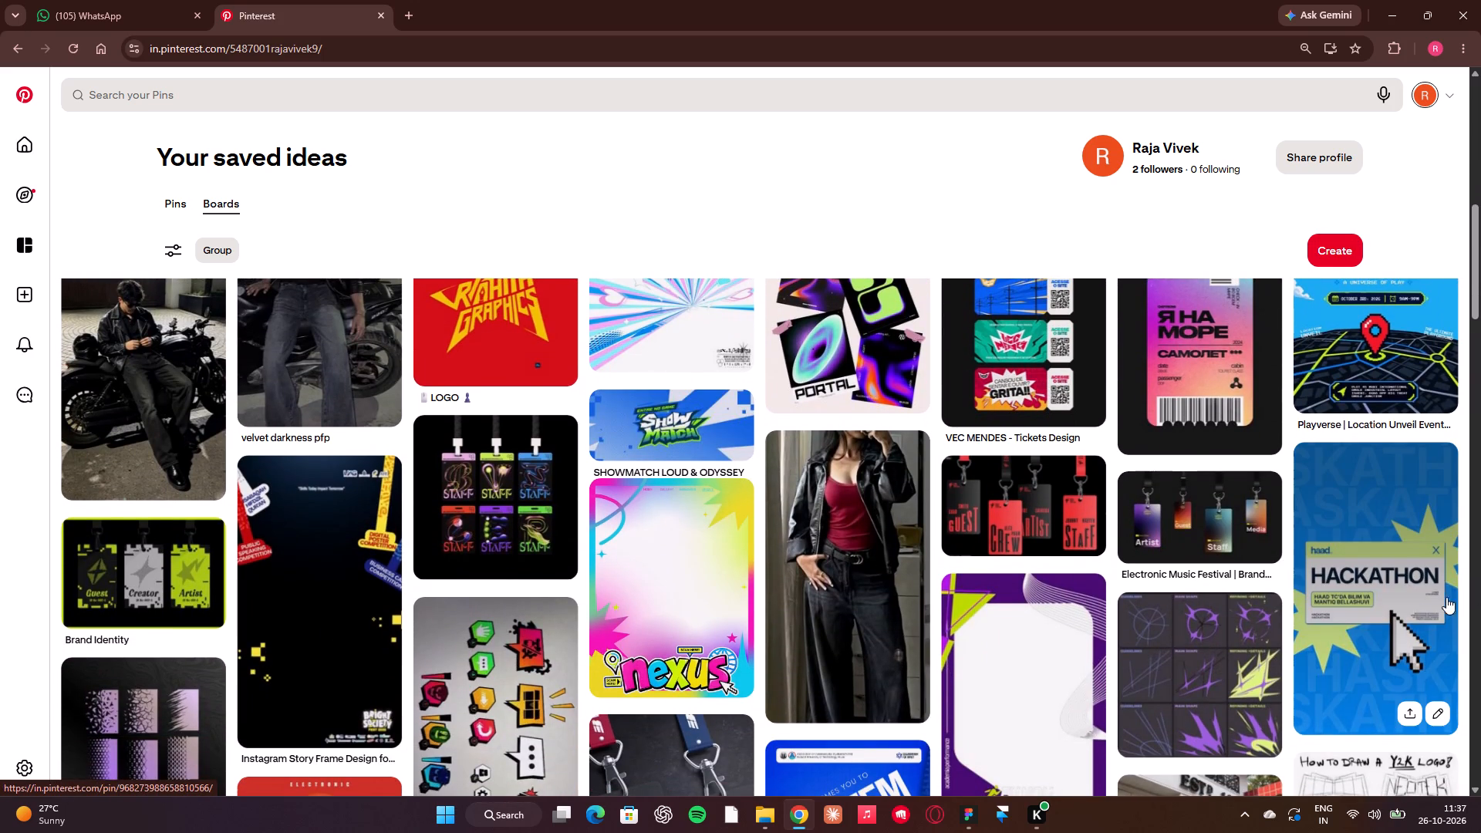
pyautogui.click(1372, 607)
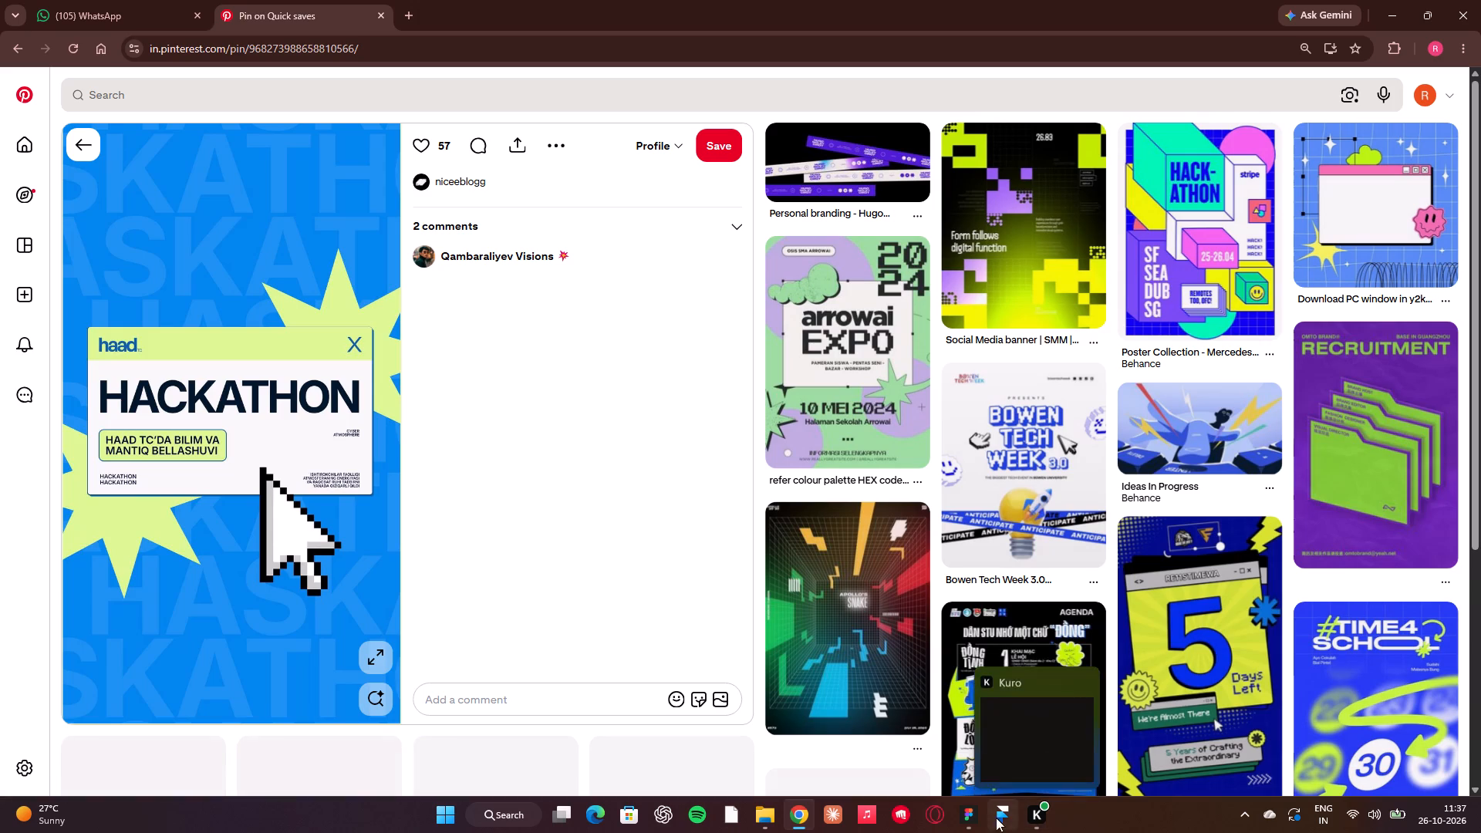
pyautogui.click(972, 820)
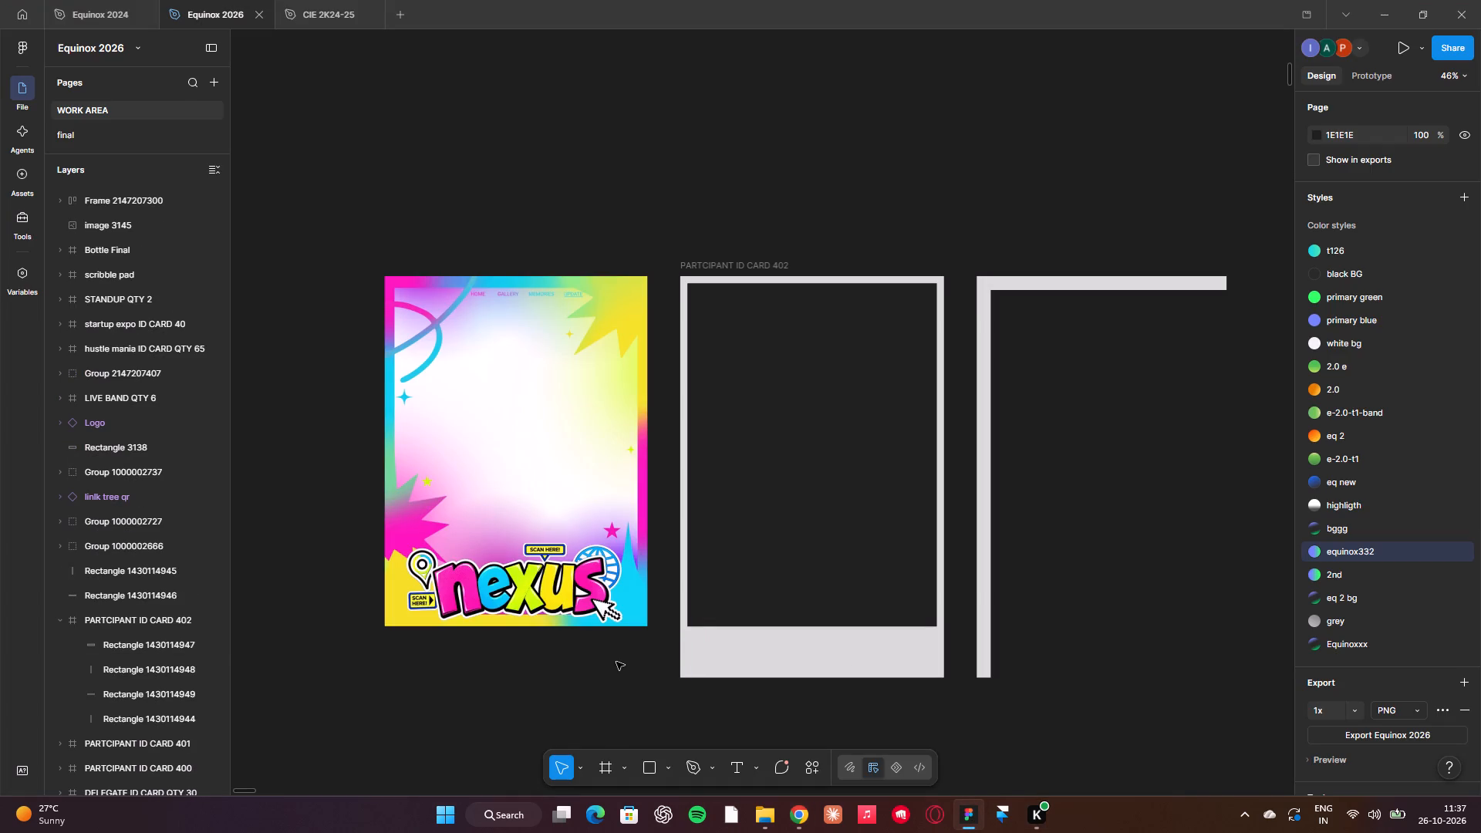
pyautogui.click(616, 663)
# Switch to Pinterest in Chrome, leave the HACKATHON pin and look through the whole collection of saved ideas for card design references.
pyautogui.click(799, 828)
pyautogui.scroll(1, 967, 530)
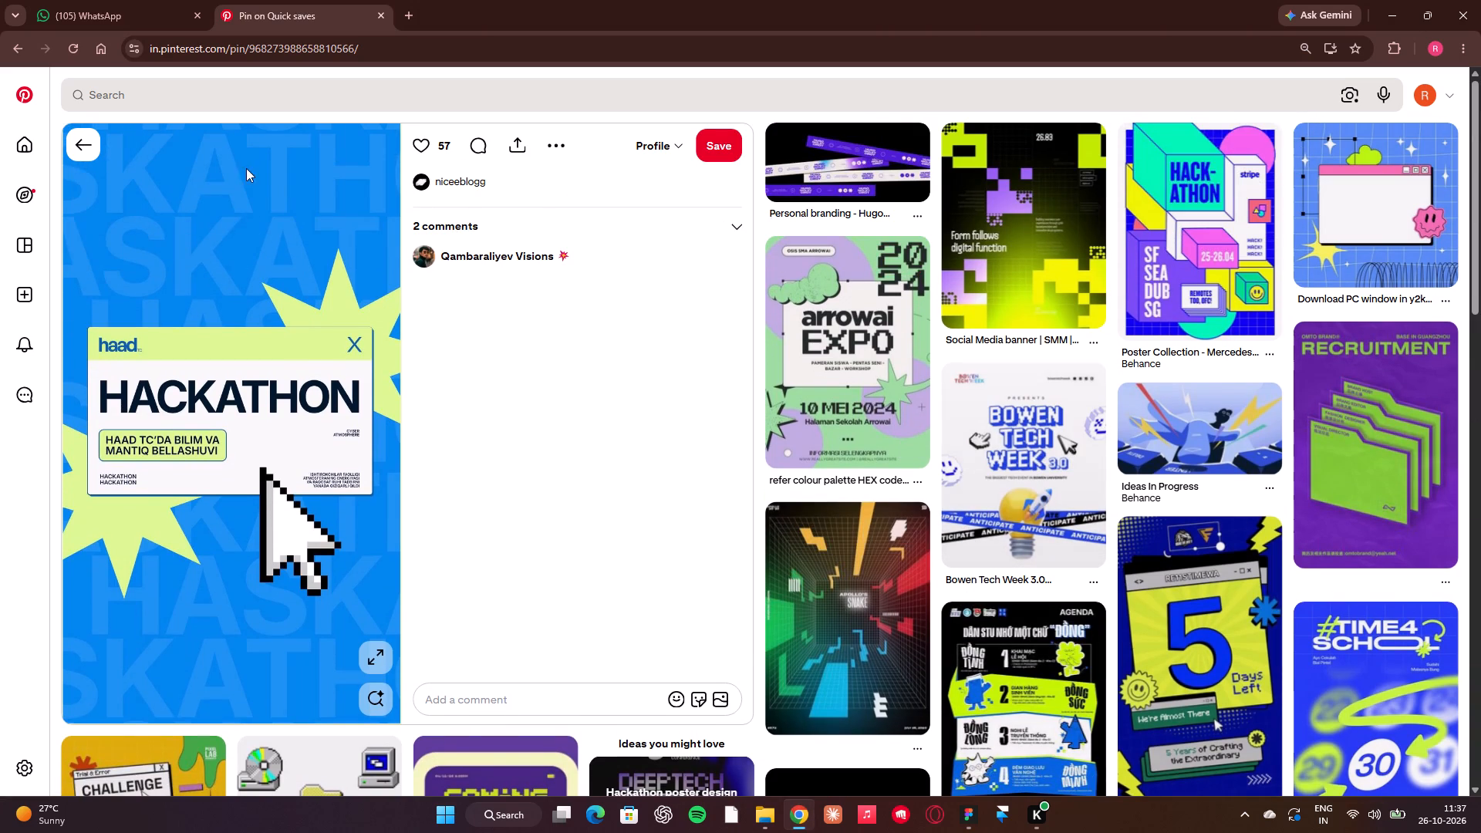
pyautogui.click(84, 142)
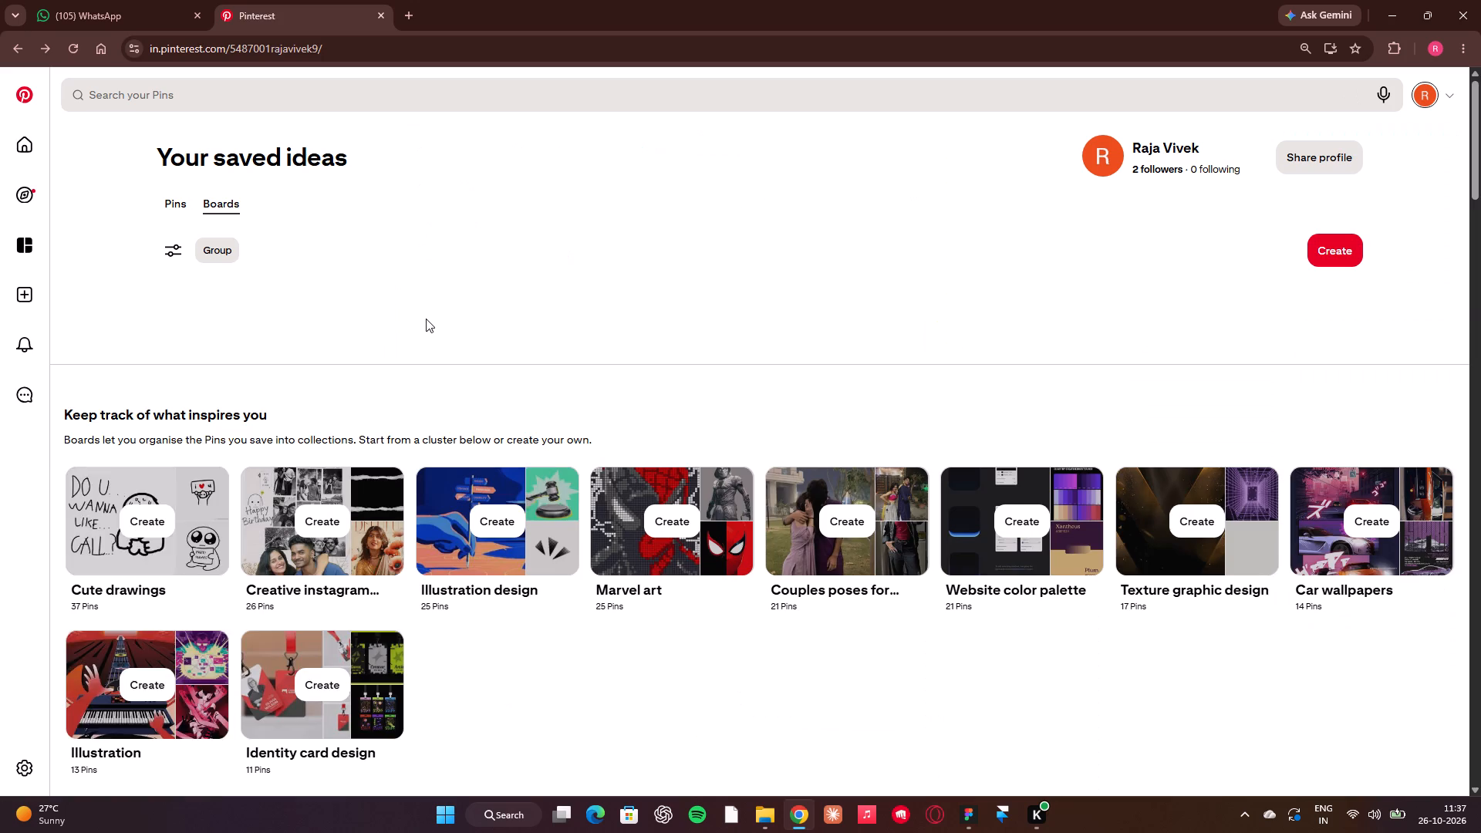
pyautogui.scroll(6, 1013, 570)
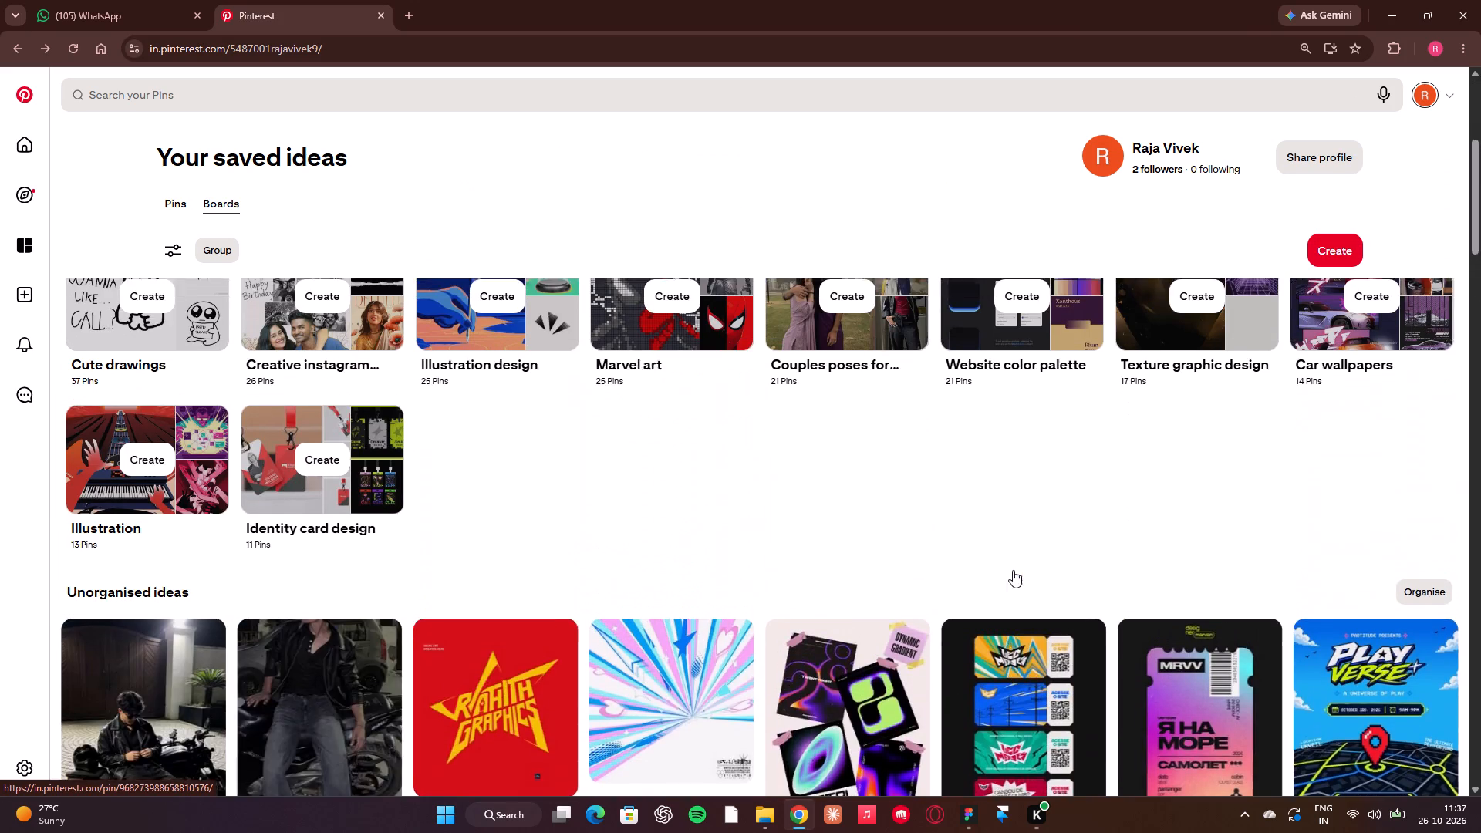
pyautogui.scroll(4, 1013, 570)
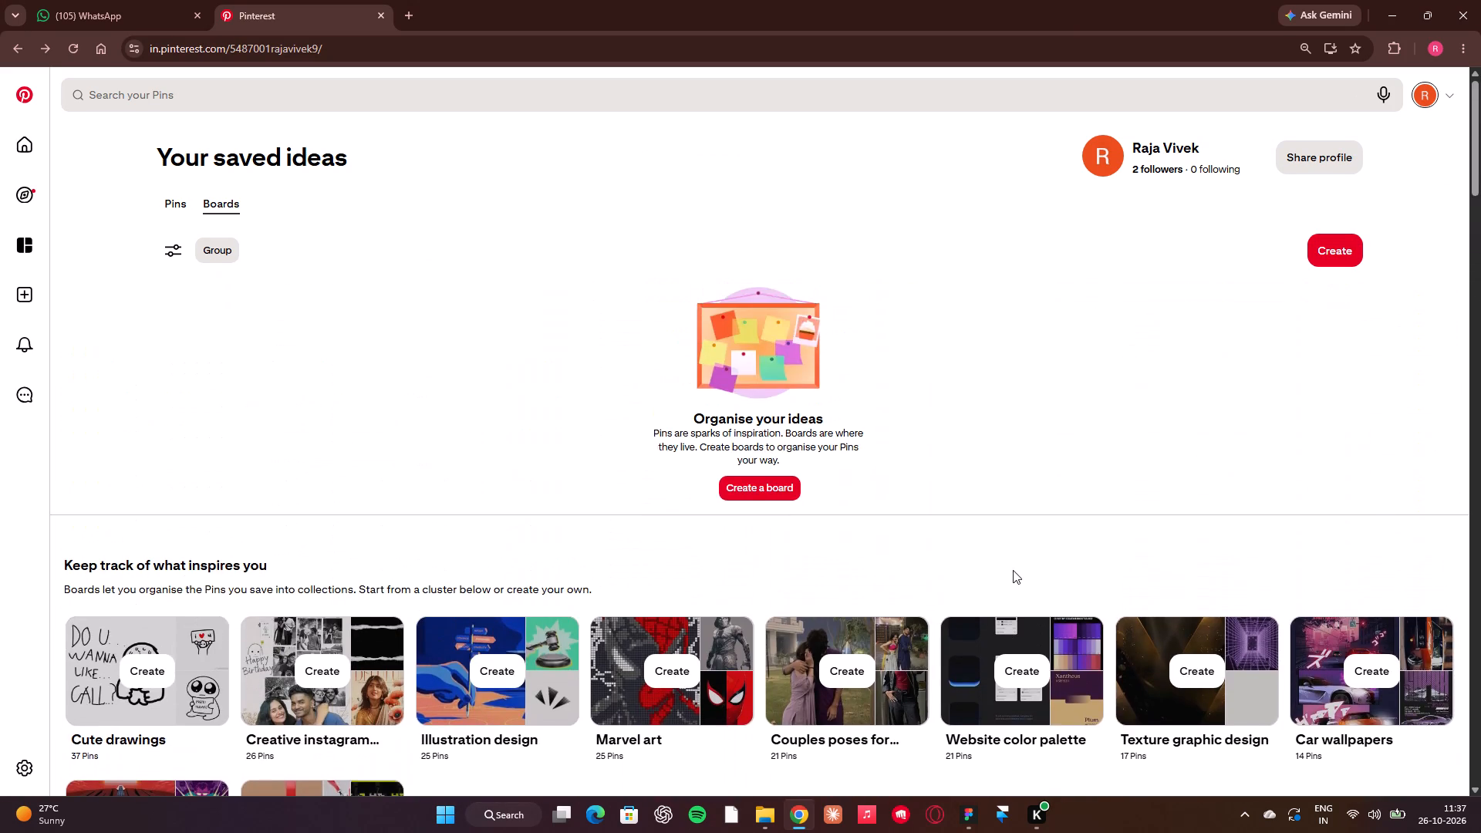
pyautogui.scroll(-12, 1013, 570)
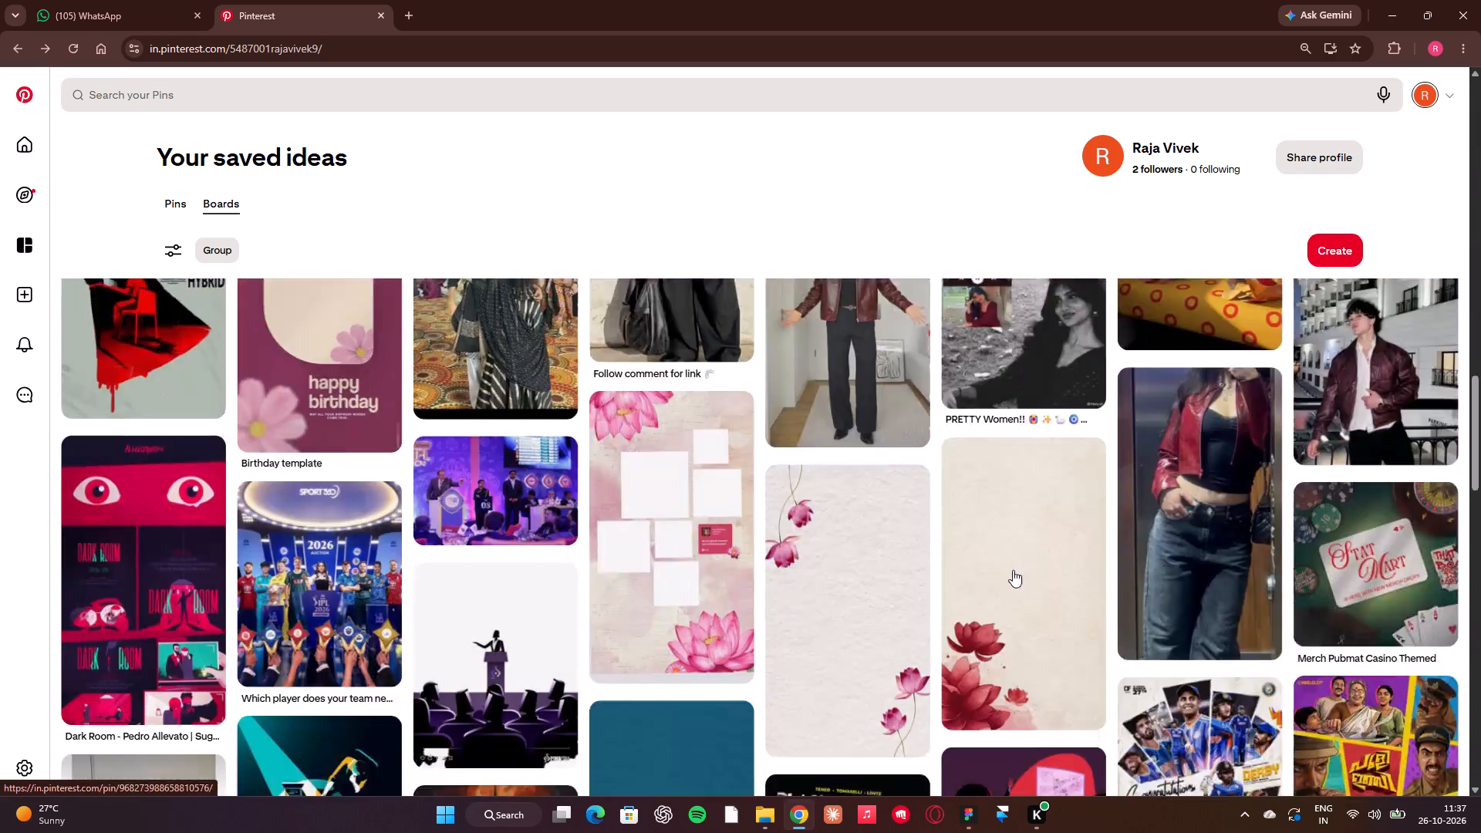
pyautogui.scroll(-2, 1013, 570)
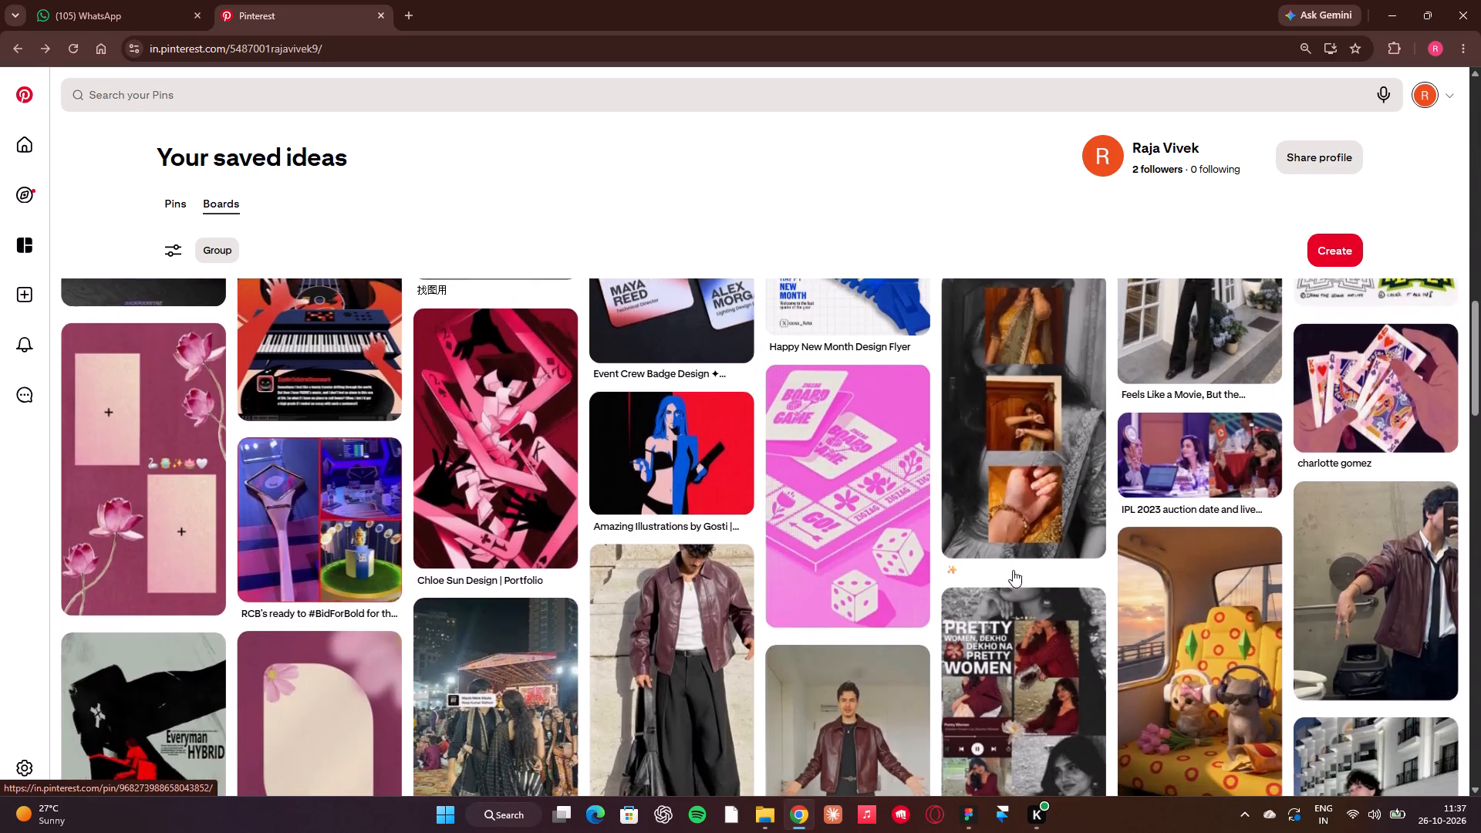
pyautogui.scroll(-5, 1013, 570)
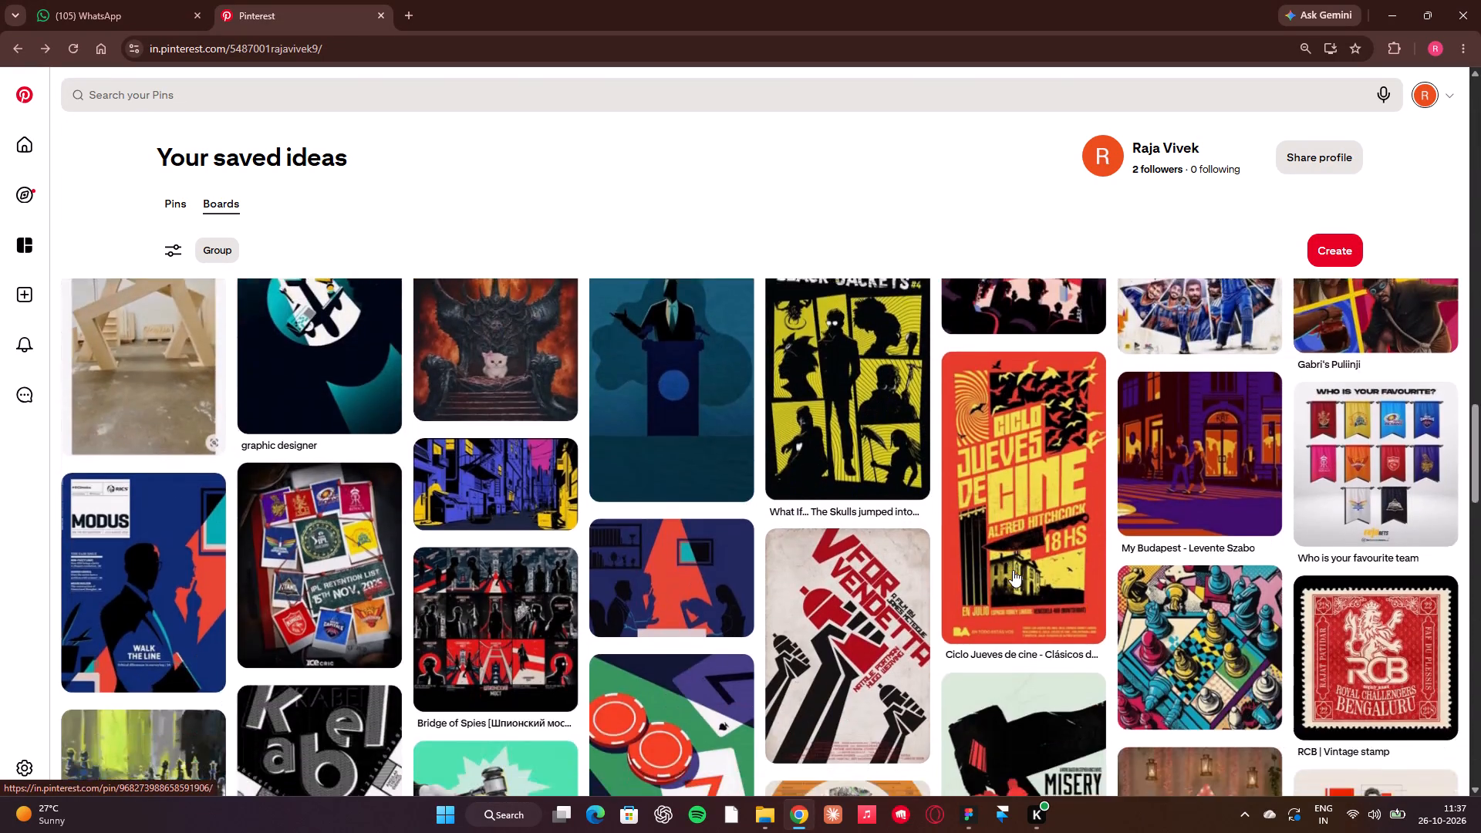
pyautogui.scroll(-8, 1013, 570)
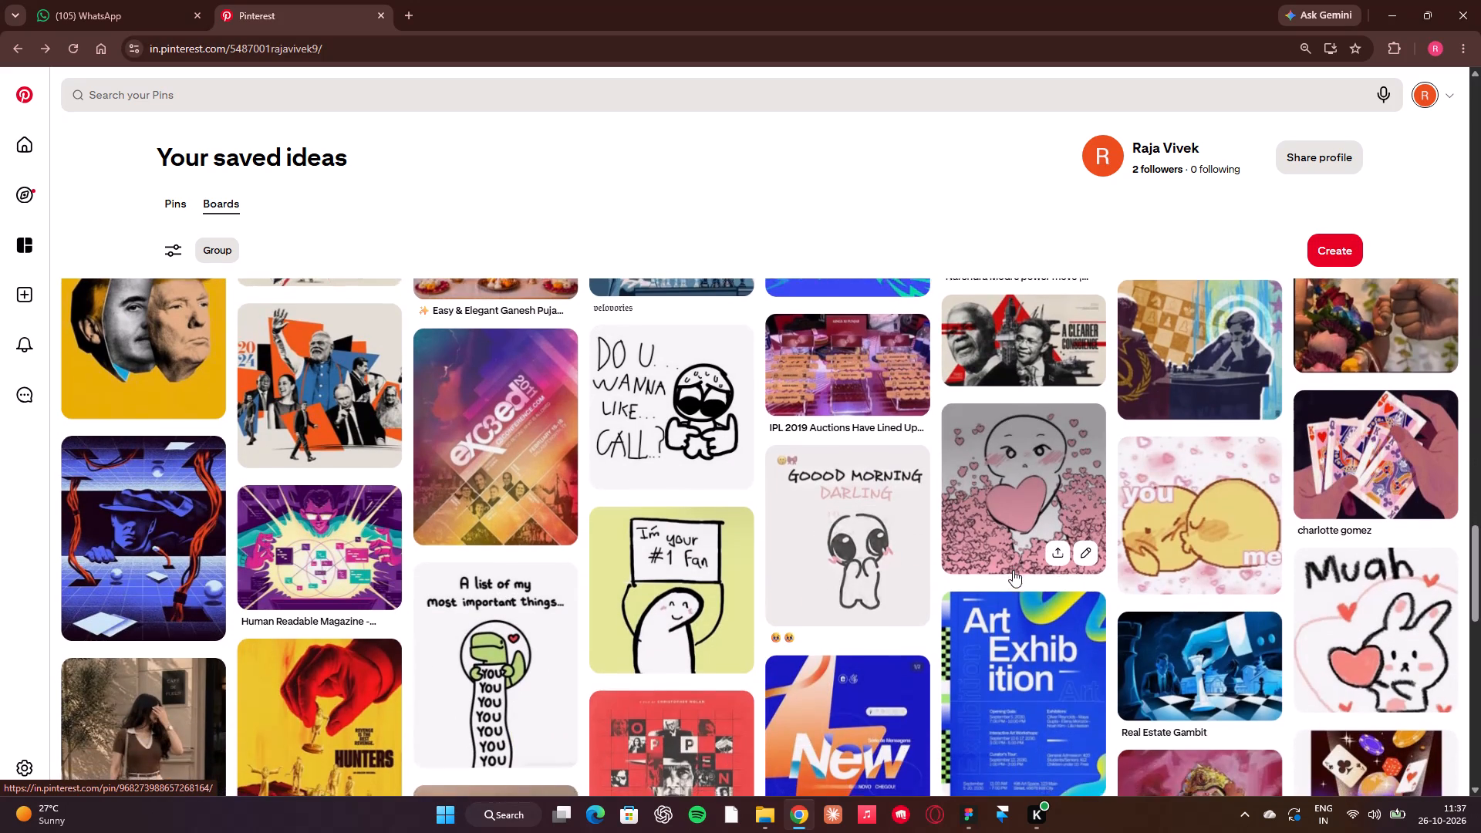
pyautogui.scroll(-1, 1013, 570)
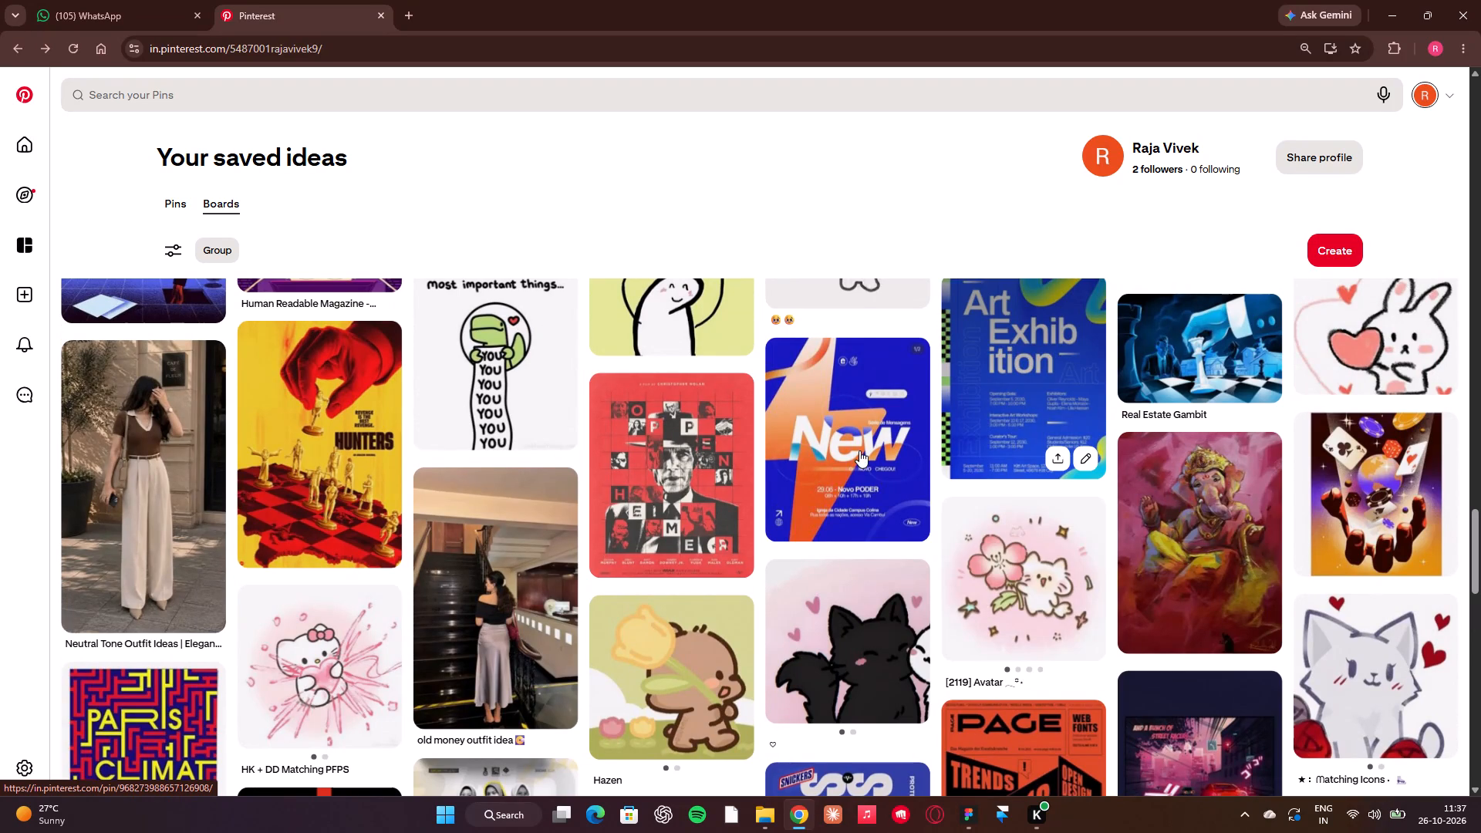
pyautogui.scroll(-2, 864, 450)
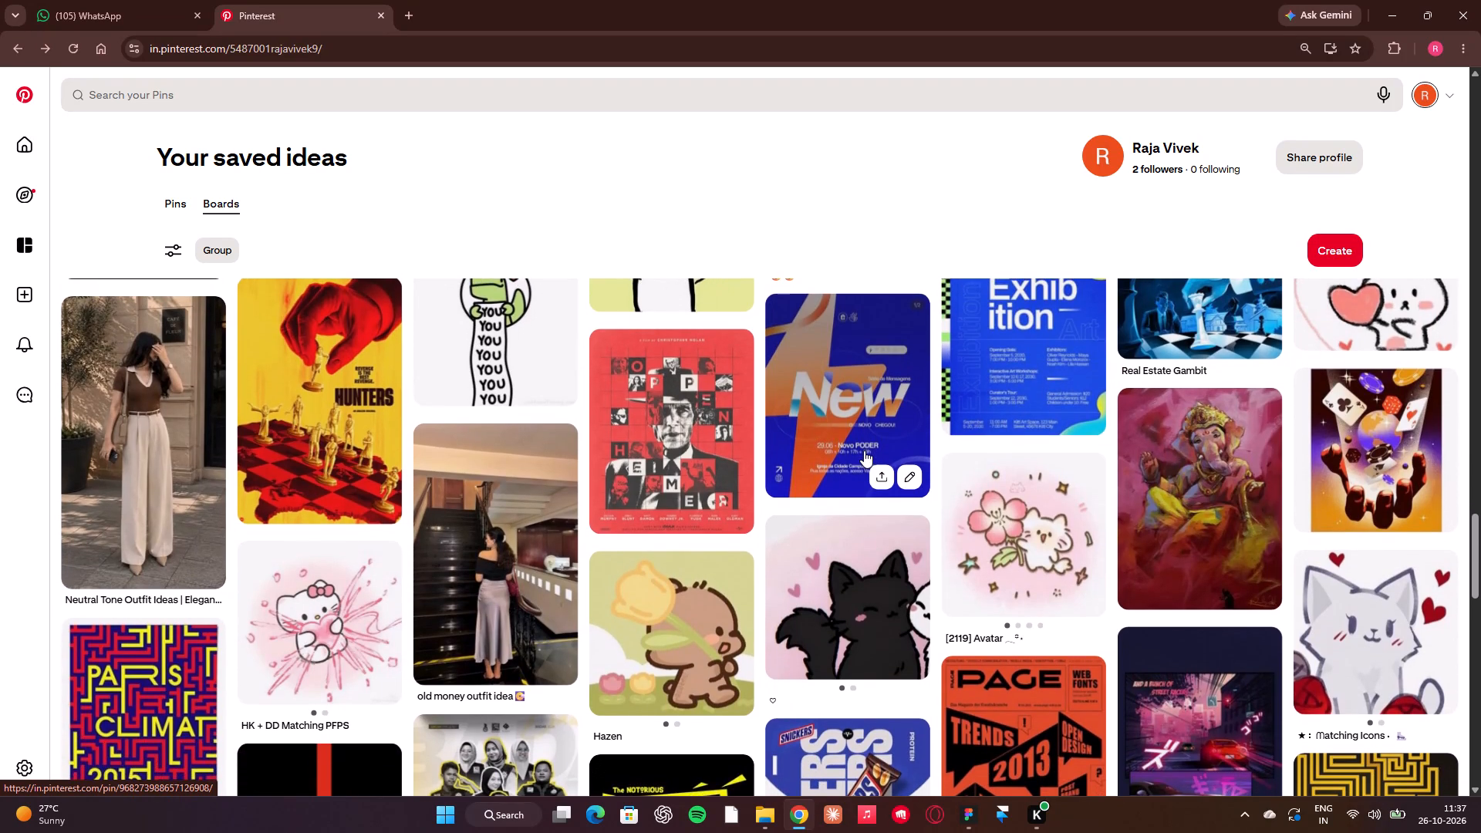
pyautogui.scroll(-2, 864, 450)
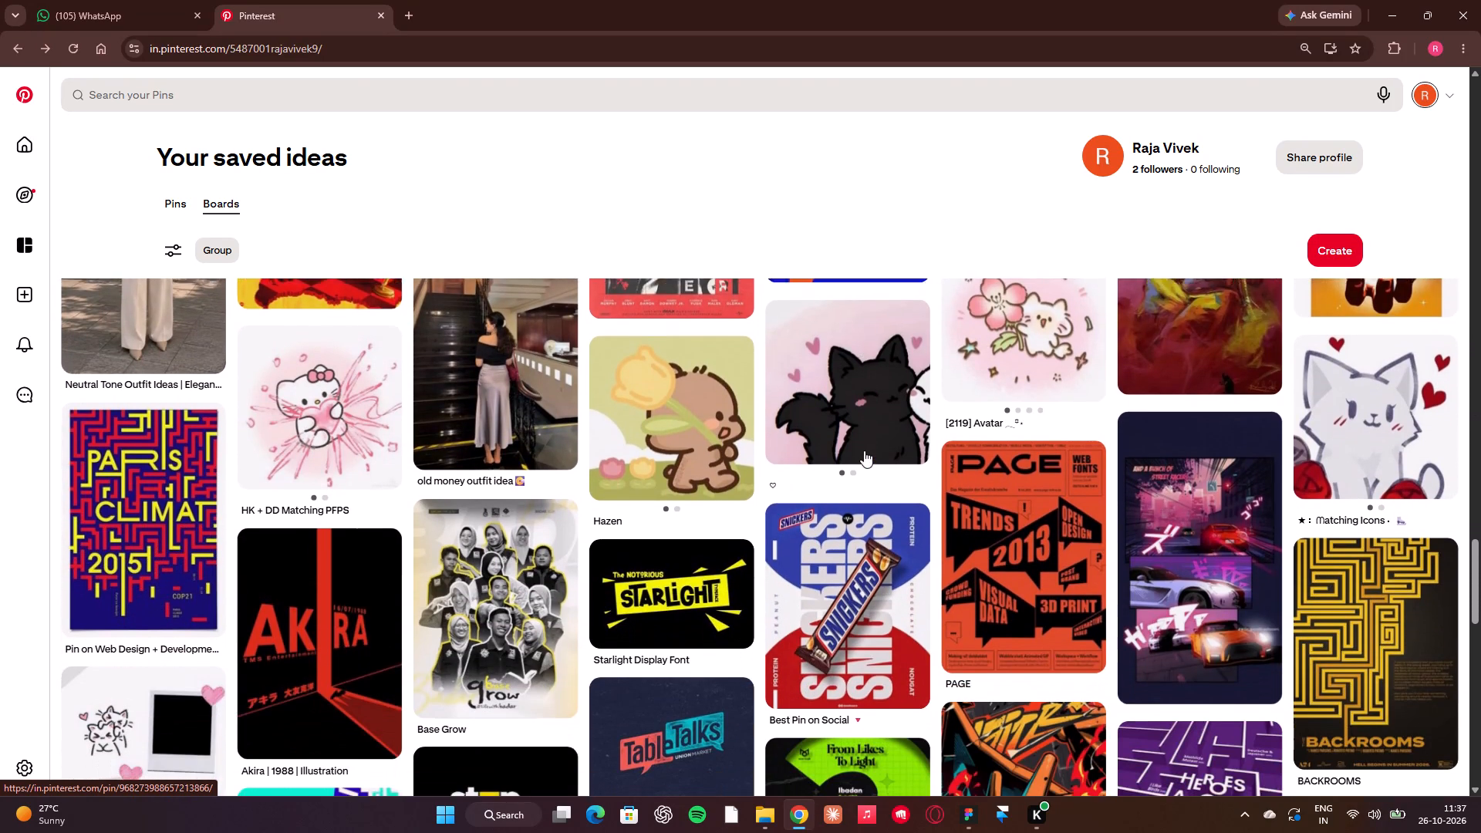
pyautogui.scroll(-1, 864, 450)
pyautogui.scroll(-5, 827, 604)
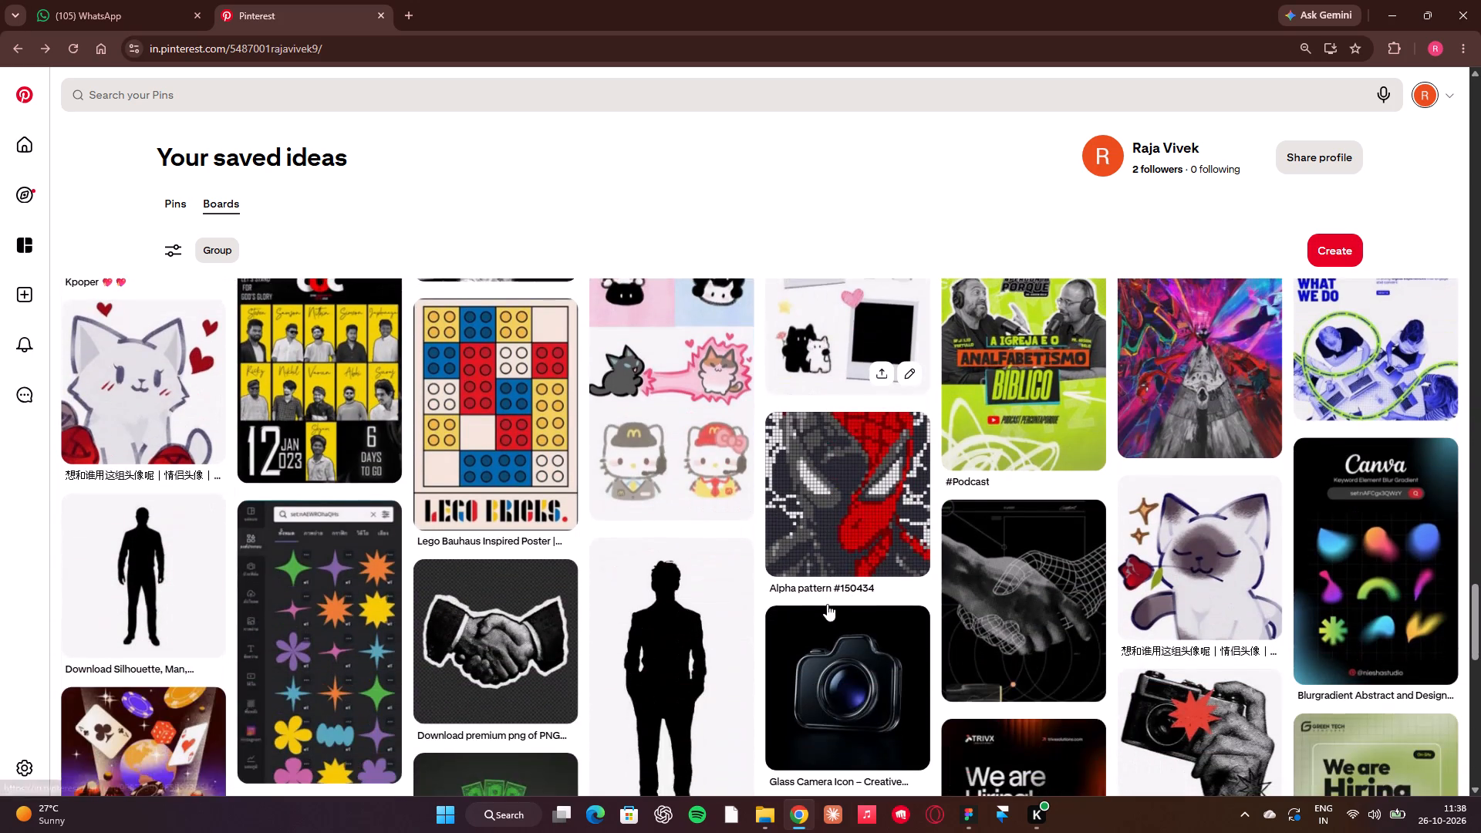
pyautogui.scroll(-4, 827, 604)
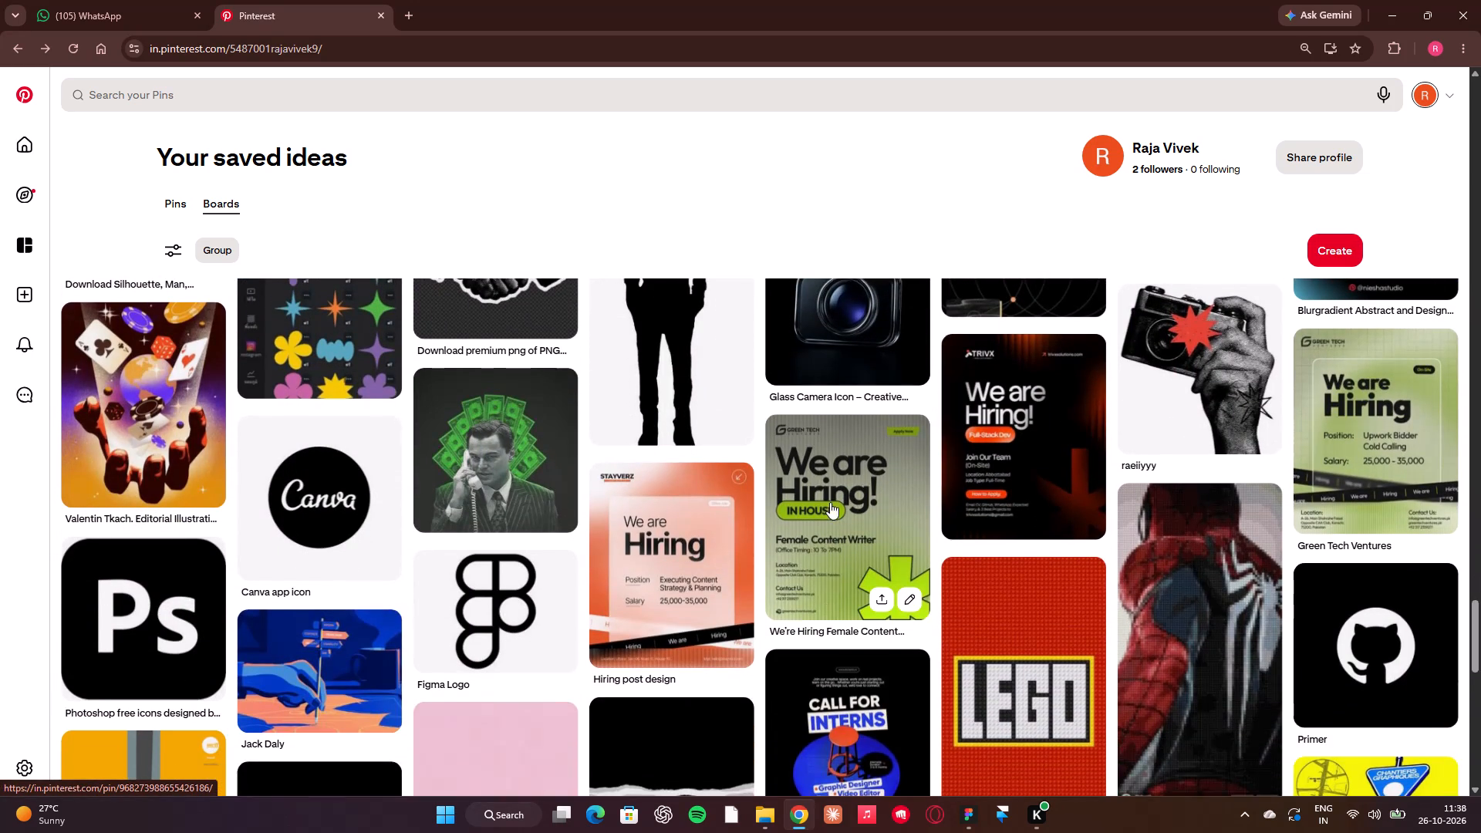
pyautogui.scroll(-3, 810, 720)
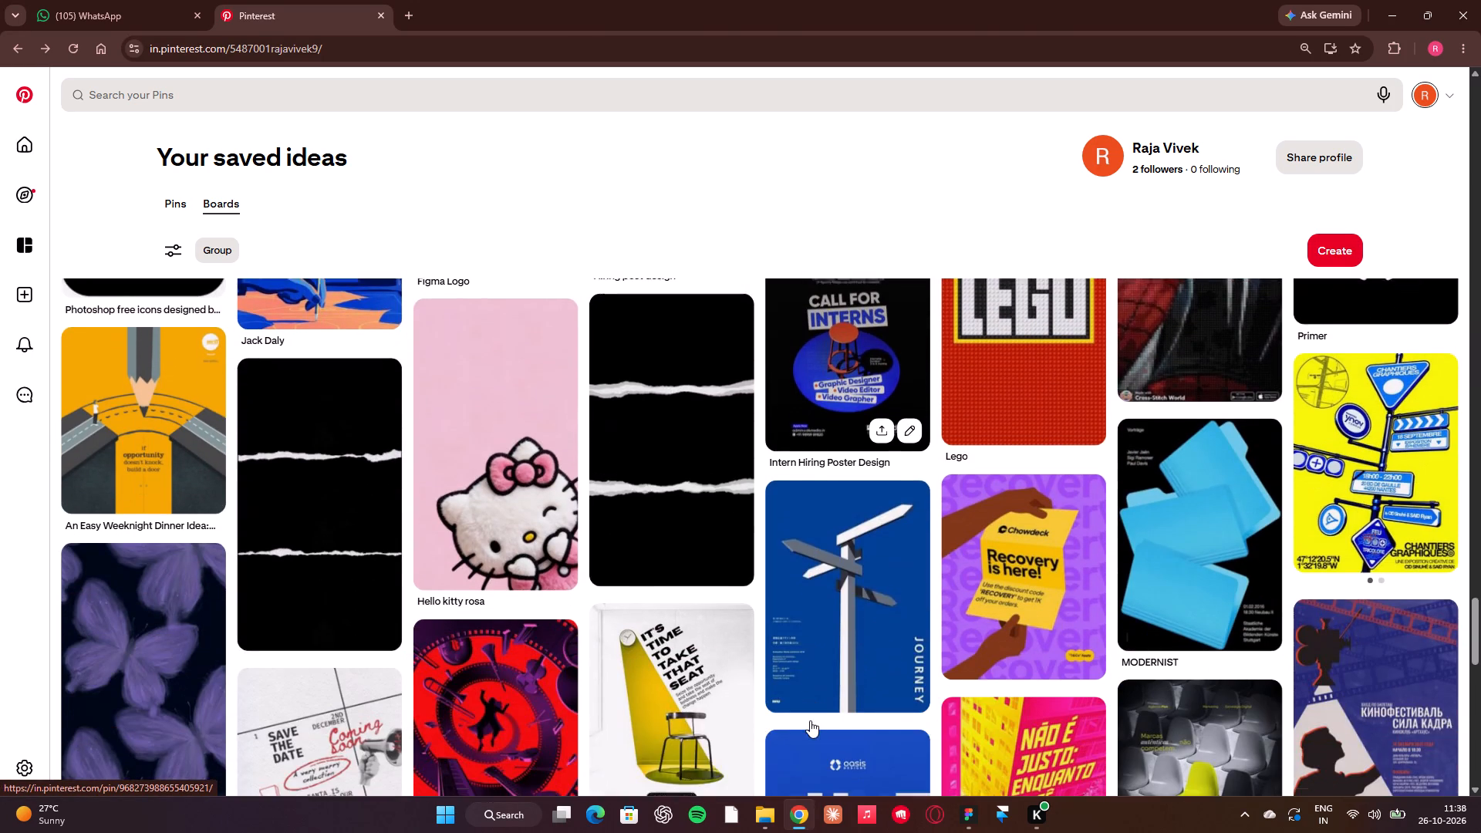
pyautogui.scroll(-4, 810, 720)
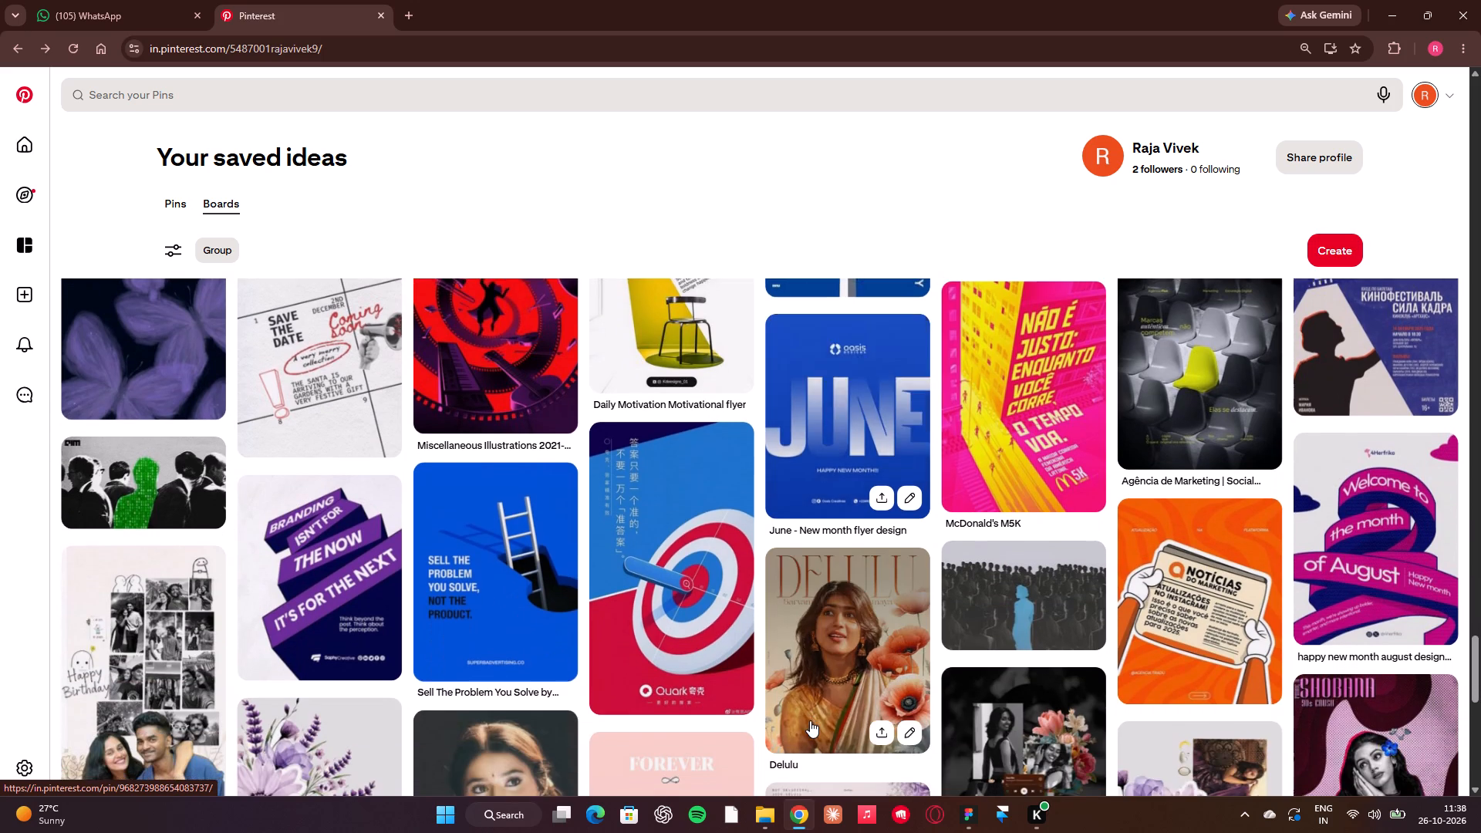
pyautogui.scroll(-4, 810, 720)
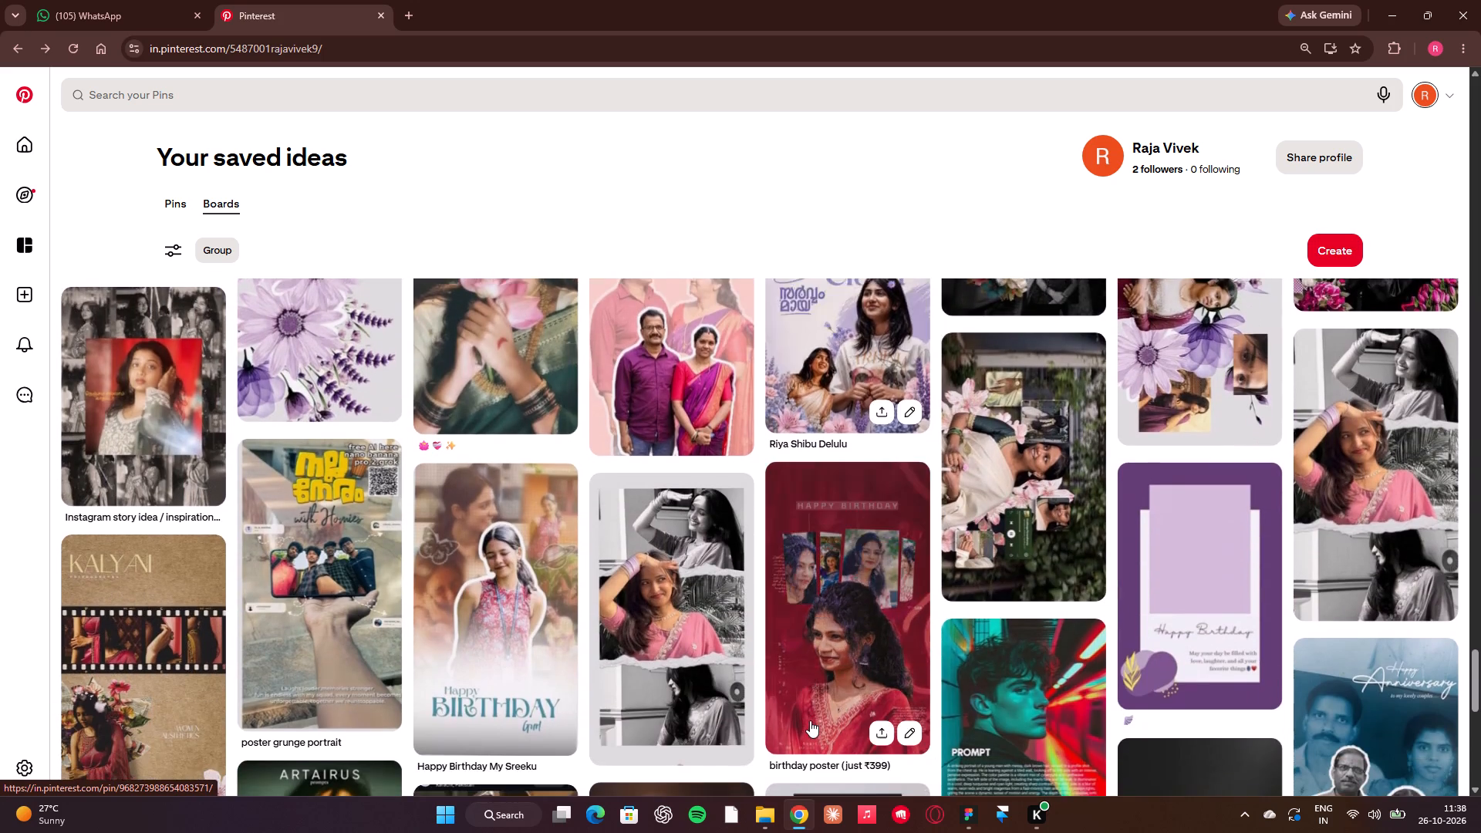
pyautogui.scroll(-1, 810, 720)
pyautogui.scroll(-2, 831, 658)
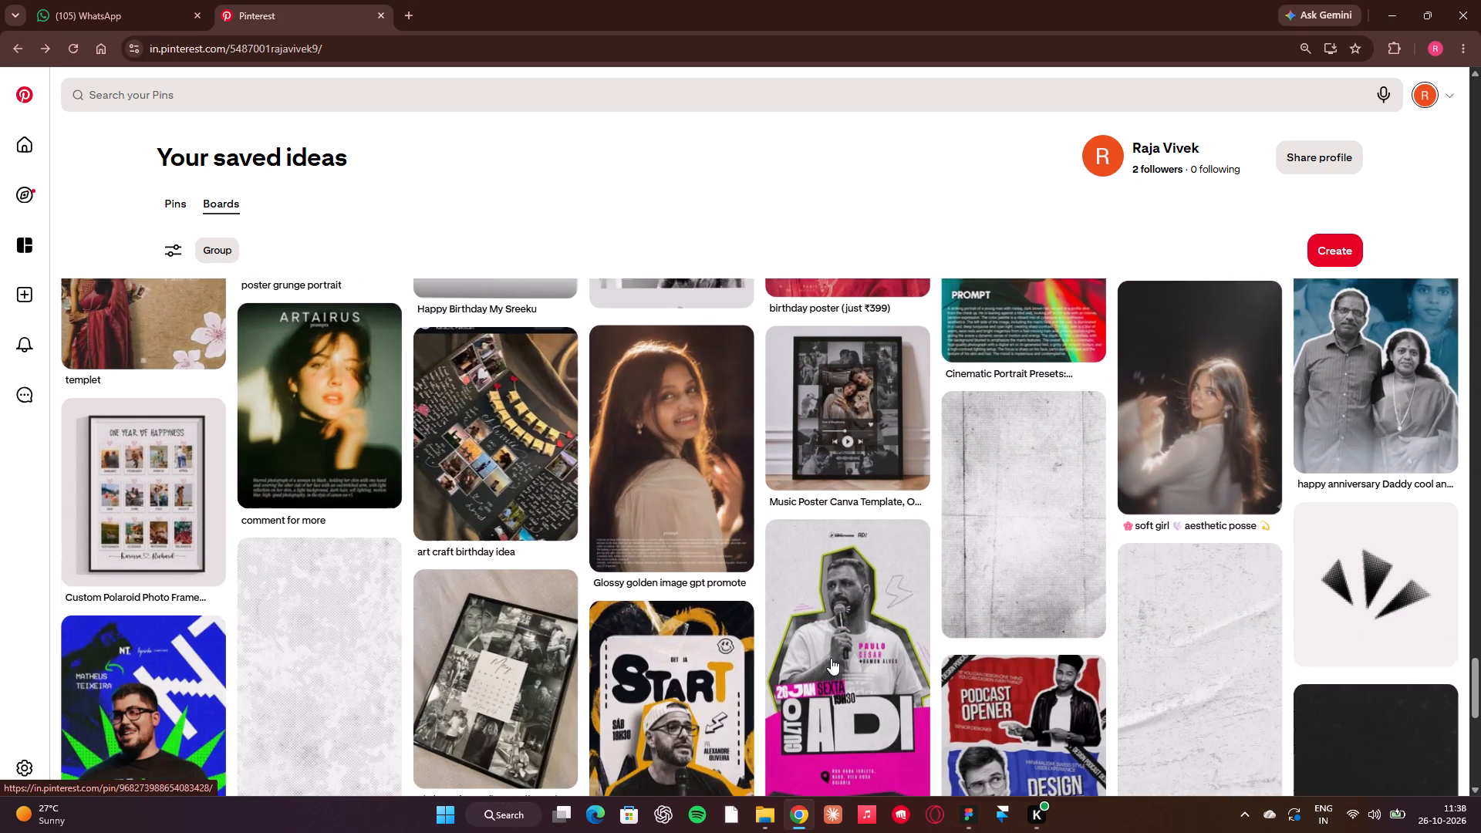
pyautogui.scroll(-4, 831, 658)
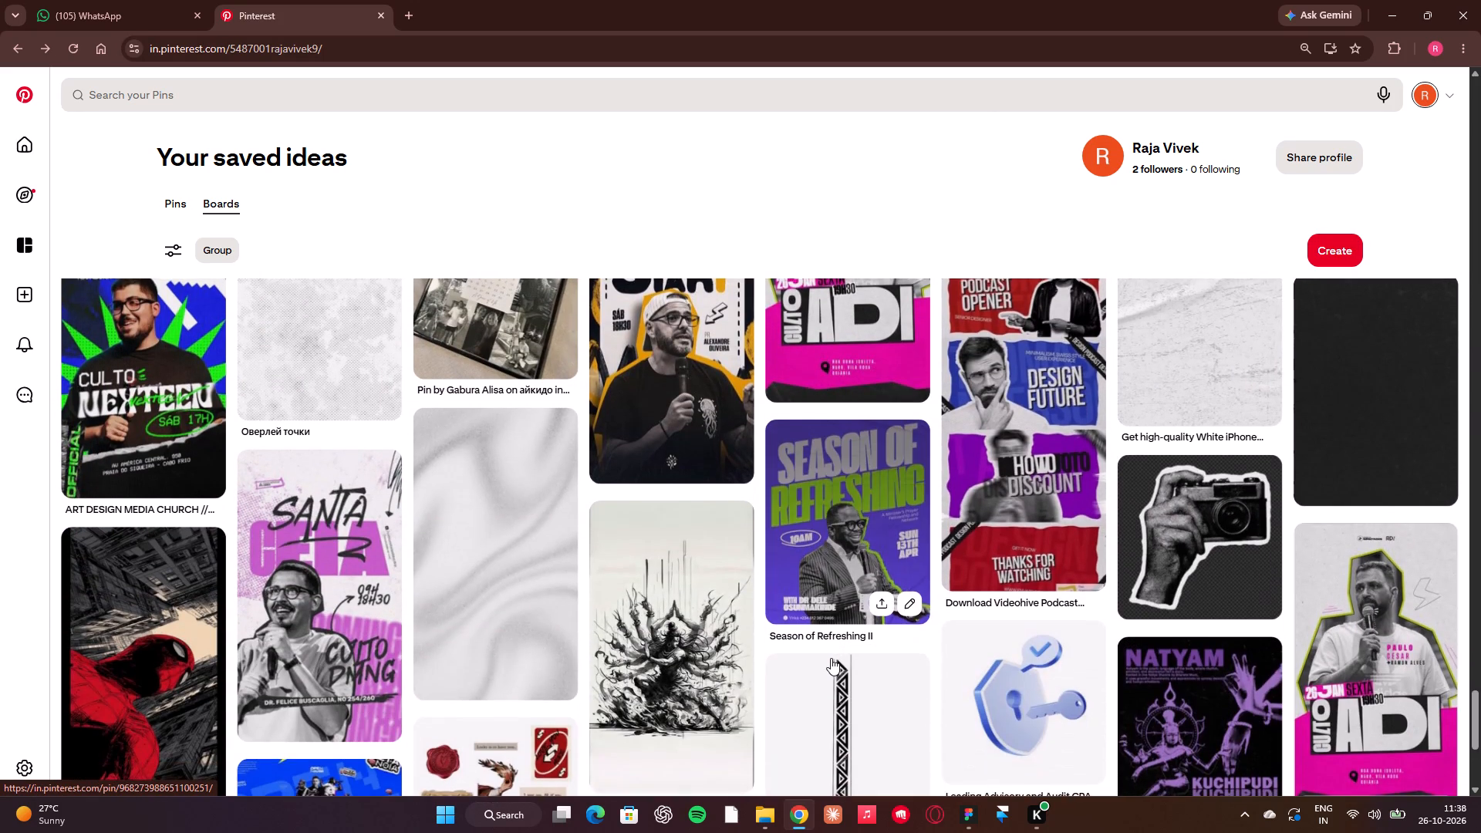
pyautogui.scroll(-3, 831, 658)
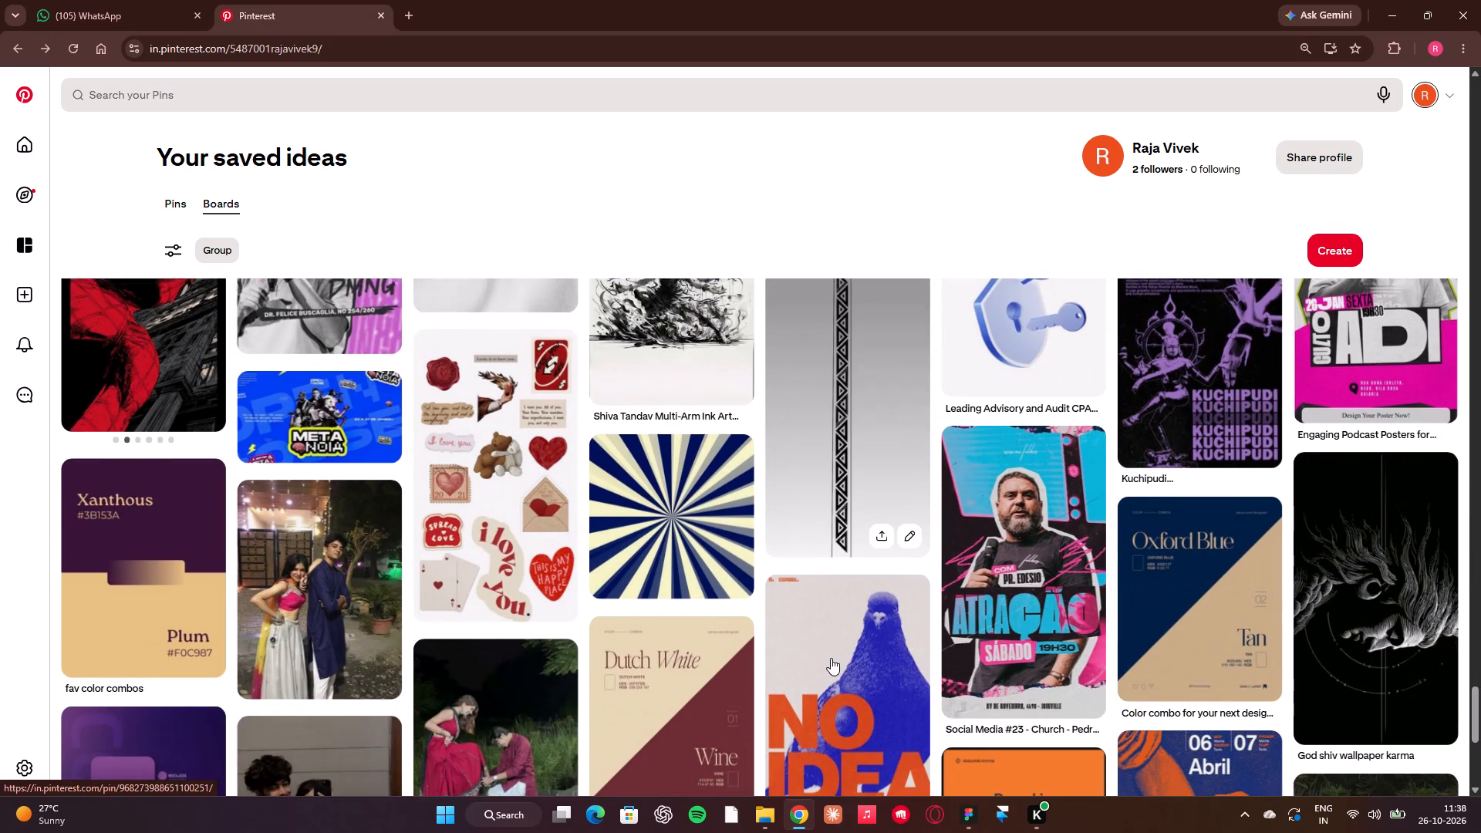
pyautogui.scroll(-3, 831, 658)
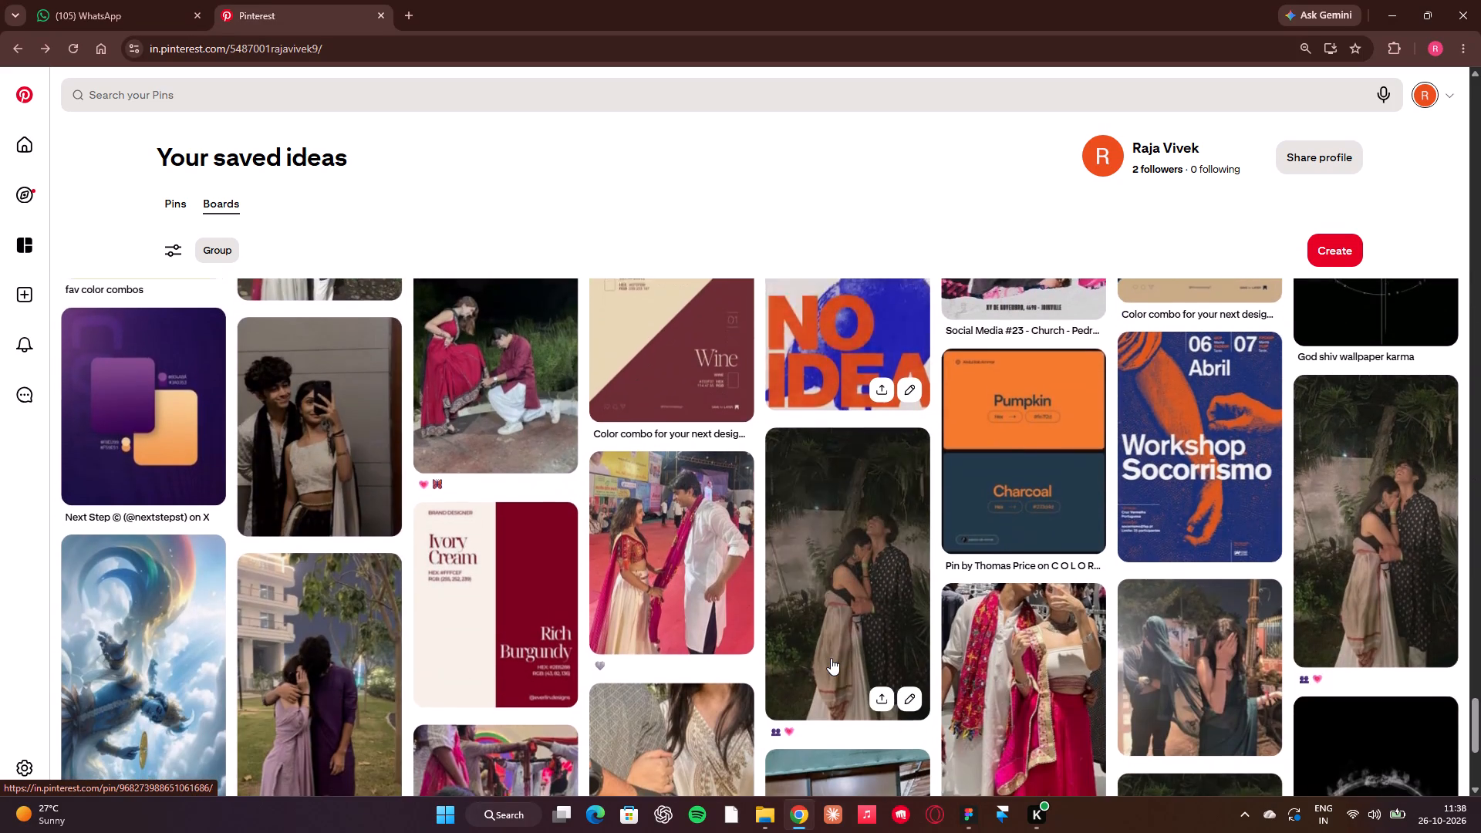
pyautogui.scroll(-3, 831, 658)
pyautogui.scroll(4, 831, 658)
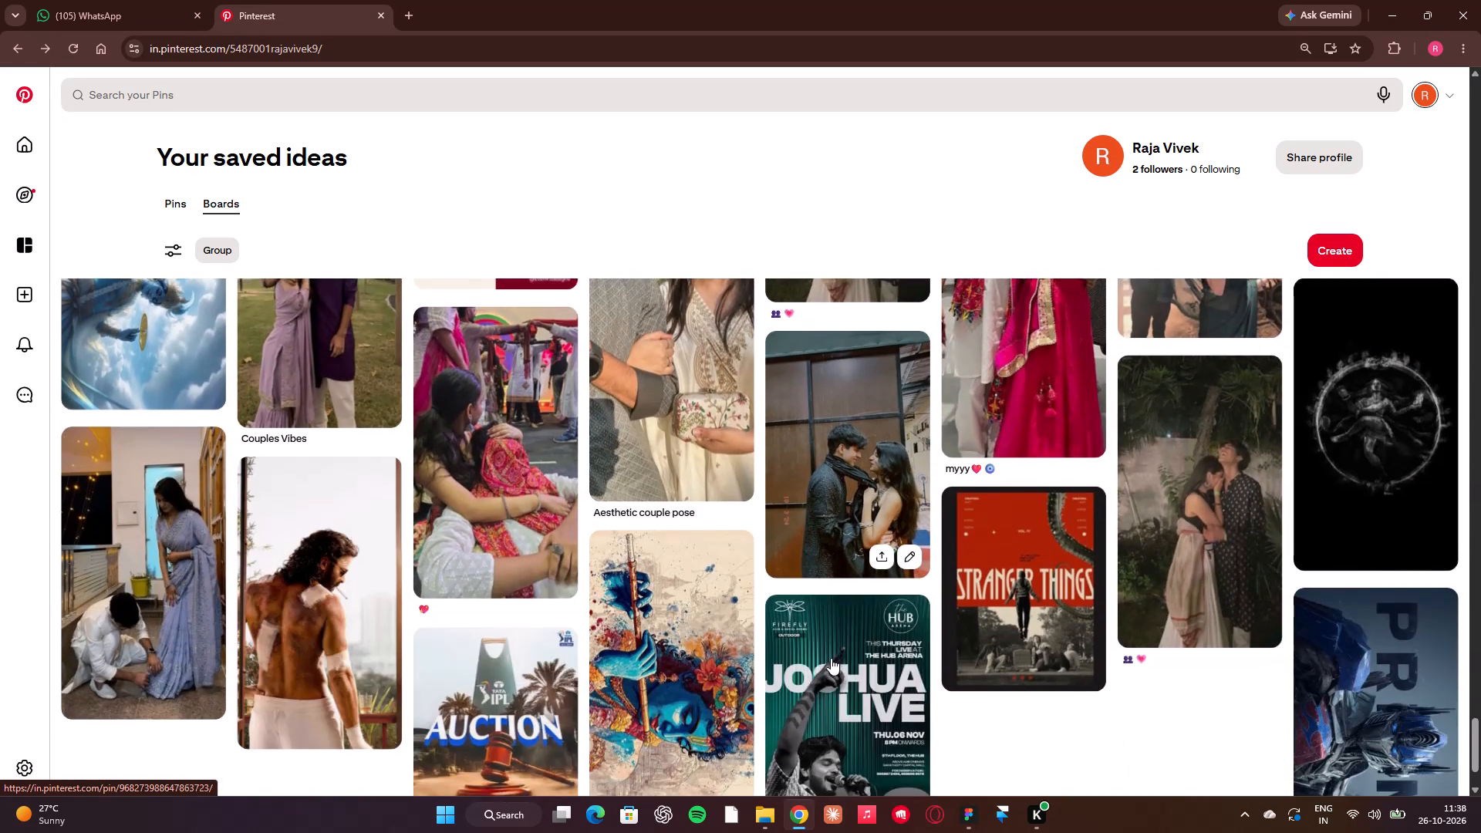
pyautogui.scroll(18, 831, 658)
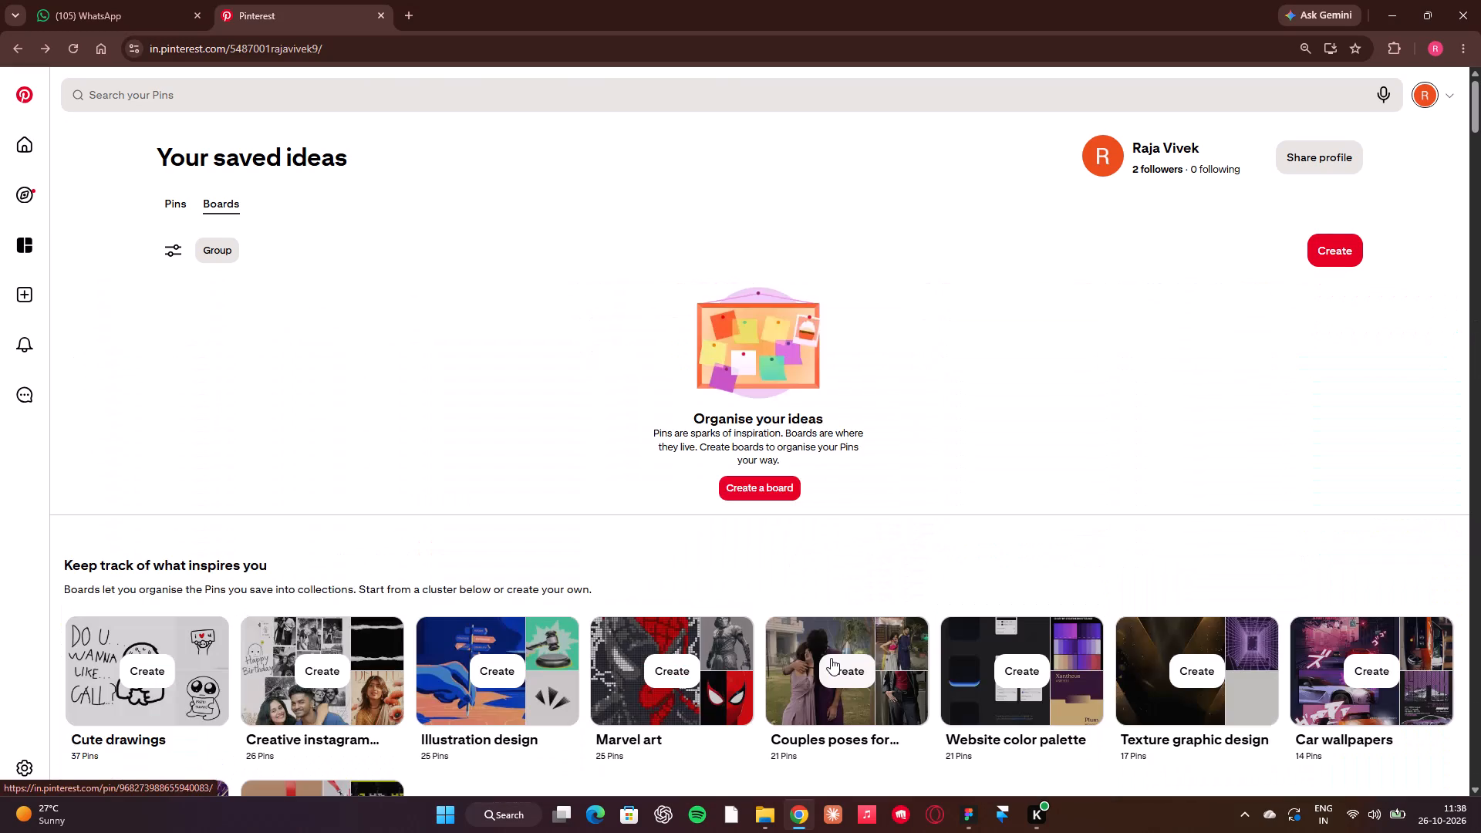
# Find the nexus poster among the unorganised saved ideas and open its pin.
pyautogui.scroll(-4, 831, 658)
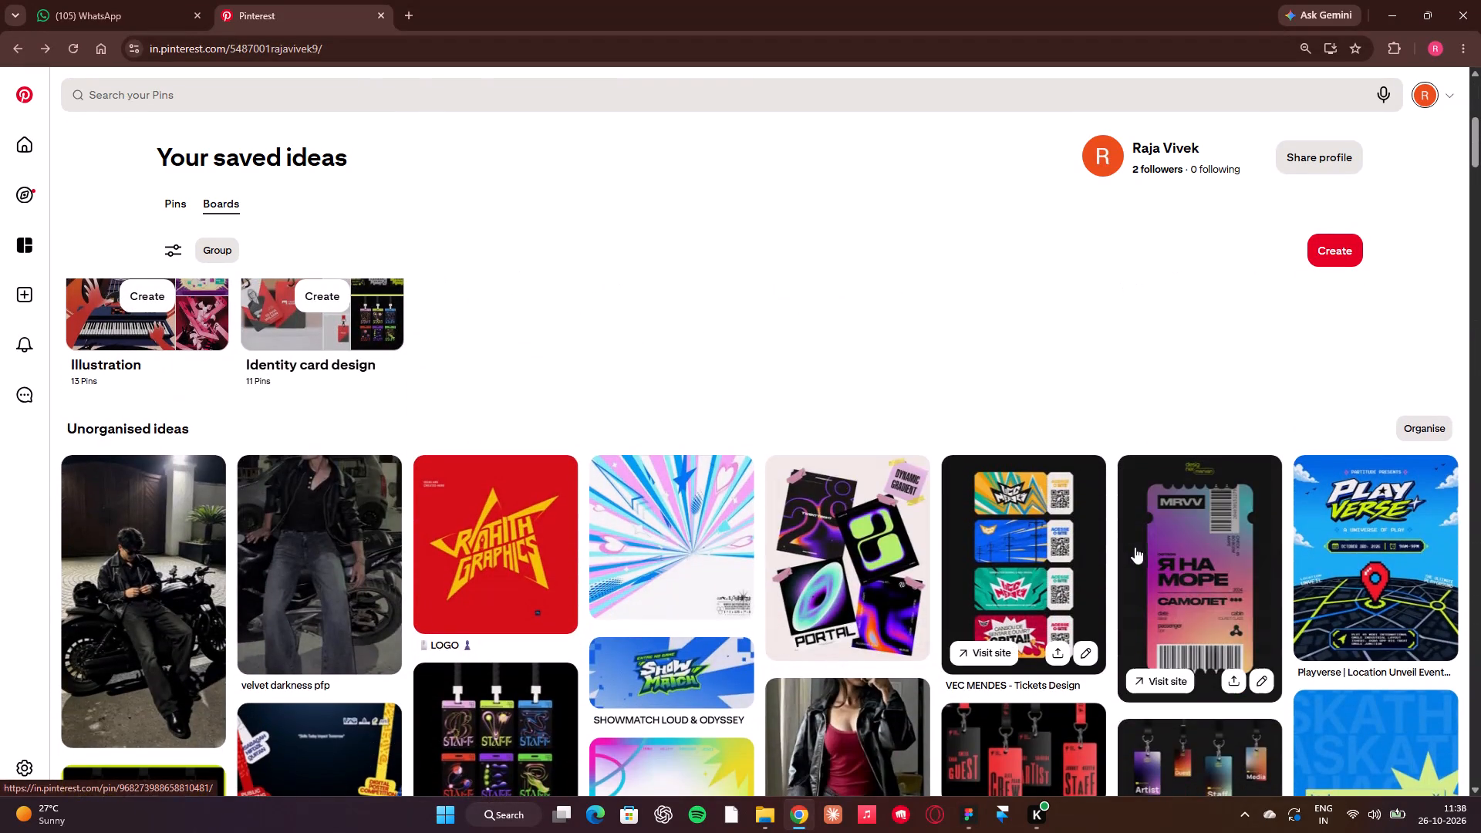
pyautogui.scroll(-3, 992, 577)
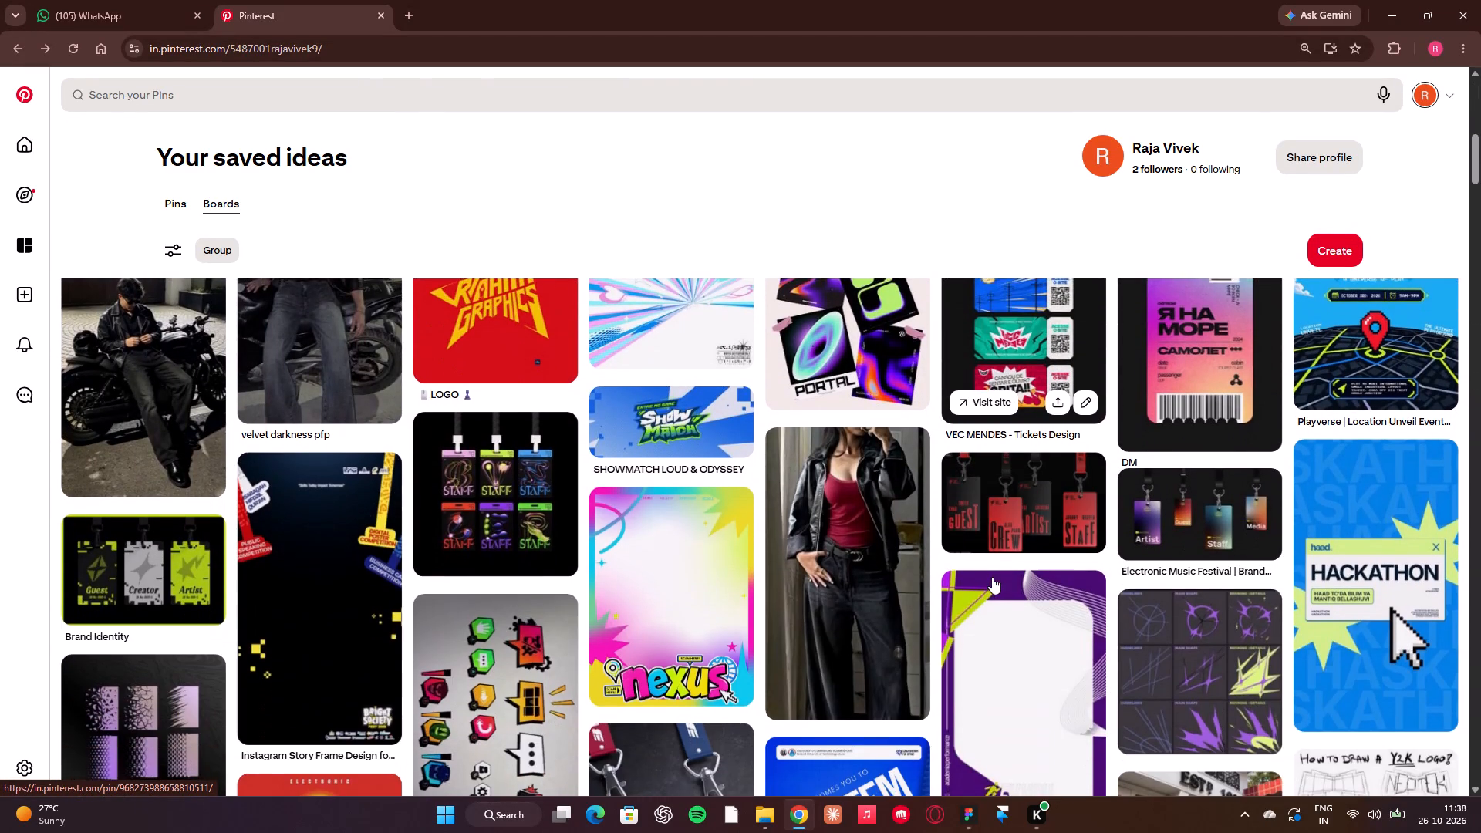
pyautogui.scroll(-1, 992, 577)
pyautogui.click(670, 514)
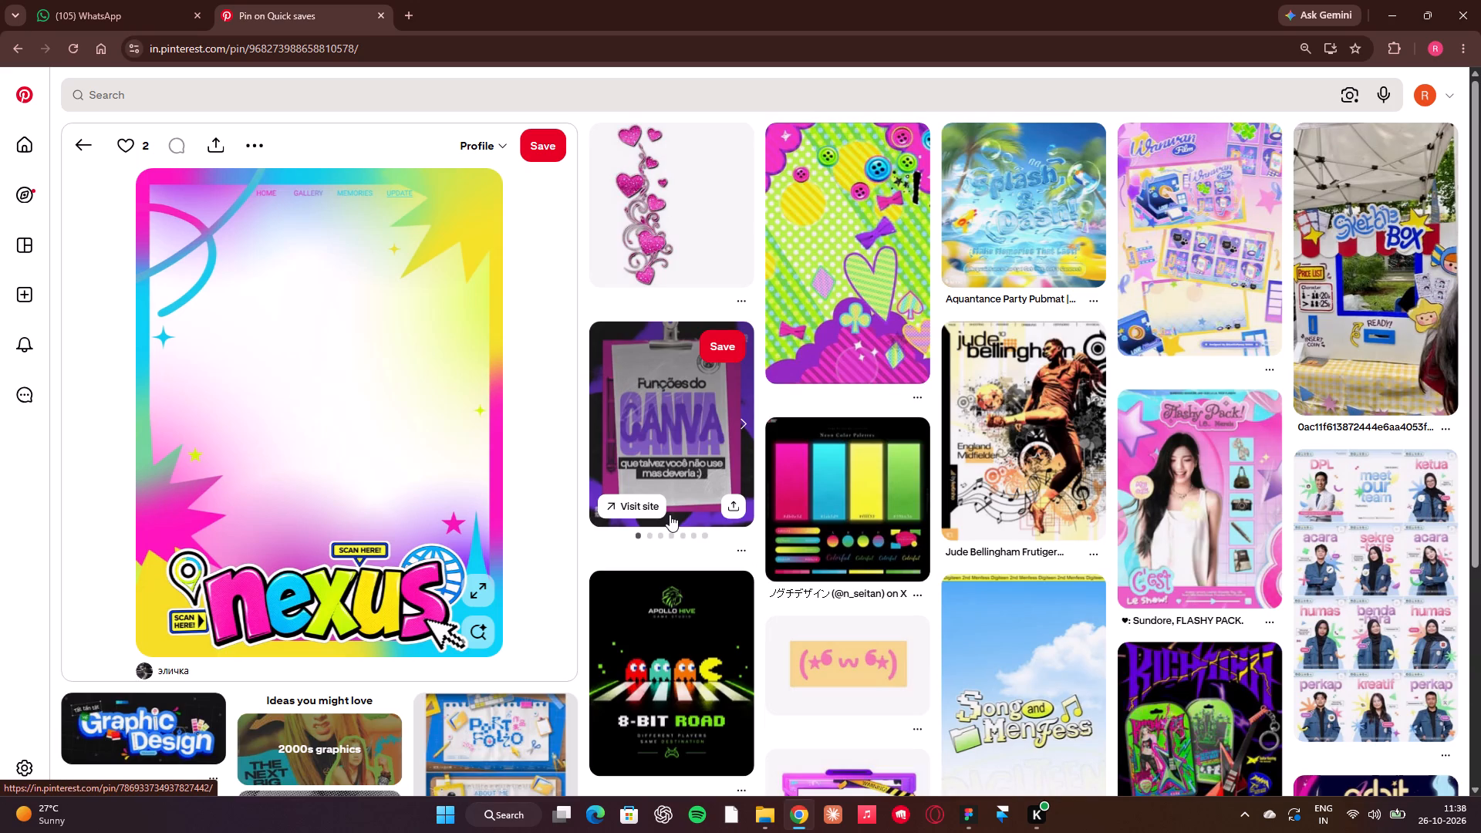
# Browse the designs related to the nexus pin, open the pink and orange lightning bolt graphics pin and save it to Profile.
pyautogui.scroll(-3, 919, 459)
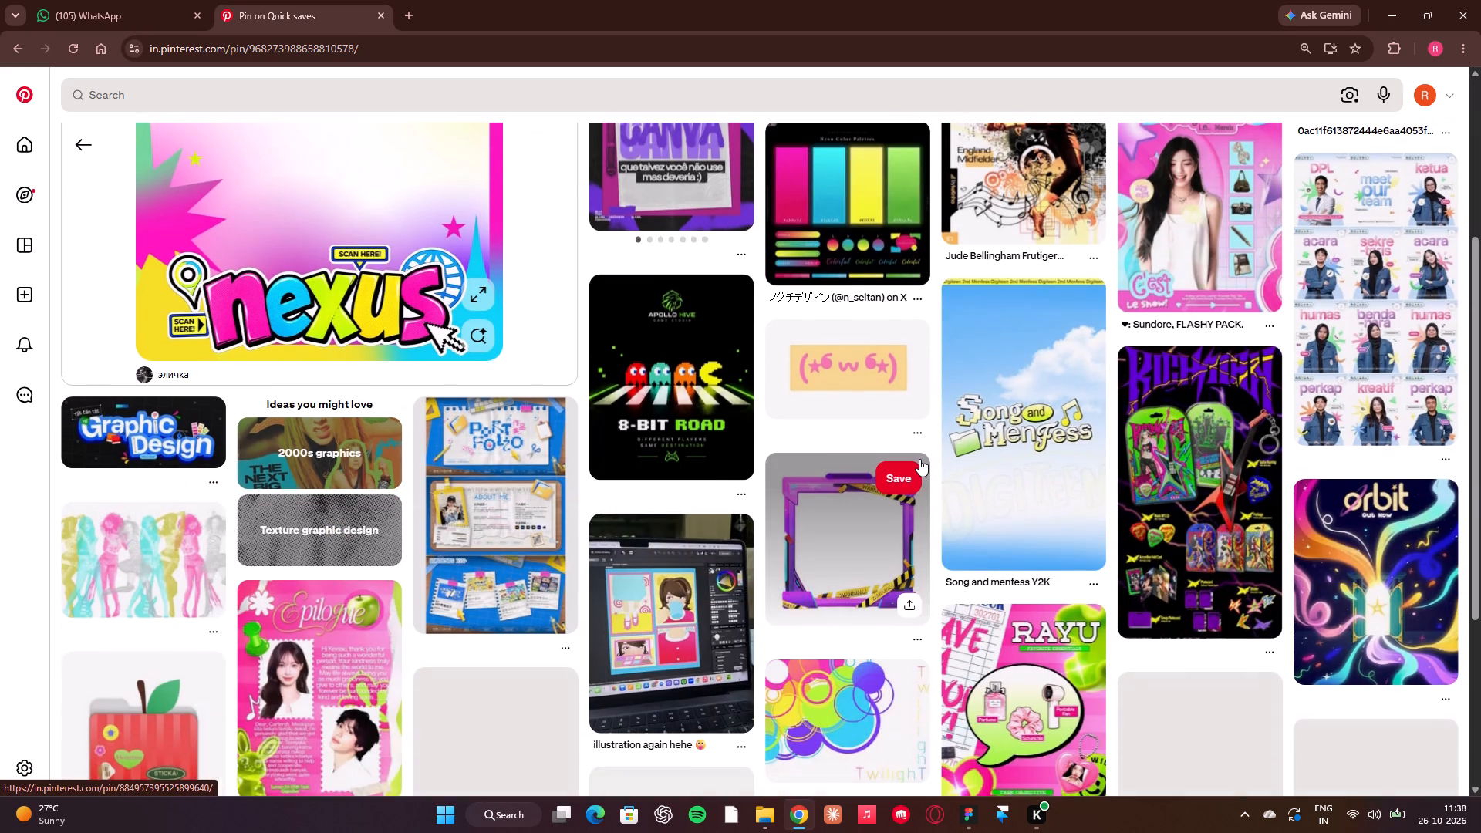
pyautogui.scroll(-2, 919, 459)
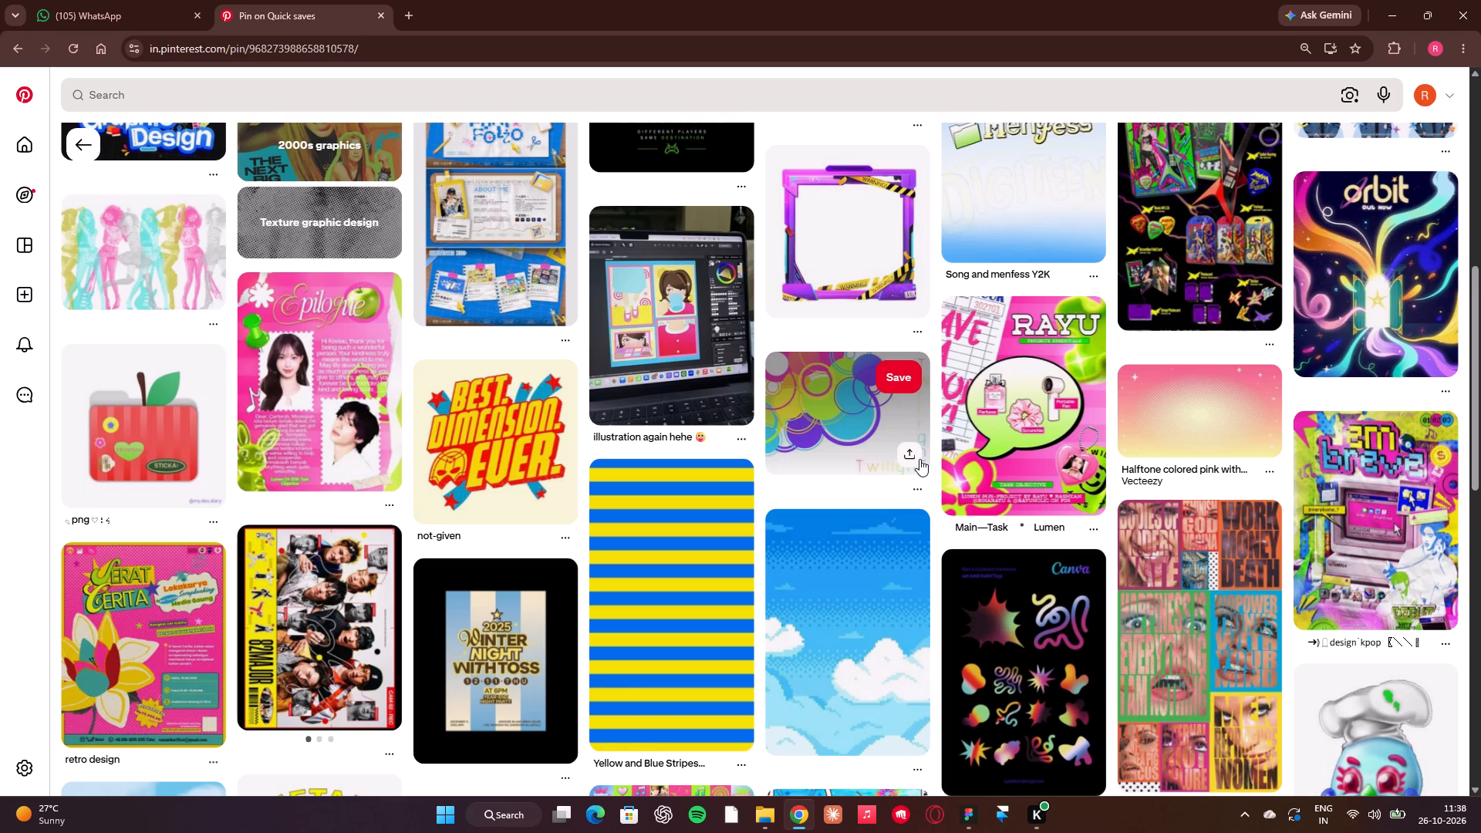
pyautogui.scroll(-6, 919, 459)
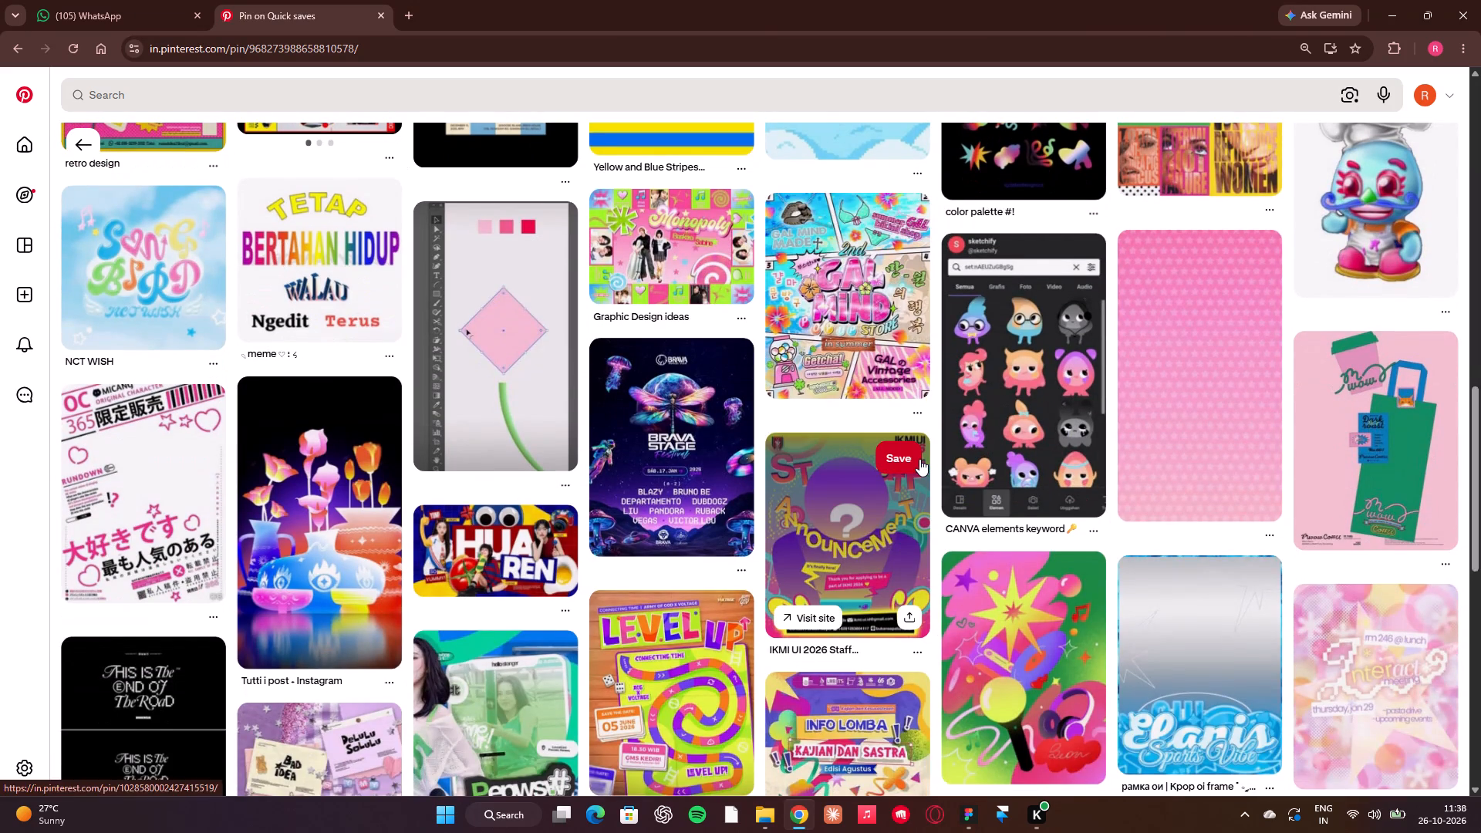
pyautogui.scroll(-7, 919, 459)
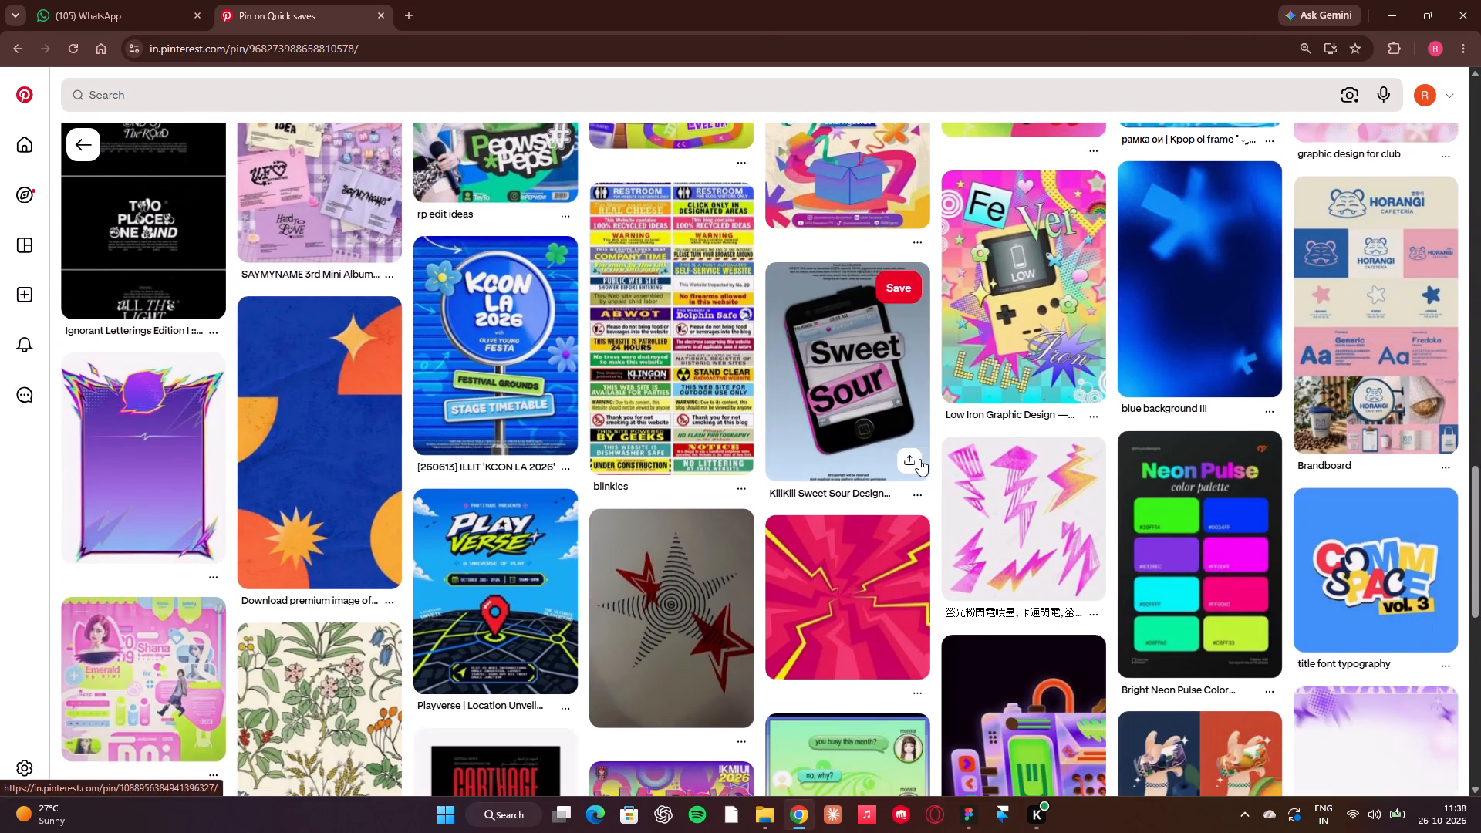
pyautogui.scroll(-2, 909, 635)
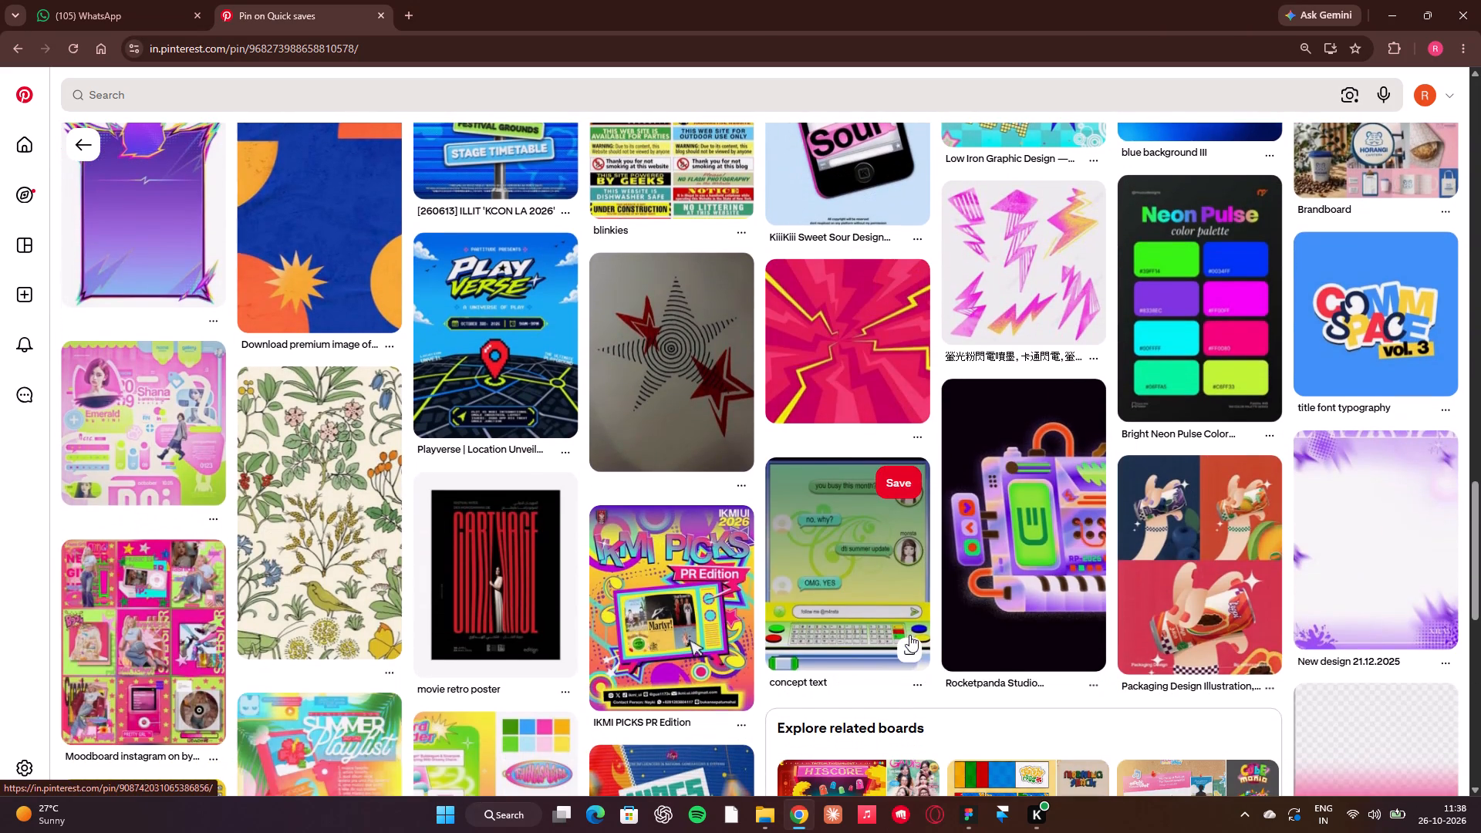
pyautogui.click(1079, 261)
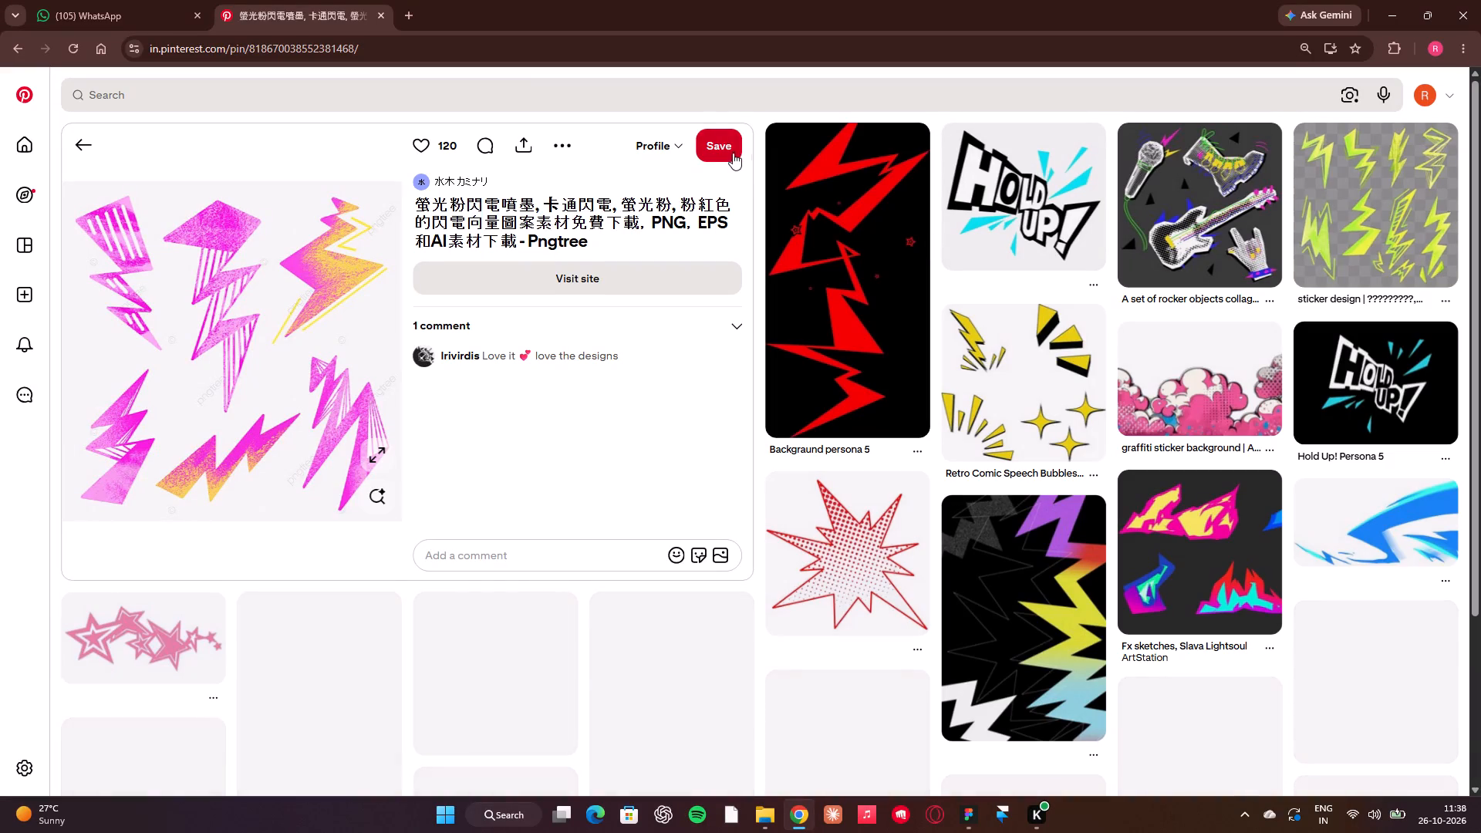
pyautogui.click(734, 151)
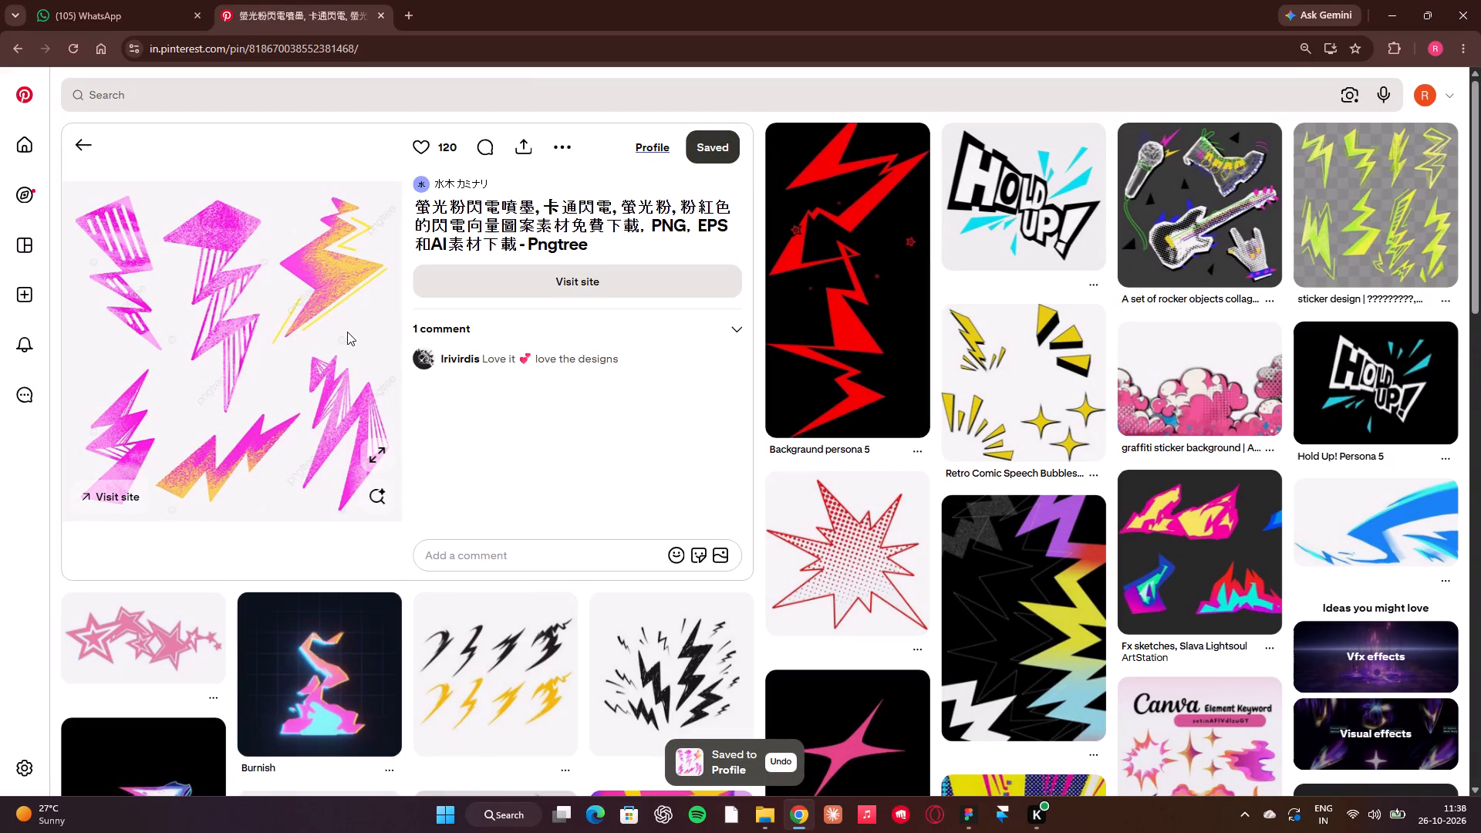
# Look through the designs related to the pink and orange lightning bolt pin for burst, star and bolt graphics for the card.
pyautogui.scroll(-2, 347, 332)
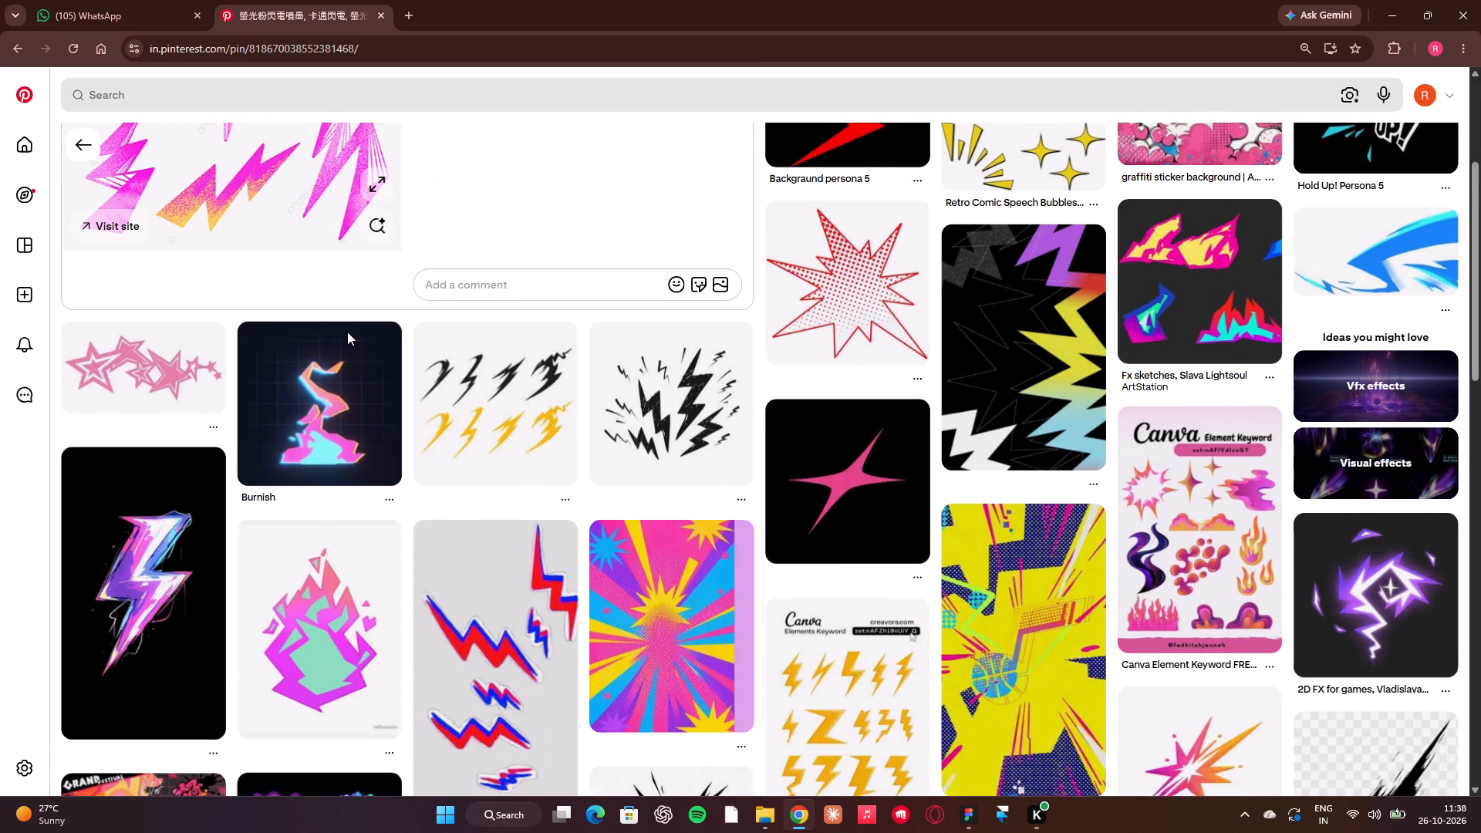
pyautogui.scroll(-1, 347, 332)
pyautogui.scroll(-1, 923, 383)
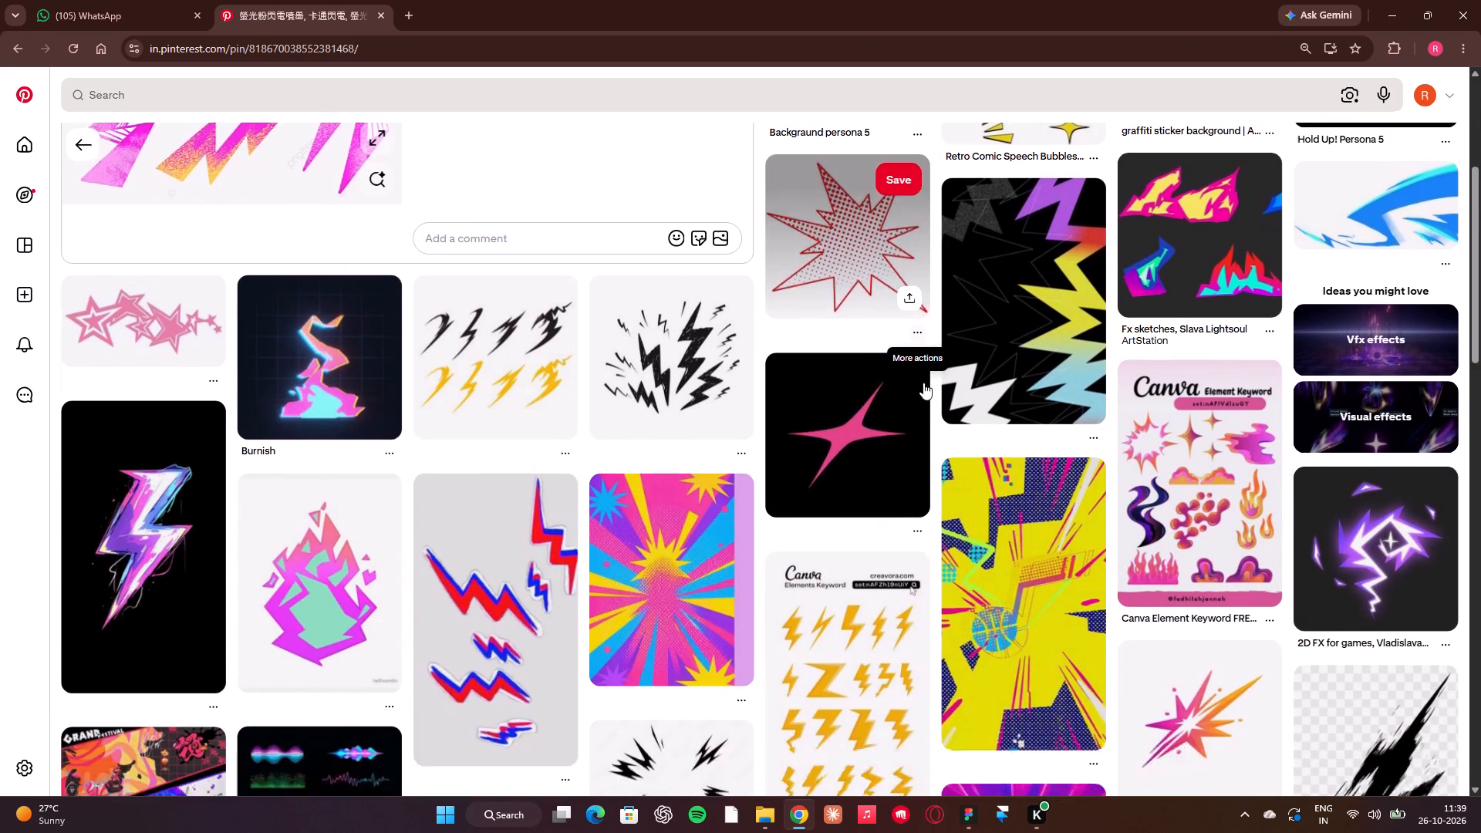
pyautogui.scroll(-1, 923, 383)
pyautogui.scroll(2, 923, 383)
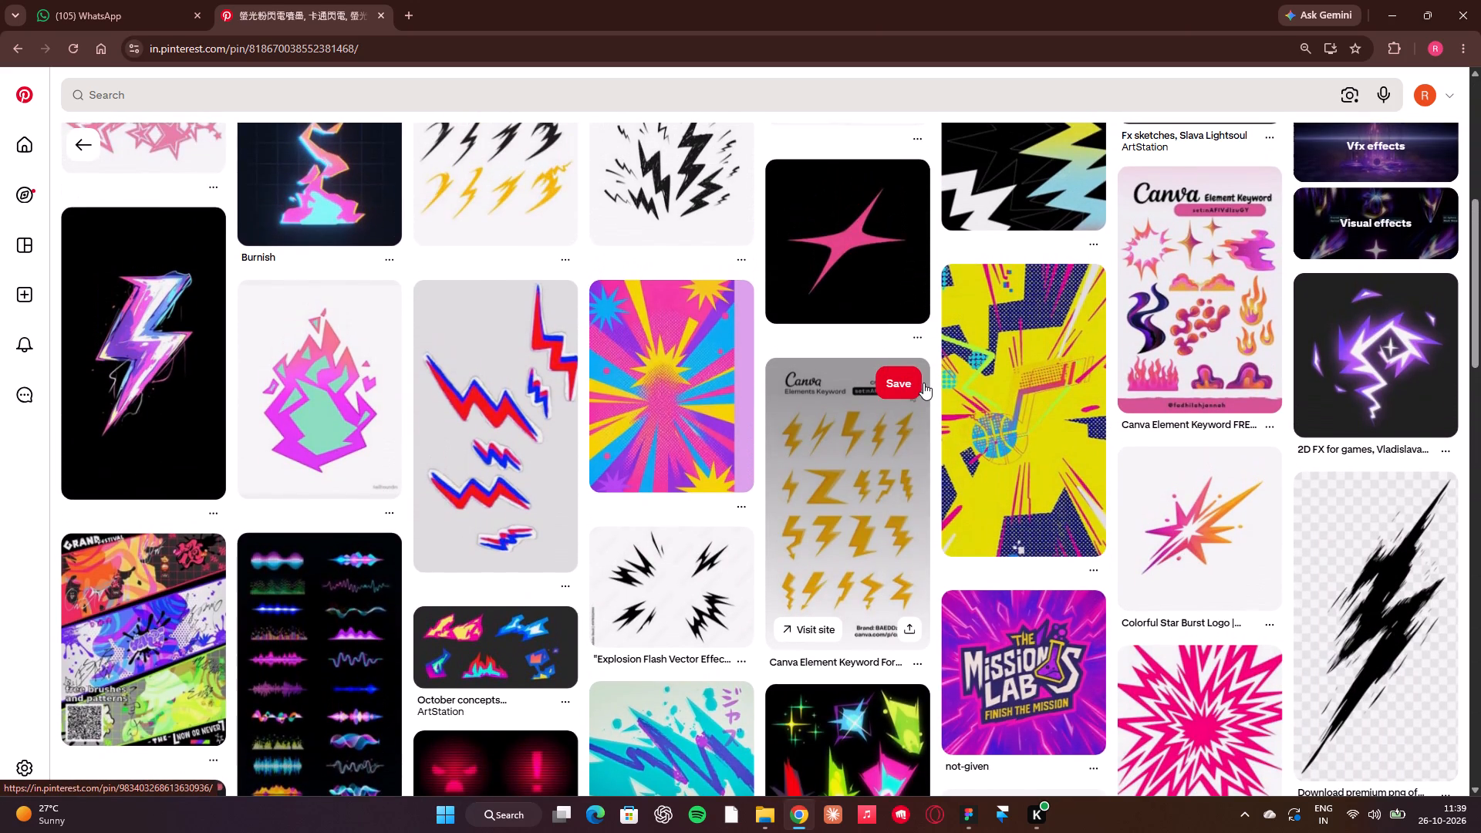
pyautogui.scroll(3, 923, 383)
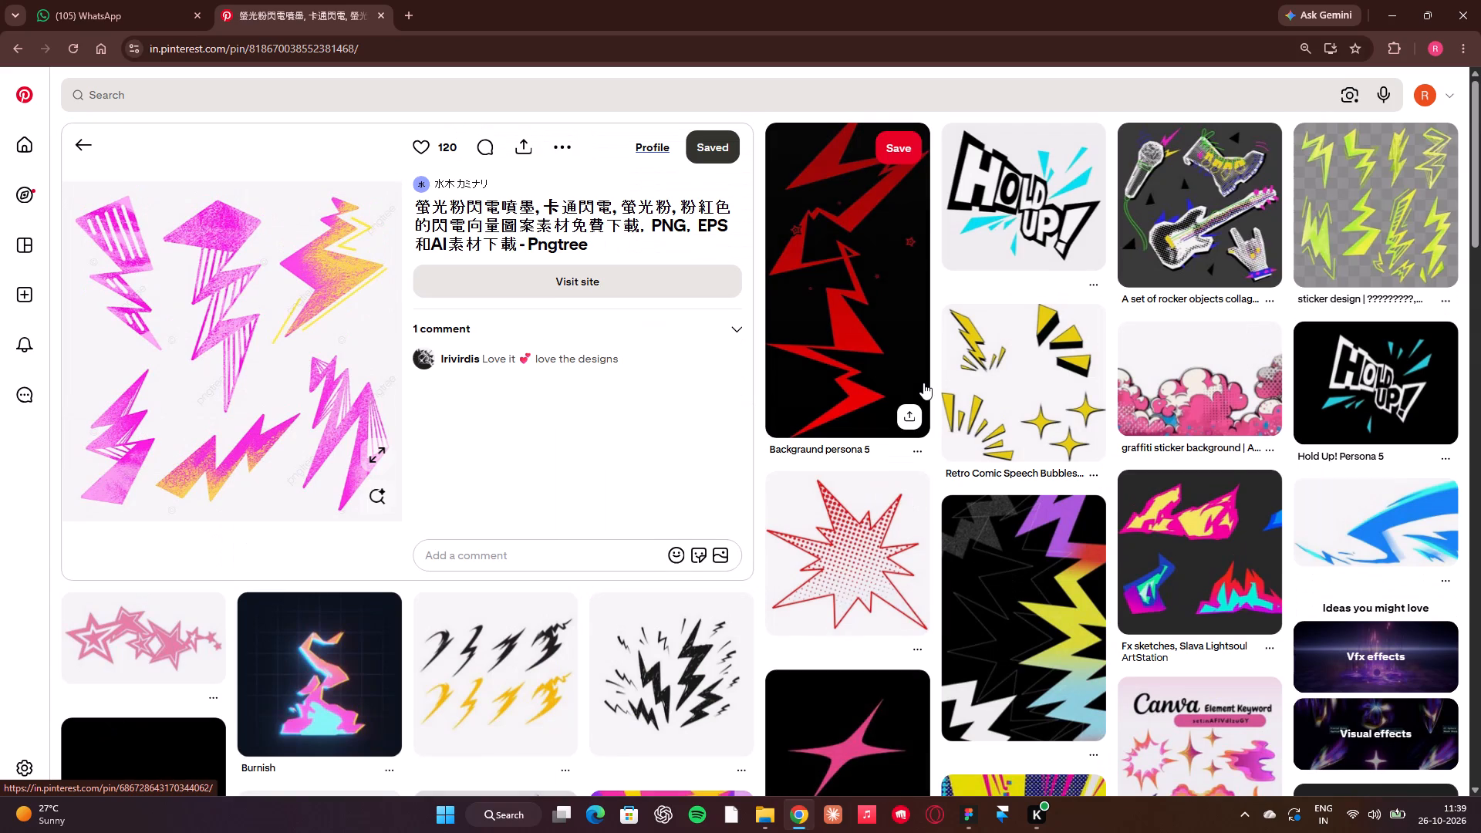
pyautogui.scroll(1, 923, 383)
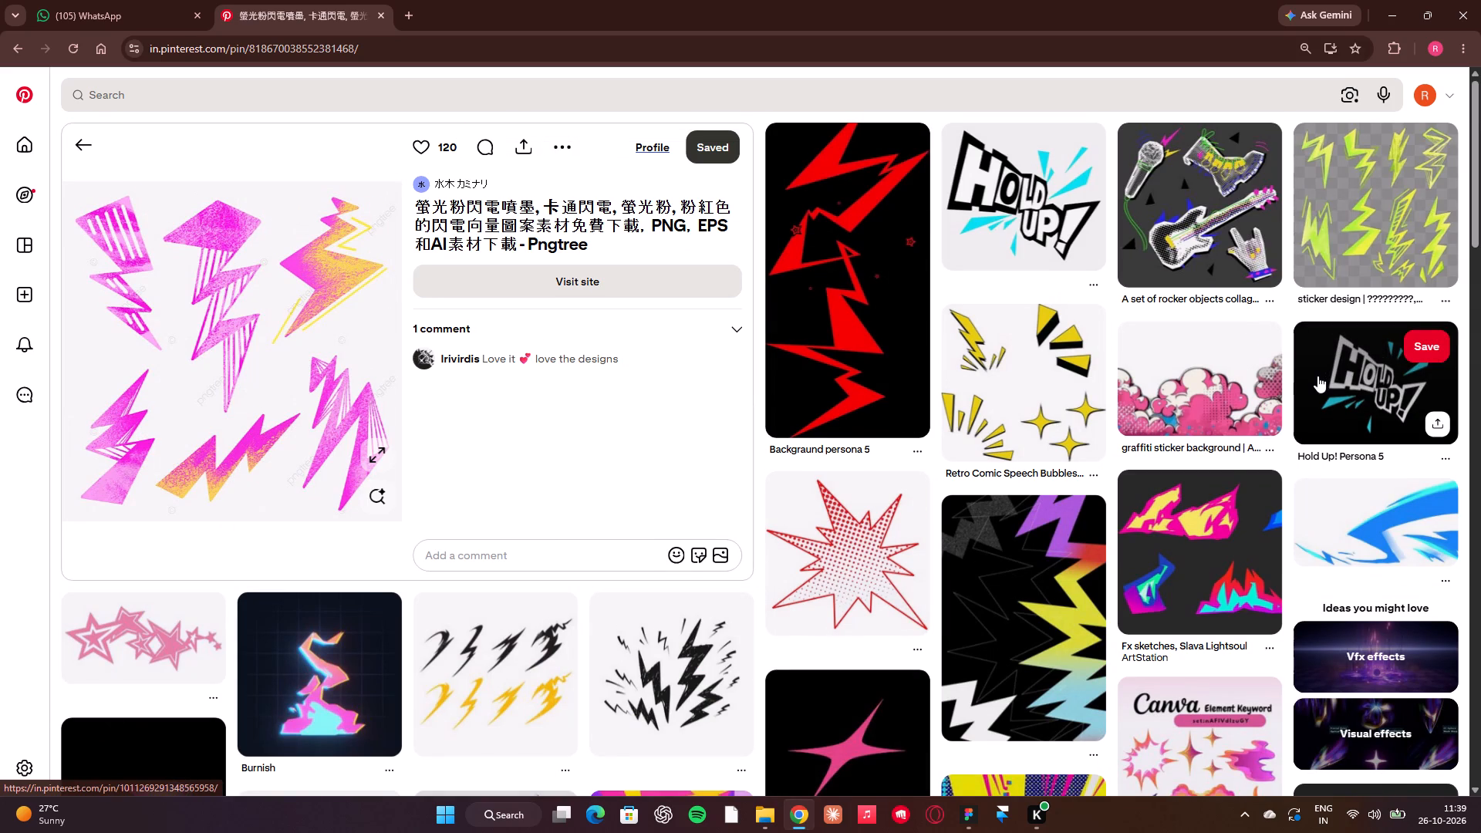
pyautogui.scroll(-10, 1317, 376)
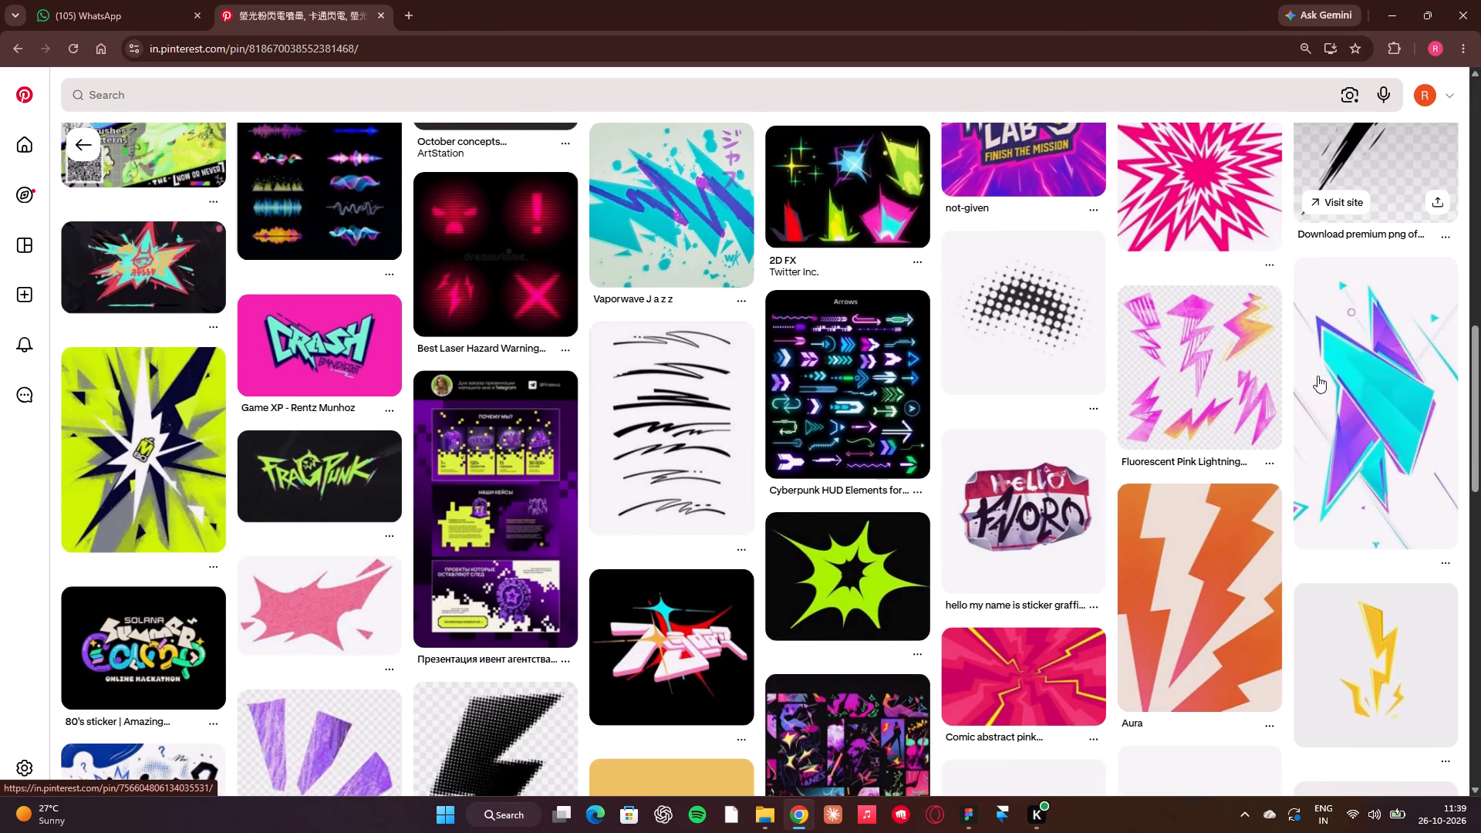
pyautogui.scroll(-5, 1317, 376)
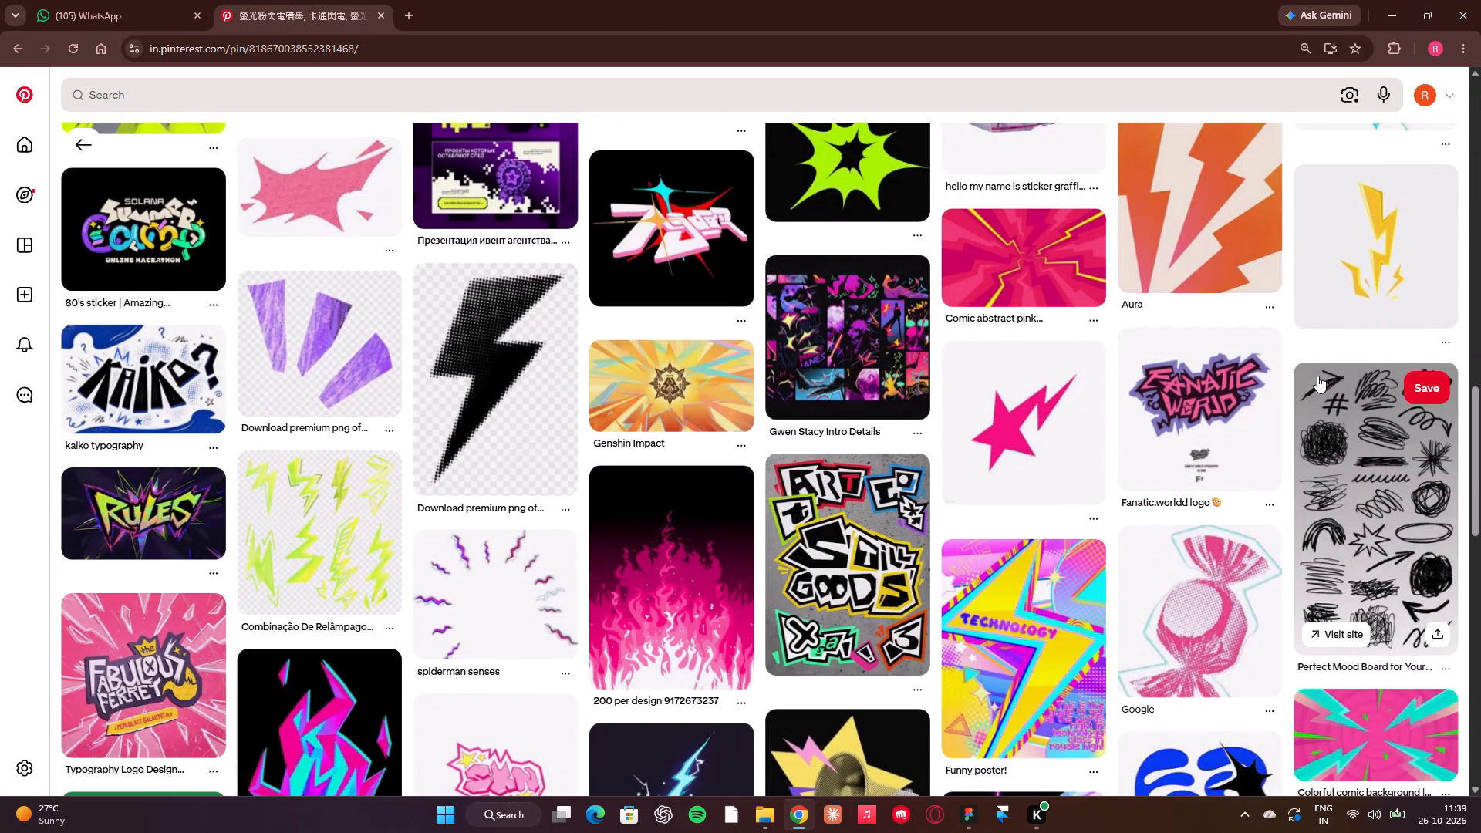
pyautogui.scroll(-7, 1317, 376)
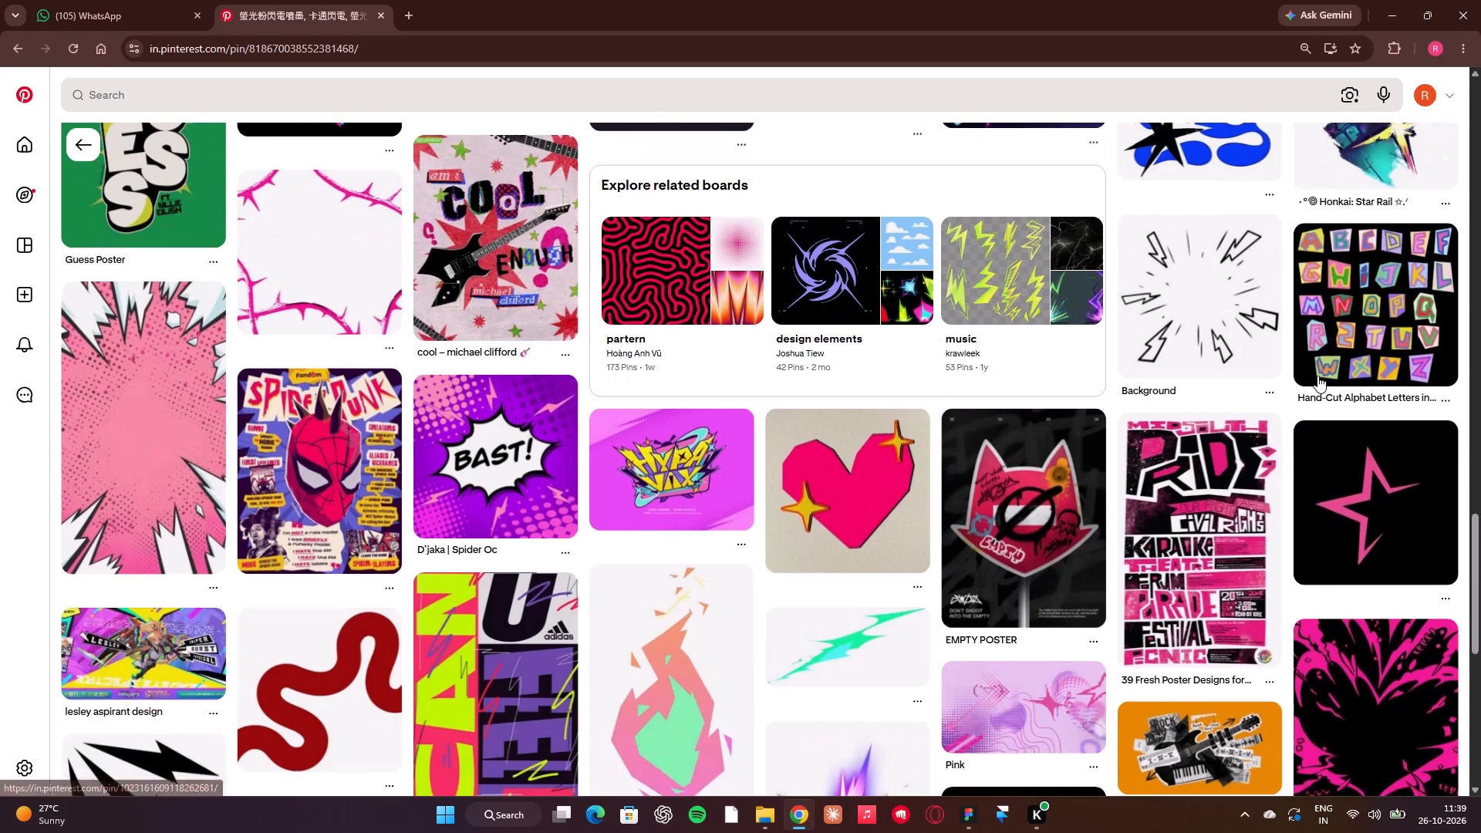
pyautogui.scroll(-4, 1317, 376)
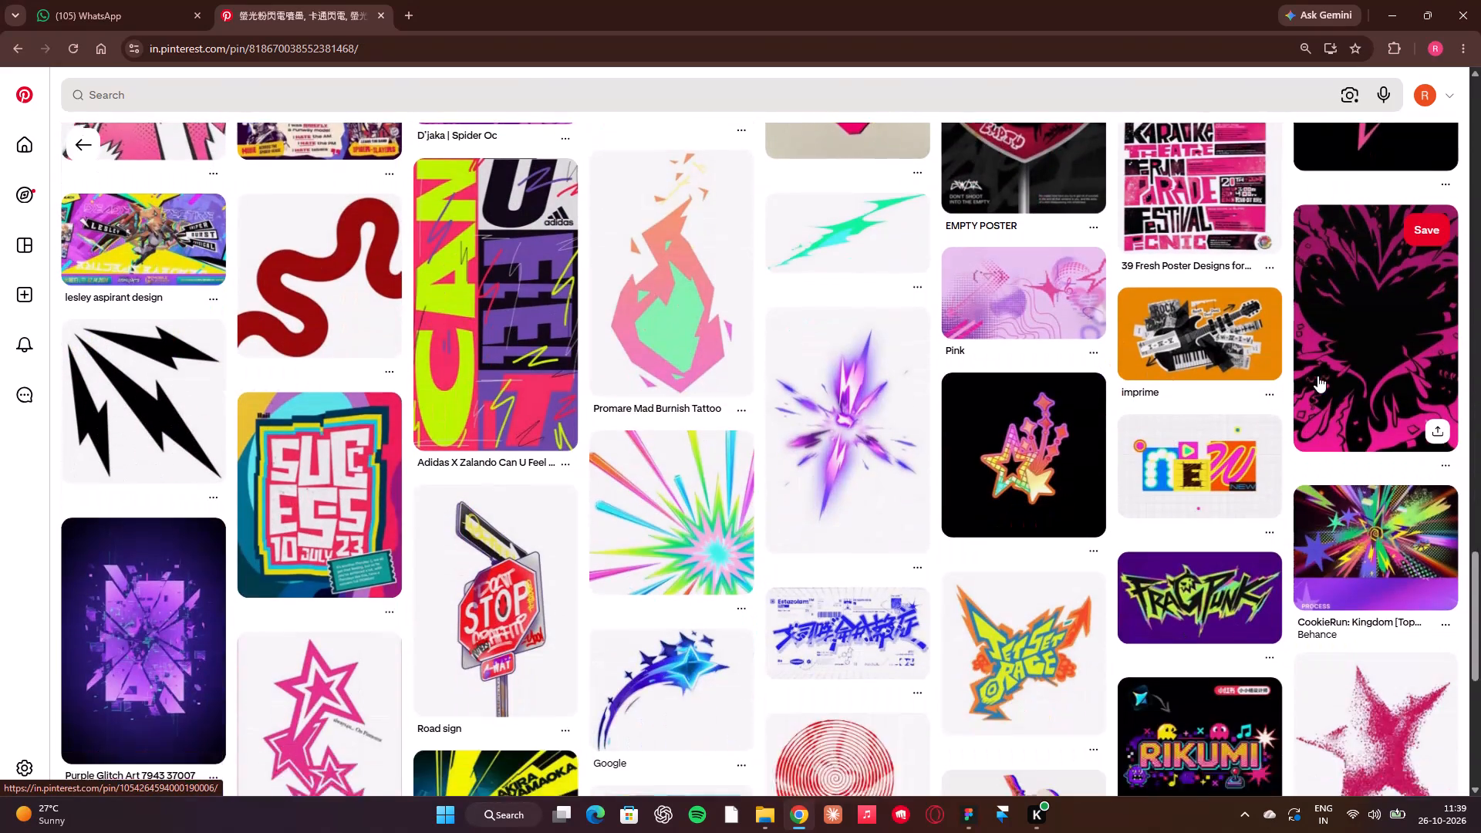
pyautogui.scroll(-5, 1317, 376)
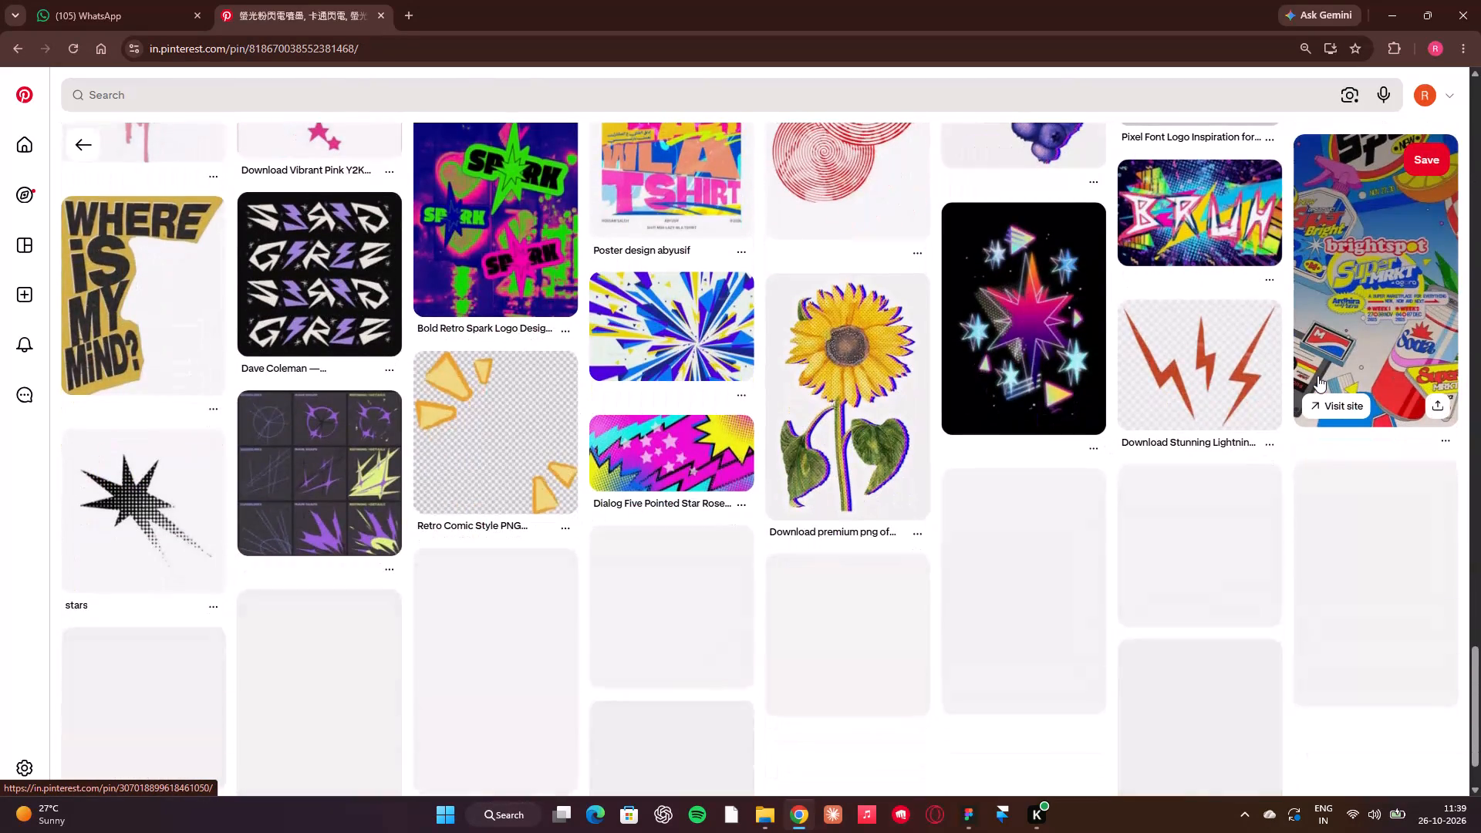
pyautogui.scroll(-4, 1317, 376)
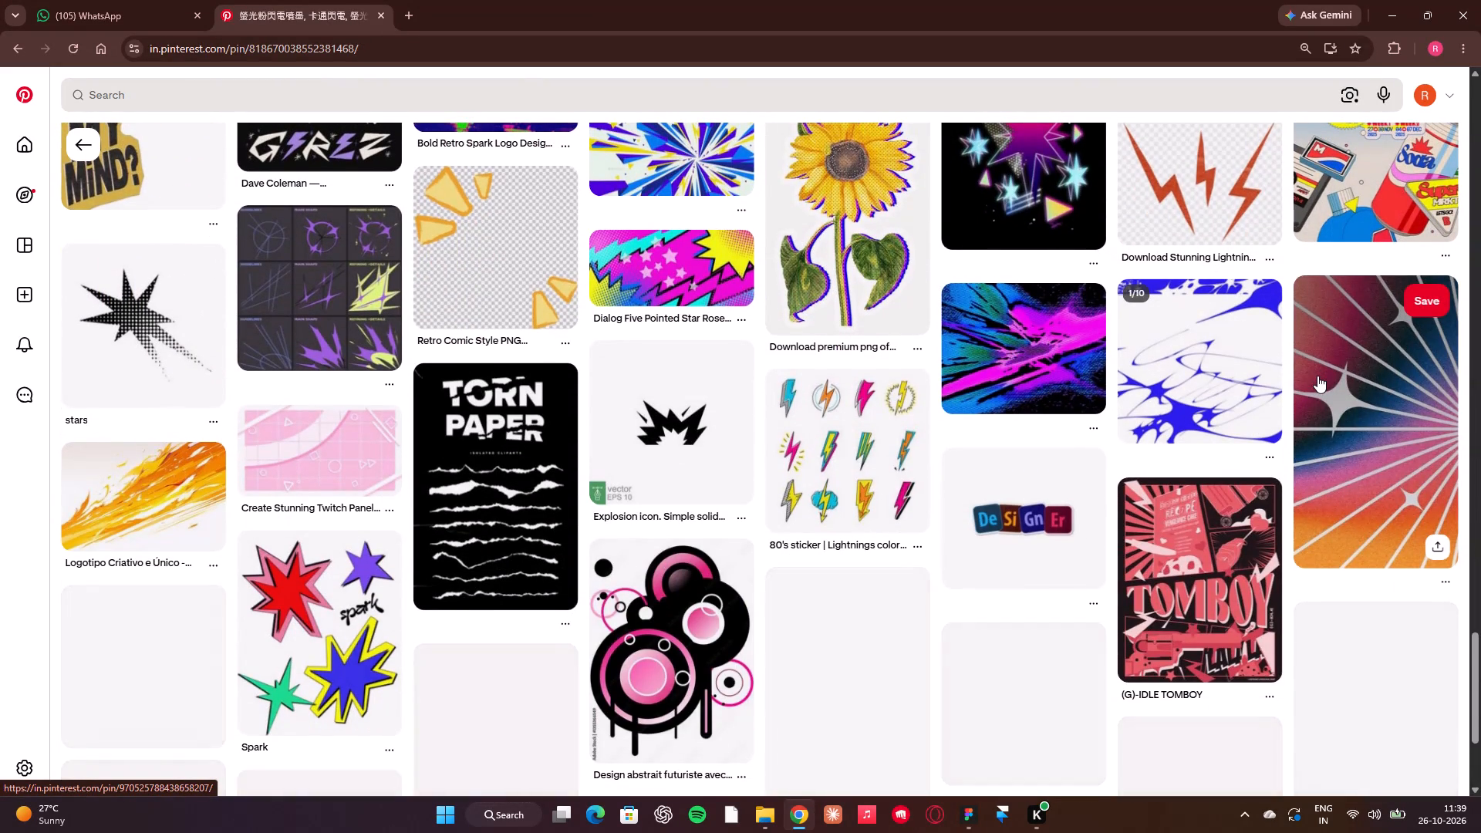
pyautogui.scroll(-3, 1317, 376)
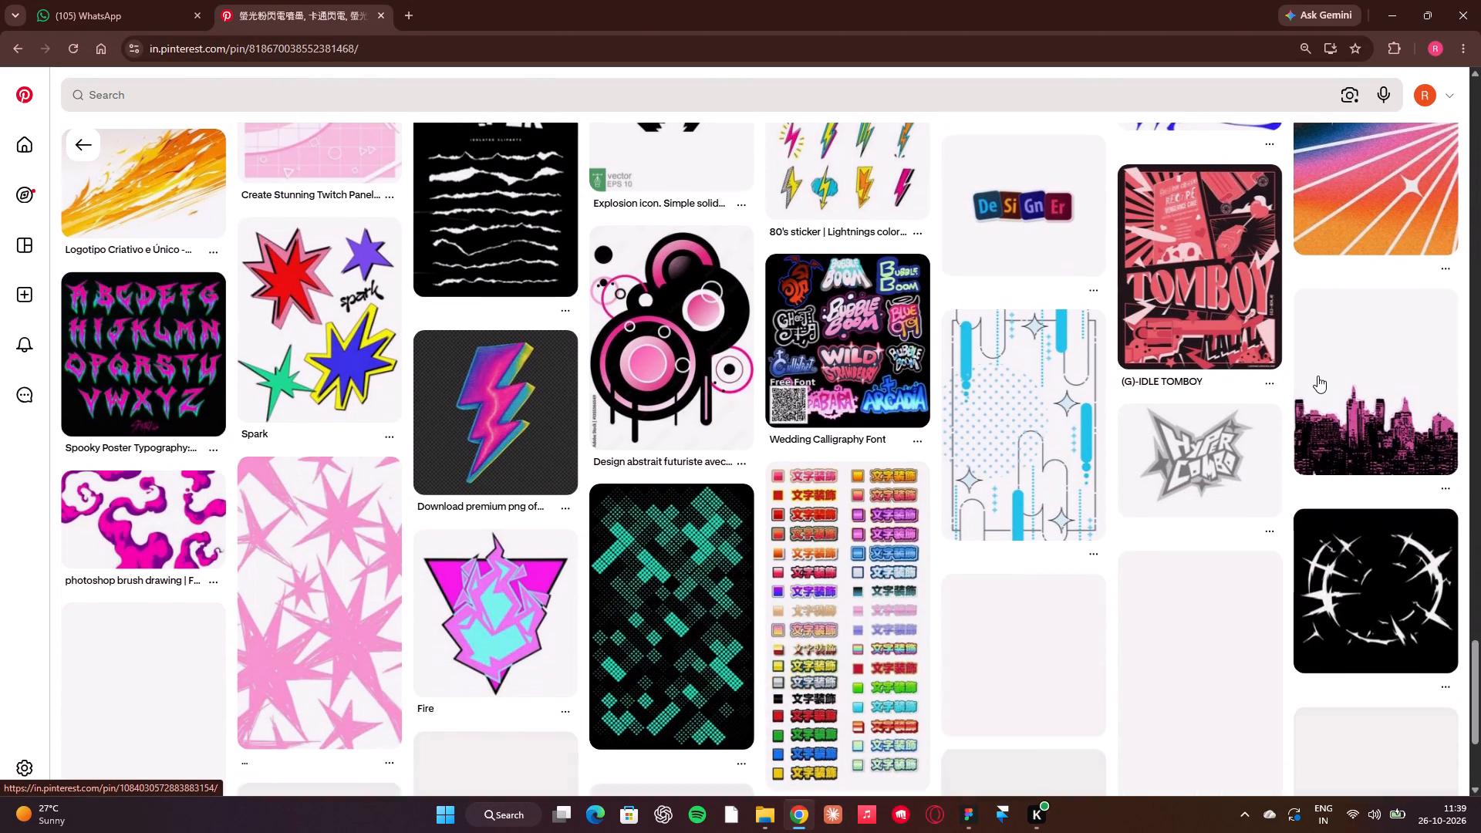
pyautogui.scroll(-5, 1317, 376)
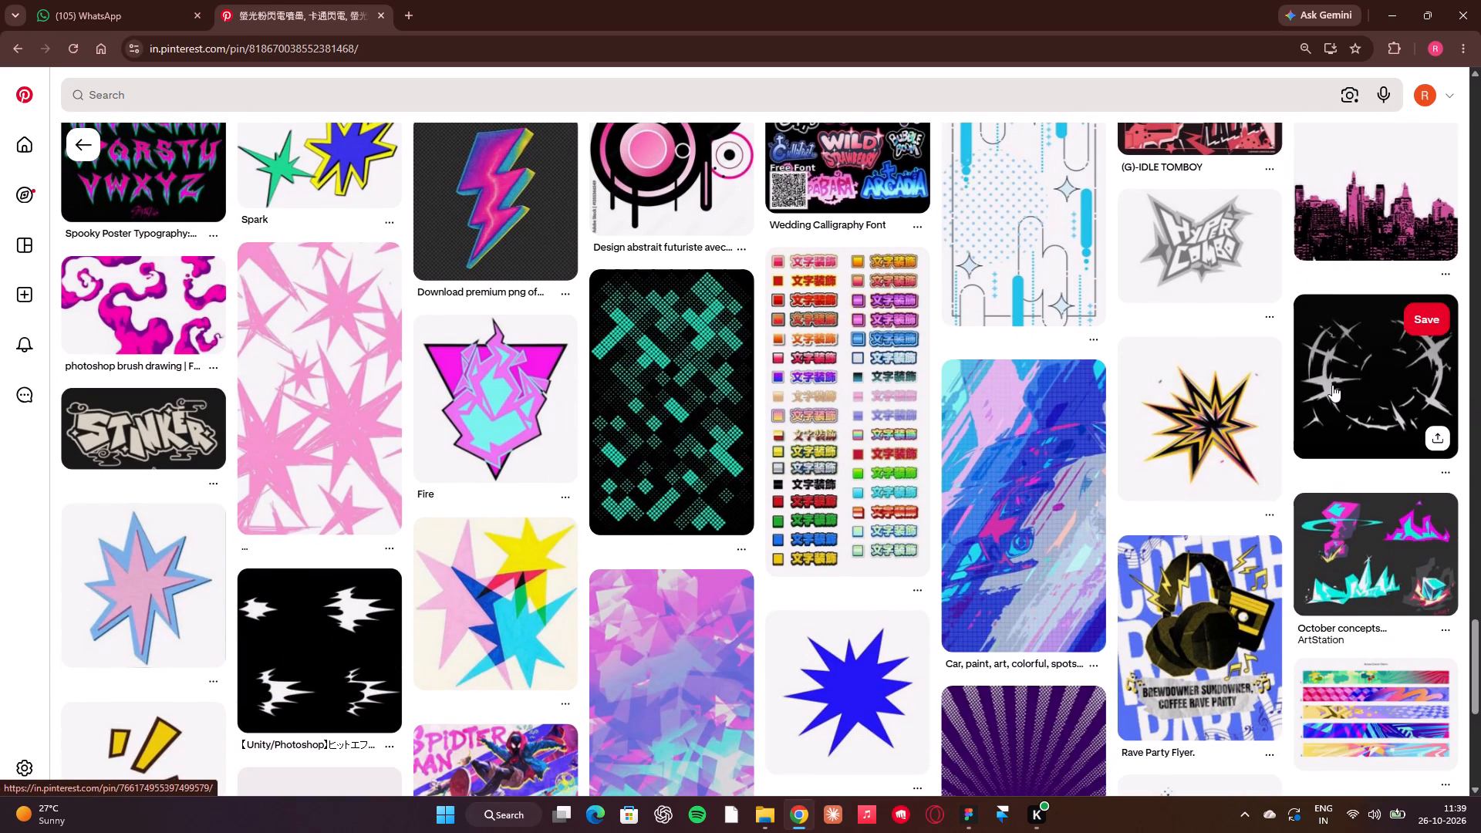
pyautogui.scroll(-4, 1070, 339)
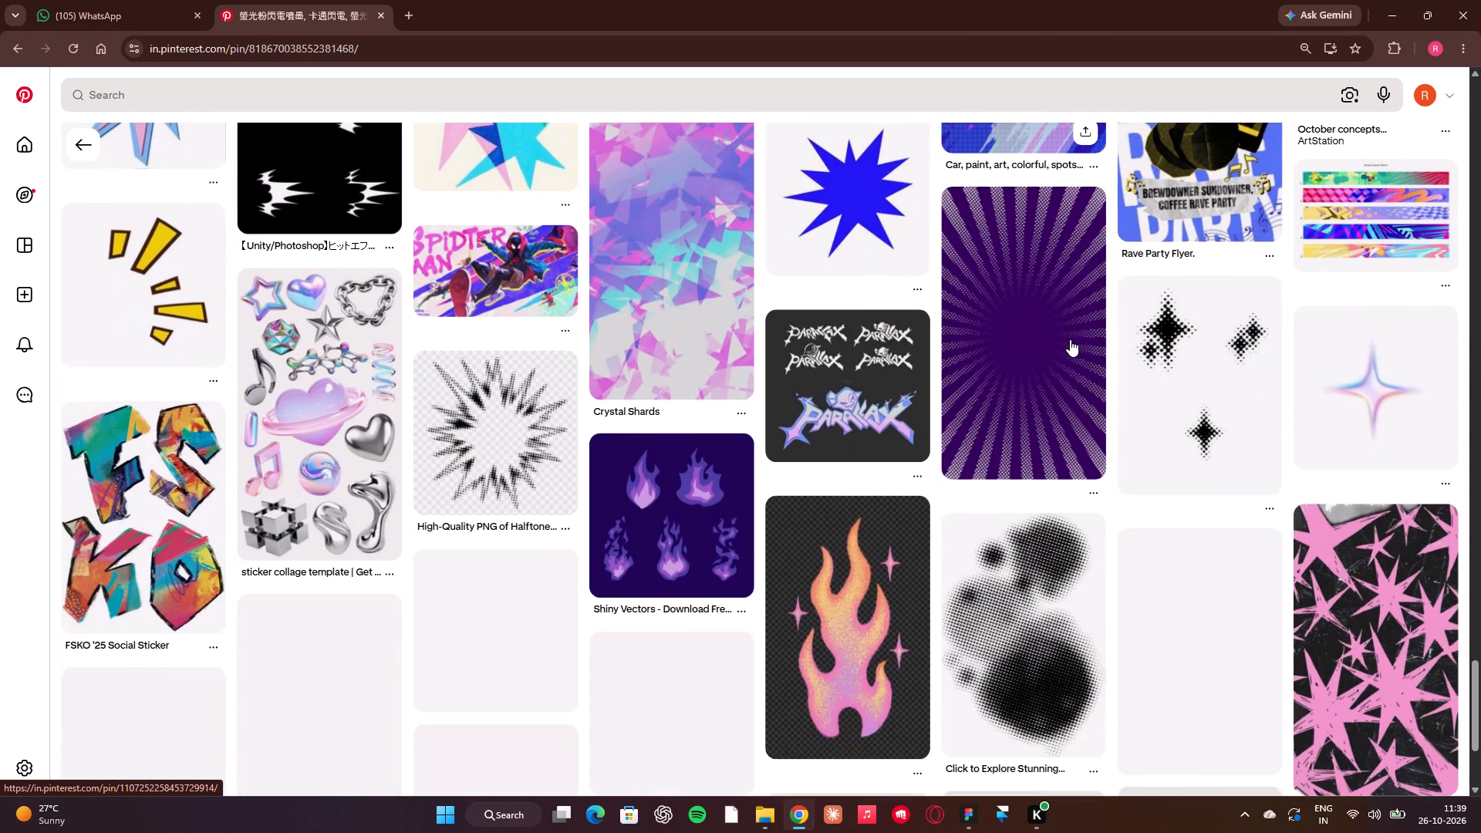
pyautogui.scroll(-3, 1070, 339)
pyautogui.scroll(-1, 868, 499)
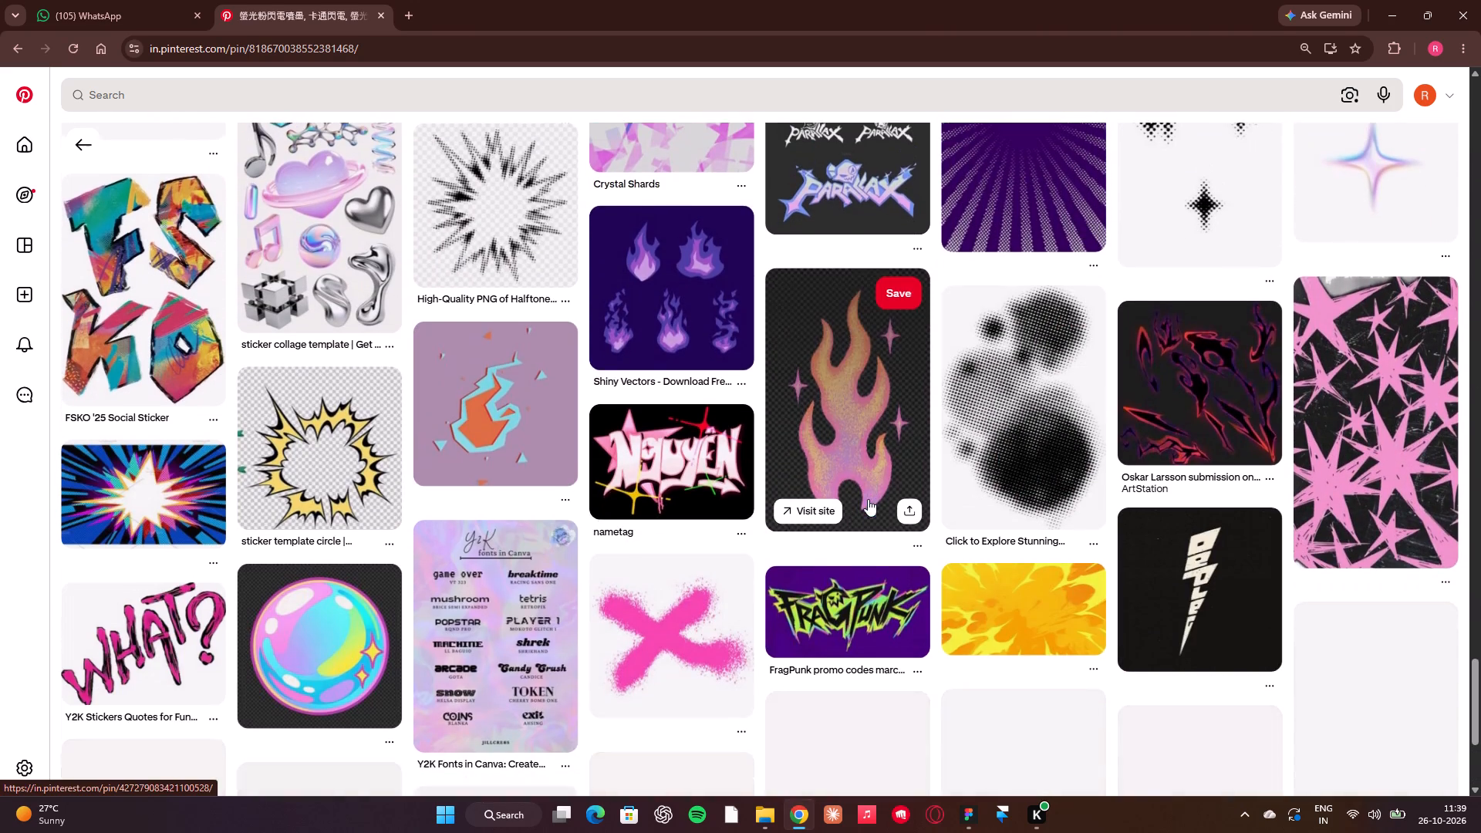
pyautogui.scroll(-9, 868, 499)
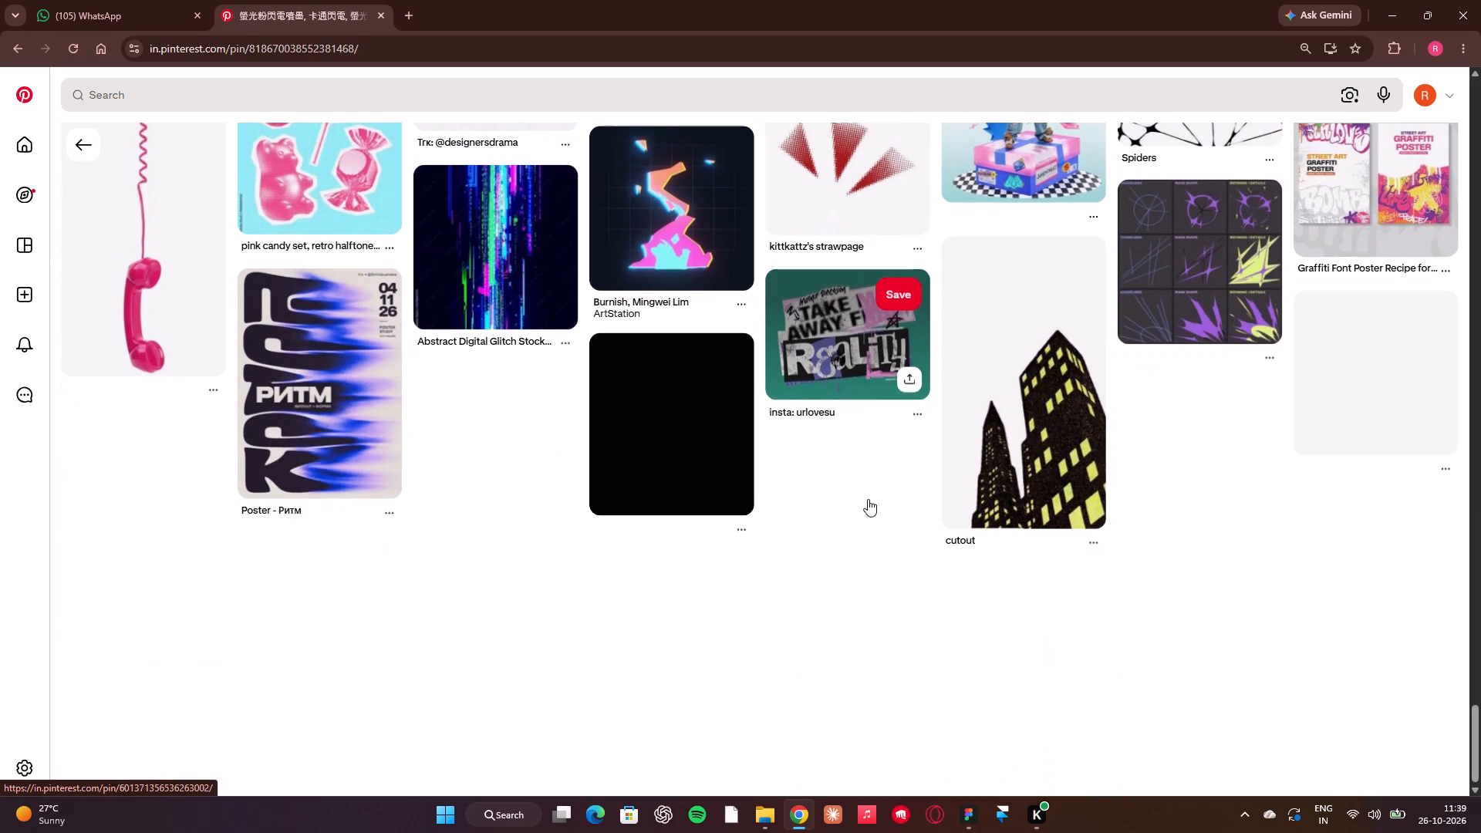
pyautogui.scroll(-5, 868, 499)
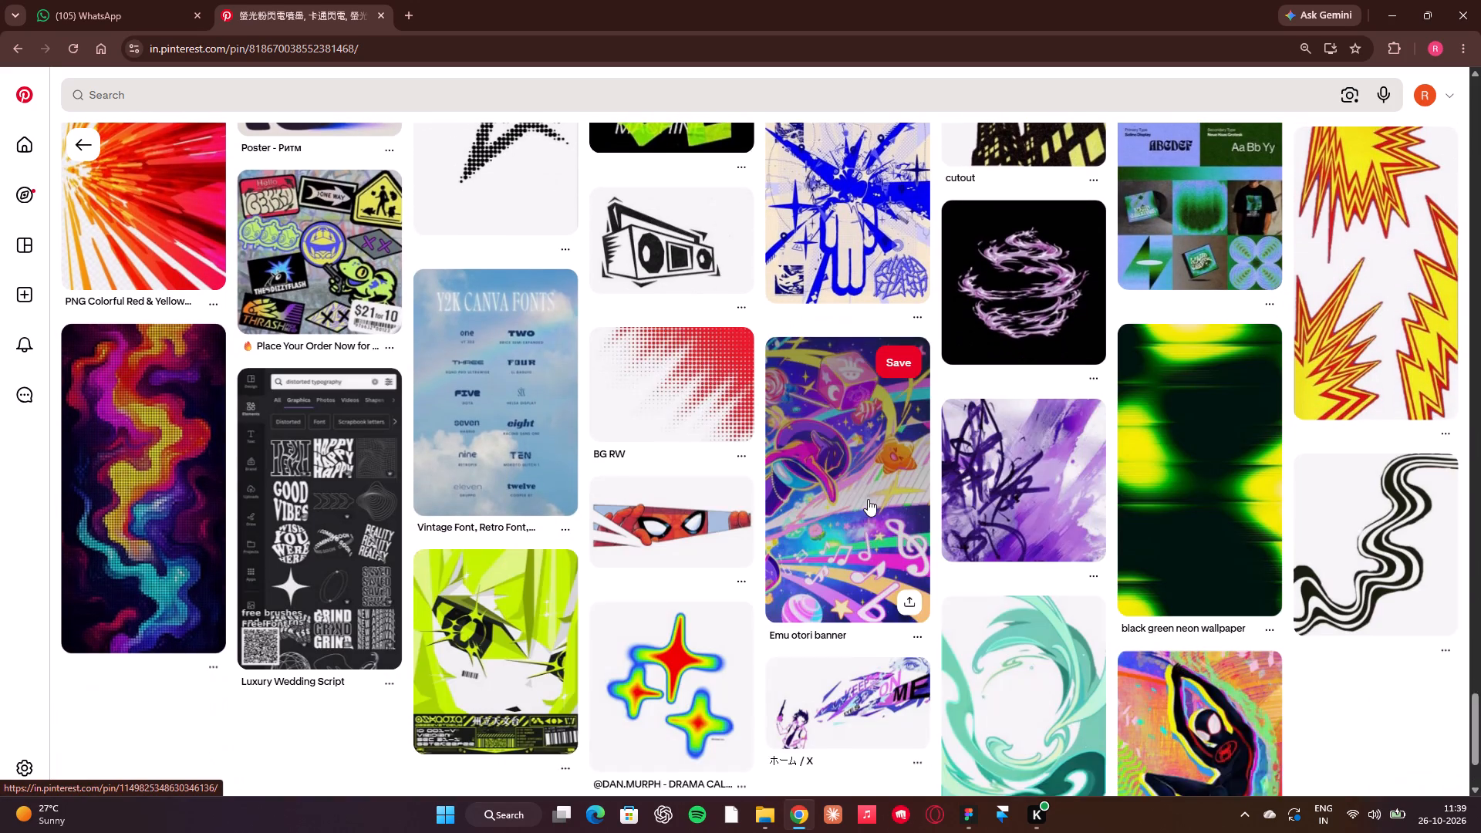
pyautogui.scroll(-2, 868, 499)
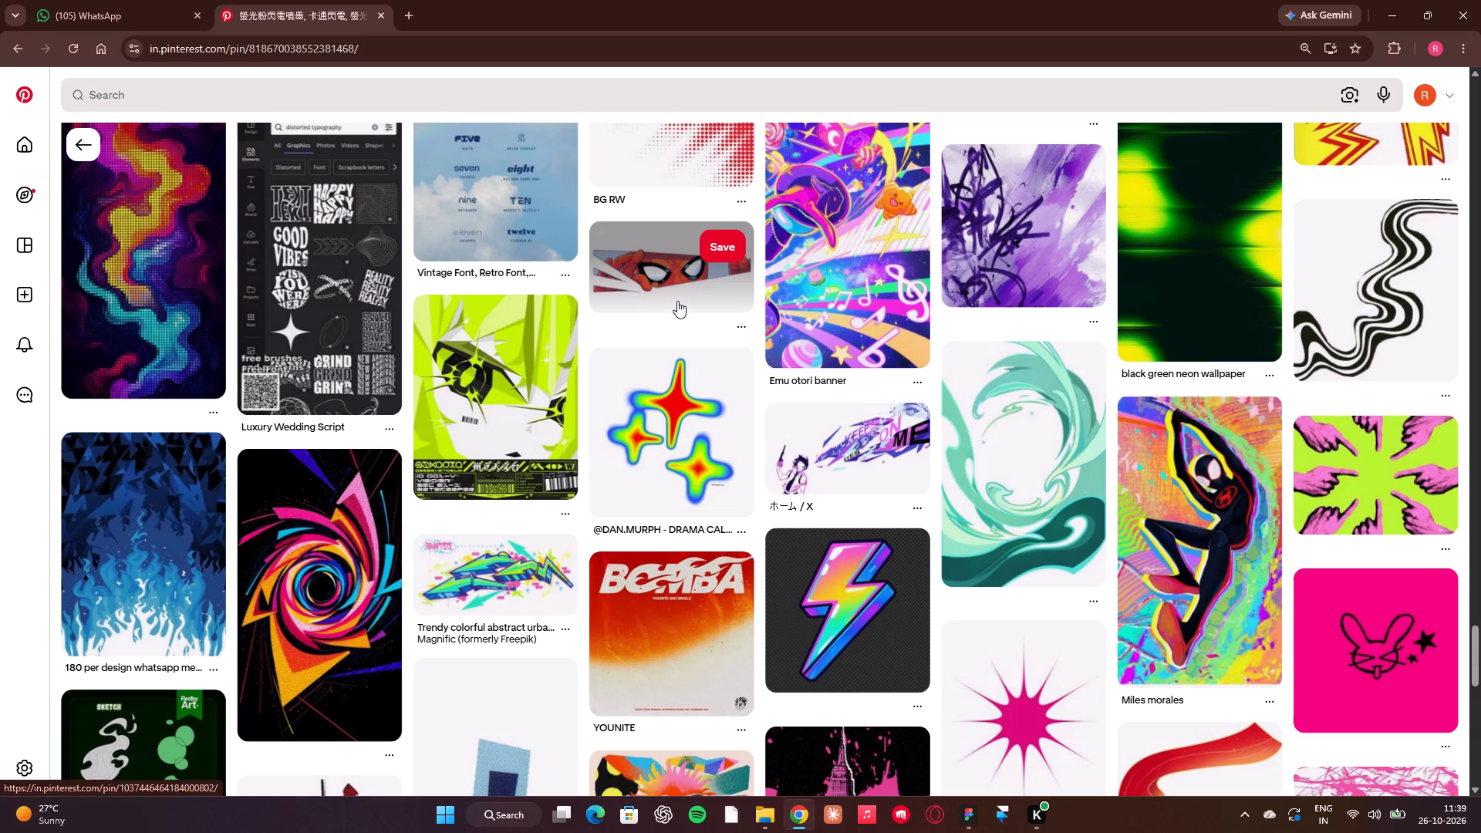
pyautogui.scroll(-4, 829, 484)
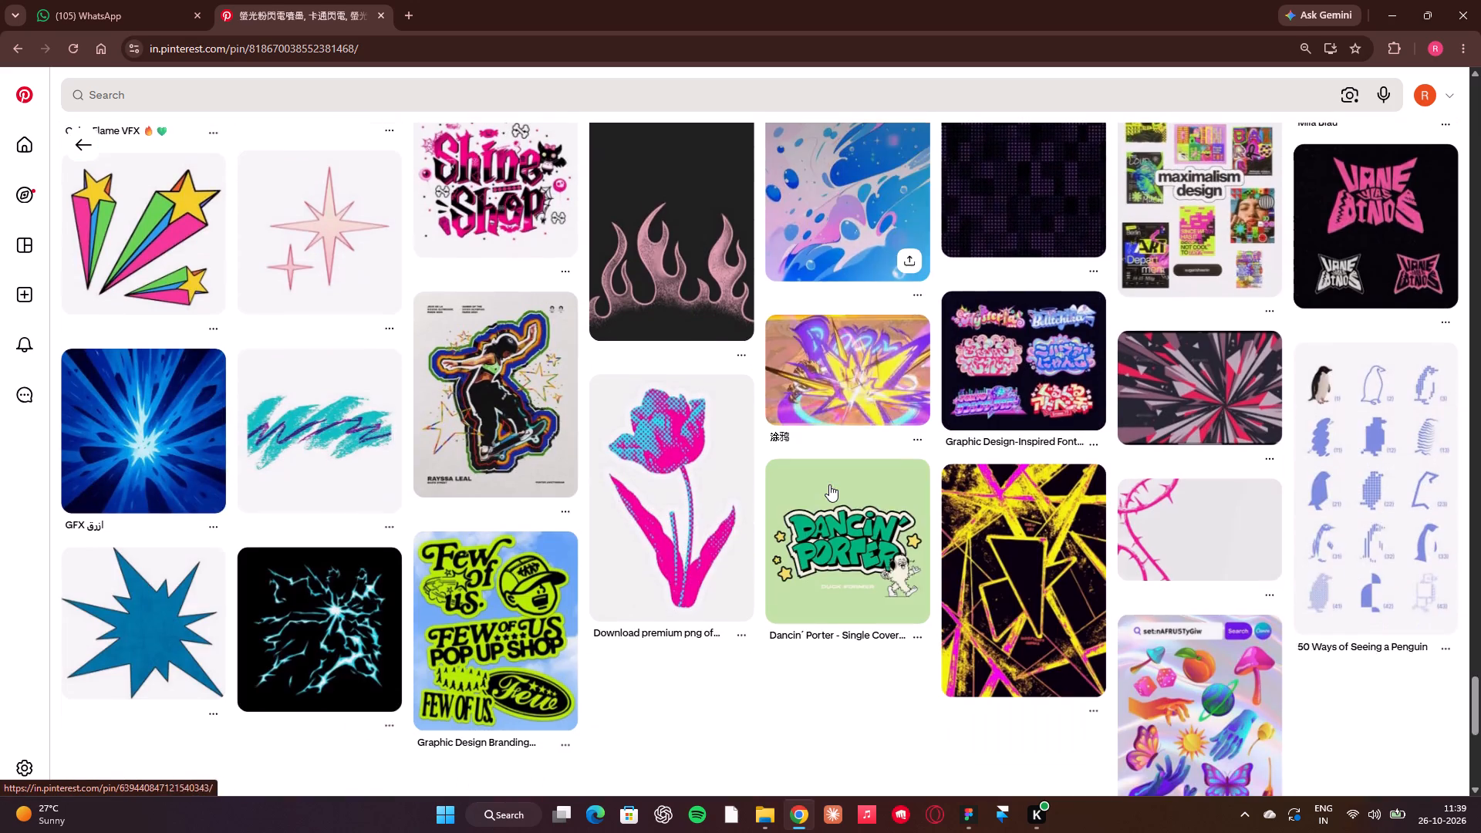
pyautogui.scroll(-7, 829, 484)
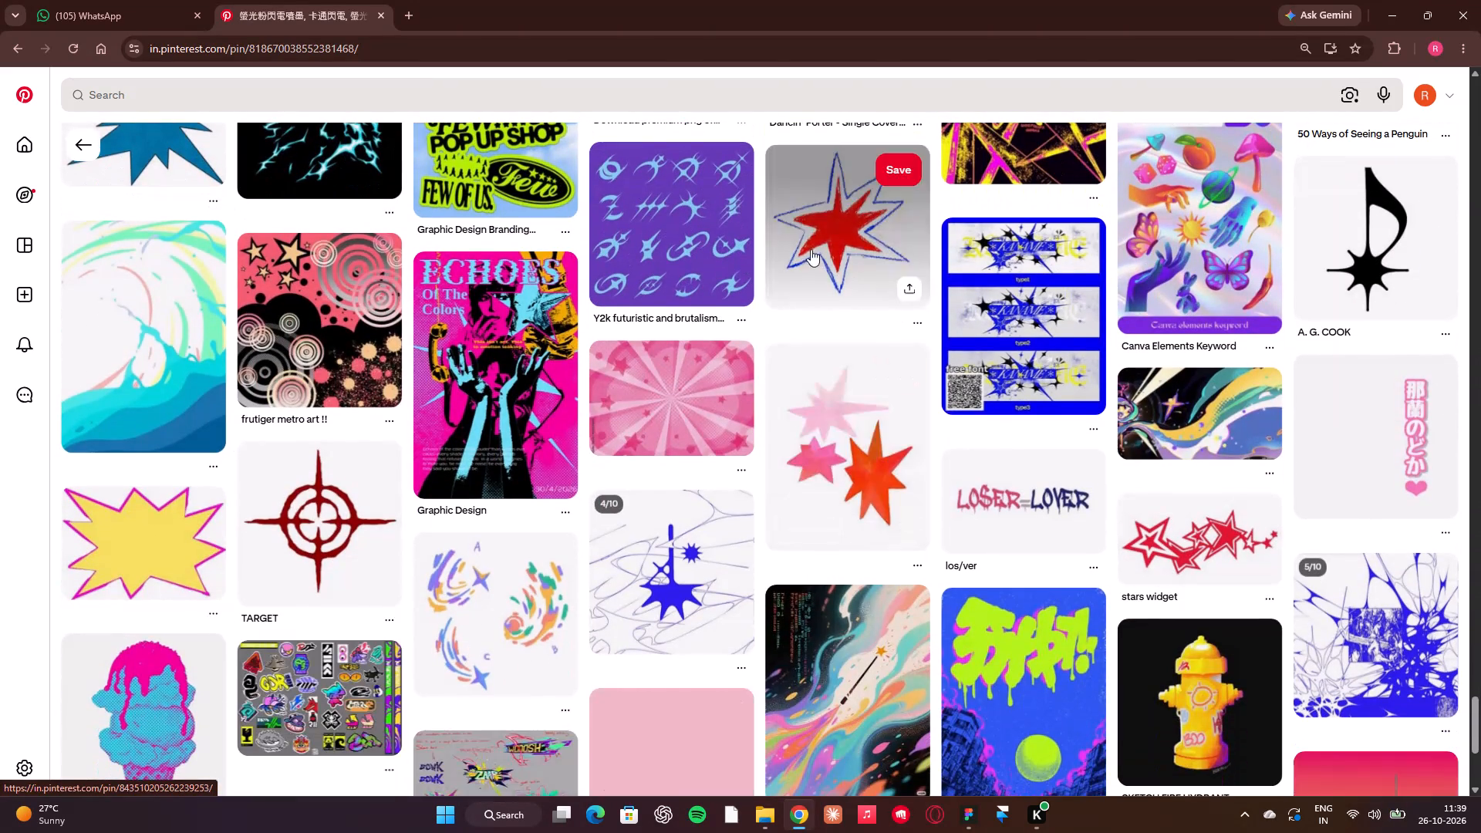
pyautogui.scroll(9, 897, 506)
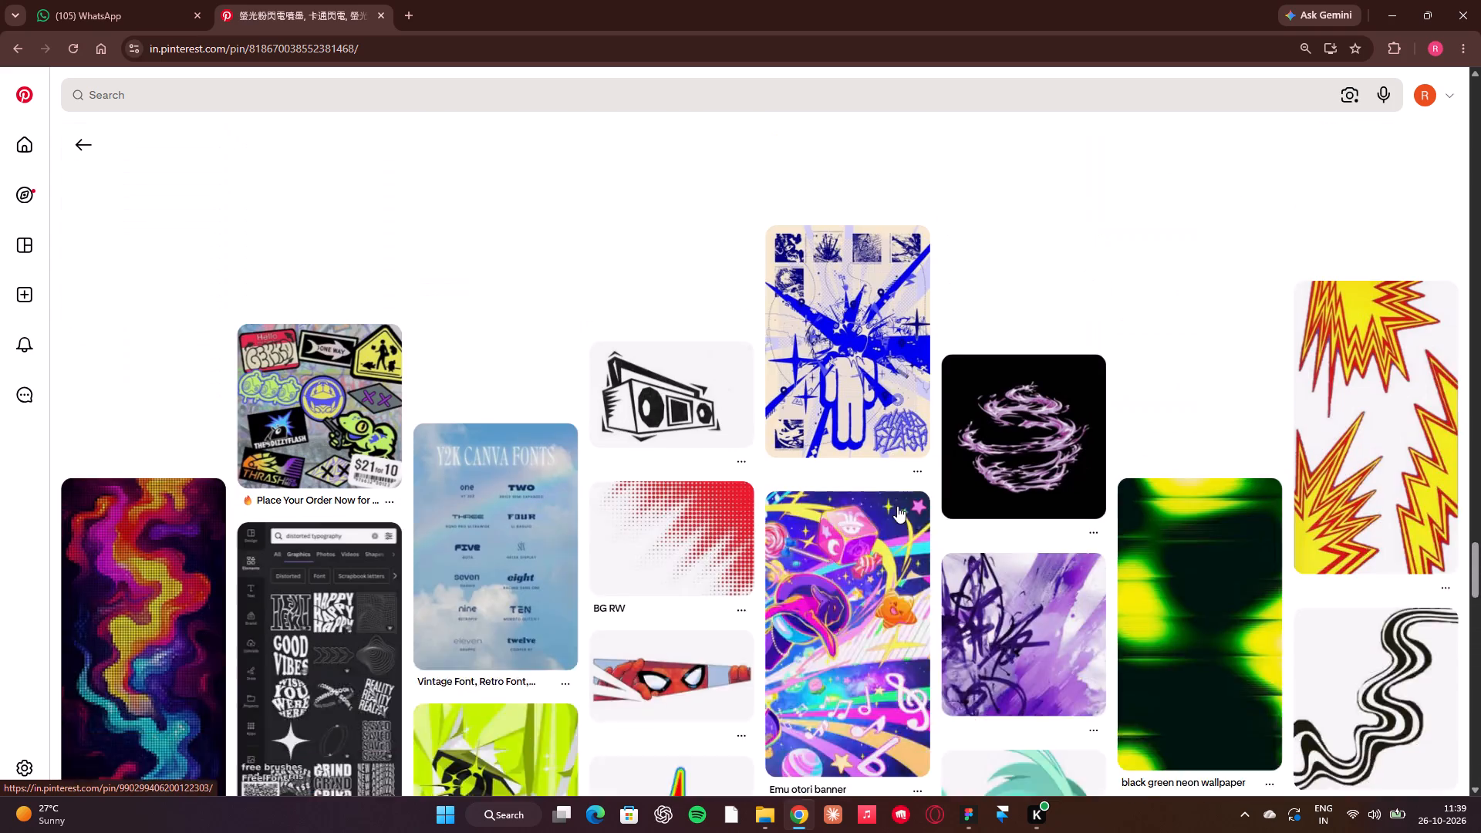
pyautogui.scroll(-11, 897, 506)
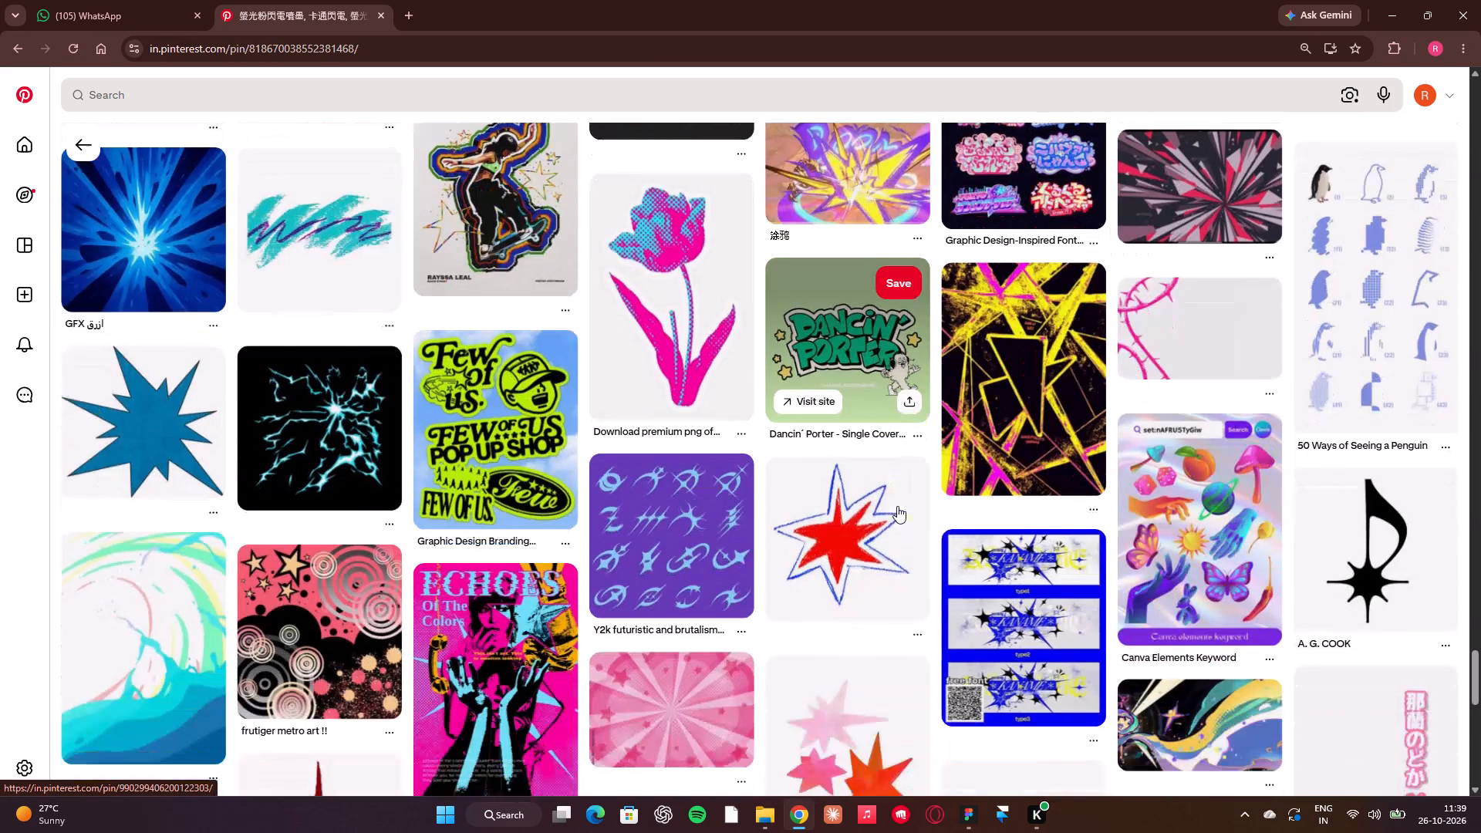
pyautogui.scroll(-1, 897, 506)
# Open the textured blue starburst pin, download its image and look over the related designs.
pyautogui.click(162, 383)
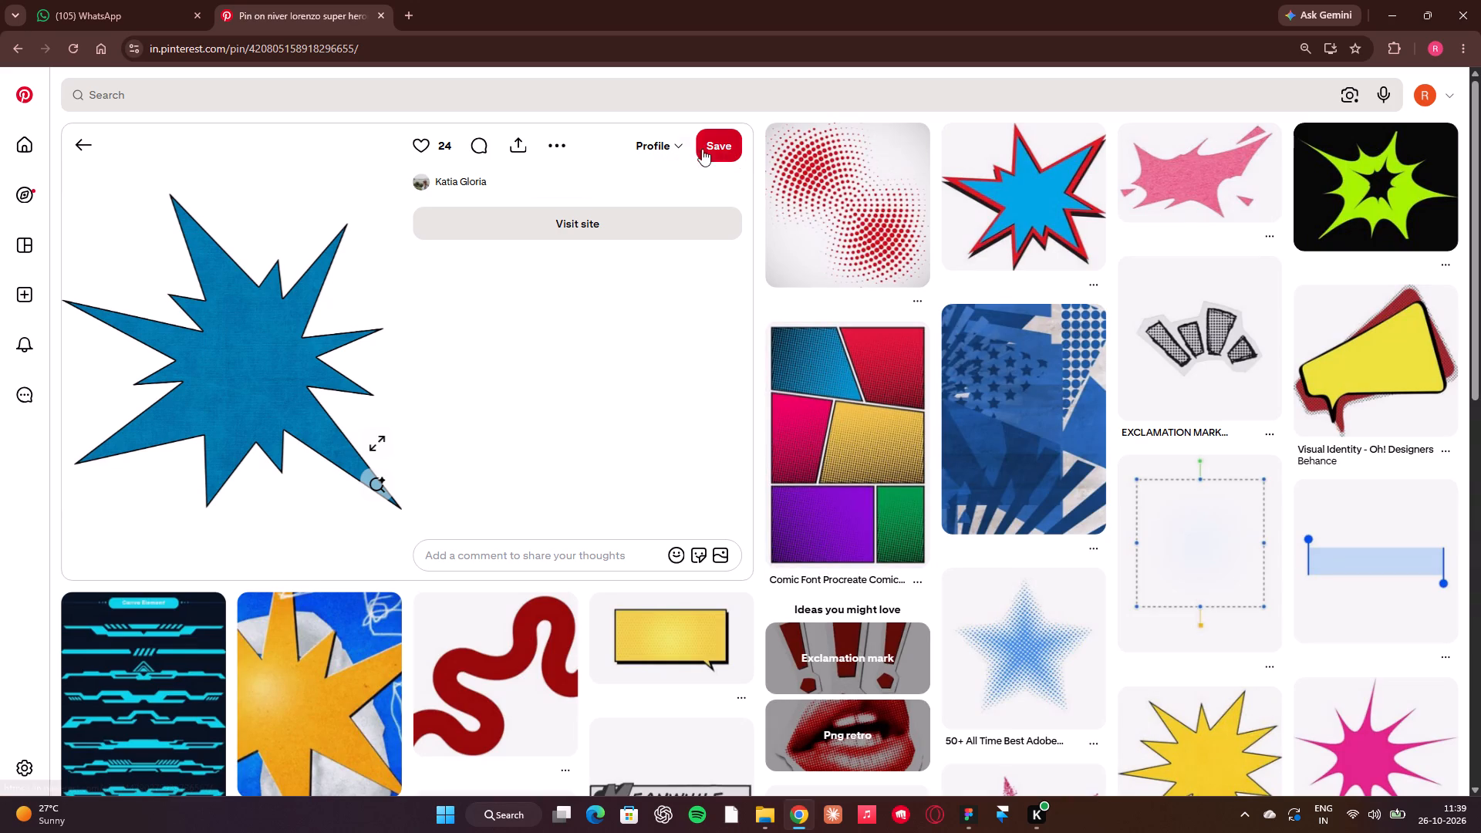
pyautogui.click(559, 149)
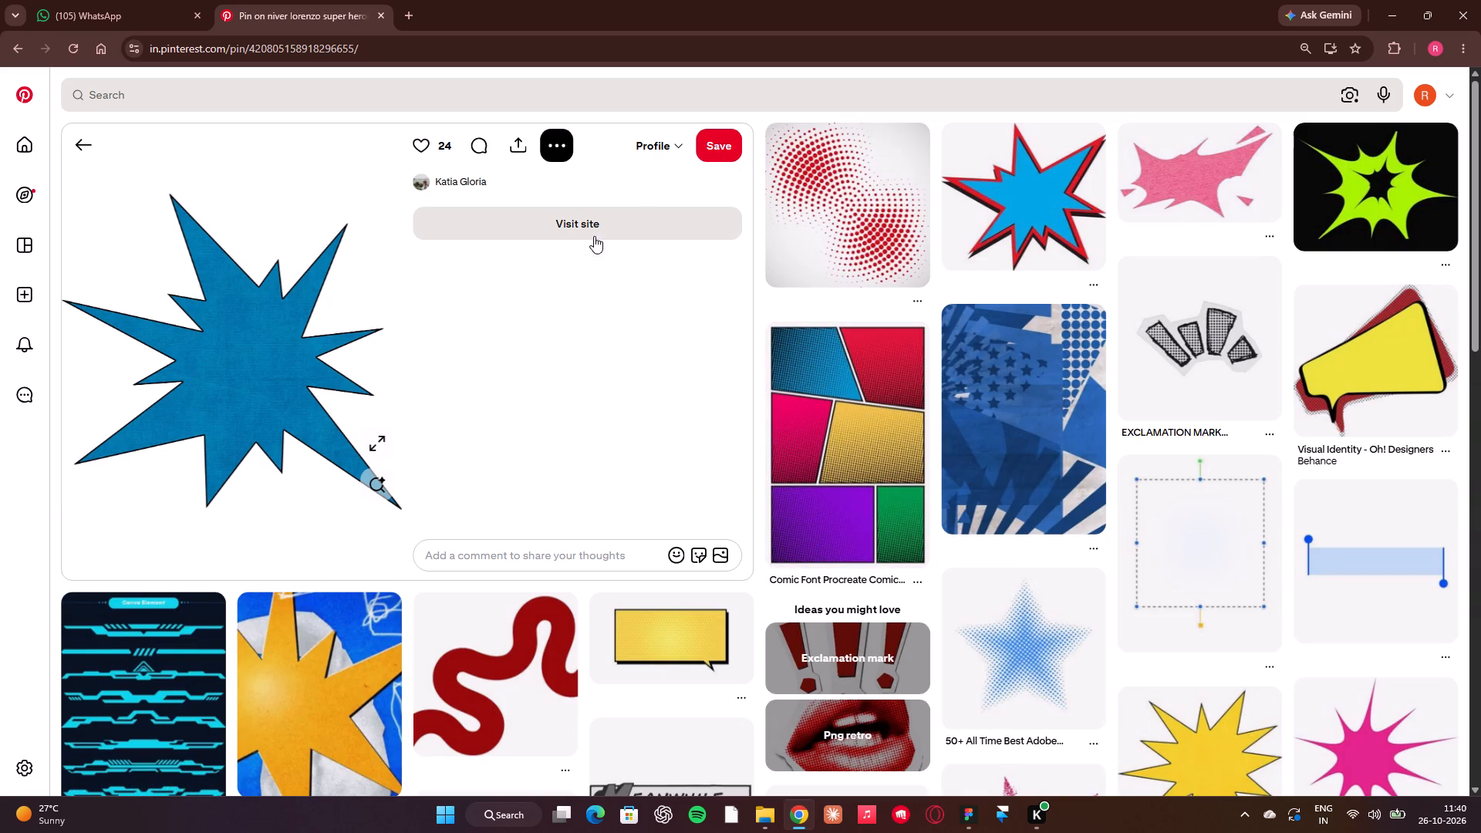
pyautogui.click(528, 185)
pyautogui.scroll(-1, 721, 357)
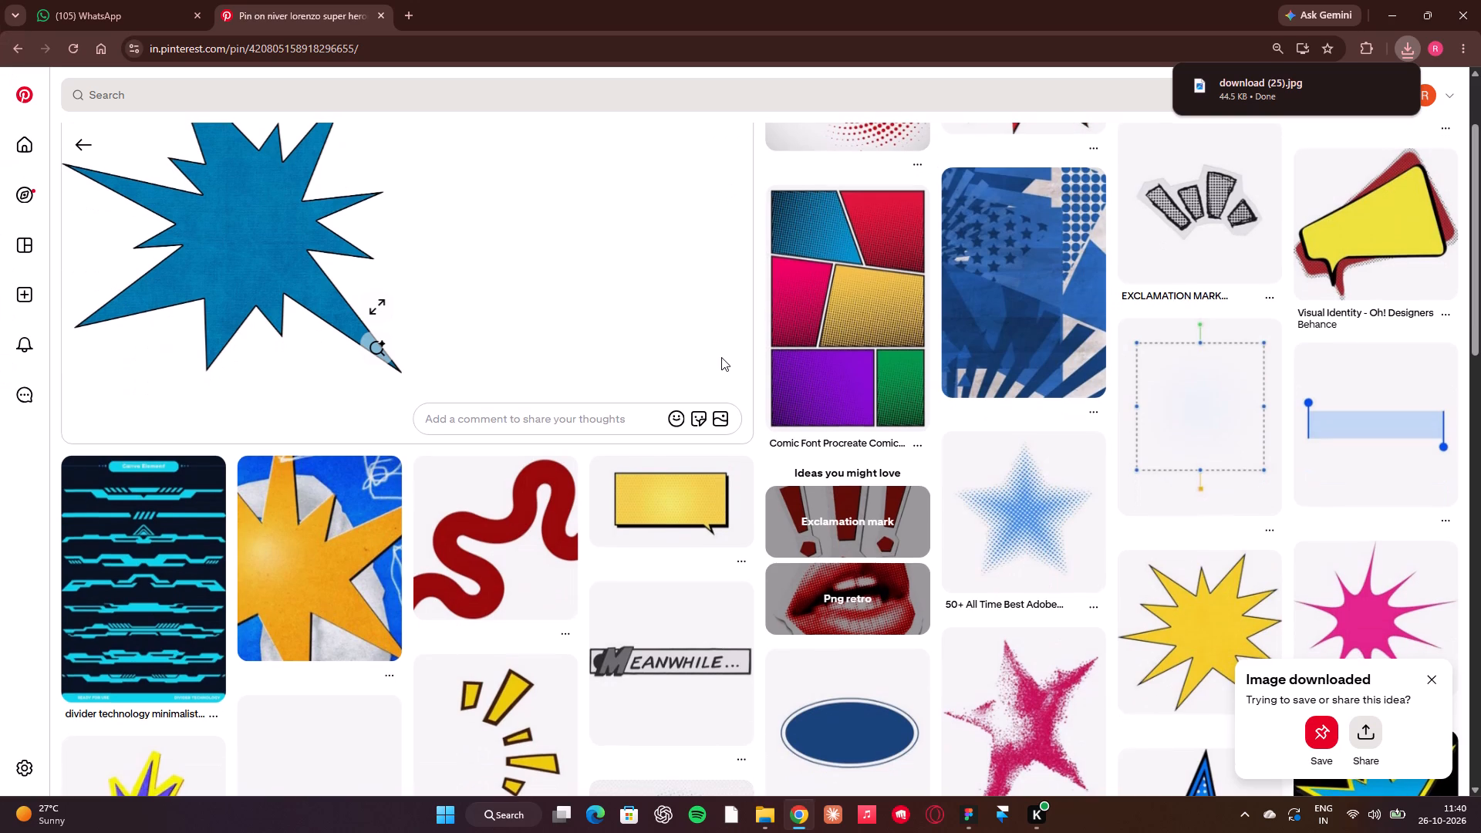
pyautogui.scroll(-4, 1311, 475)
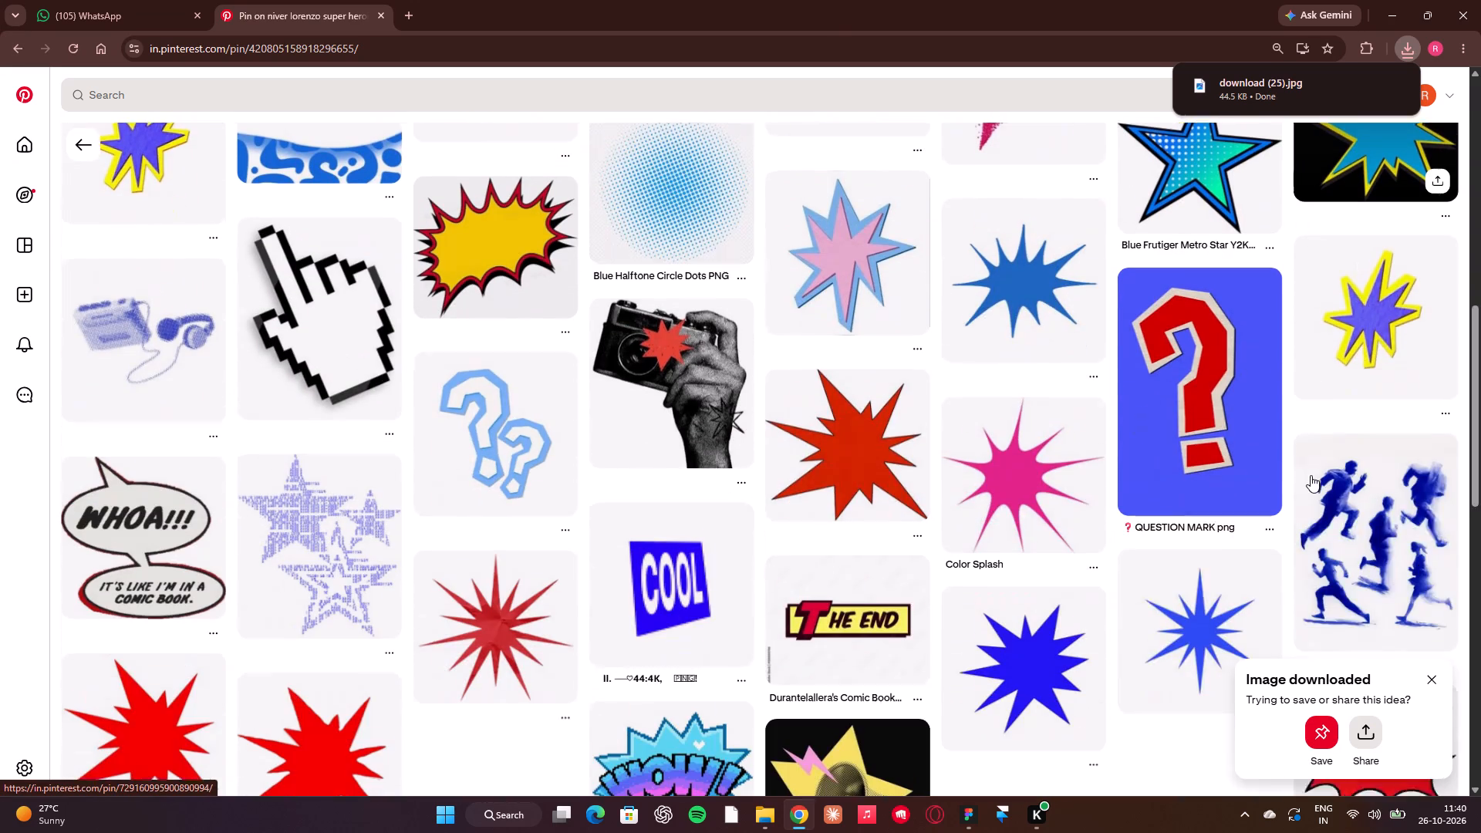
pyautogui.scroll(-1, 1311, 475)
# Switch to Figma, paste the copied nexus poster image and place it left of the existing poster with their tops aligned.
pyautogui.click(960, 818)
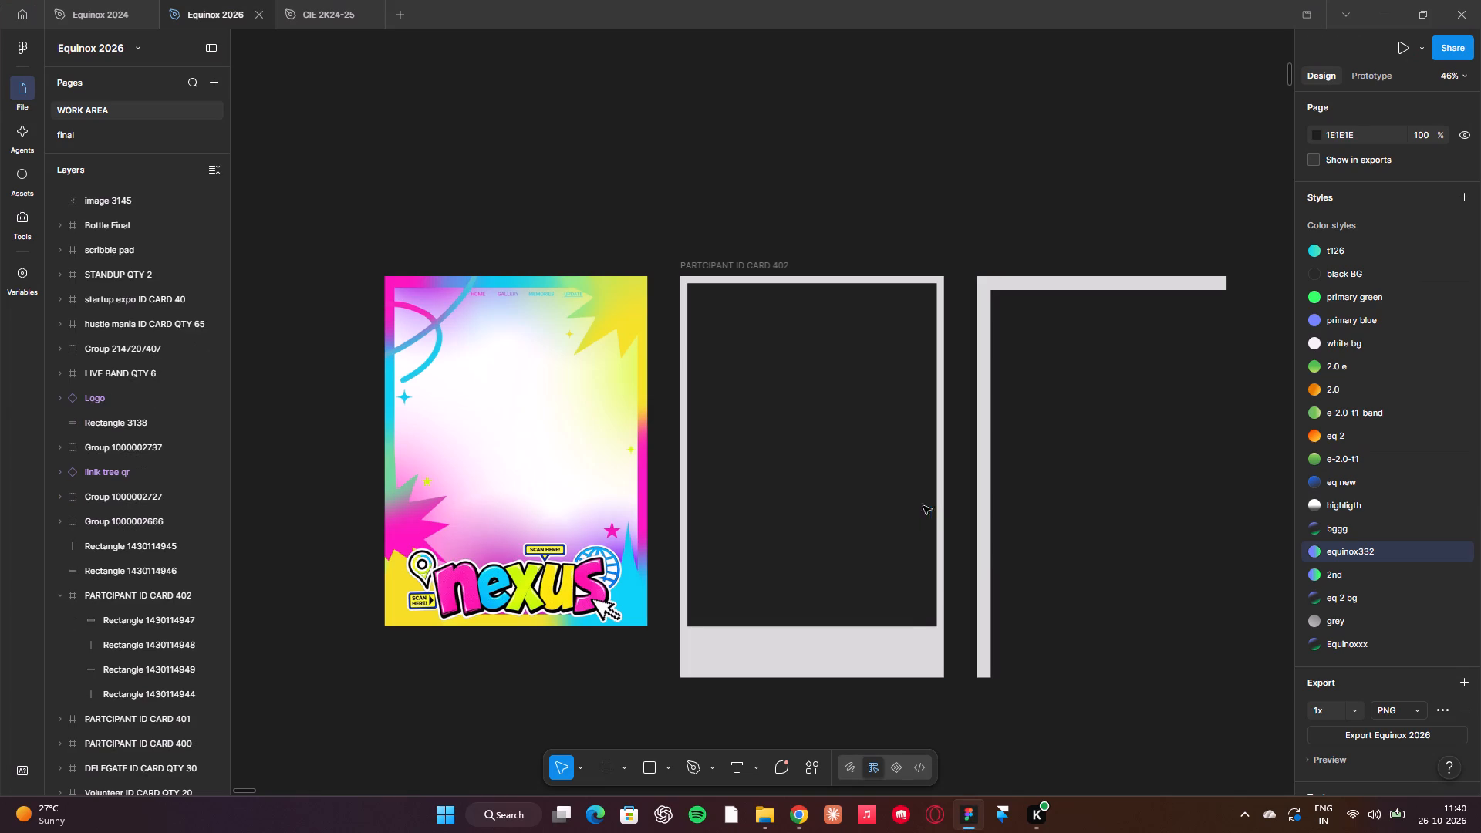
pyautogui.click(521, 737)
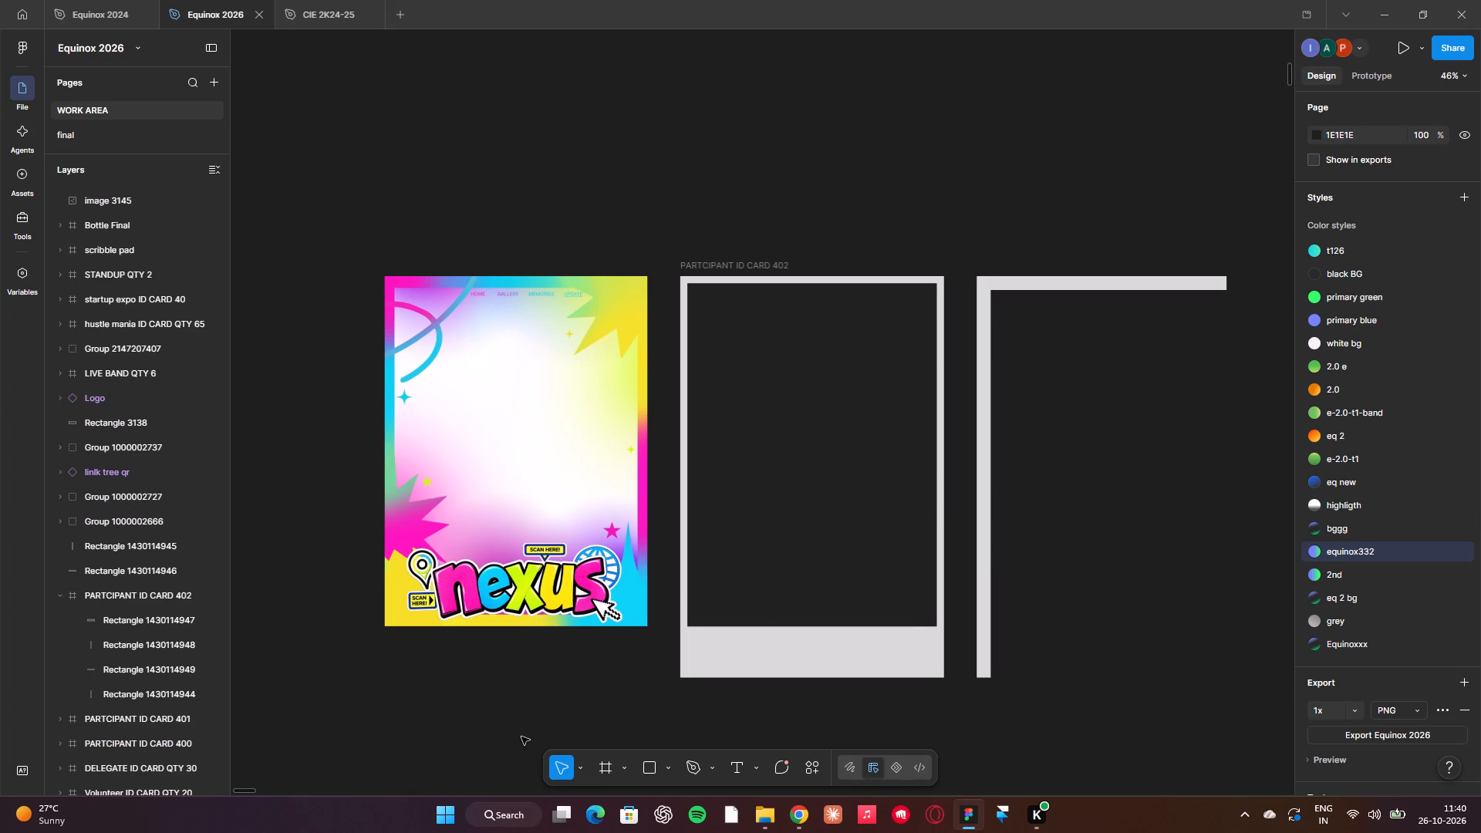
pyautogui.hotkey('ctrl', 'v')
pyautogui.moveTo(747, 358); pyautogui.dragTo(206, 208)
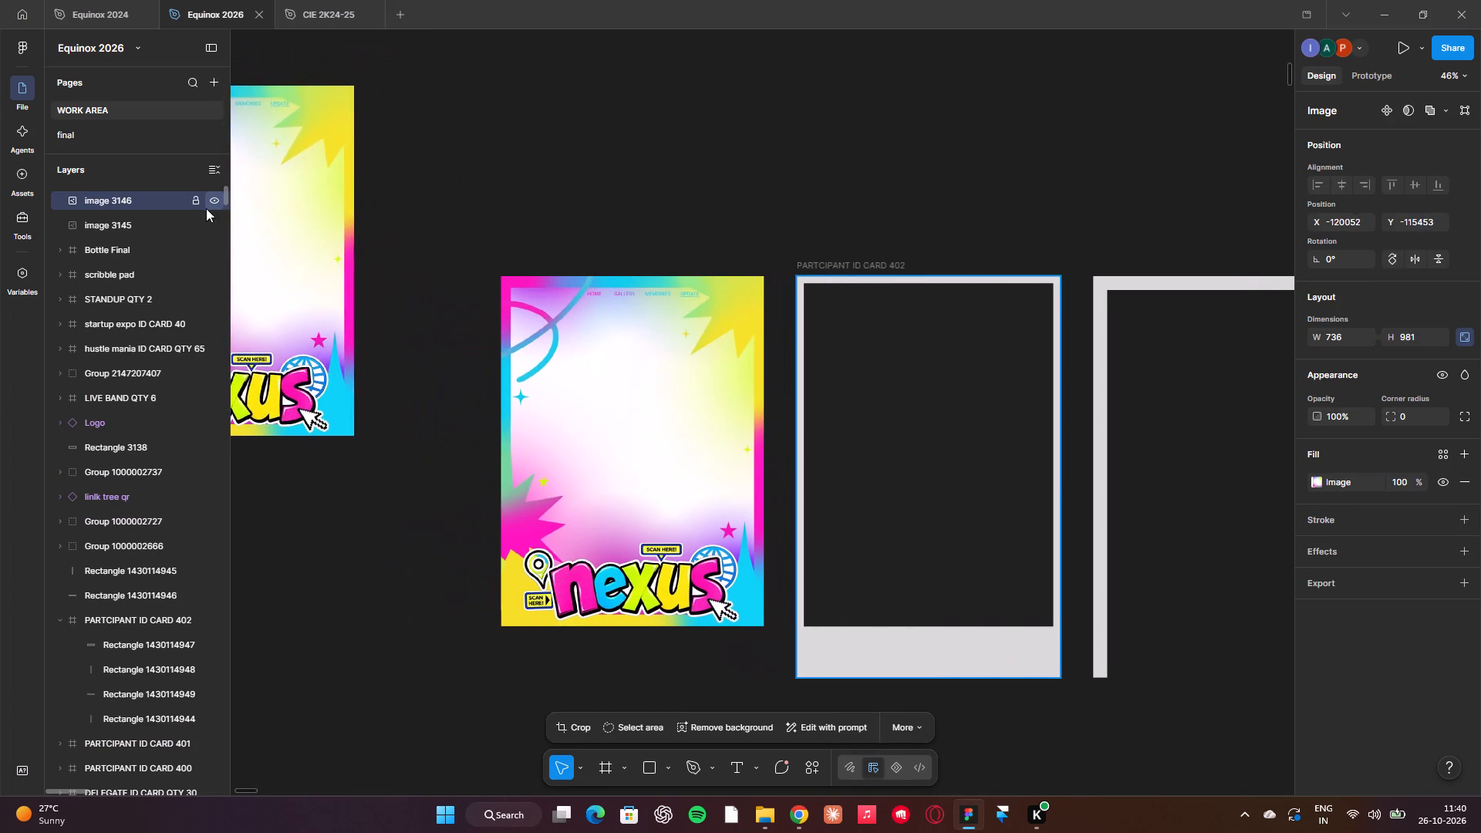
pyautogui.moveTo(206, 208); pyautogui.dragTo(498, 392)
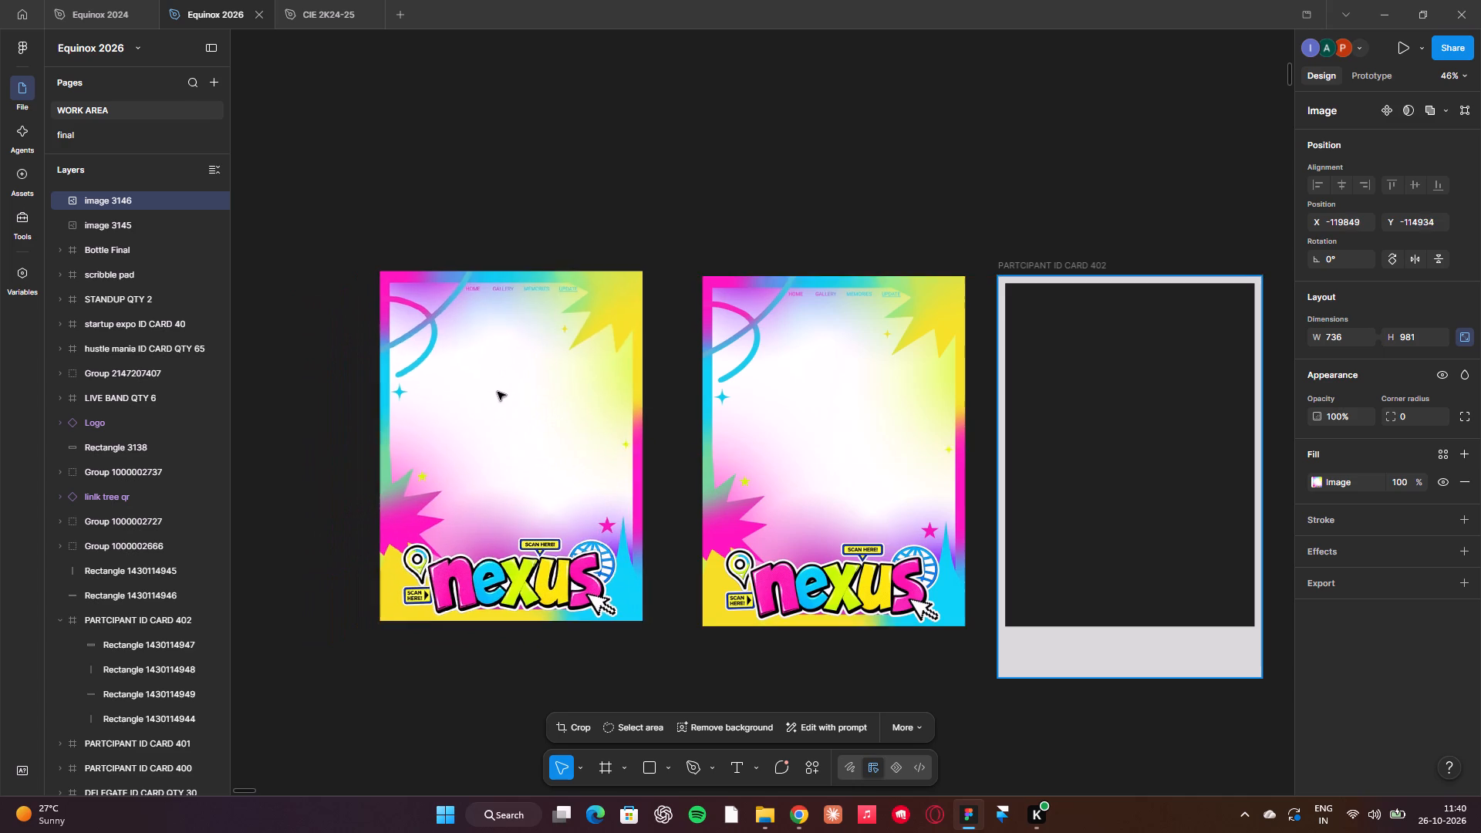
pyautogui.moveTo(498, 392); pyautogui.dragTo(508, 399)
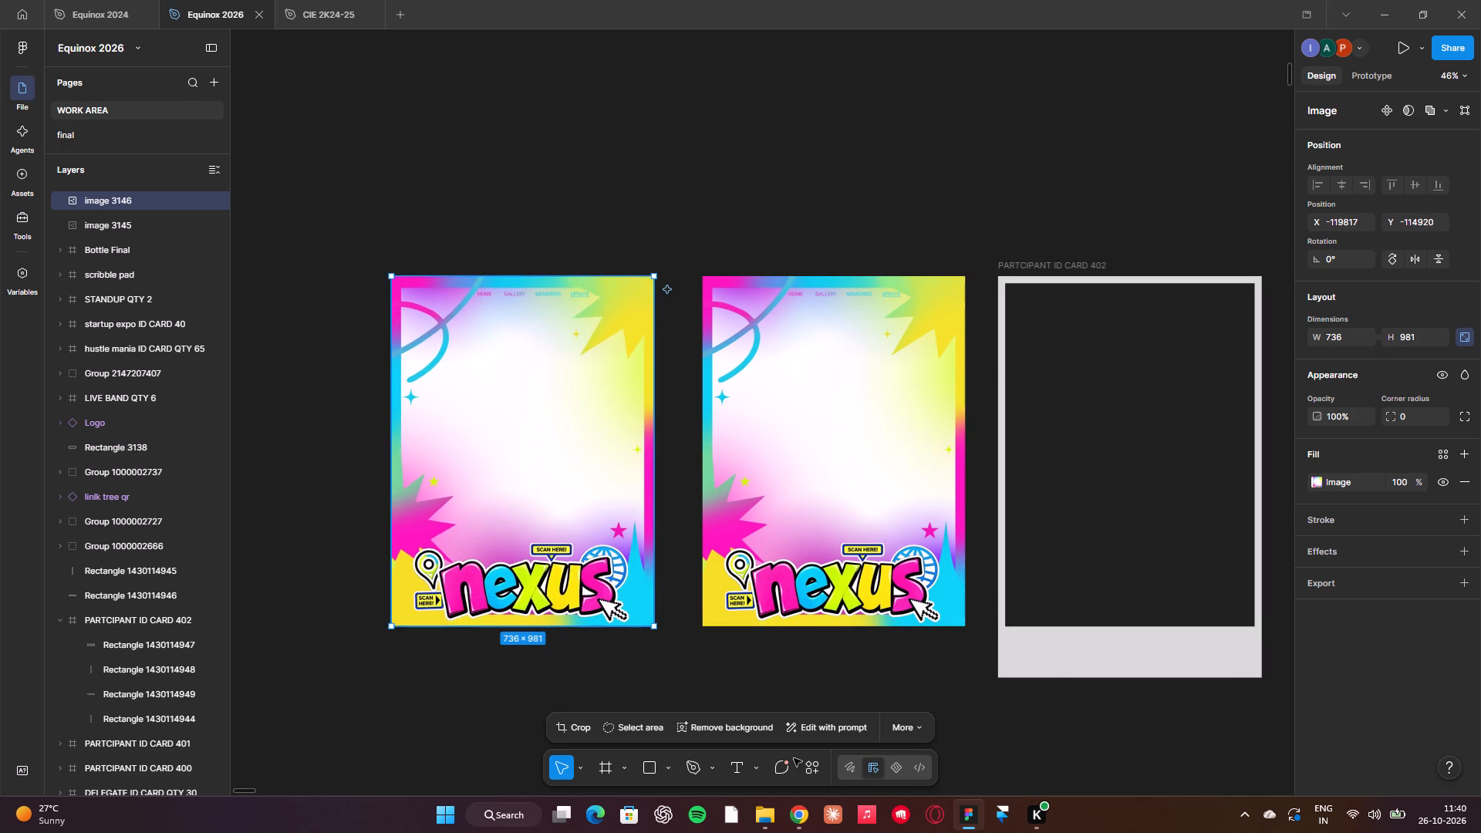
# Switch to Chrome and copy the textured blue starburst image from its Pinterest pin.
pyautogui.click(791, 832)
pyautogui.scroll(5, 258, 386)
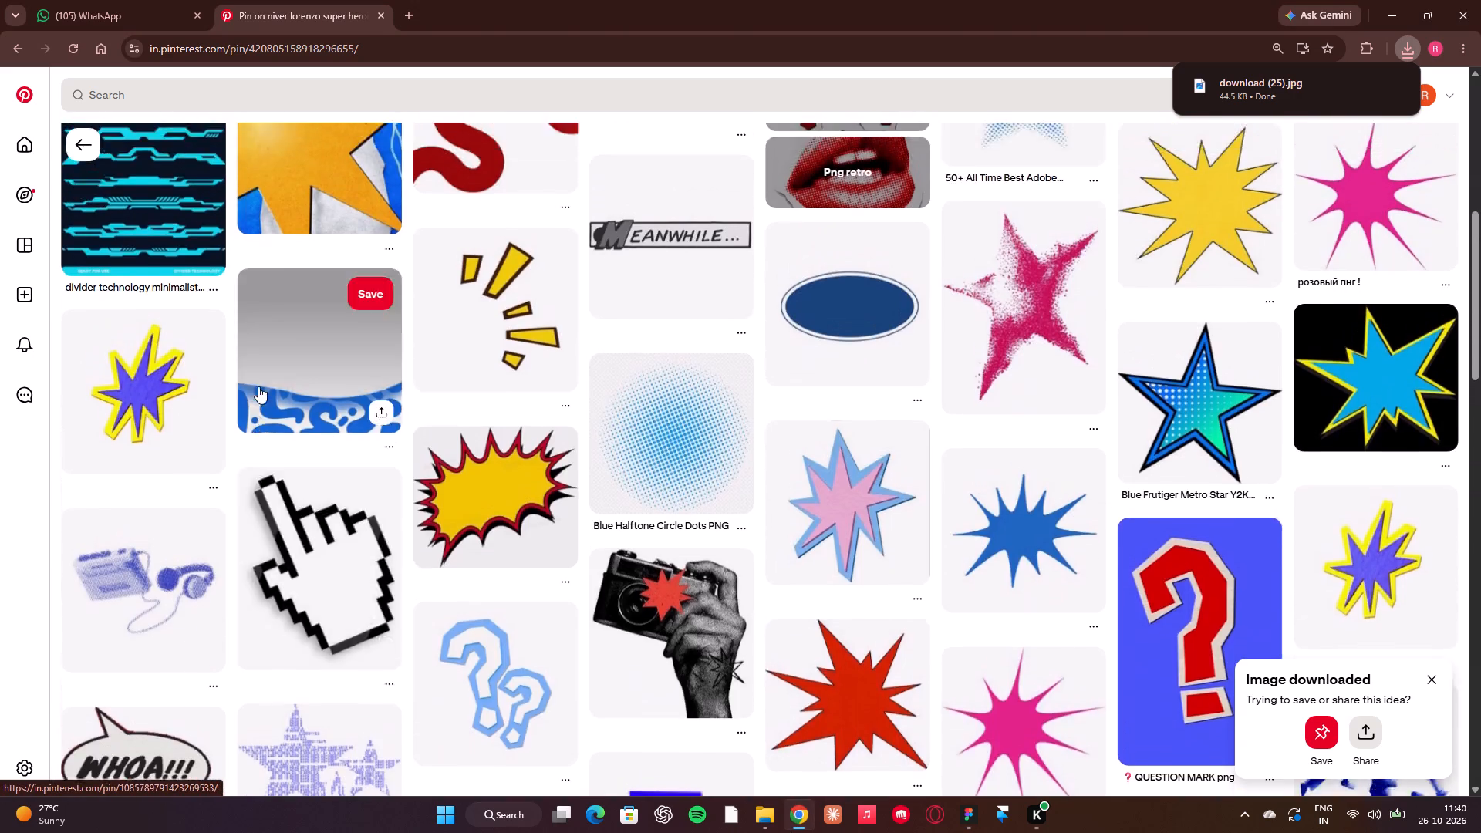
pyautogui.scroll(3, 258, 386)
pyautogui.rightClick(258, 386)
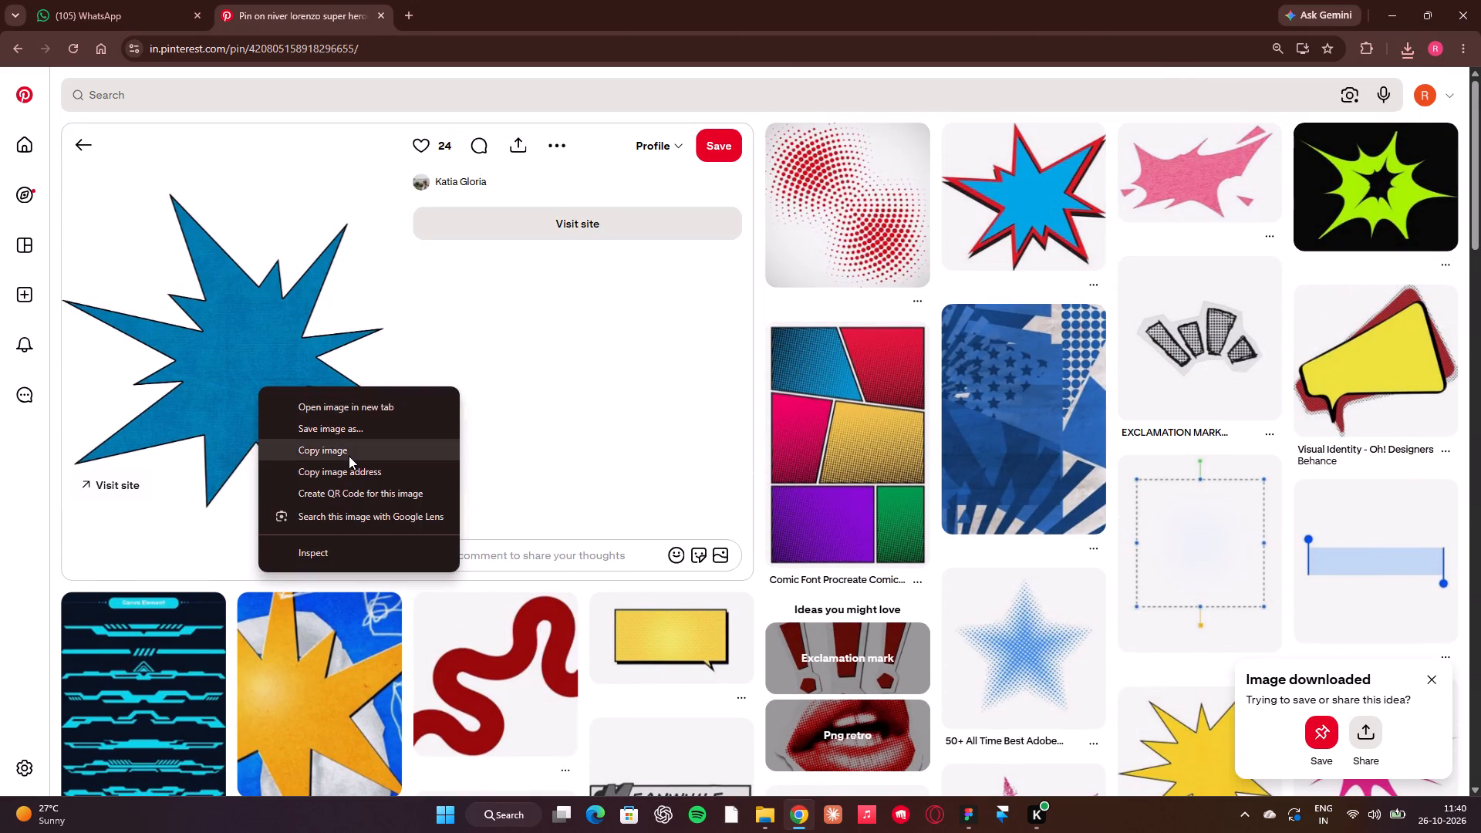
pyautogui.click(348, 454)
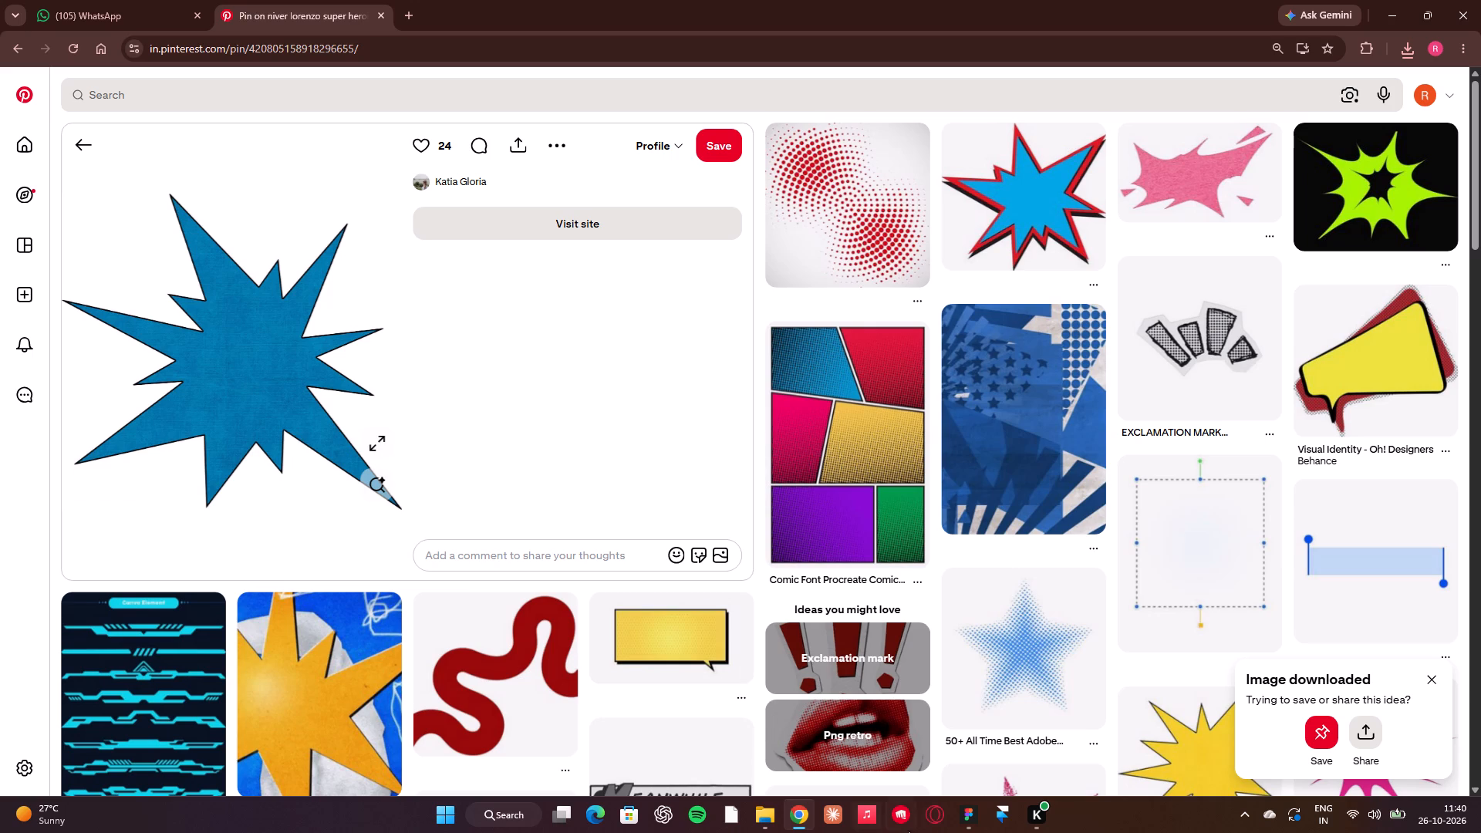
# Switch to Figma, paste the copied blue starburst image and place it below the nexus posters.
pyautogui.click(969, 816)
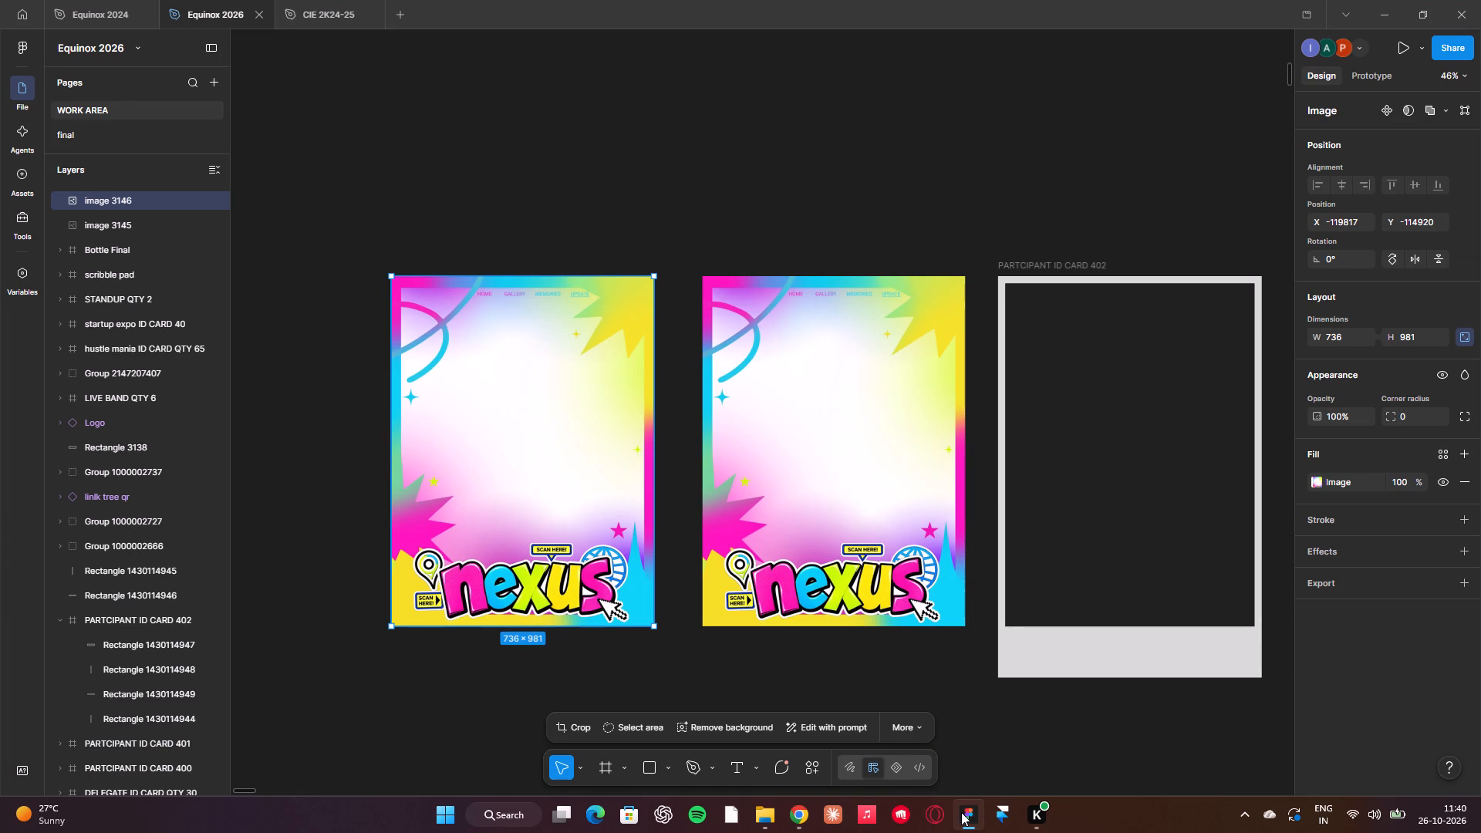
pyautogui.click(1035, 754)
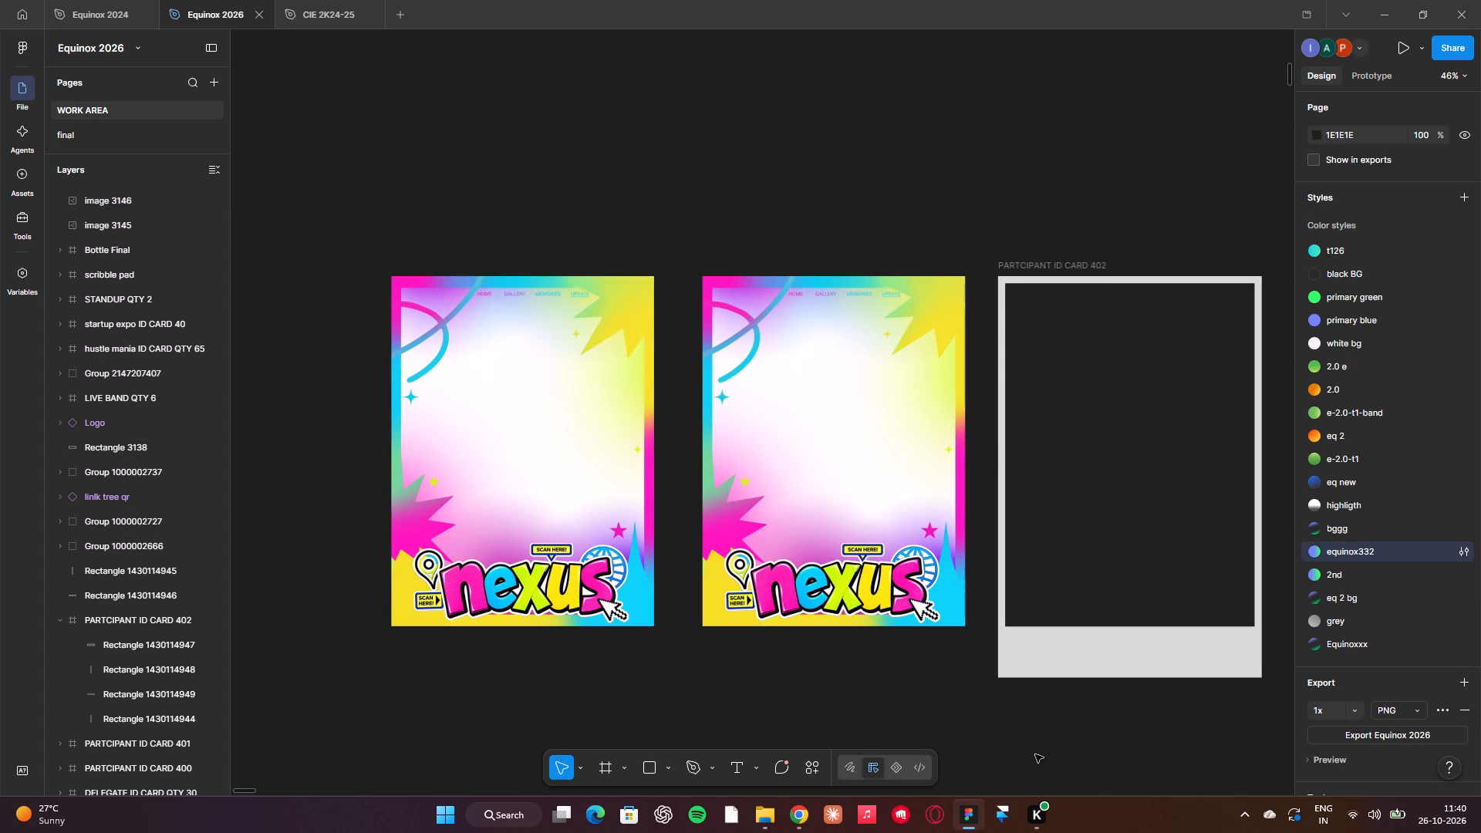
pyautogui.scroll(-1, 1035, 754)
pyautogui.click(673, 669)
pyautogui.scroll(-1, 673, 669)
pyautogui.click(614, 659)
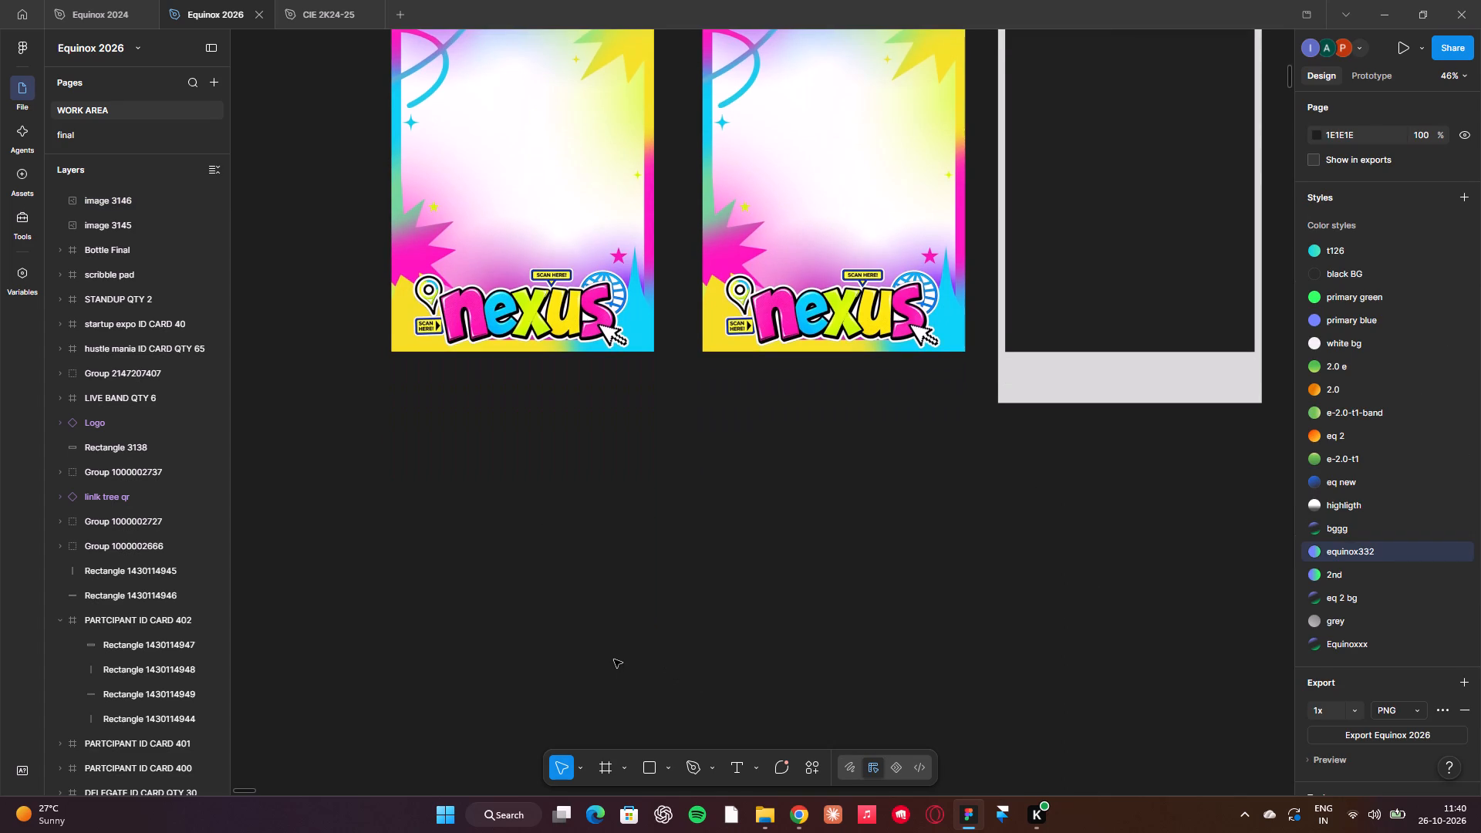
pyautogui.hotkey('ctrl', 'v')
pyautogui.moveTo(759, 468); pyautogui.dragTo(747, 483)
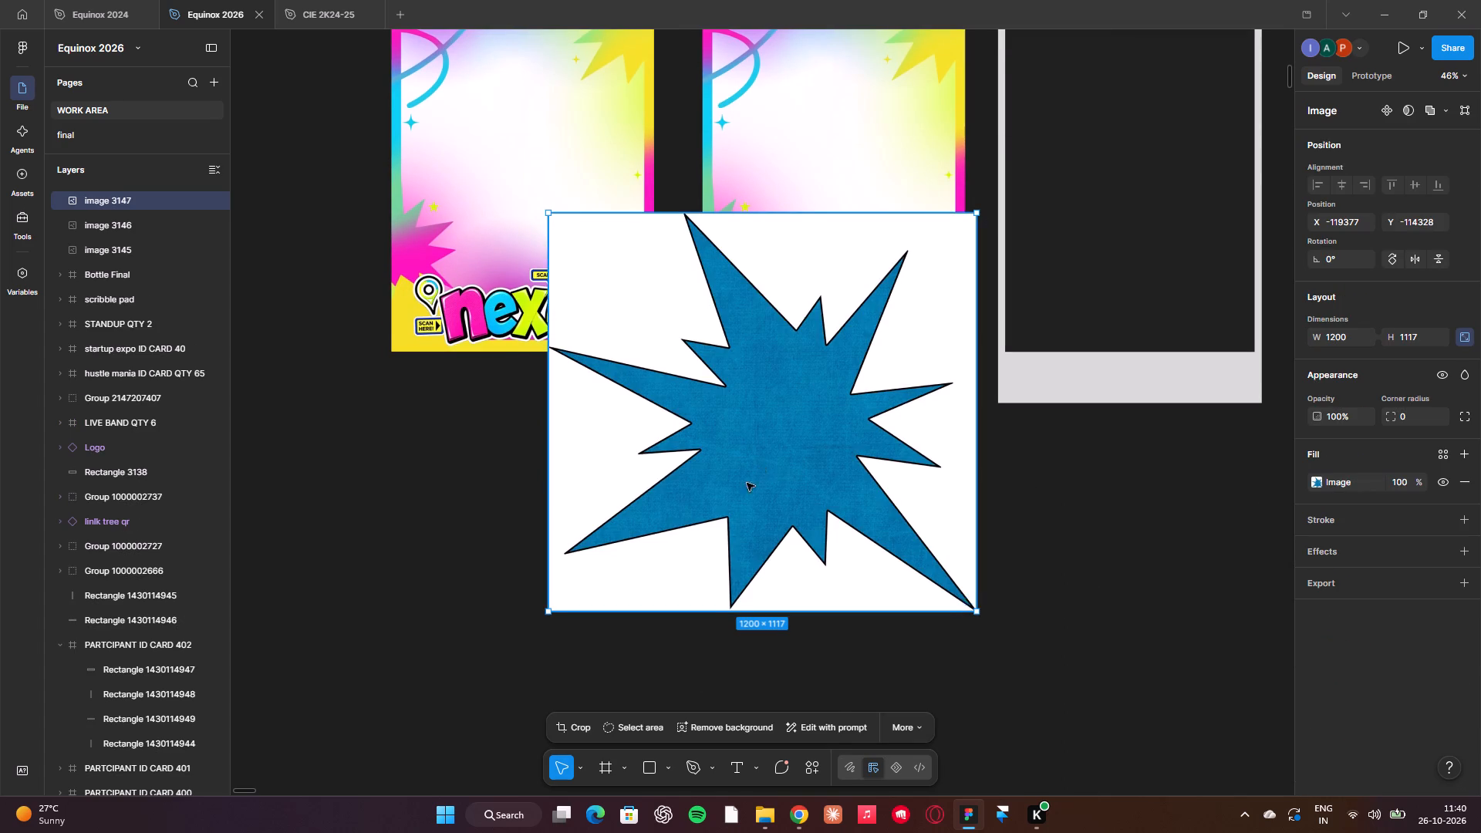
pyautogui.moveTo(747, 483); pyautogui.dragTo(587, 687)
pyautogui.scroll(-2, 587, 687)
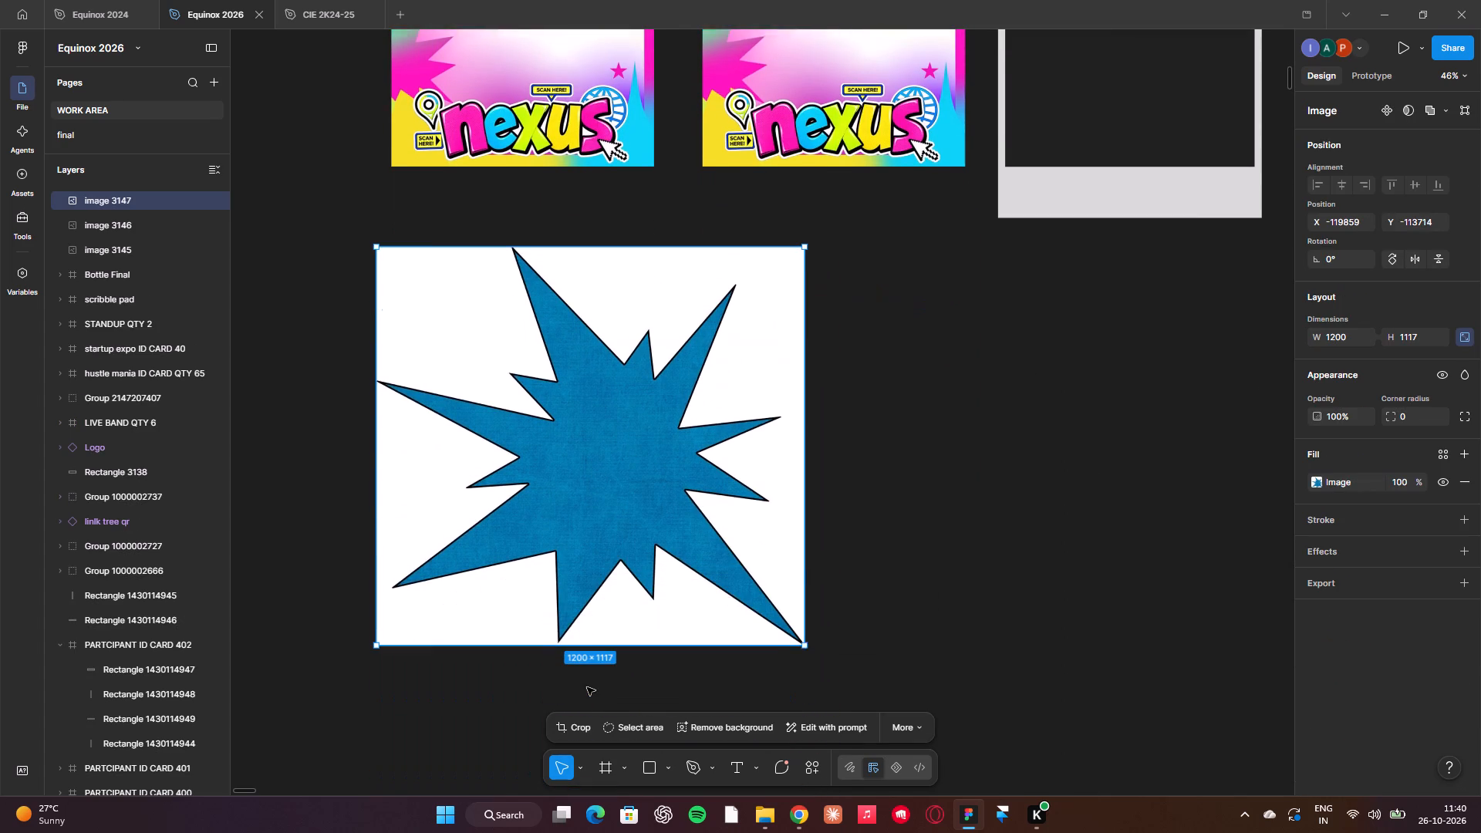
pyautogui.scroll(-1, 587, 687)
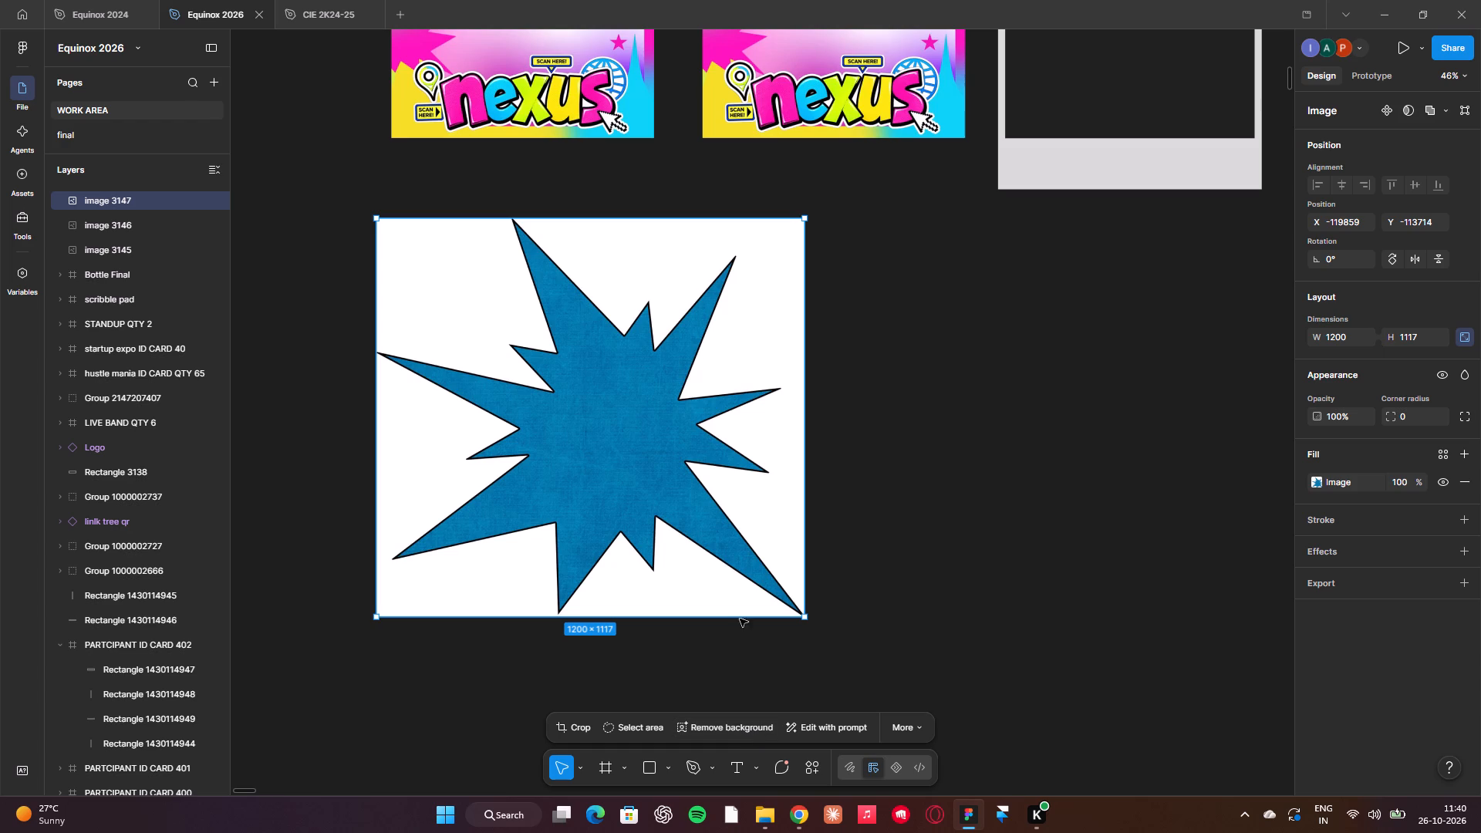
# Copy the starburst image, open the vivekzzzzz file and paste it on an empty area of Page 1.
pyautogui.hotkey('ctrl', 'c')
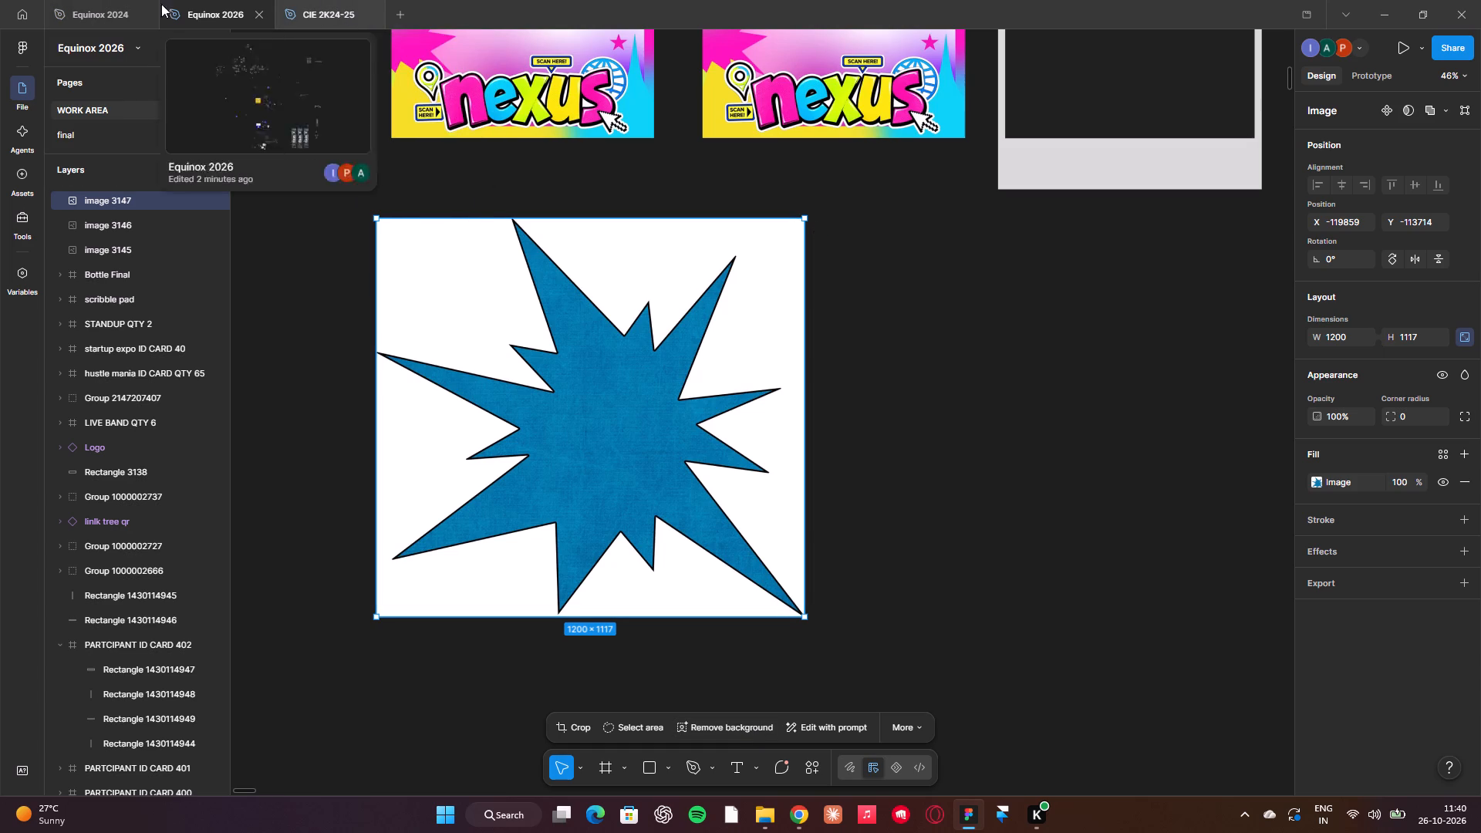
pyautogui.click(28, 7)
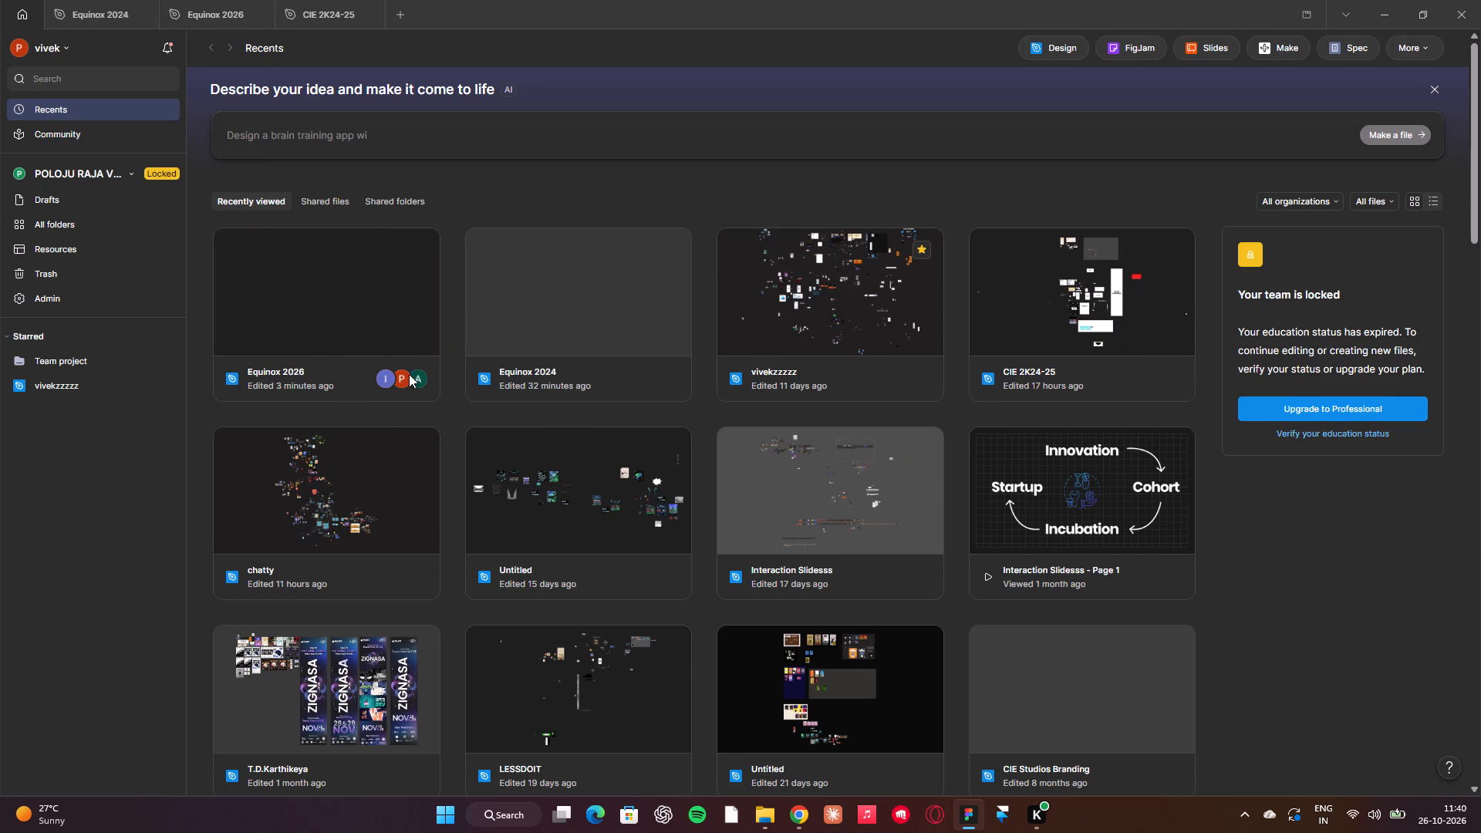
pyautogui.doubleClick(801, 324)
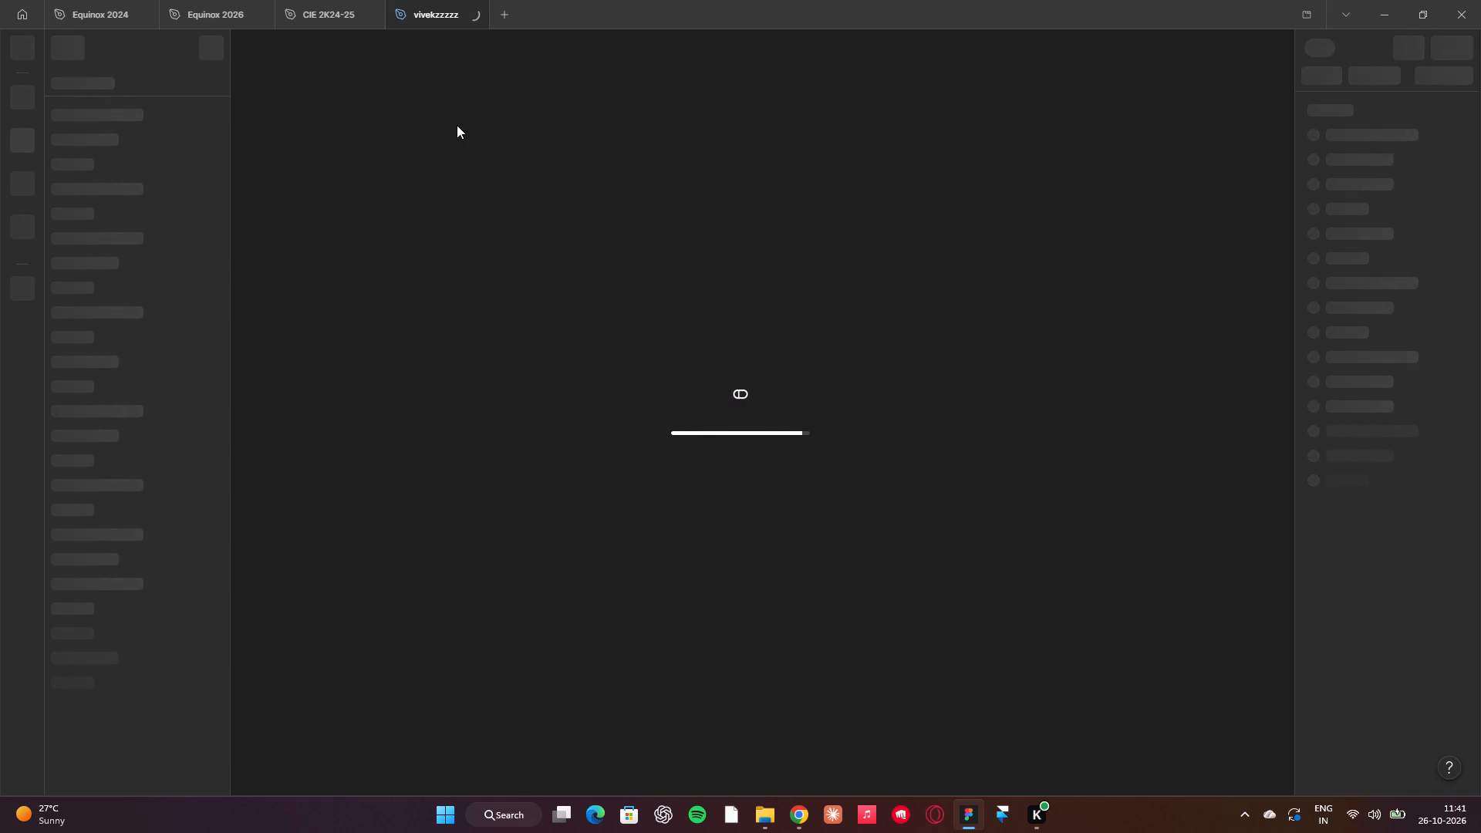
pyautogui.scroll(-2, 588, 364)
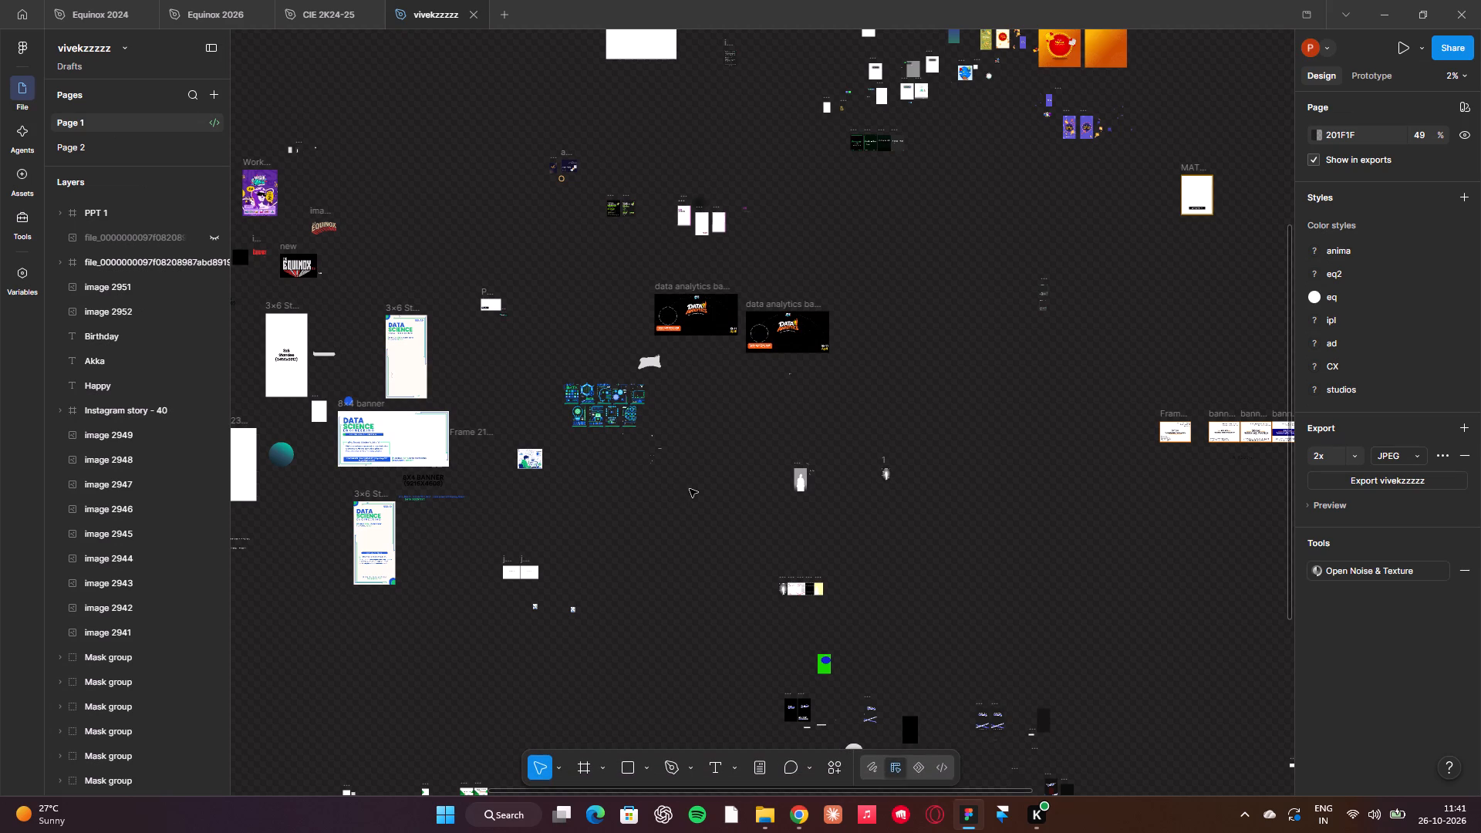
pyautogui.hscroll(4, 690, 491)
pyautogui.scroll(2, 690, 491)
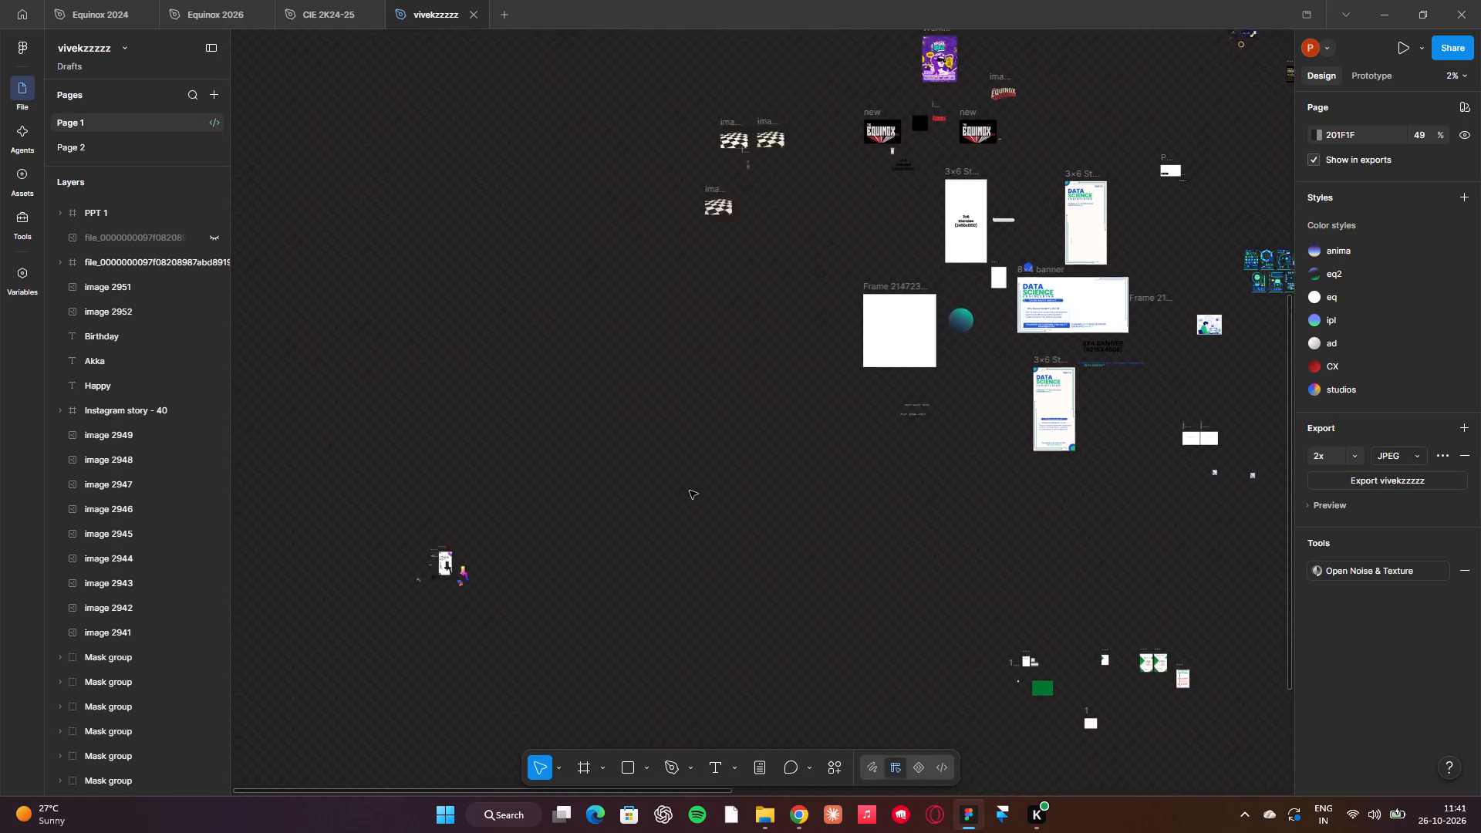
pyautogui.scroll(12, 690, 491)
pyautogui.hscroll(-1, 690, 491)
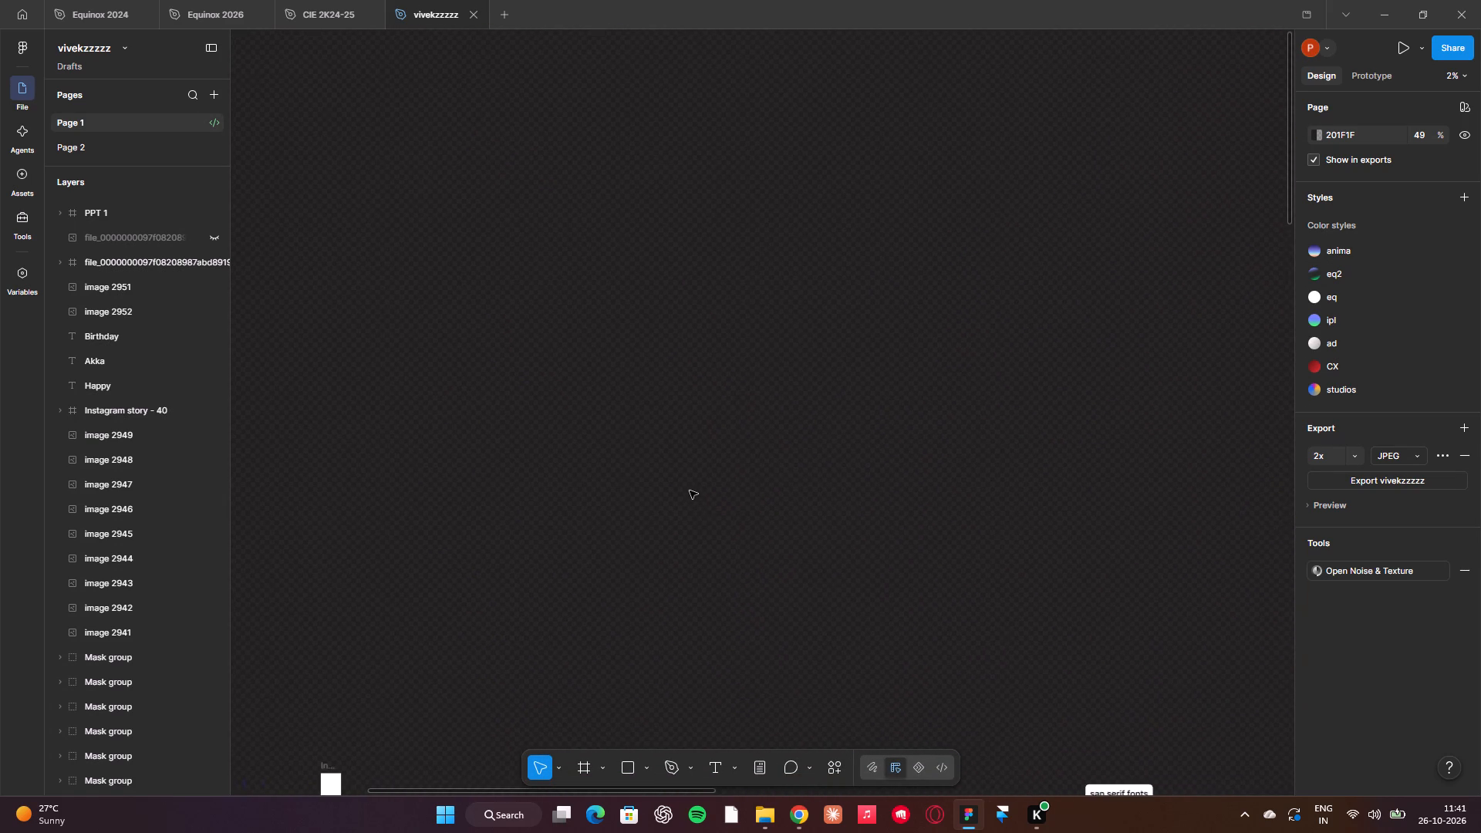
pyautogui.hscroll(-1, 690, 491)
pyautogui.scroll(-1, 690, 491)
pyautogui.scroll(1, 690, 491)
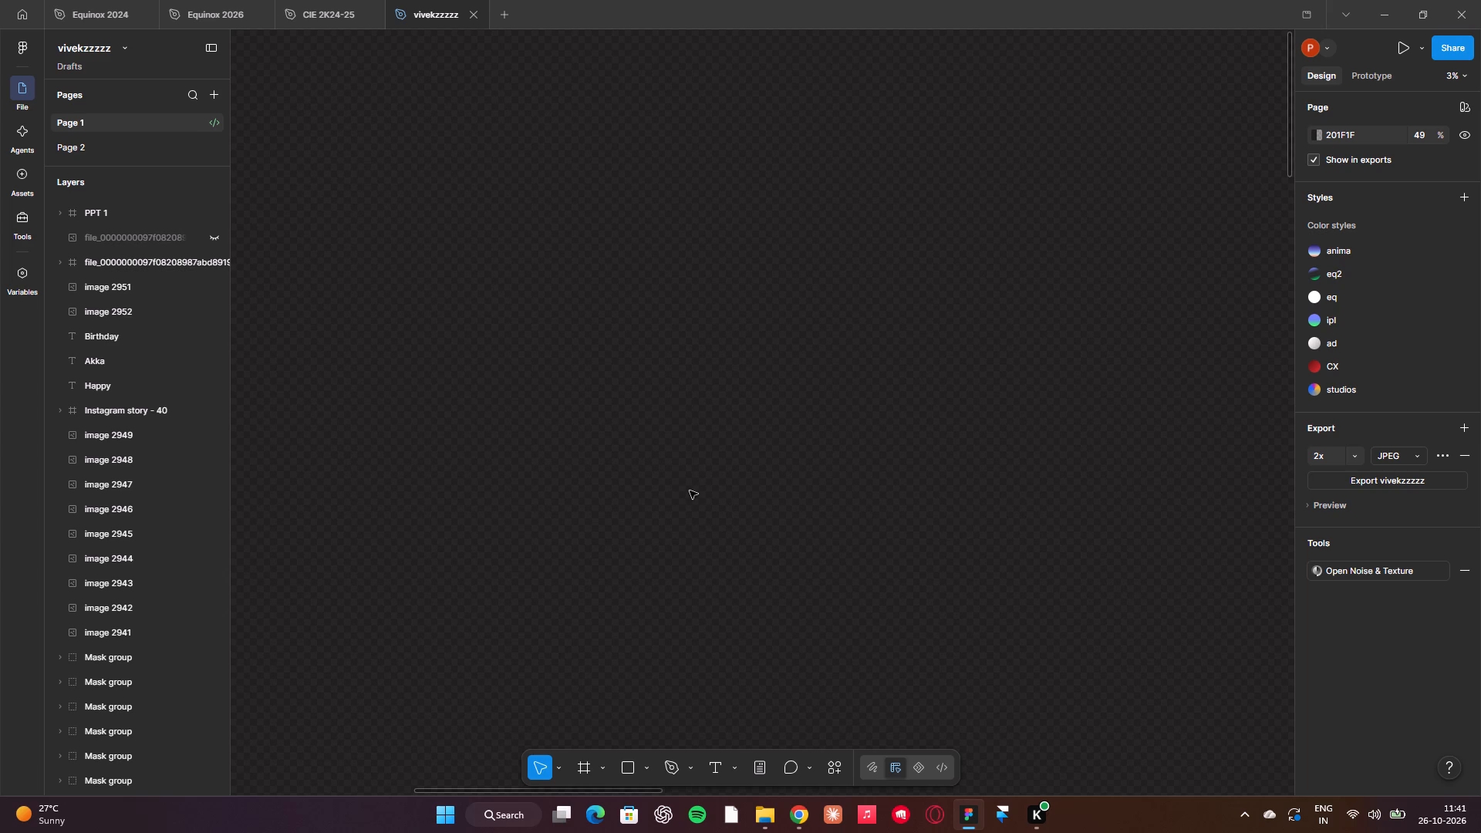
pyautogui.click(690, 491)
pyautogui.hotkey('ctrl', 'v')
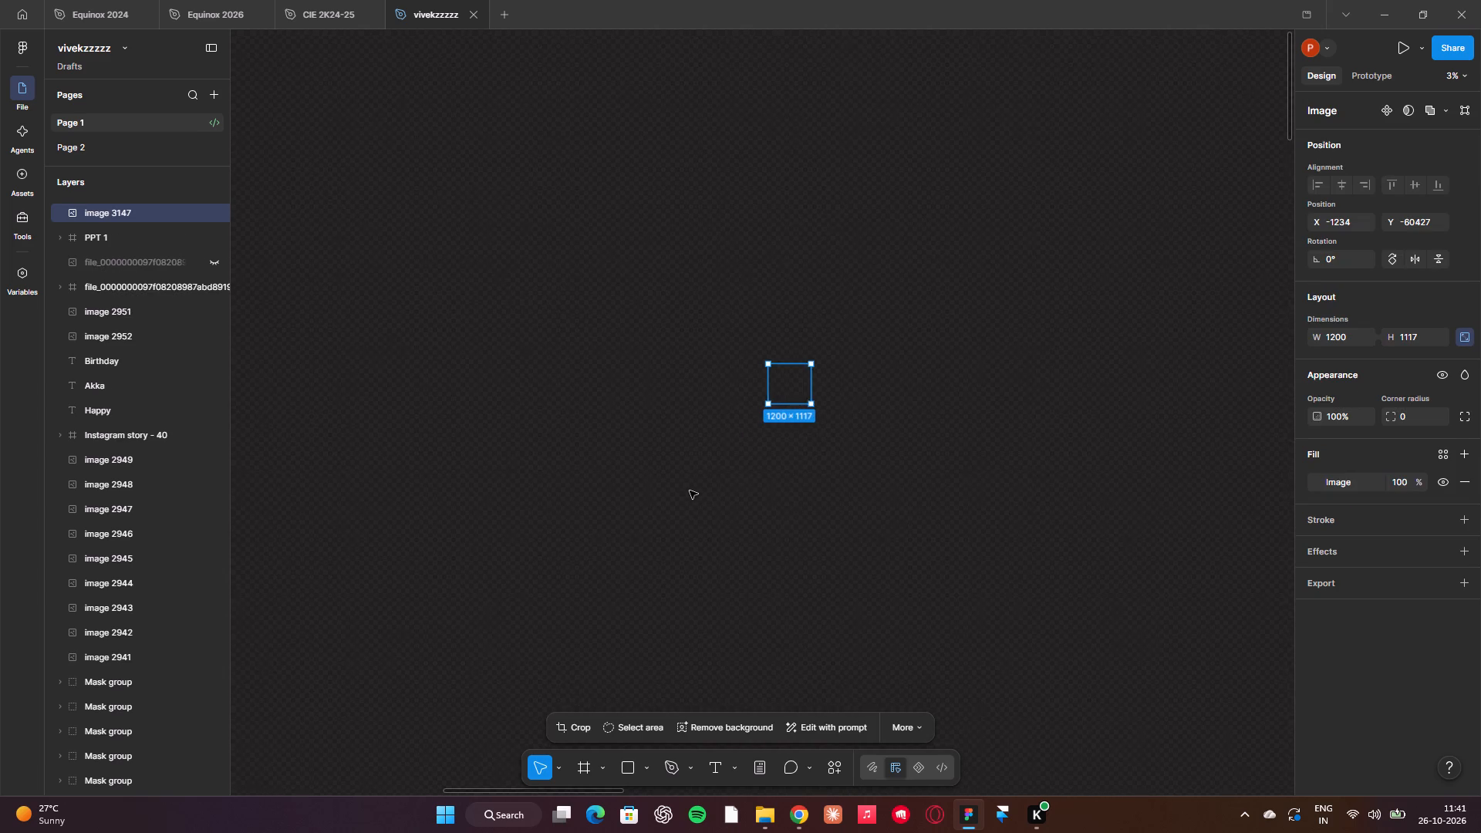
# Remove the white background from the pasted starburst image.
pyautogui.scroll(1, 690, 491)
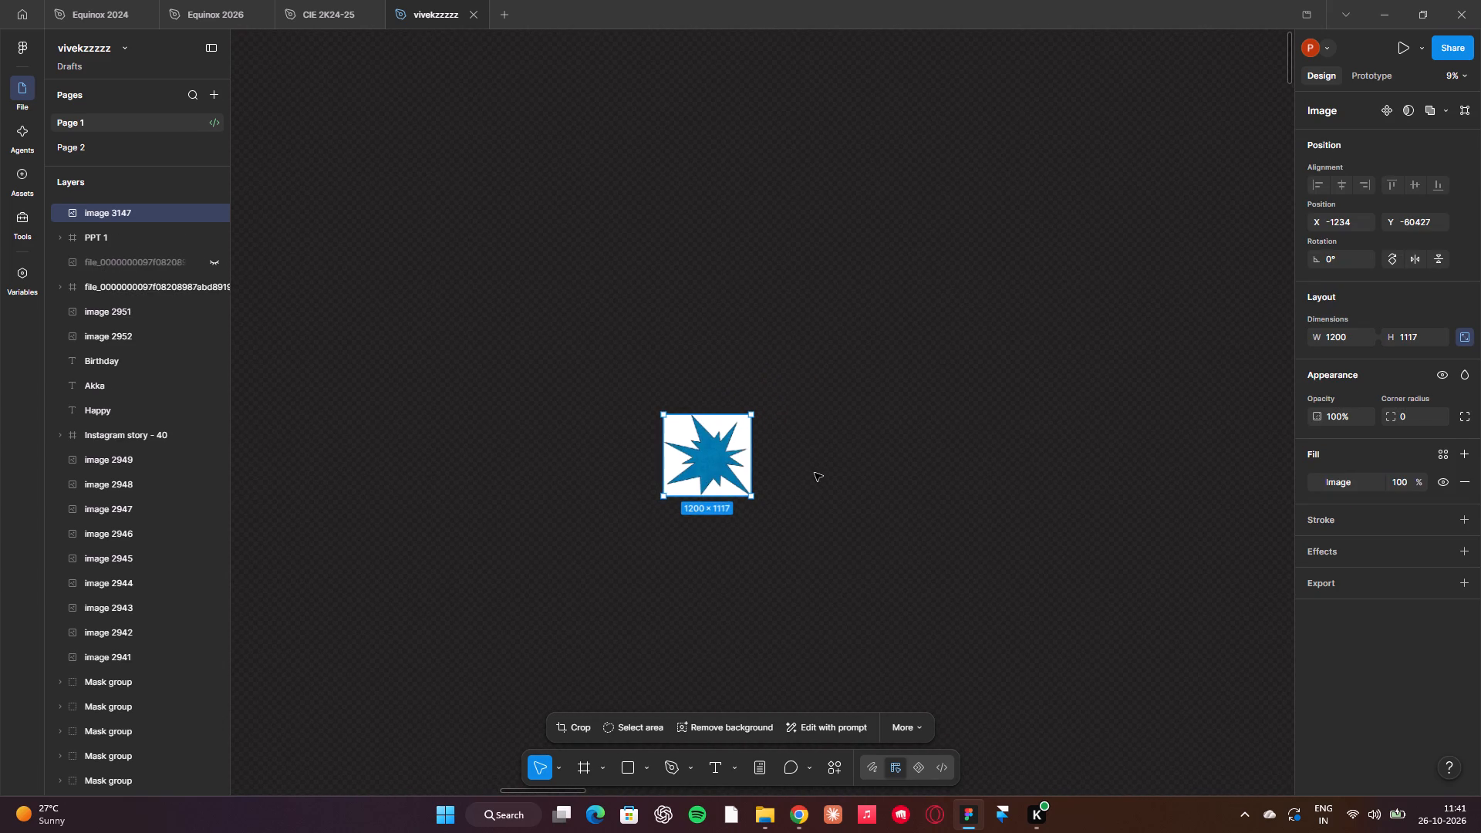
pyautogui.click(730, 734)
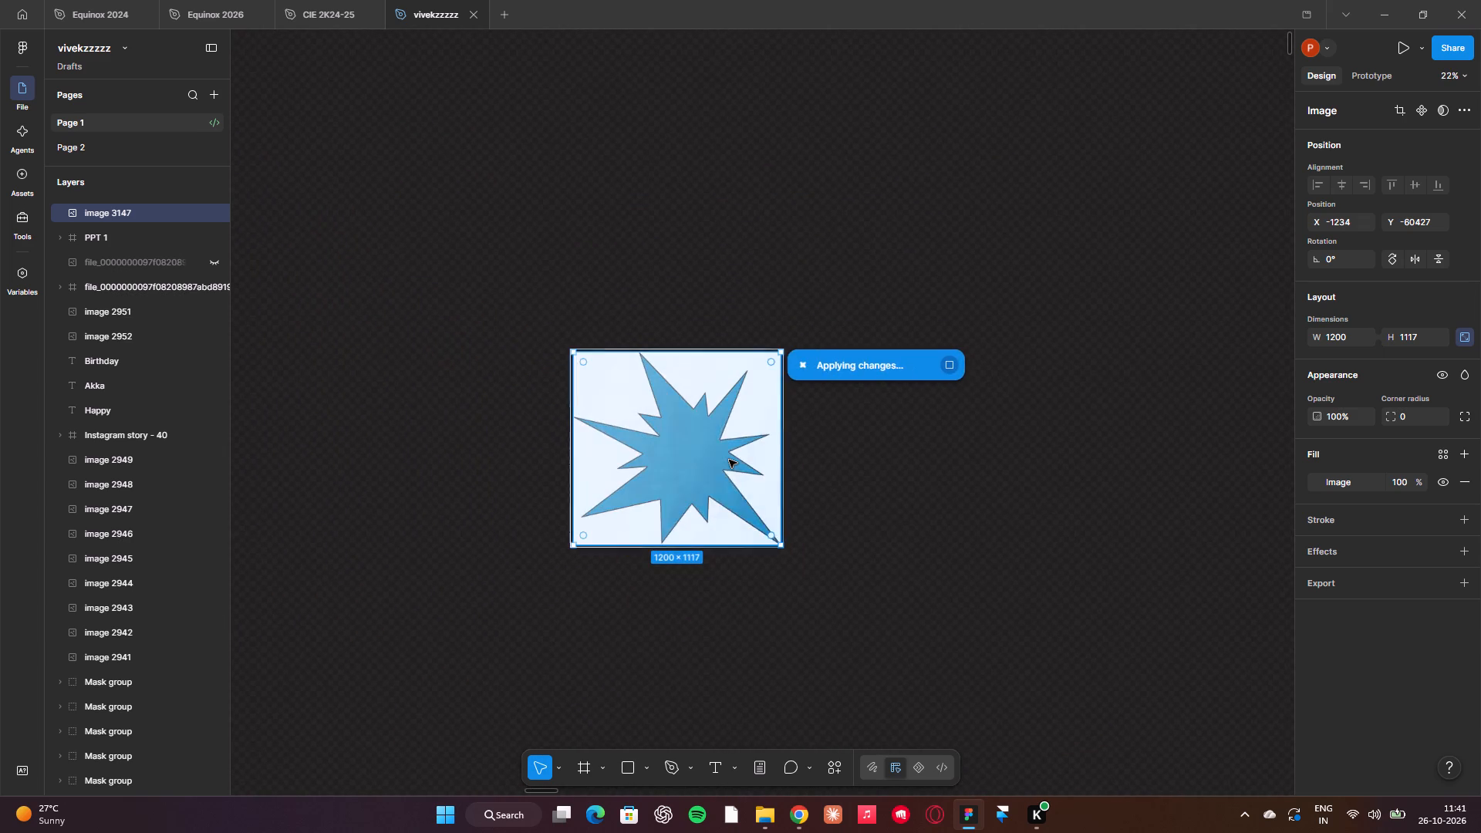
pyautogui.click(882, 508)
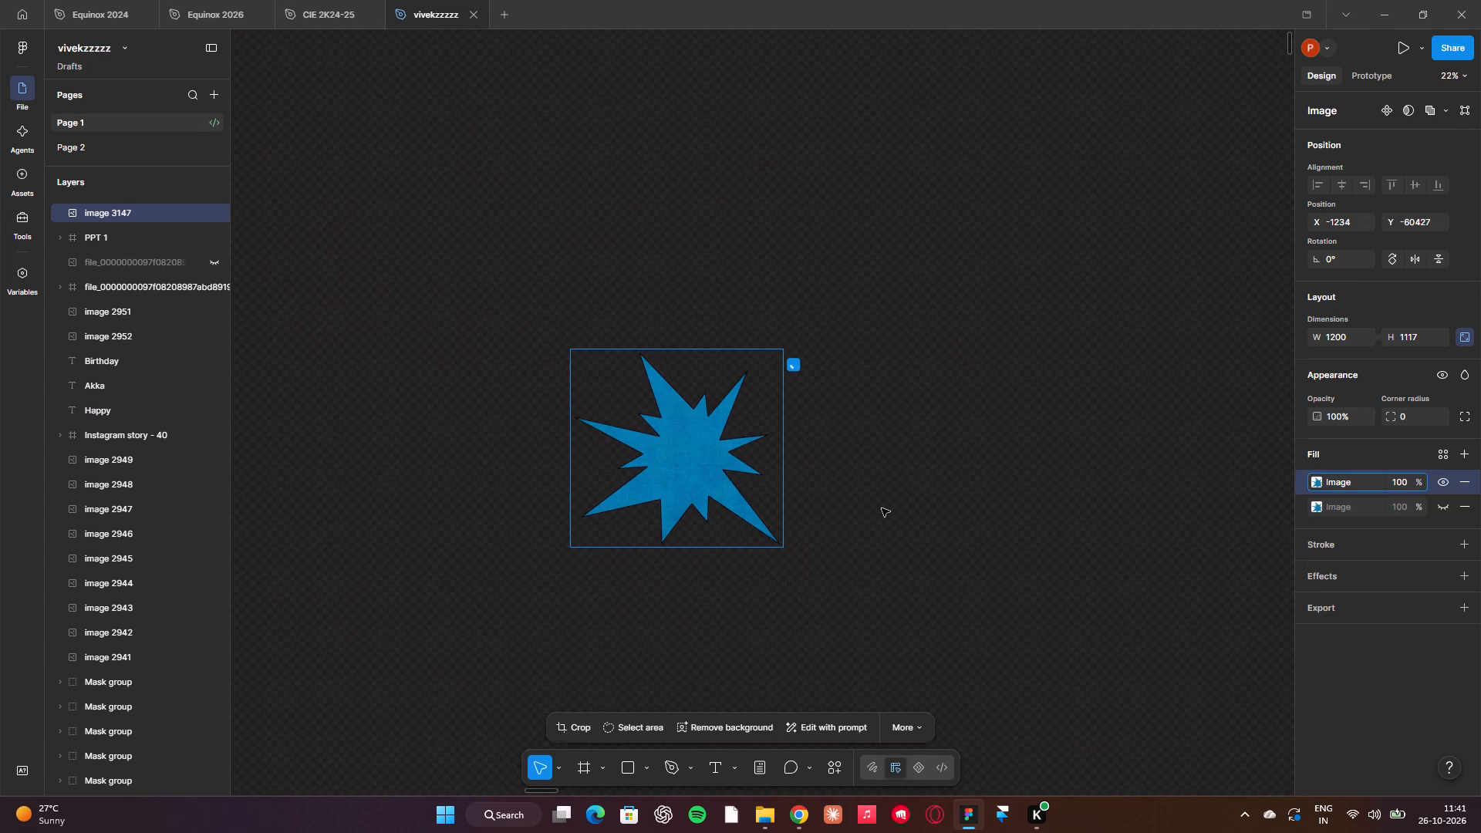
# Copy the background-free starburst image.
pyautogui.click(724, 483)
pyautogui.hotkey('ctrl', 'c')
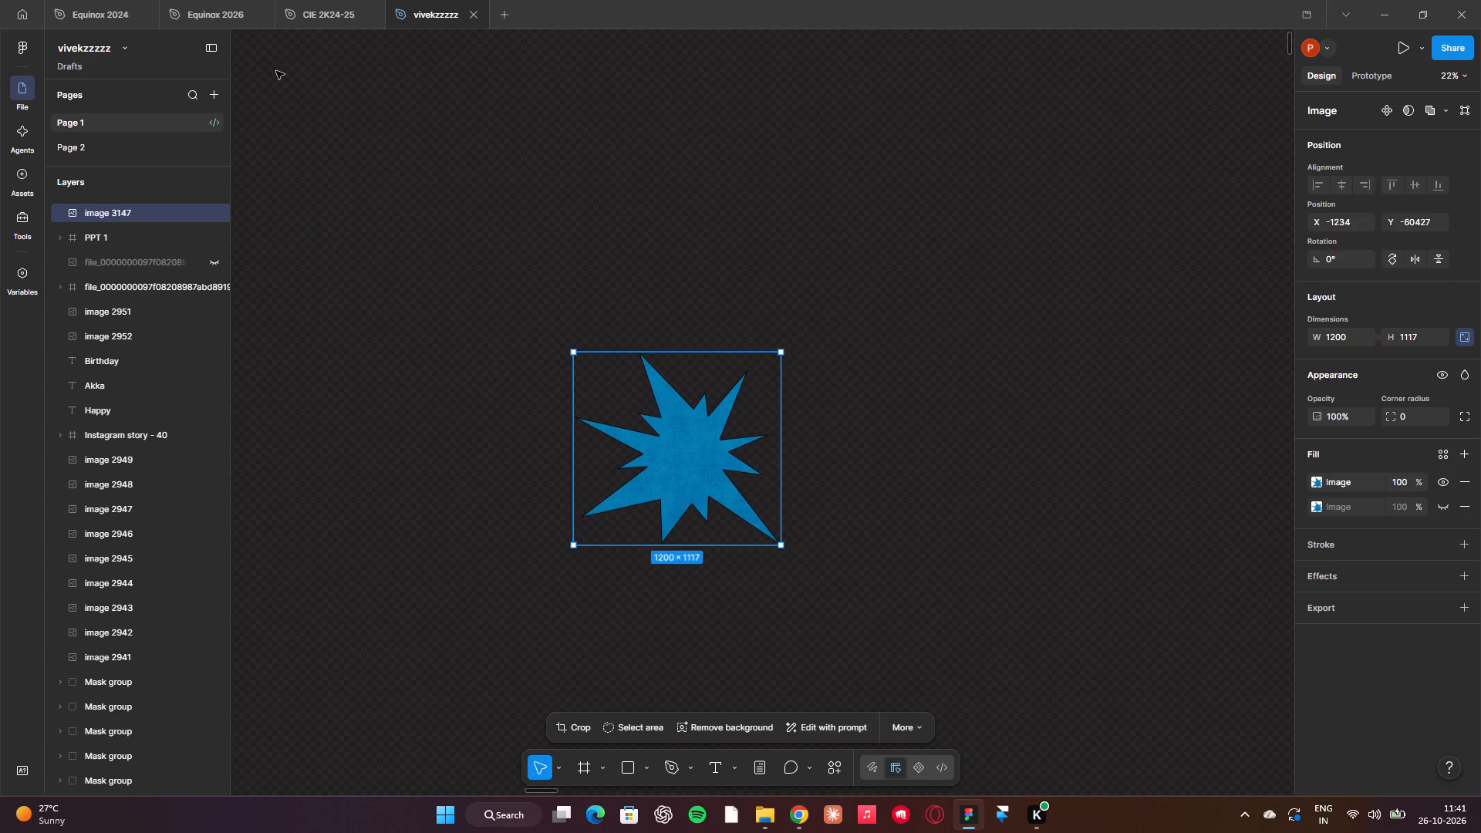
# In the Equinox 2026 file, move the white-background starburst far to the left of the nexus posters.
pyautogui.click(213, 2)
pyautogui.click(936, 520)
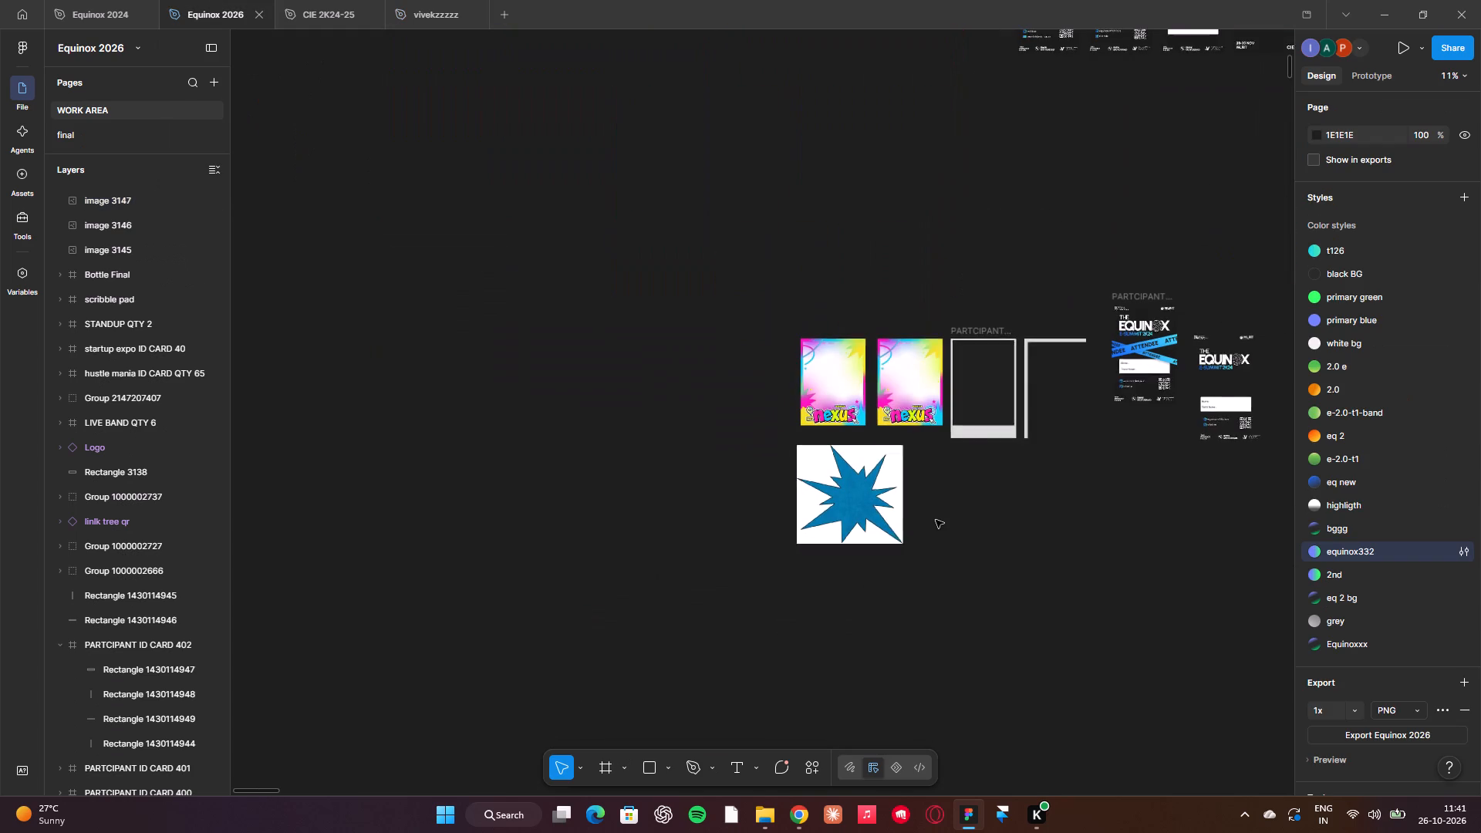
pyautogui.hscroll(-1, 936, 520)
pyautogui.moveTo(772, 501); pyautogui.dragTo(249, 334)
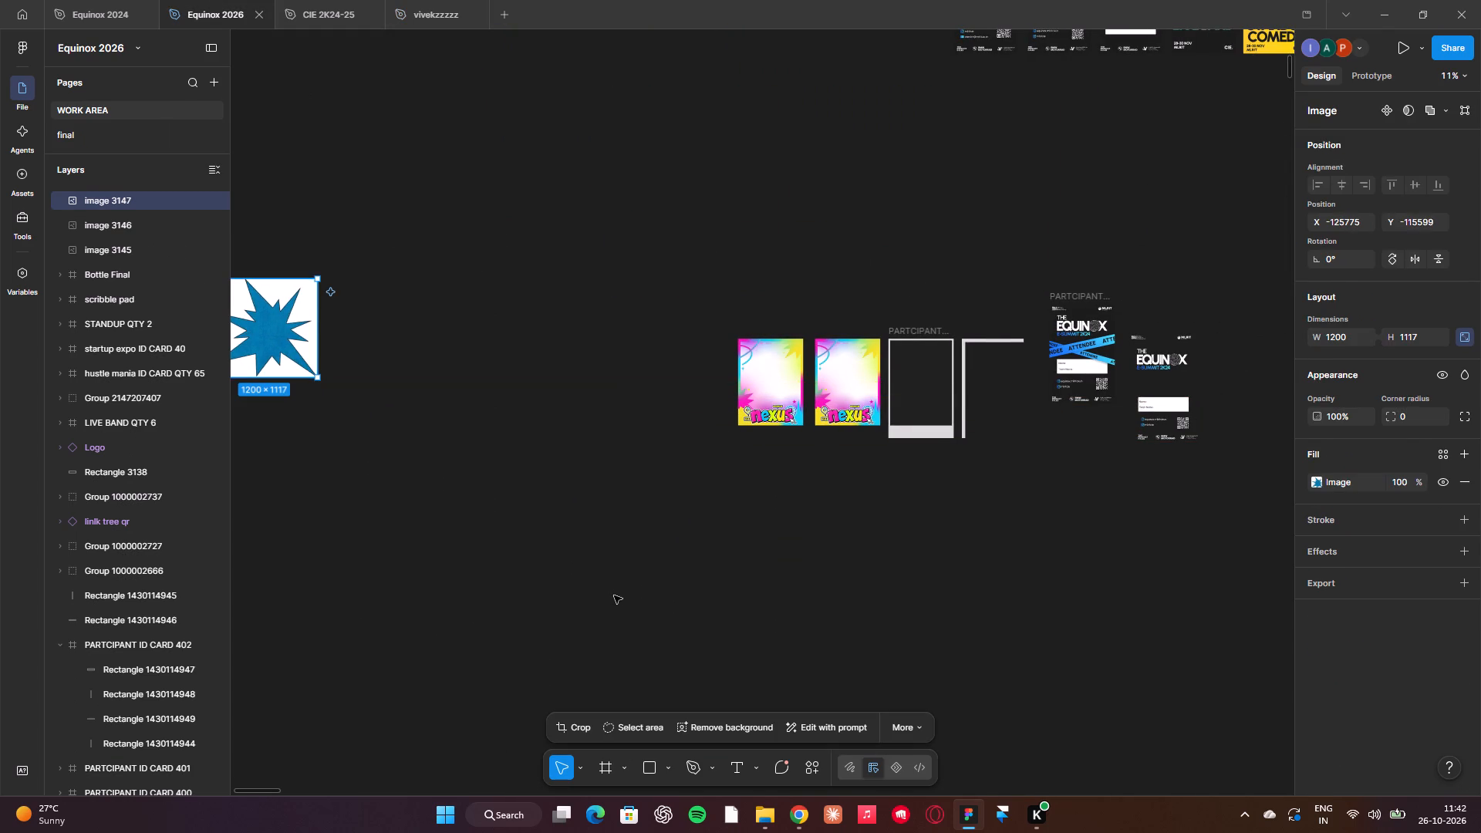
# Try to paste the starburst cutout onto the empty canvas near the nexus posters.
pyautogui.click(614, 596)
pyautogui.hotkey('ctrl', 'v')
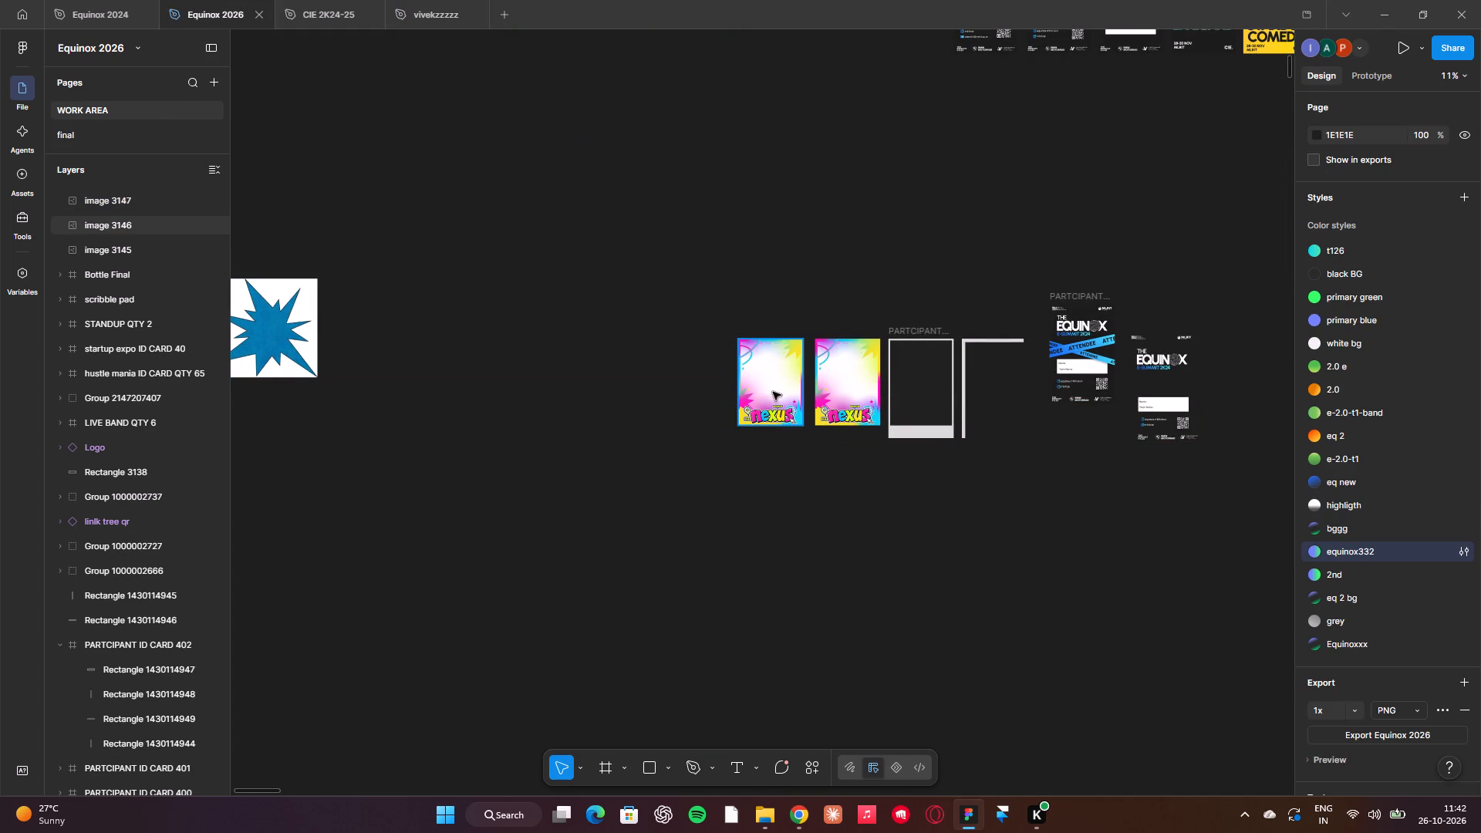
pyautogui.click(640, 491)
# Copy the starburst cutout from vivekzzzzz again, paste it into Equinox 2026 and place it below and left of the nexus posters.
pyautogui.click(437, 8)
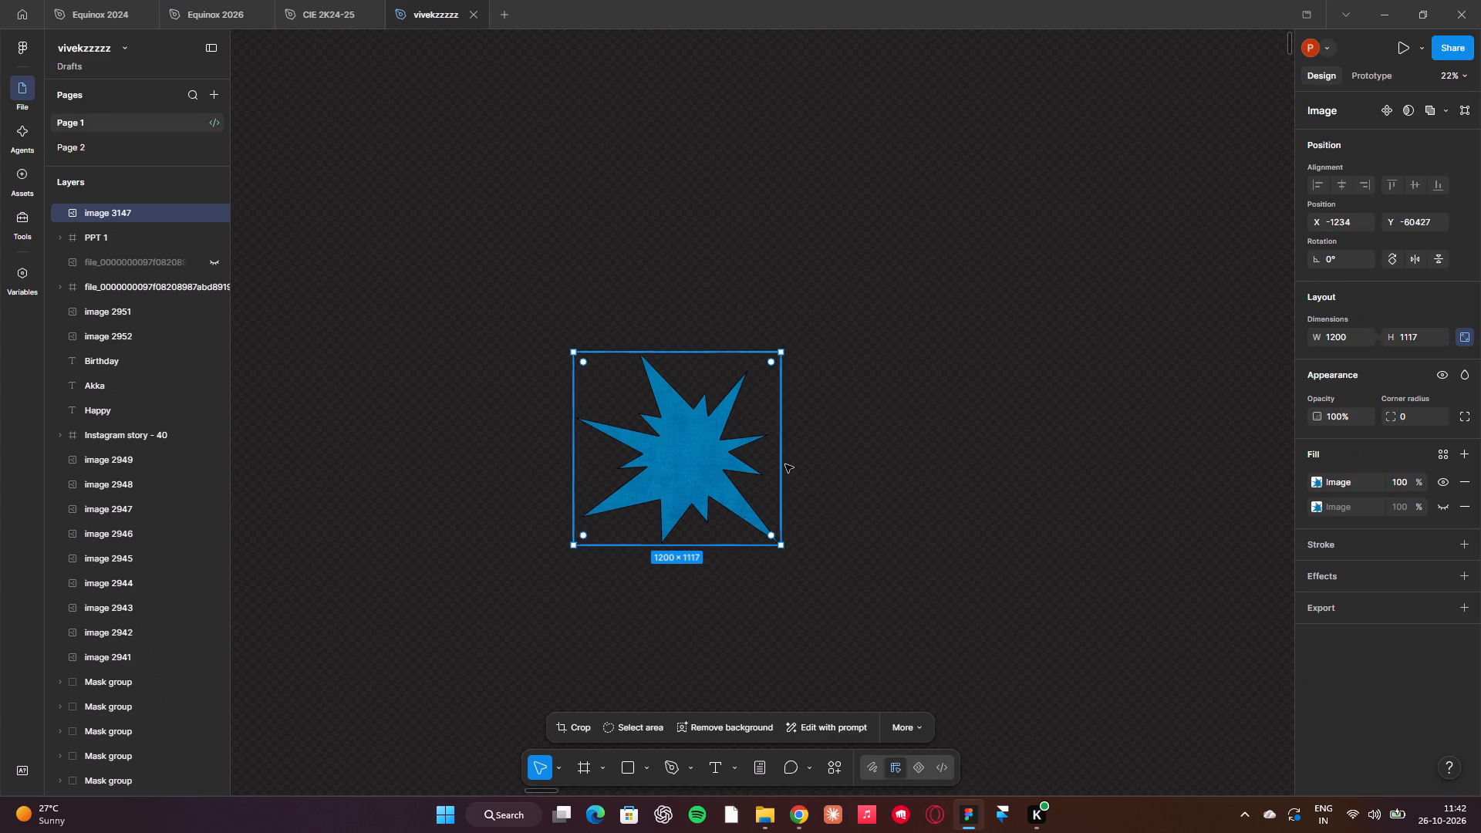
pyautogui.click(839, 509)
pyautogui.click(657, 492)
pyautogui.hotkey('ctrl', 'c')
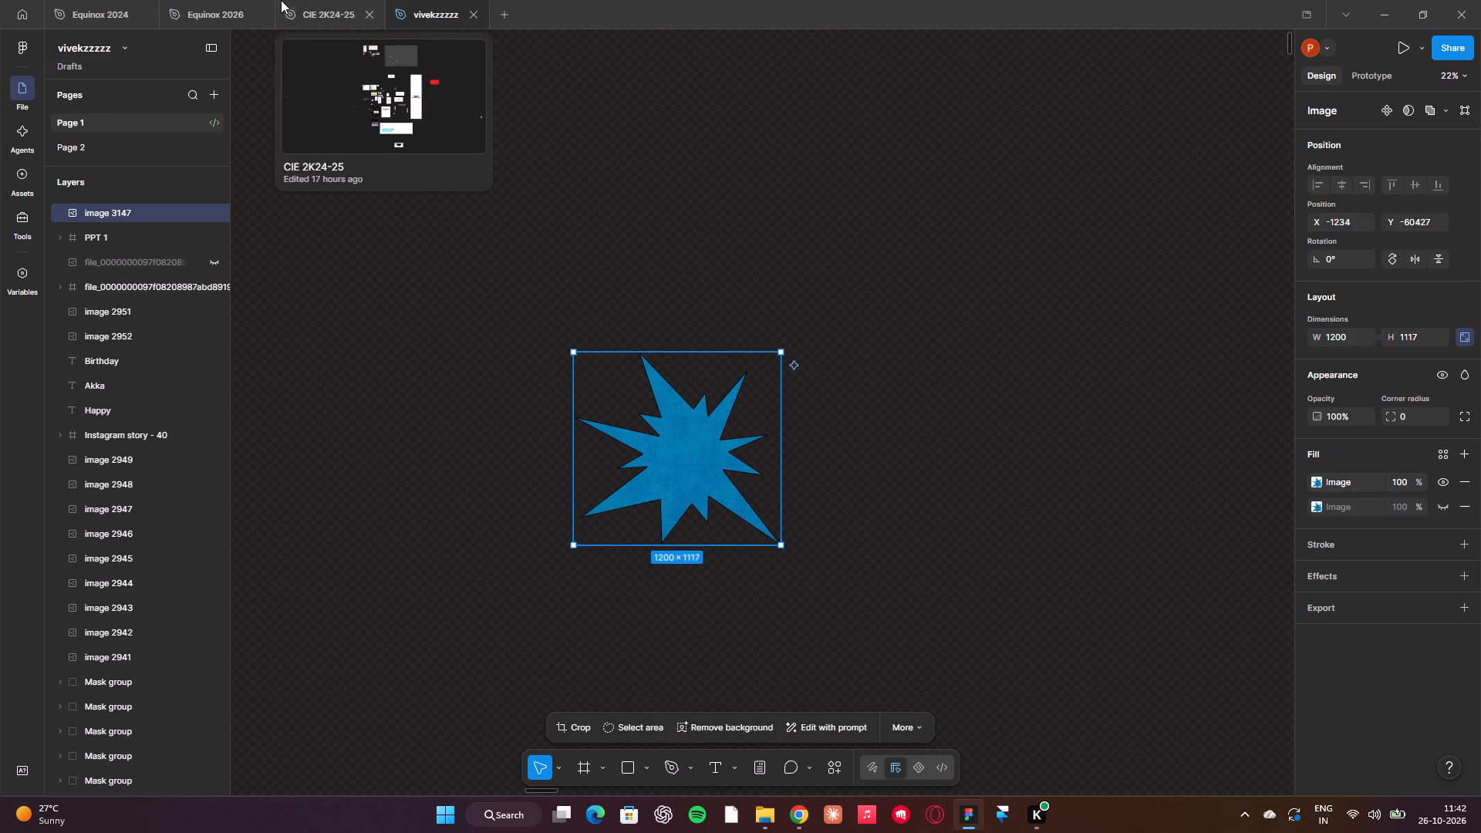
pyautogui.click(227, 18)
pyautogui.tripleClick(478, 551)
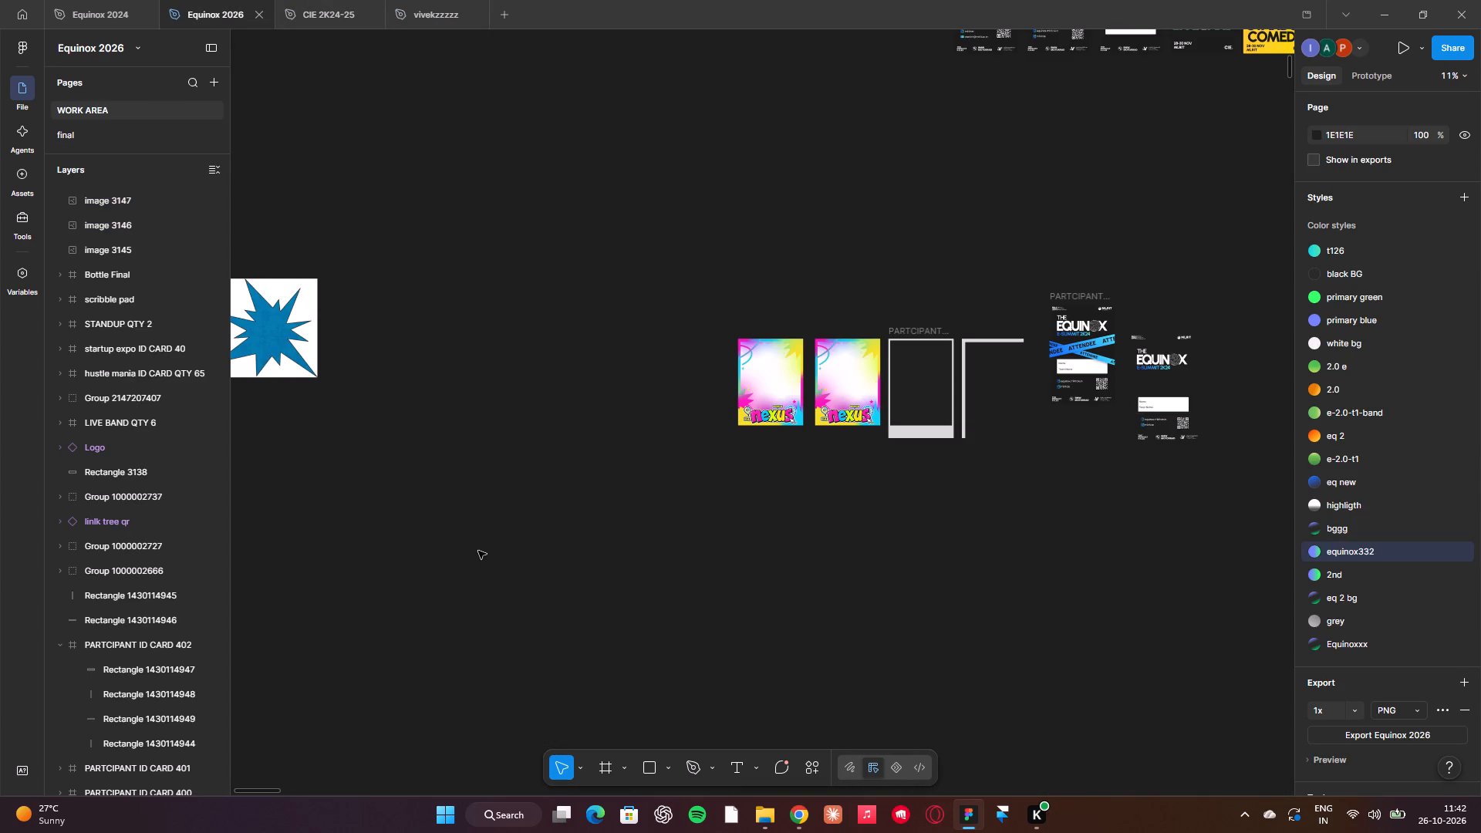
pyautogui.hotkey('ctrl', 'v')
pyautogui.moveTo(764, 446); pyautogui.dragTo(699, 475)
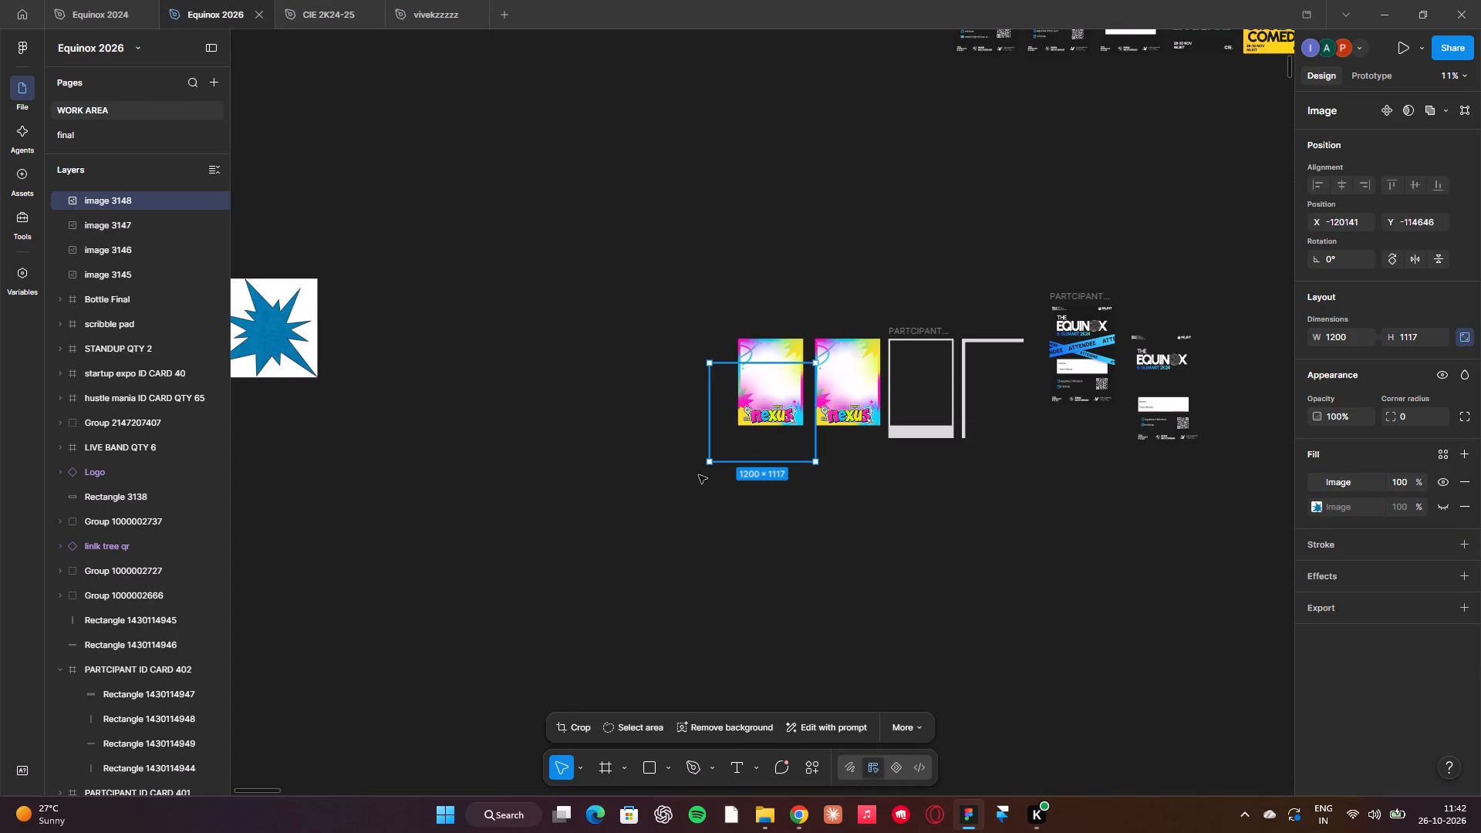
pyautogui.moveTo(699, 475); pyautogui.dragTo(617, 546)
# Draw a grey rectangle about 2074 × 1943 over the starburst cutout and mask it with the starburst's shape.
pyautogui.hscroll(-2, 617, 546)
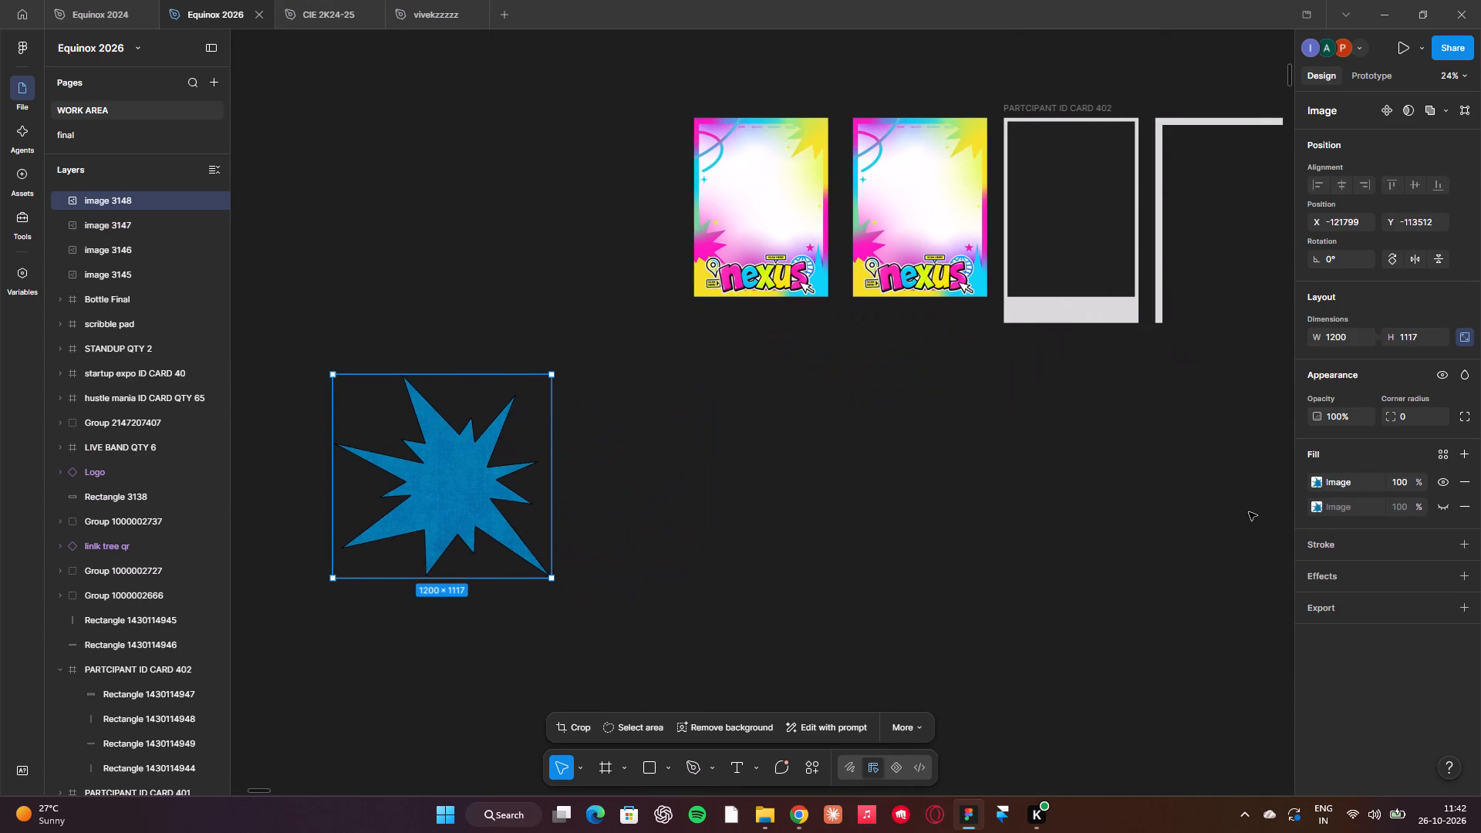
pyautogui.click(653, 765)
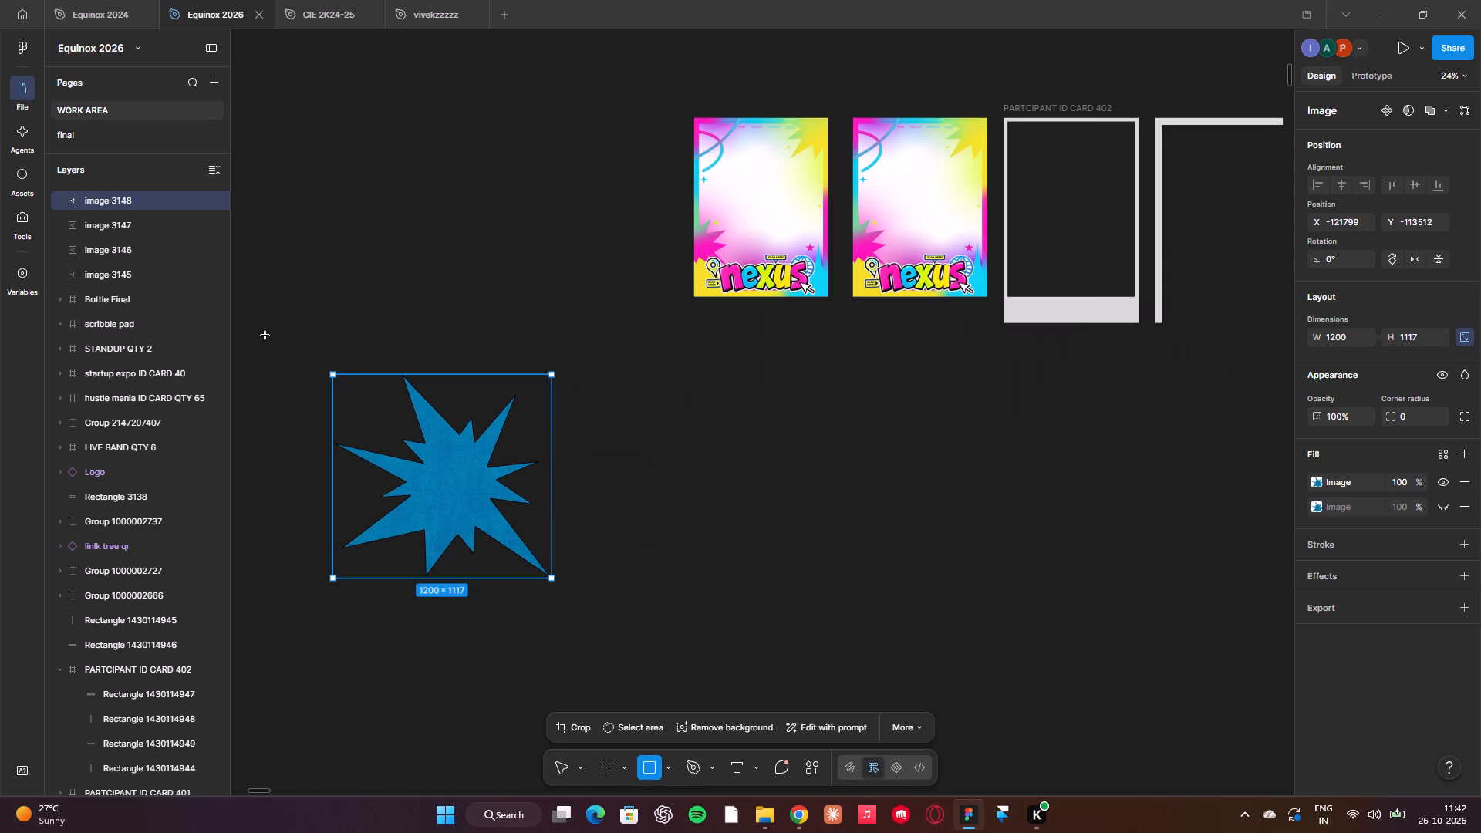
pyautogui.moveTo(265, 336); pyautogui.dragTo(643, 690)
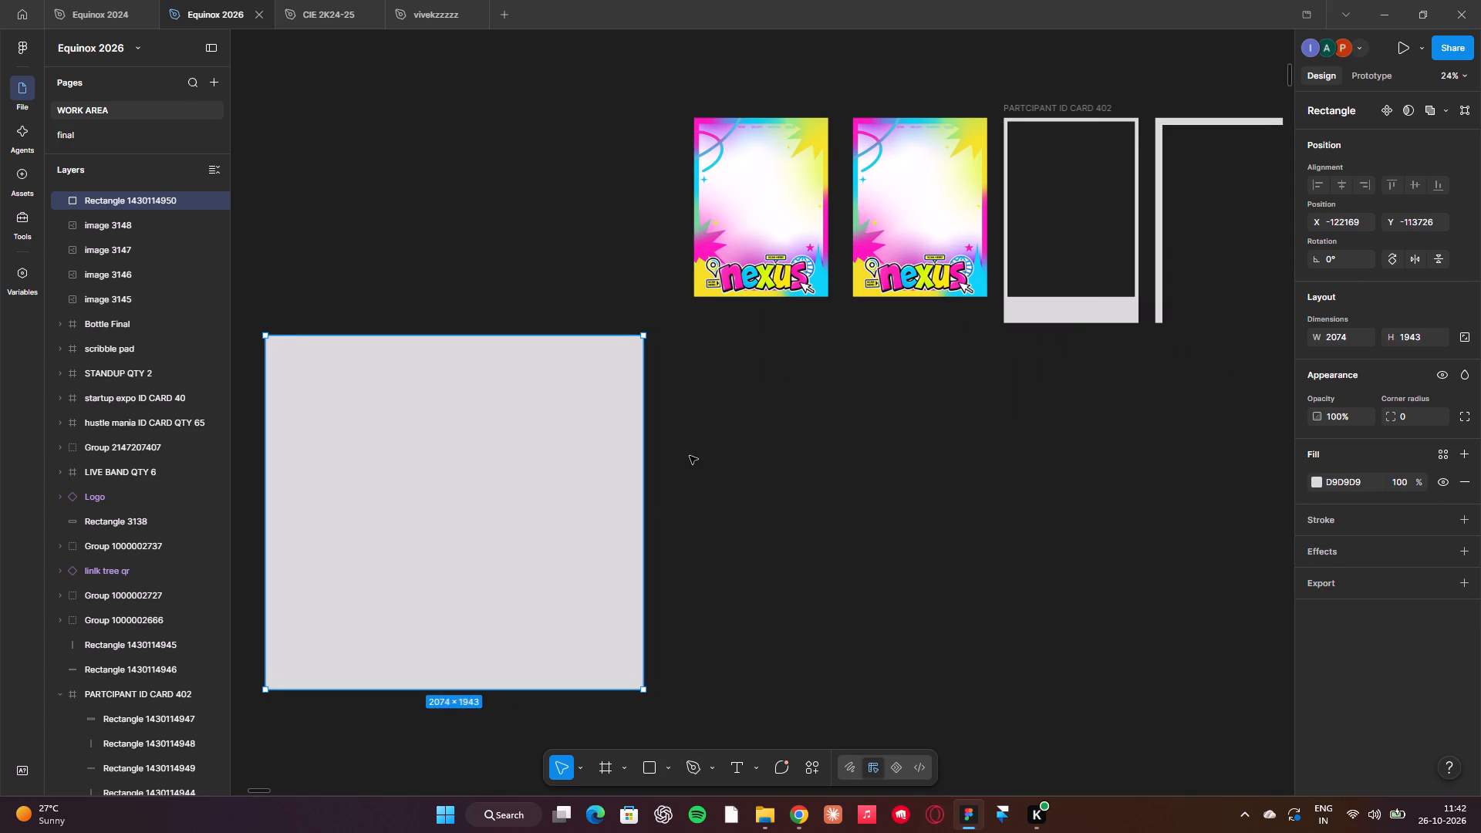
pyautogui.click(690, 456)
pyautogui.moveTo(690, 456); pyautogui.dragTo(416, 477)
pyautogui.rightClick(416, 477)
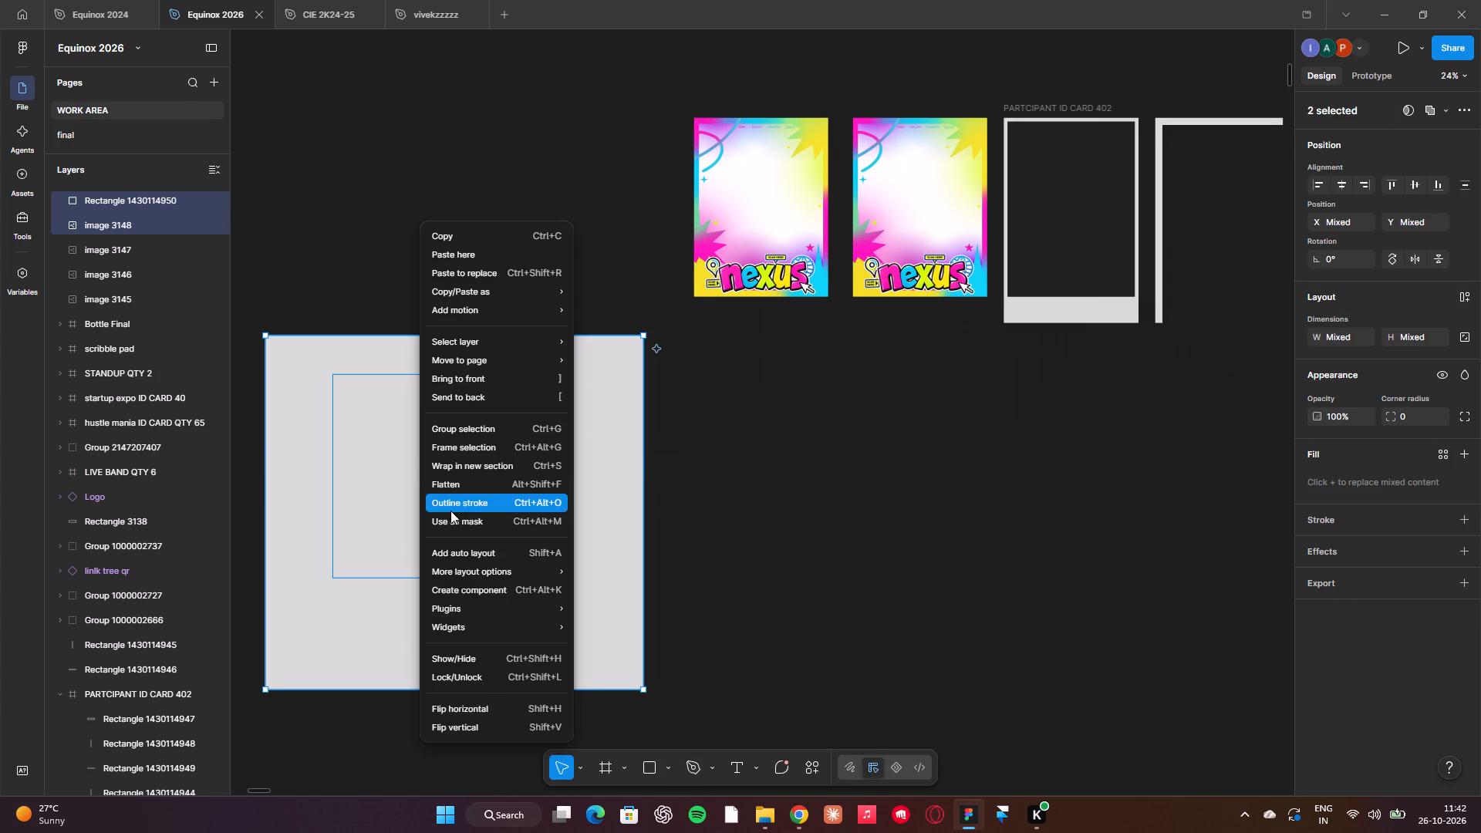
pyautogui.click(452, 516)
pyautogui.click(738, 467)
# Move the masked grey starburst to directly below the two nexus posters.
pyautogui.moveTo(377, 518); pyautogui.dragTo(524, 490)
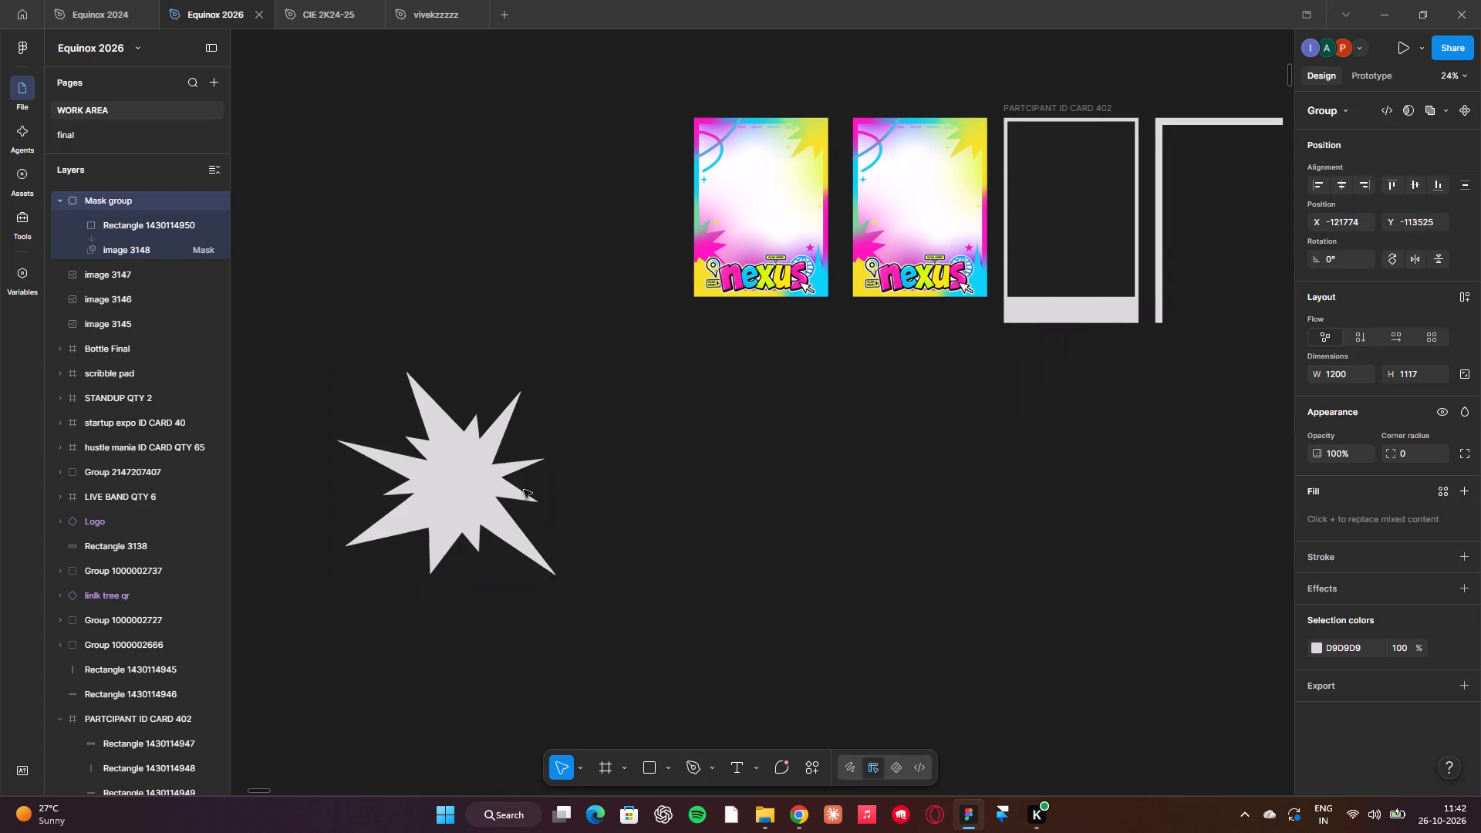
pyautogui.moveTo(524, 490); pyautogui.dragTo(780, 531)
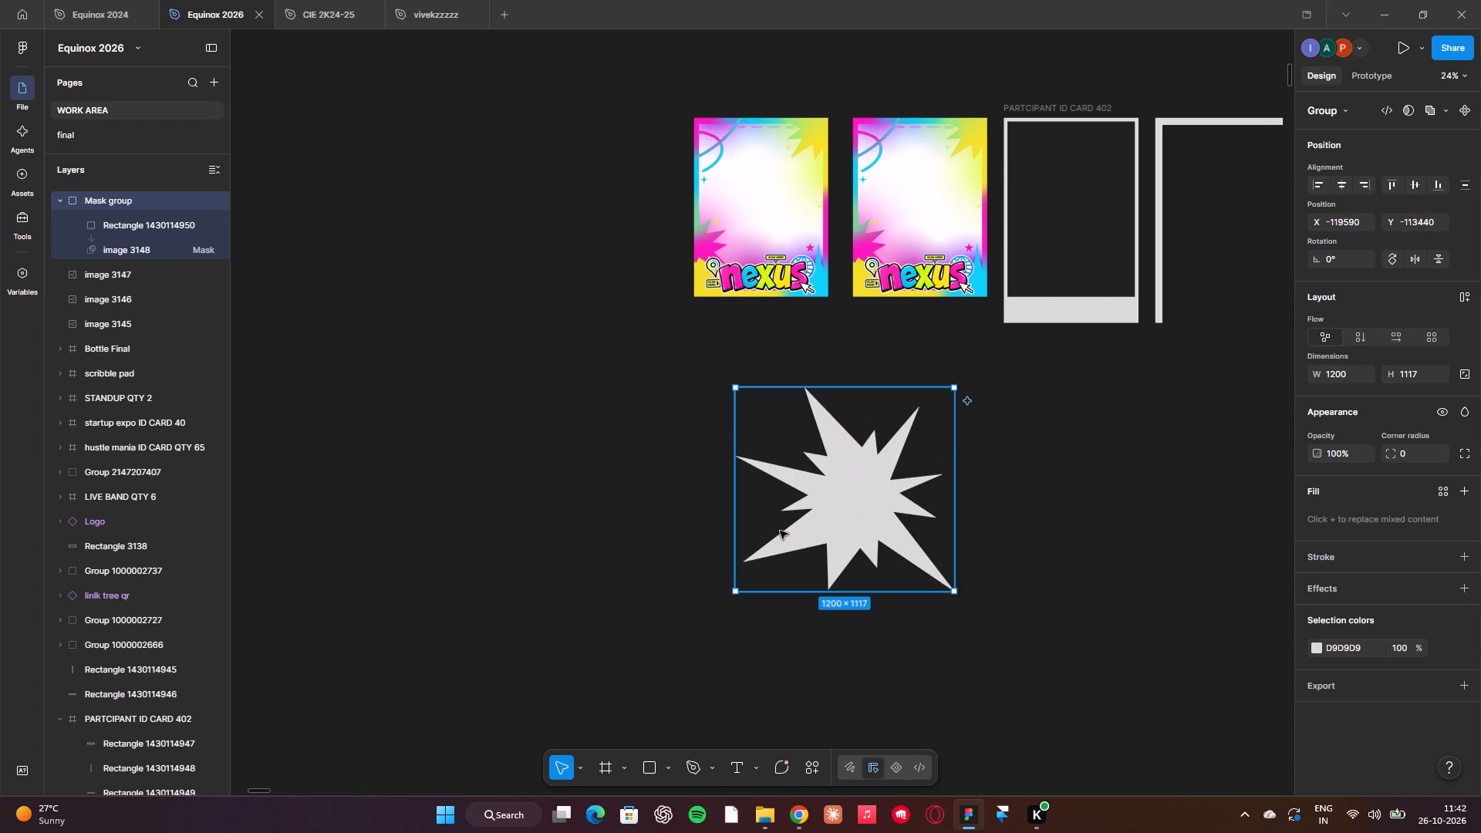
# Rotate the masked grey starburst below the nexus posters to about -118°.
pyautogui.moveTo(964, 386); pyautogui.dragTo(952, 683)
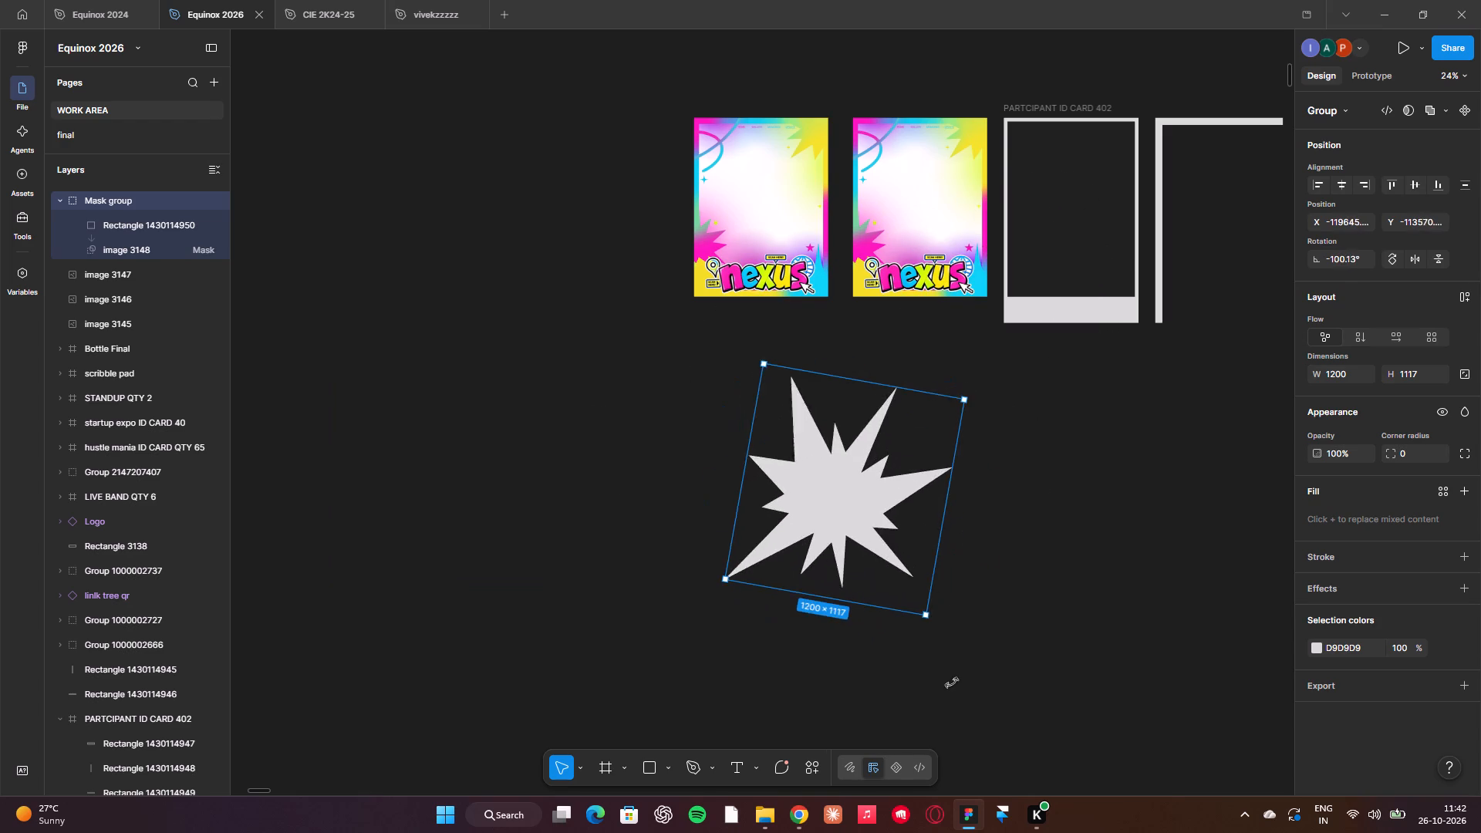
pyautogui.moveTo(952, 683); pyautogui.dragTo(899, 729)
pyautogui.hscroll(-1, 899, 729)
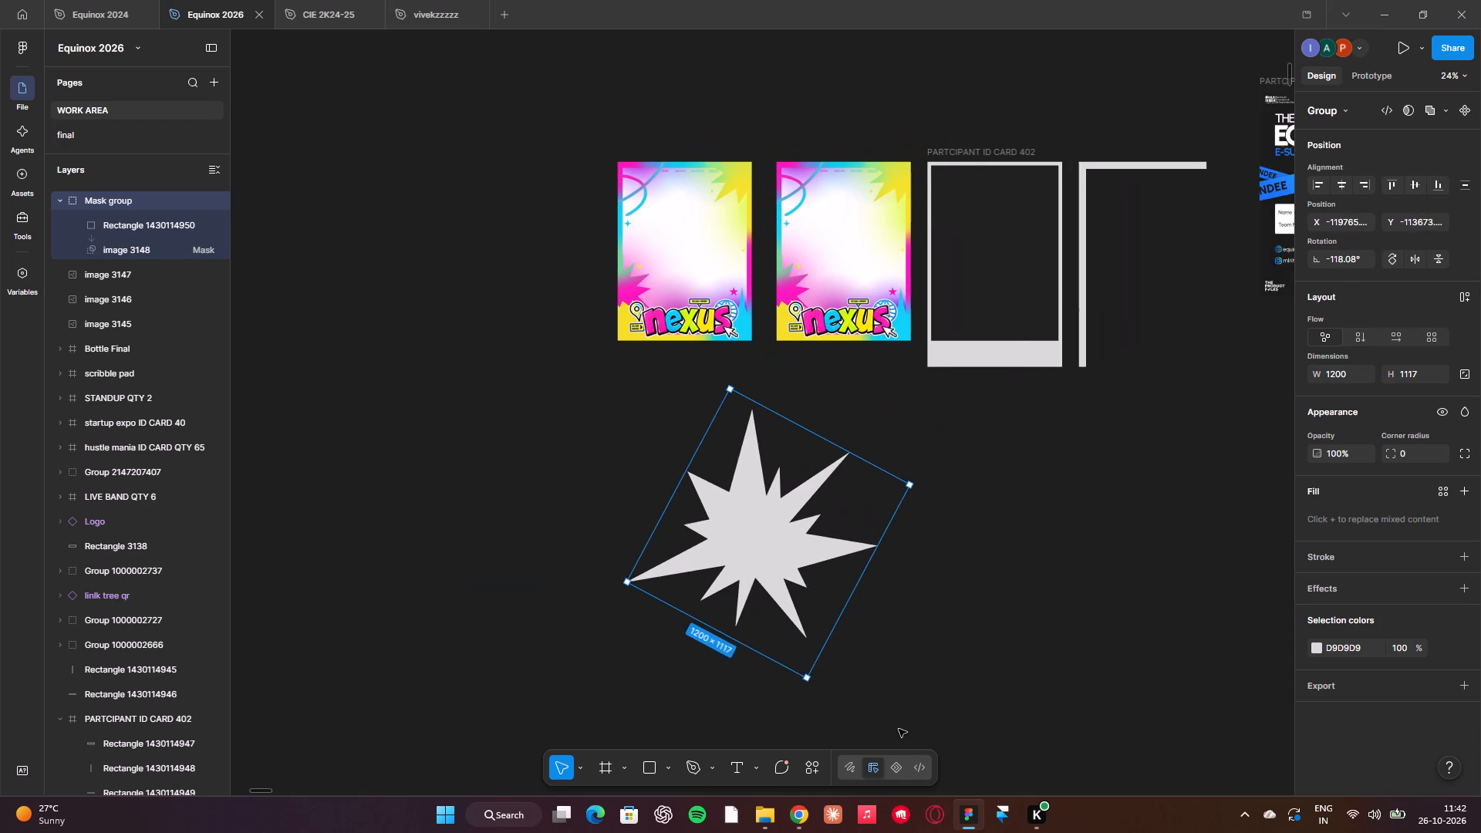
# Scale the rotated starburst down proportionally to about 562 × 523.
pyautogui.hscroll(-2, 899, 729)
pyautogui.scroll(-1, 769, 693)
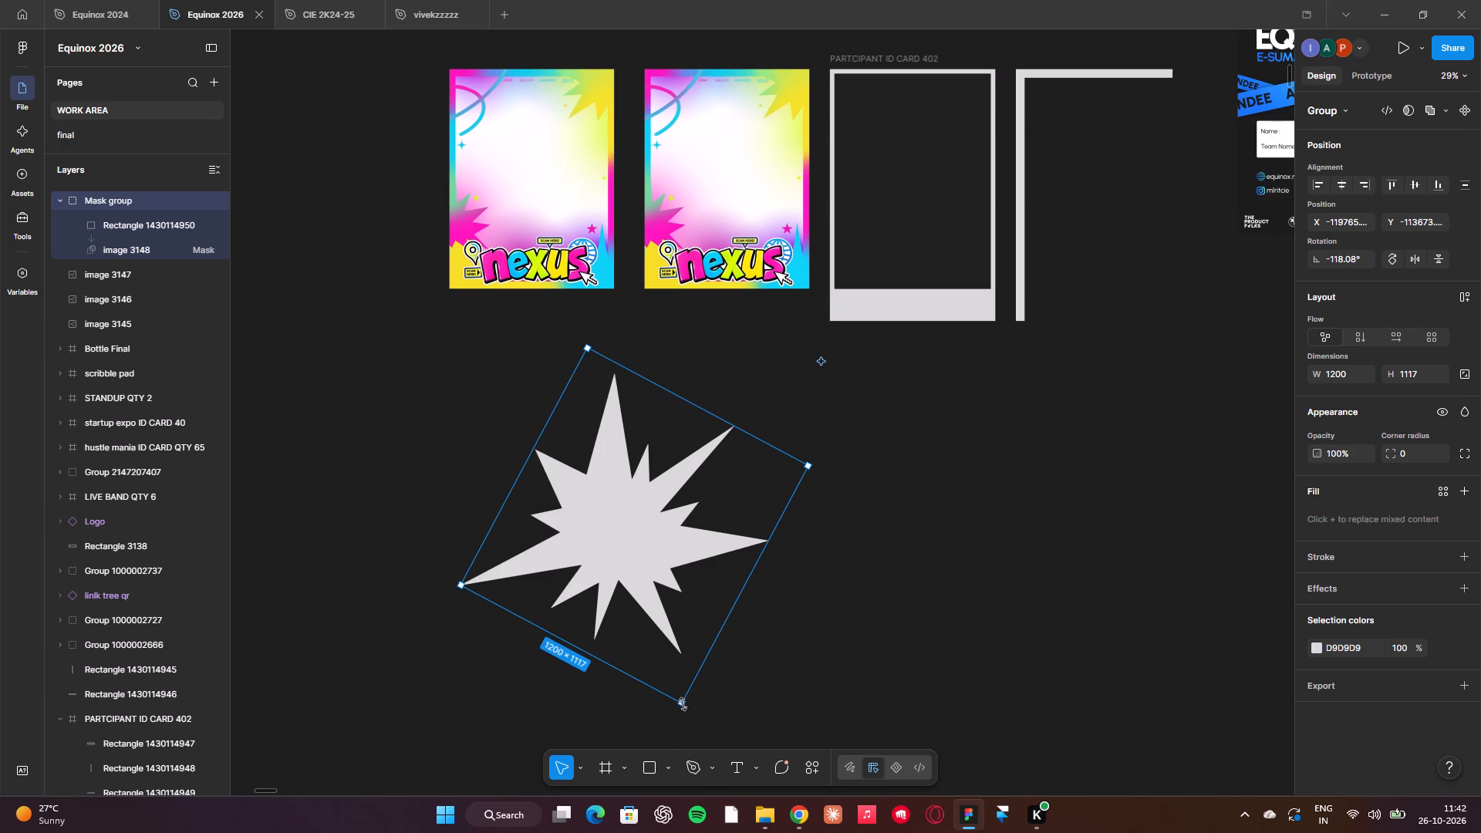
pyautogui.press('k')
pyautogui.moveTo(685, 705); pyautogui.dragTo(646, 475)
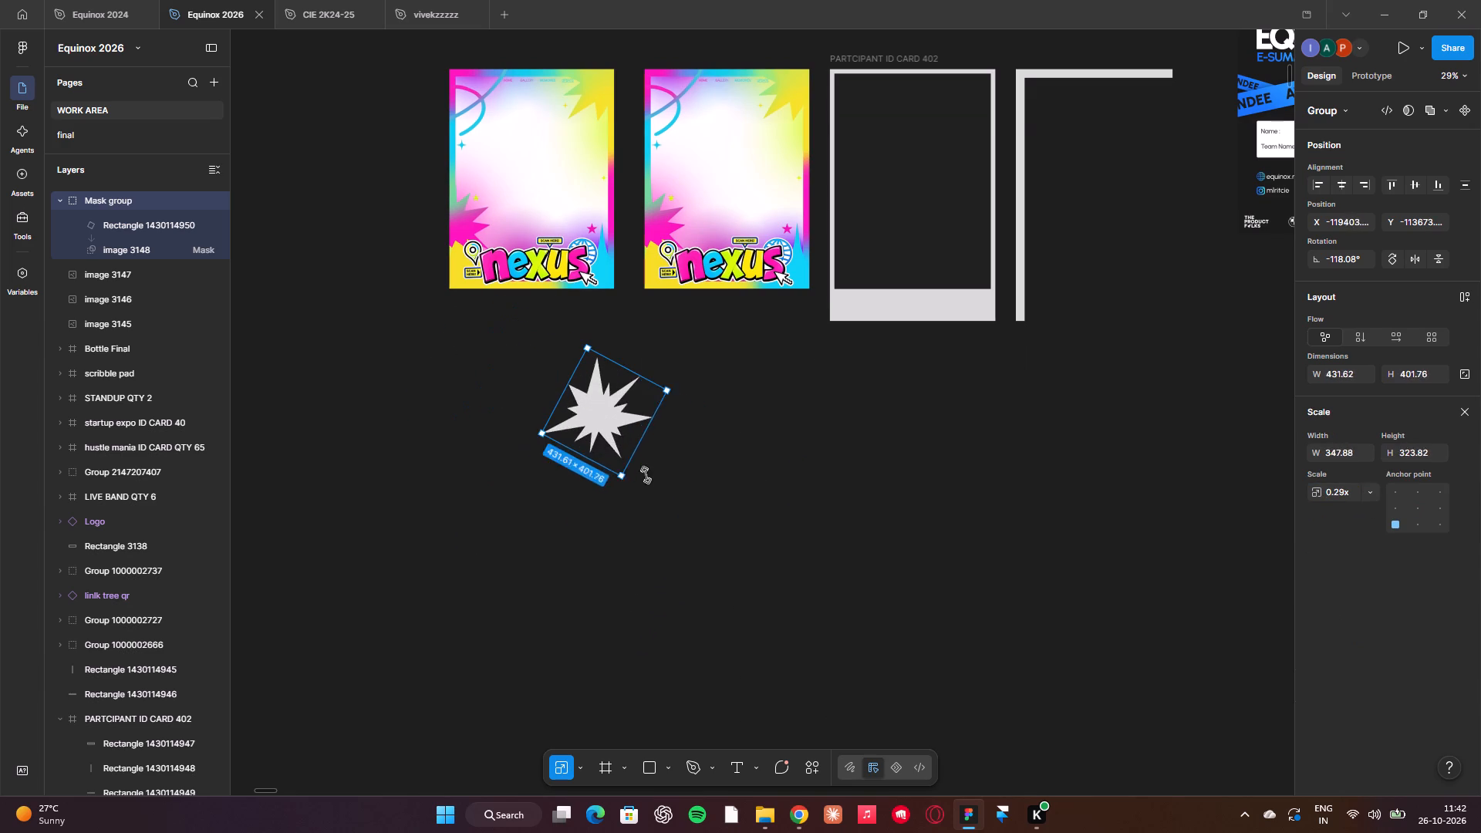
pyautogui.moveTo(646, 475); pyautogui.dragTo(649, 482)
# Place the starburst inside the PARTCIPANT ID CARD 402 frame, over its lower-left corner at about X -298, Y 597.
pyautogui.scroll(1, 649, 482)
pyautogui.moveTo(508, 551); pyautogui.dragTo(725, 416)
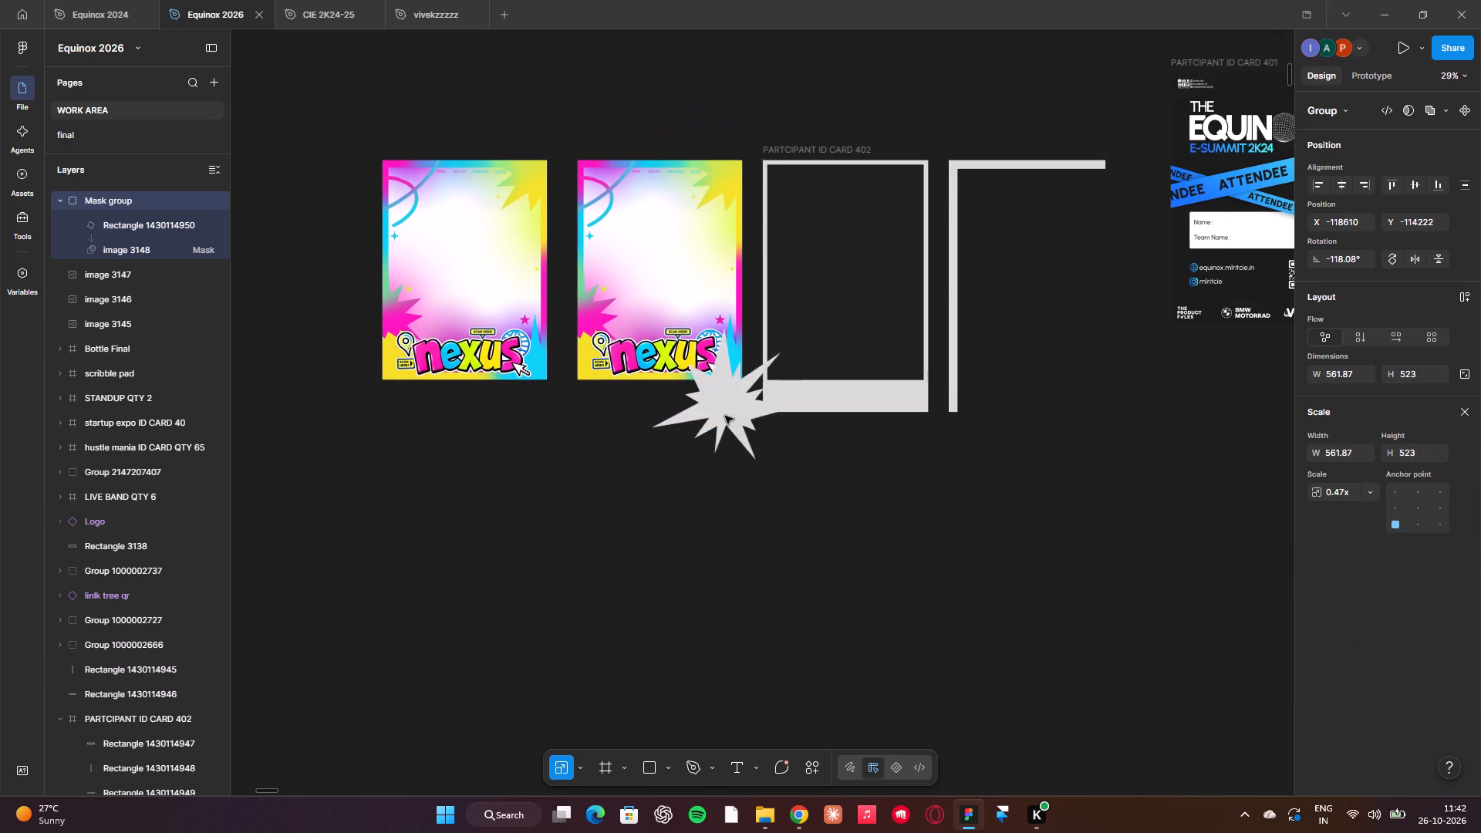
pyautogui.moveTo(725, 416); pyautogui.dragTo(756, 404)
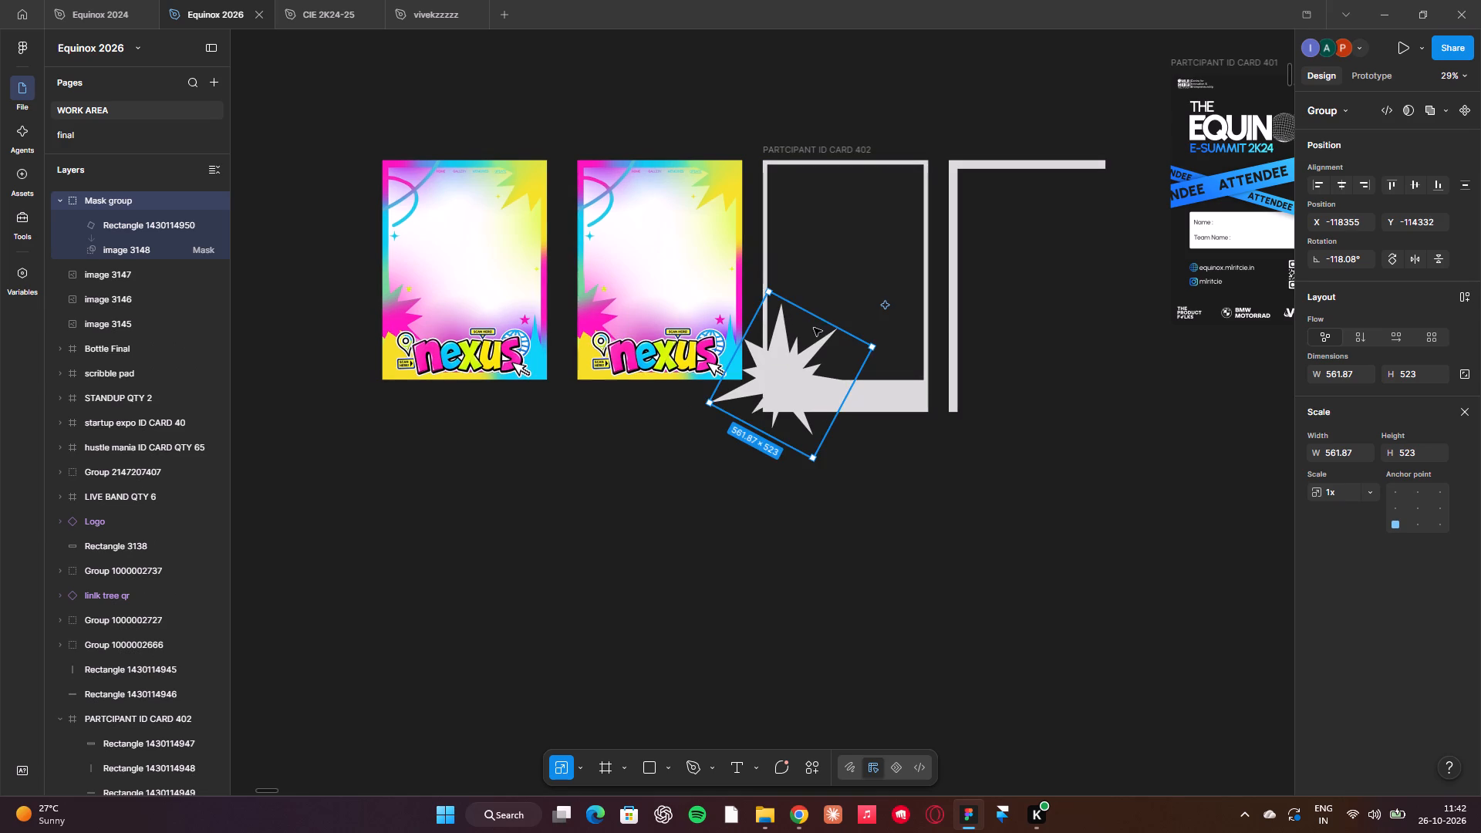
pyautogui.moveTo(775, 390); pyautogui.dragTo(681, 638)
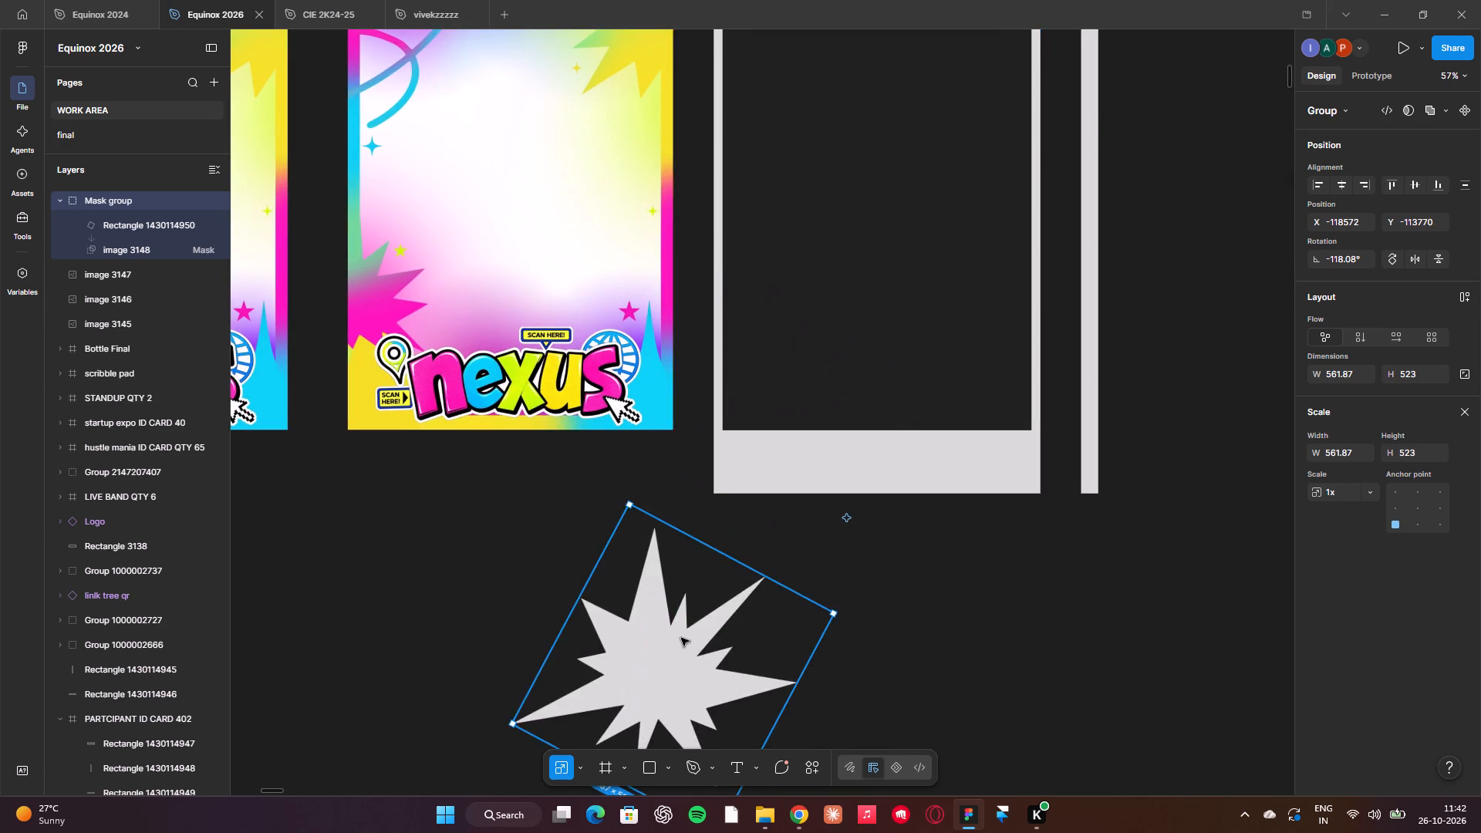
pyautogui.scroll(1, 681, 638)
pyautogui.click(711, 128)
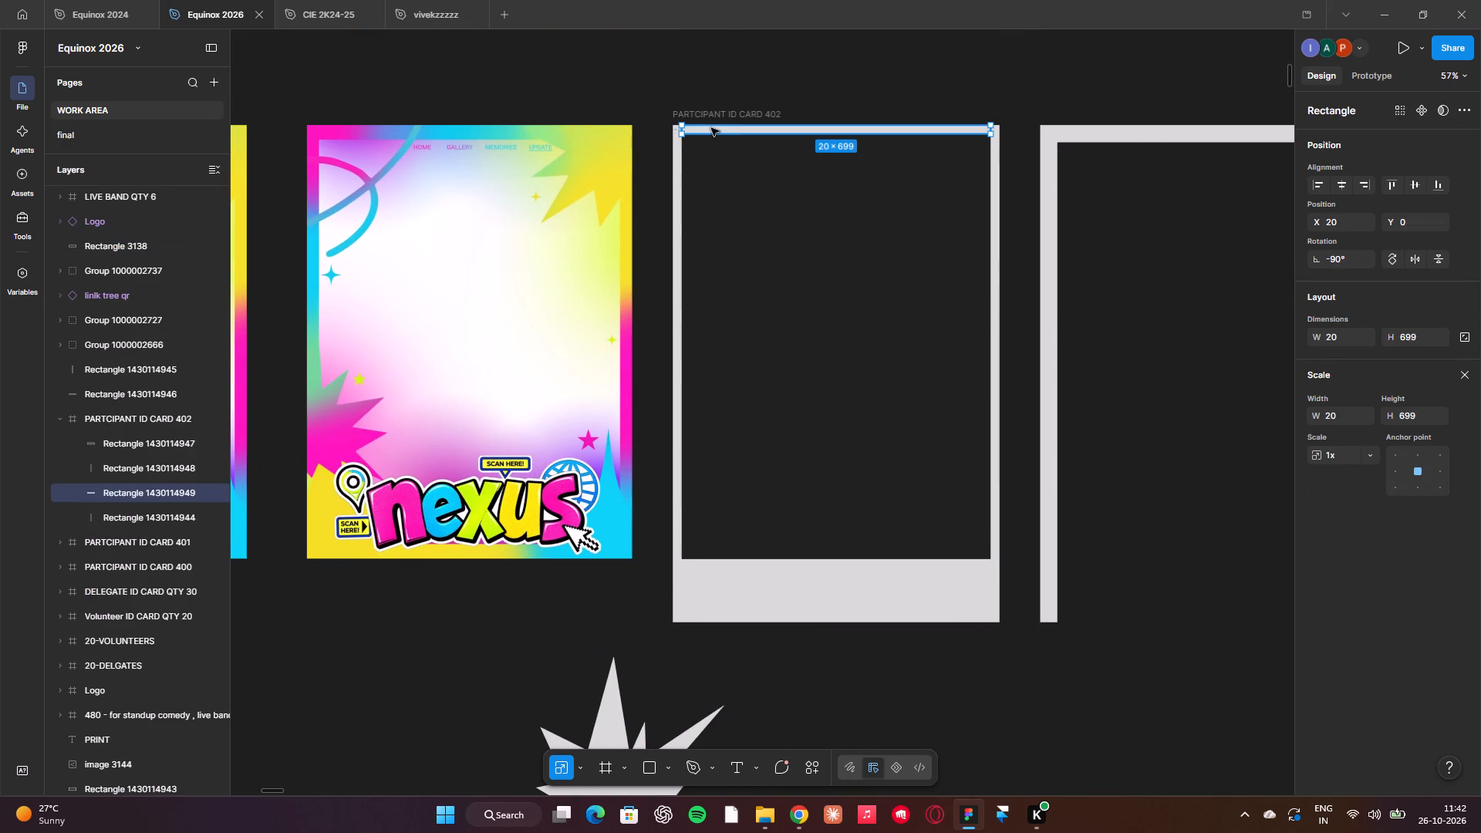
pyautogui.click(693, 108)
pyautogui.scroll(-1, 783, 275)
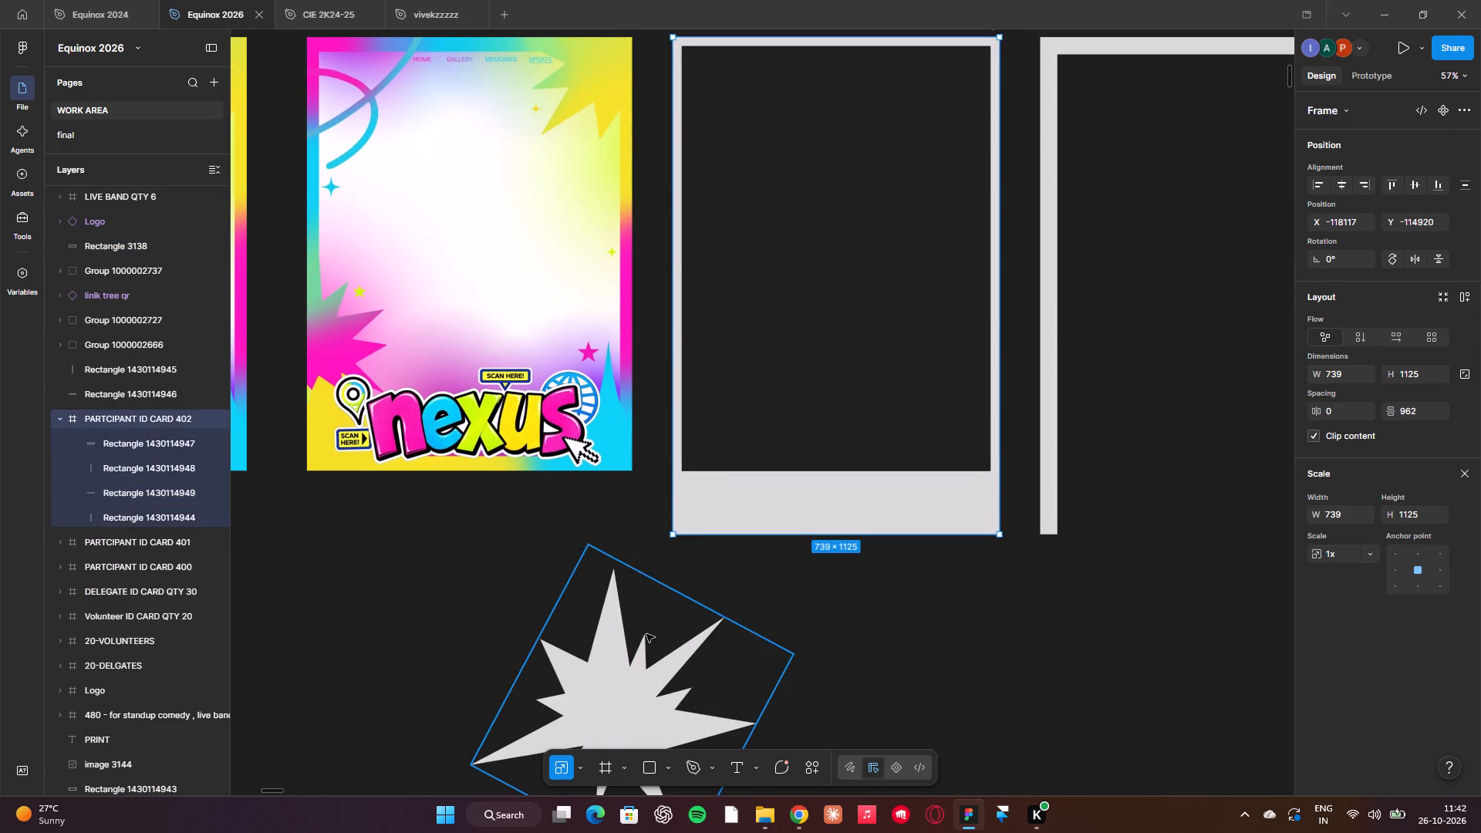
pyautogui.moveTo(646, 634); pyautogui.dragTo(717, 397)
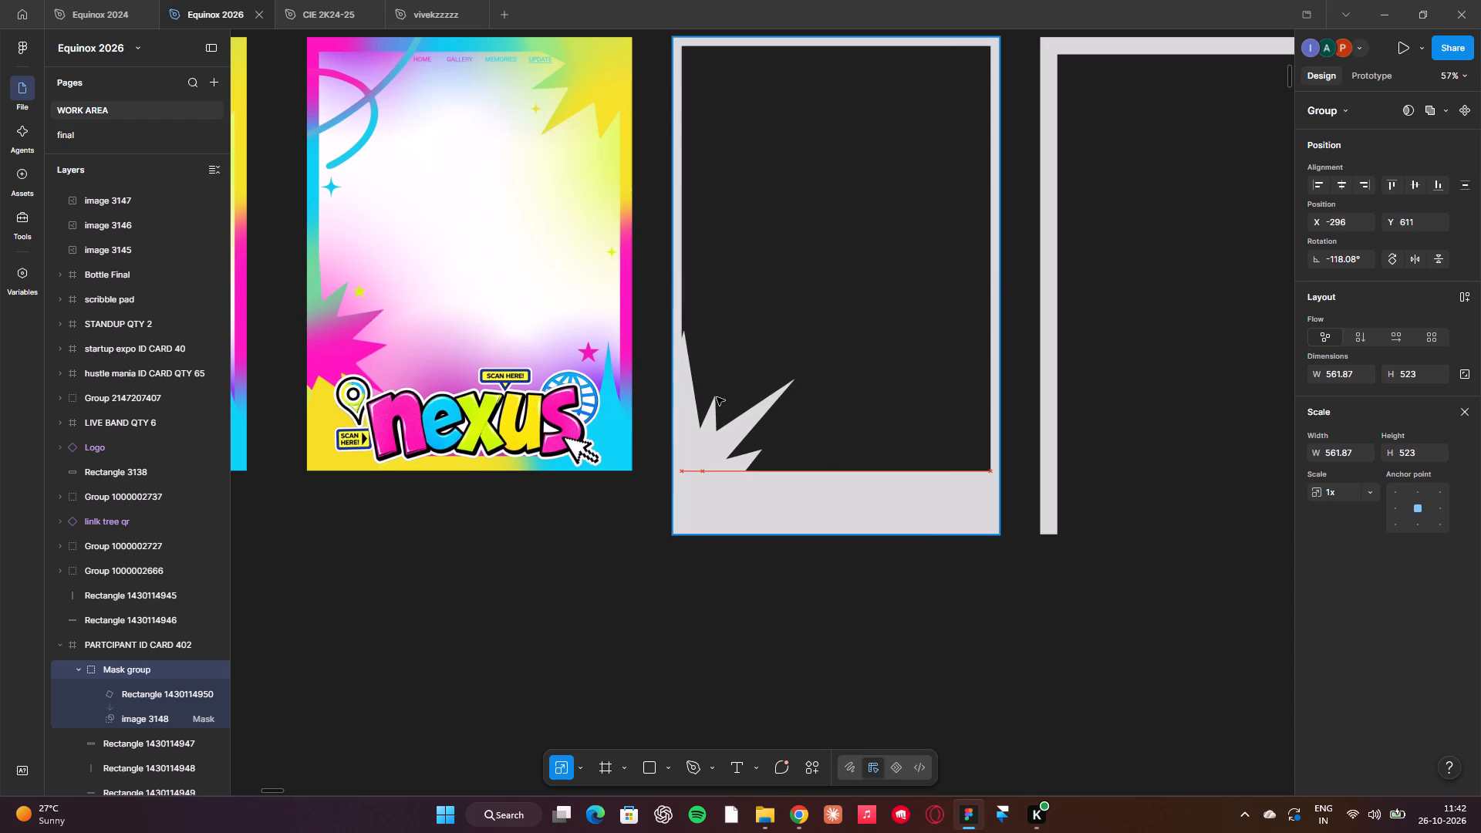
pyautogui.moveTo(717, 397); pyautogui.dragTo(716, 390)
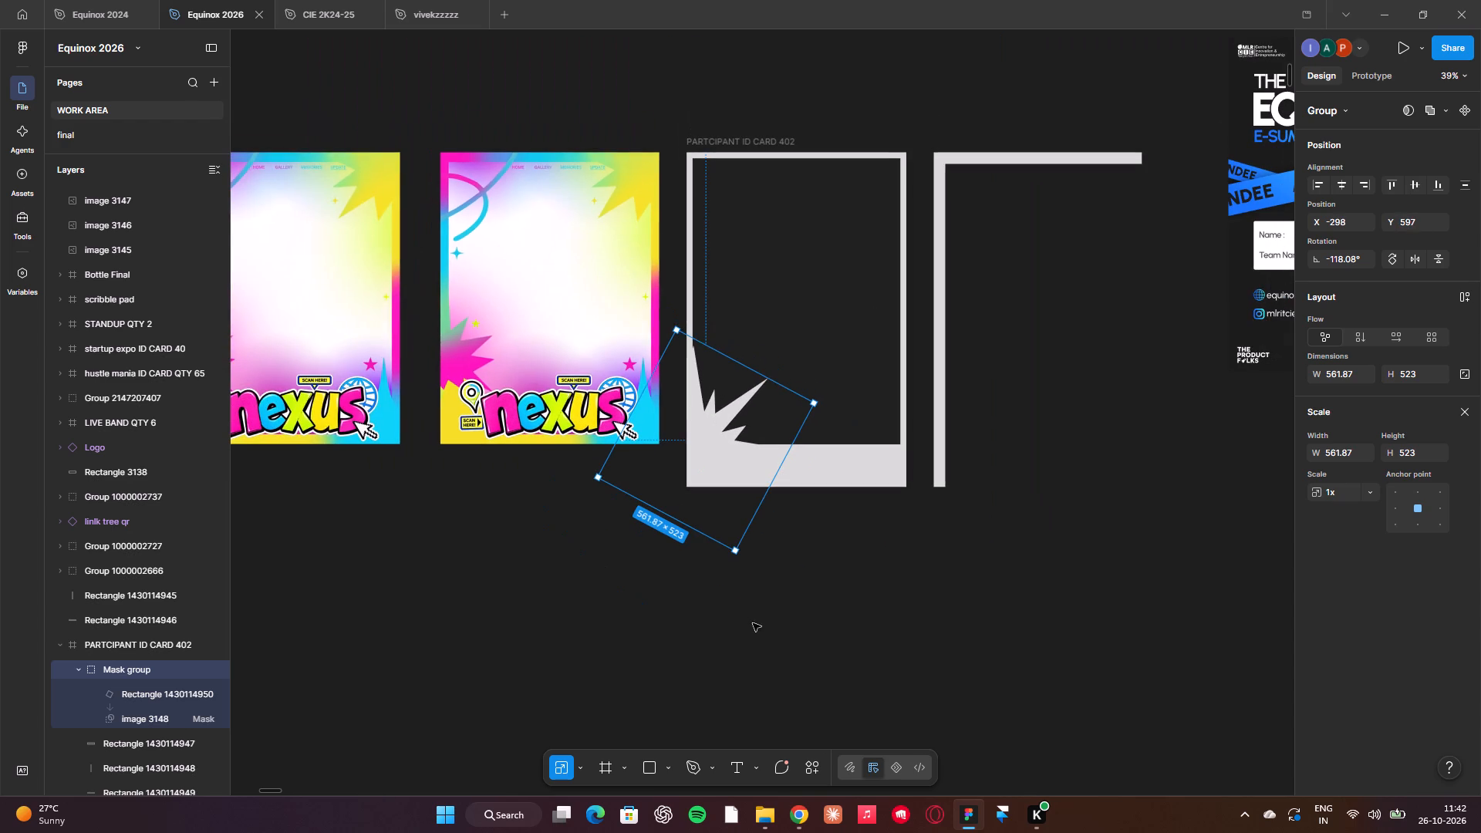
# Scale the starburst in the card's corner down to about 406 × 378 and rotate it to about -107°.
pyautogui.moveTo(737, 549); pyautogui.dragTo(727, 518)
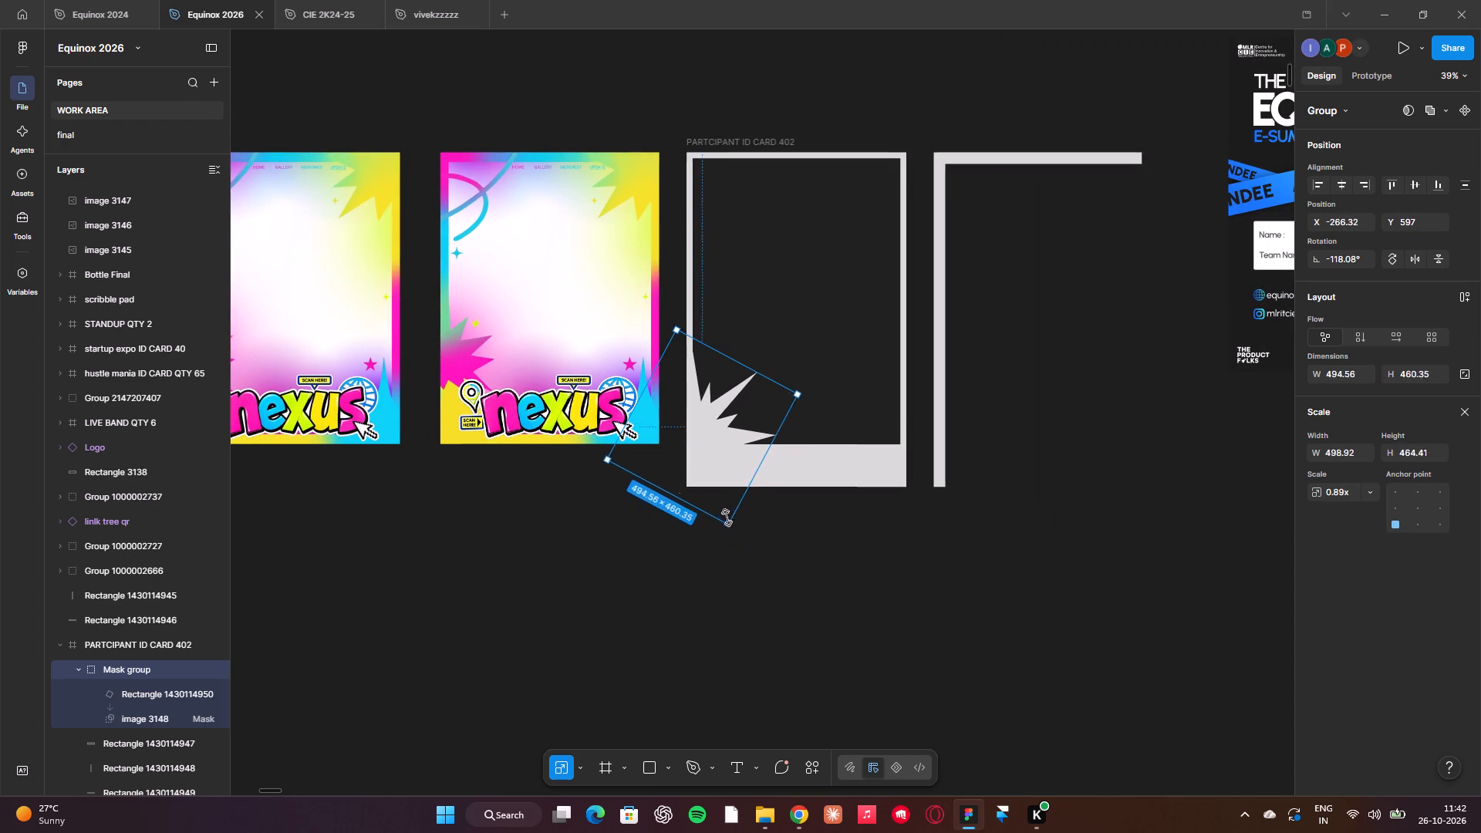
pyautogui.moveTo(727, 518); pyautogui.dragTo(724, 511)
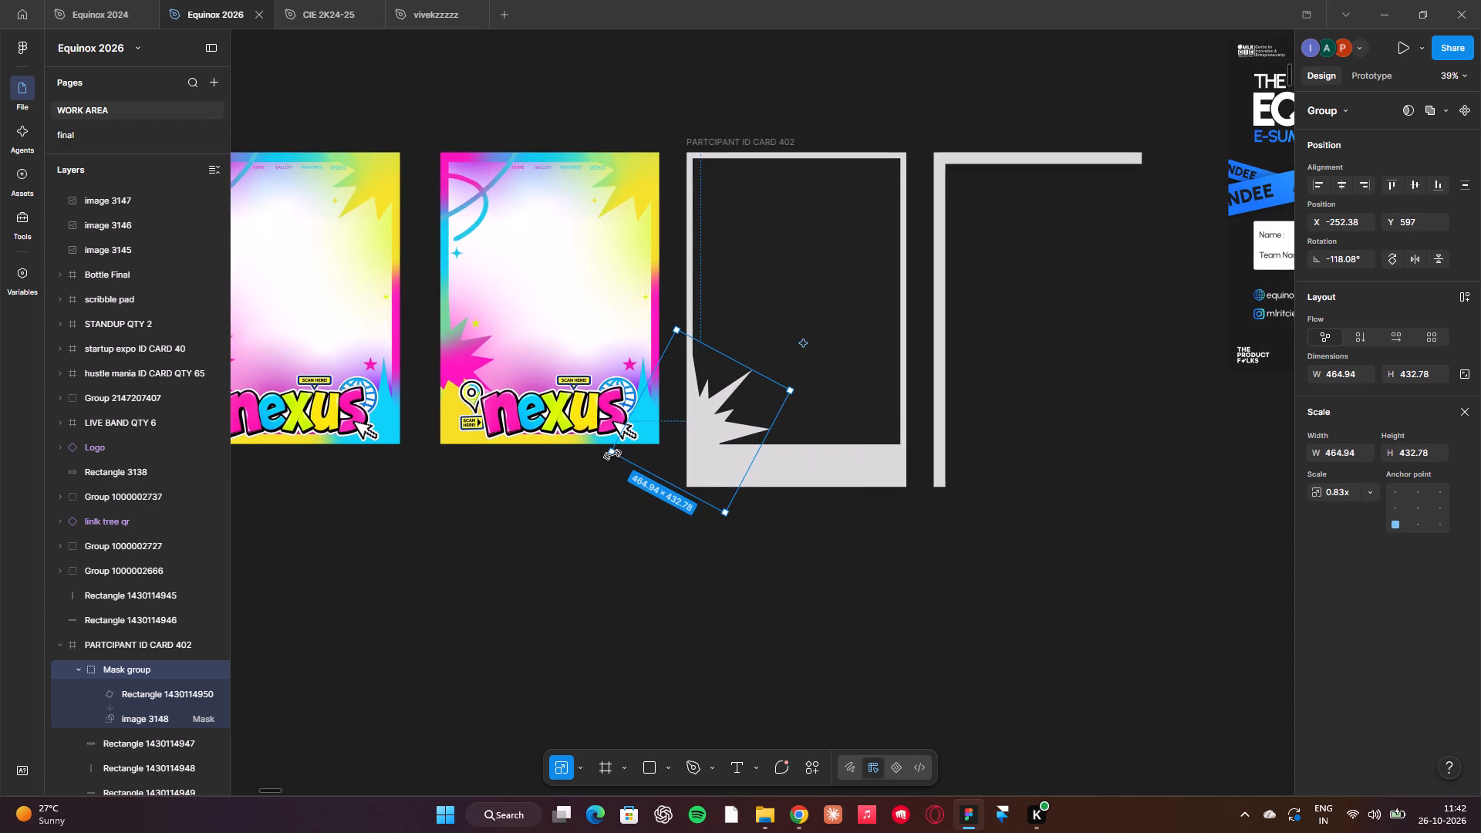
pyautogui.moveTo(612, 454); pyautogui.dragTo(635, 444)
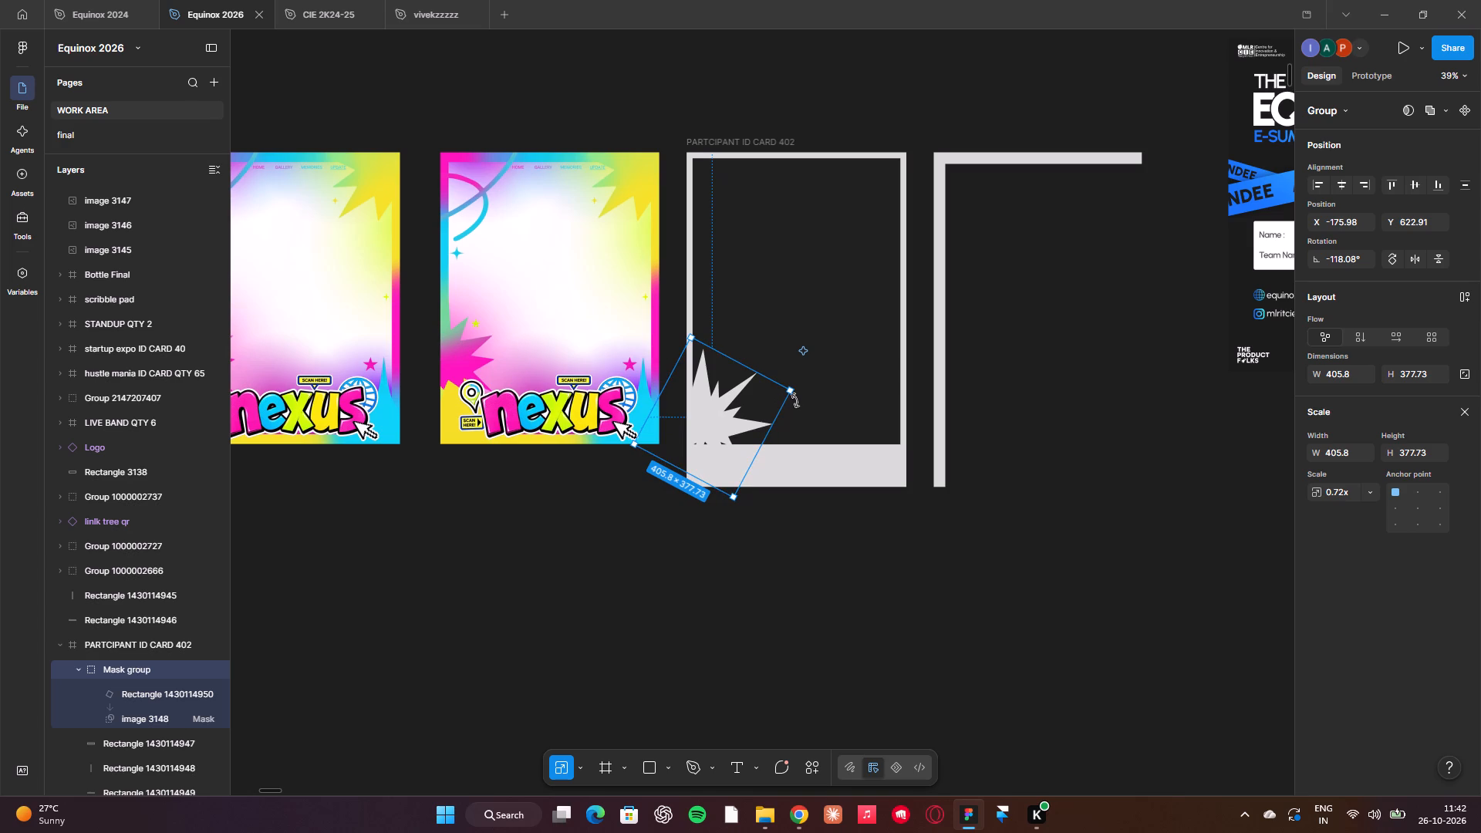
pyautogui.moveTo(798, 386); pyautogui.dragTo(784, 374)
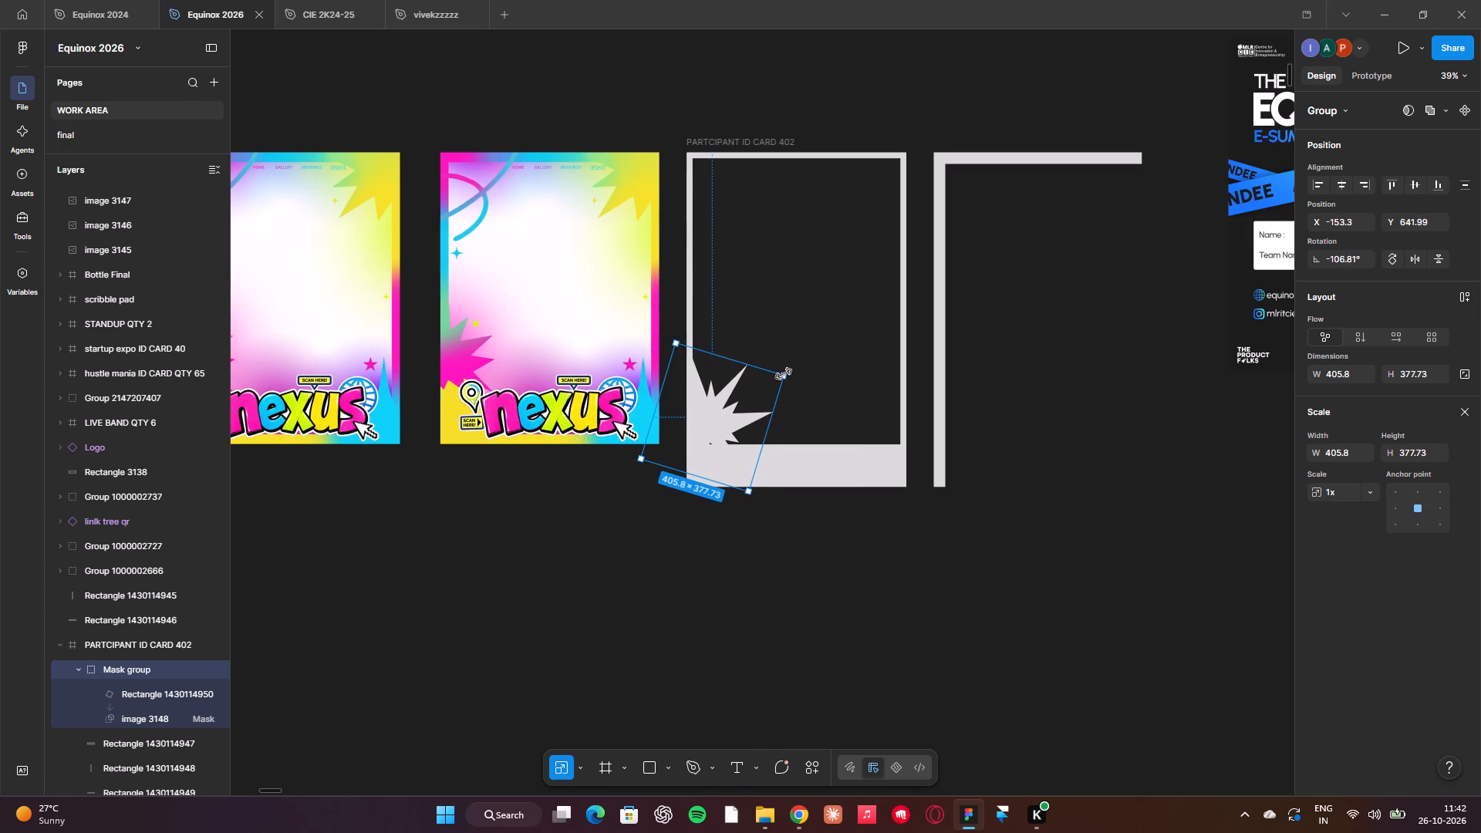
# Nudge the starburst down the card to about Y 660 and fine-tune its rotation to about -107.6°.
pyautogui.press('Down')
pyautogui.press('Down')
pyautogui.press('Down')
pyautogui.press('Down')
pyautogui.press('Down')
pyautogui.press('Down')
pyautogui.press('Down')
pyautogui.press('Down')
pyautogui.press('Down')
pyautogui.press('Down')
pyautogui.press('Down')
pyautogui.press('Down')
pyautogui.press('Down')
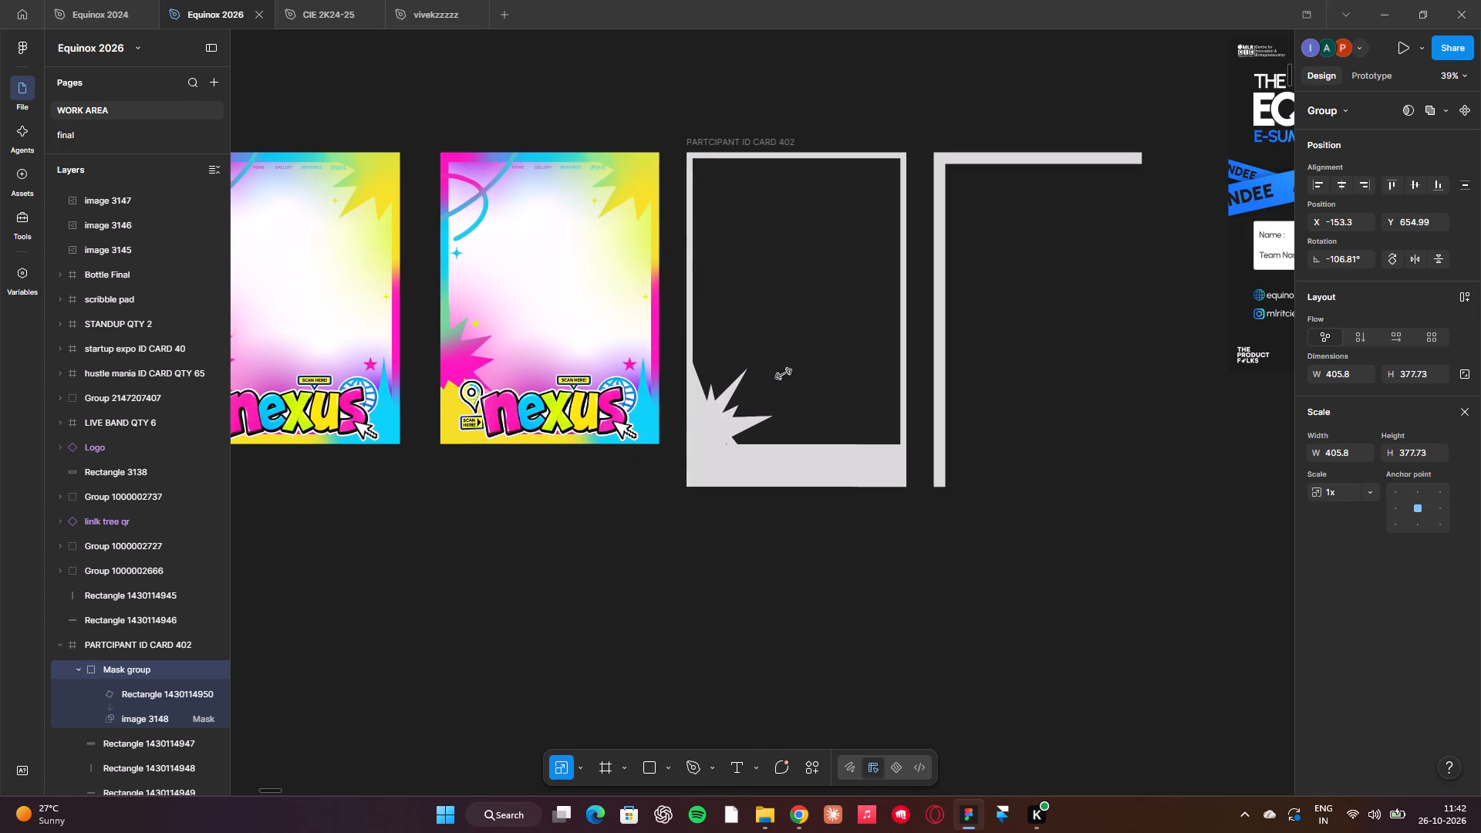
pyautogui.press('Down')
pyautogui.press('Down')
pyautogui.press('Down')
pyautogui.press('Down')
pyautogui.press('Down')
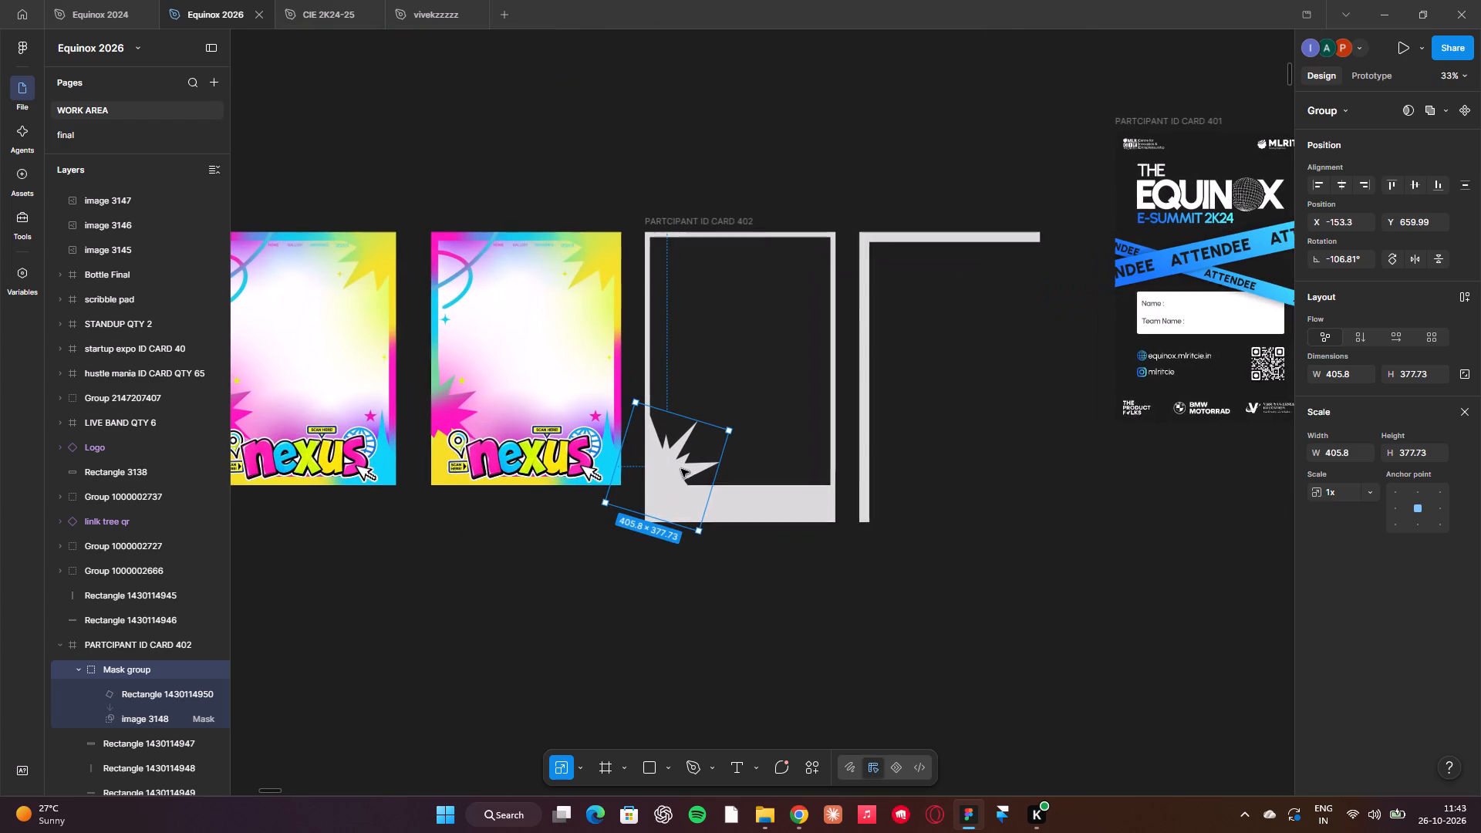
pyautogui.click(703, 539)
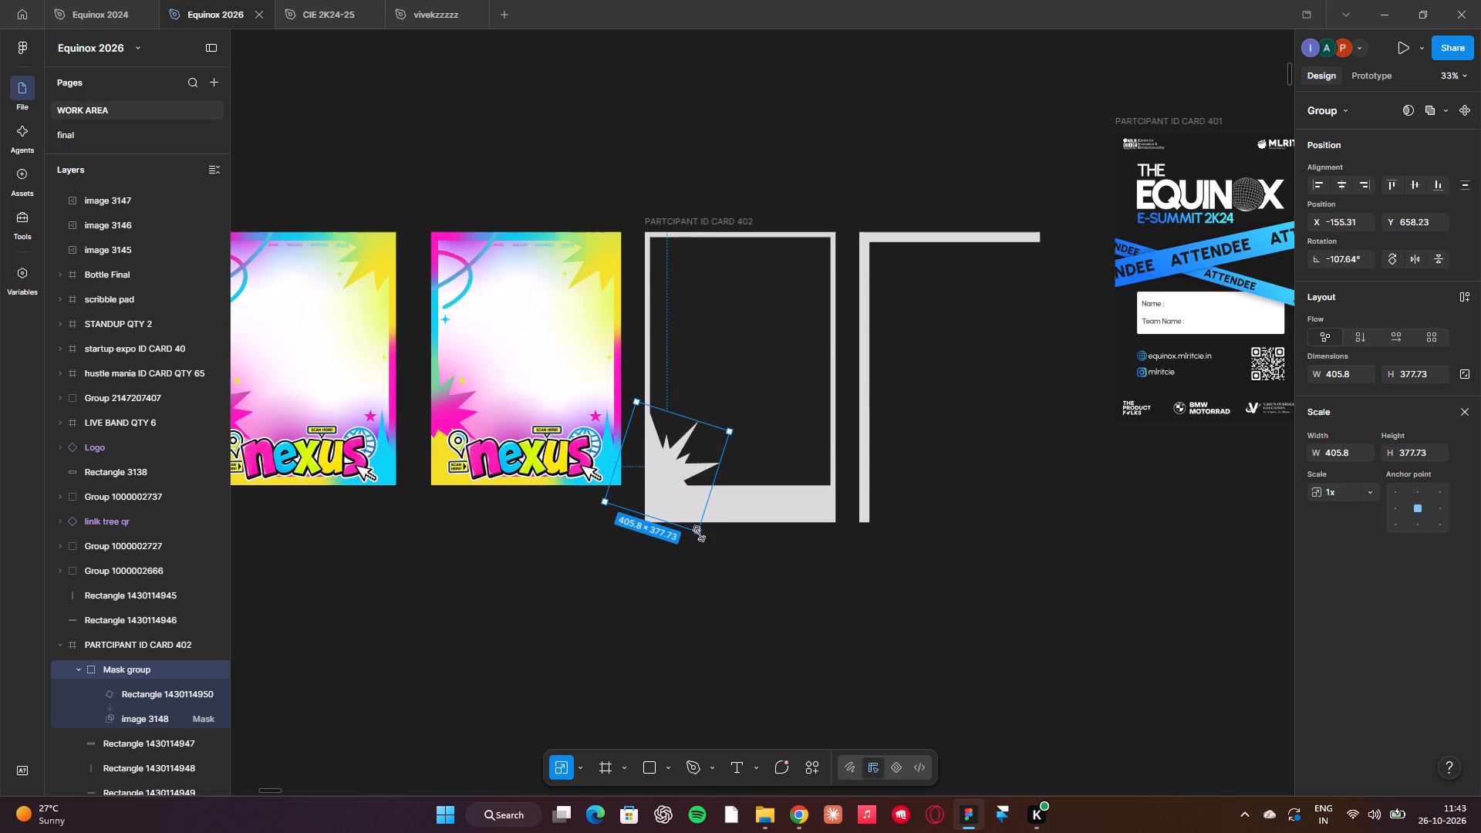
# Fine-tune the starburst's position in the card's lower-left corner to about X -153, Y 659, and deselect it.
pyautogui.scroll(1, 699, 534)
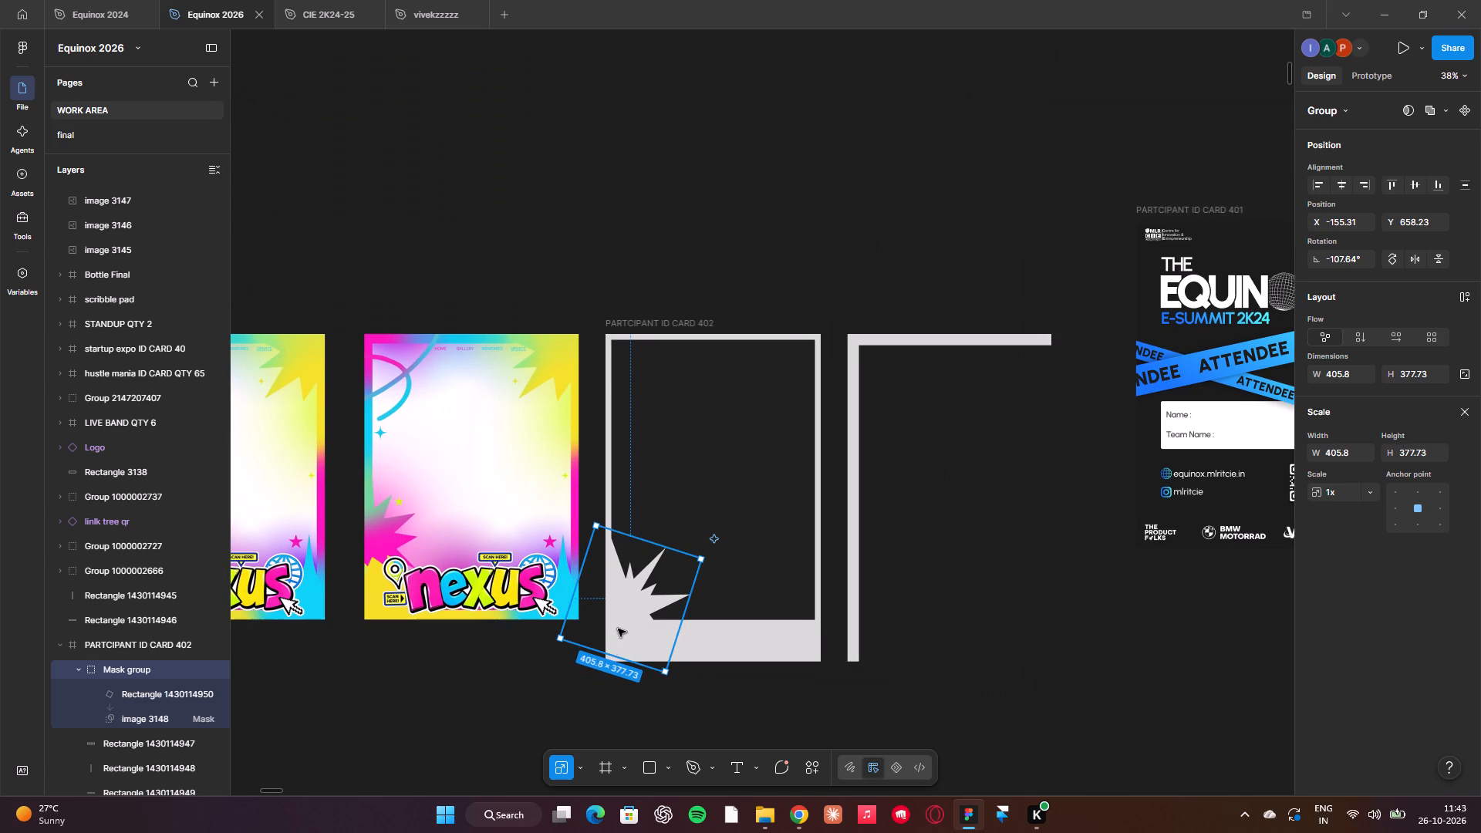
pyautogui.press('Right')
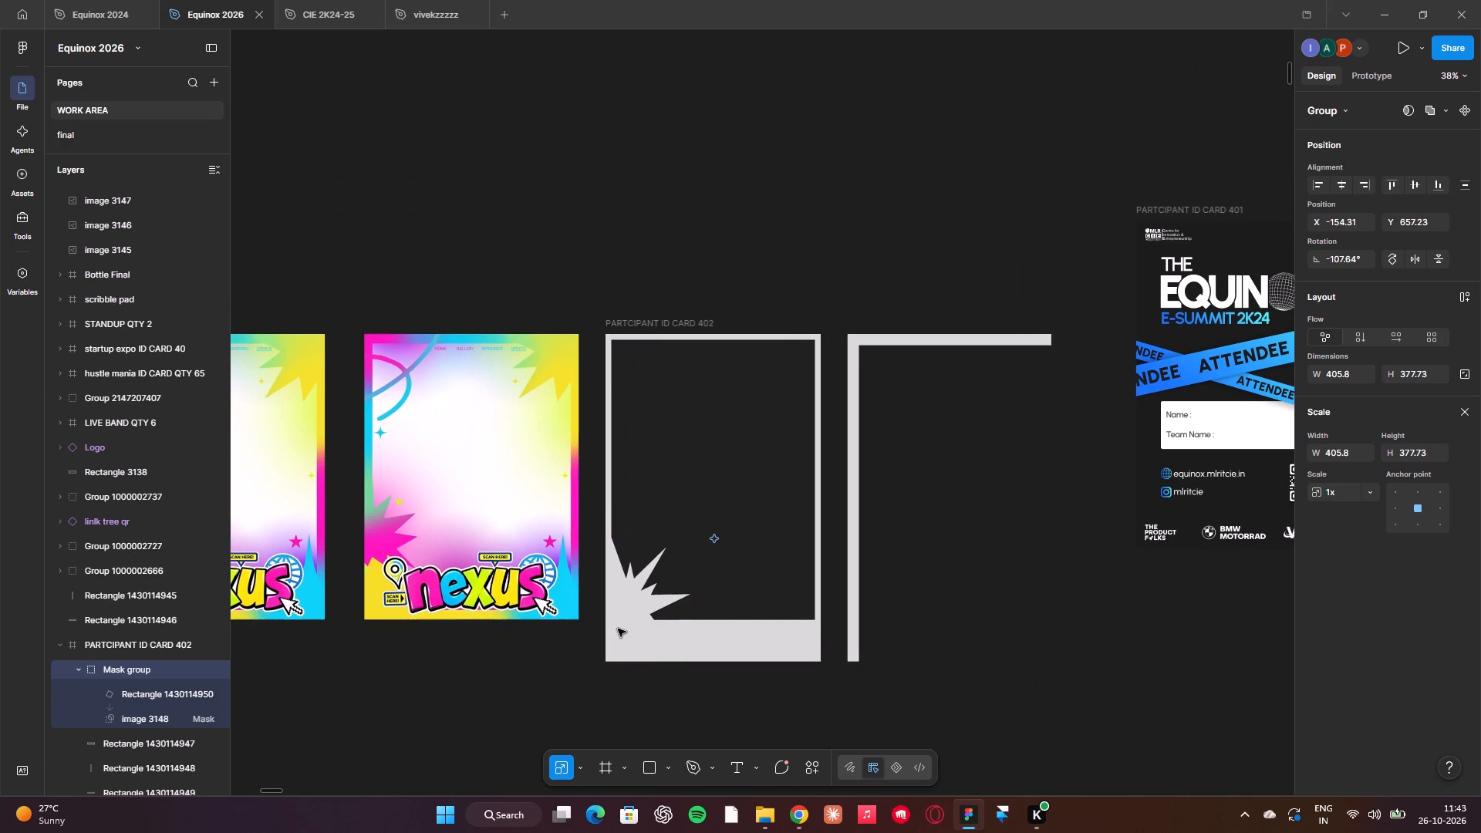
pyautogui.press('Up')
pyautogui.press('Up')
pyautogui.press('Right')
pyautogui.press('Up')
pyautogui.press('Right')
pyautogui.press('Up')
pyautogui.press('Right')
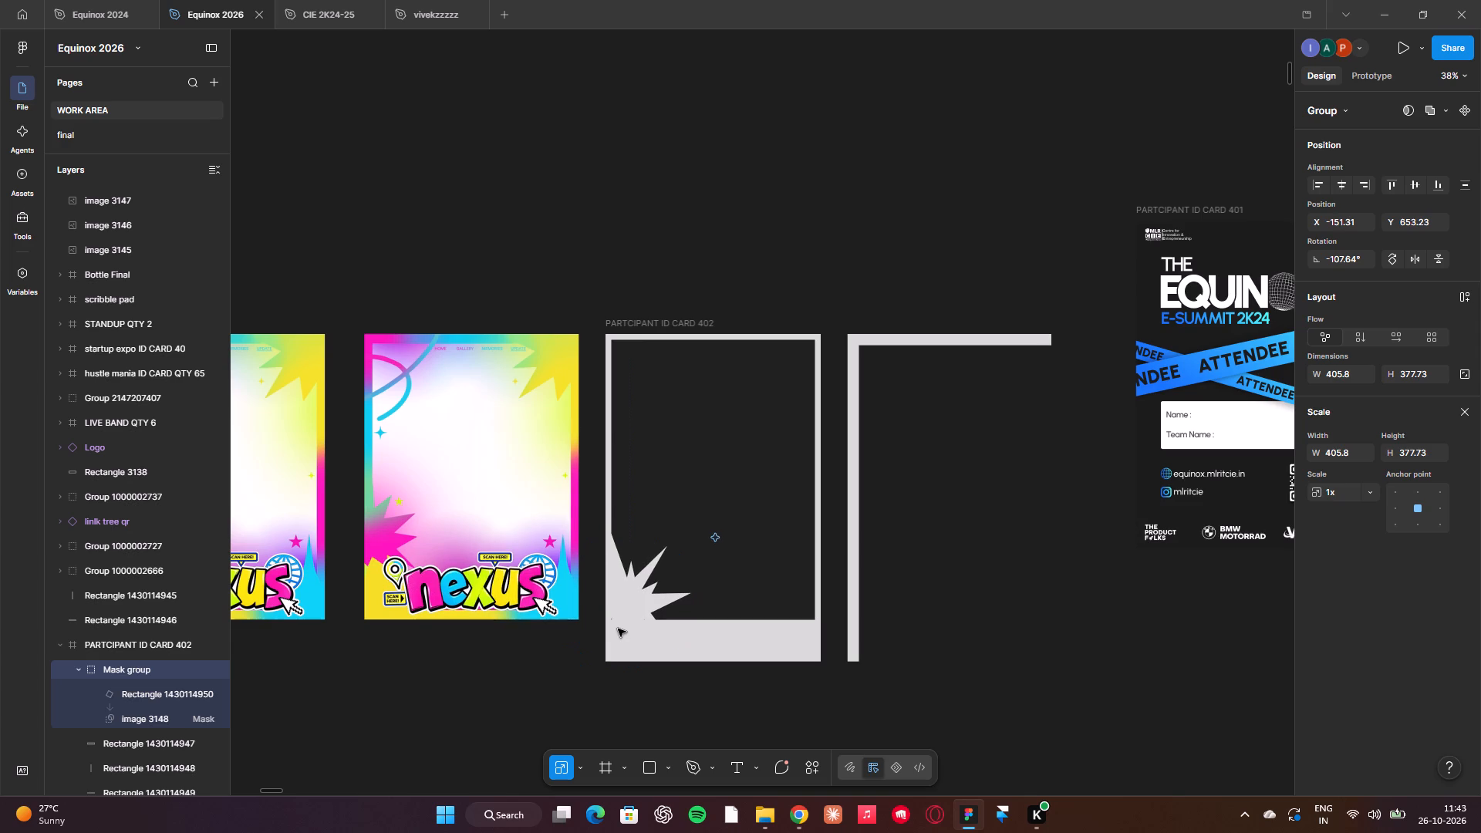
pyautogui.press('Up')
pyautogui.press('Right')
pyautogui.press('Up')
pyautogui.press('Down')
pyautogui.press('Down')
pyautogui.press('Right')
pyautogui.press('Down')
pyautogui.press('Left')
pyautogui.press('Left')
pyautogui.press('Down')
pyautogui.press('Left')
pyautogui.press('Down')
pyautogui.press('Left')
pyautogui.press('Down')
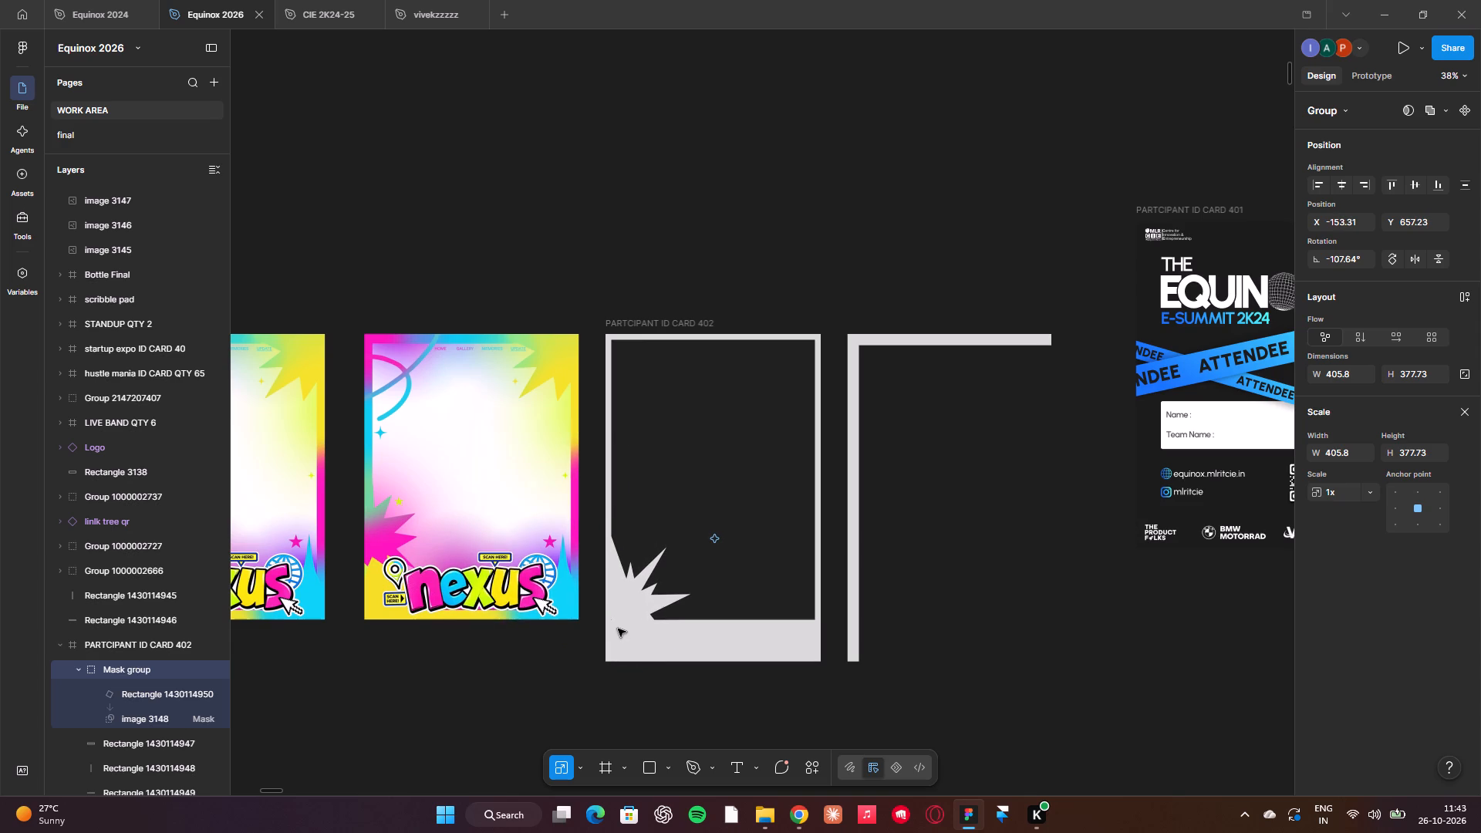
pyautogui.press('Down')
pyautogui.press('Left')
pyautogui.press('Right')
pyautogui.press('Down')
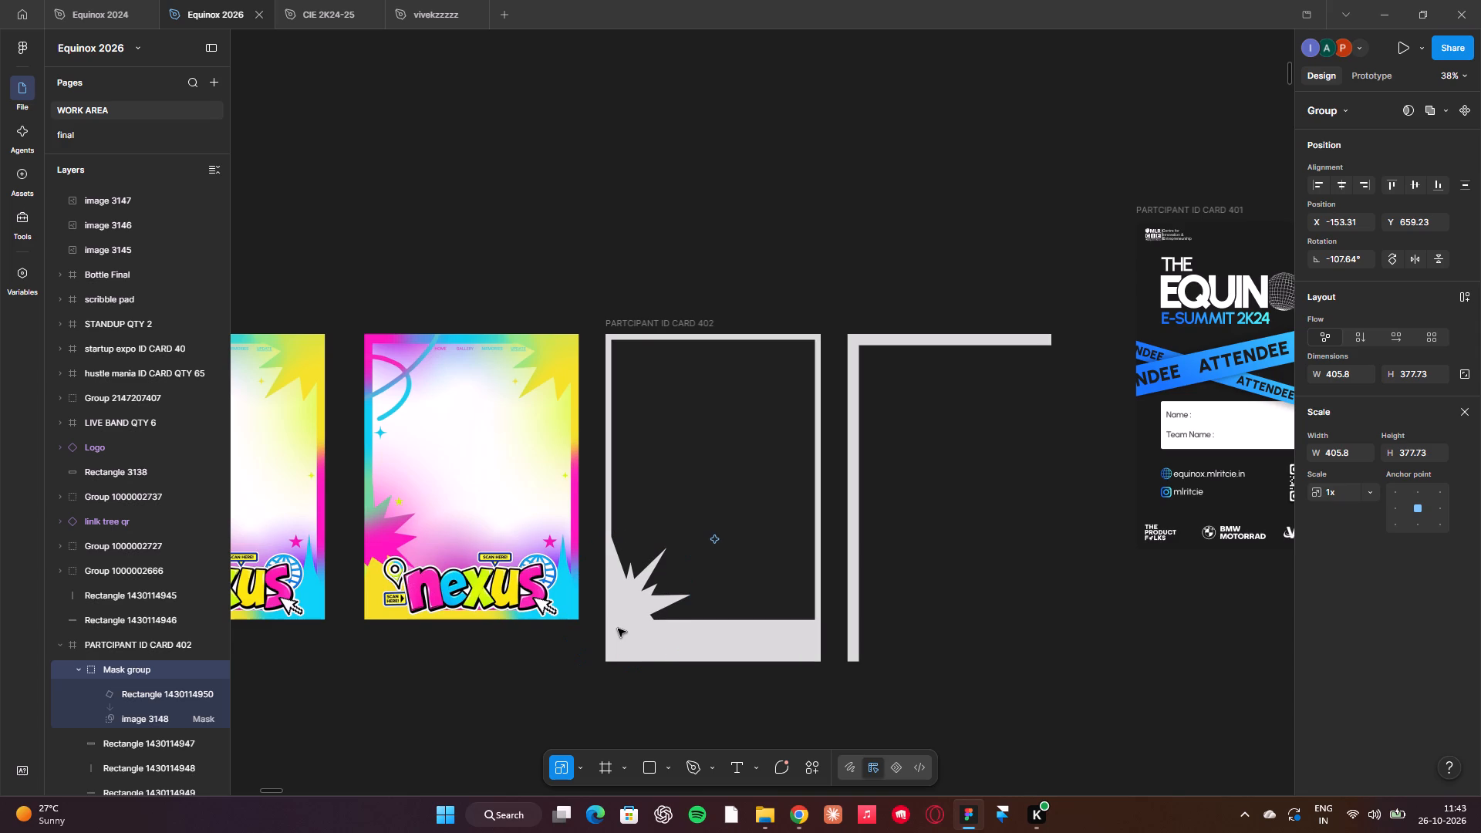
pyautogui.click(727, 706)
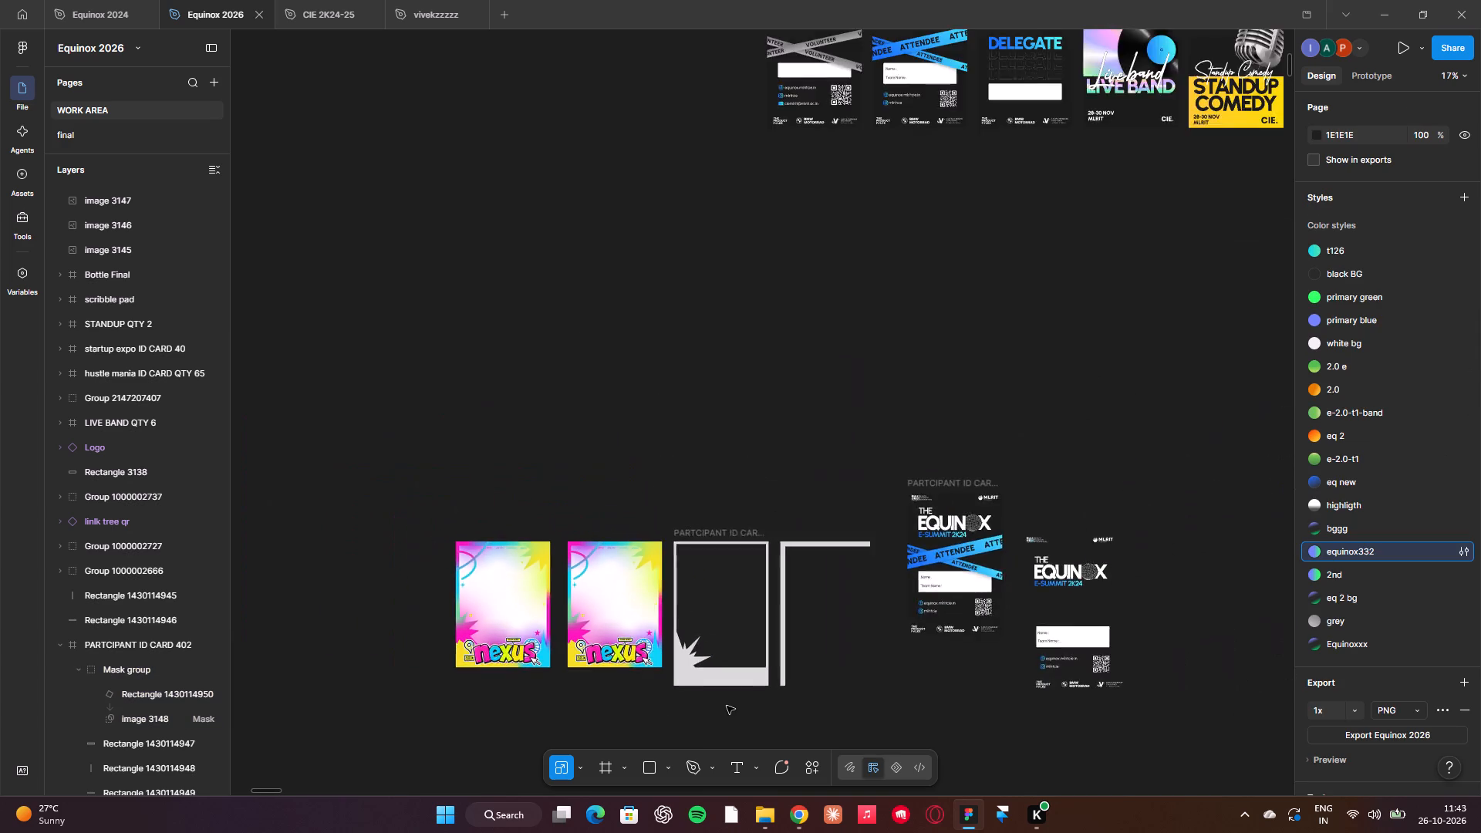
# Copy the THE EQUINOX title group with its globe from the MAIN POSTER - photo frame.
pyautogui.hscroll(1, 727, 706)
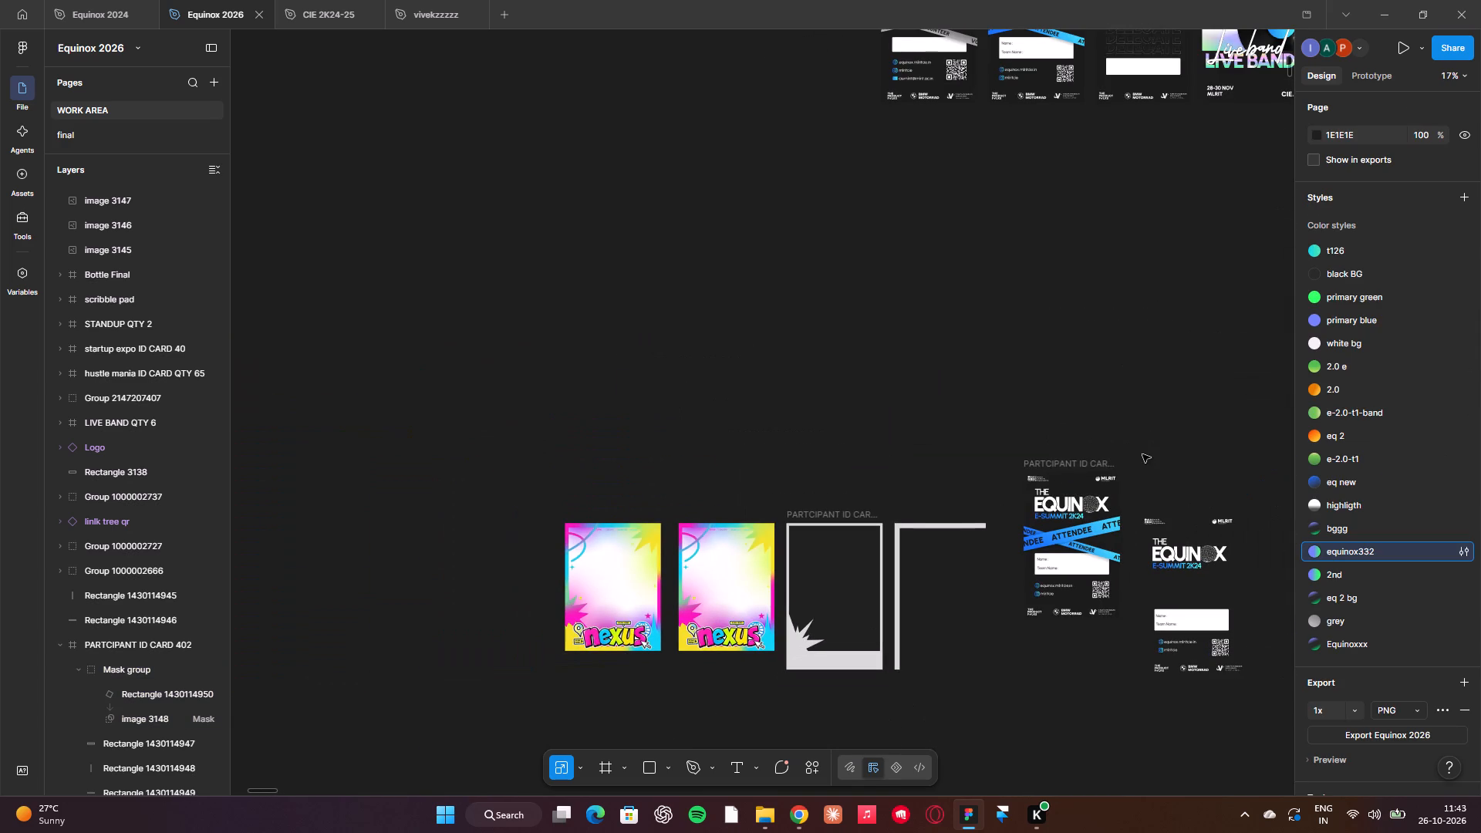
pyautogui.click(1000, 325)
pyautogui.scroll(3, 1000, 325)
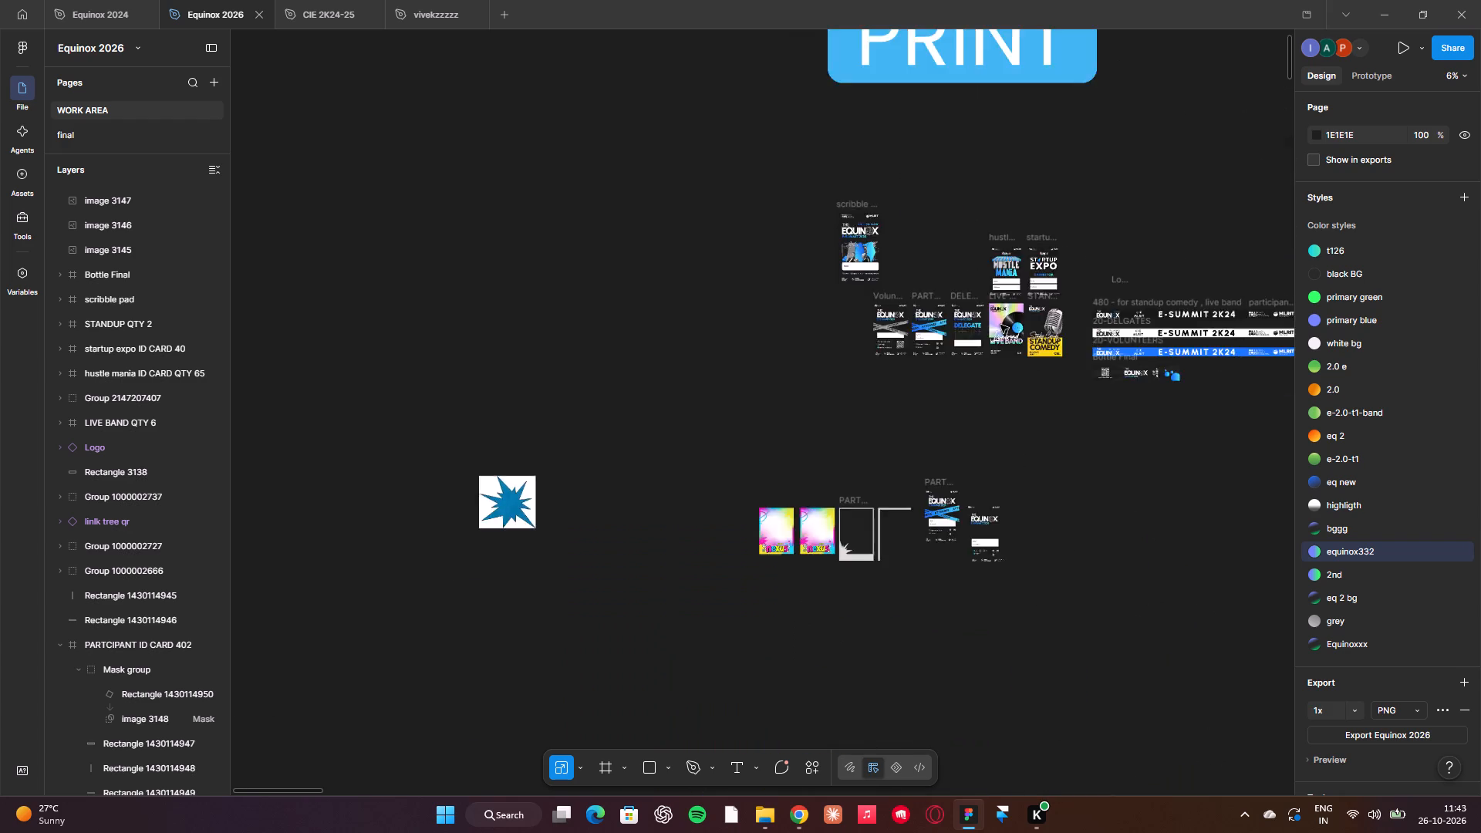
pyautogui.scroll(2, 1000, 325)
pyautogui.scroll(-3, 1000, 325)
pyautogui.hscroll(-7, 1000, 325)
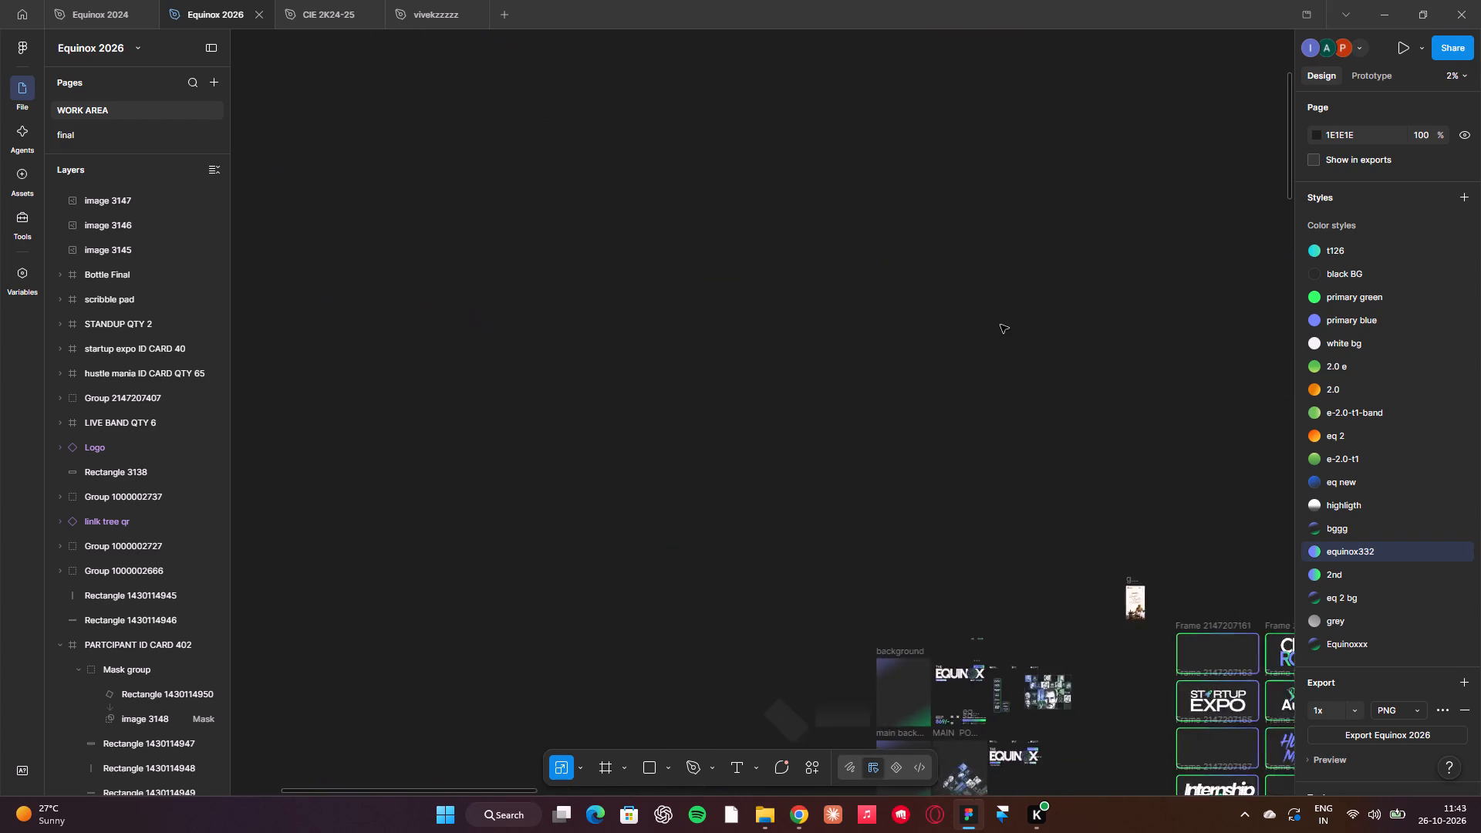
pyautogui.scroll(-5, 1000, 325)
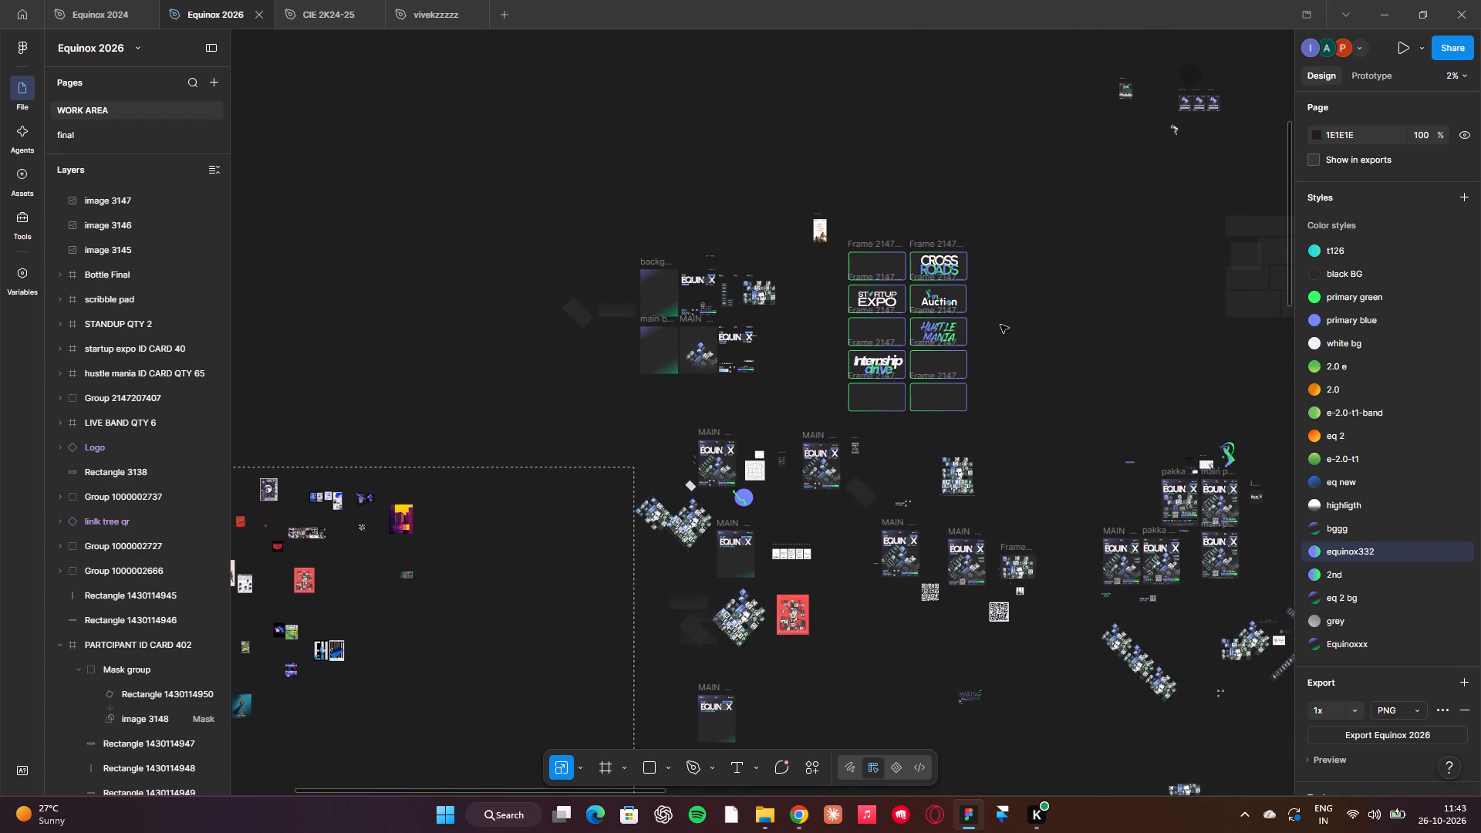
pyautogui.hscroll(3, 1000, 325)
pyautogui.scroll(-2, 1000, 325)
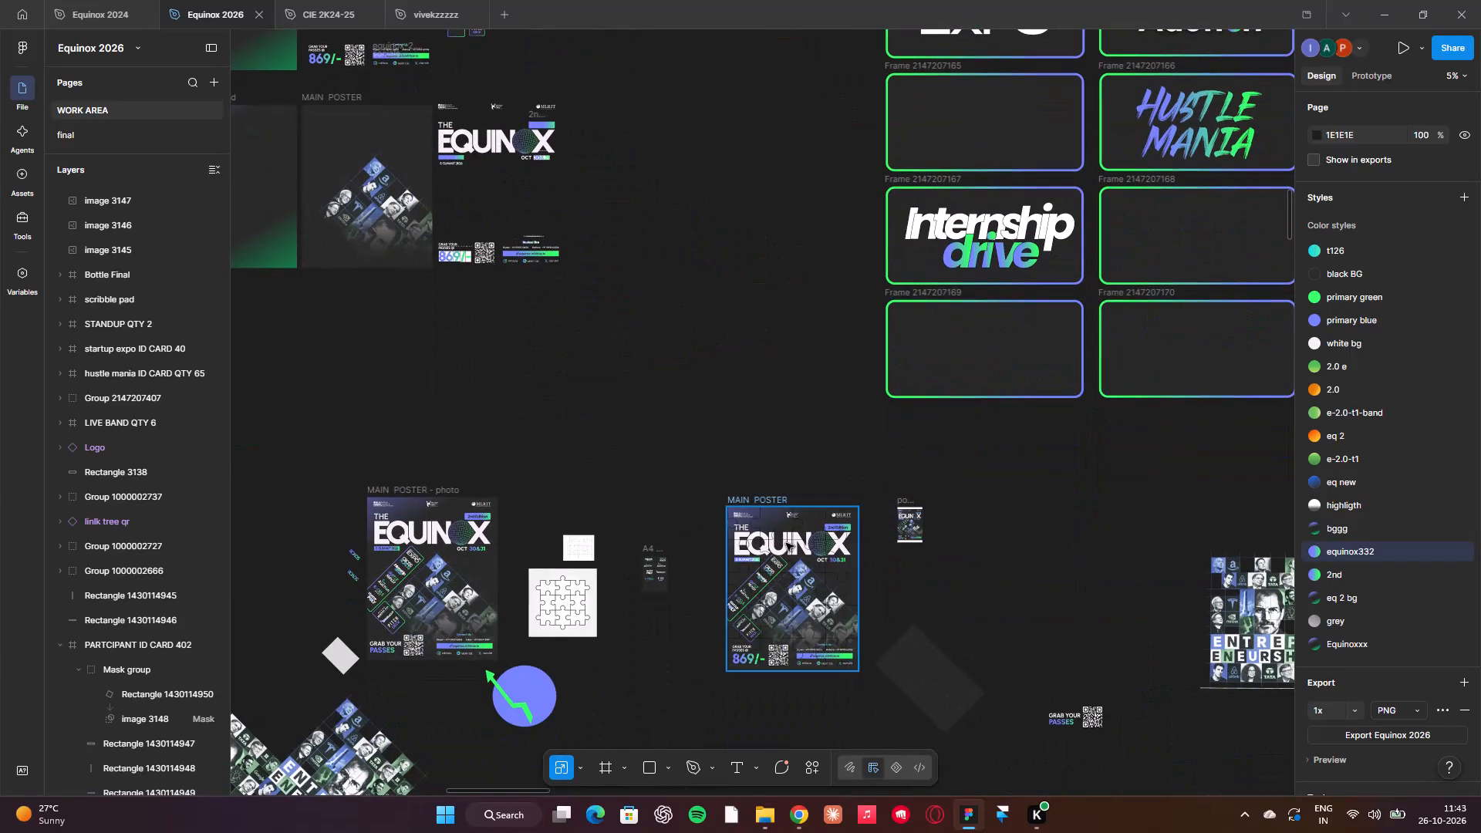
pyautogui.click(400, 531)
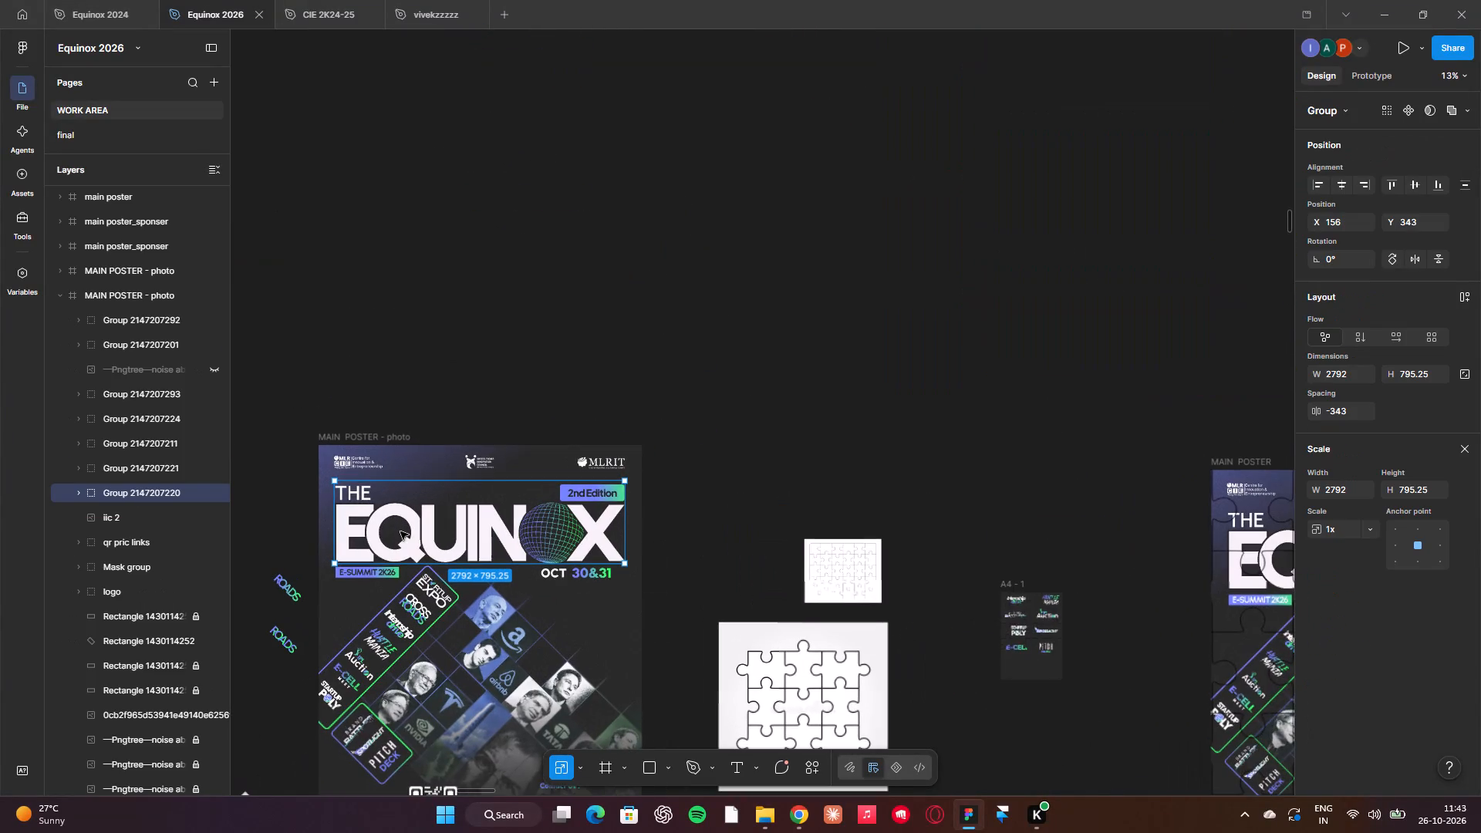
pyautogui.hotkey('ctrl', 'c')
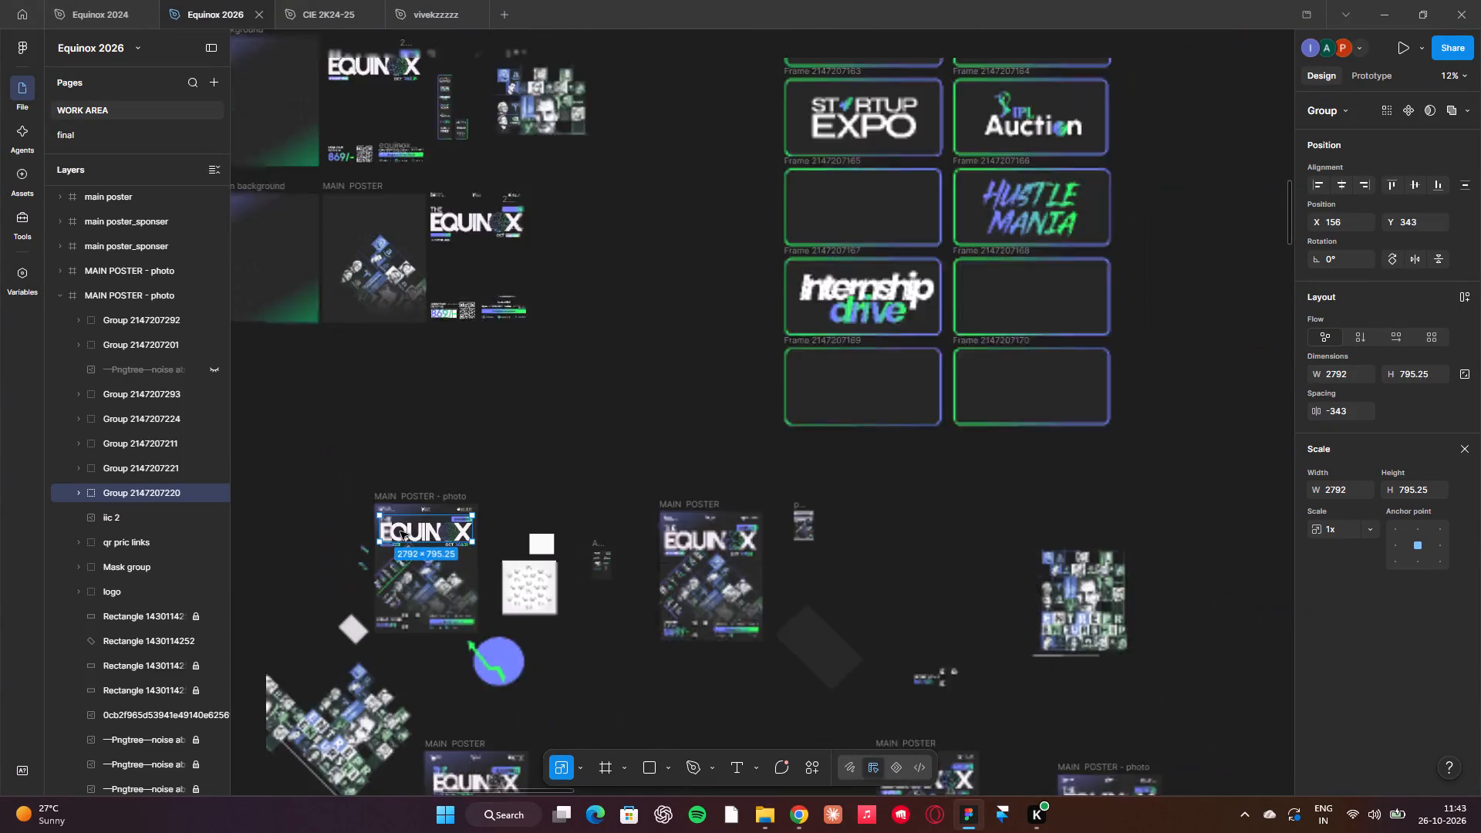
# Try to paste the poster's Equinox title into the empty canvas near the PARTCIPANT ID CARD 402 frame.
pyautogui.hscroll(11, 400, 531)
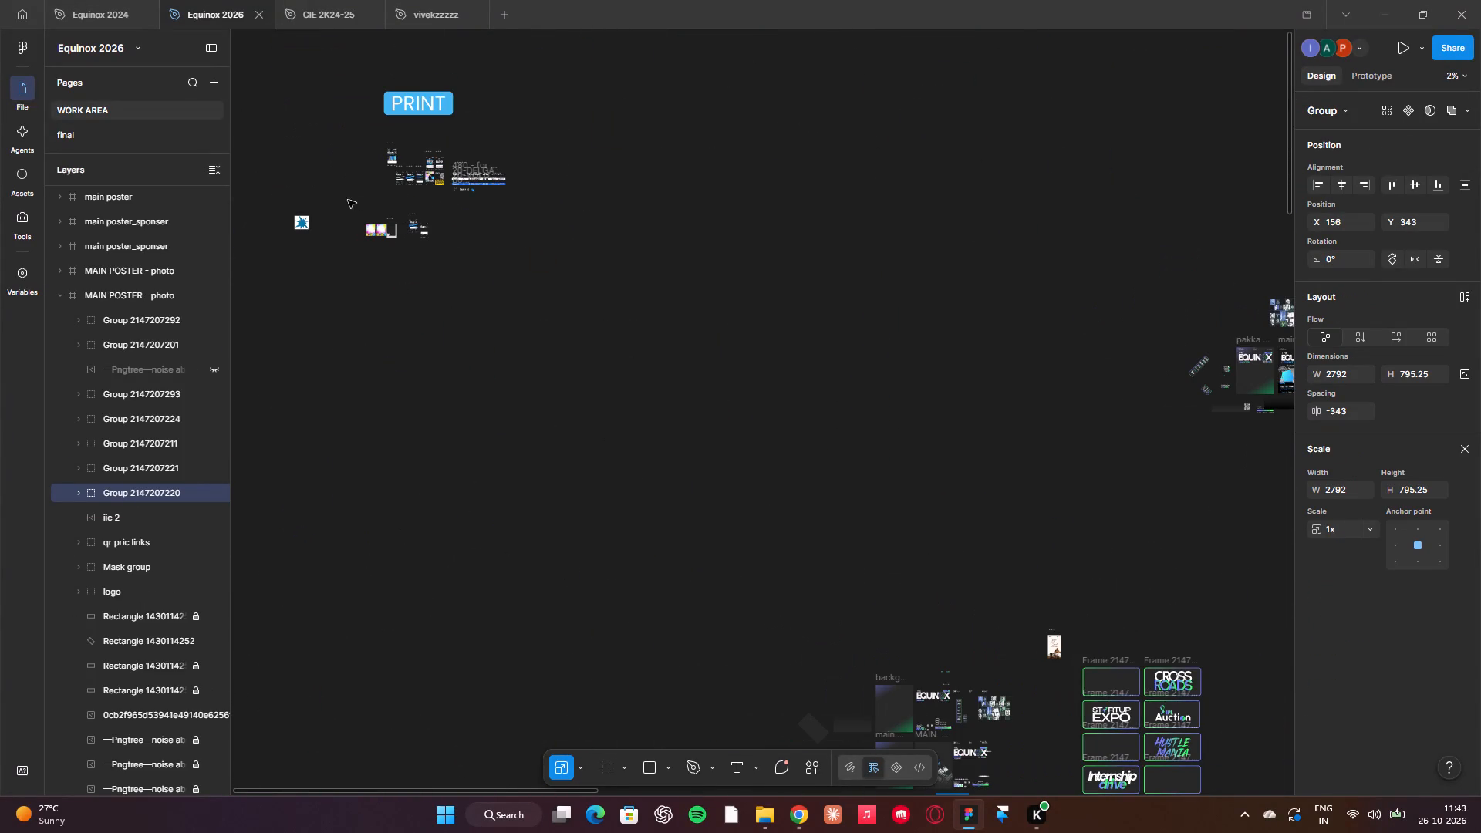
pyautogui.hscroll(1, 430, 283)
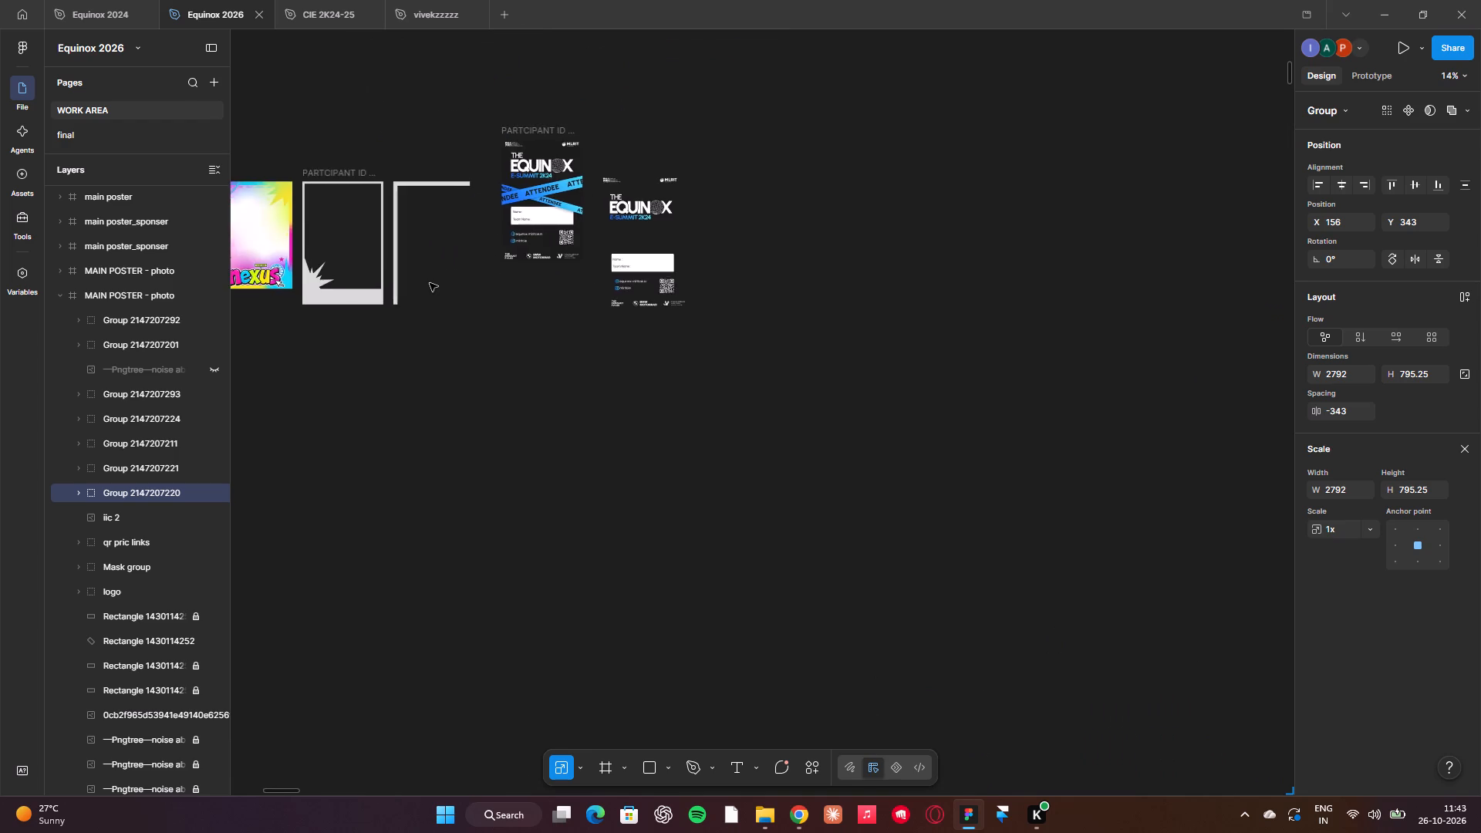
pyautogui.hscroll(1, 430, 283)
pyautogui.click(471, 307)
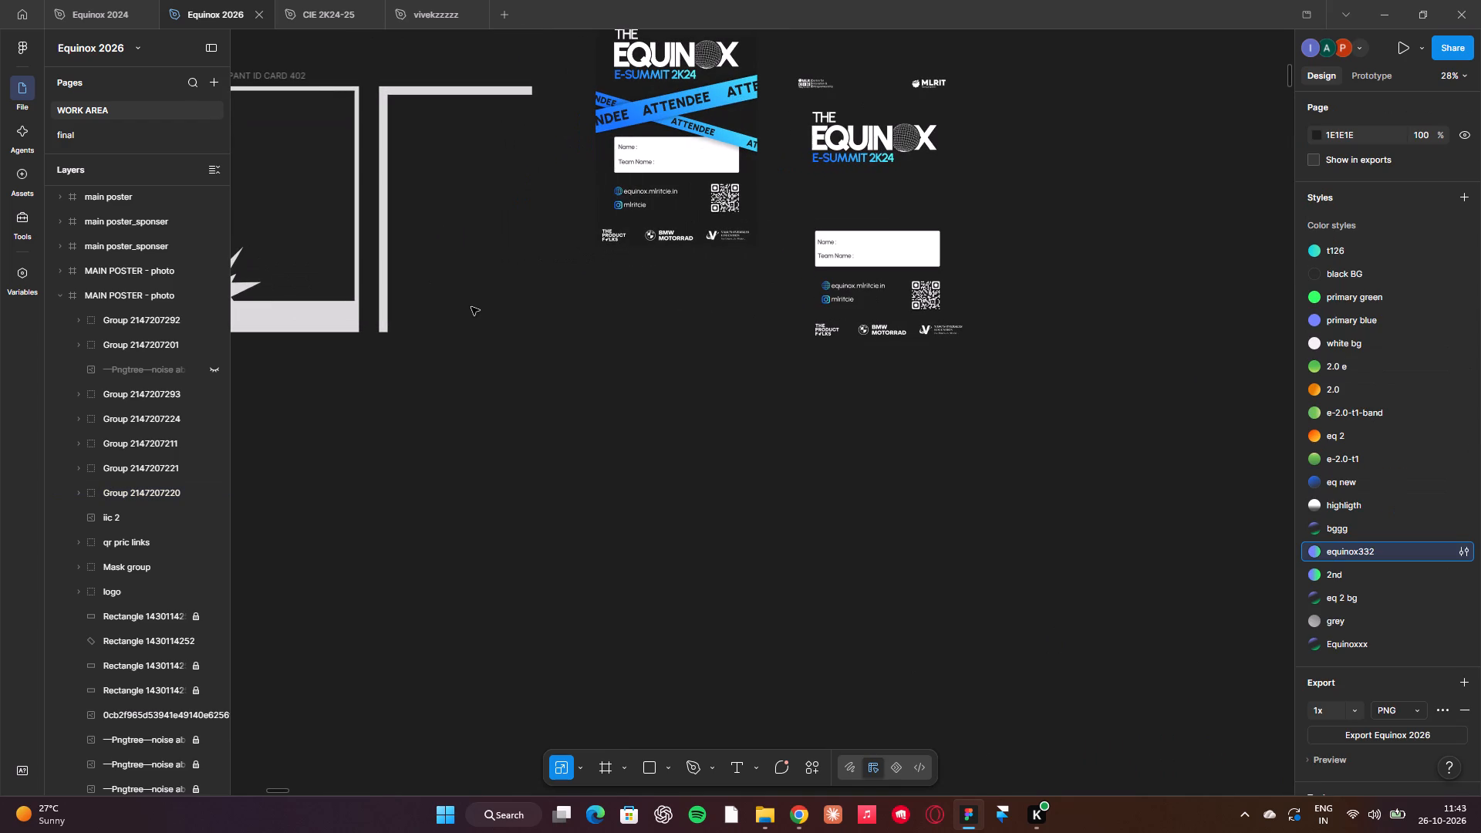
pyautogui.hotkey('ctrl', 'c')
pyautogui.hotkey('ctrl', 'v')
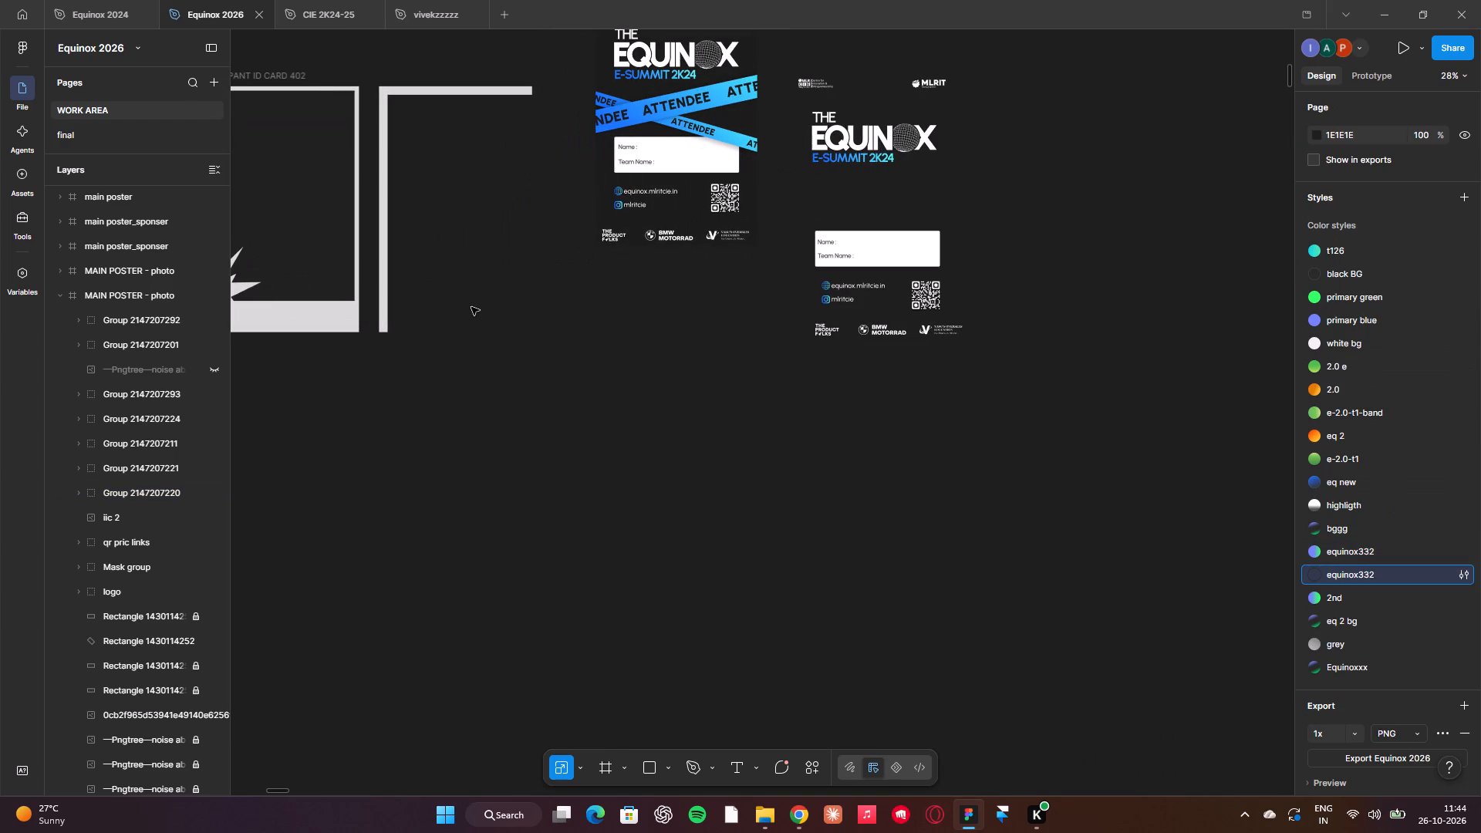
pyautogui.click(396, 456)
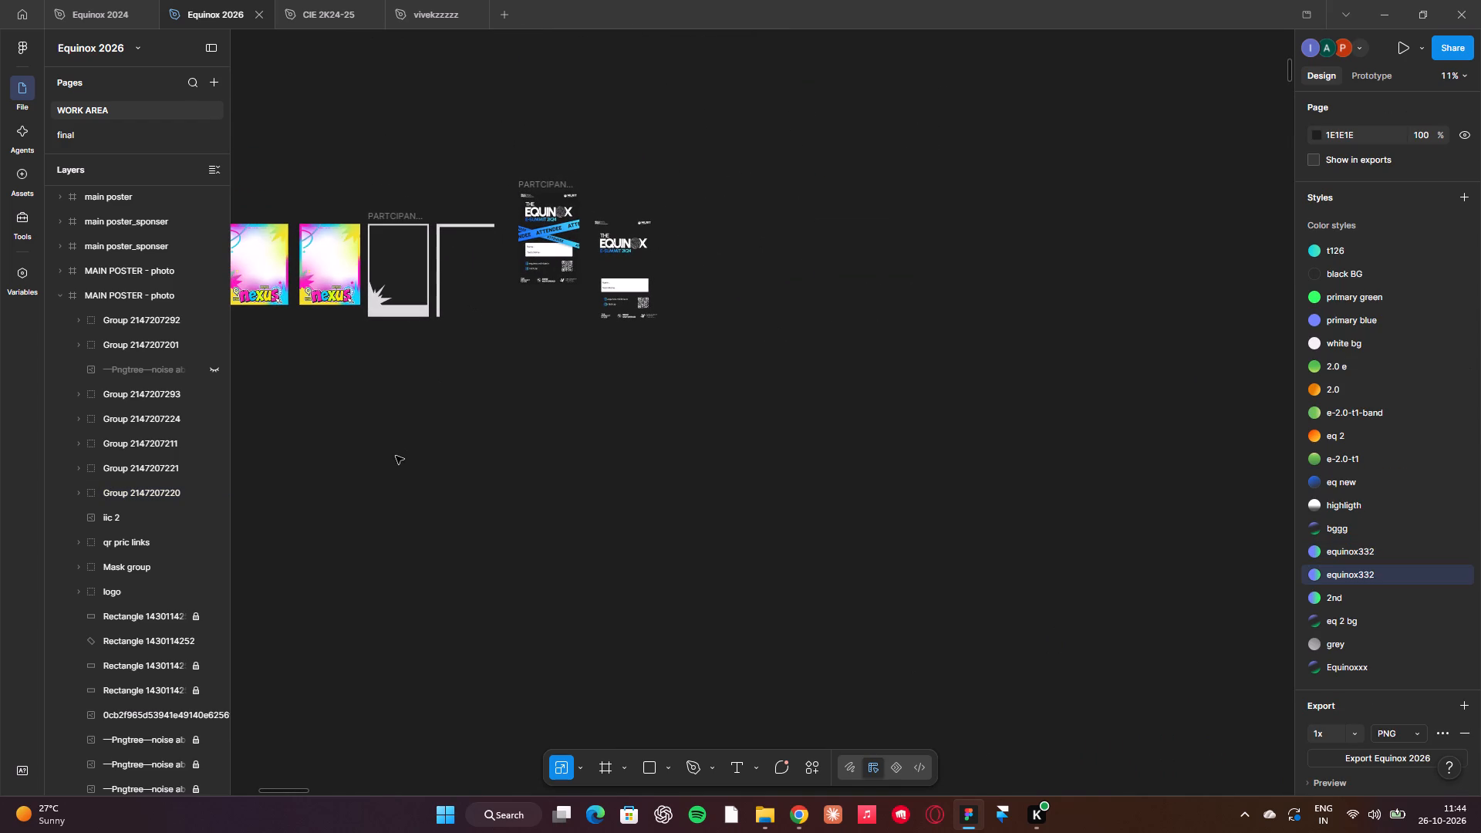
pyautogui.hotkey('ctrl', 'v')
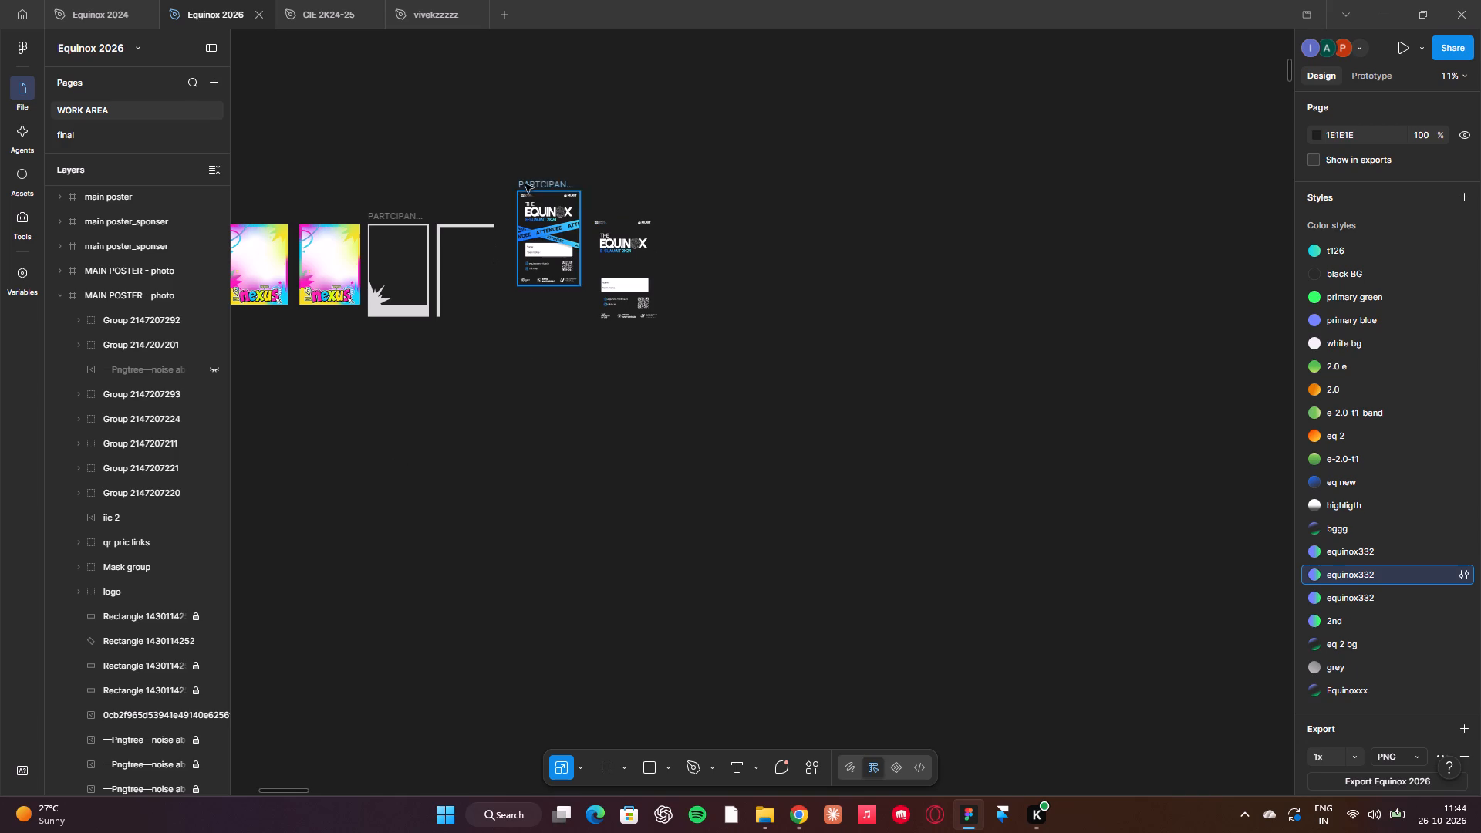
# Move the PARTCIPANT ID CARD 401 frame above the other cards, to about X -114427, Y -116298.
pyautogui.moveTo(531, 182); pyautogui.dragTo(697, 231)
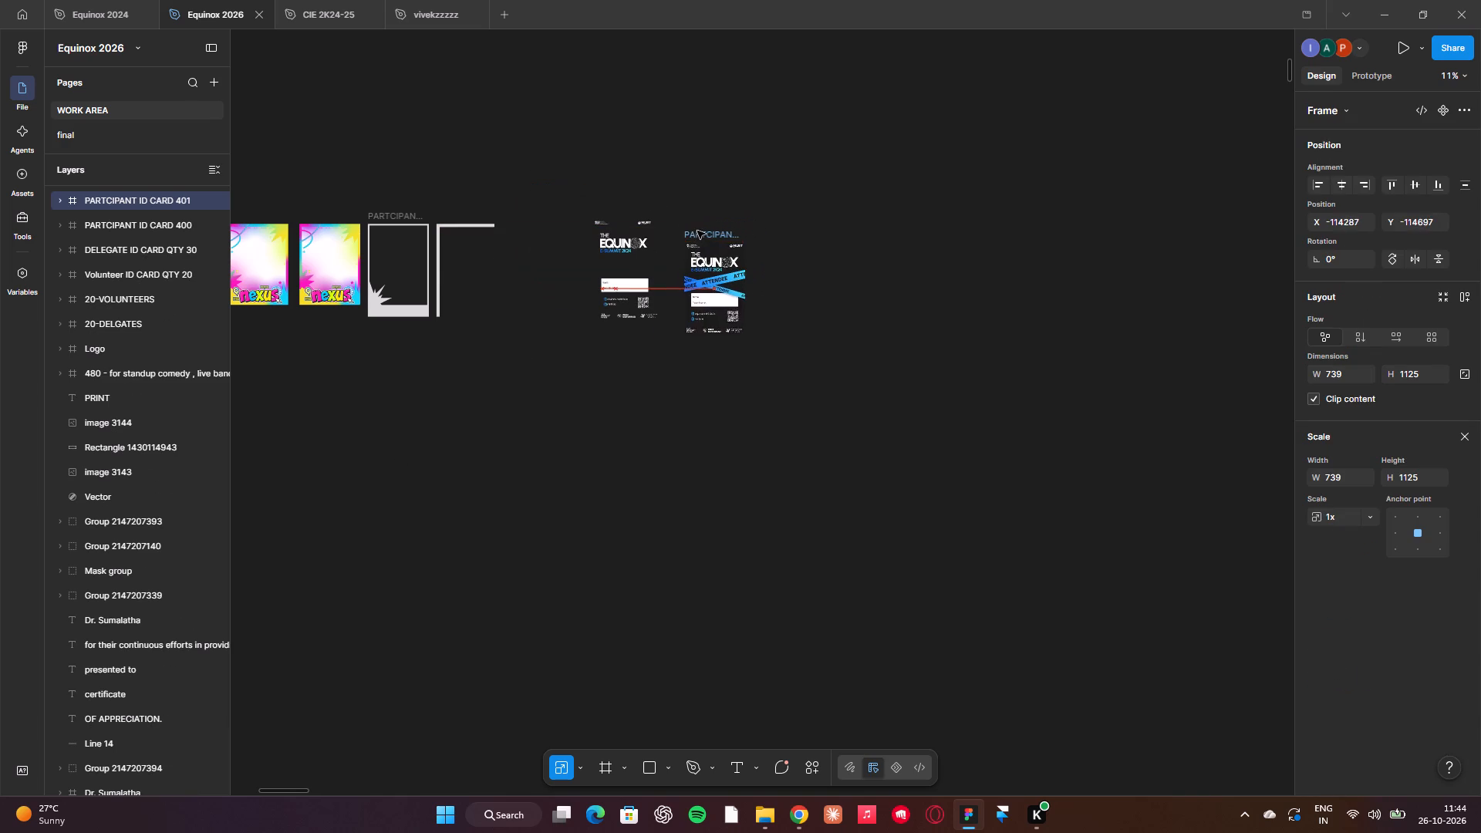
pyautogui.moveTo(697, 231); pyautogui.dragTo(686, 100)
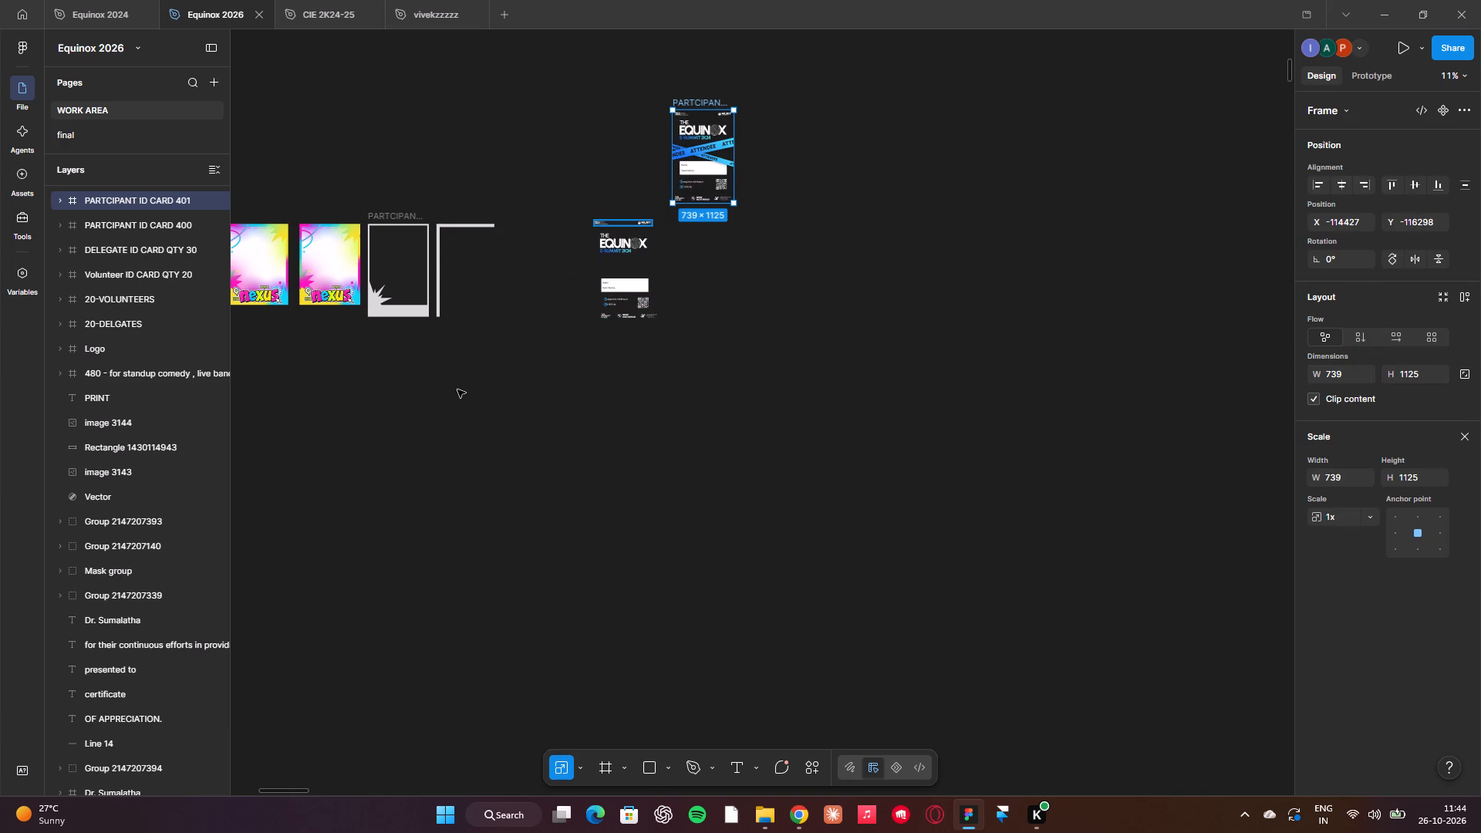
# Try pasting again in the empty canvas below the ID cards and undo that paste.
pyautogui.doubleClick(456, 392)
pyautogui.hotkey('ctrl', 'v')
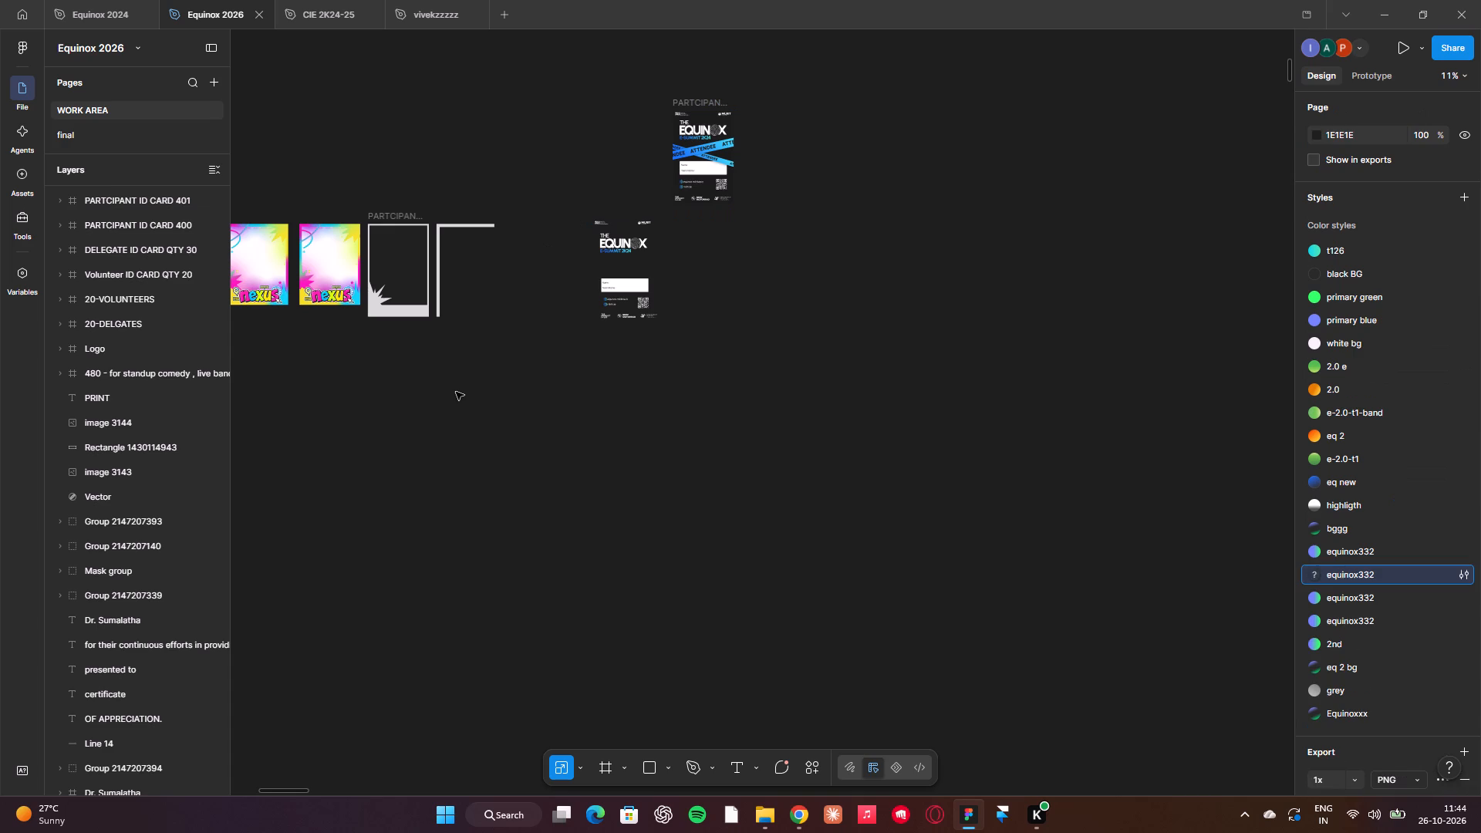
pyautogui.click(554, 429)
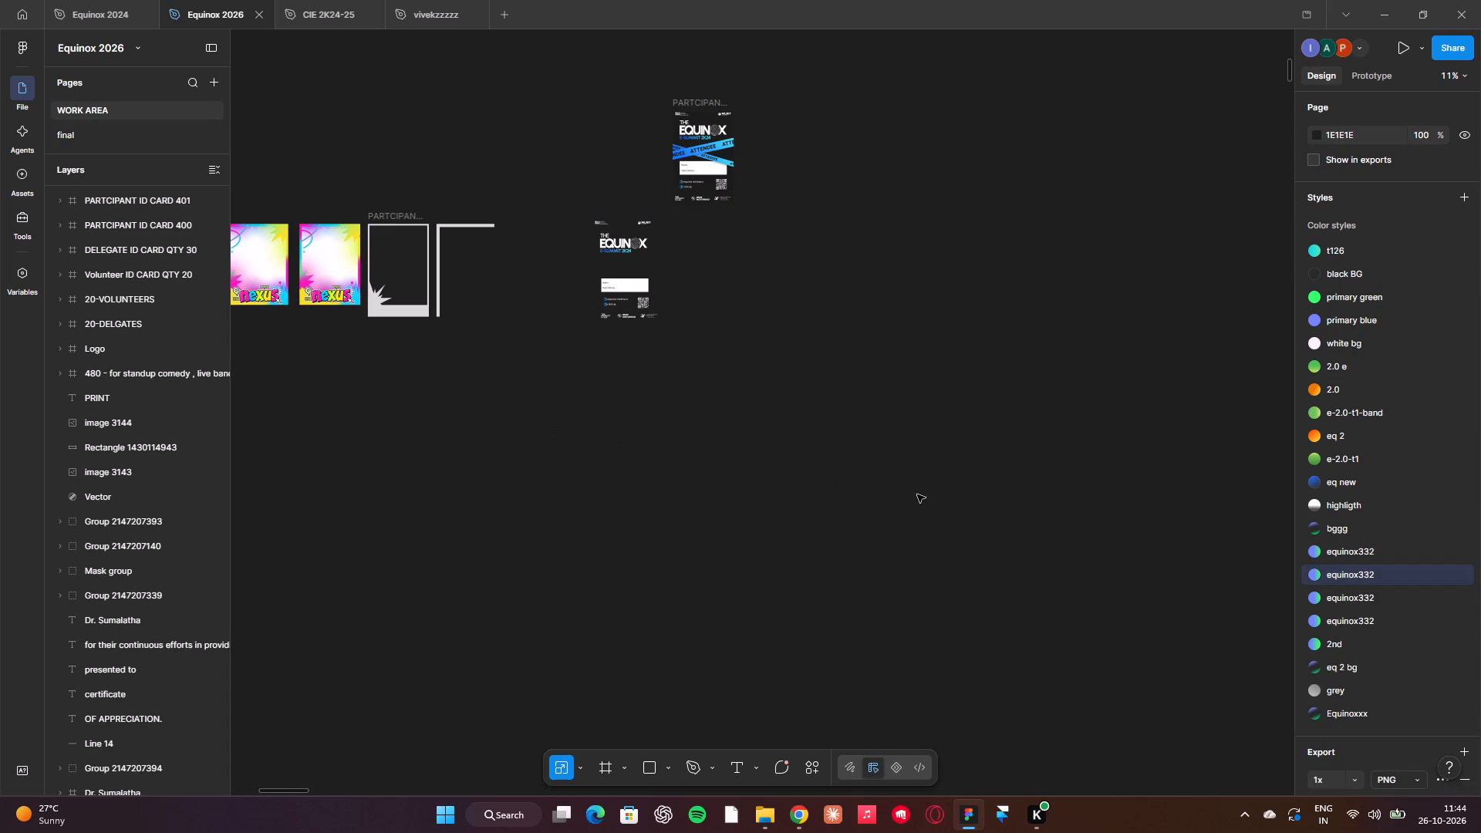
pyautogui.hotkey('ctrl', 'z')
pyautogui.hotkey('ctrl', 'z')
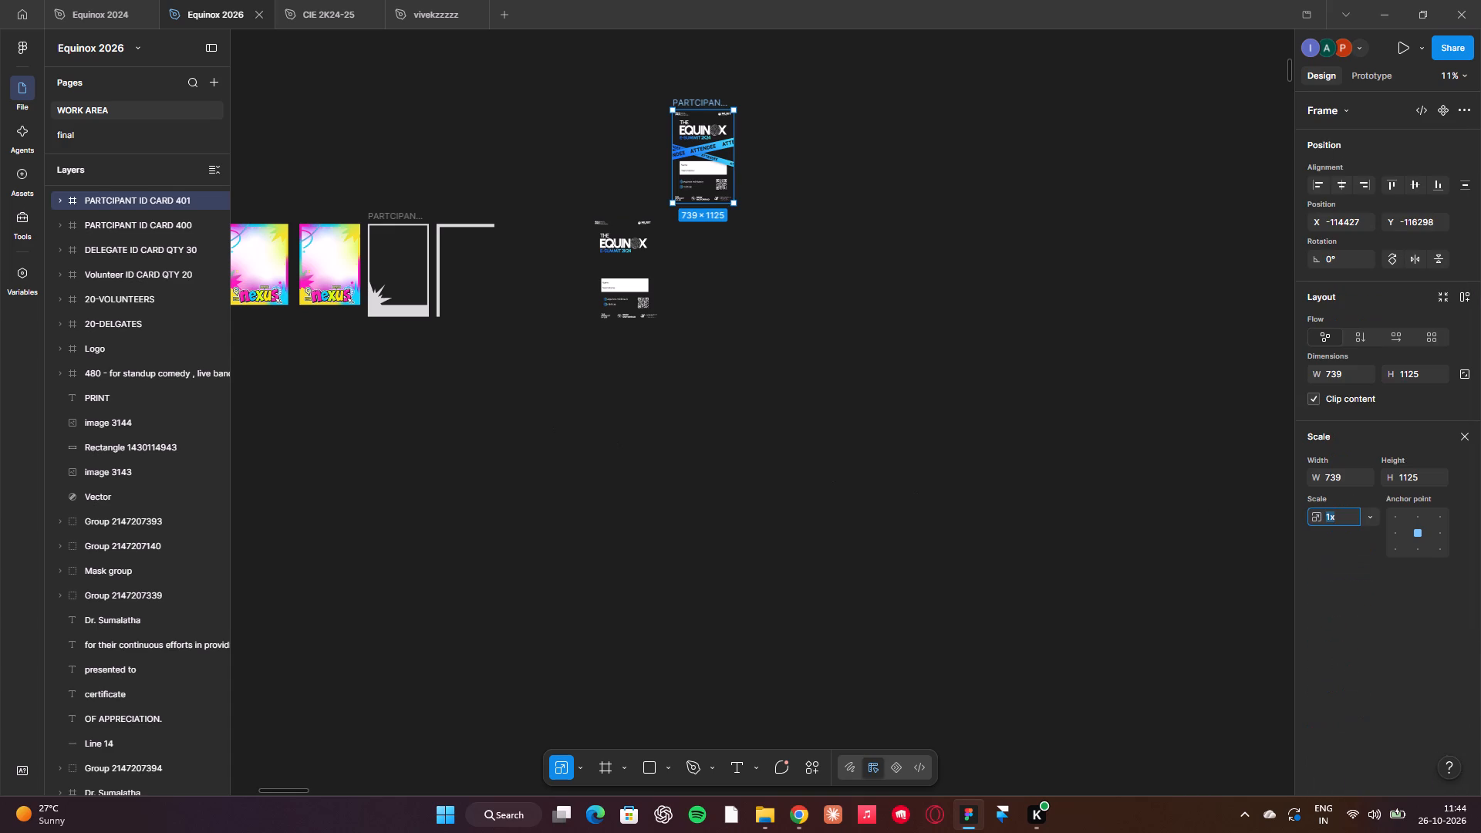
# Leave the Scale tool for the Move tool and deselect the PARTCIPANT ID CARD 401 frame.
pyautogui.click(1456, 434)
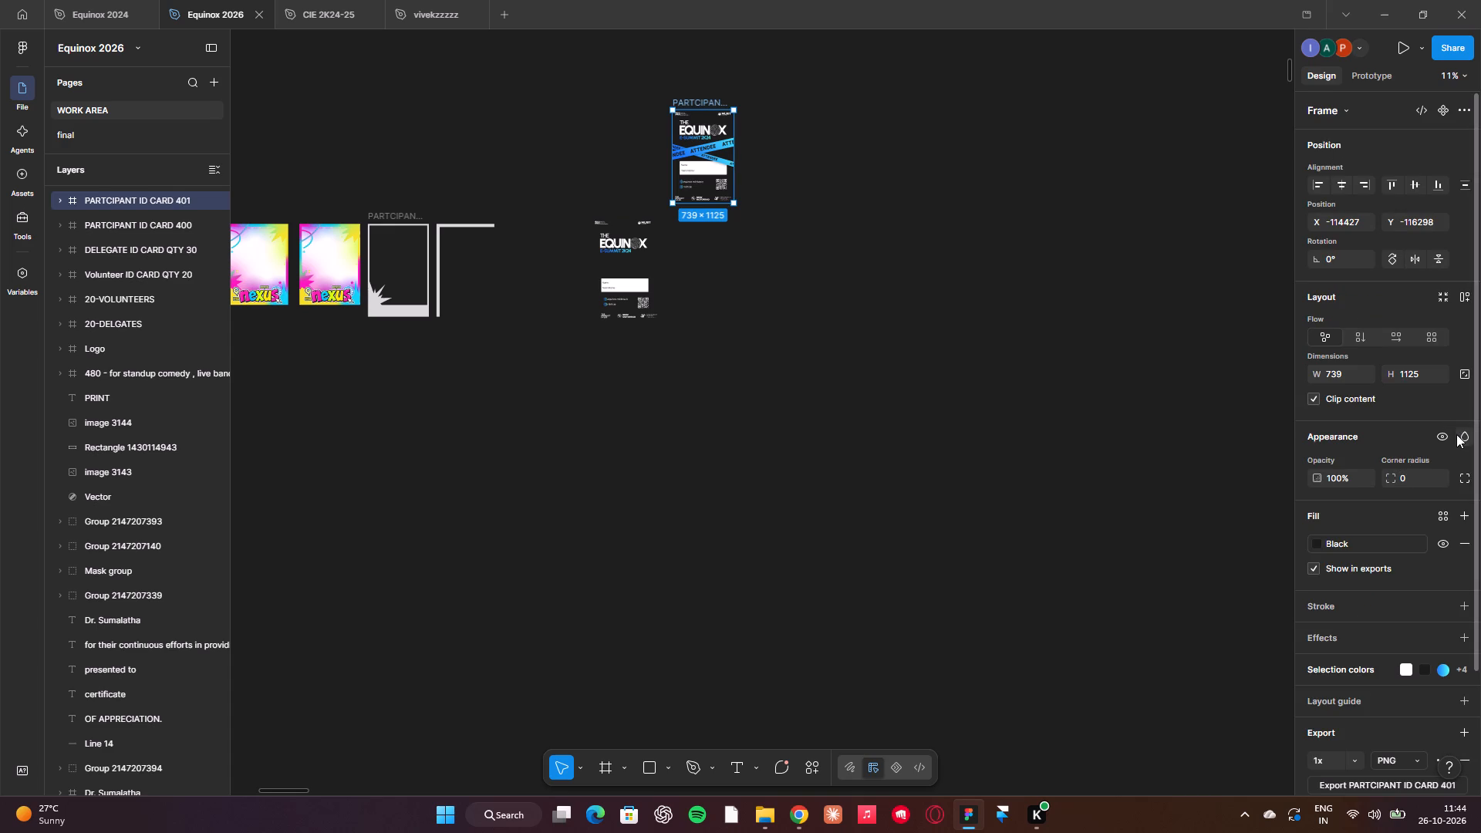
pyautogui.click(987, 634)
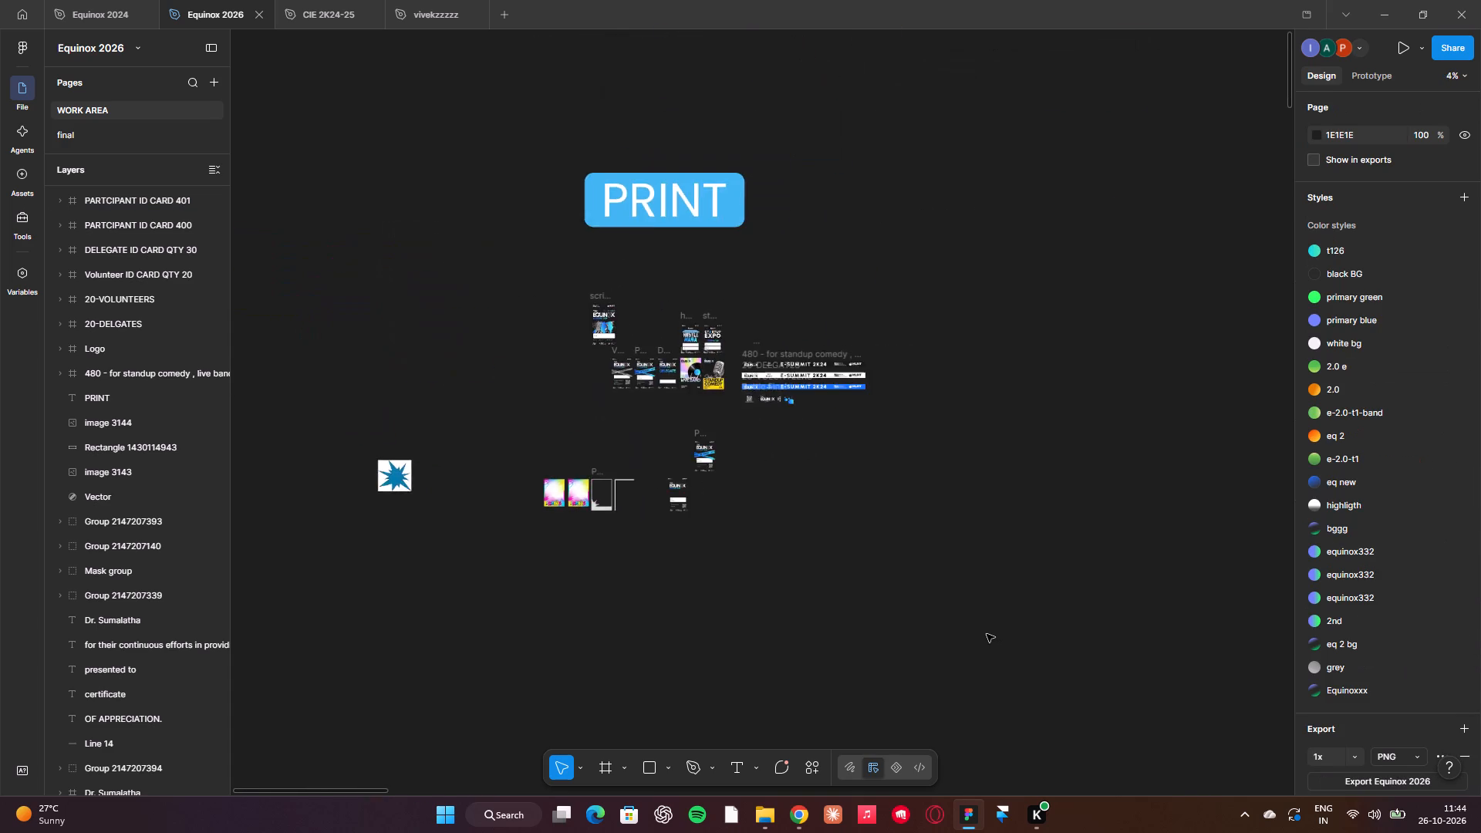
# Examine the new ID card frame, the main posters and the INSPOS reference section for title artwork and design ideas.
pyautogui.hscroll(4, 987, 634)
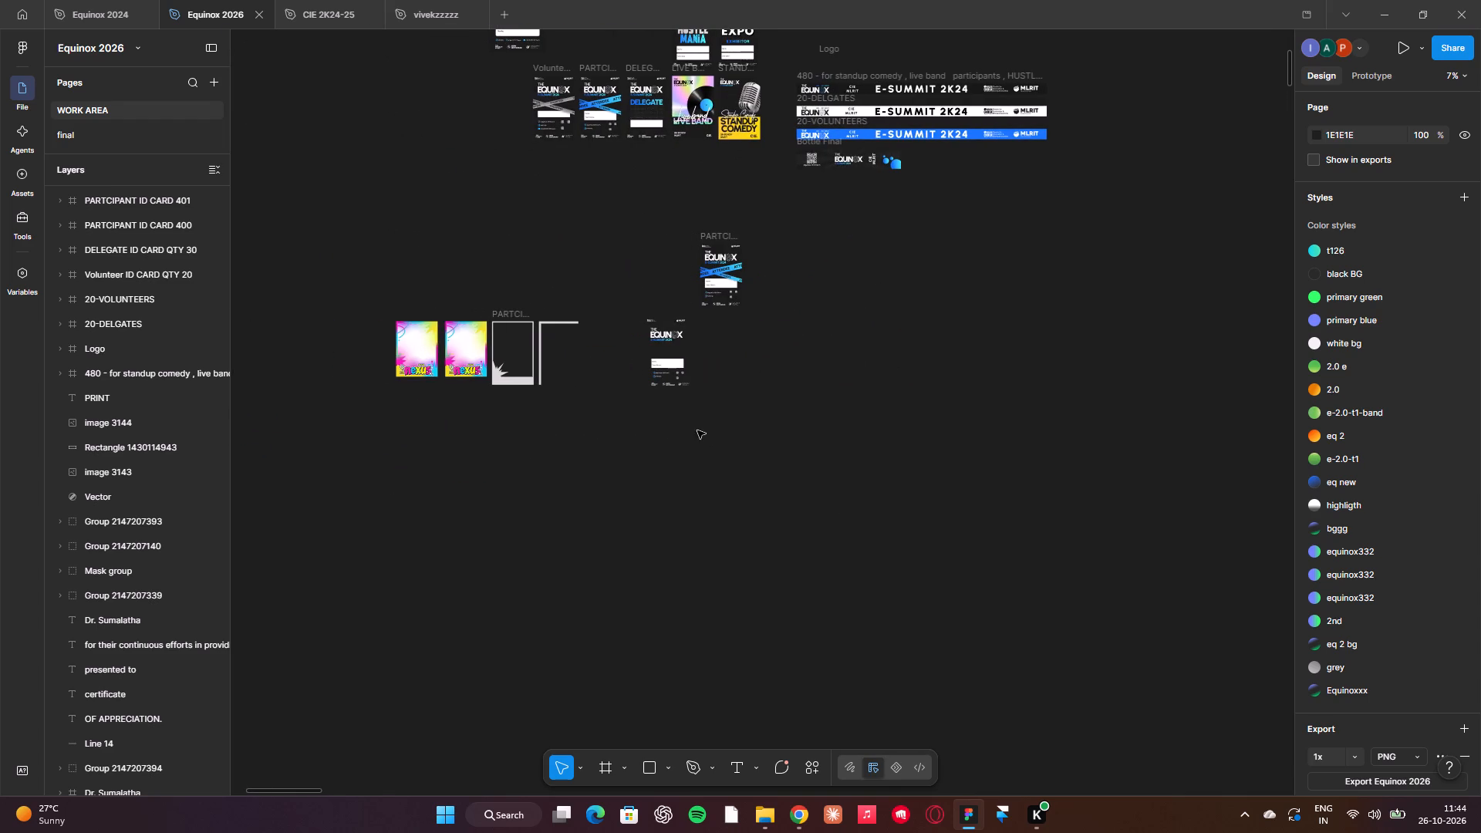
pyautogui.hscroll(2, 541, 390)
pyautogui.scroll(1, 541, 390)
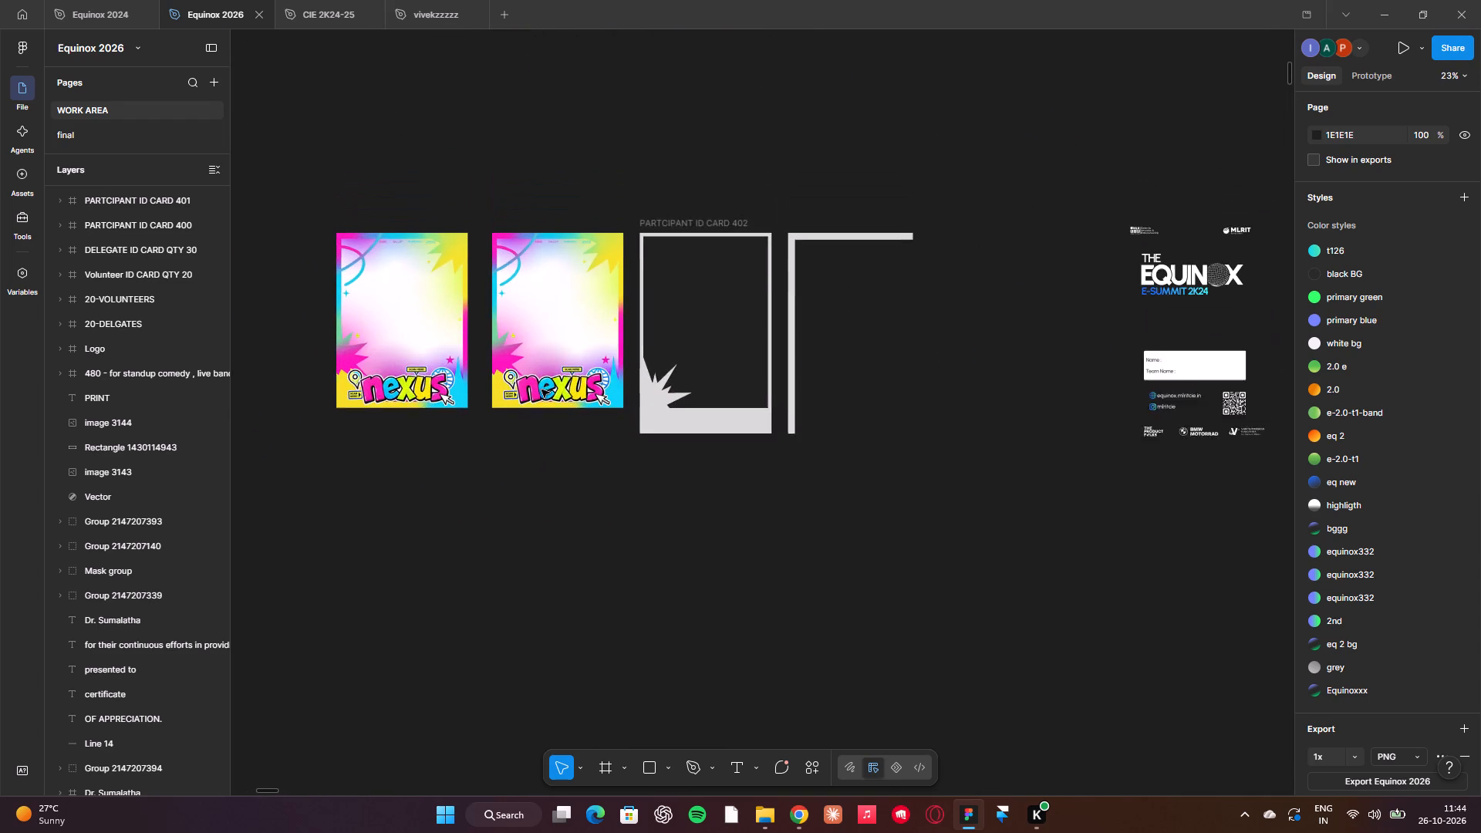
pyautogui.scroll(1, 541, 390)
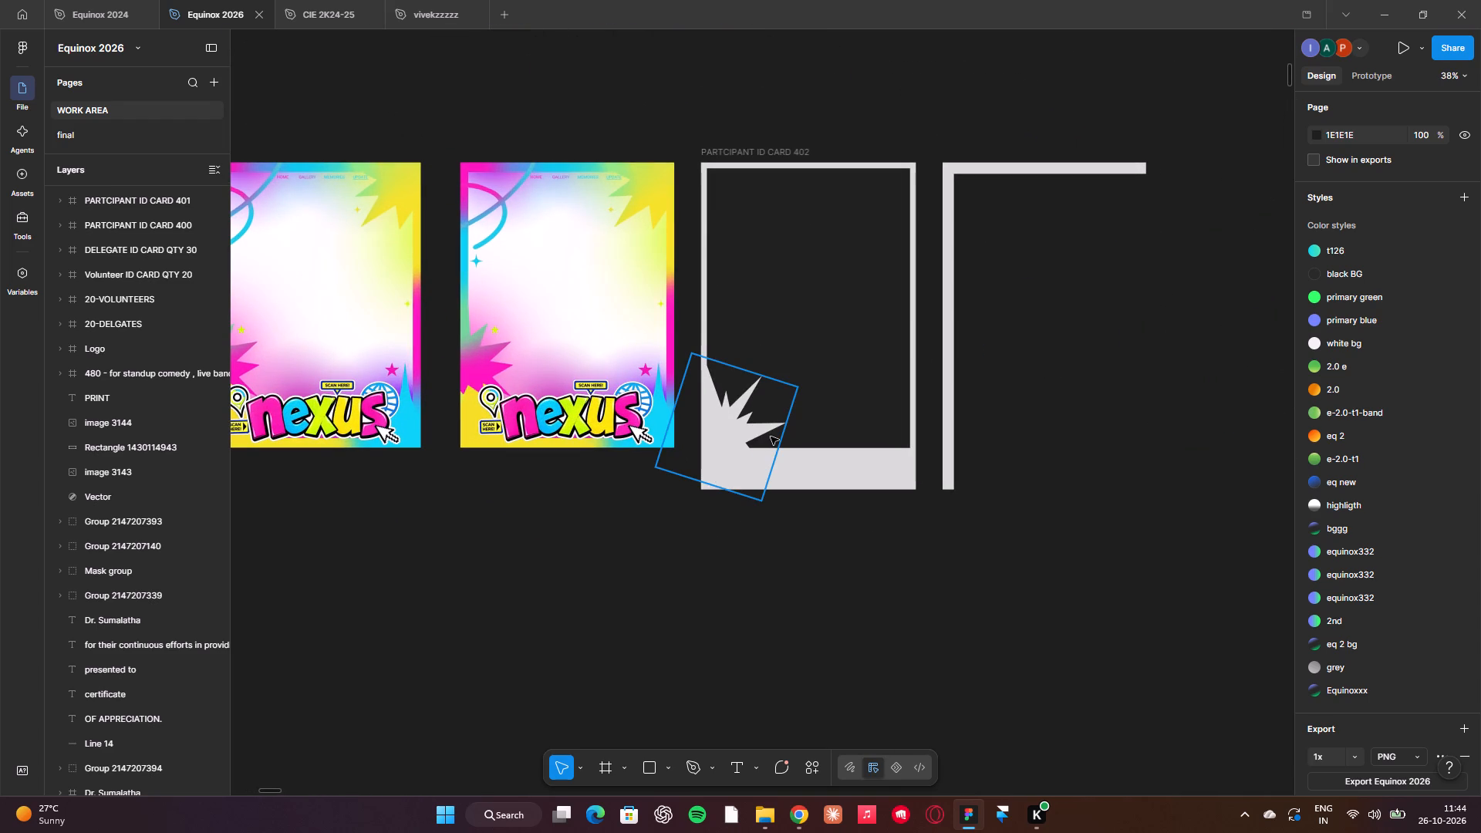
pyautogui.click(579, 589)
pyautogui.hscroll(-1, 579, 589)
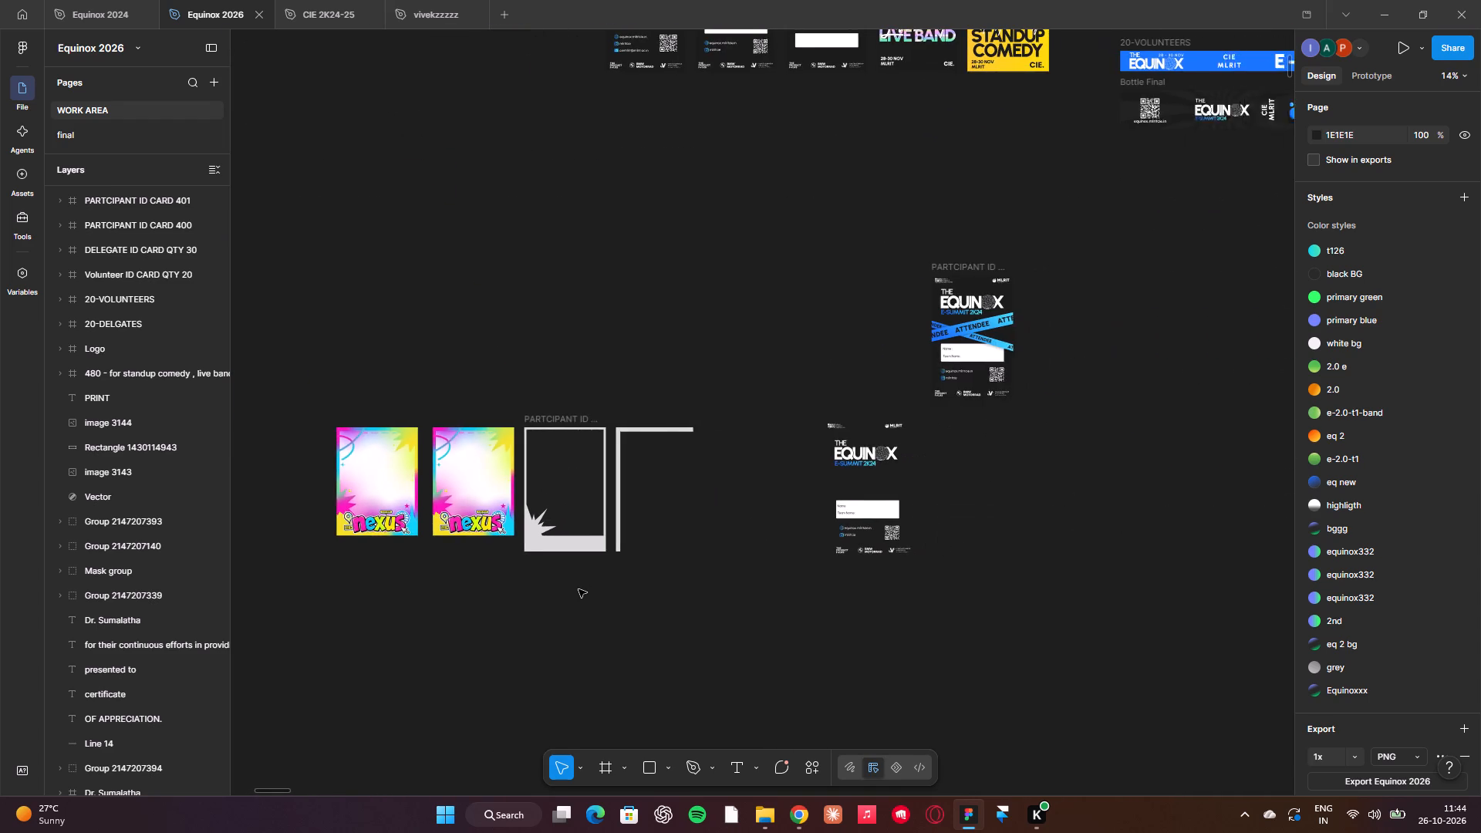
pyautogui.hscroll(-1, 579, 589)
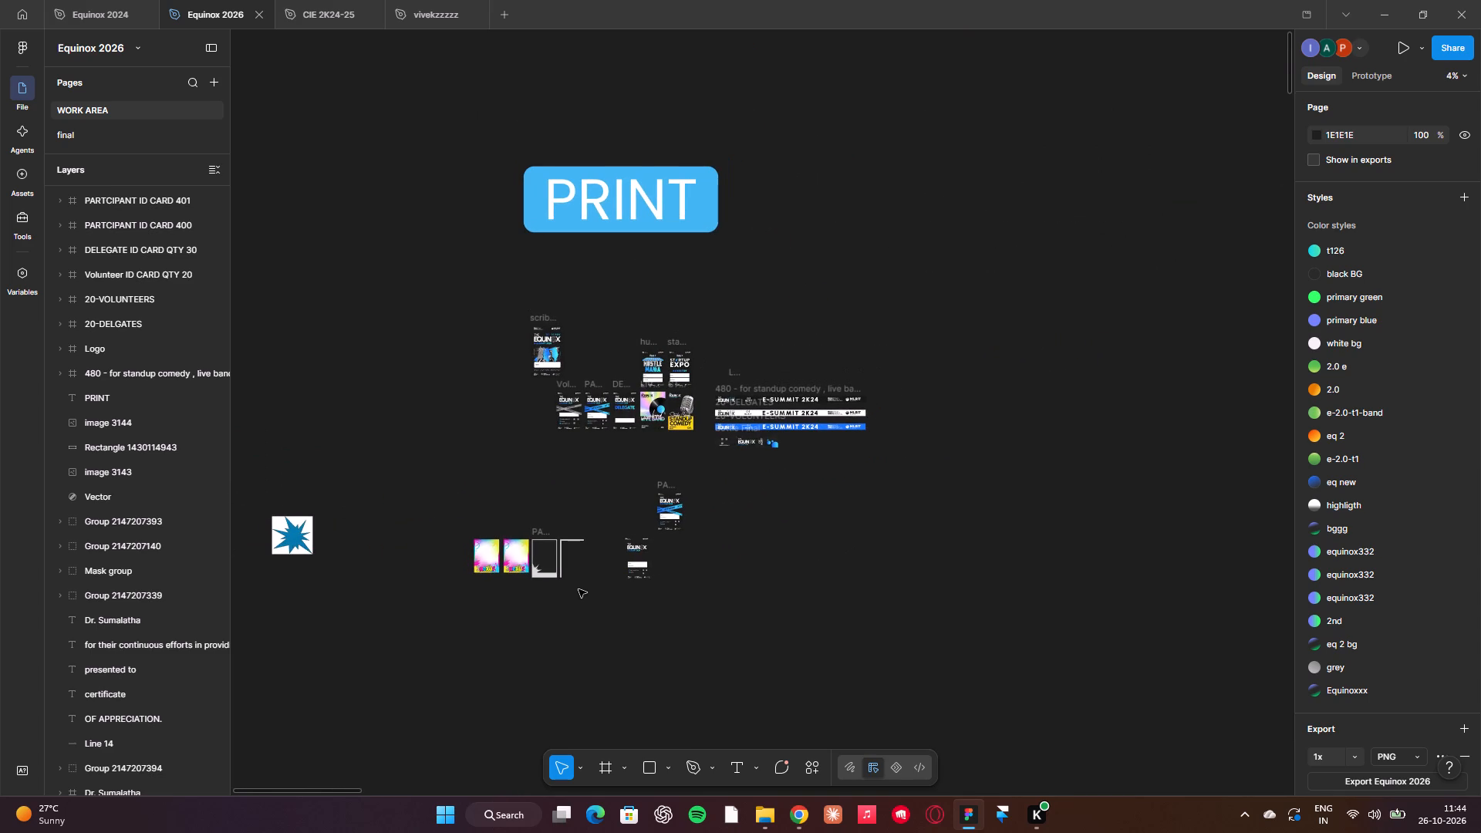
pyautogui.scroll(-1, 579, 589)
pyautogui.hscroll(-2, 579, 589)
pyautogui.scroll(-4, 579, 589)
pyautogui.hscroll(-5, 579, 589)
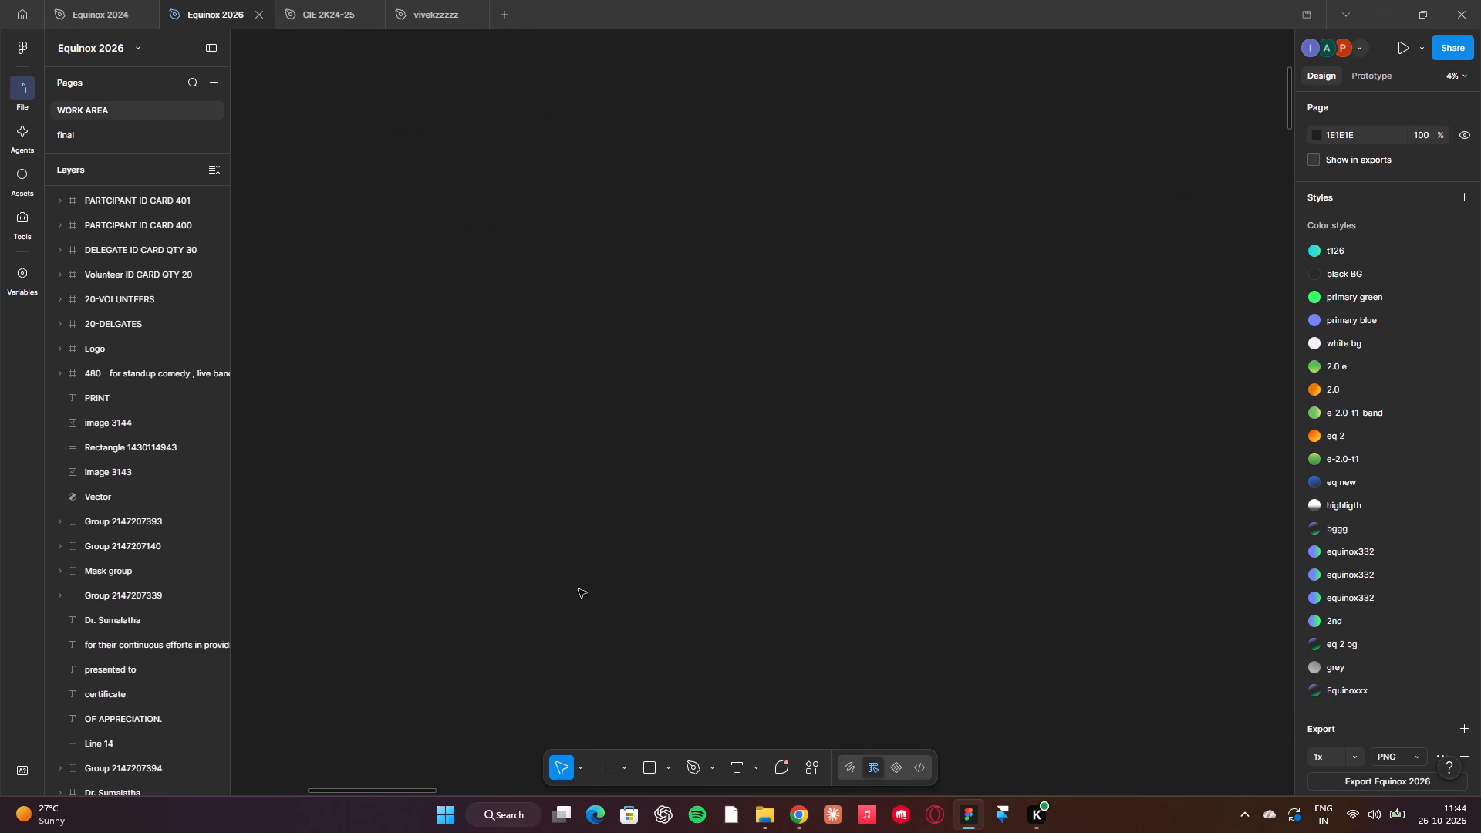
pyautogui.hscroll(-2, 579, 589)
pyautogui.scroll(-3, 579, 589)
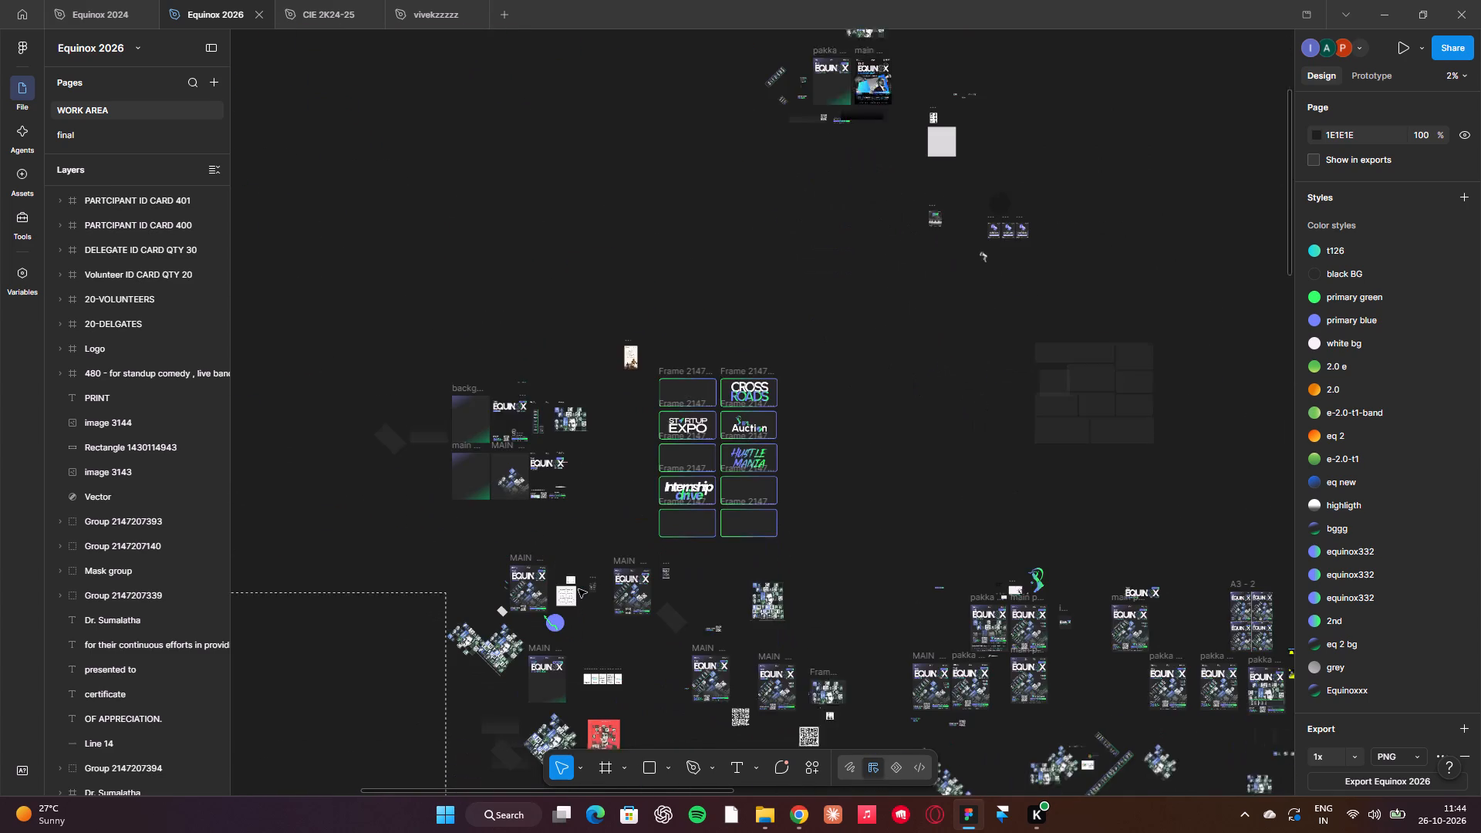
pyautogui.scroll(-3, 579, 589)
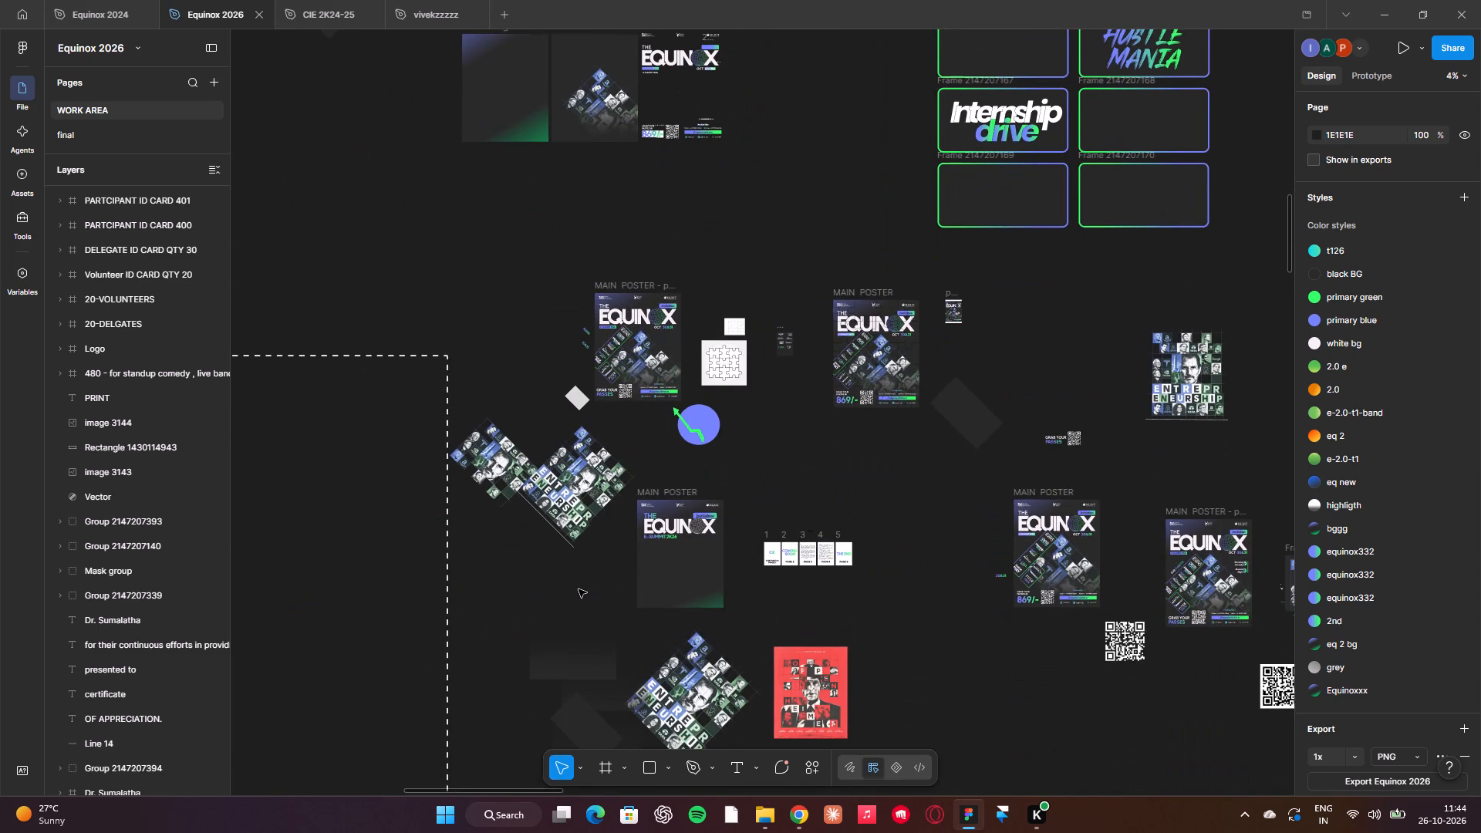
pyautogui.scroll(-1, 579, 589)
pyautogui.hscroll(3, 579, 589)
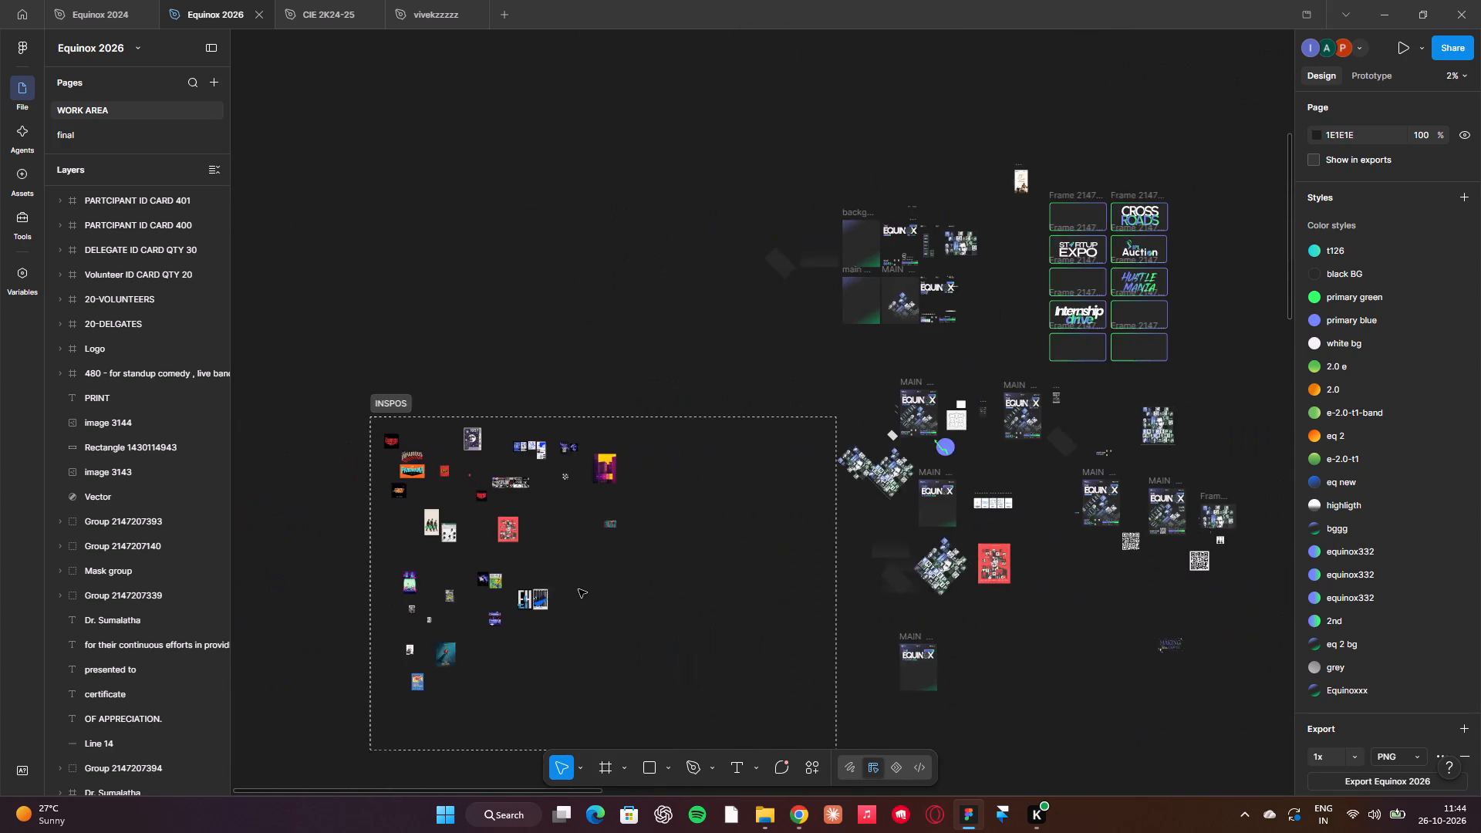
pyautogui.hscroll(6, 579, 589)
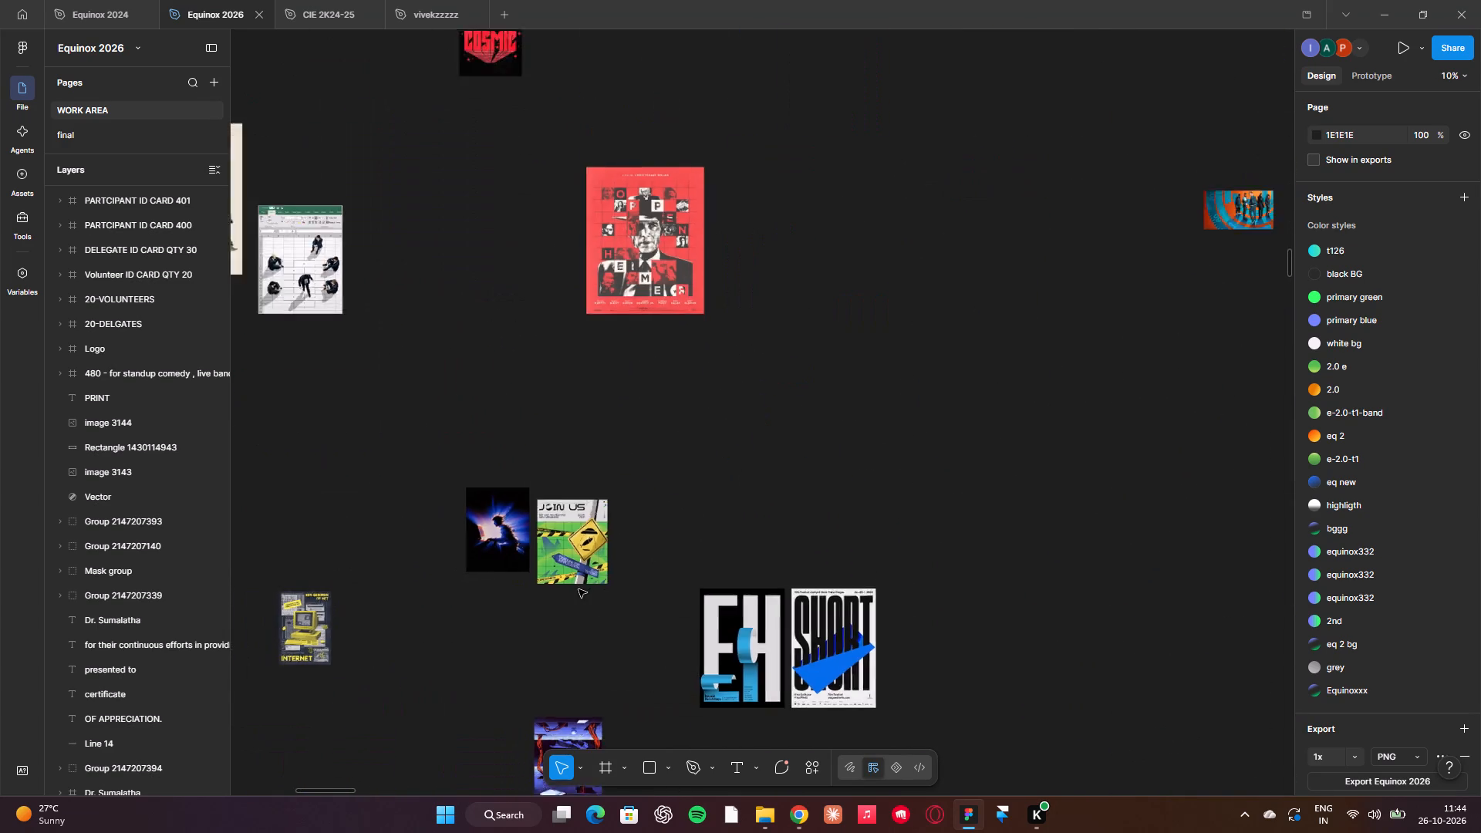
# Find the three Dropdown (10ft x 30 ft) banners and copy the vertical EQUINOX title group from the middle one.
pyautogui.scroll(-1, 579, 589)
pyautogui.scroll(13, 579, 589)
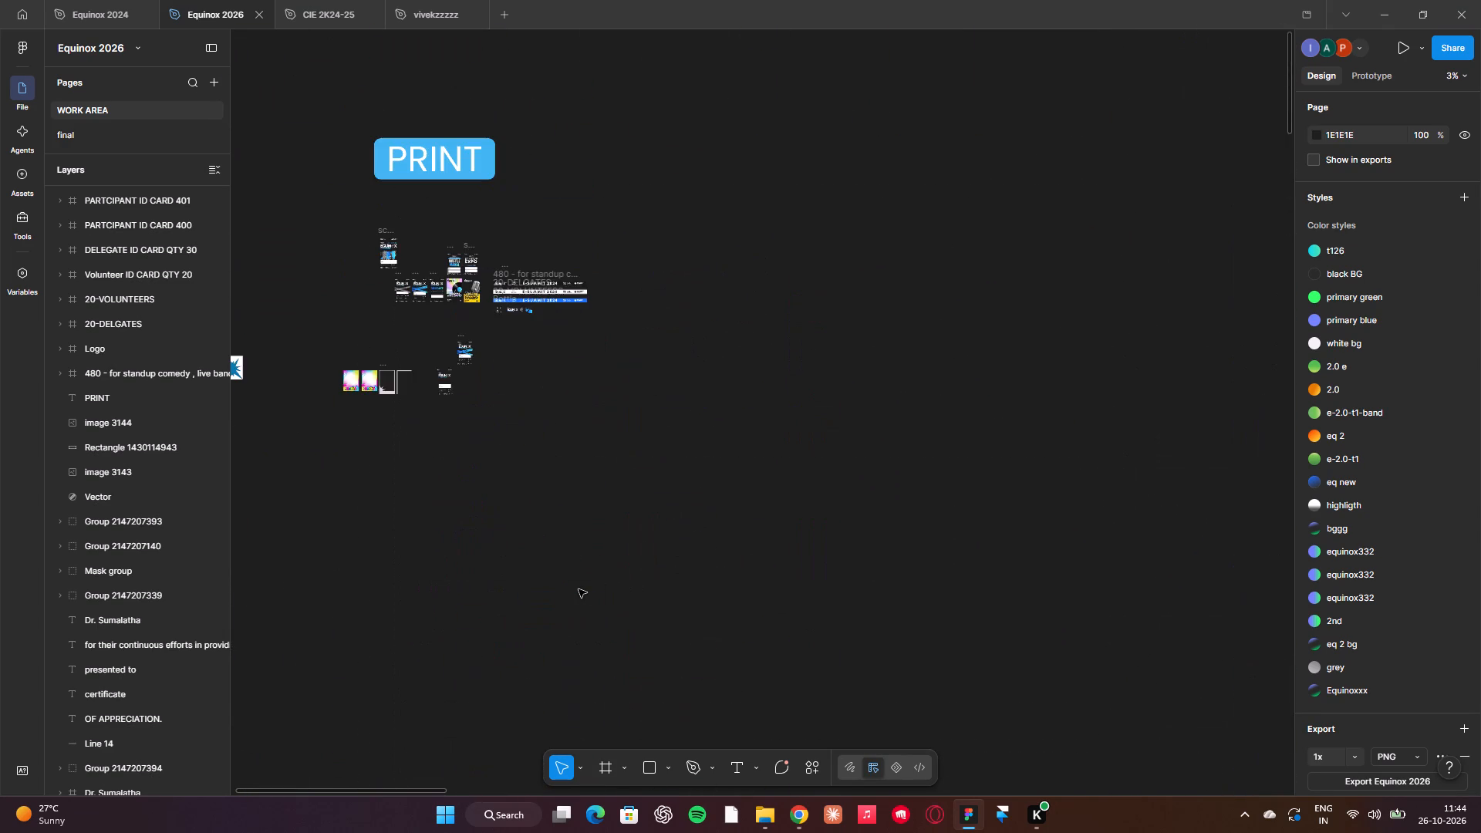
pyautogui.scroll(1, 579, 589)
pyautogui.hscroll(2, 579, 589)
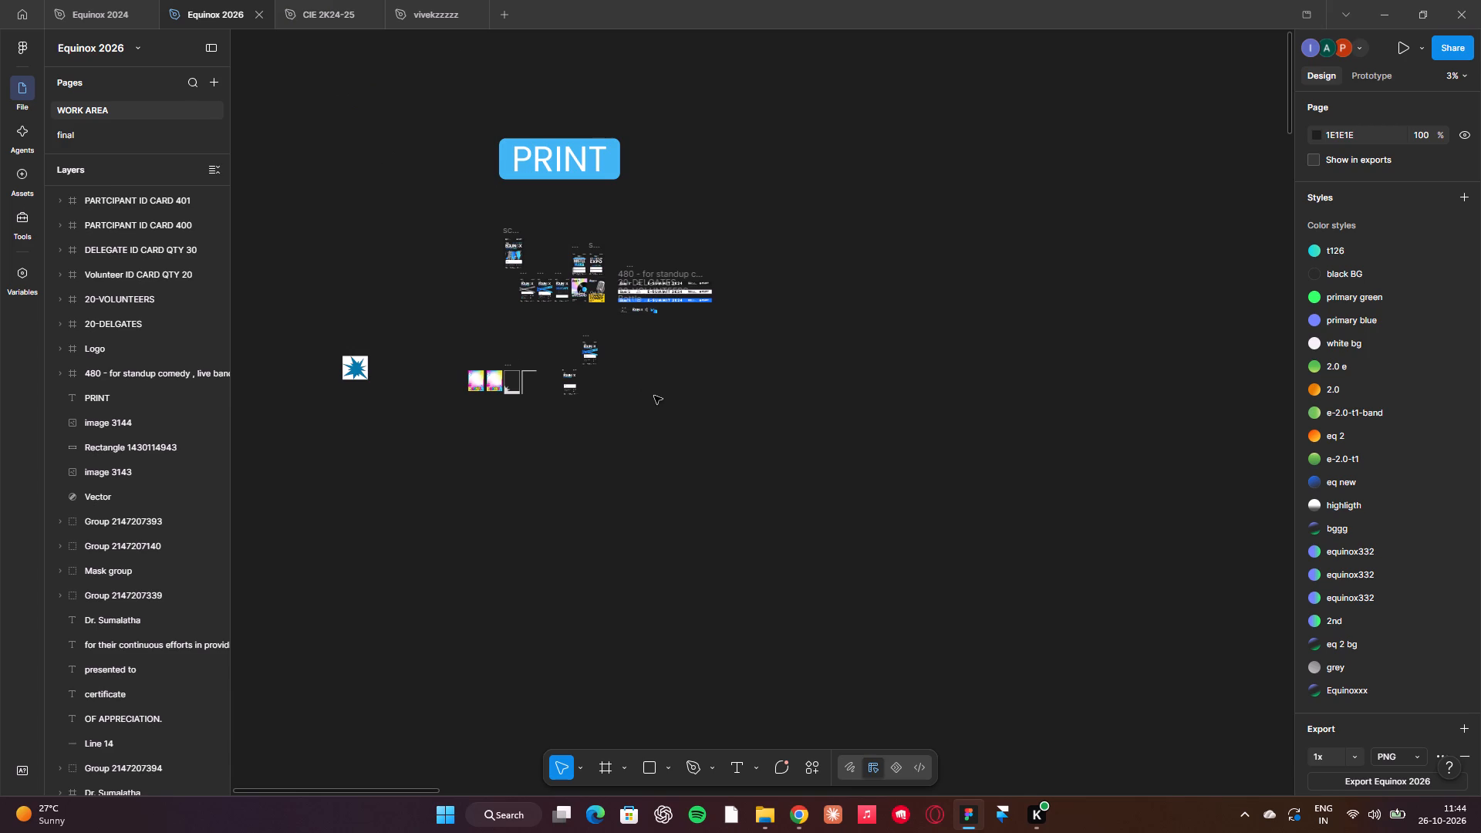
pyautogui.hscroll(-4, 654, 396)
pyautogui.scroll(-2, 654, 396)
pyautogui.hscroll(-5, 654, 396)
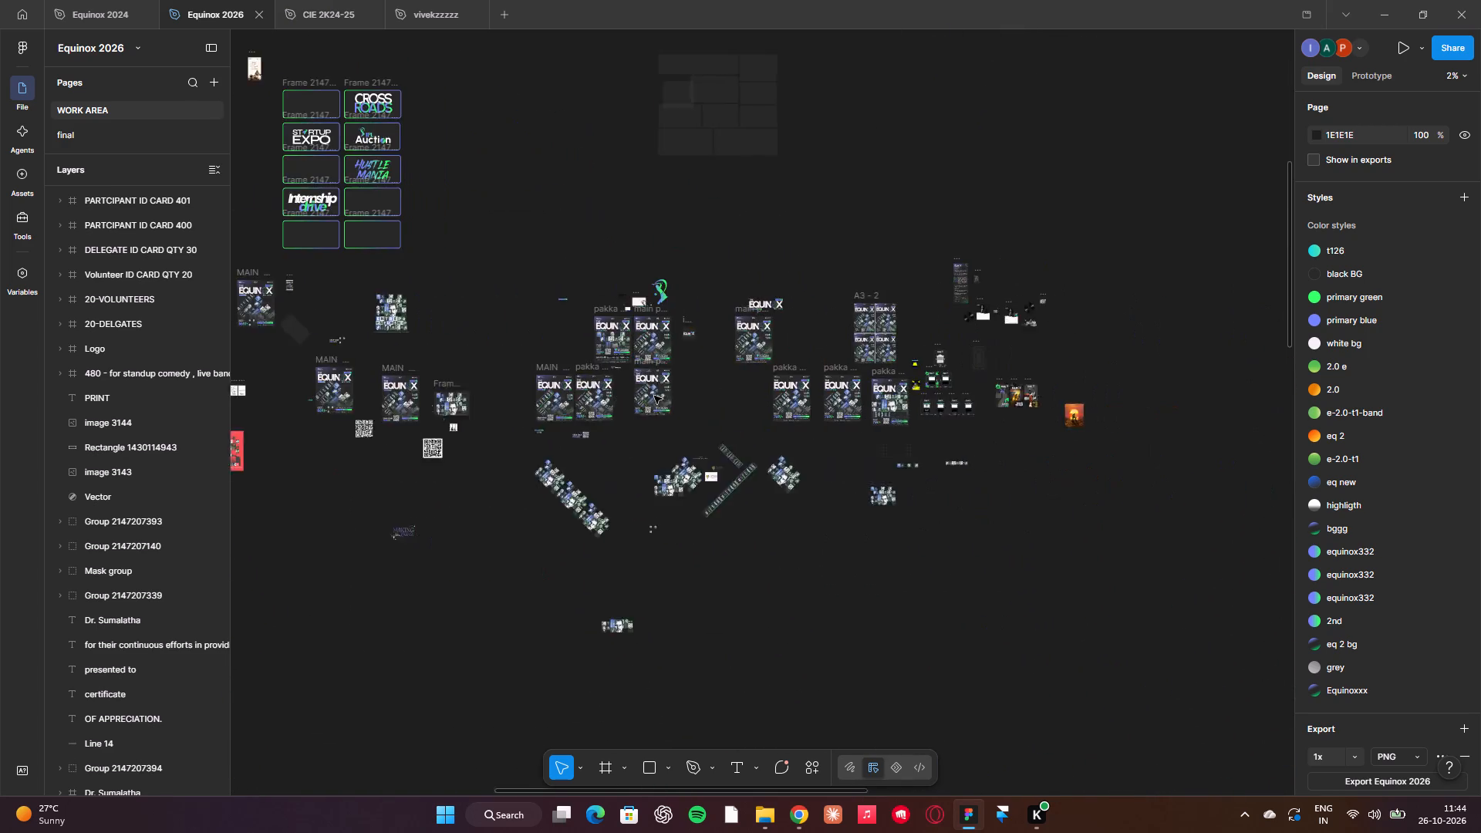
pyautogui.hscroll(-4, 654, 396)
pyautogui.scroll(-4, 654, 396)
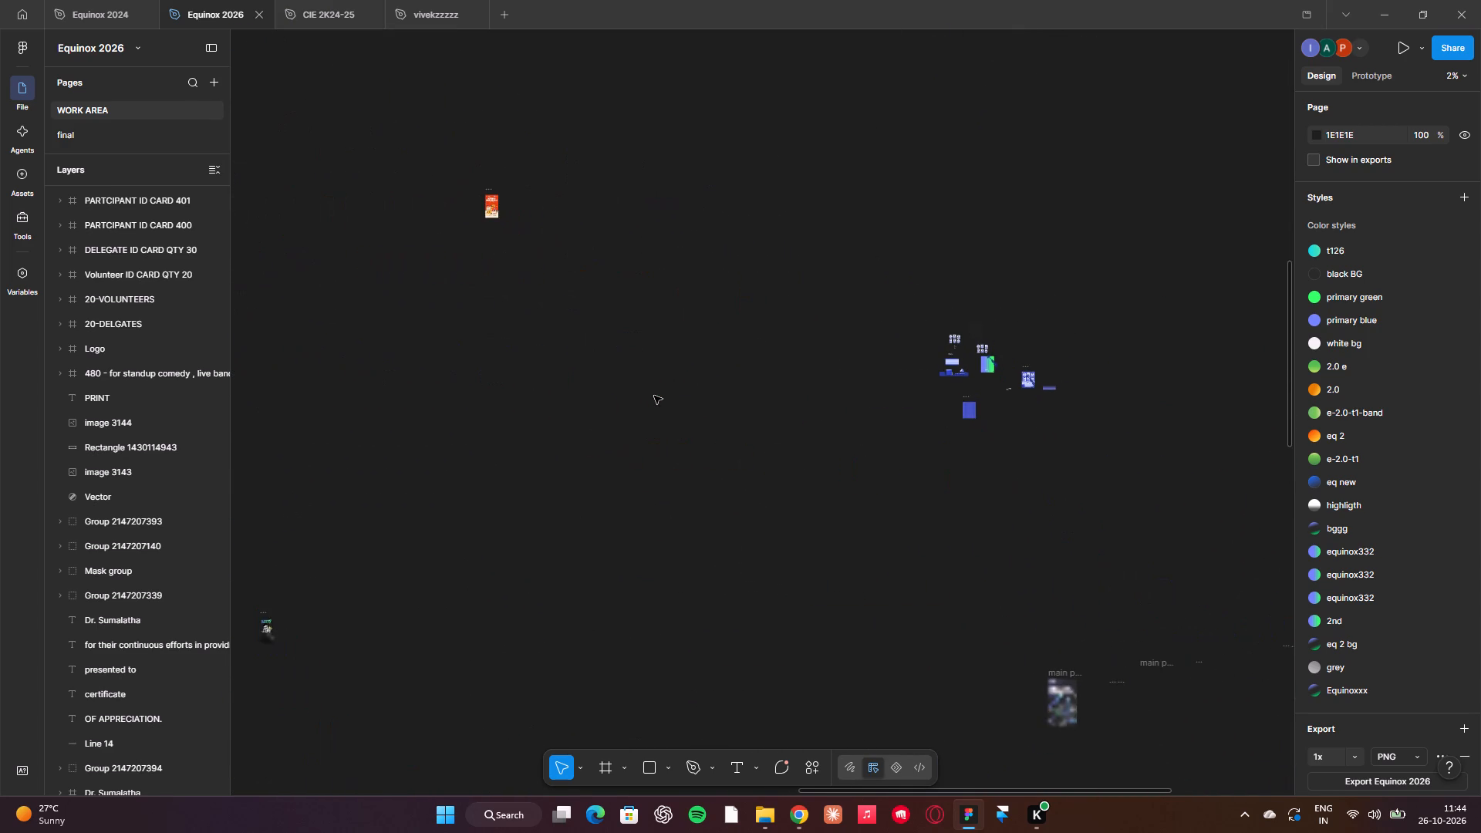
pyautogui.scroll(-10, 654, 396)
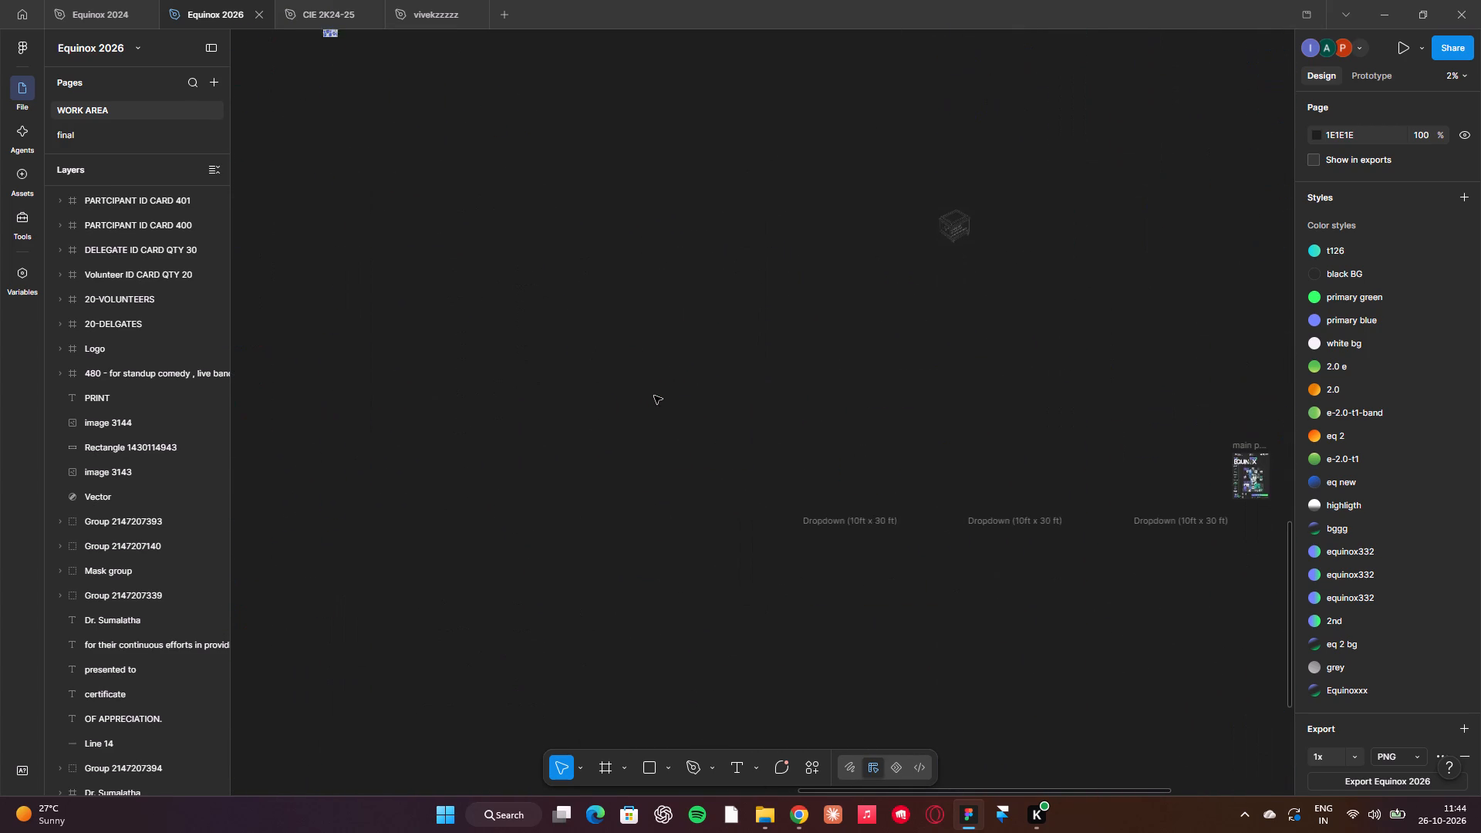
pyautogui.hscroll(-4, 654, 396)
pyautogui.scroll(-4, 654, 396)
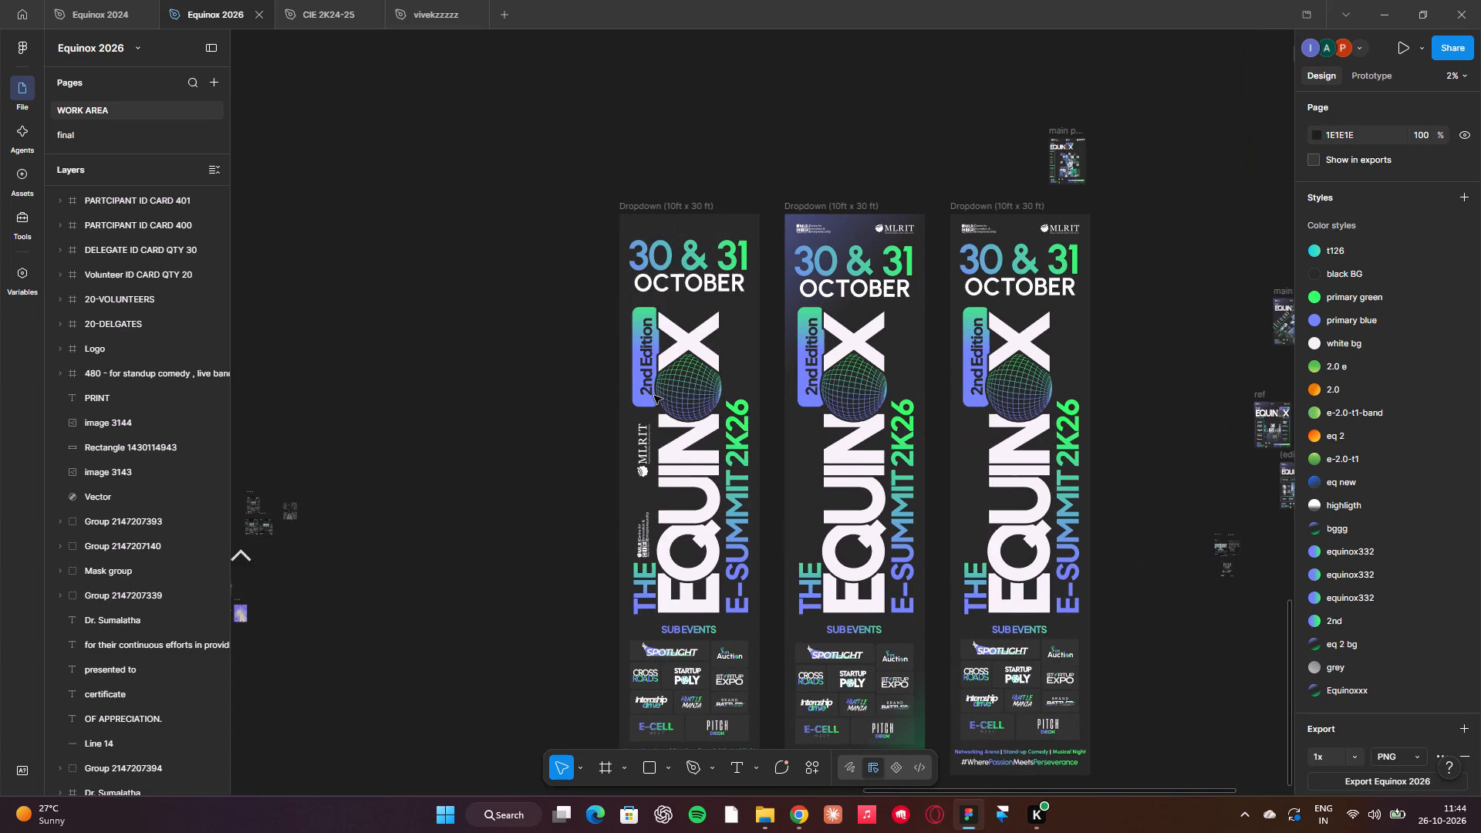
pyautogui.scroll(-1, 654, 396)
pyautogui.click(819, 483)
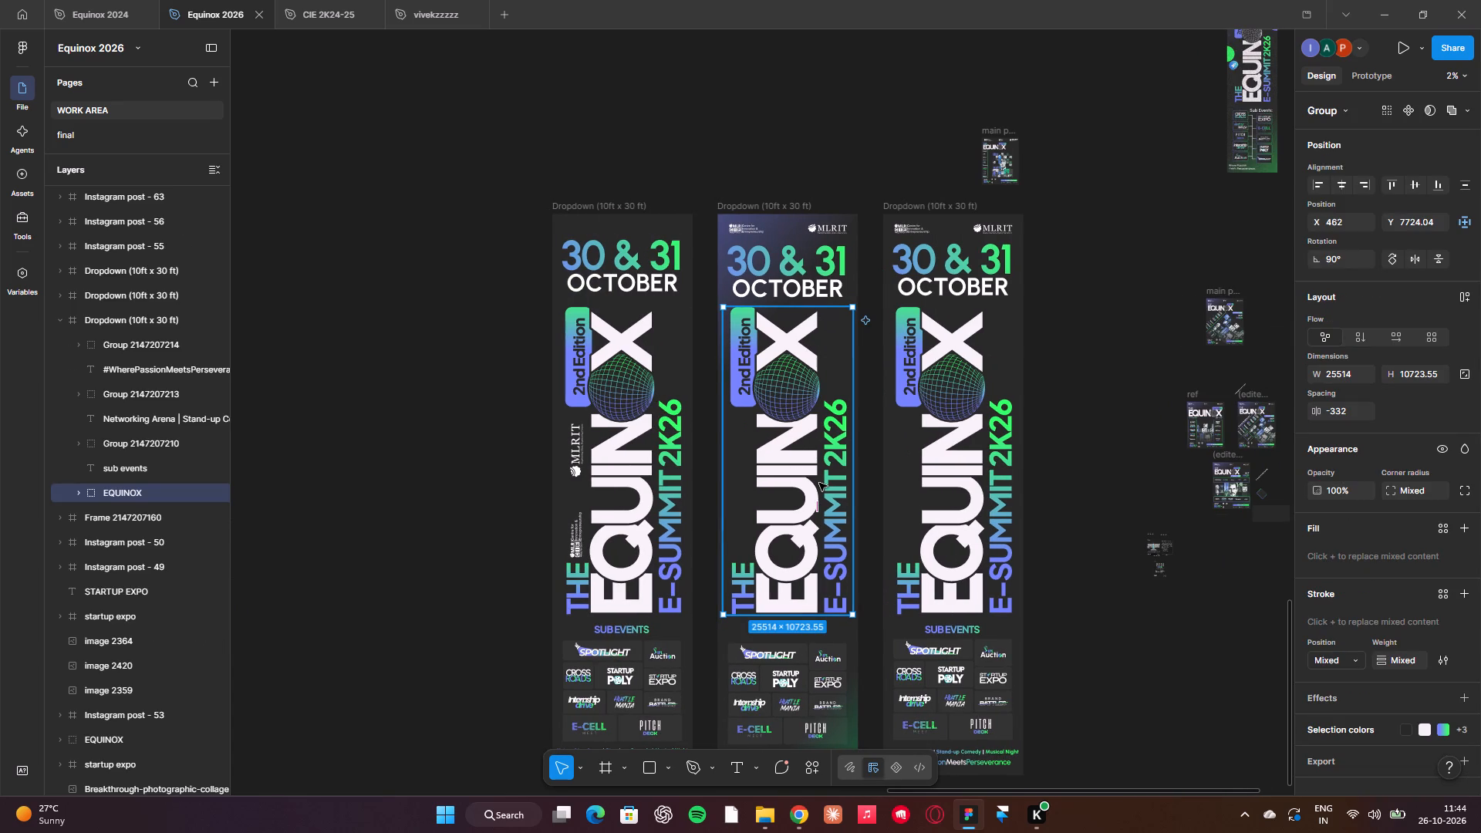
pyautogui.hotkey('ctrl', 'c')
# Paste the EQUINOX title group near the ID cards and move it to empty canvas below them, about X -111282, Y -110412.
pyautogui.hscroll(7, 819, 483)
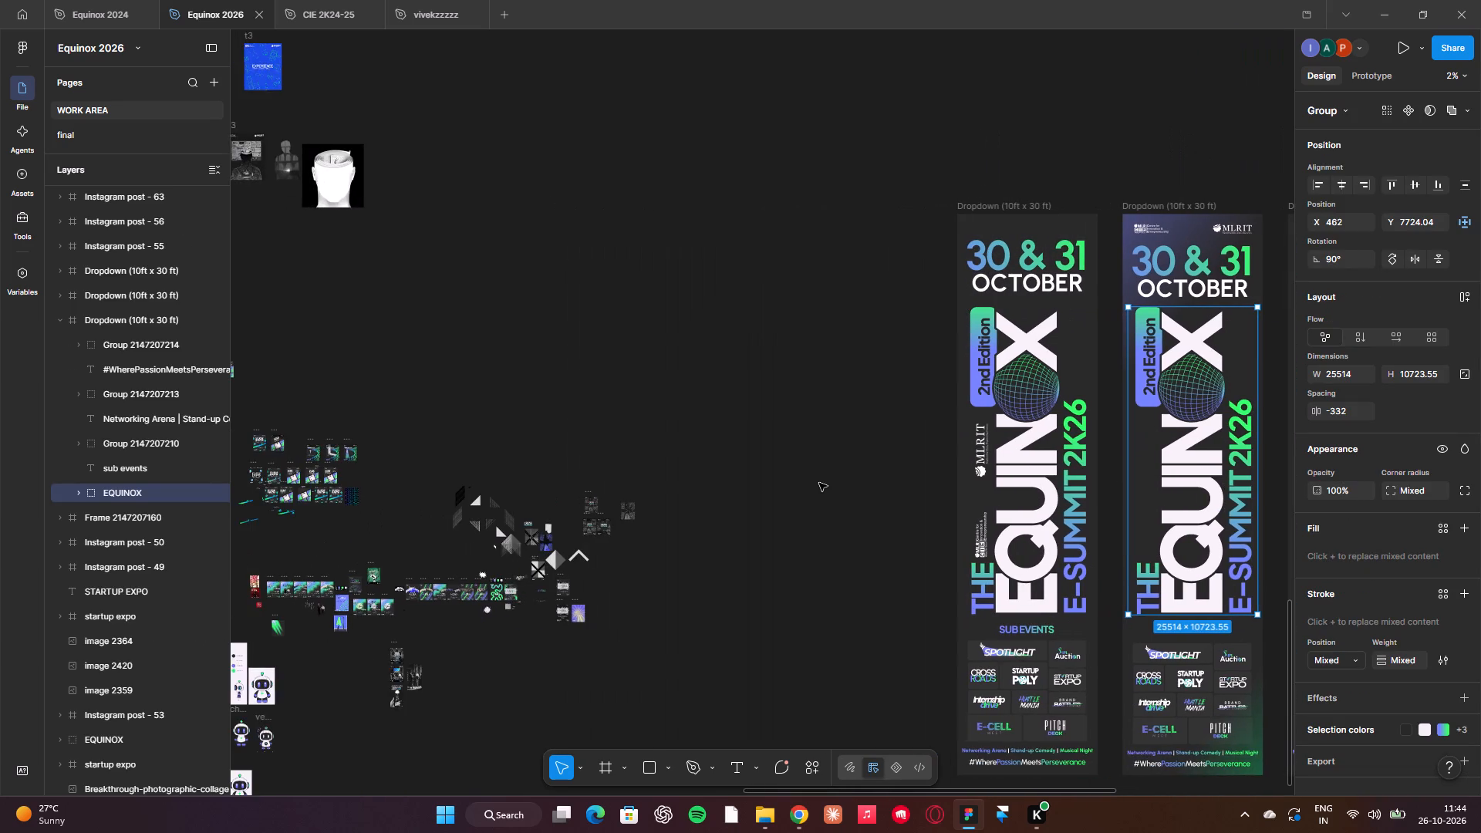
pyautogui.hscroll(18, 819, 483)
pyautogui.hscroll(7, 819, 483)
pyautogui.scroll(5, 819, 483)
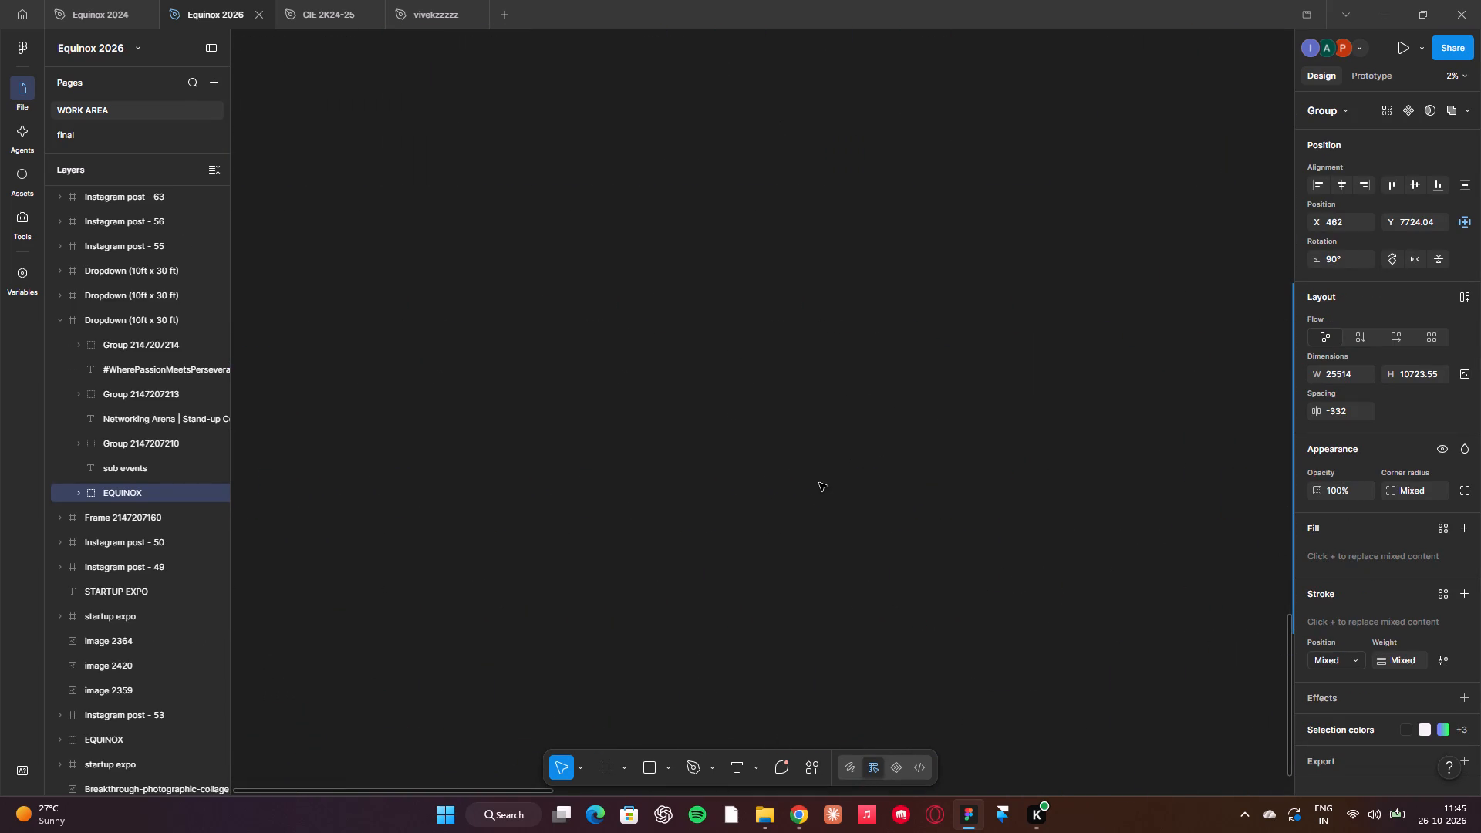
pyautogui.scroll(17, 819, 483)
pyautogui.scroll(7, 819, 483)
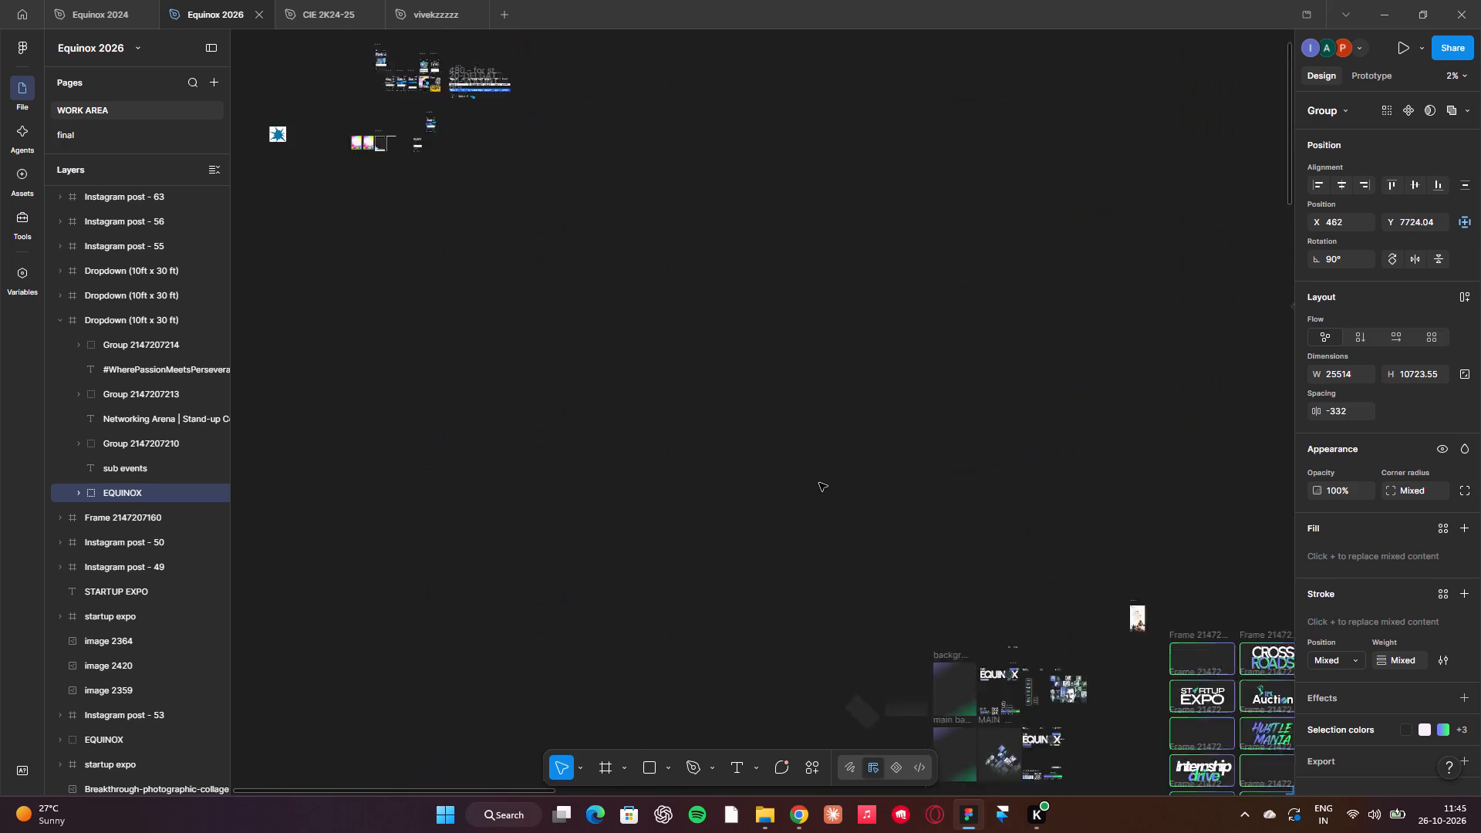
pyautogui.scroll(1, 819, 483)
pyautogui.hscroll(2, 819, 483)
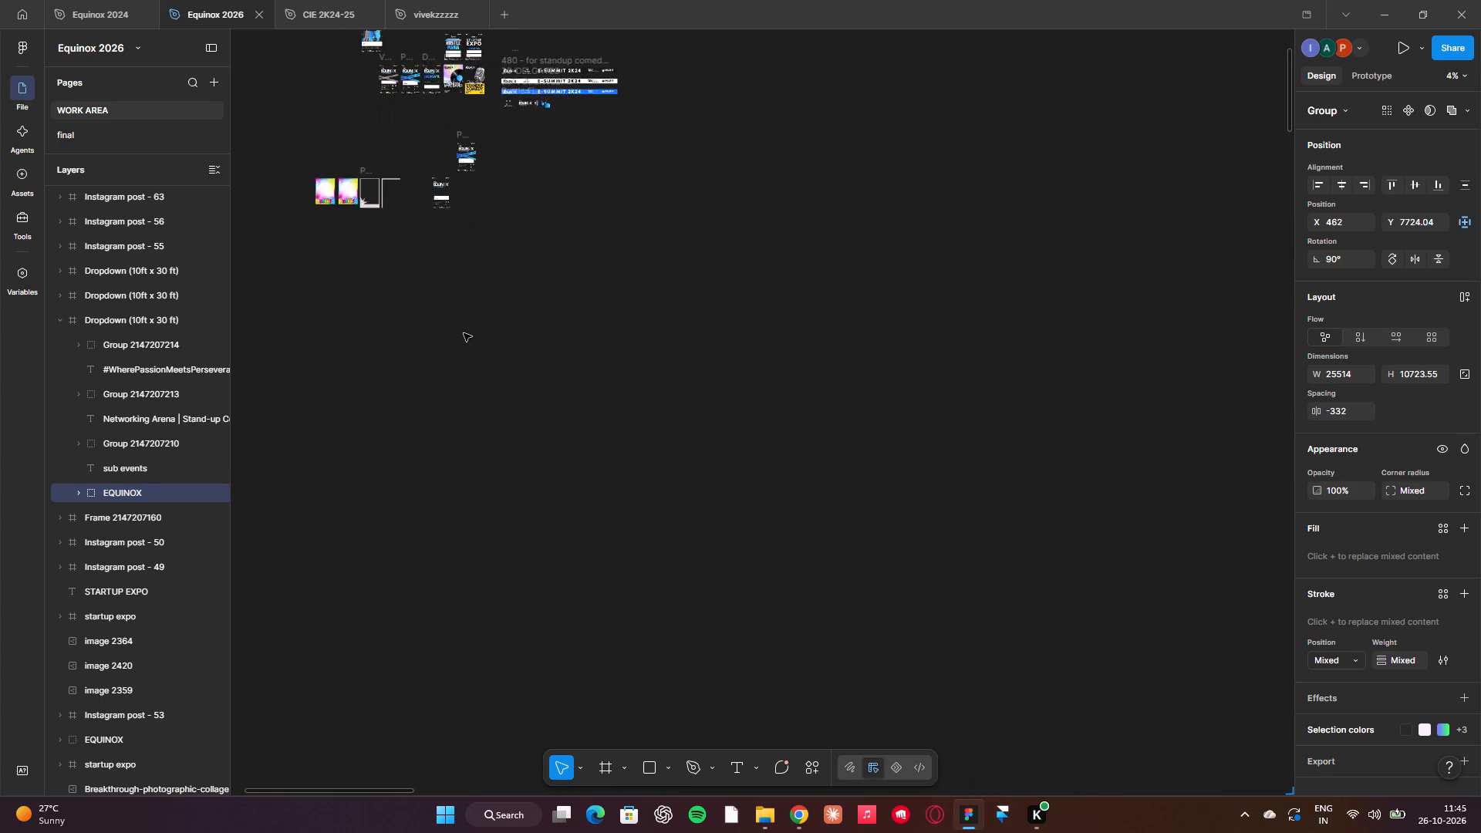
pyautogui.hscroll(2, 464, 333)
pyautogui.click(759, 481)
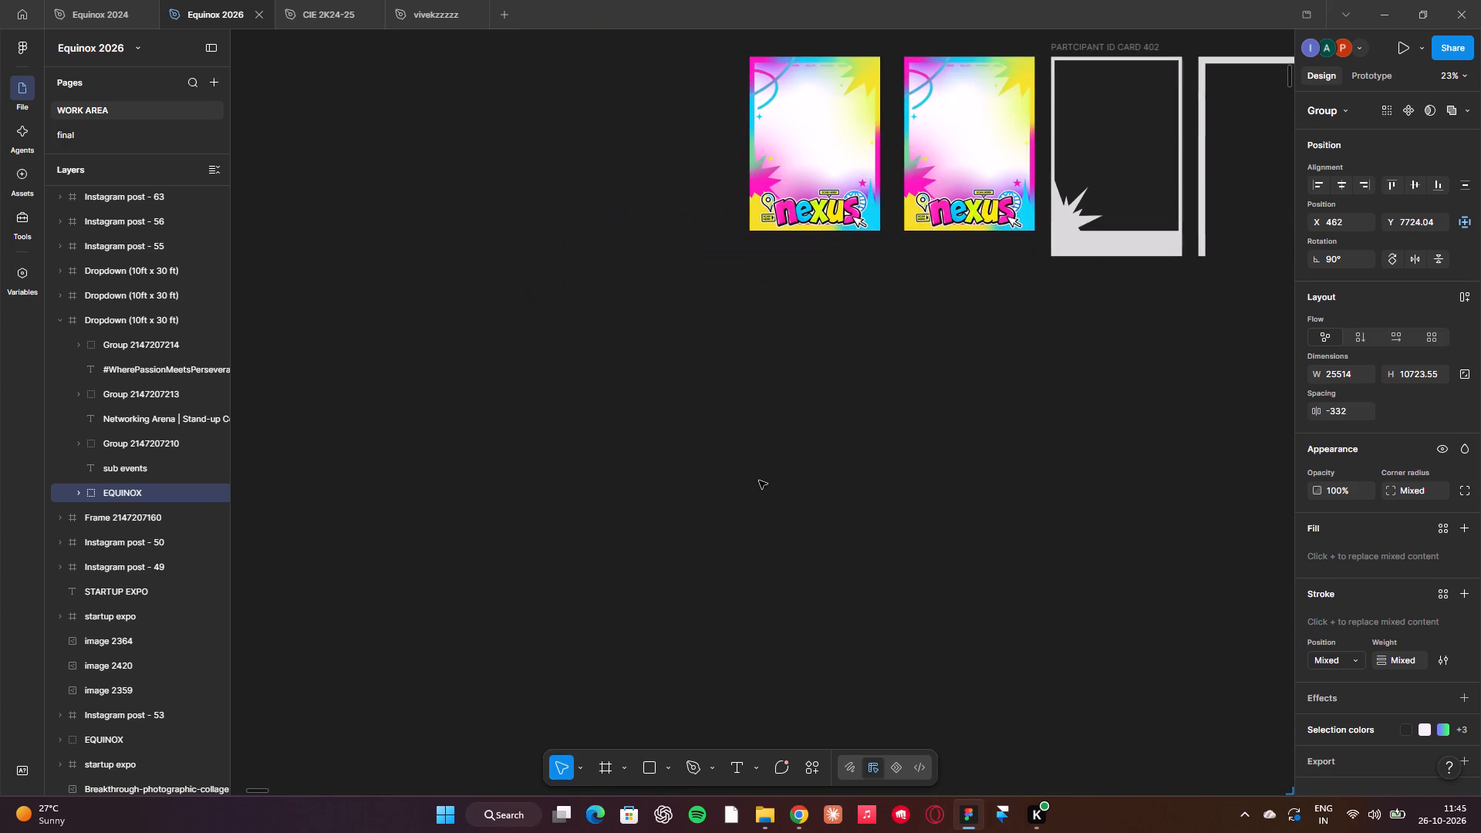
pyautogui.hotkey('ctrl', 'v')
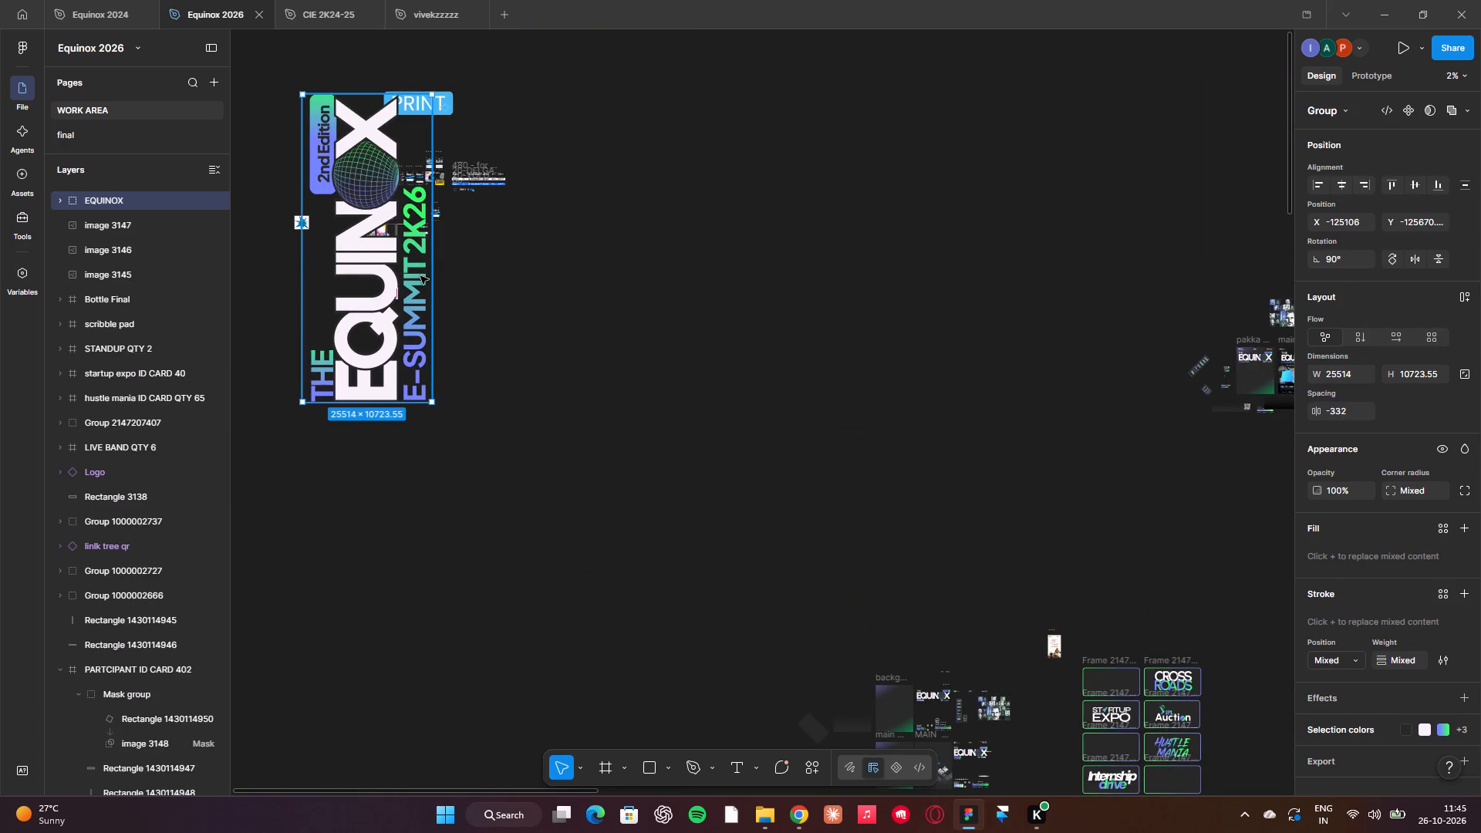
pyautogui.moveTo(421, 279); pyautogui.dragTo(588, 467)
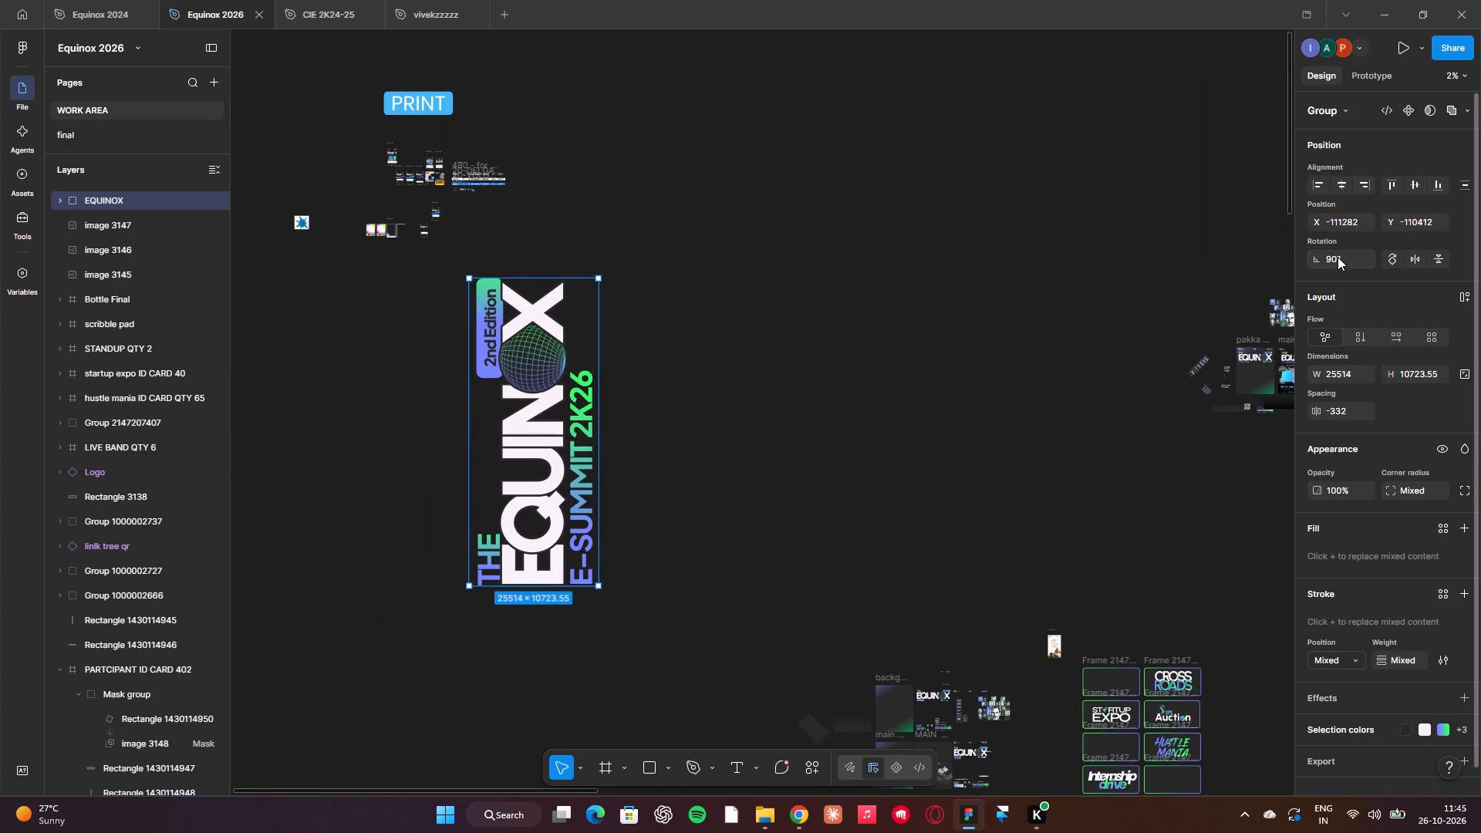
# Set the pasted EQUINOX title group's rotation to 0°.
pyautogui.click(1337, 258)
pyautogui.press('0')
pyautogui.press('Return')
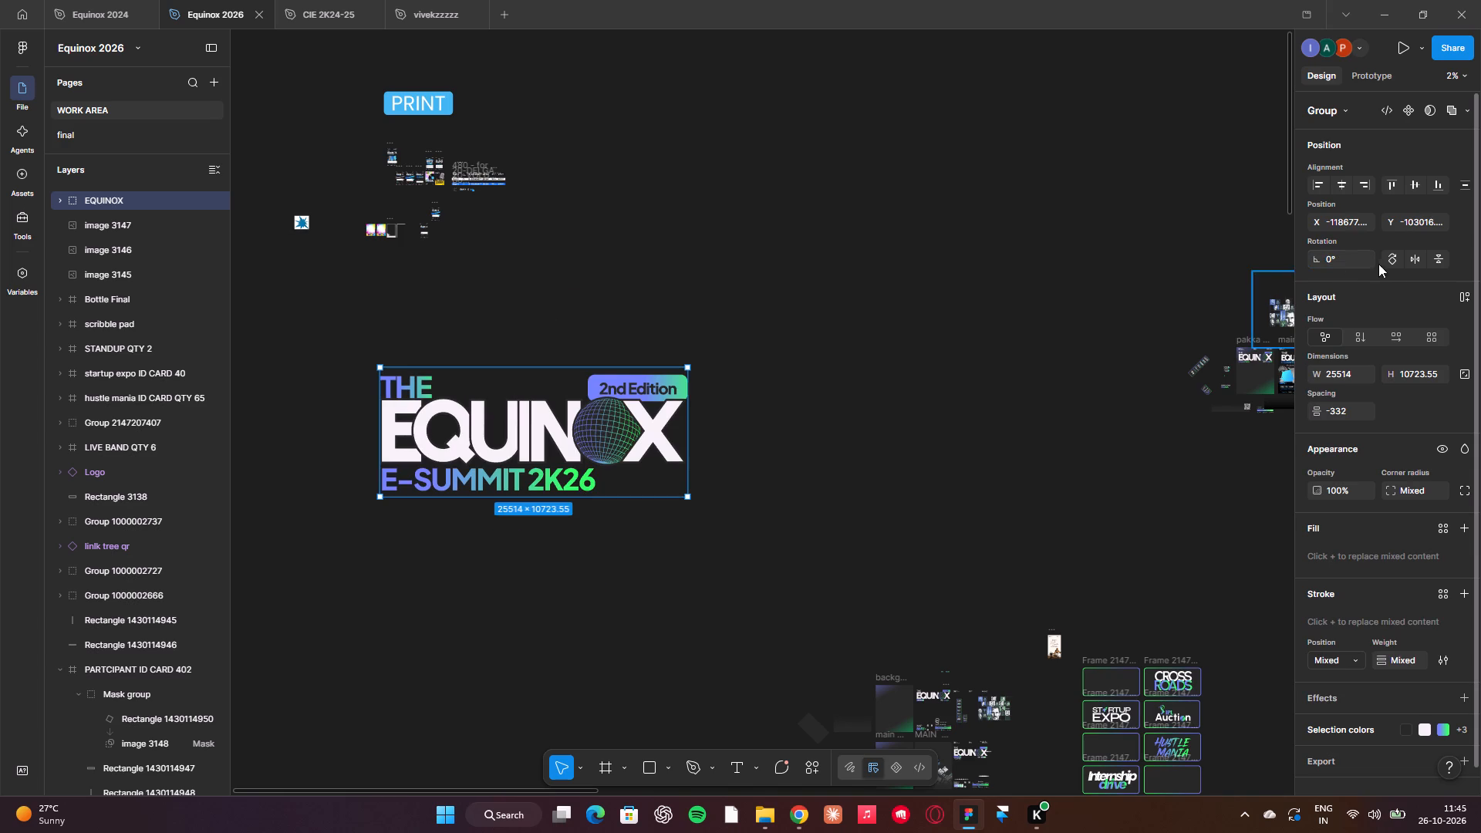
pyautogui.click(909, 495)
# Scale the EQUINOX title group down proportionally to about 2478 × 1042.
pyautogui.click(672, 463)
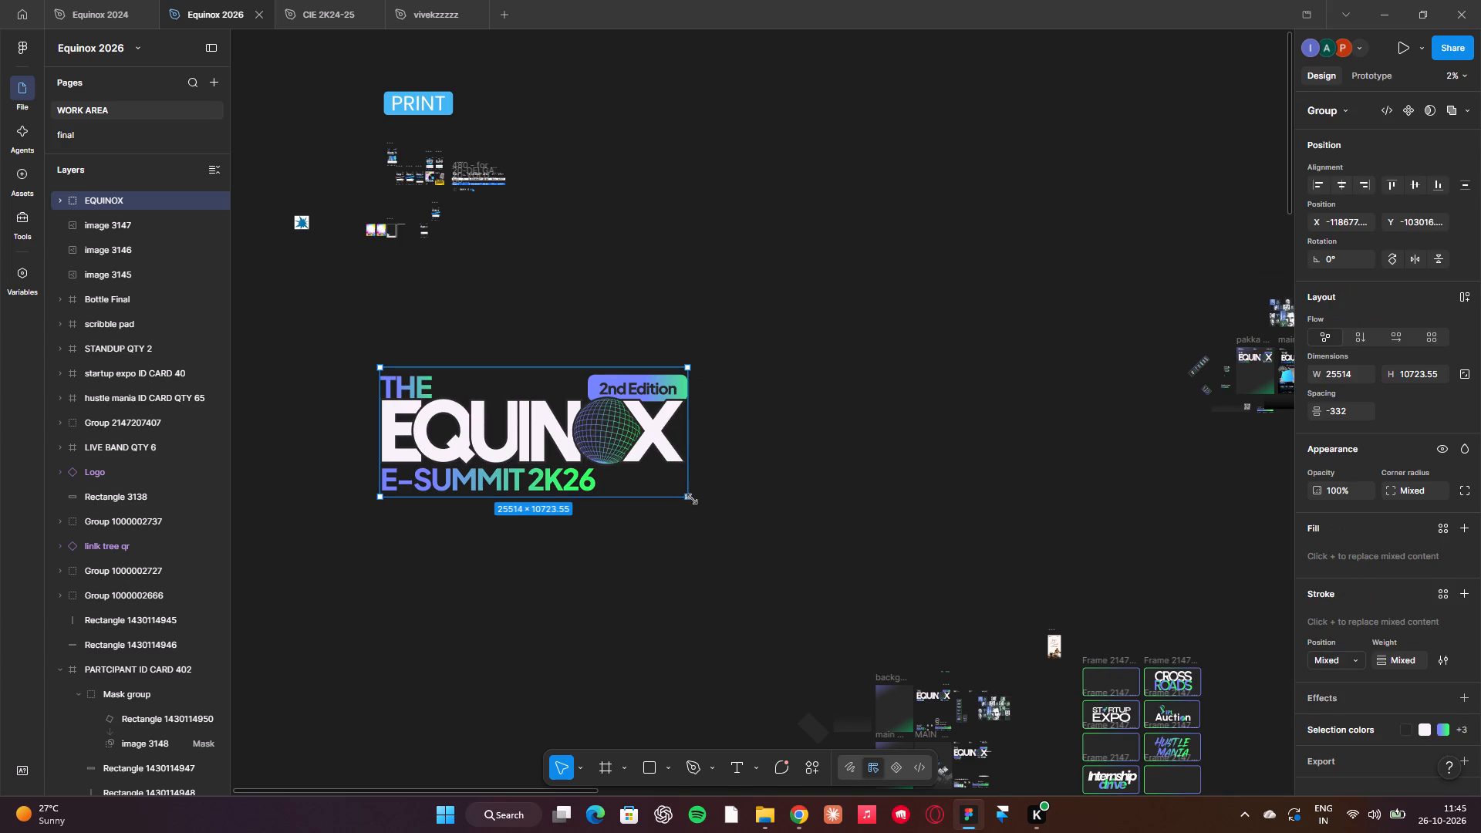
pyautogui.press('k')
pyautogui.moveTo(689, 497); pyautogui.dragTo(504, 449)
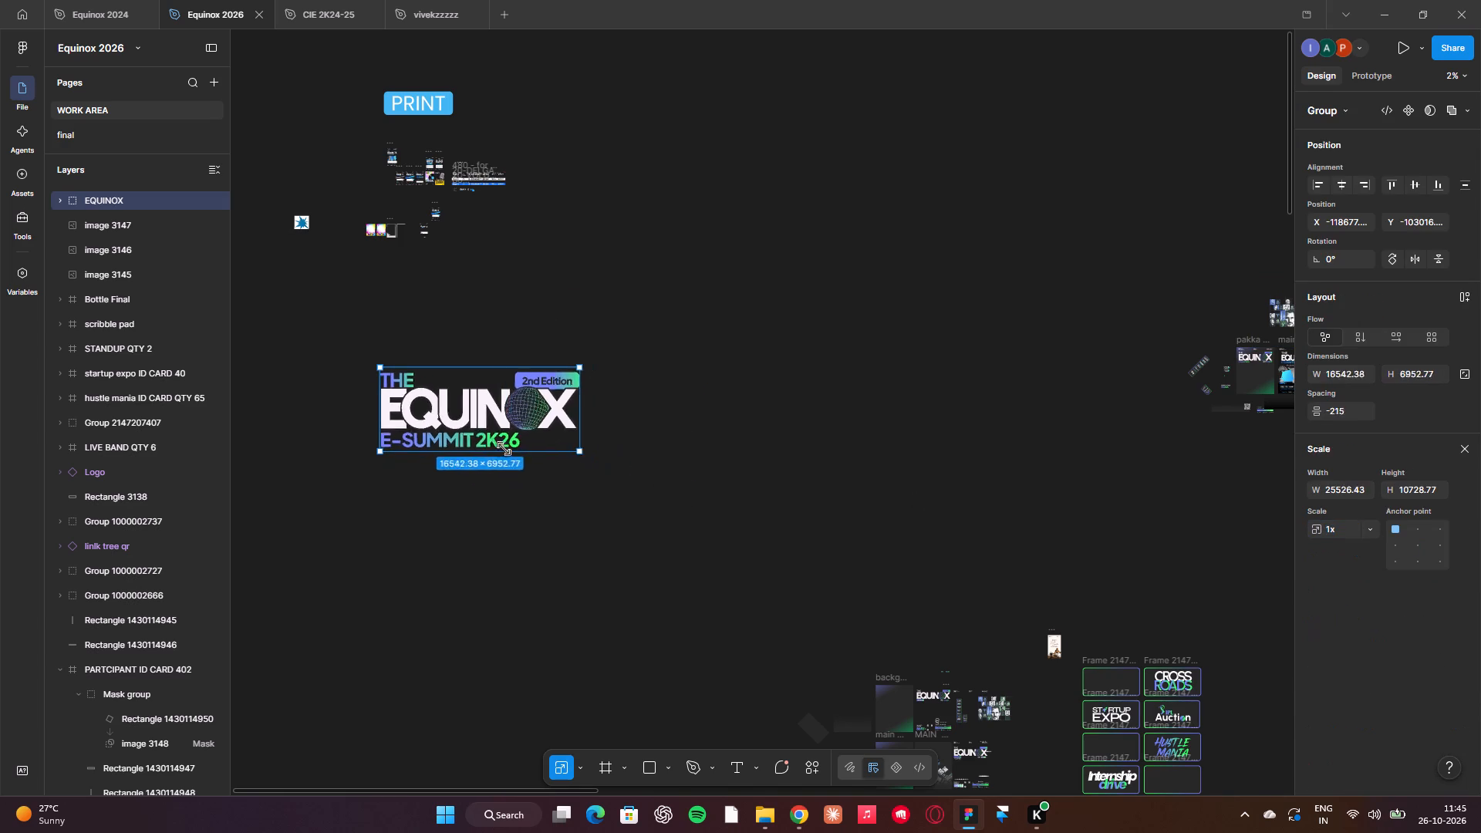
pyautogui.moveTo(504, 449); pyautogui.dragTo(414, 376)
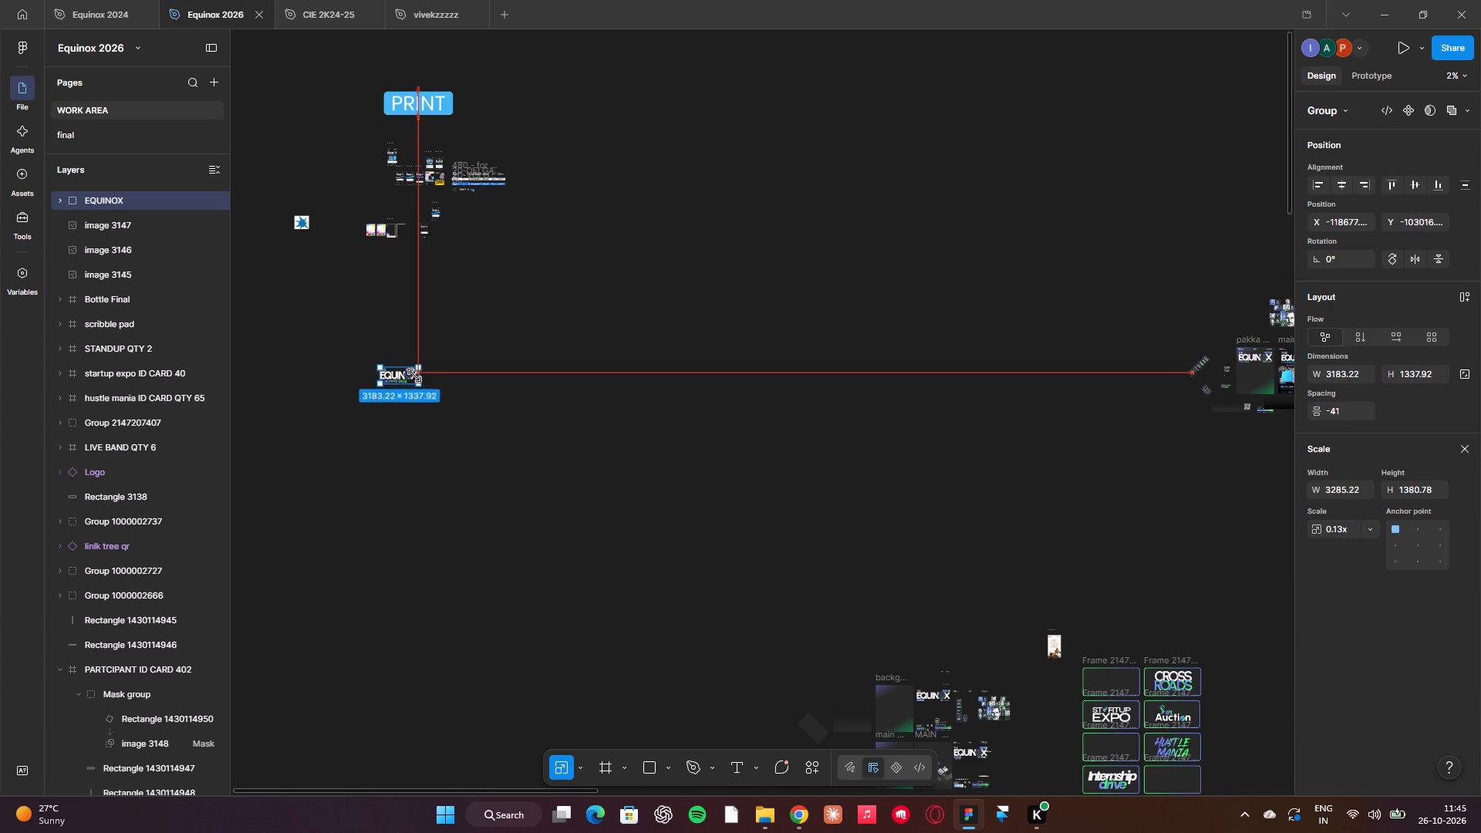
pyautogui.moveTo(414, 376); pyautogui.dragTo(412, 376)
# Move the EQUINOX title group up beneath the PARTCIPANT ID CARD 402 frame, to about X -118677, Y -113629.
pyautogui.hscroll(1, 412, 376)
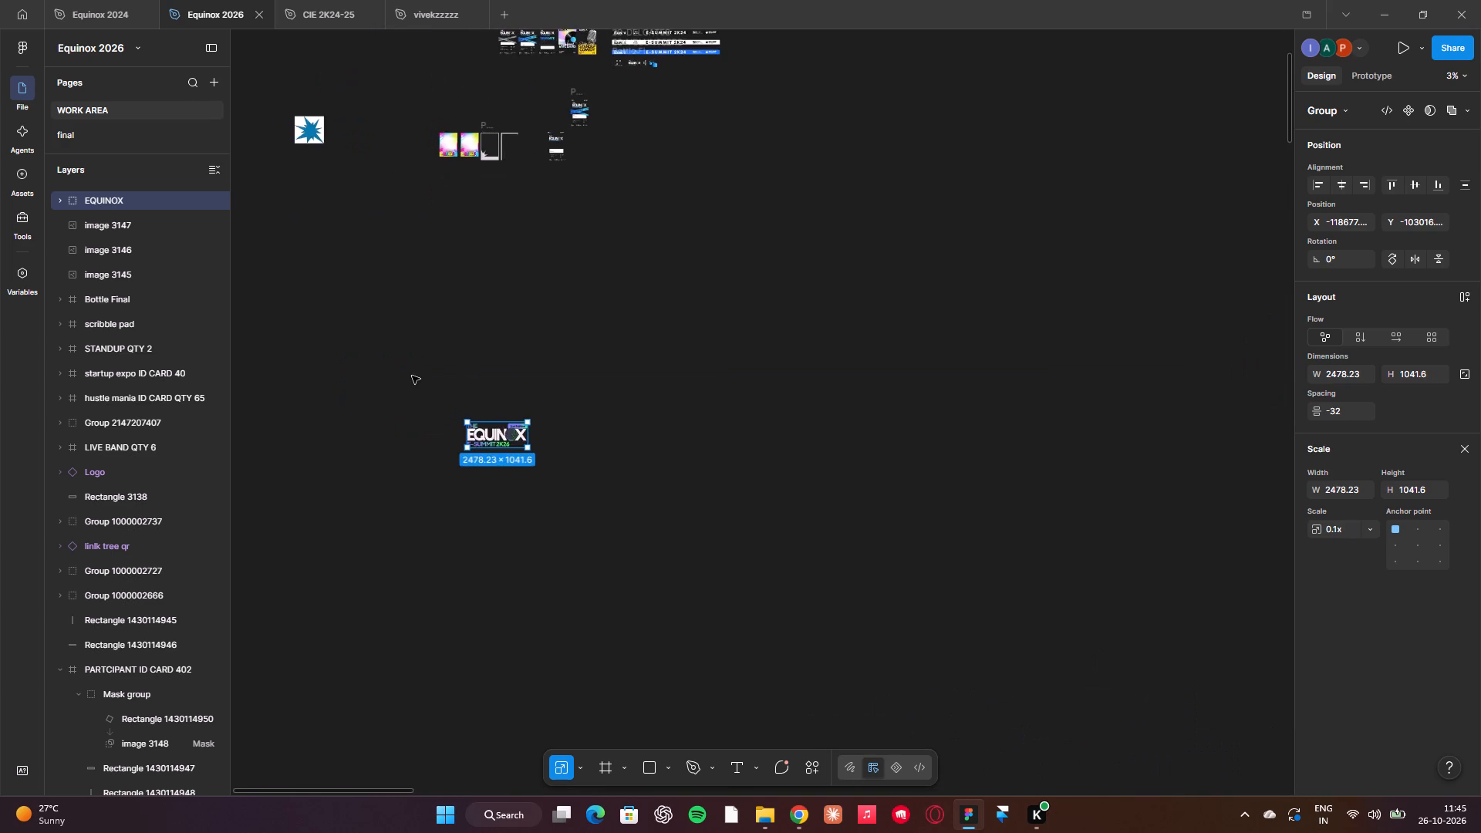
pyautogui.moveTo(545, 477); pyautogui.dragTo(416, 8)
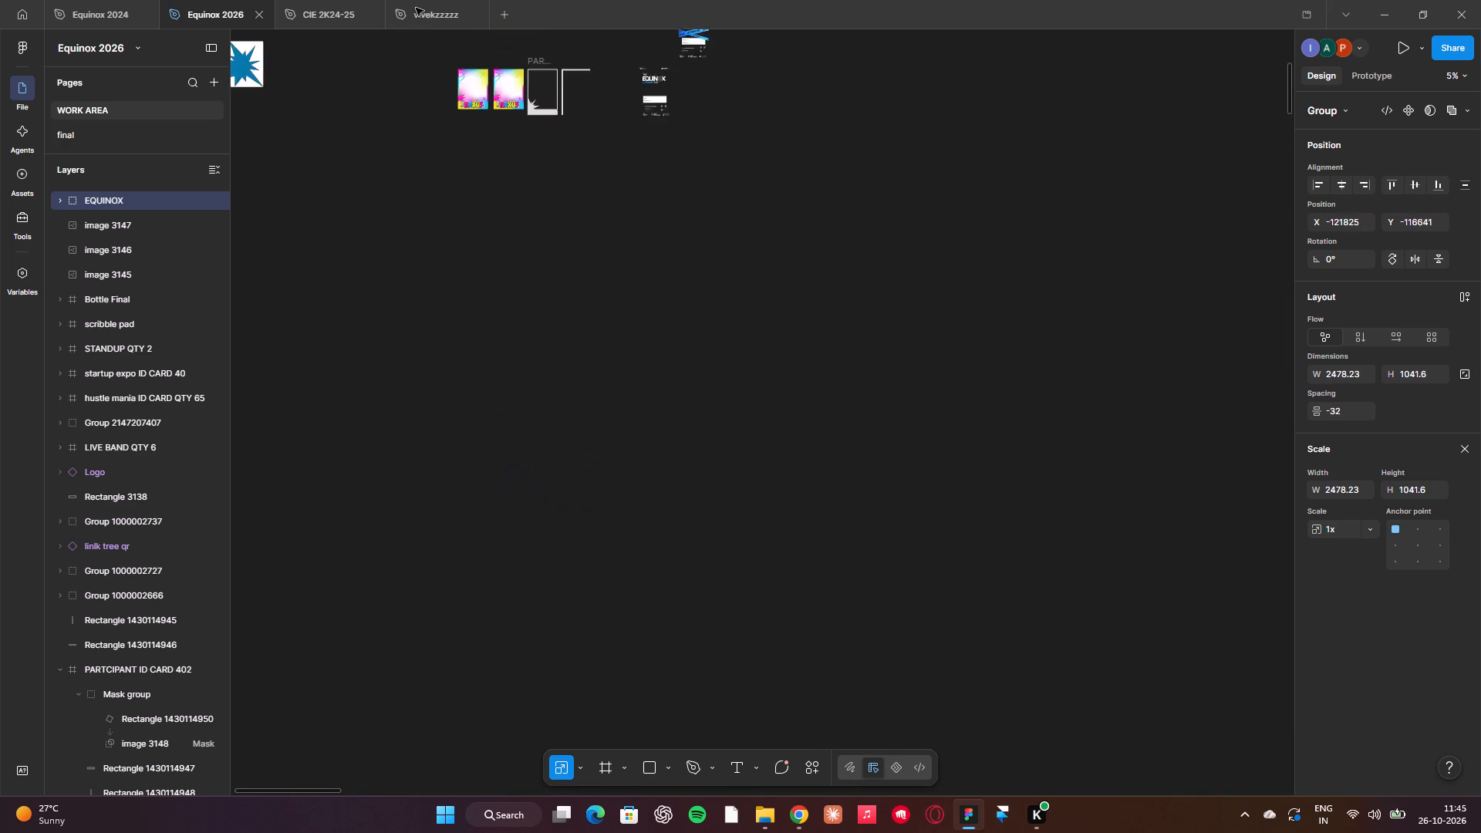
pyautogui.moveTo(416, 8); pyautogui.dragTo(544, 277)
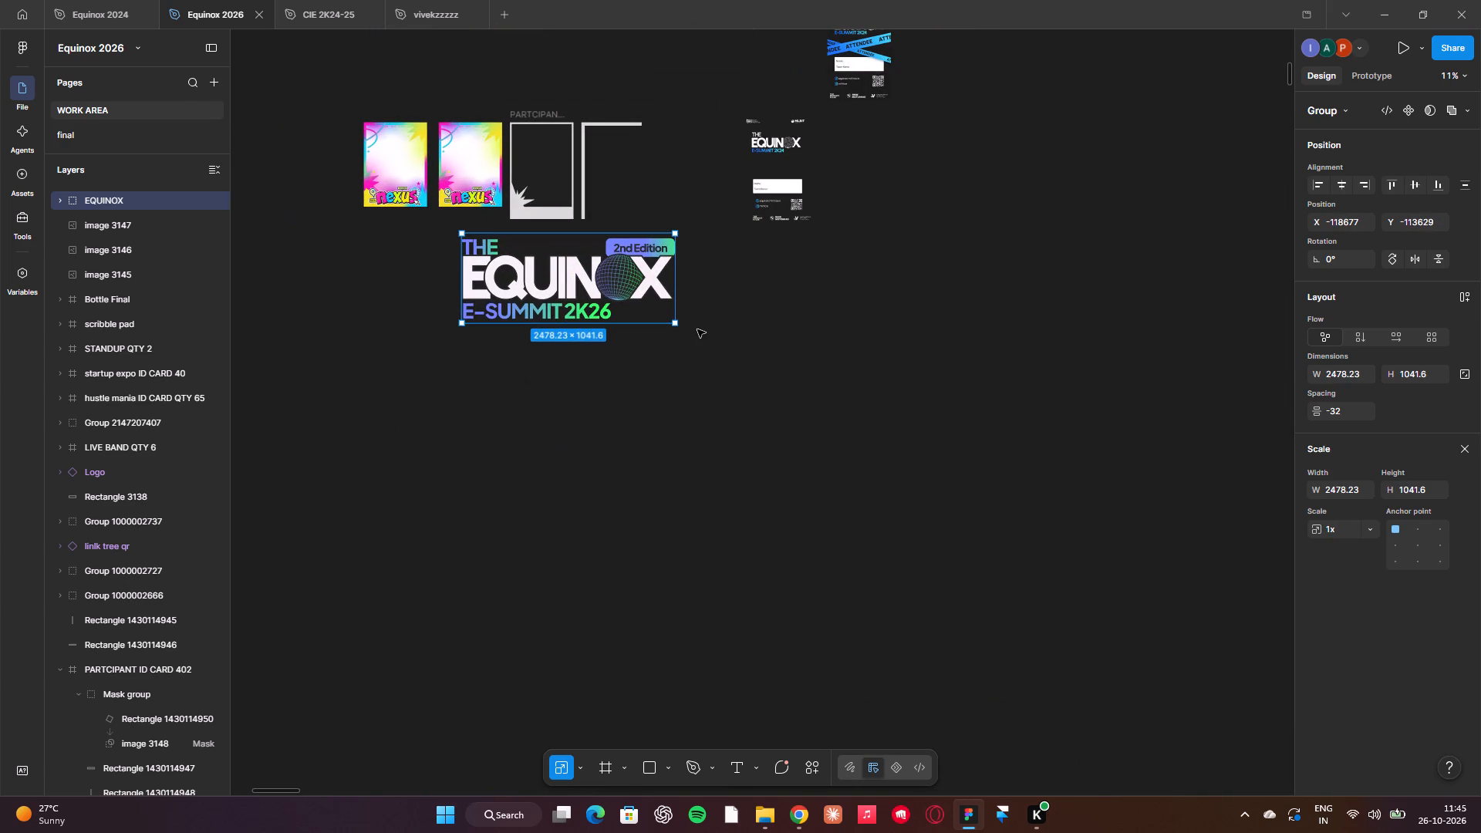
# Scale the EQUINOX title group to about 799 × 336 and place it just under the PARTCIPANT ID CARD 402 frame, near X -118177, Y -113758.
pyautogui.moveTo(679, 323); pyautogui.dragTo(509, 291)
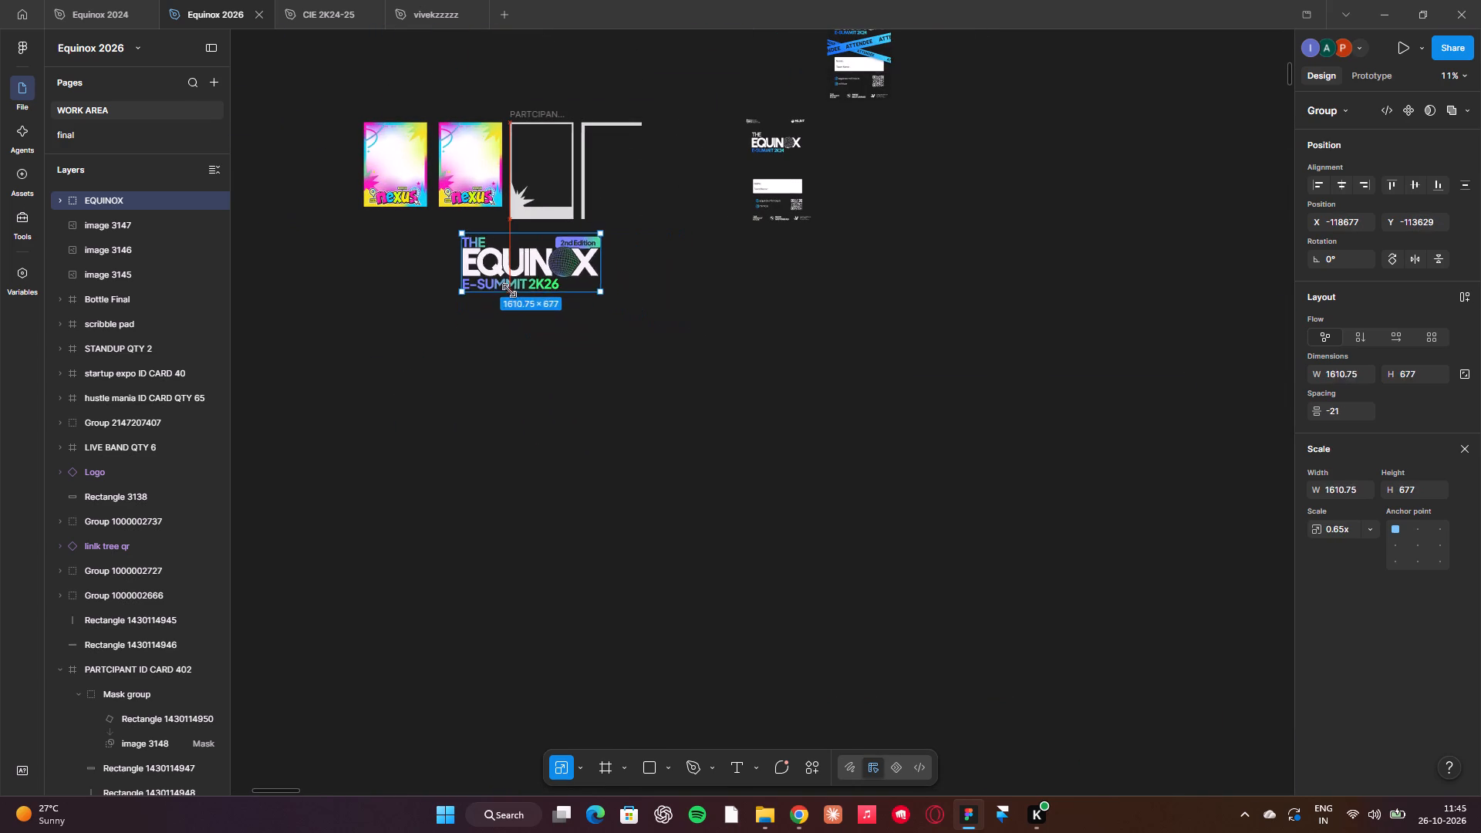
pyautogui.moveTo(509, 291); pyautogui.dragTo(487, 262)
pyautogui.moveTo(477, 252); pyautogui.dragTo(498, 251)
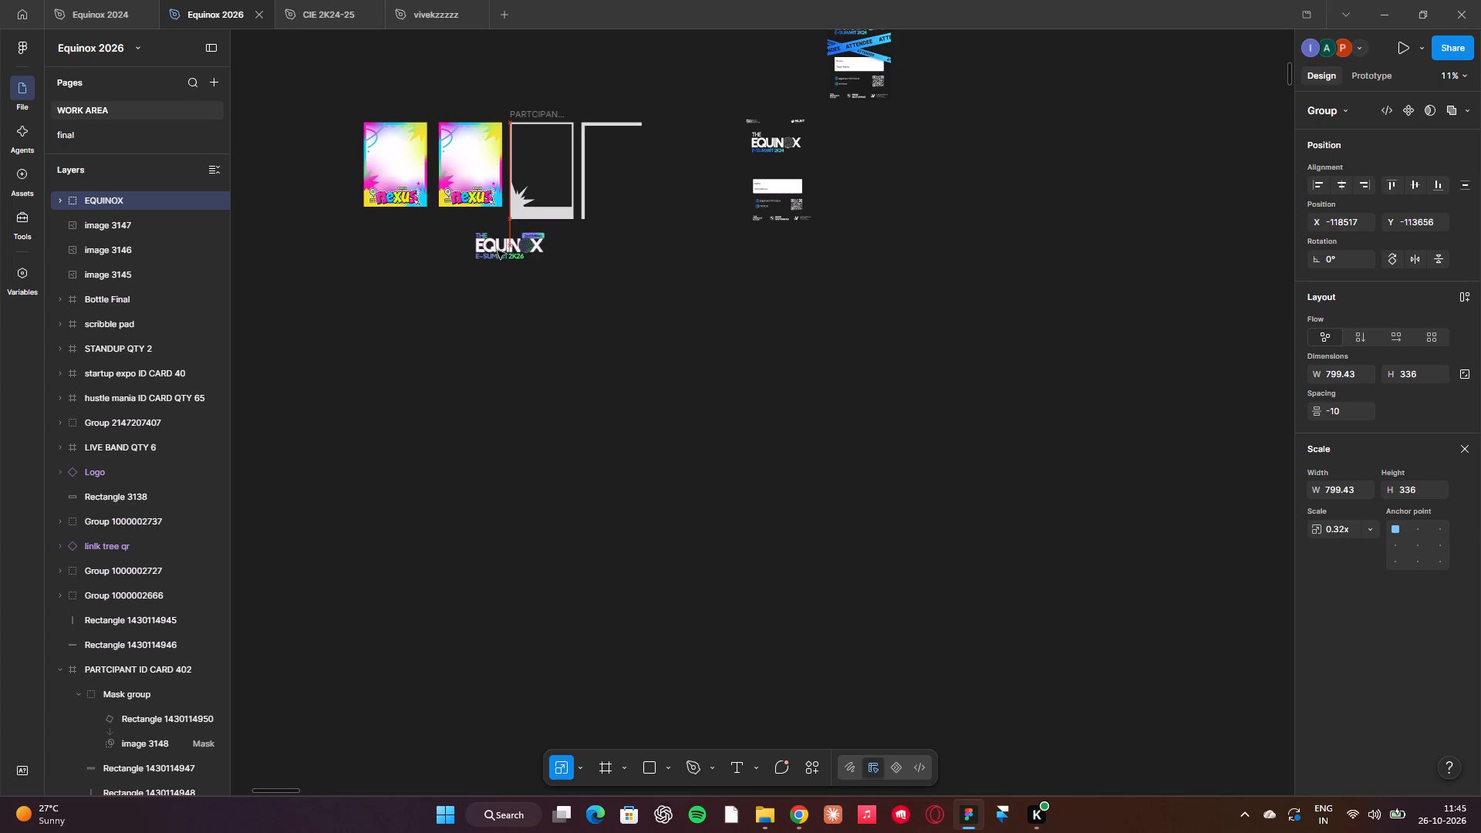
pyautogui.moveTo(498, 251); pyautogui.dragTo(520, 244)
# Scale the EQUINOX title group from its upper-right corner to about 470 × 198, then deselect it.
pyautogui.scroll(2, 520, 244)
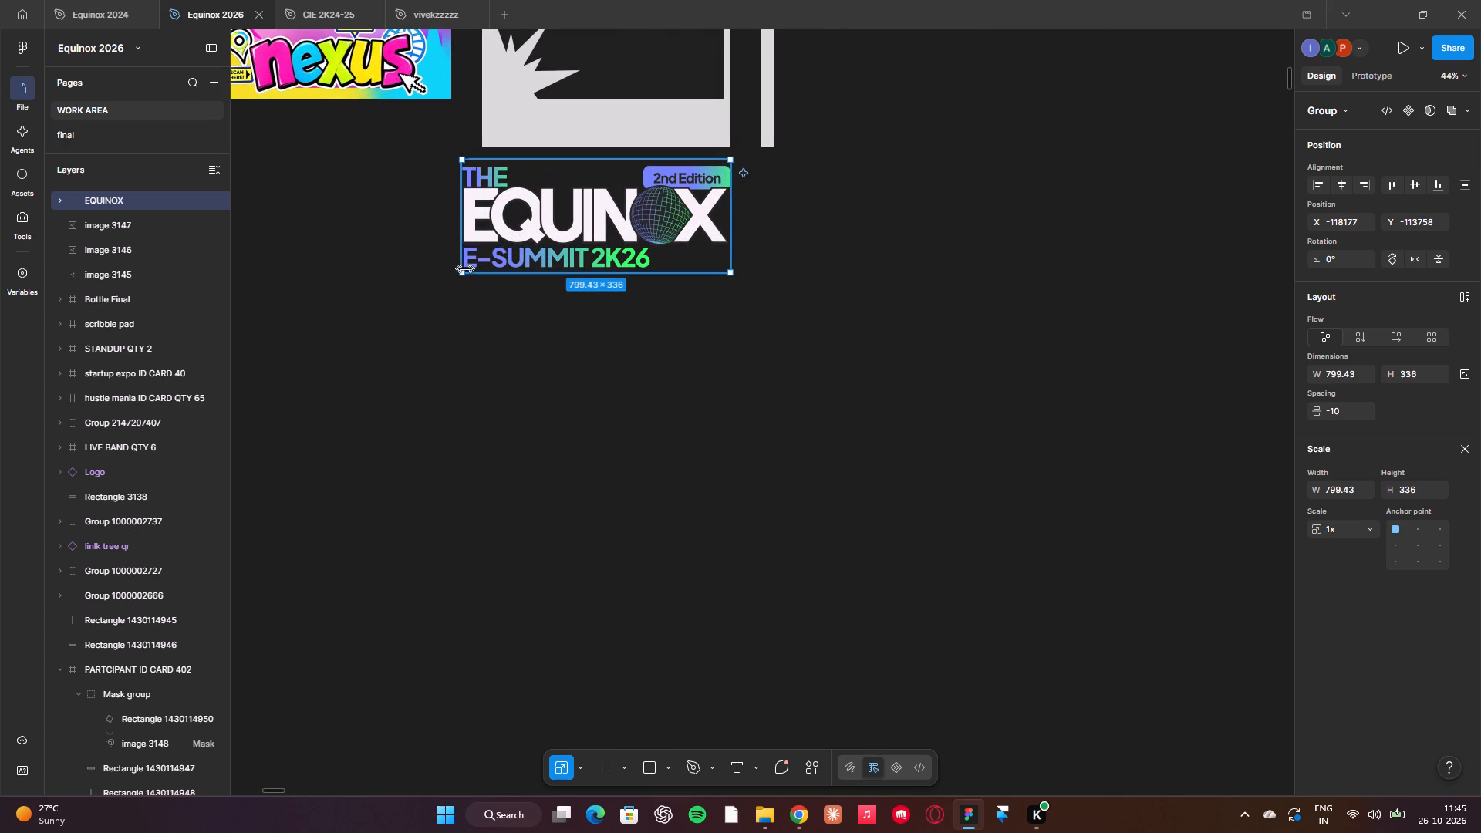
pyautogui.moveTo(462, 269); pyautogui.dragTo(572, 206)
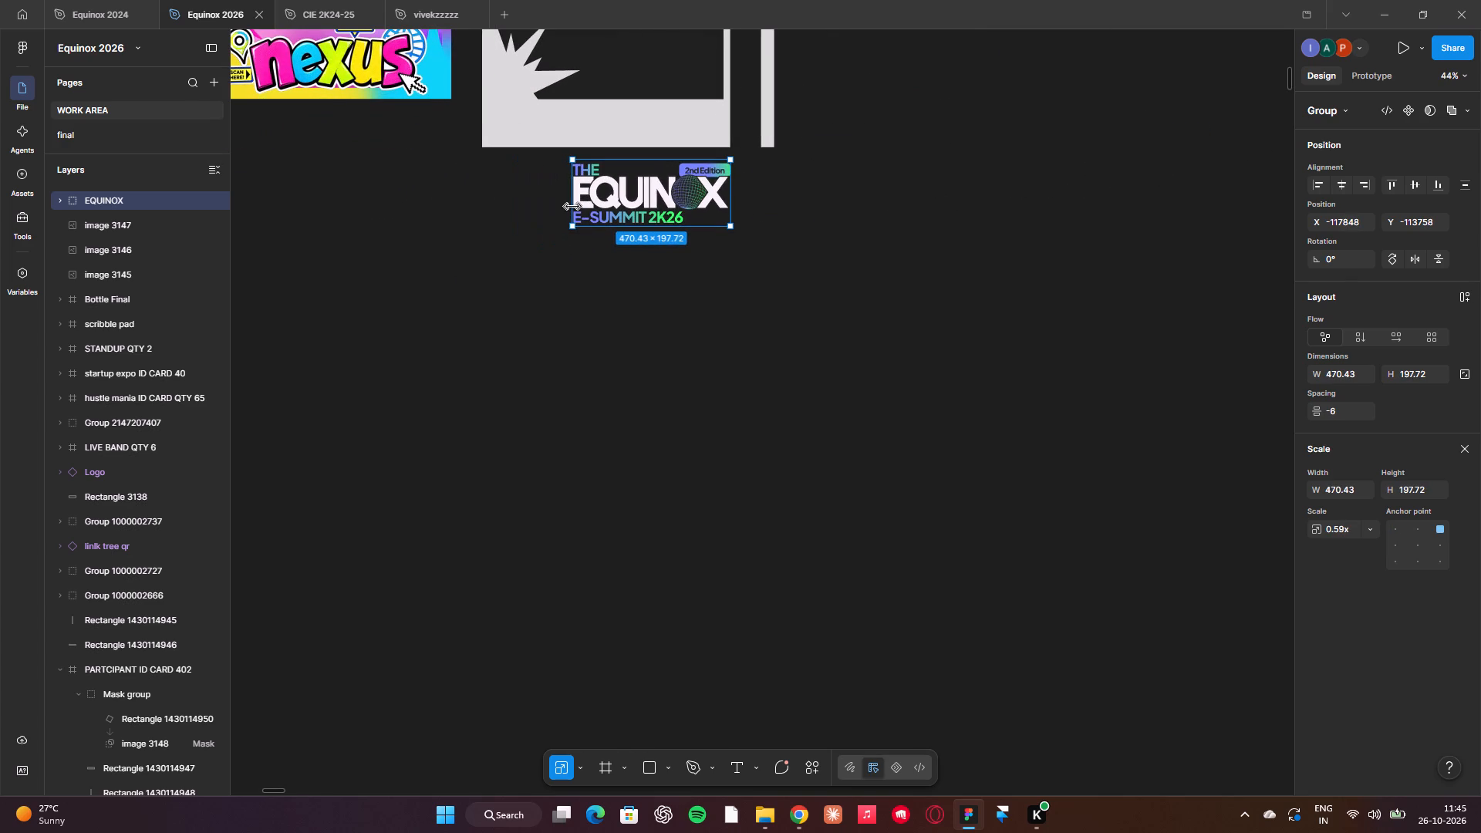
pyautogui.click(705, 345)
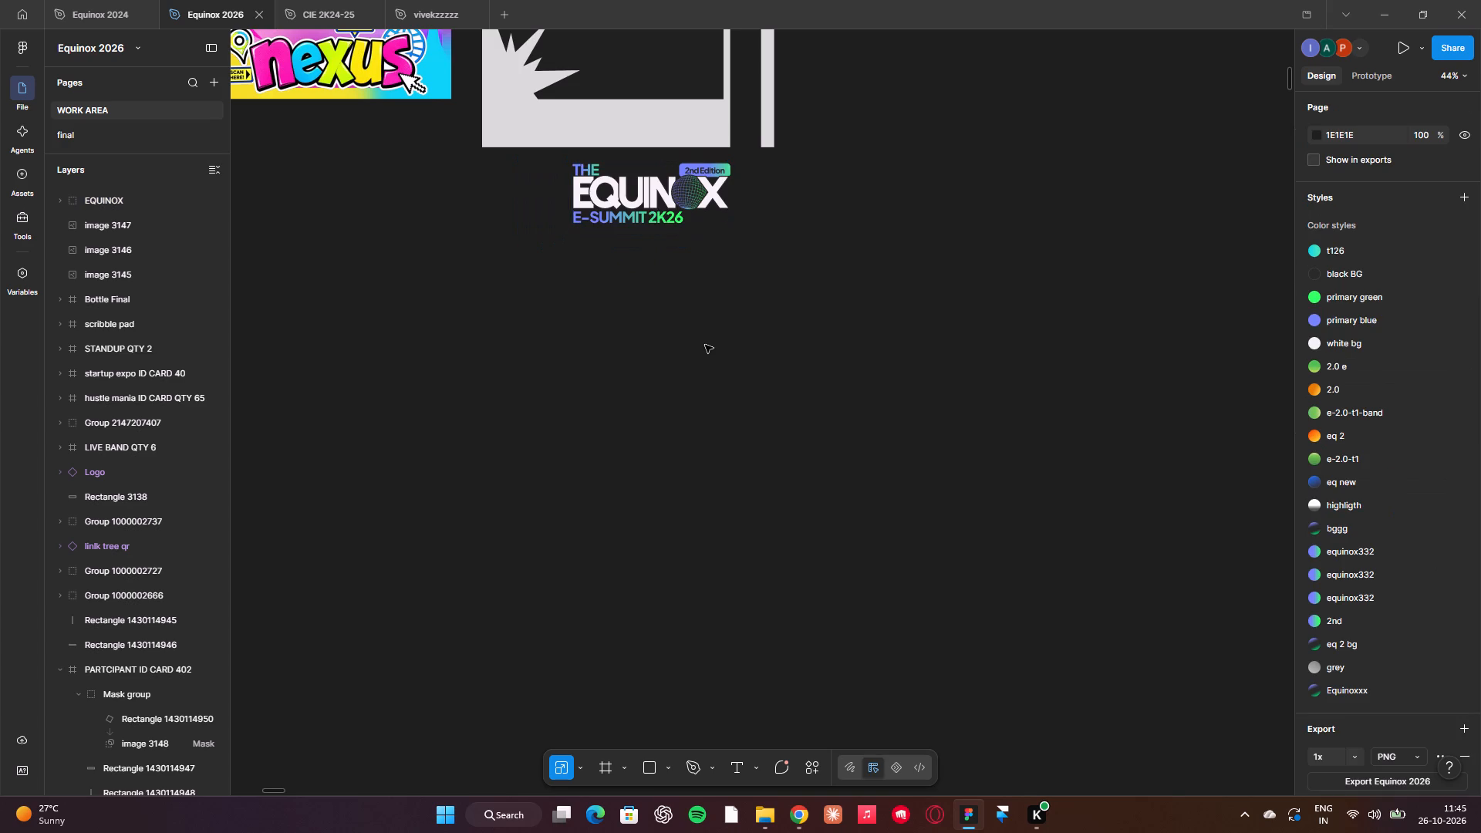
# Examine the top, left and right border rectangles of the PARTCIPANT ID CARD 402 frame, comparing their sizes and positions.
pyautogui.scroll(2, 705, 345)
pyautogui.click(797, 332)
pyautogui.scroll(1, 797, 332)
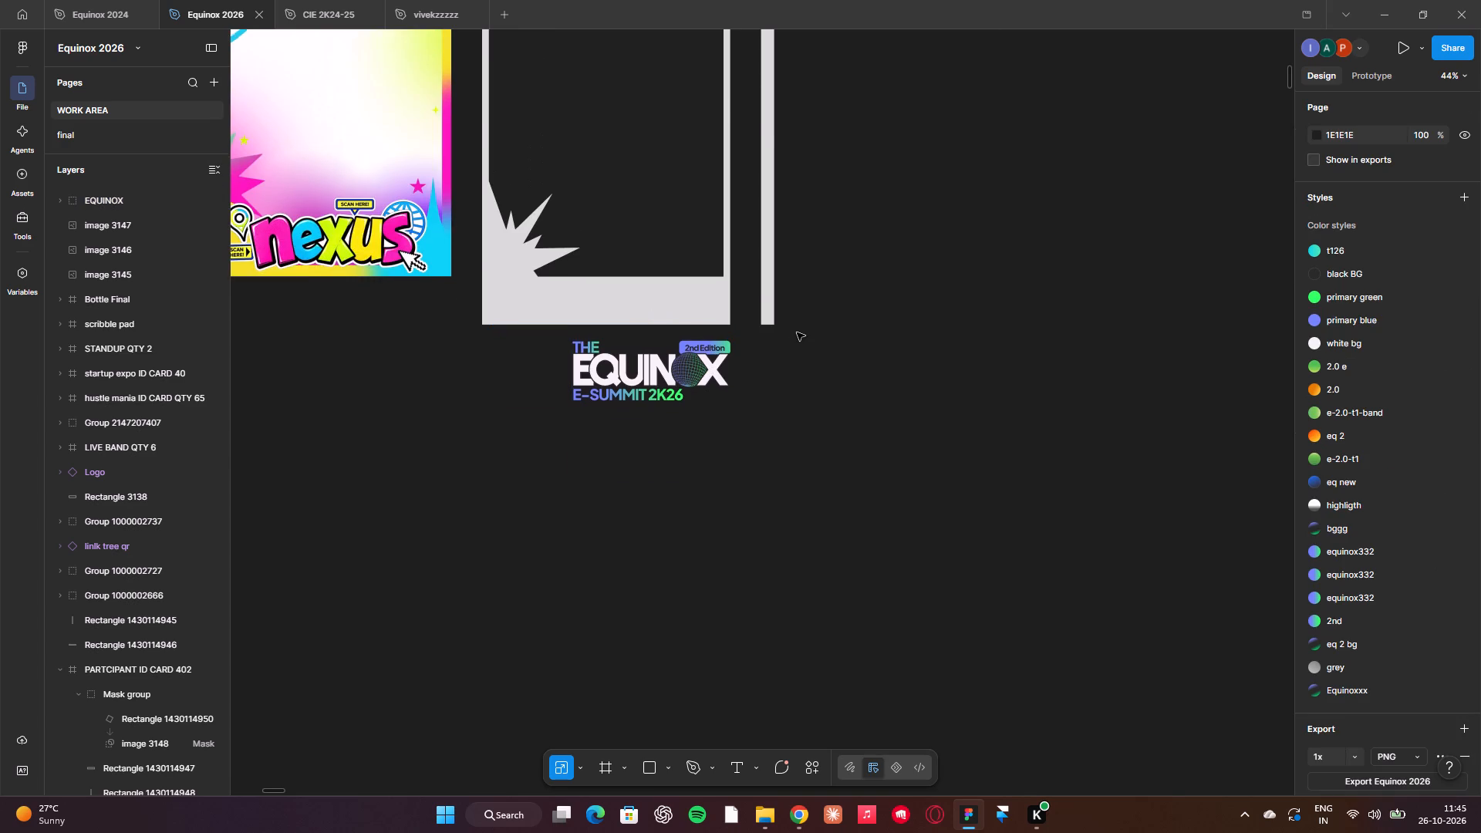
pyautogui.scroll(1, 797, 332)
pyautogui.click(502, 136)
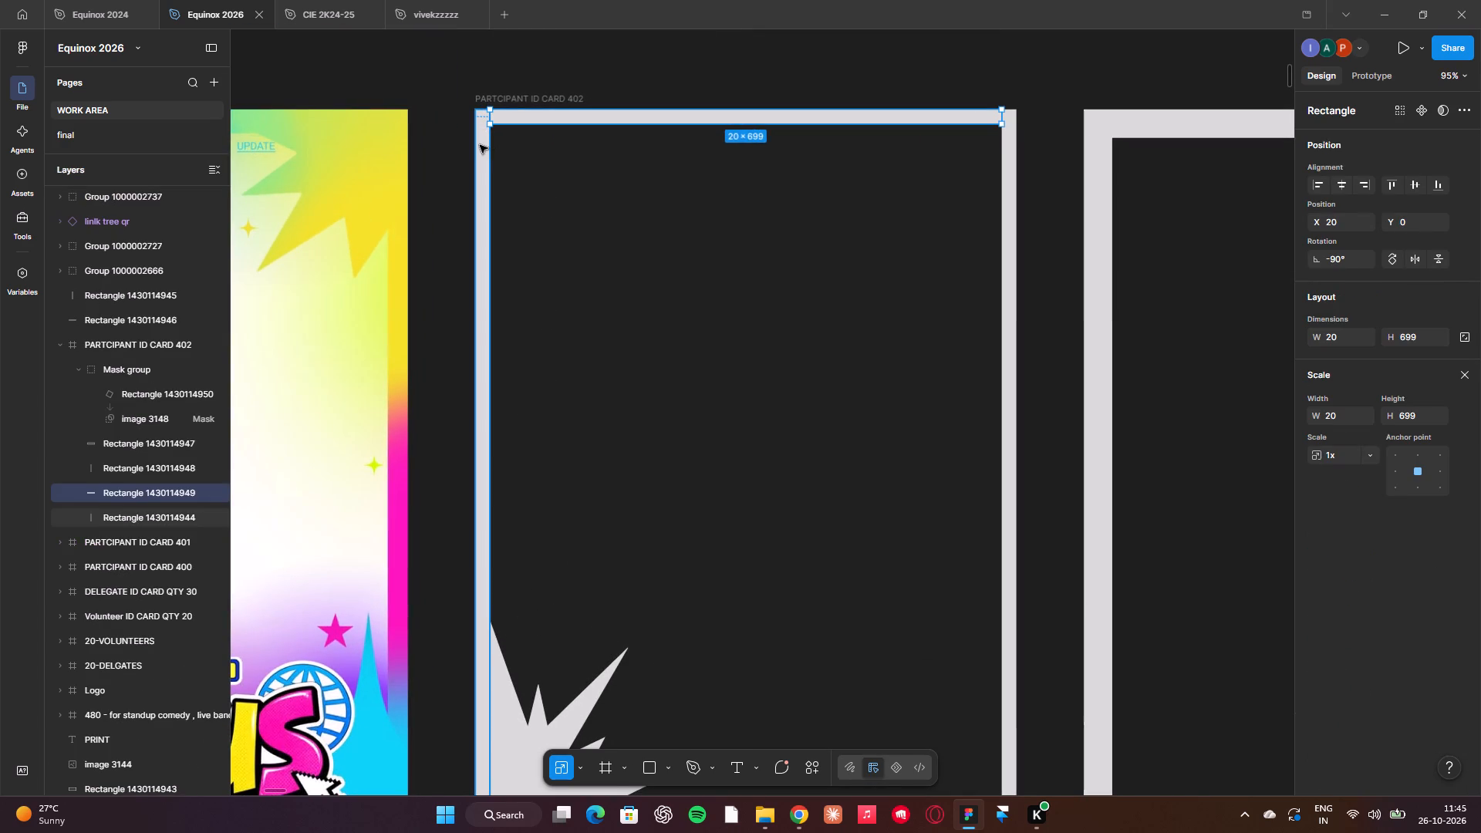
pyautogui.click(481, 145)
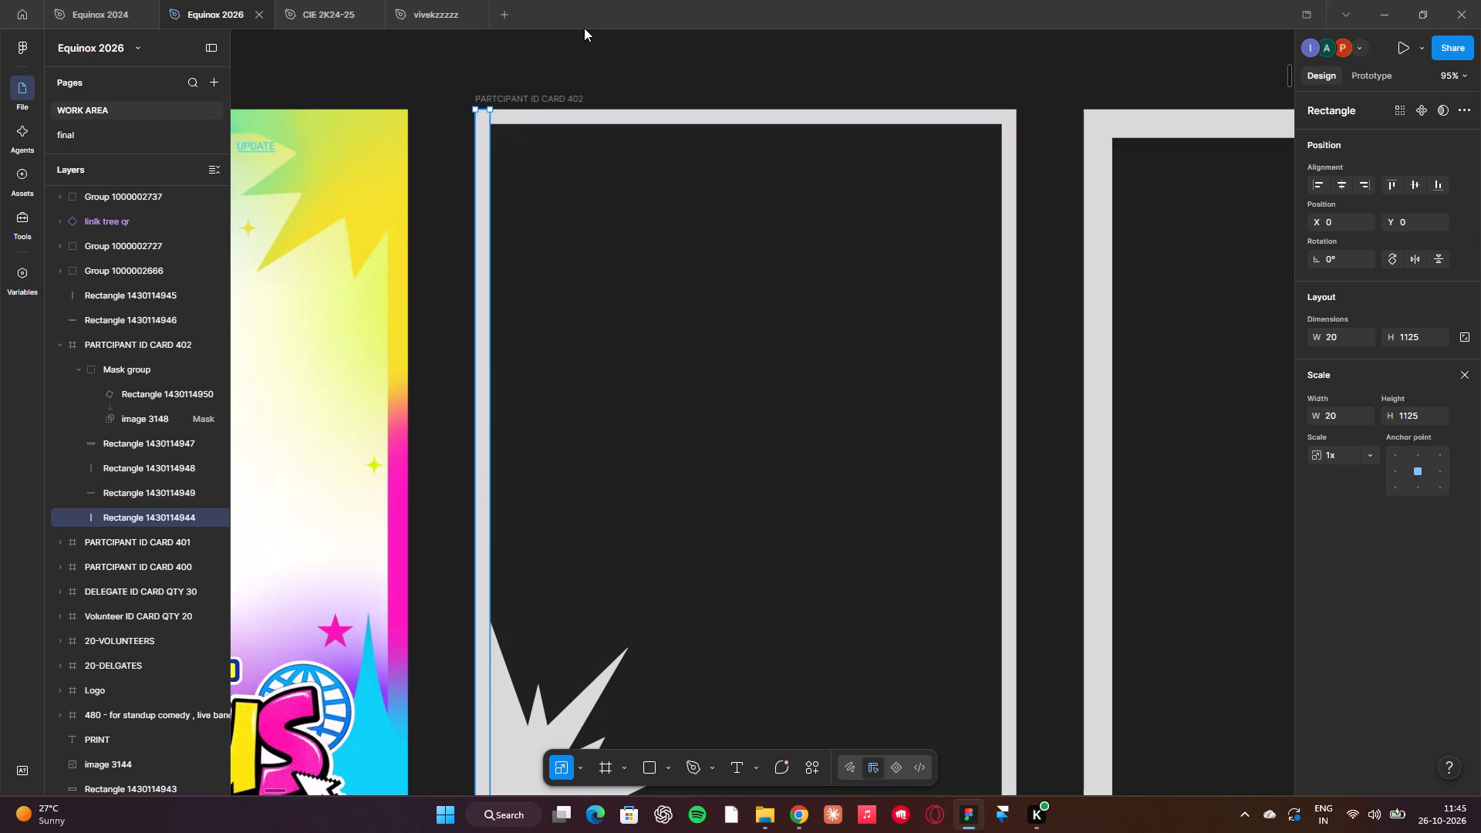
pyautogui.click(555, 120)
pyautogui.click(477, 153)
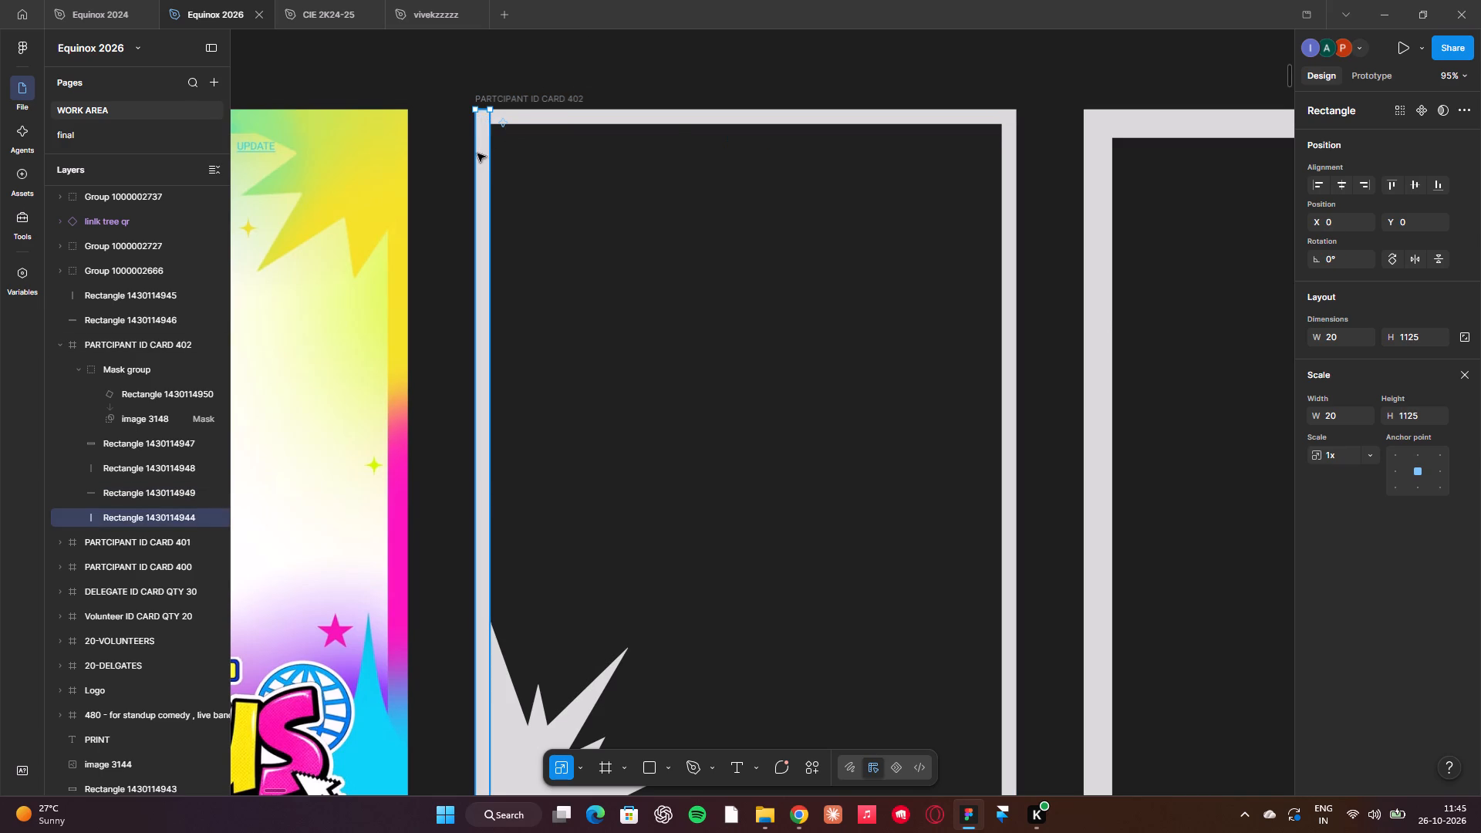
pyautogui.click(670, 126)
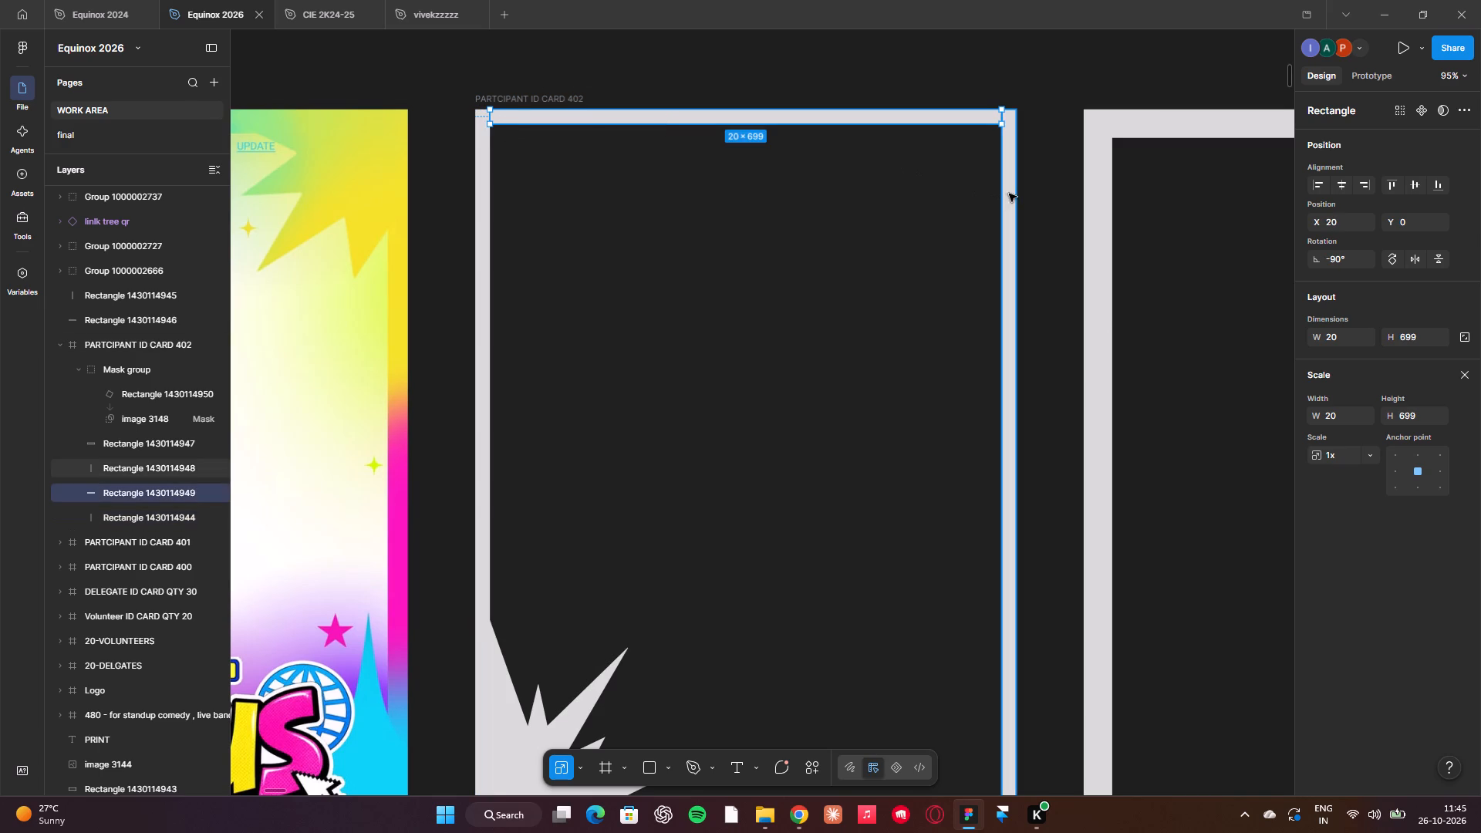
pyautogui.click(1009, 194)
pyautogui.click(886, 119)
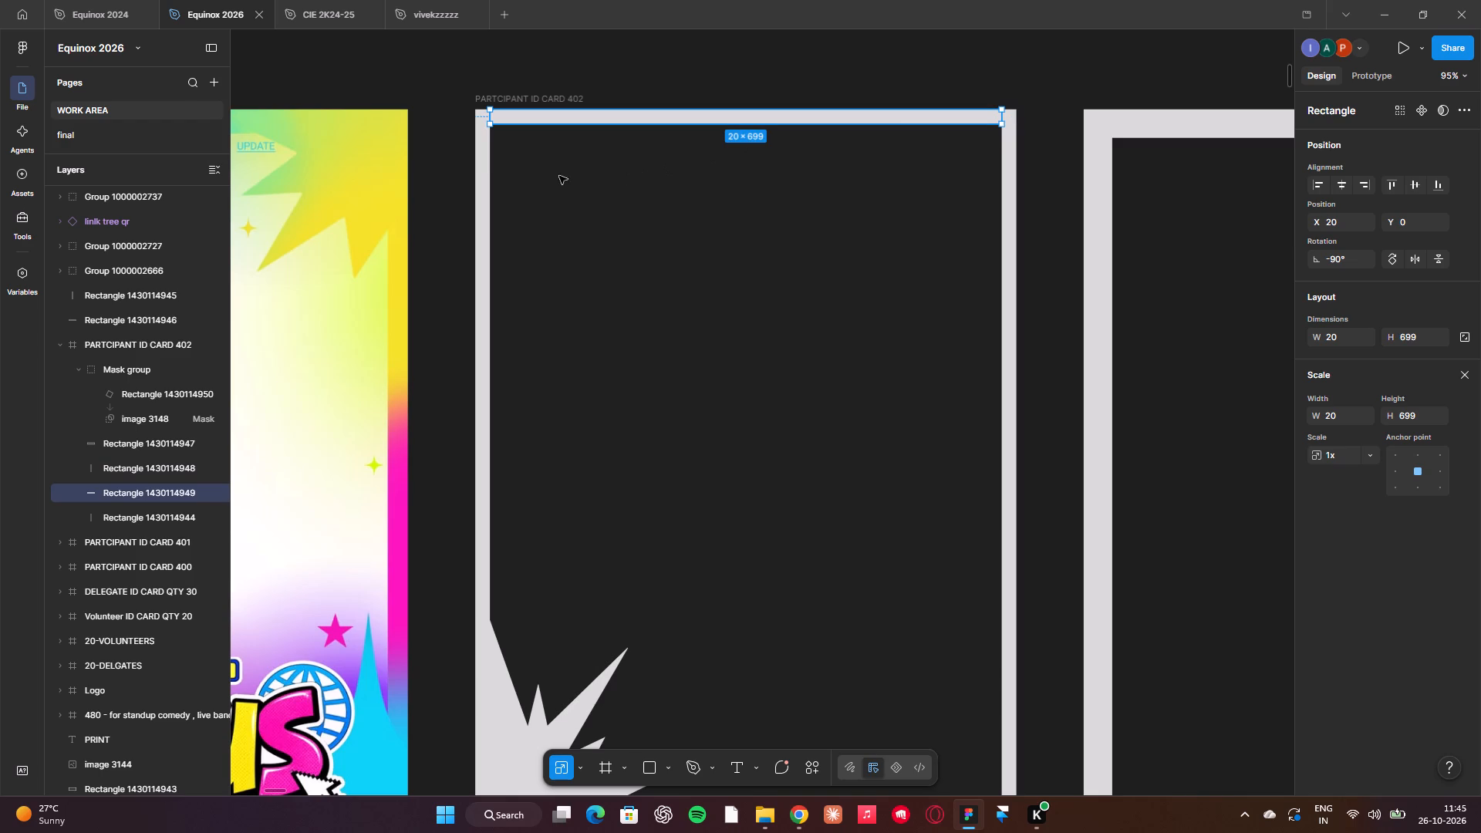
pyautogui.click(487, 166)
pyautogui.click(1010, 174)
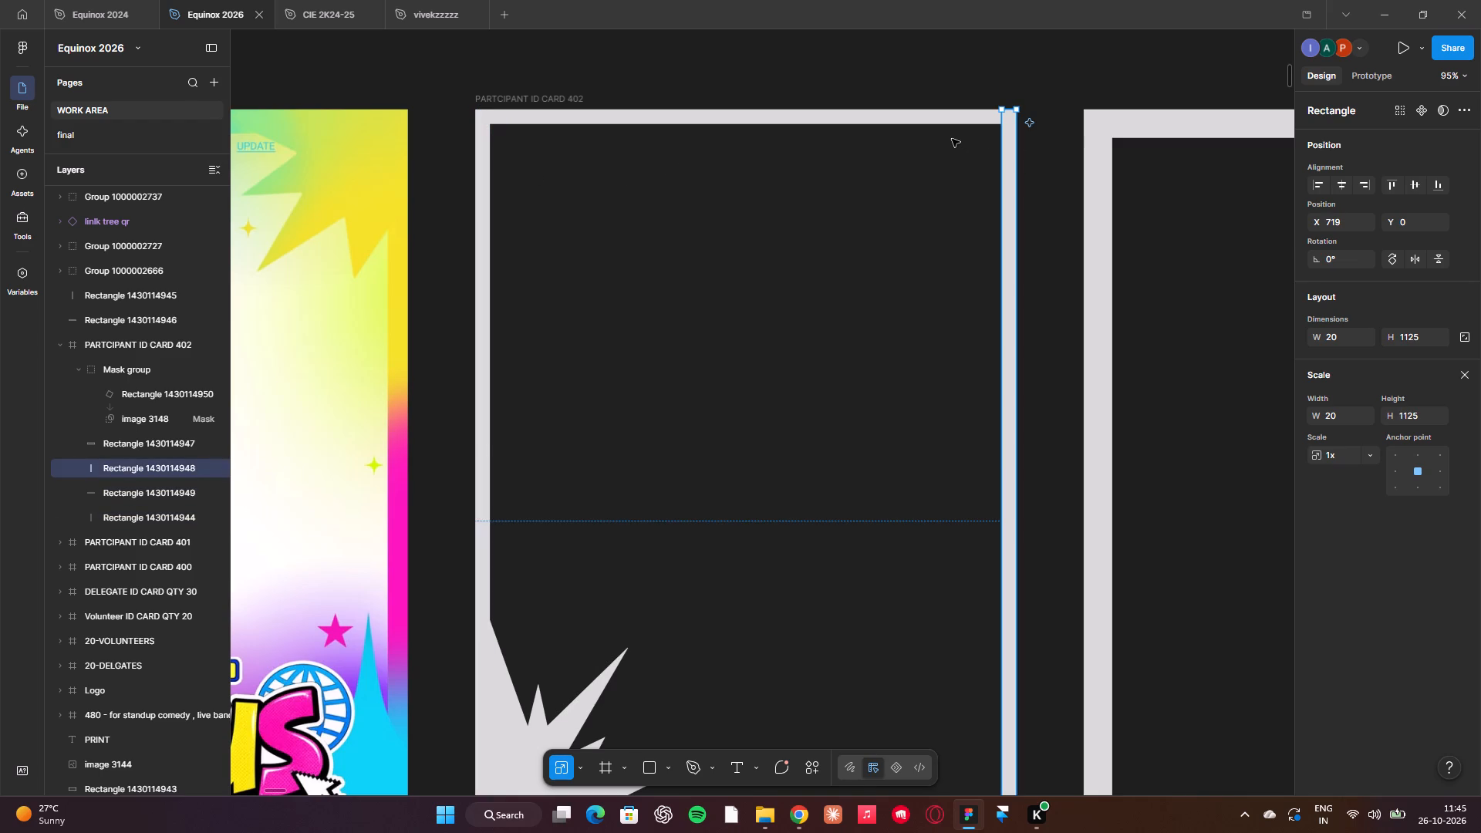
pyautogui.click(936, 123)
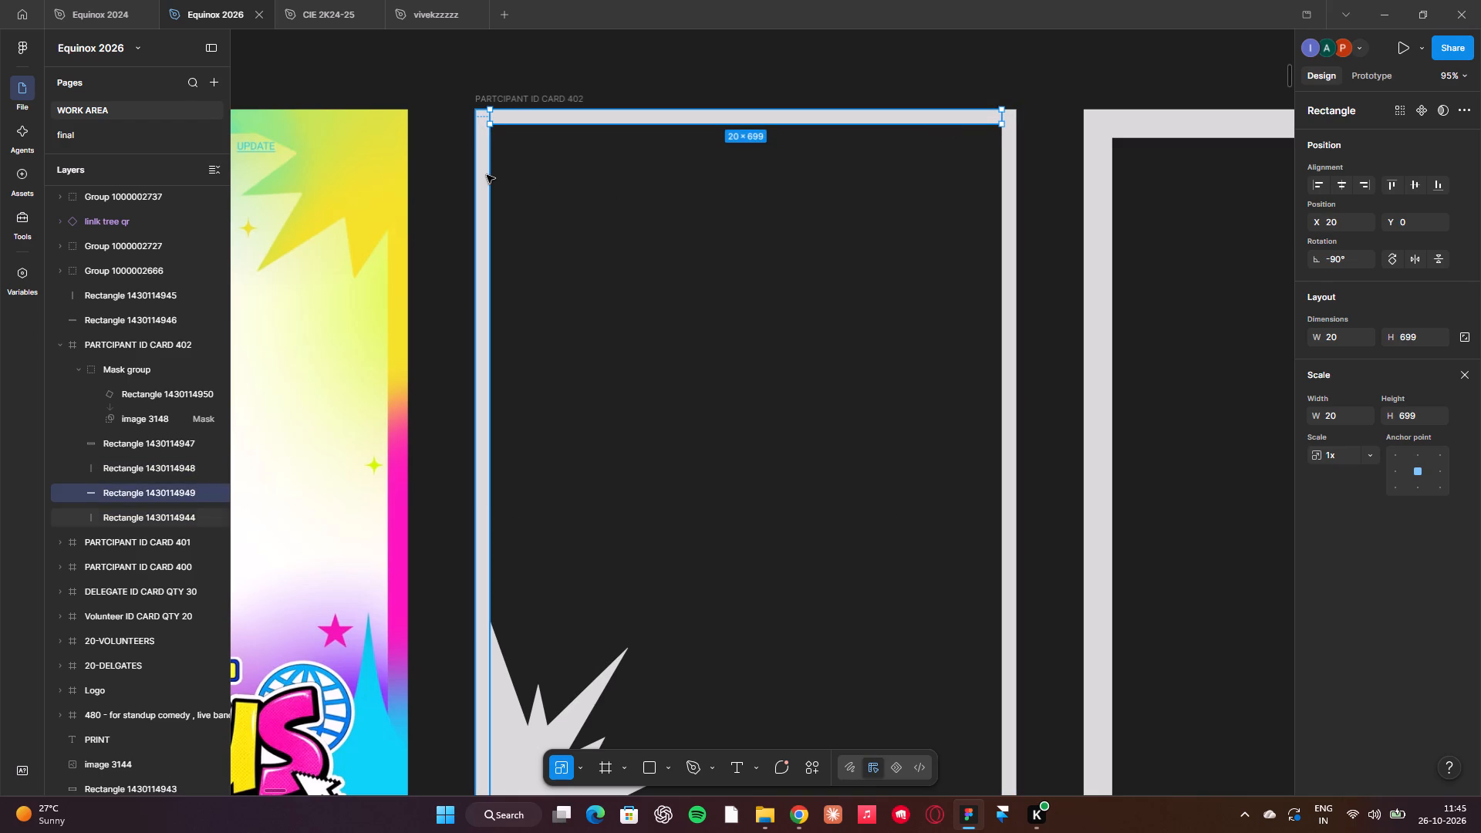
pyautogui.click(486, 175)
pyautogui.scroll(-1, 486, 175)
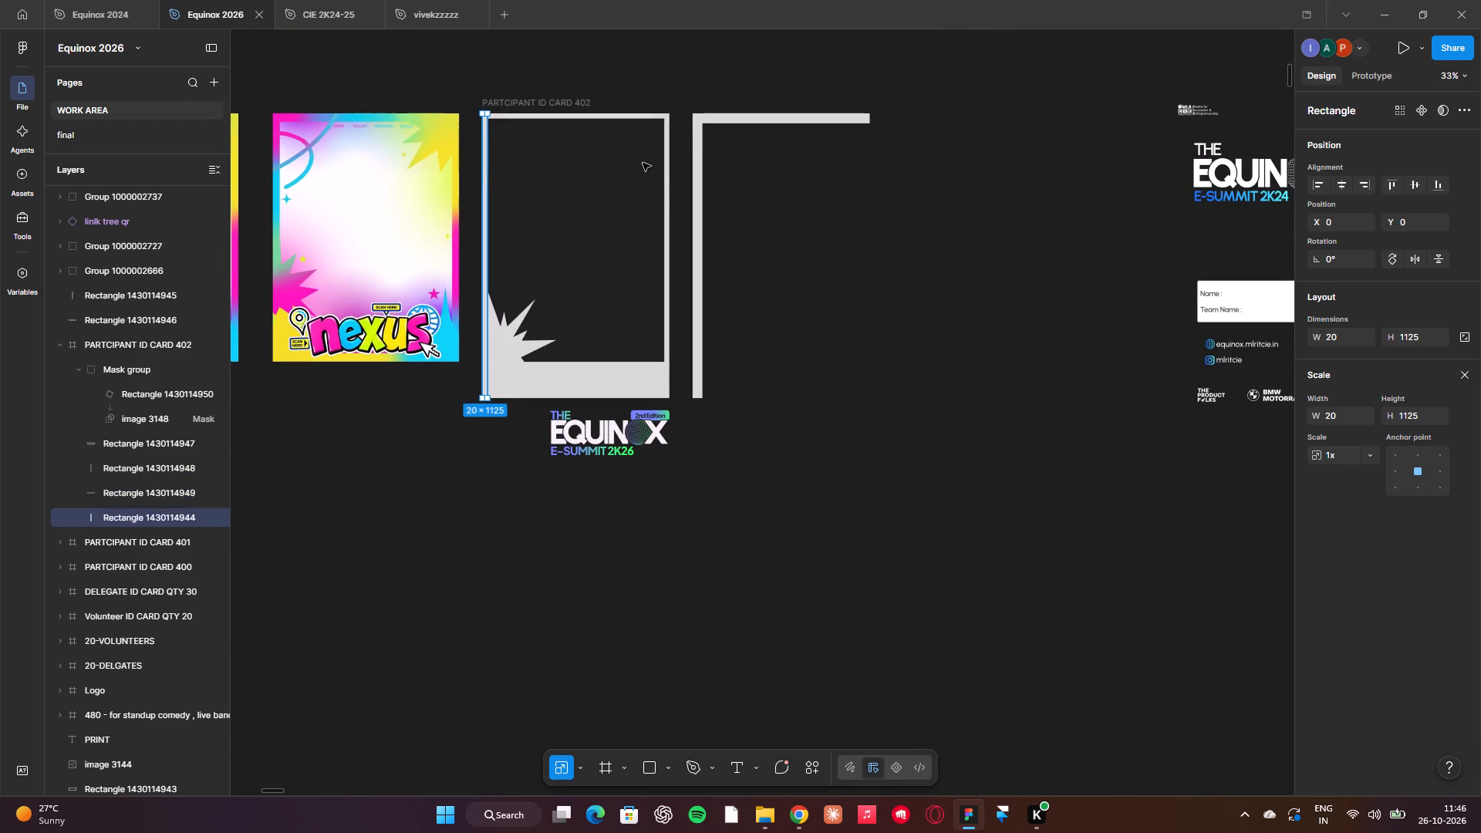
# Compare the right and top border rectangles of the PARTCIPANT ID CARD 402 frame, checking how they meet at the corner.
pyautogui.click(666, 163)
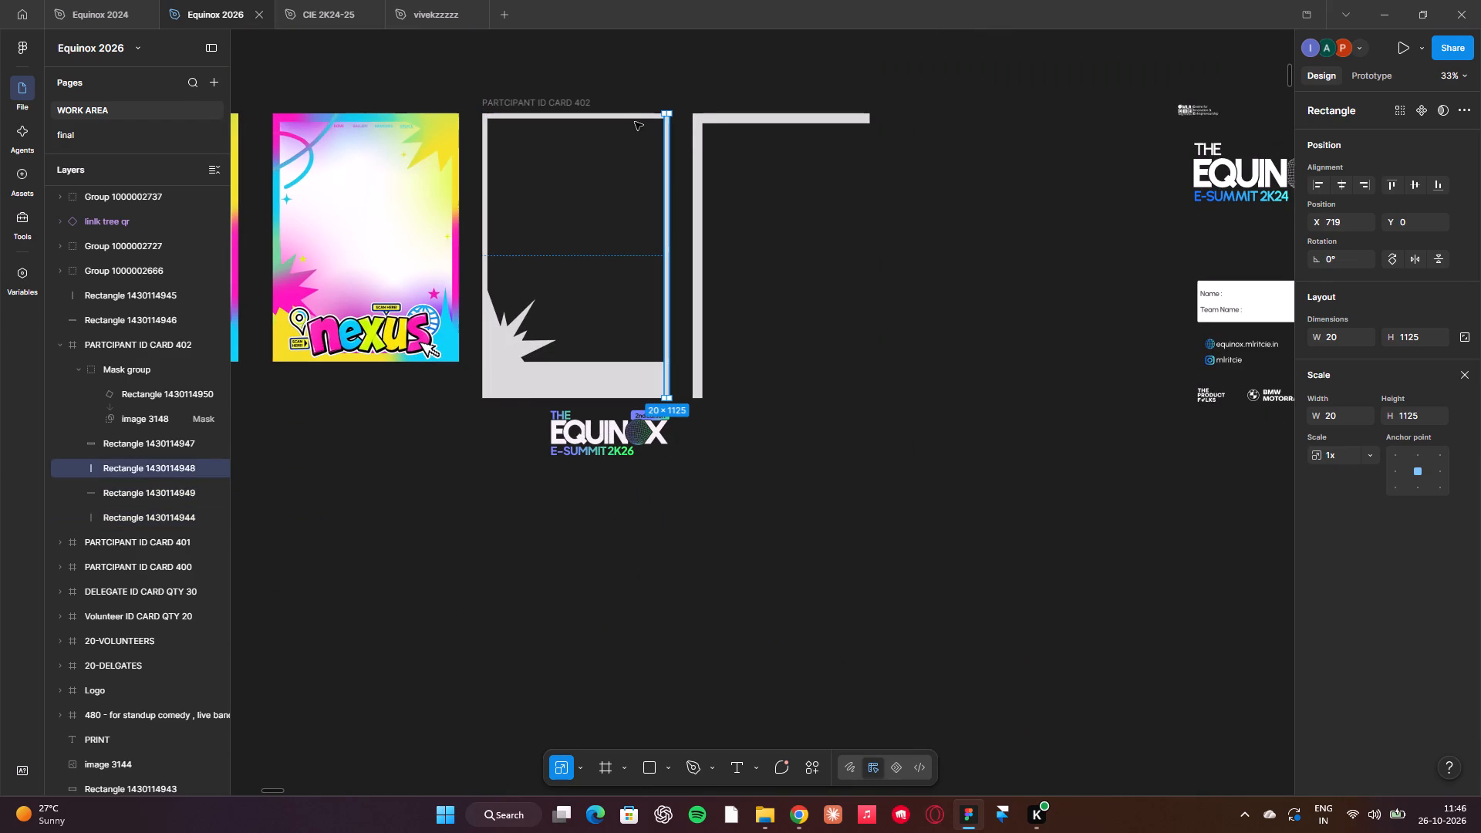
pyautogui.click(626, 117)
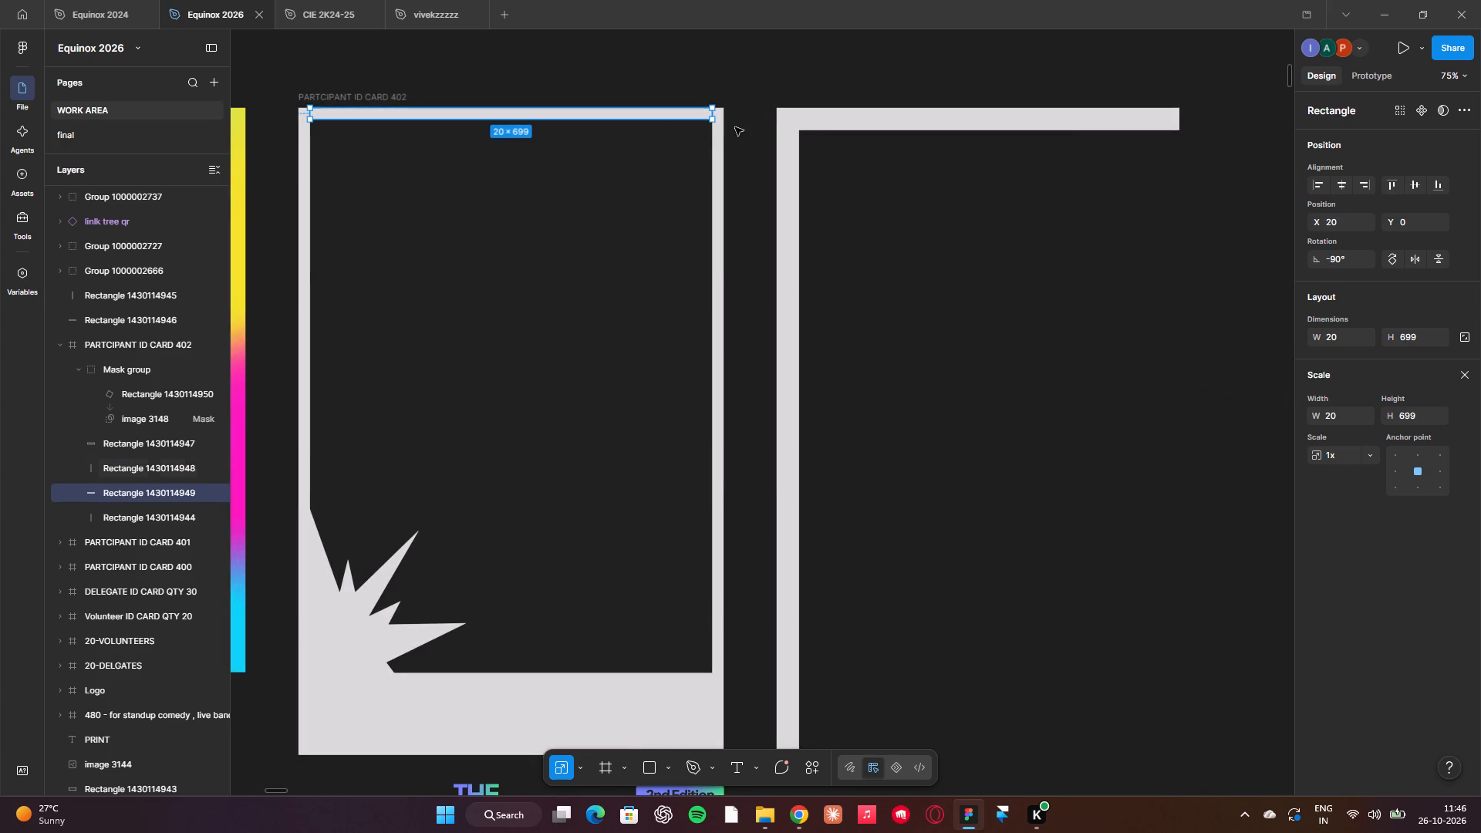
pyautogui.click(723, 129)
pyautogui.click(694, 120)
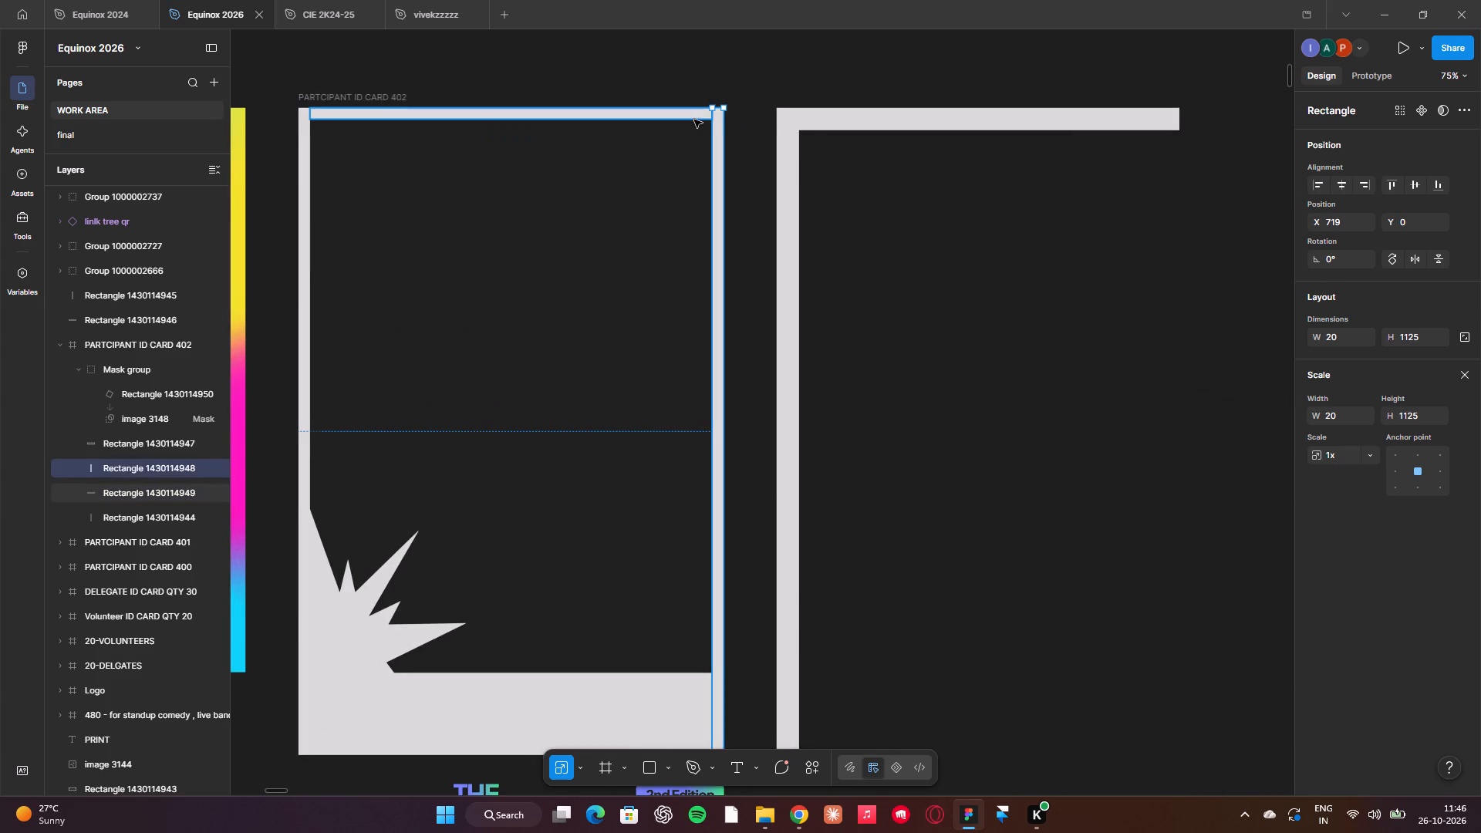
pyautogui.click(710, 136)
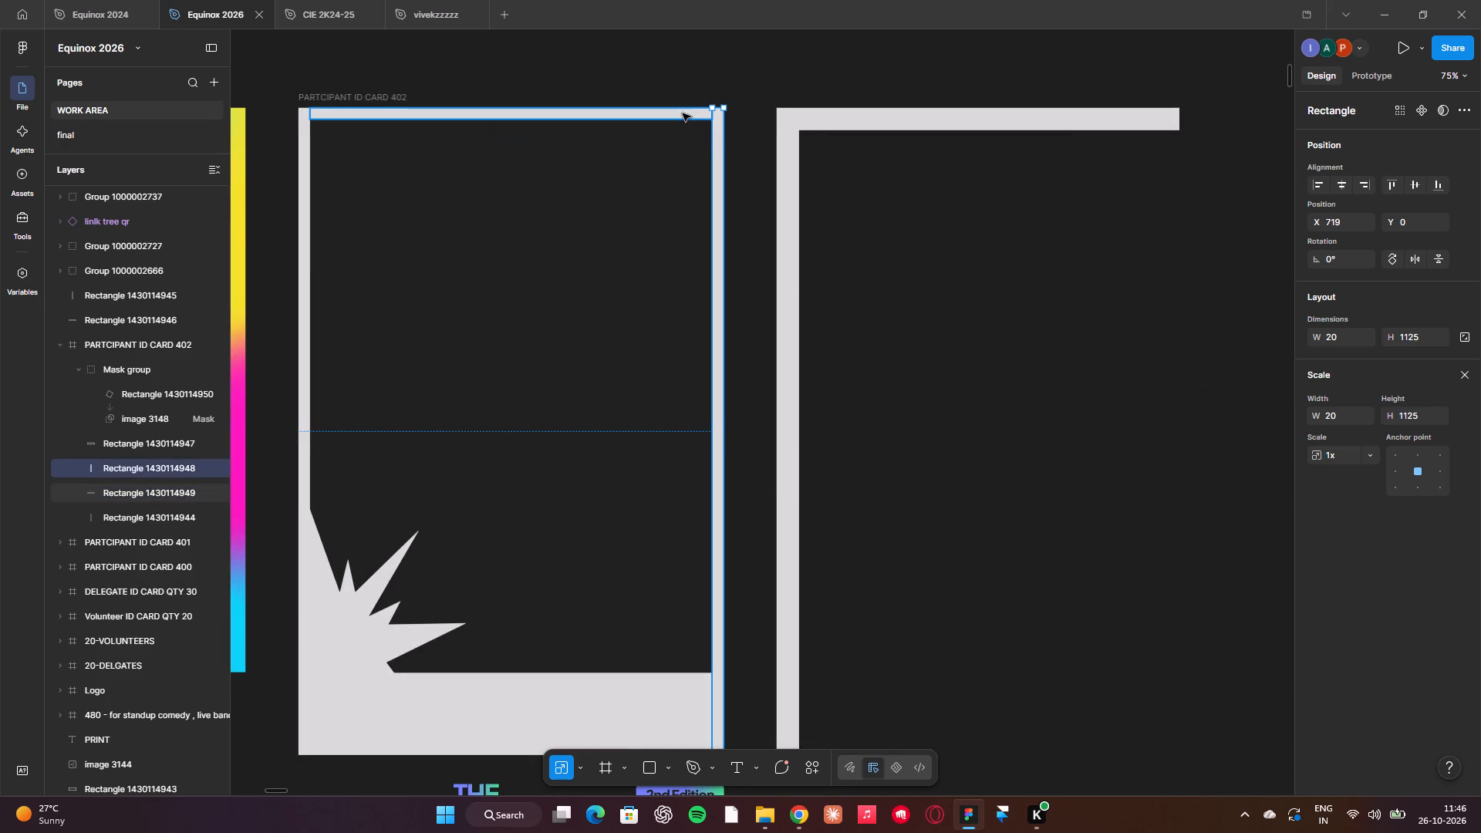
pyautogui.click(683, 113)
pyautogui.click(723, 136)
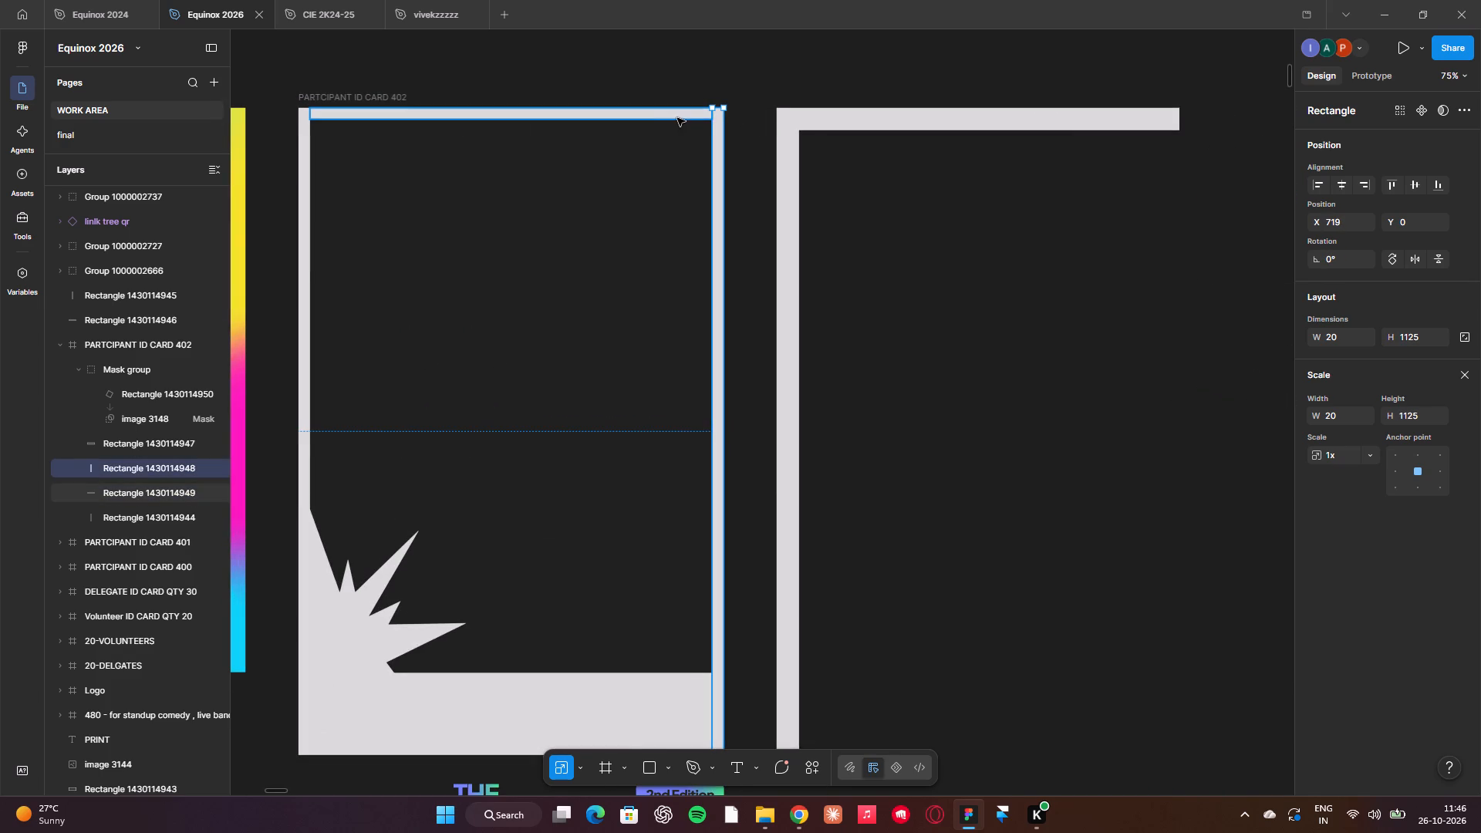
pyautogui.click(678, 118)
pyautogui.click(717, 142)
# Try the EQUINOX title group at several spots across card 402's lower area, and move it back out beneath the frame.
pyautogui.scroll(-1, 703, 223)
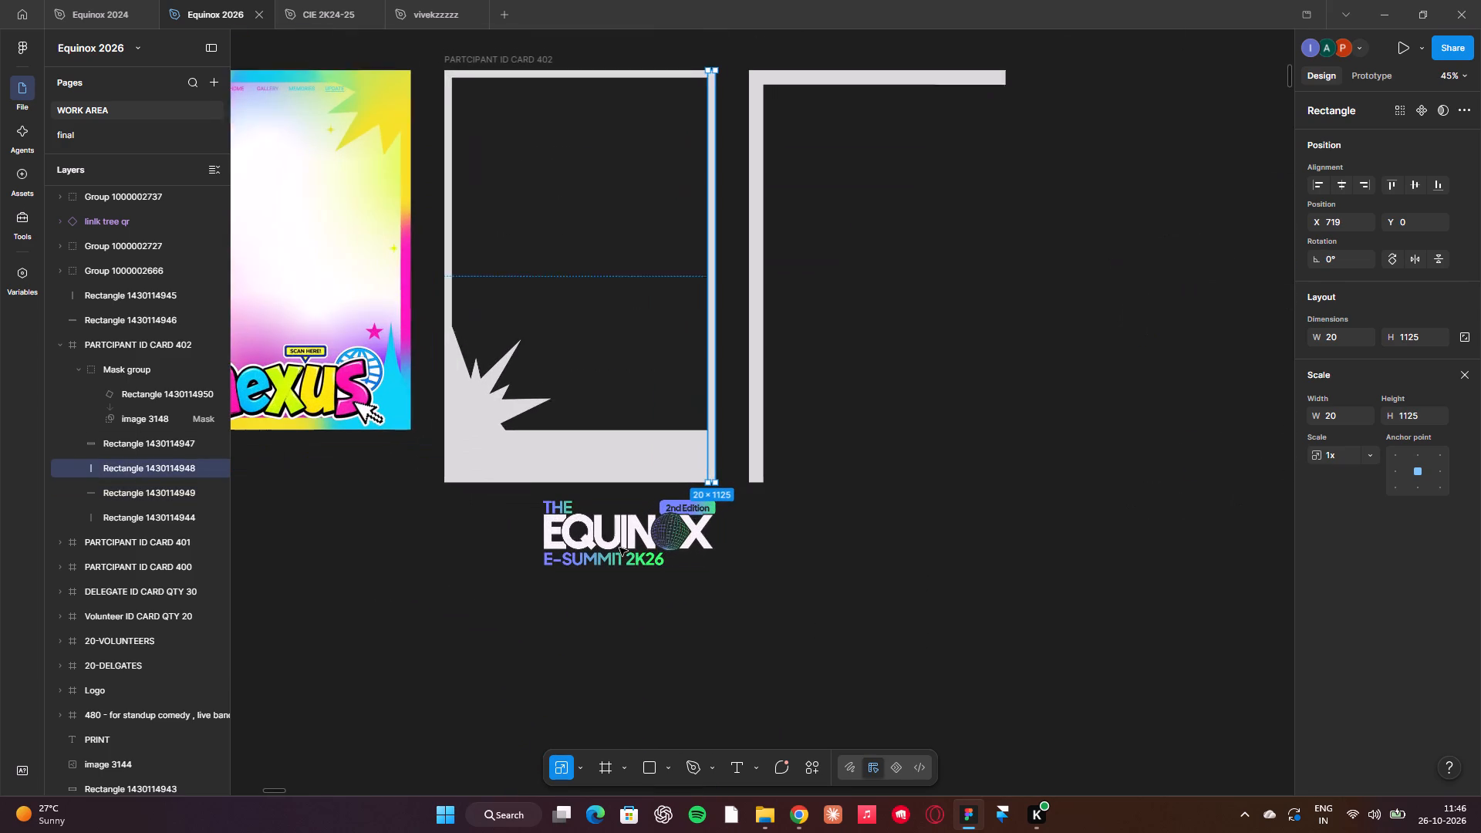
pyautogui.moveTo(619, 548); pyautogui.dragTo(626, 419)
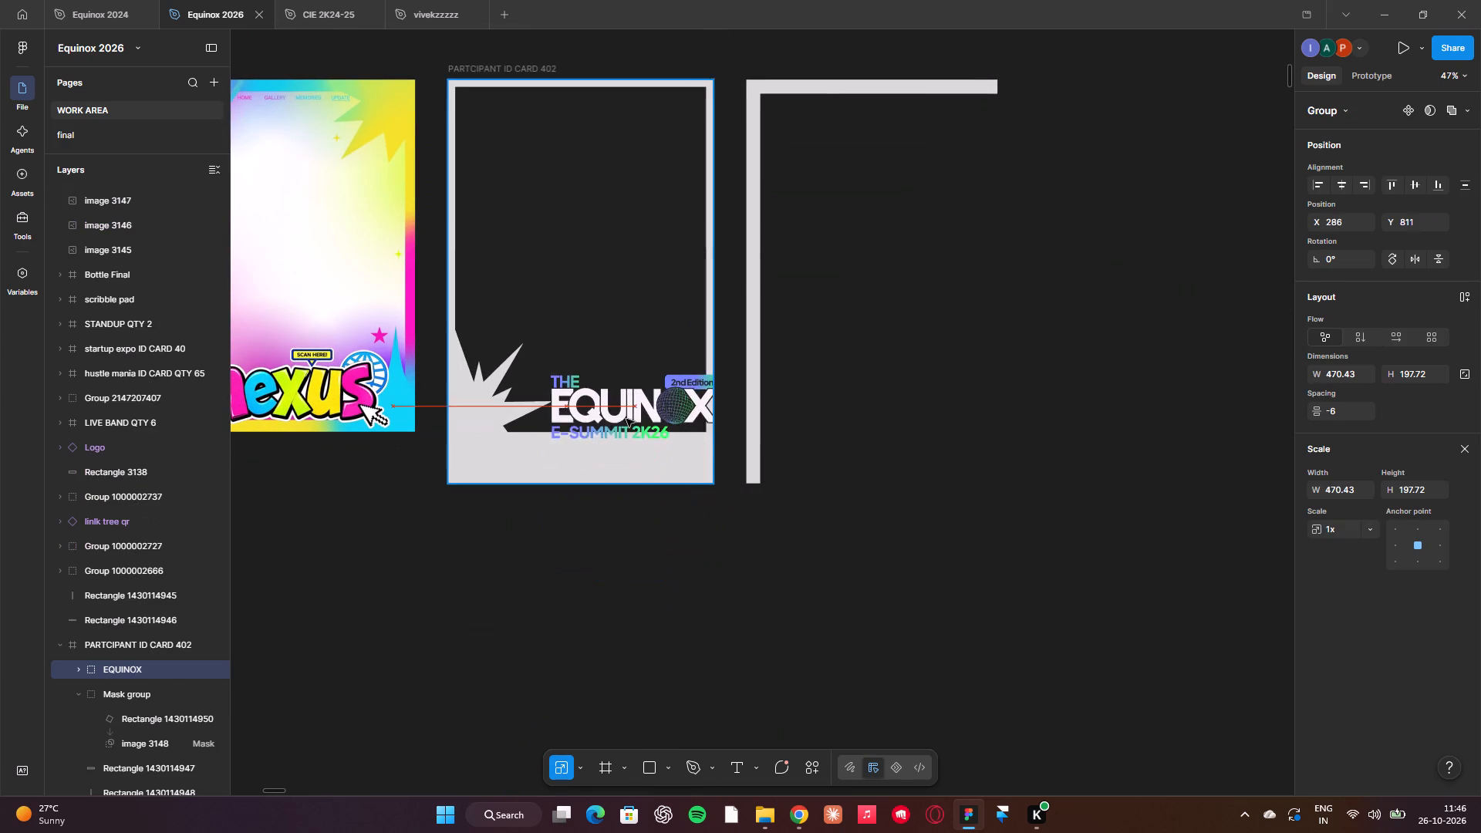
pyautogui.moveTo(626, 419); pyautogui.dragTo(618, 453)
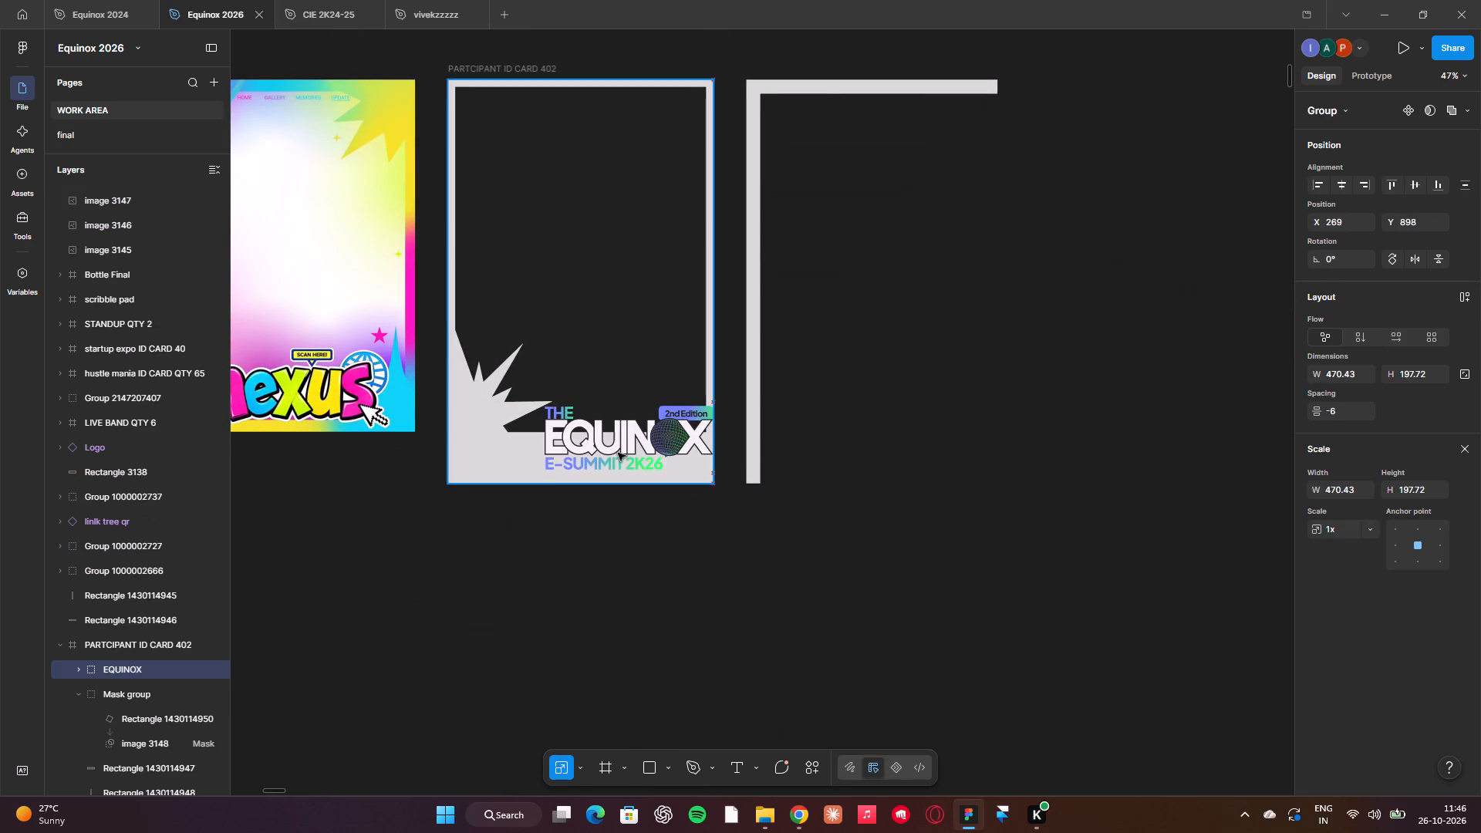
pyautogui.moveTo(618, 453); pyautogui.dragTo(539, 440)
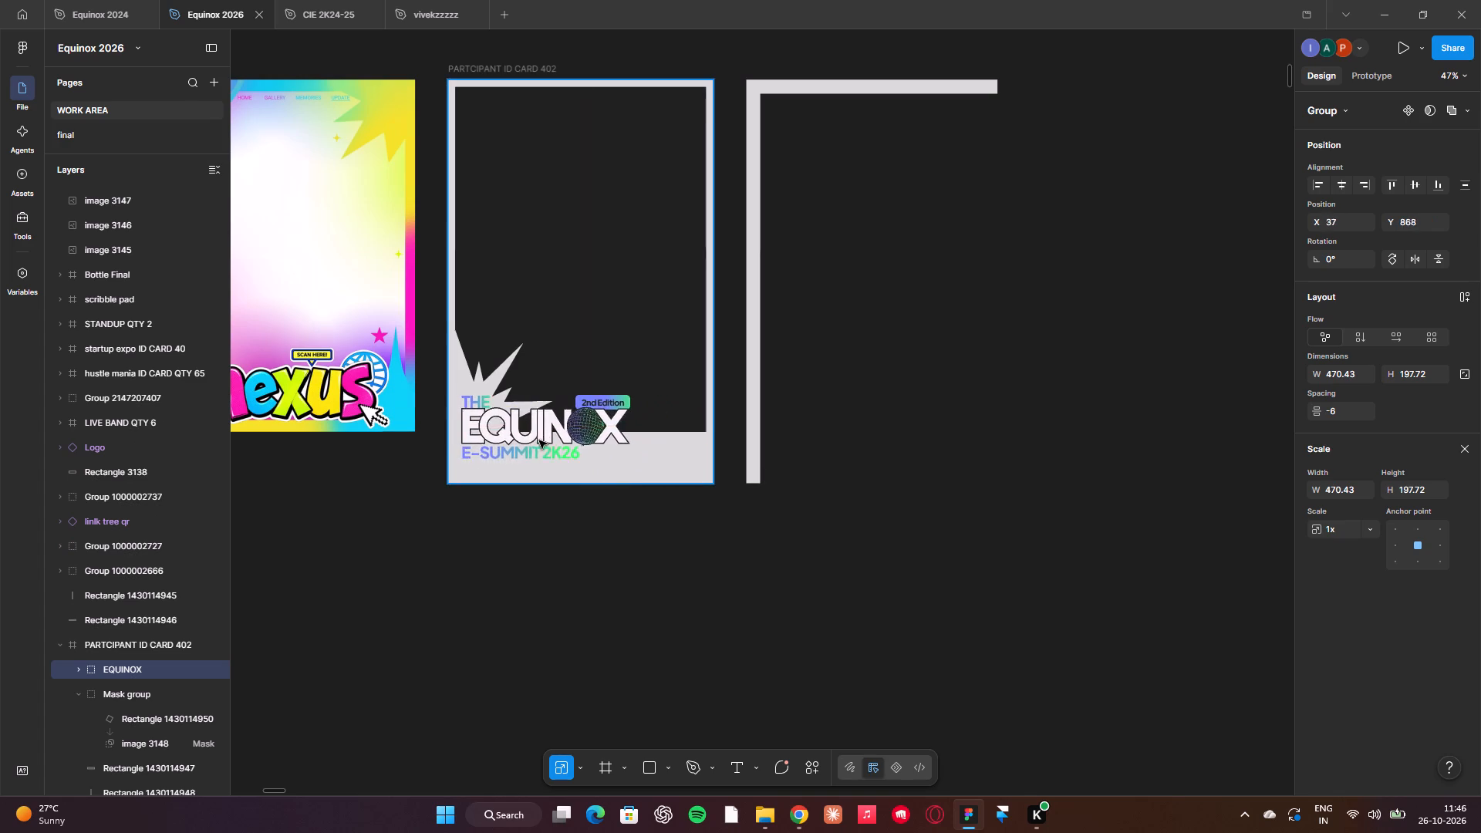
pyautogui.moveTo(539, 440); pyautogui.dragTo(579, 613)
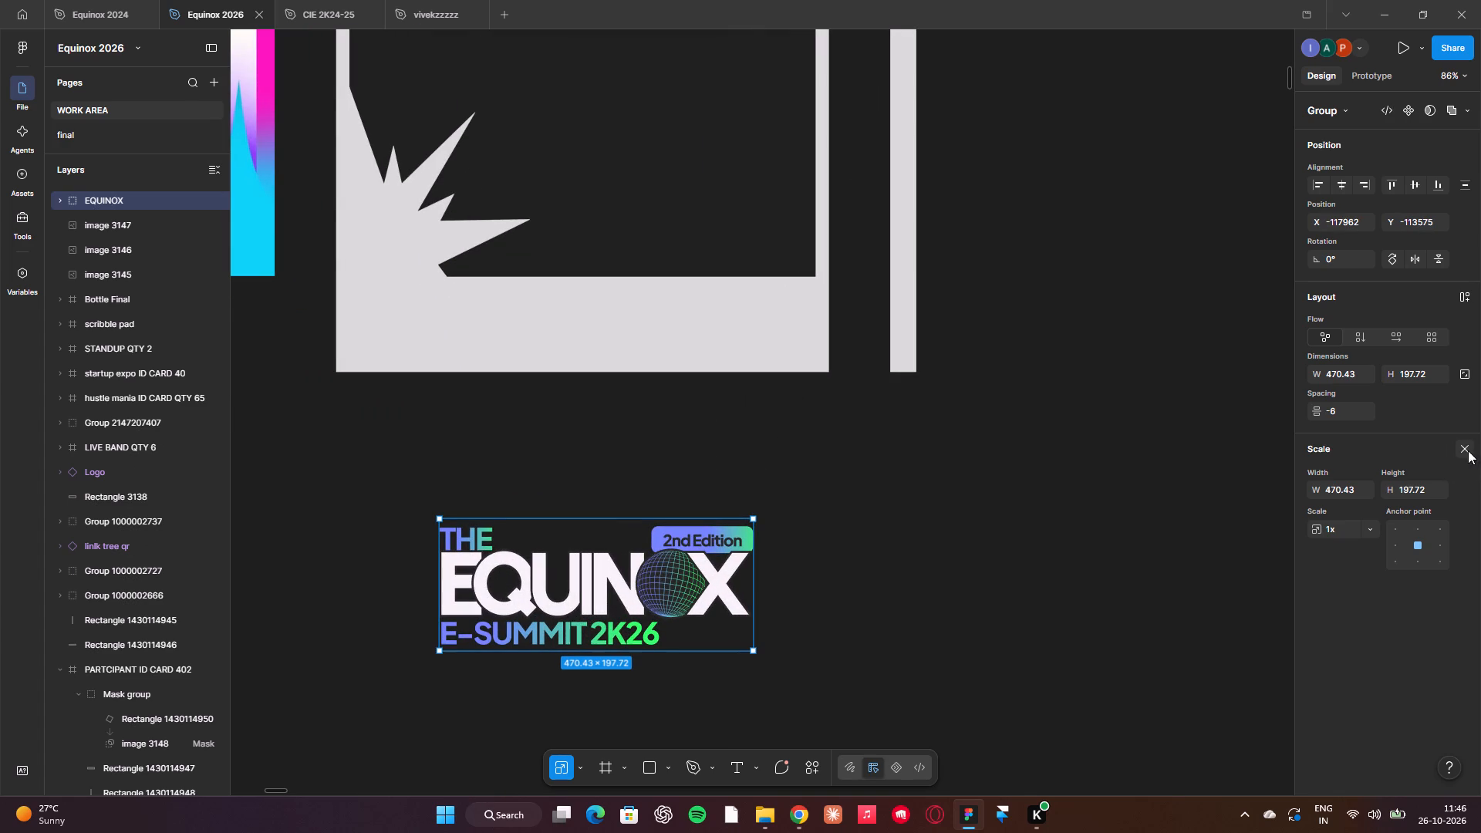
# Scale the EQUINOX title group to about 376 × 158 and place it inside card 402 beside the starburst, at X 330, Y 801.
pyautogui.click(1469, 451)
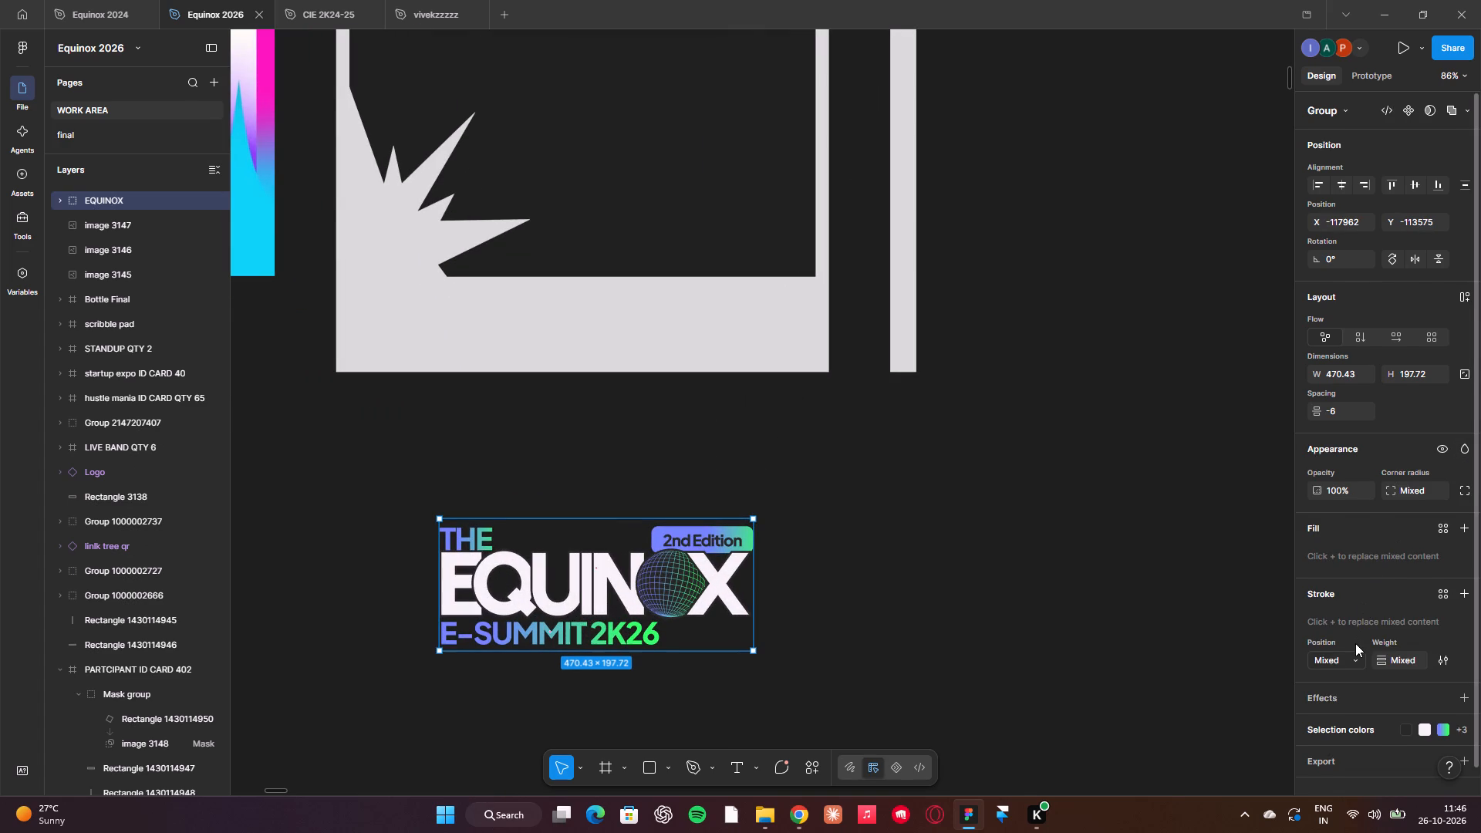
pyautogui.scroll(-3, 1355, 643)
pyautogui.click(1014, 625)
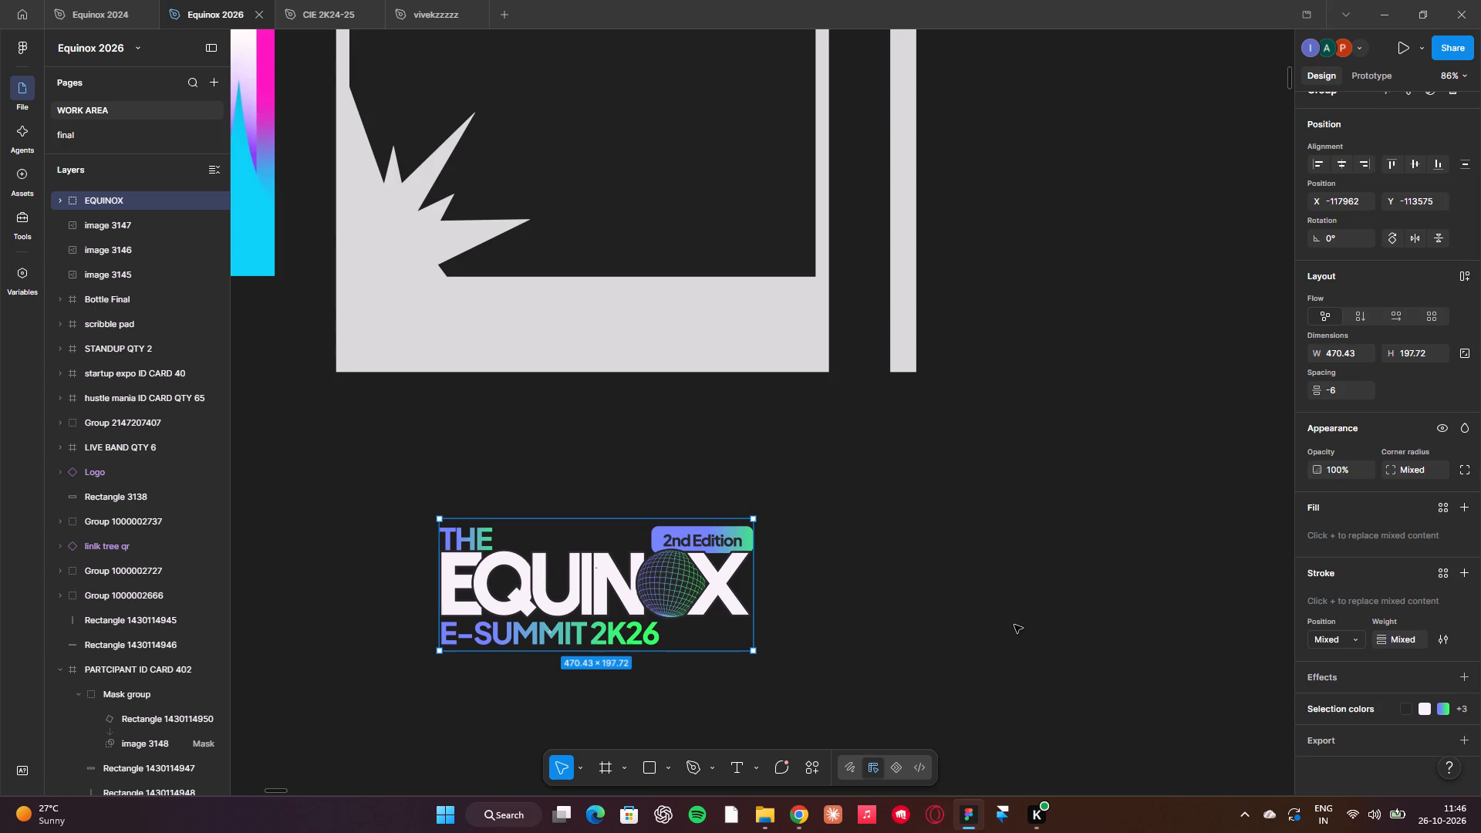
pyautogui.moveTo(802, 618); pyautogui.dragTo(807, 595)
pyautogui.press('k')
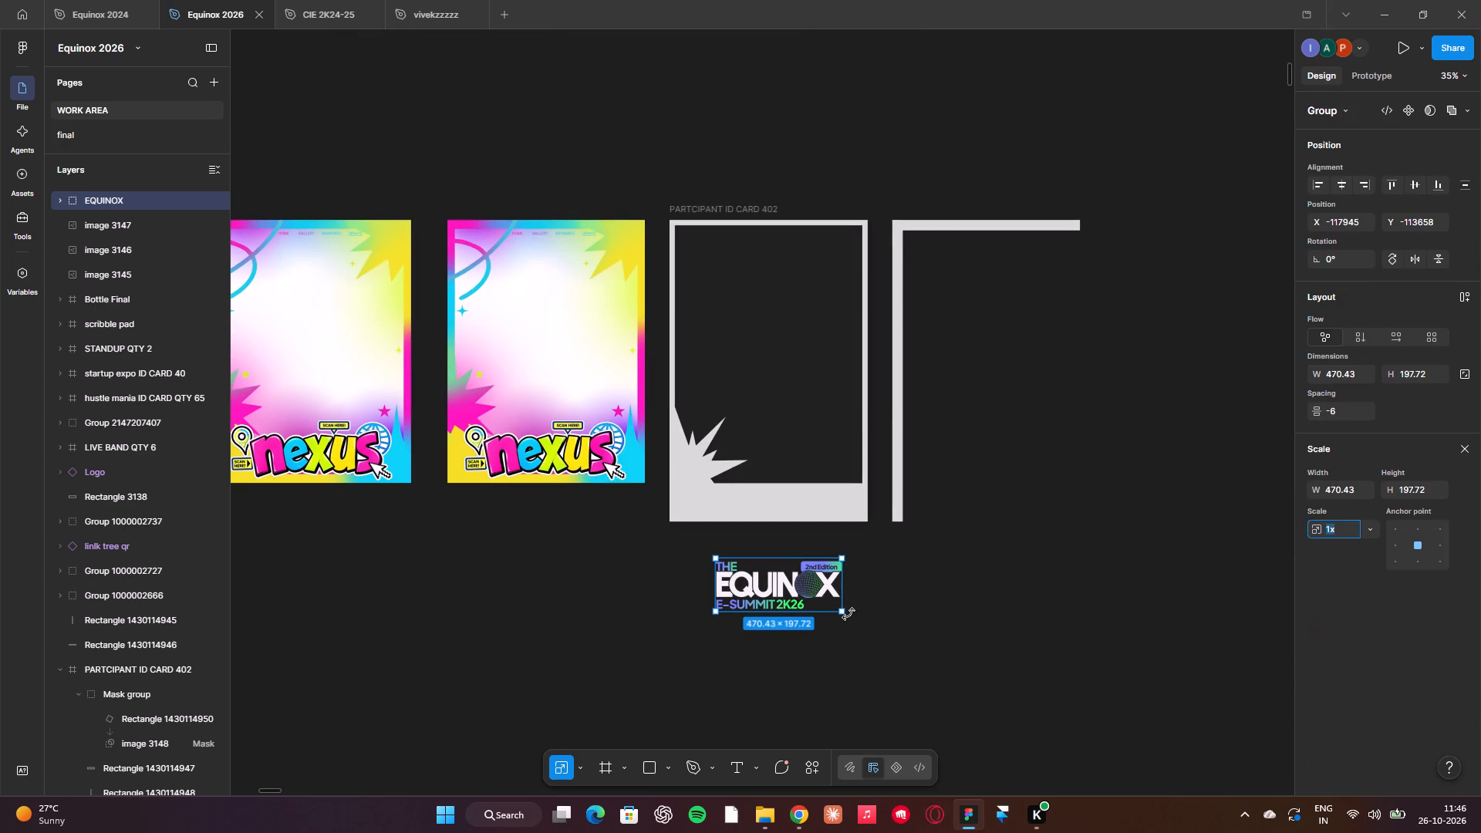
pyautogui.moveTo(855, 622); pyautogui.dragTo(787, 611)
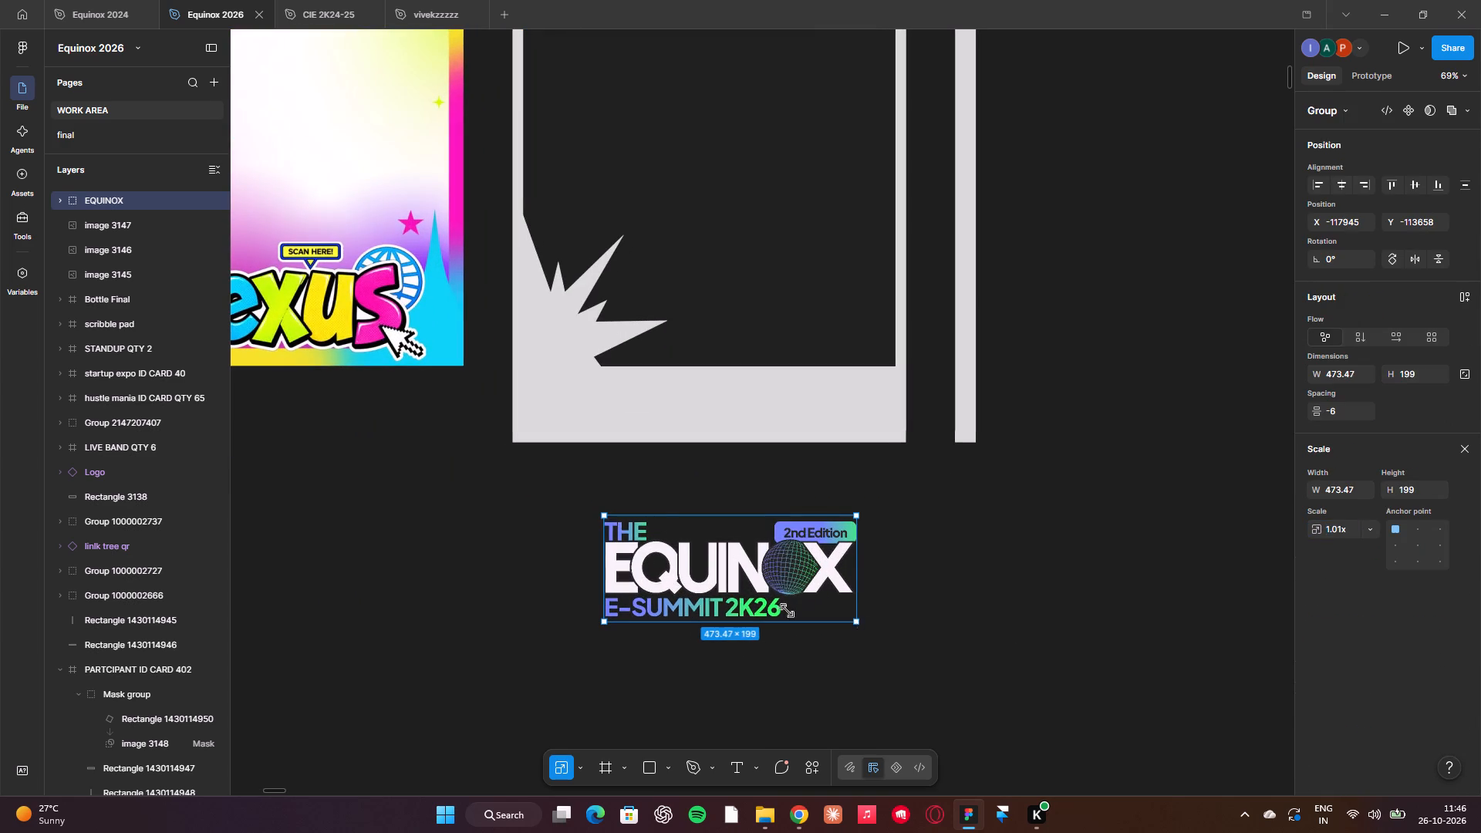
pyautogui.moveTo(787, 611); pyautogui.dragTo(769, 610)
pyautogui.moveTo(751, 591); pyautogui.dragTo(785, 395)
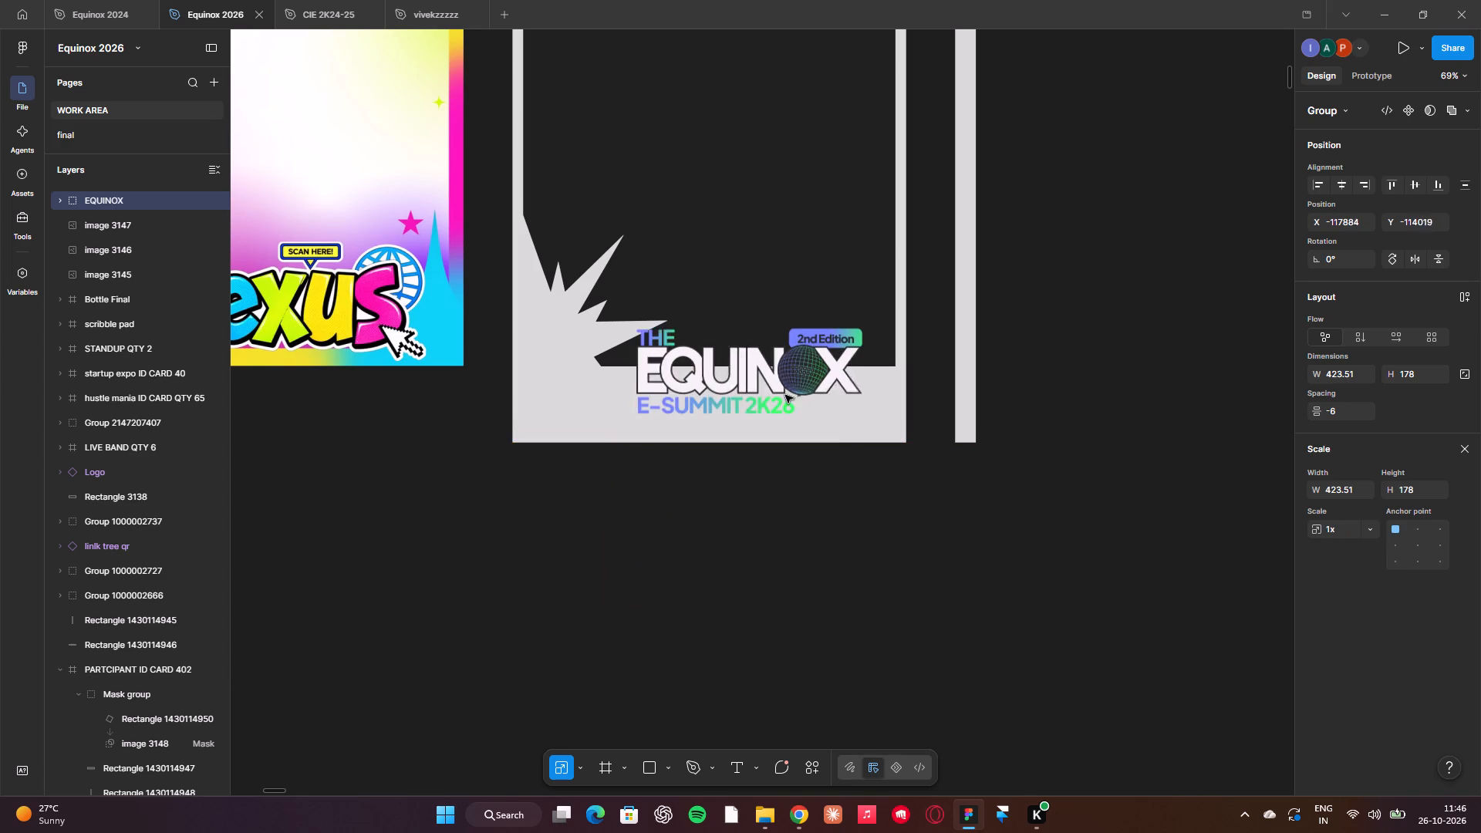
pyautogui.moveTo(785, 395); pyautogui.dragTo(798, 341)
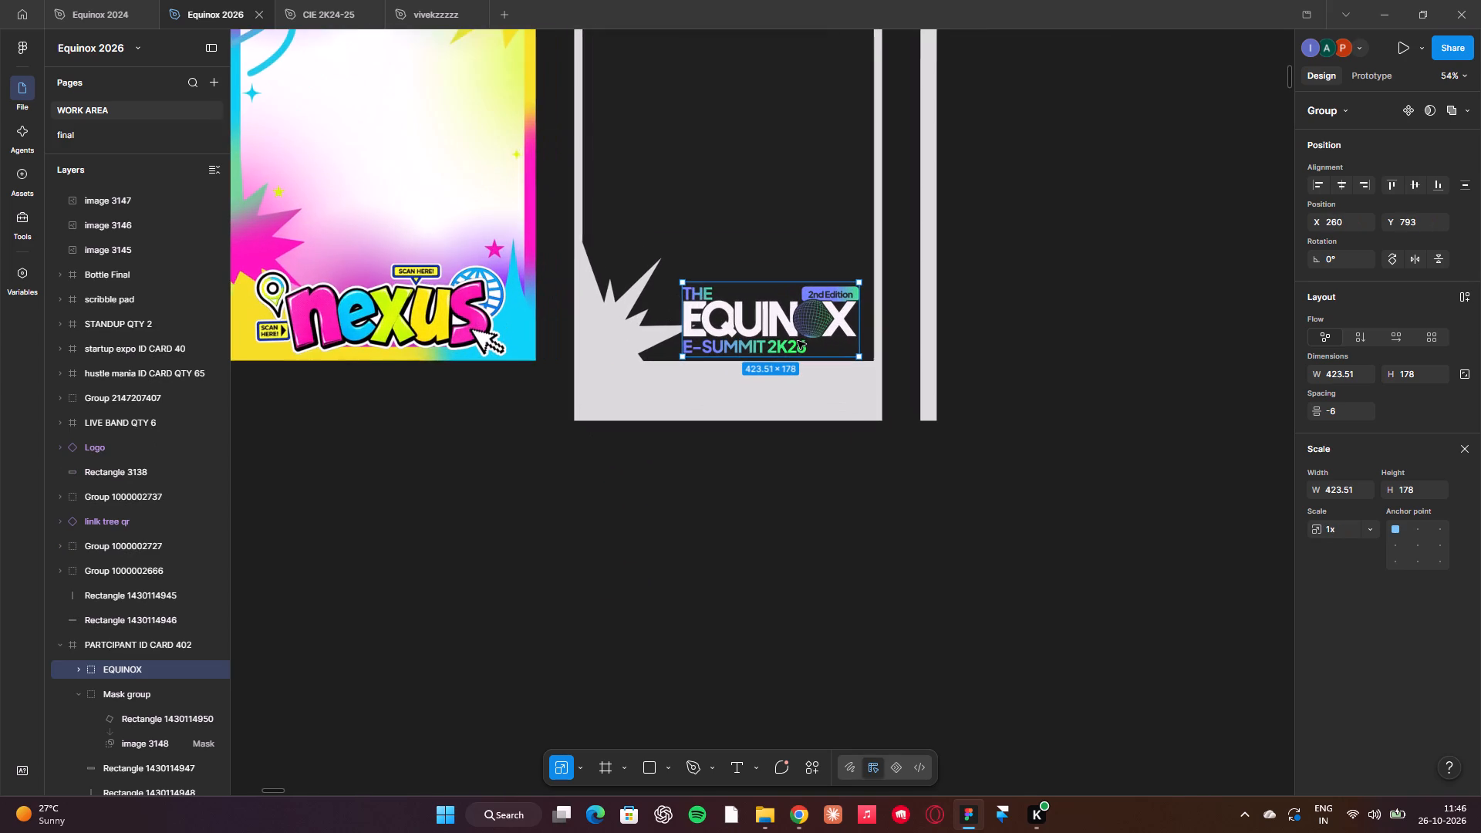
pyautogui.moveTo(863, 356); pyautogui.dragTo(821, 339)
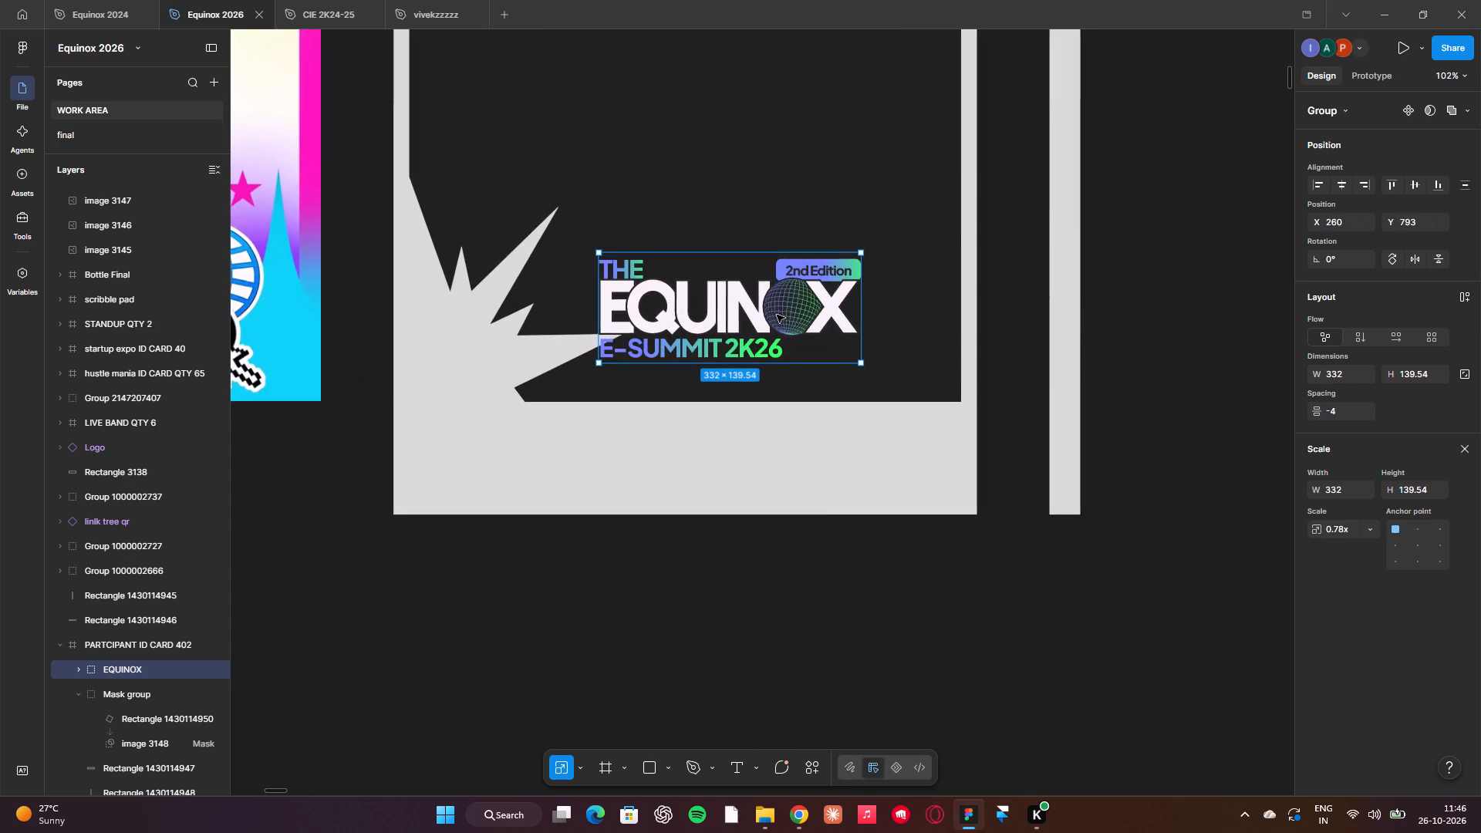
pyautogui.moveTo(768, 315); pyautogui.dragTo(833, 330)
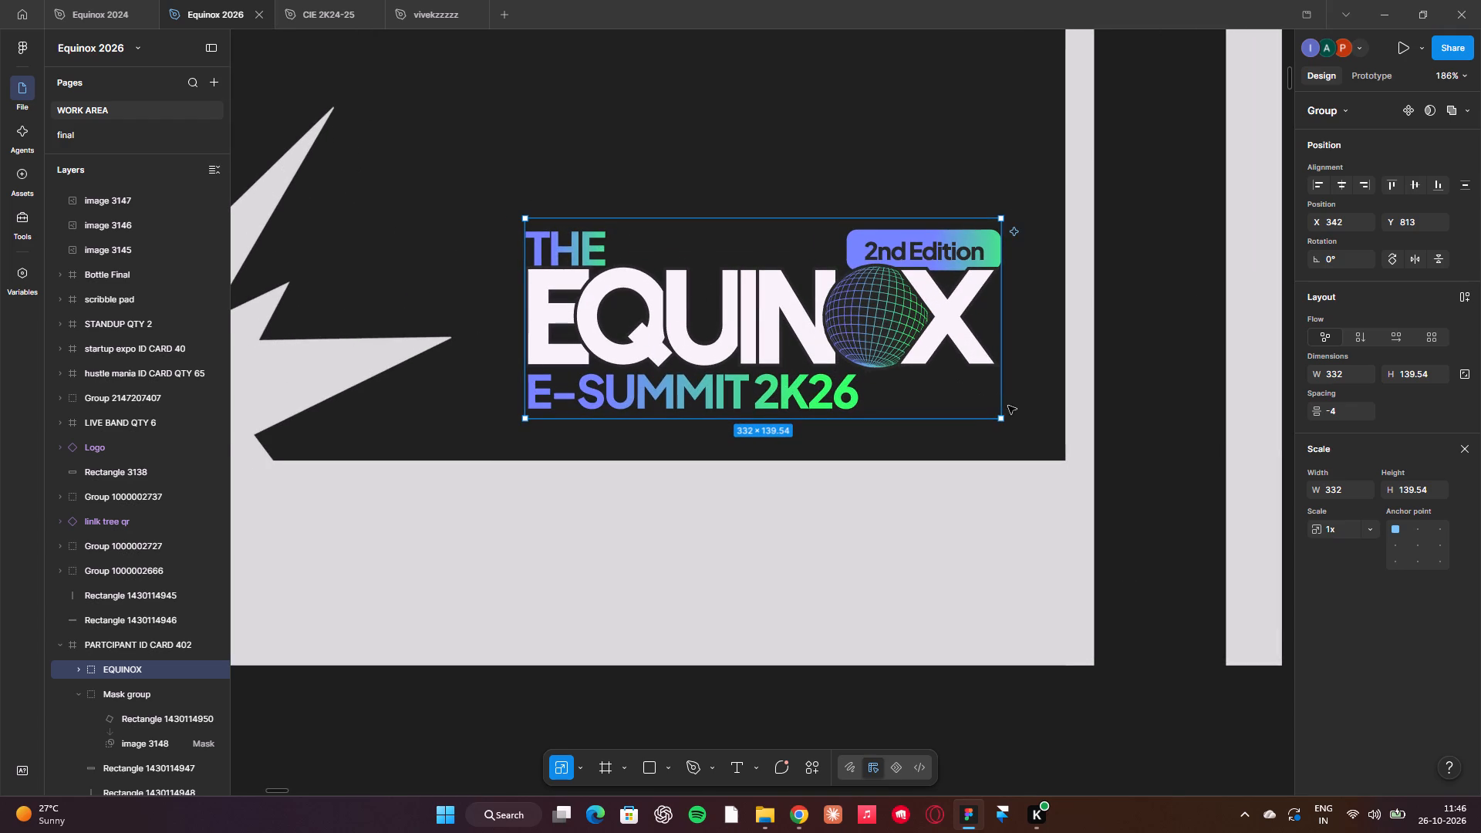
pyautogui.moveTo(999, 416); pyautogui.dragTo(1022, 444)
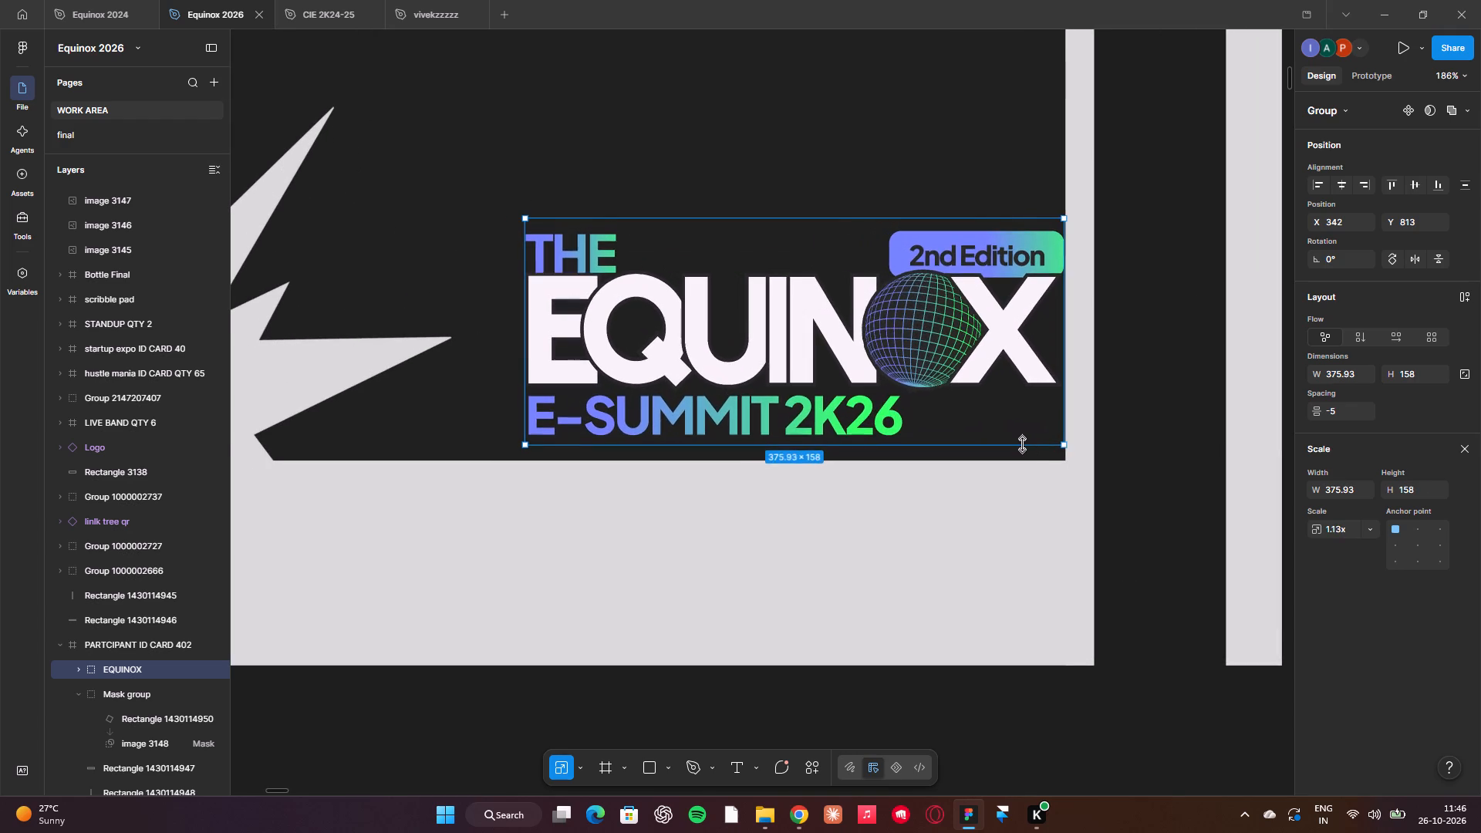
pyautogui.moveTo(997, 433); pyautogui.dragTo(990, 427)
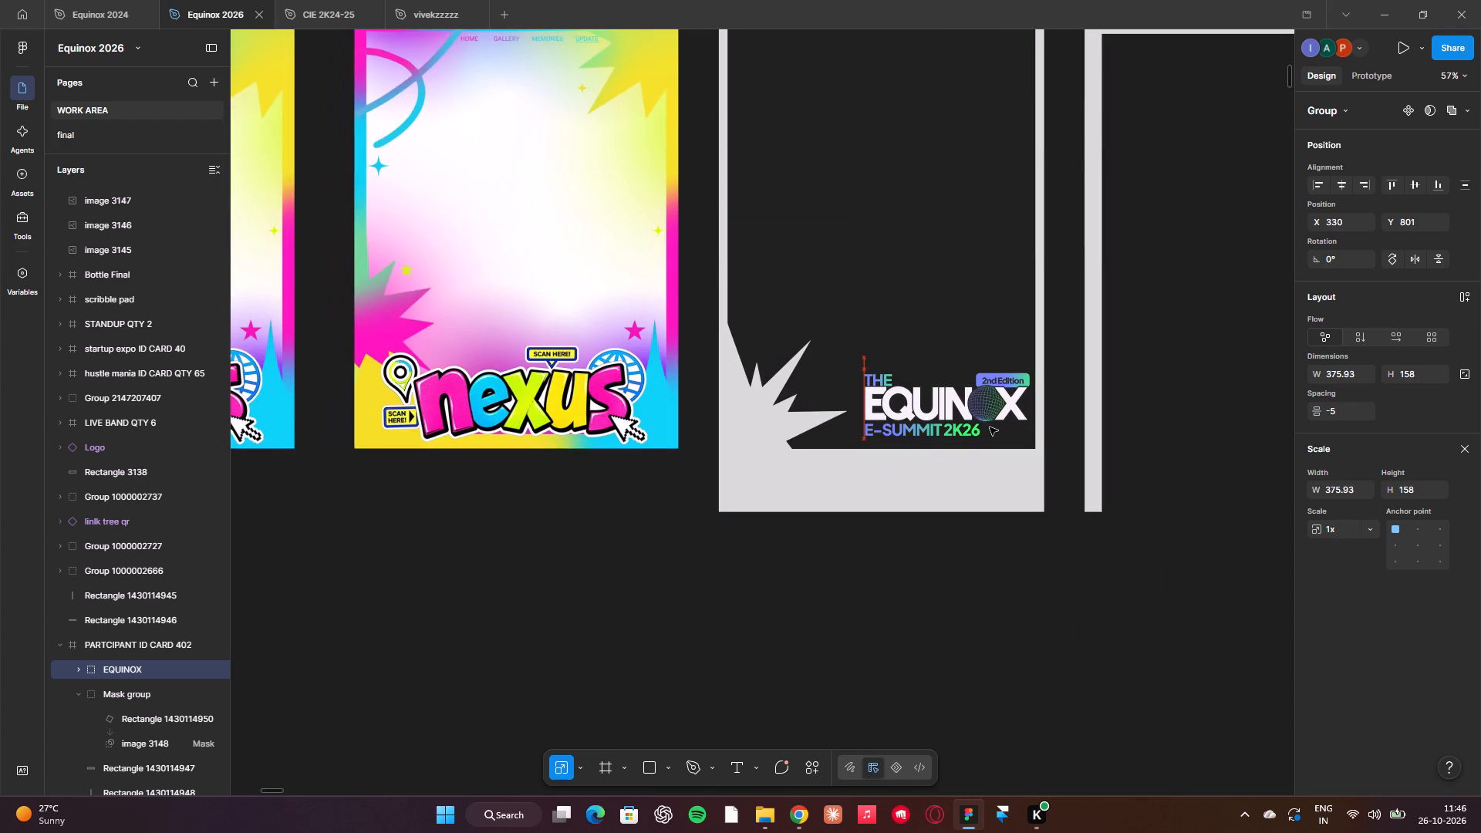
pyautogui.moveTo(990, 427); pyautogui.dragTo(989, 427)
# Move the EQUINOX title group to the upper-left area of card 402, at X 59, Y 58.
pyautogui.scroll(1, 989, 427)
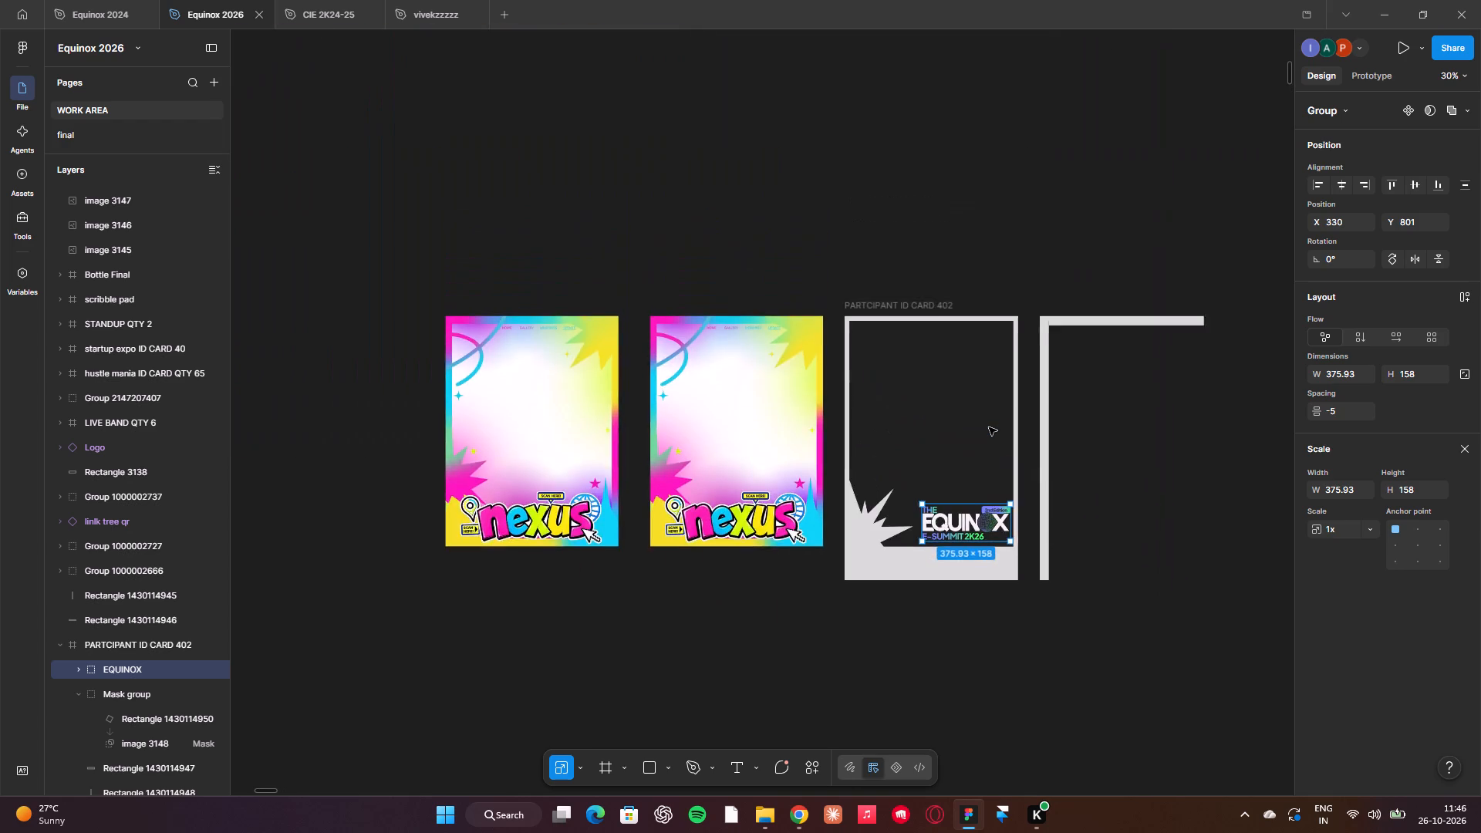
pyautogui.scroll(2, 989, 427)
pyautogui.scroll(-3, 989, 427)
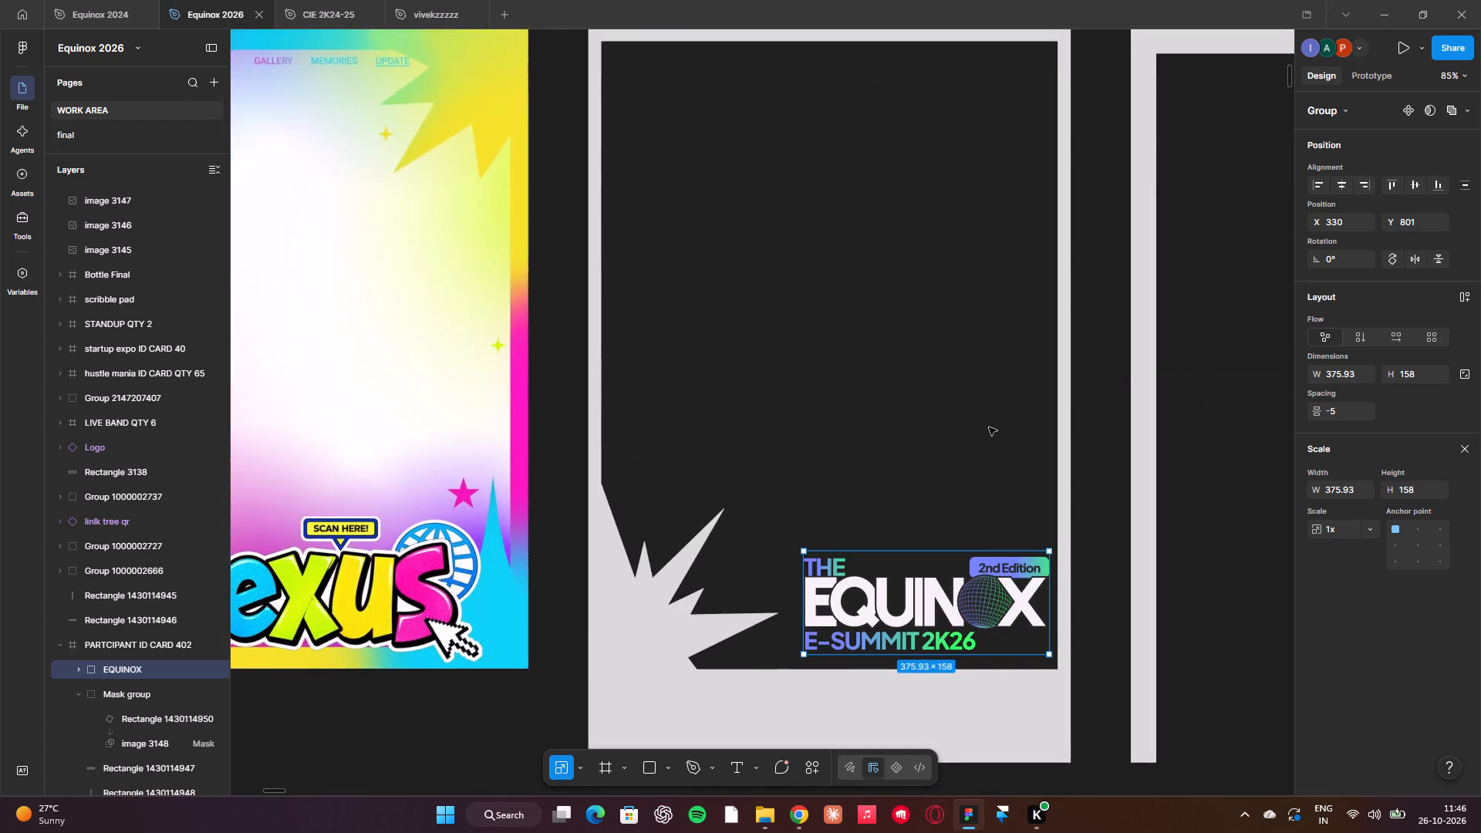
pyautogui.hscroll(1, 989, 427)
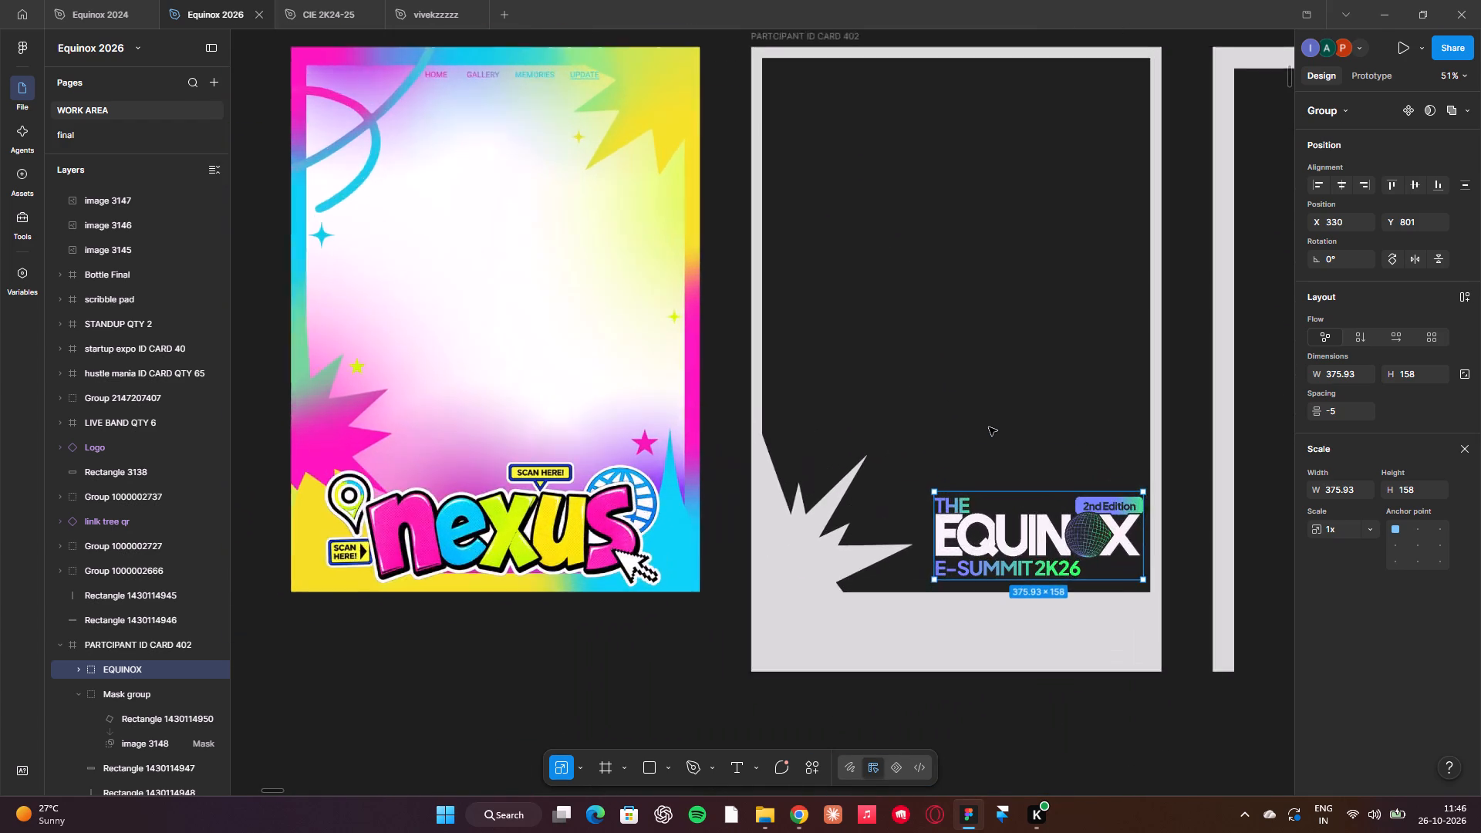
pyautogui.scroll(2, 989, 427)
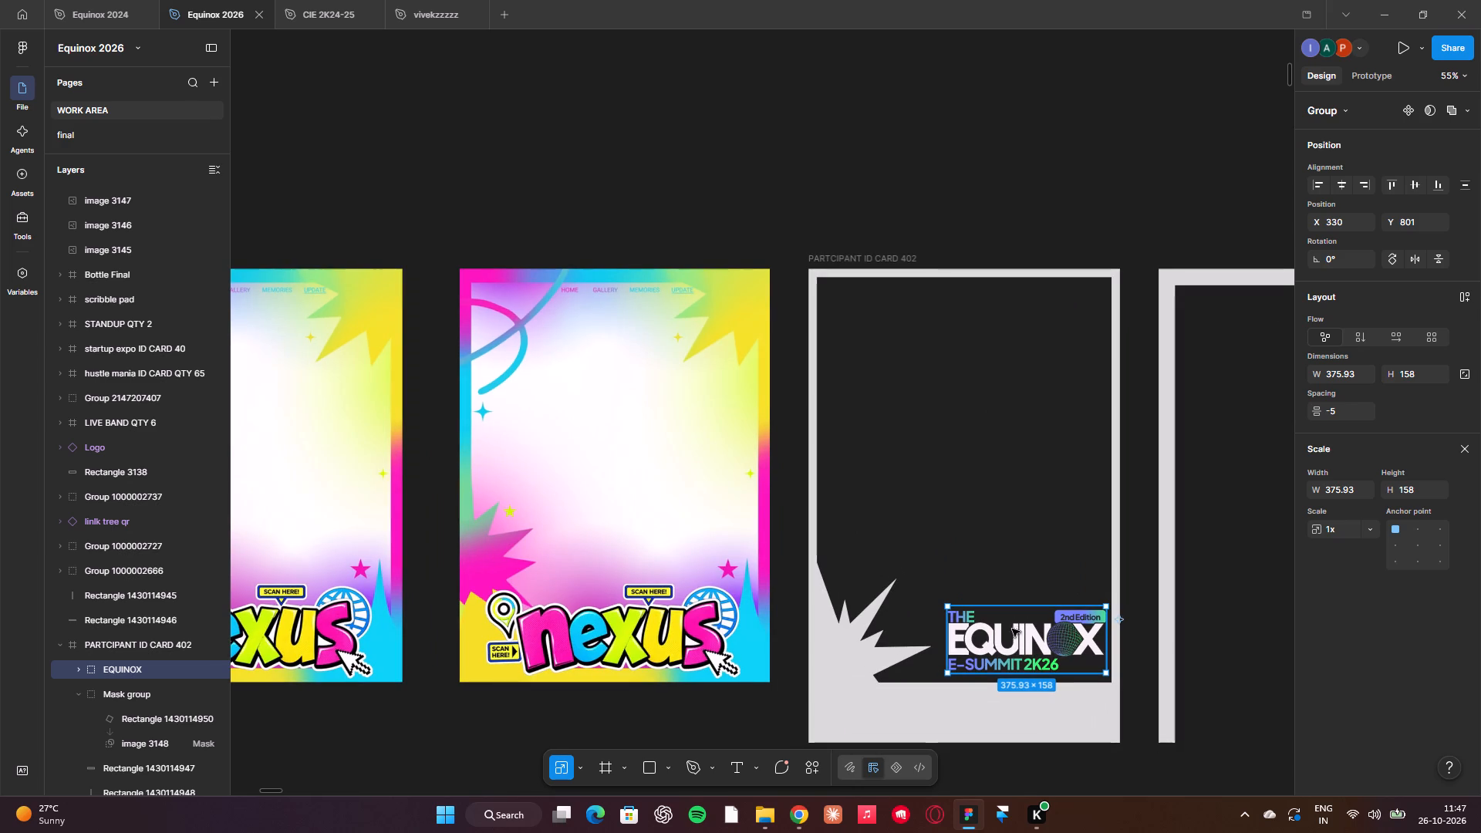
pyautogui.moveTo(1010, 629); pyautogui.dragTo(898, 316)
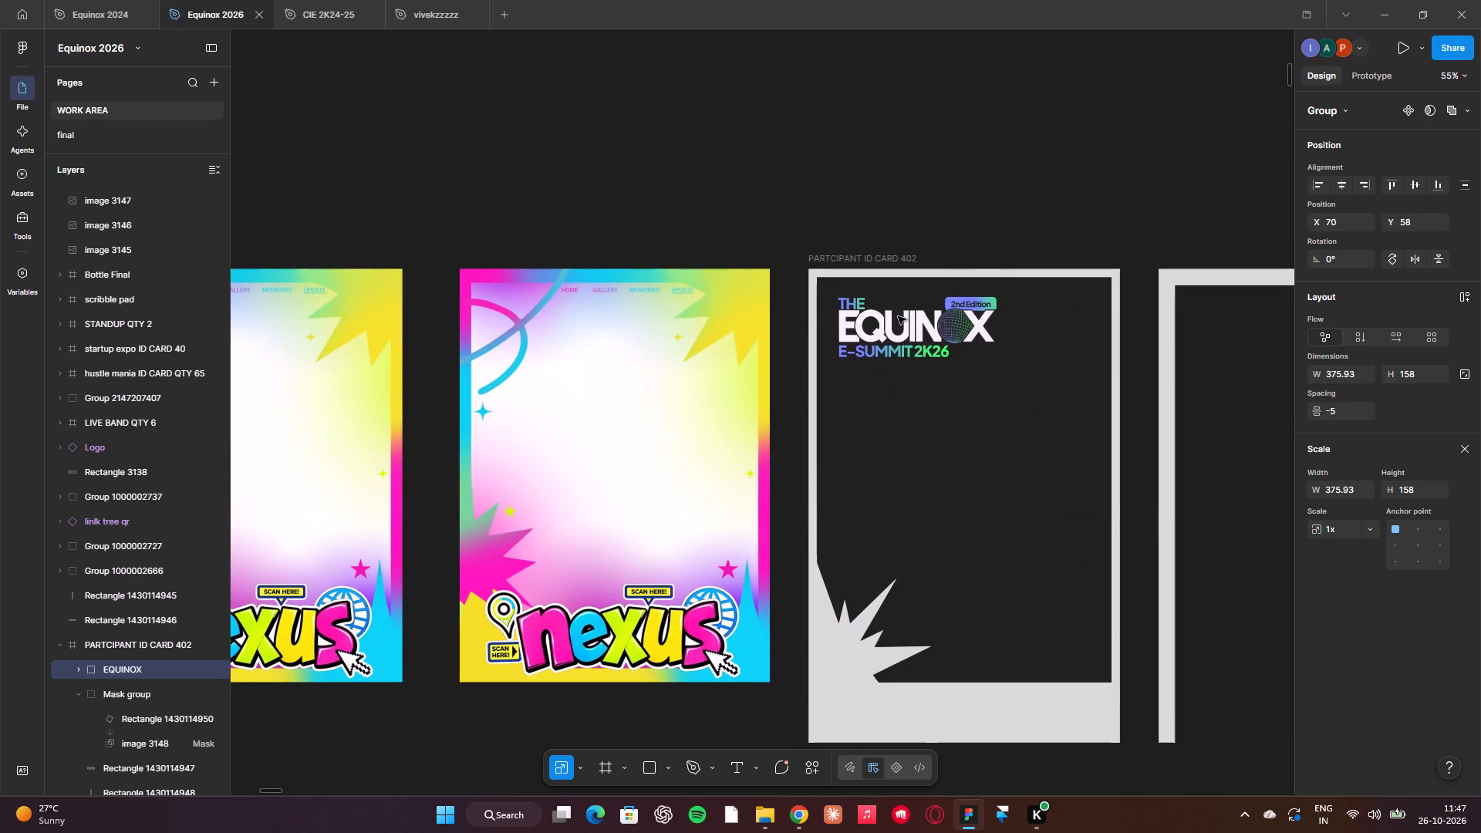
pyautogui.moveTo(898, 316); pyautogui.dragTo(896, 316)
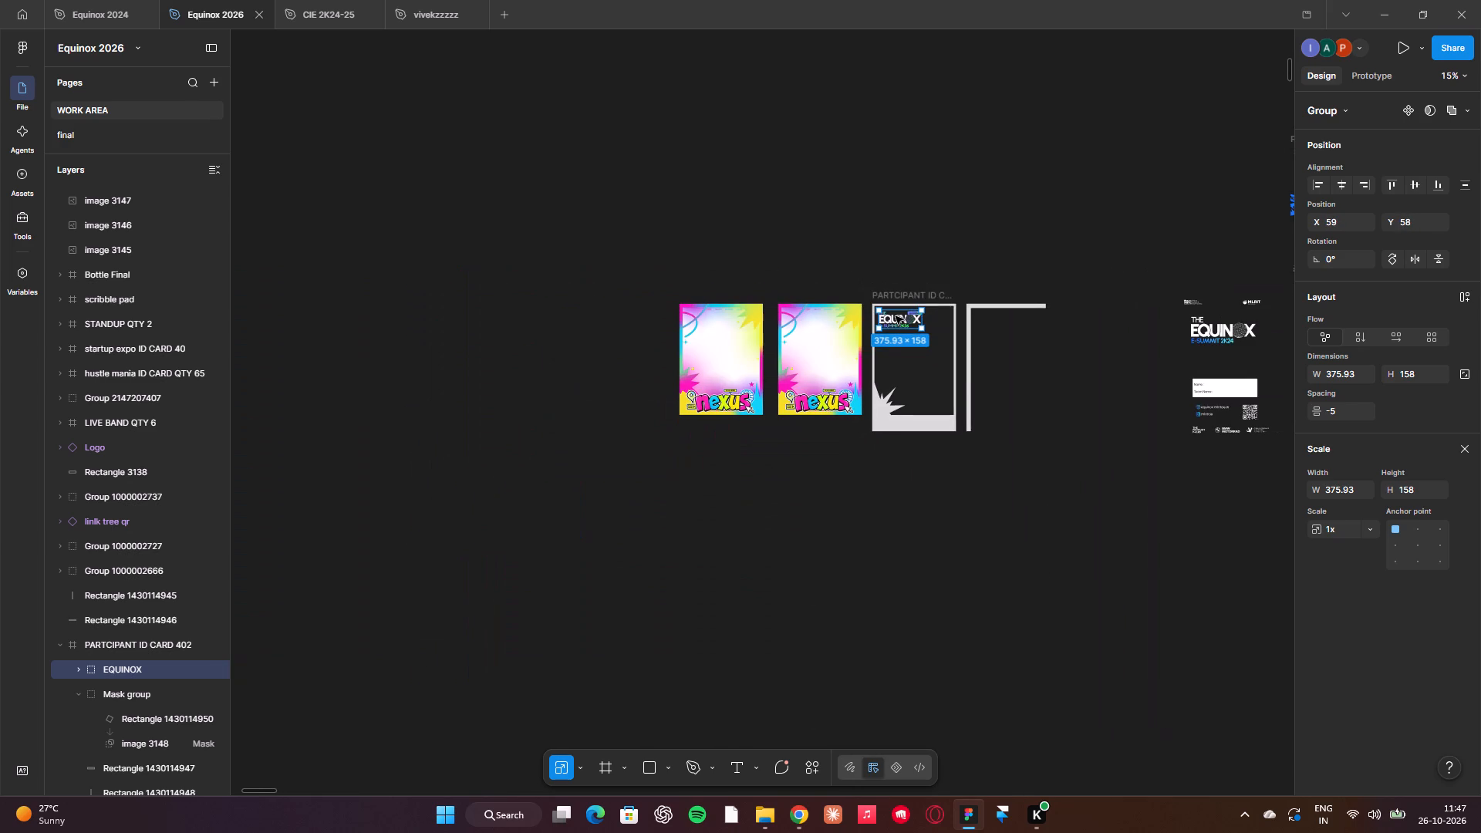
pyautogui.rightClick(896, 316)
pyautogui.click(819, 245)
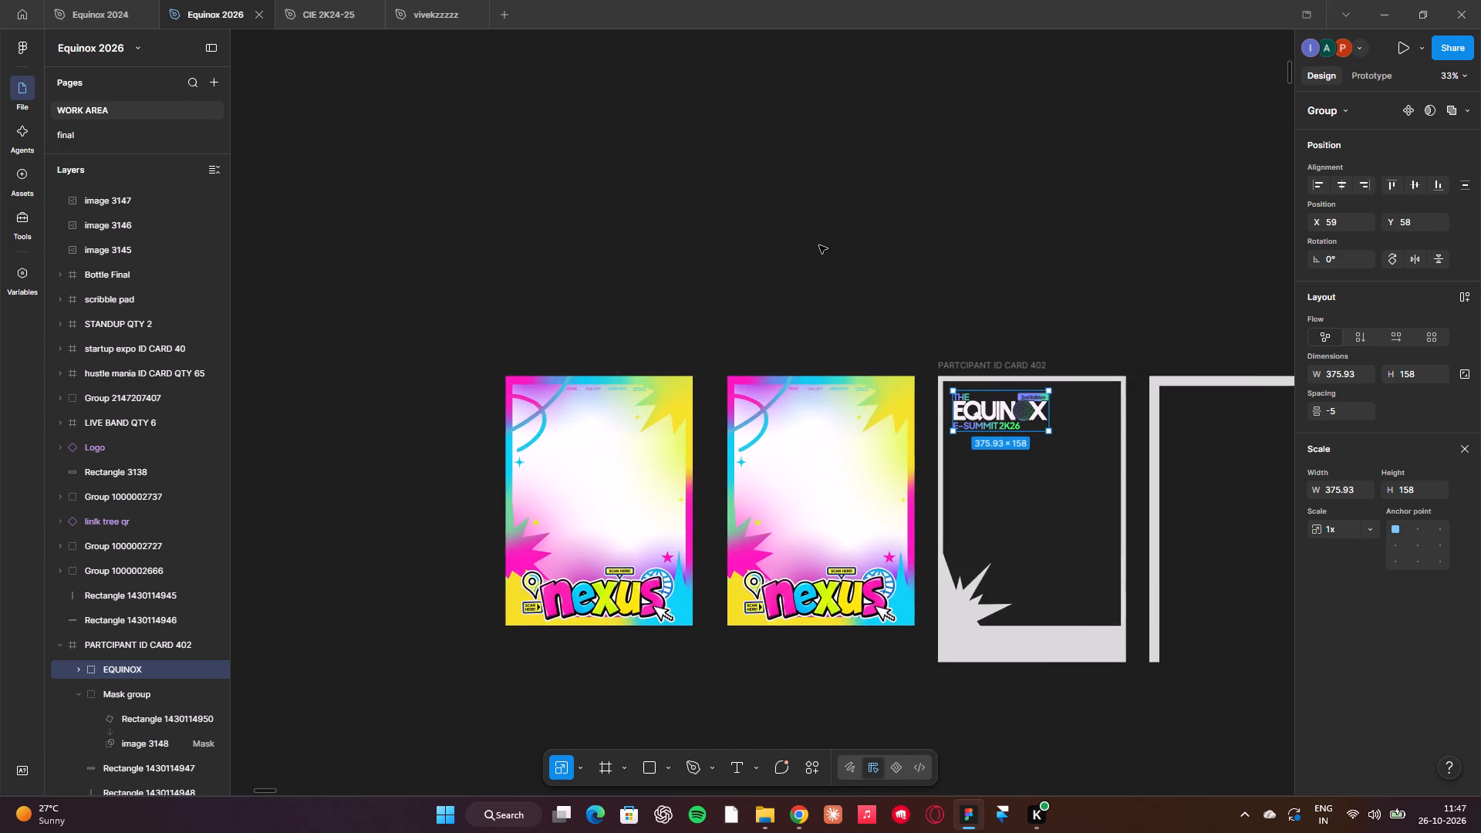
# Make the bottom band rectangle of card 402 slightly taller by raising its upper edge, then deselect it.
pyautogui.hscroll(-4, 819, 245)
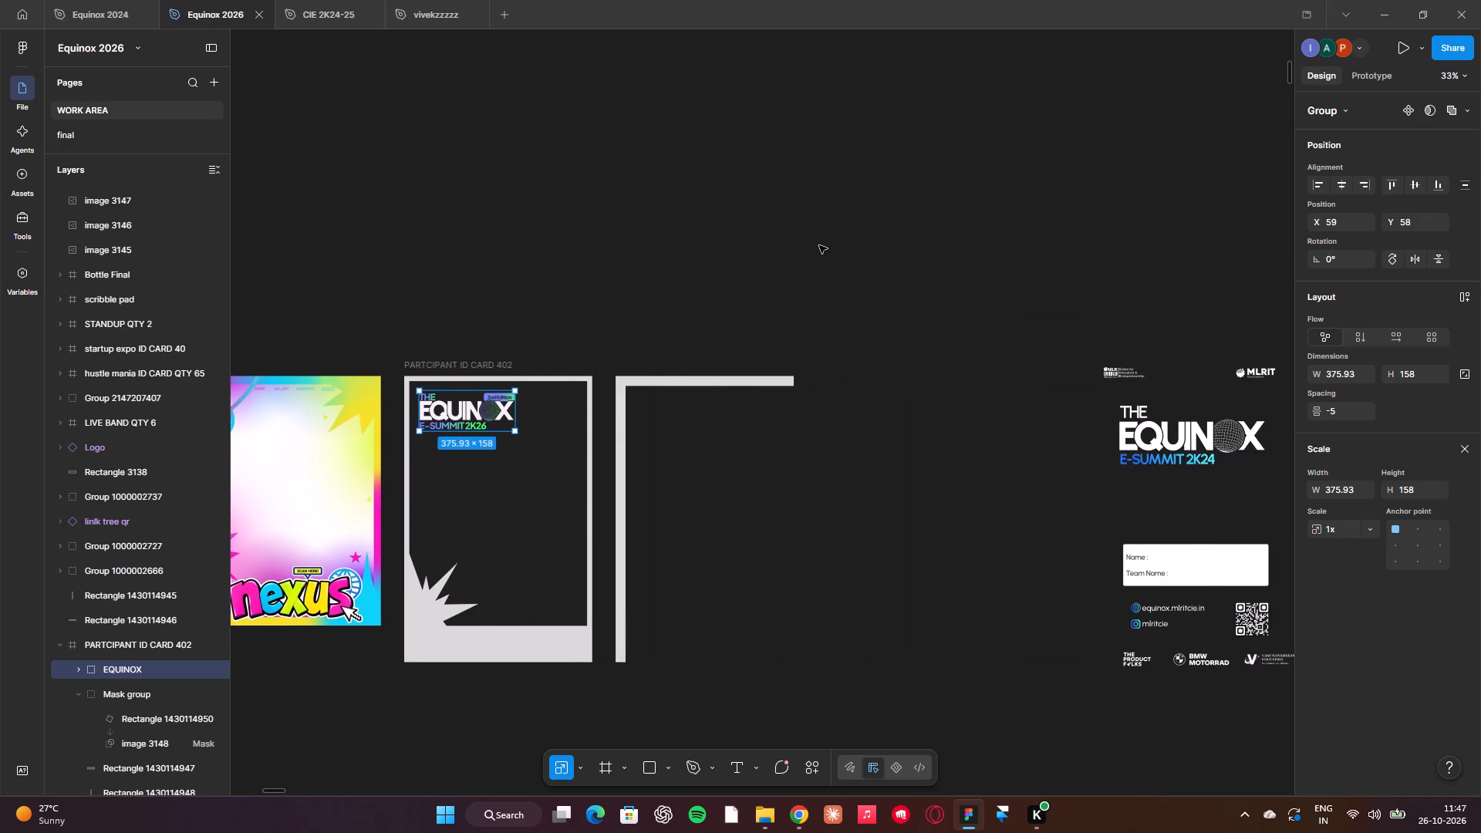
pyautogui.hscroll(4, 819, 245)
pyautogui.scroll(-2, 819, 245)
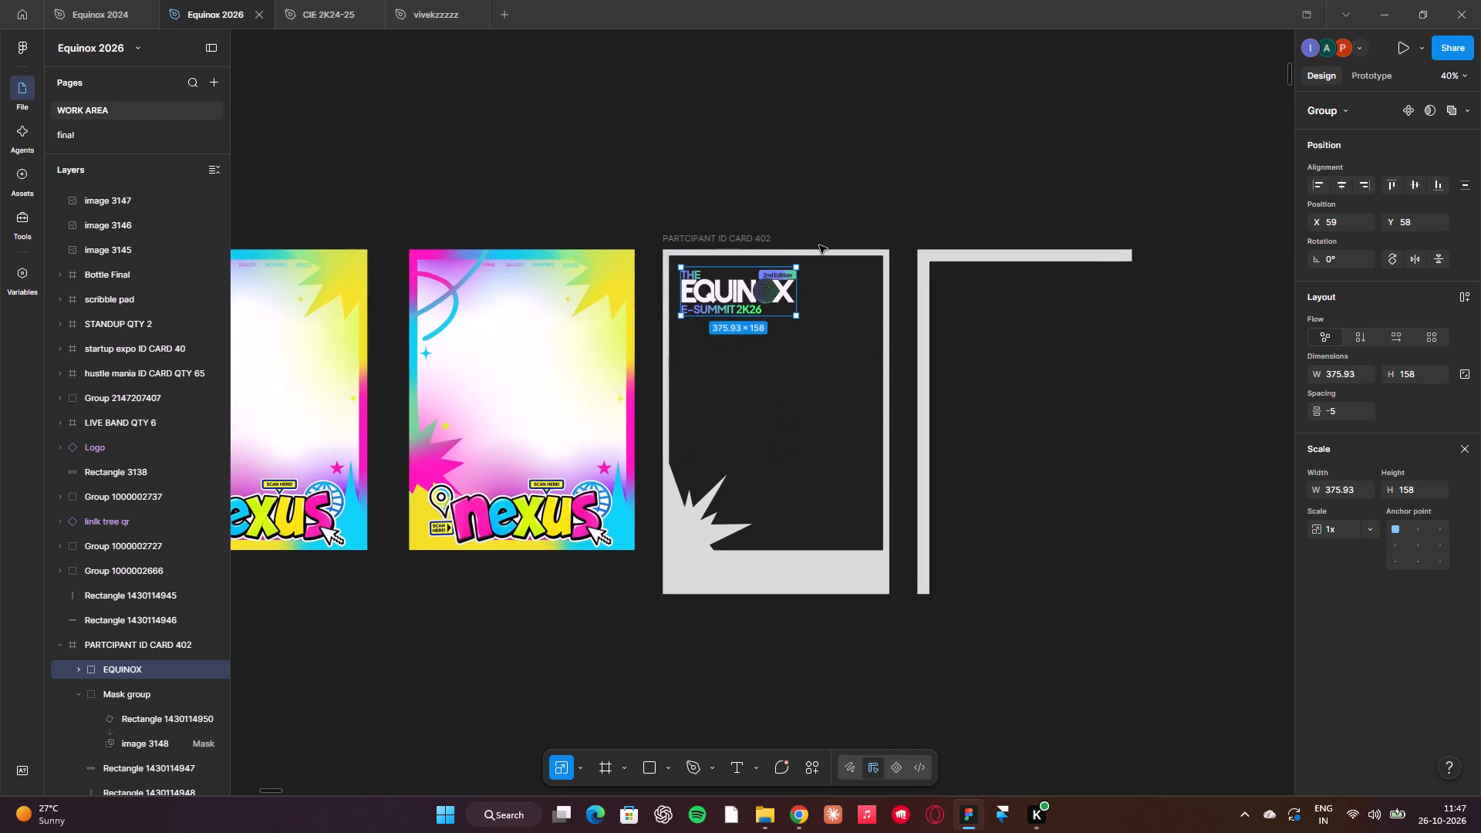
pyautogui.click(727, 659)
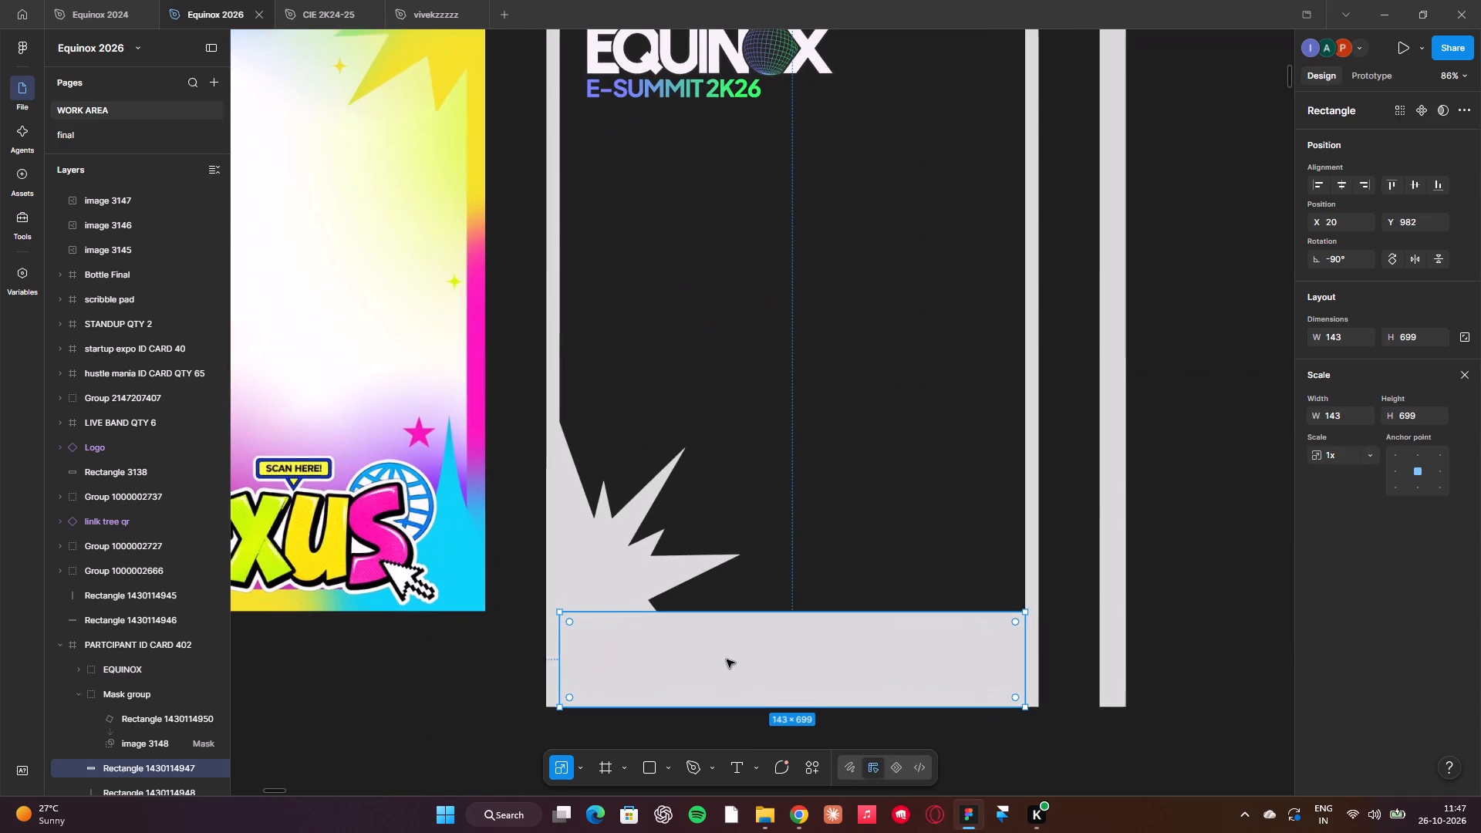
pyautogui.click(709, 615)
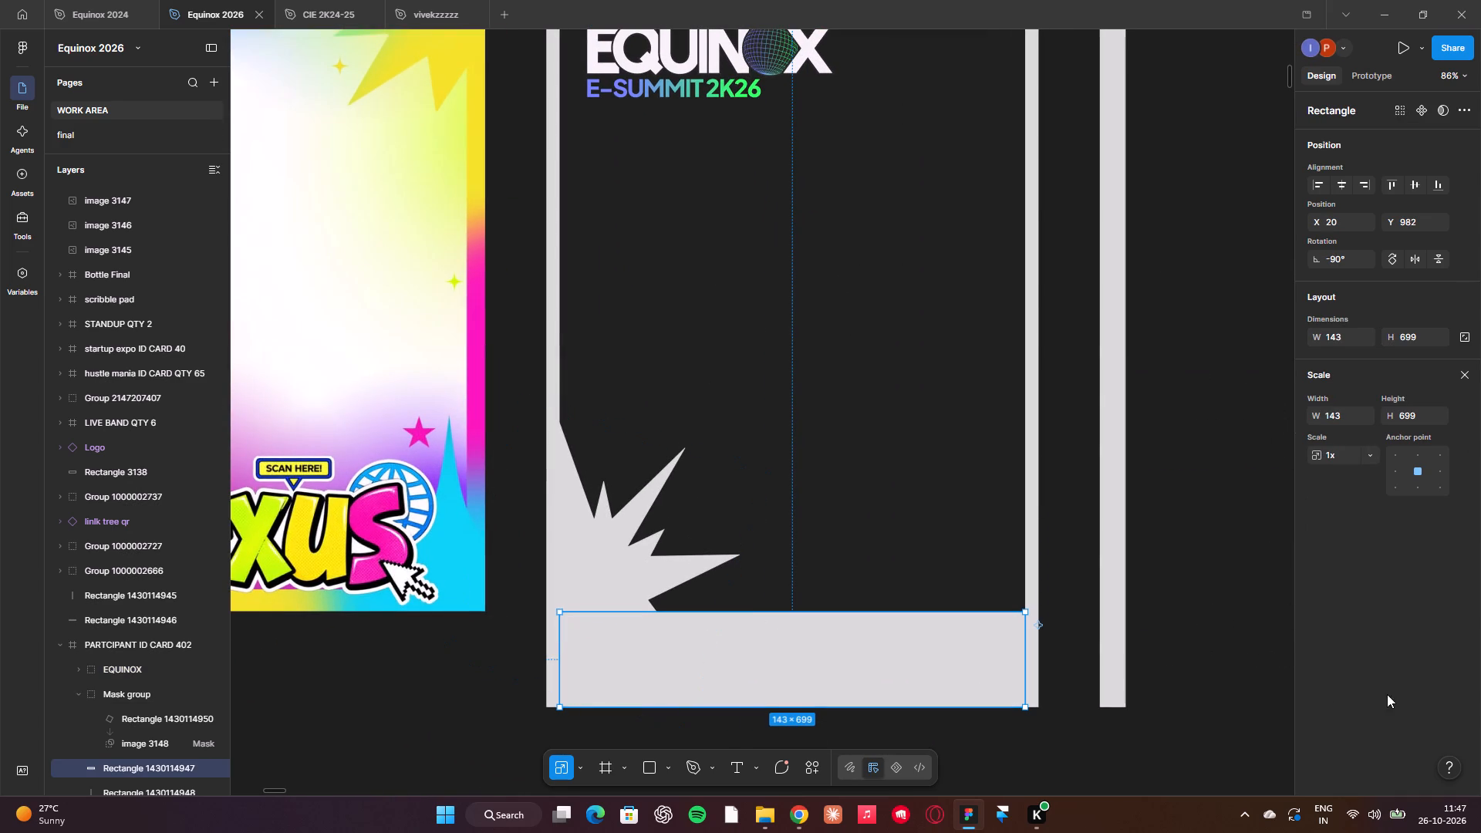
pyautogui.click(1462, 373)
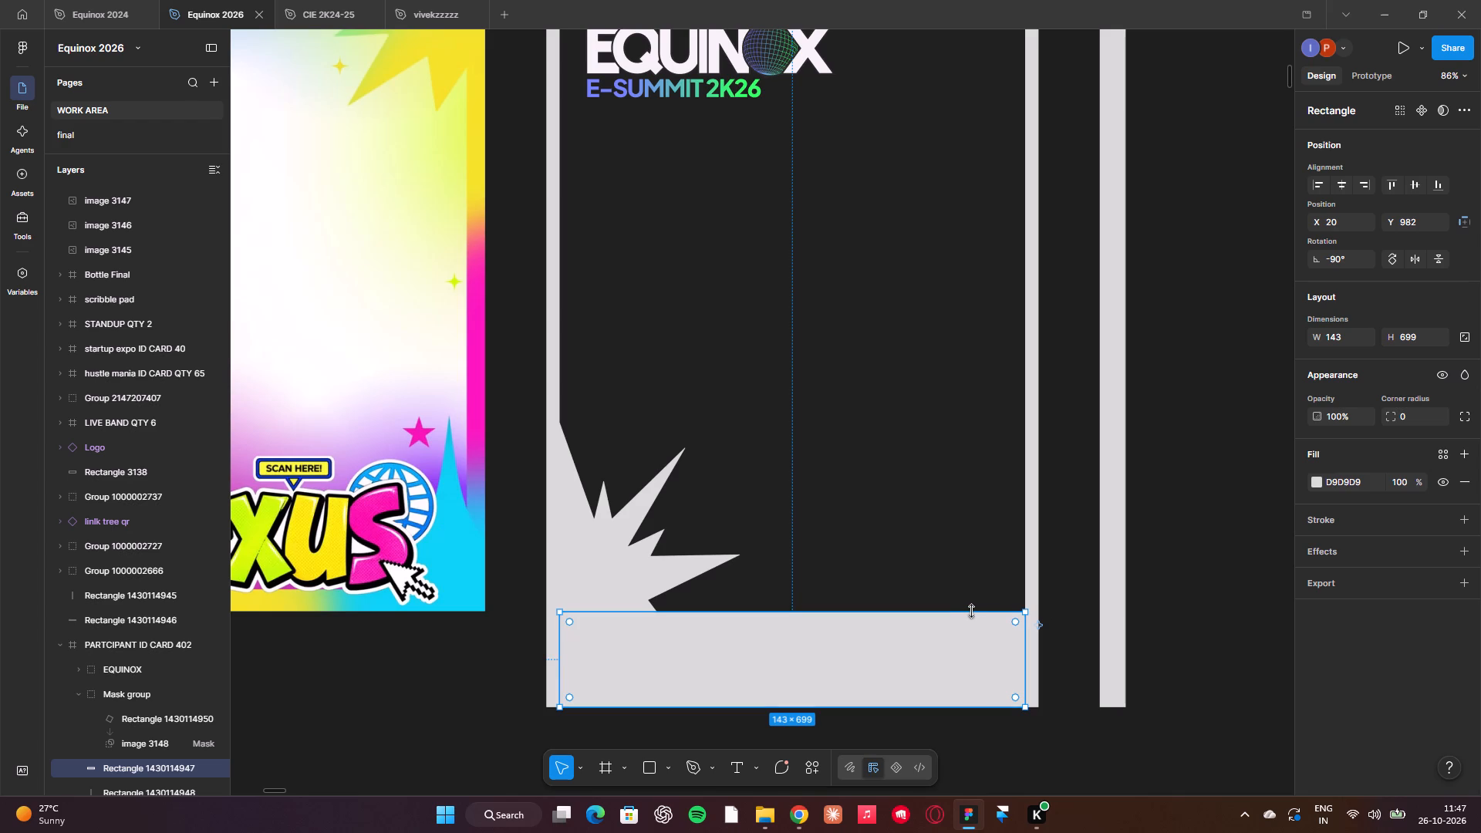
pyautogui.moveTo(973, 611); pyautogui.dragTo(970, 600)
pyautogui.click(1162, 592)
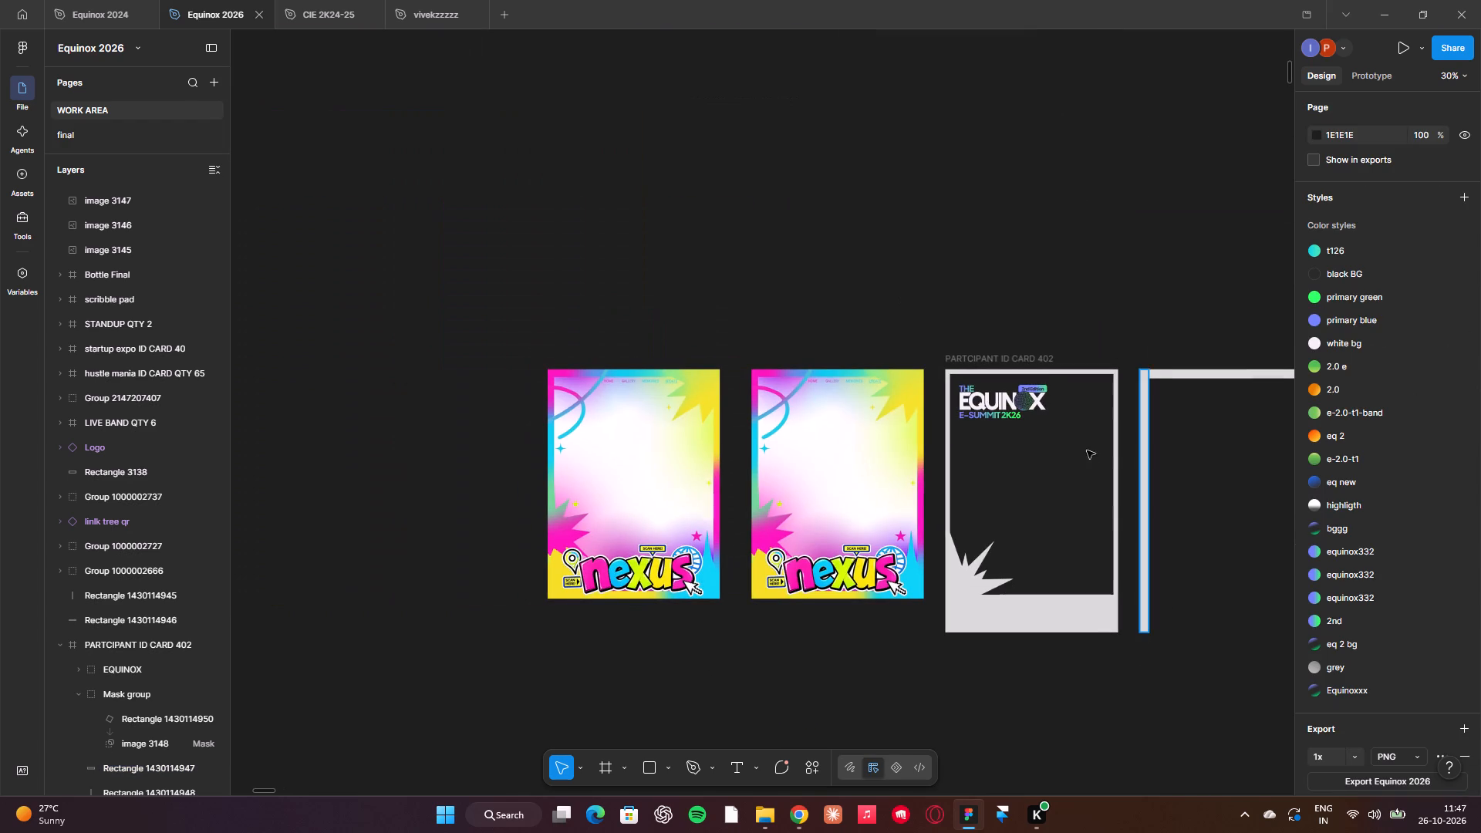
# Move the EQUINOX title group down onto card 402's bottom band, at X 69, Y 964.
pyautogui.moveTo(1021, 406); pyautogui.dragTo(1023, 614)
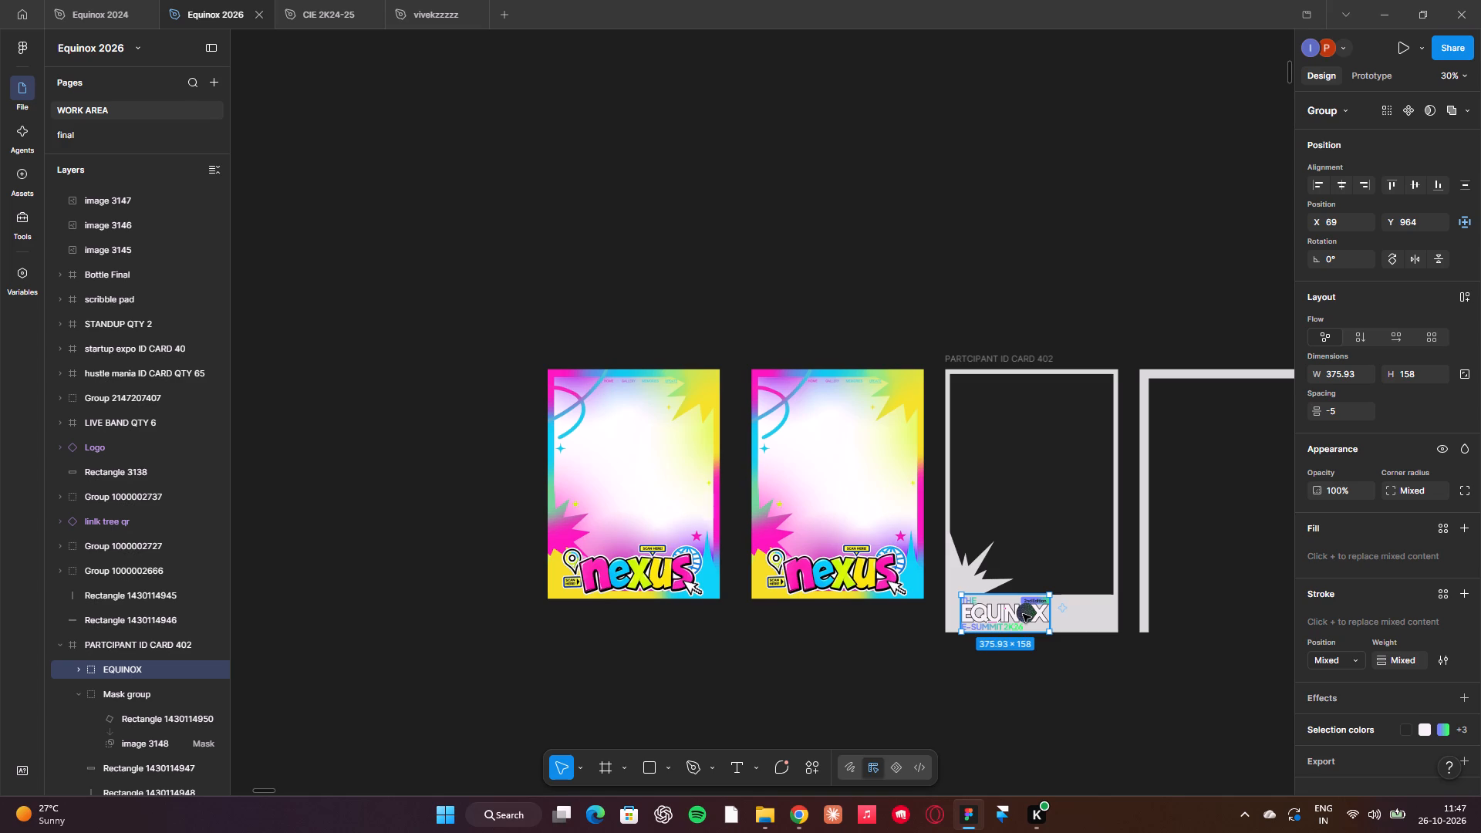
pyautogui.scroll(-1, 1023, 614)
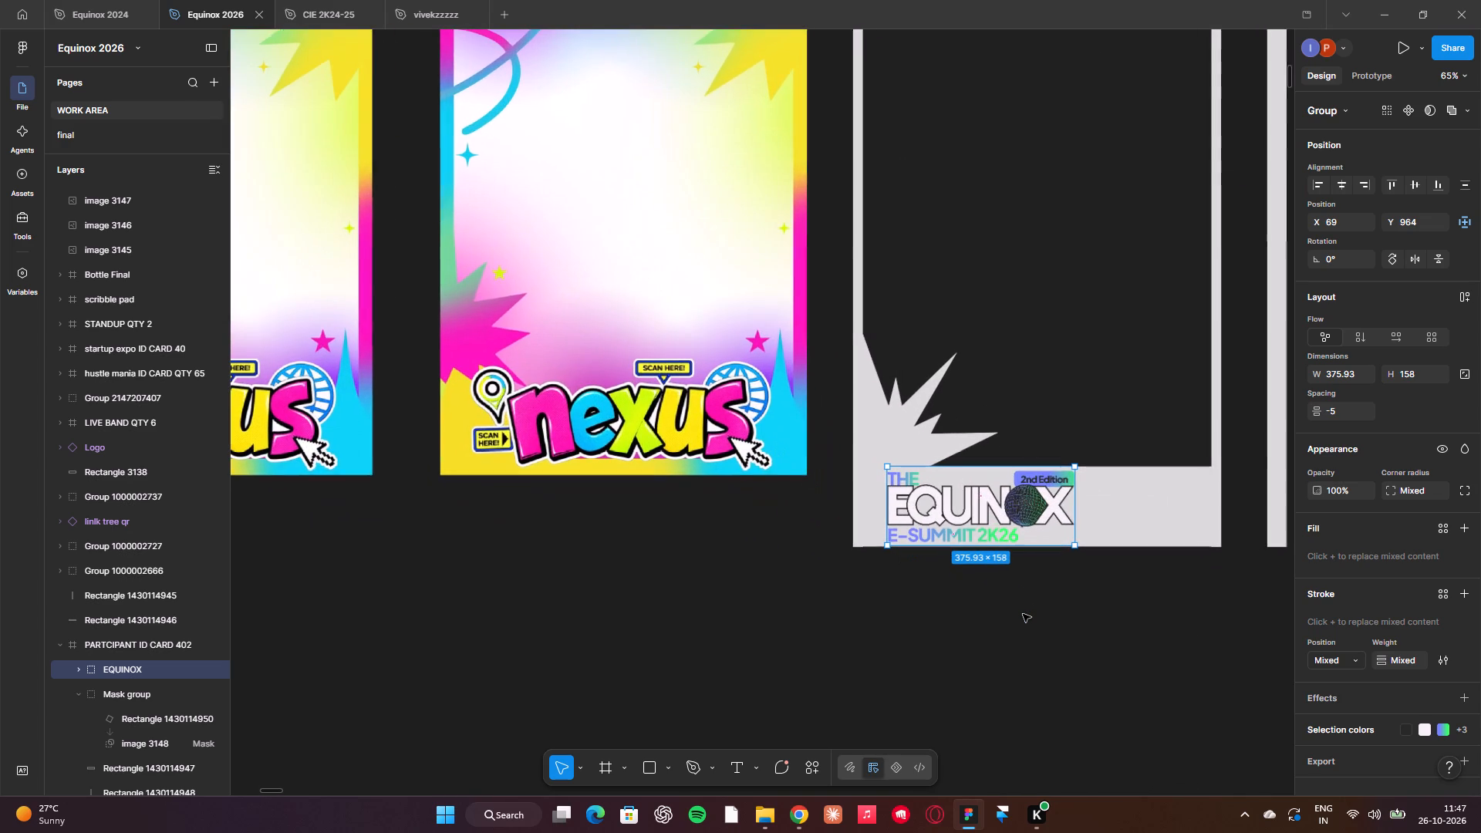
# Nudge the EQUINOX title group up and toward the card's left edge on the bottom band, to X 33, Y 954.
pyautogui.press('Up')
pyautogui.press('Up')
pyautogui.press('Up')
pyautogui.press('Up')
pyautogui.press('Up')
pyautogui.press('Up')
pyautogui.press('Up')
pyautogui.press('Up')
pyautogui.press('Up')
pyautogui.press('Up')
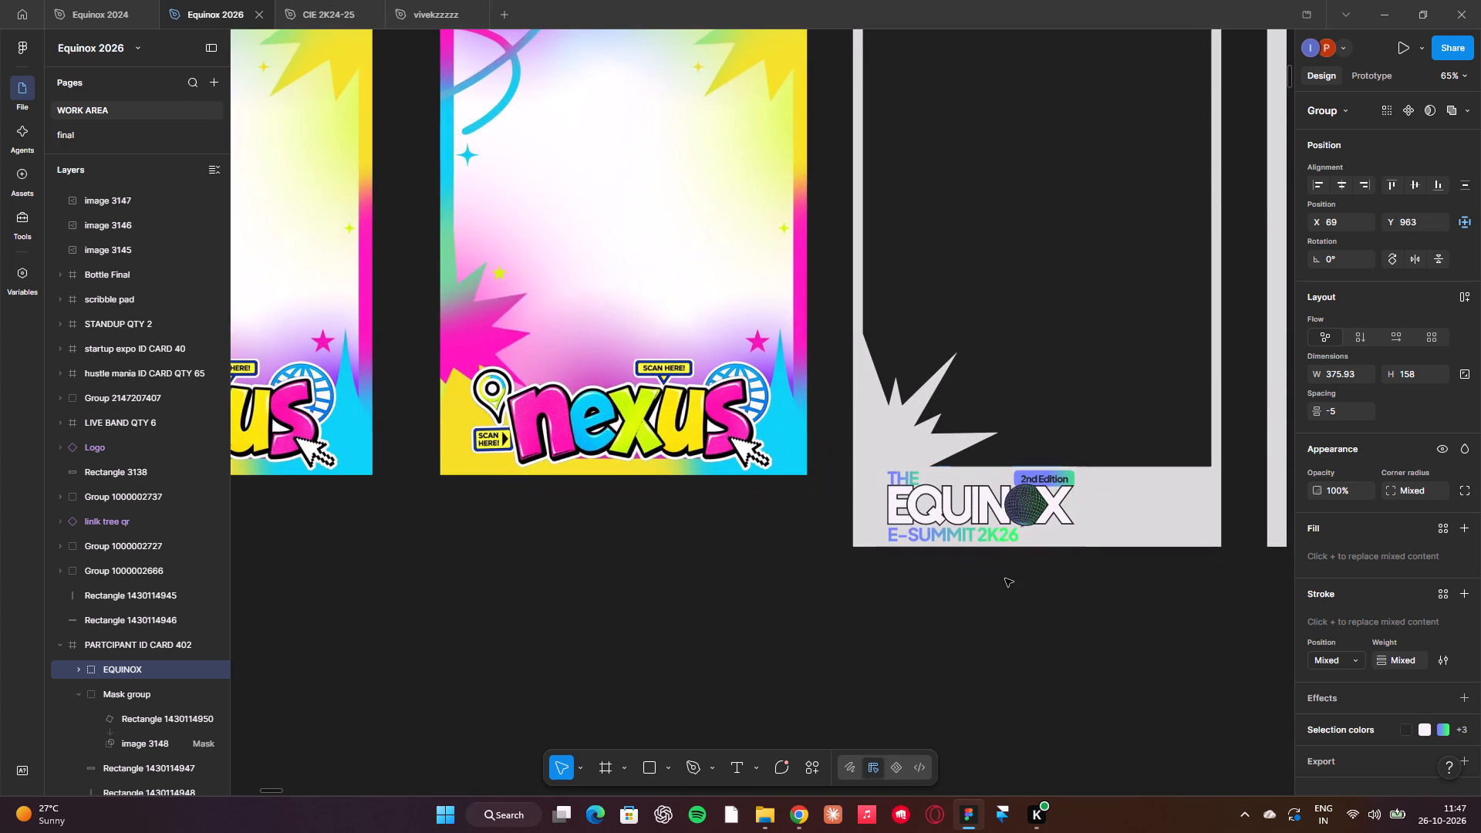
pyautogui.press('Left')
pyautogui.press('Left')
pyautogui.press('Left')
pyautogui.press('Left')
pyautogui.press('Left')
pyautogui.press('Left')
pyautogui.press('Left')
pyautogui.press('Left')
pyautogui.press('Left')
pyautogui.press('Left')
pyautogui.press('Left')
pyautogui.press('Left')
pyautogui.press('Left')
pyautogui.press('Left')
pyautogui.press('Left')
pyautogui.press('Left')
pyautogui.press('Left')
pyautogui.press('Left')
pyautogui.press('Left')
pyautogui.press('Left')
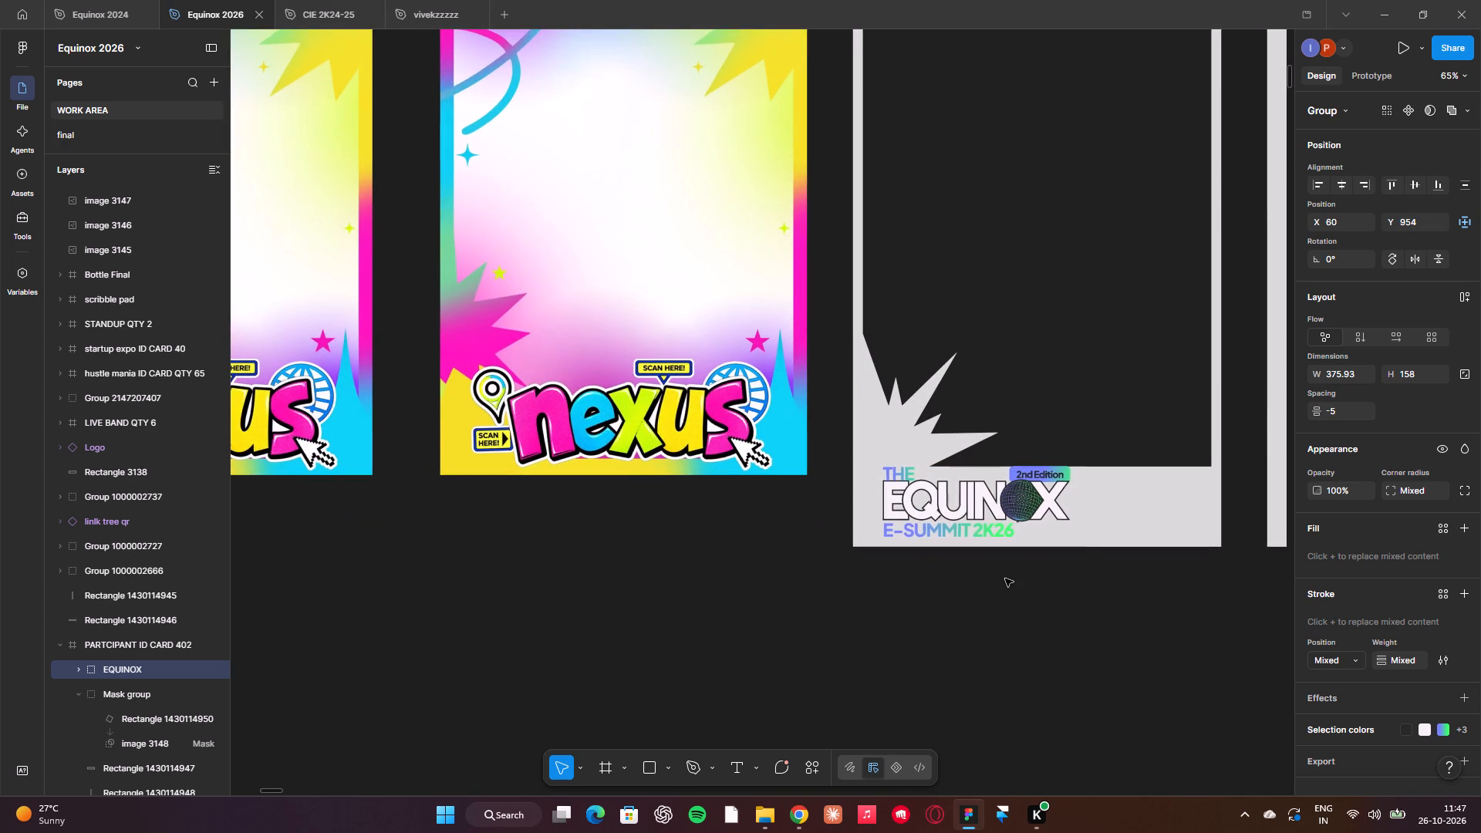
pyautogui.press('Left')
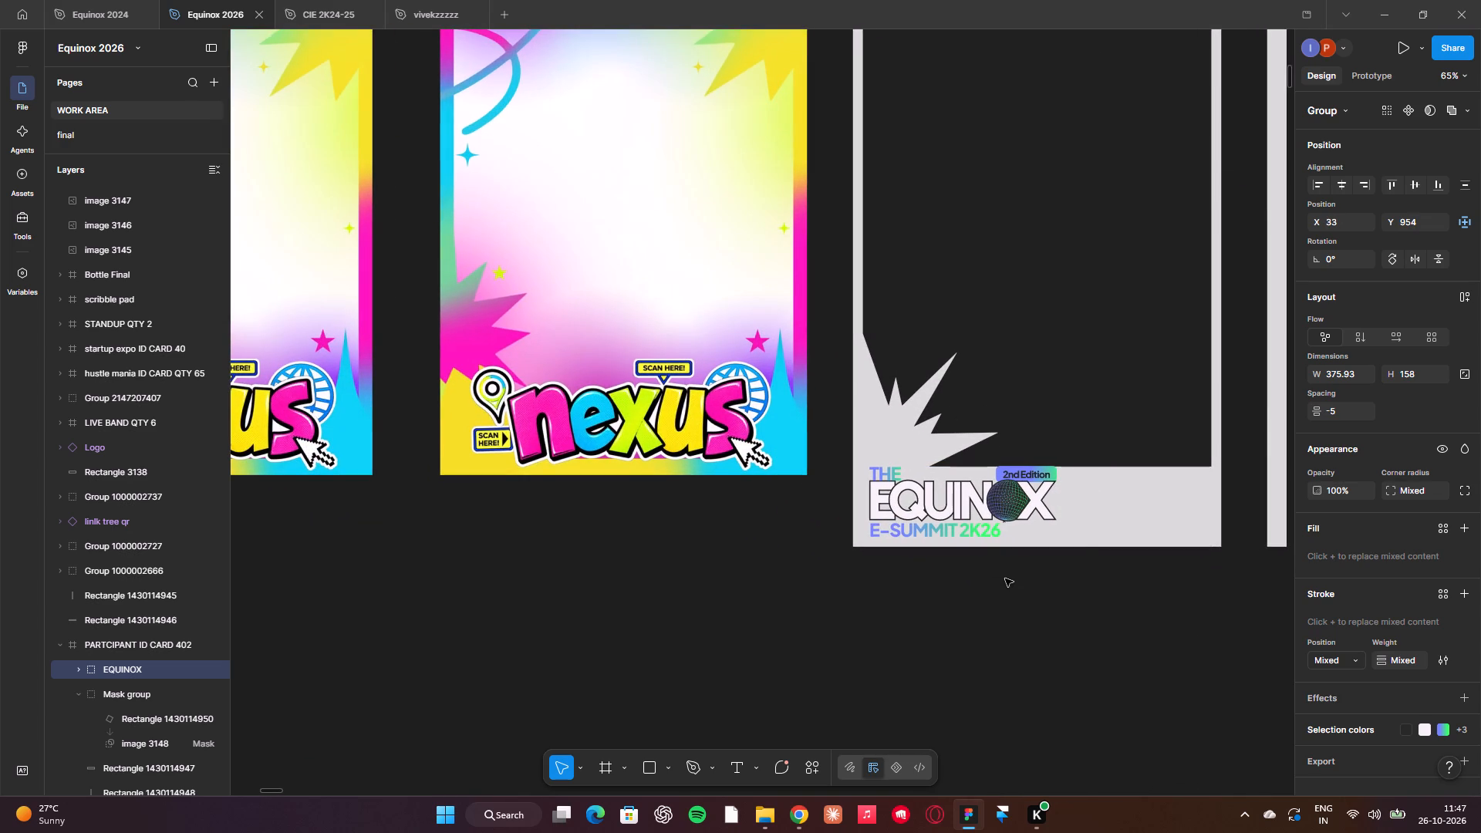
# Recolor the near-white F7F2F6 letter fill in the EQUINOX title group to black 000000, then deselect the group.
pyautogui.scroll(-1, 1373, 633)
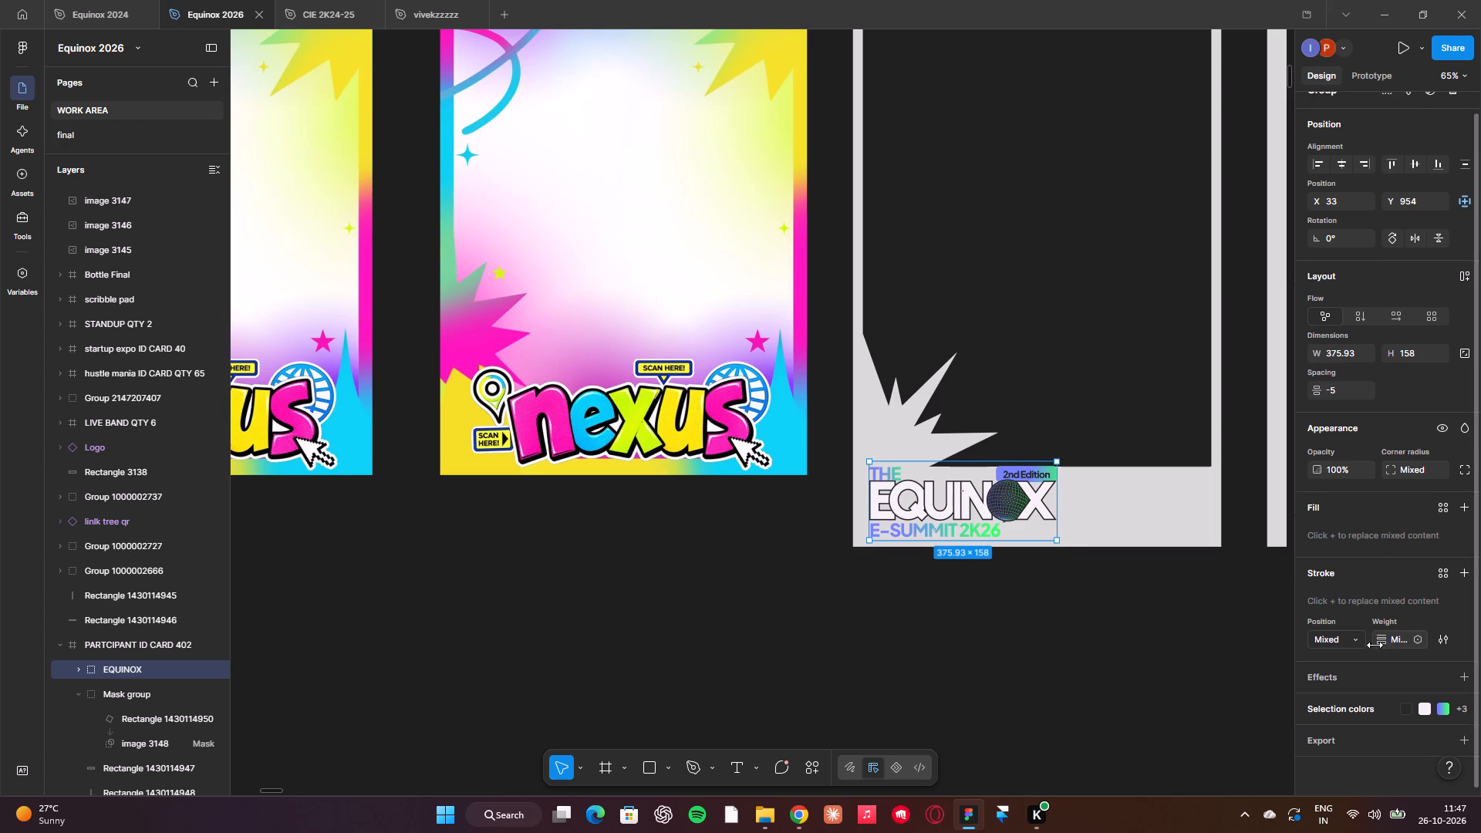
pyautogui.click(1381, 712)
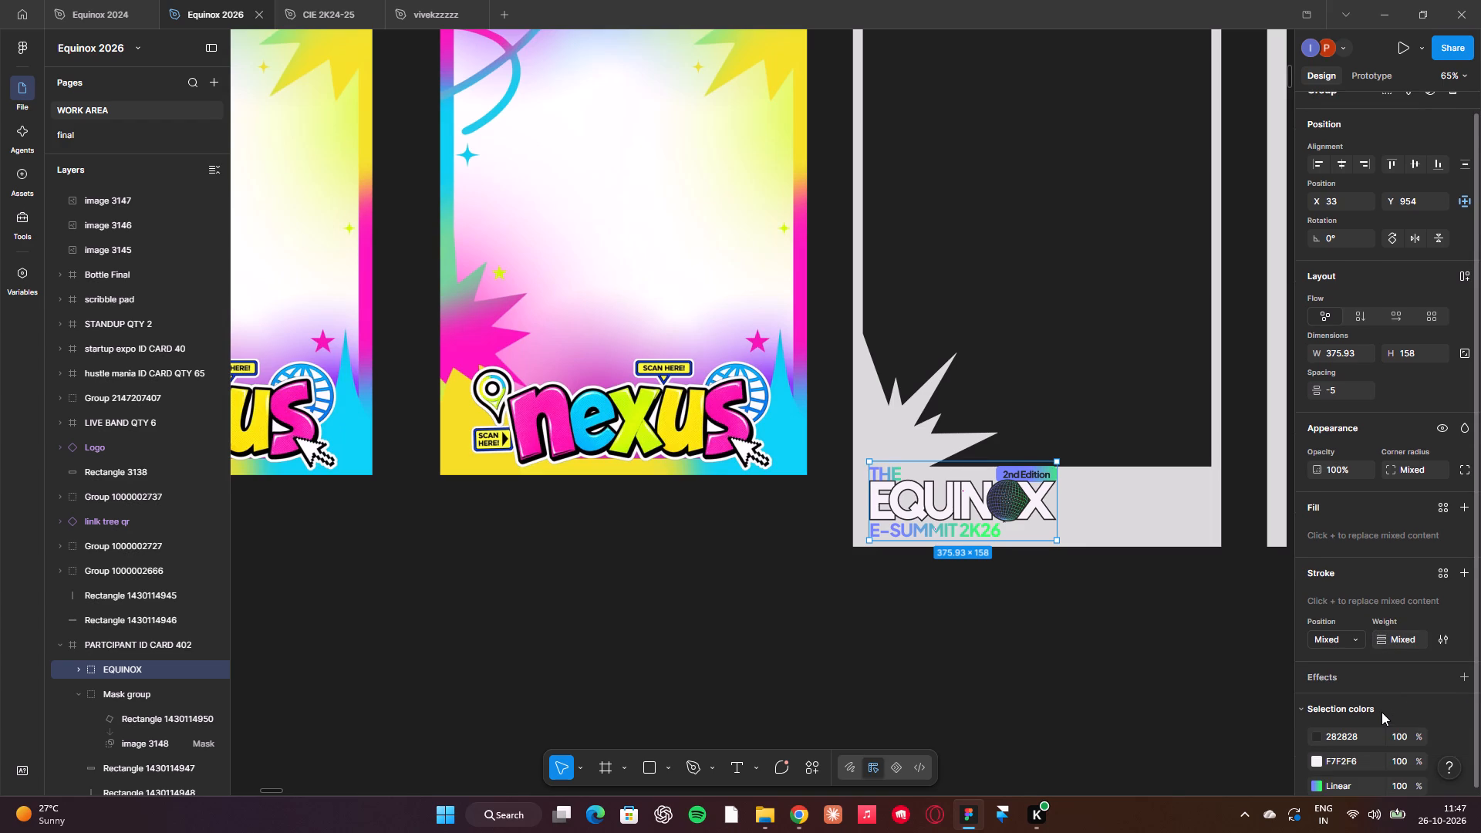
pyautogui.scroll(-1, 1381, 712)
pyautogui.click(1321, 718)
pyautogui.moveTo(1195, 558); pyautogui.dragTo(1193, 558)
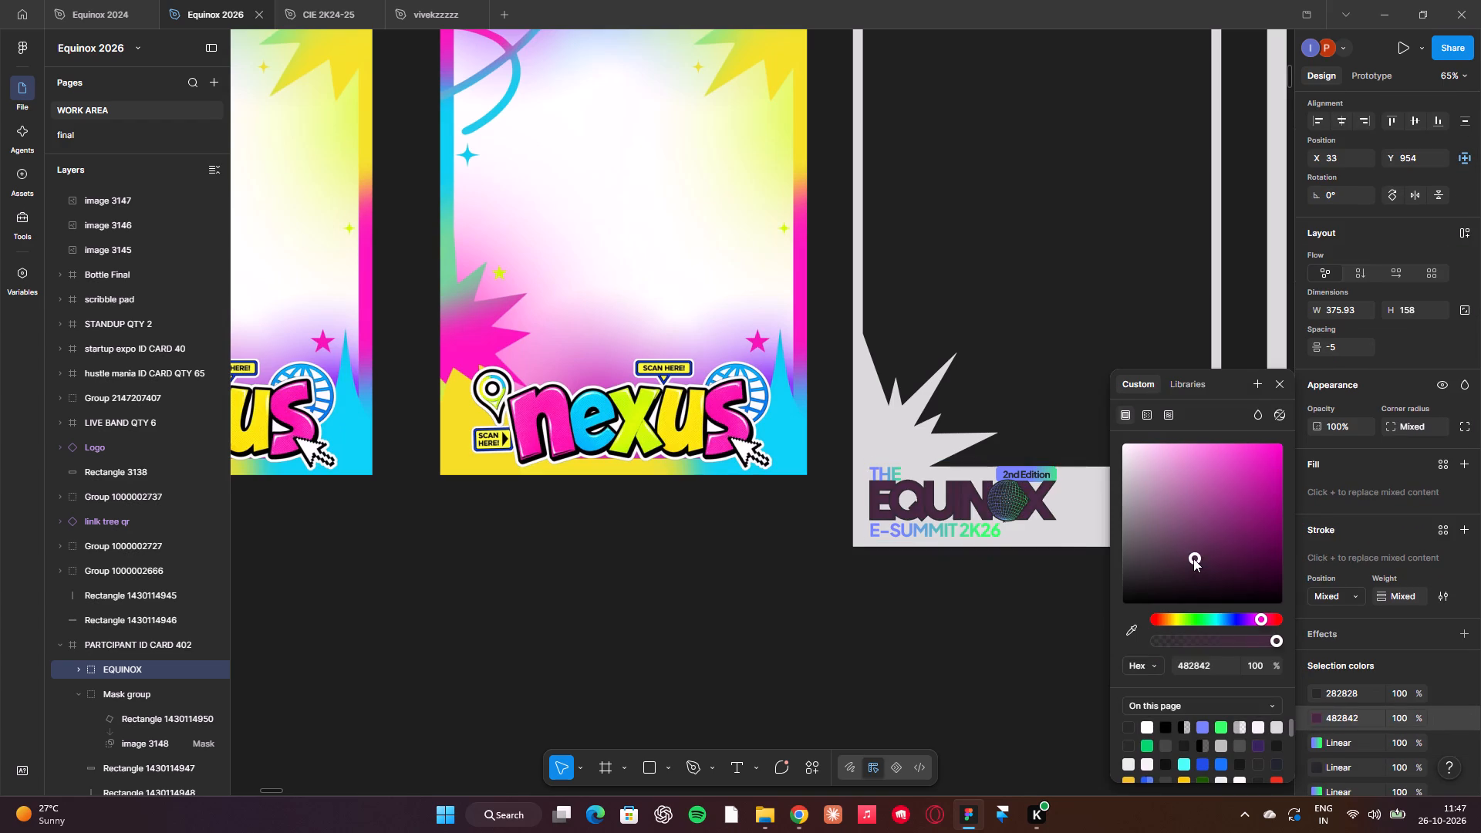
pyautogui.moveTo(1193, 558); pyautogui.dragTo(1040, 638)
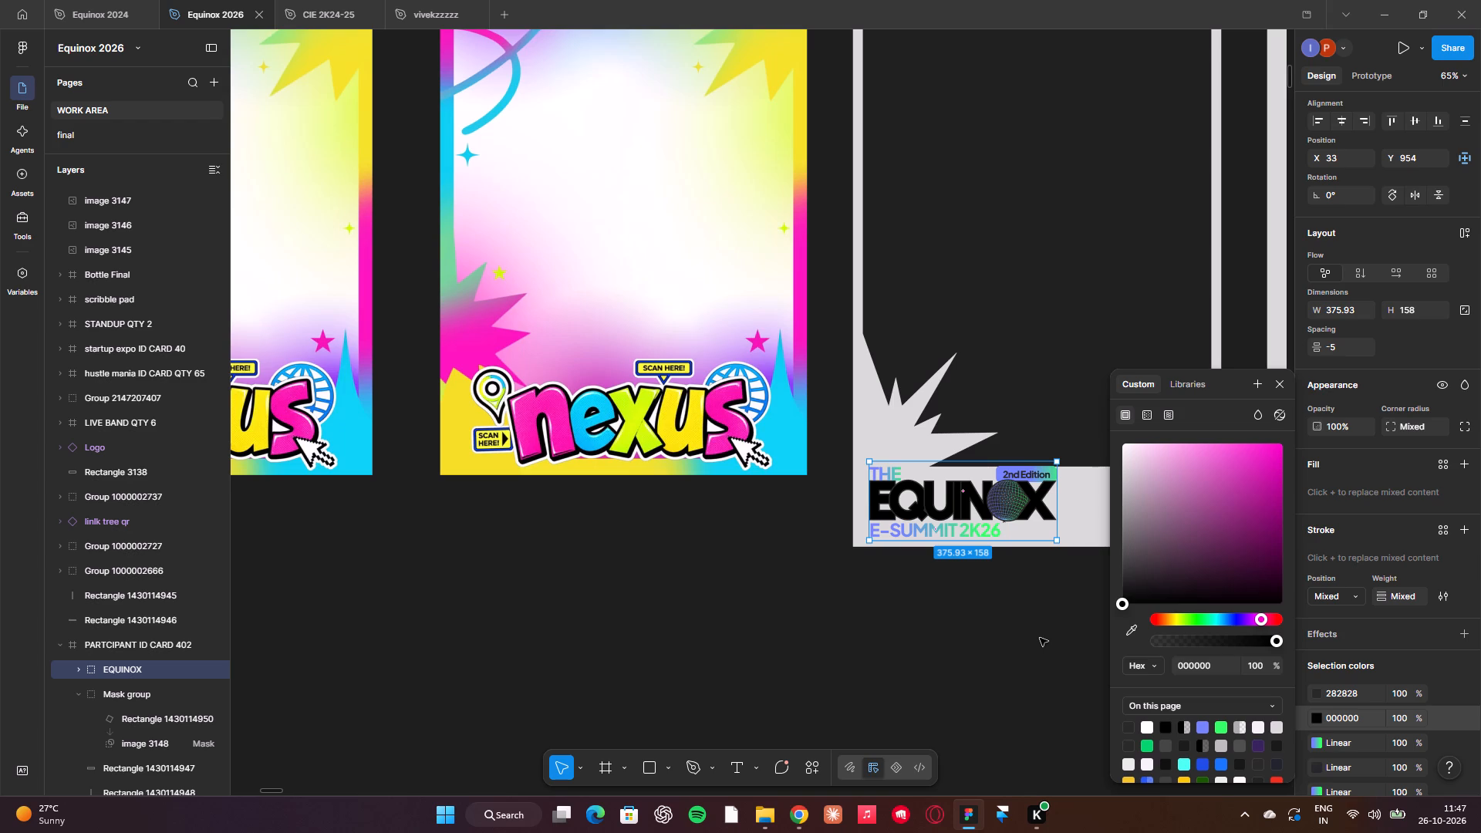
pyautogui.click(1040, 638)
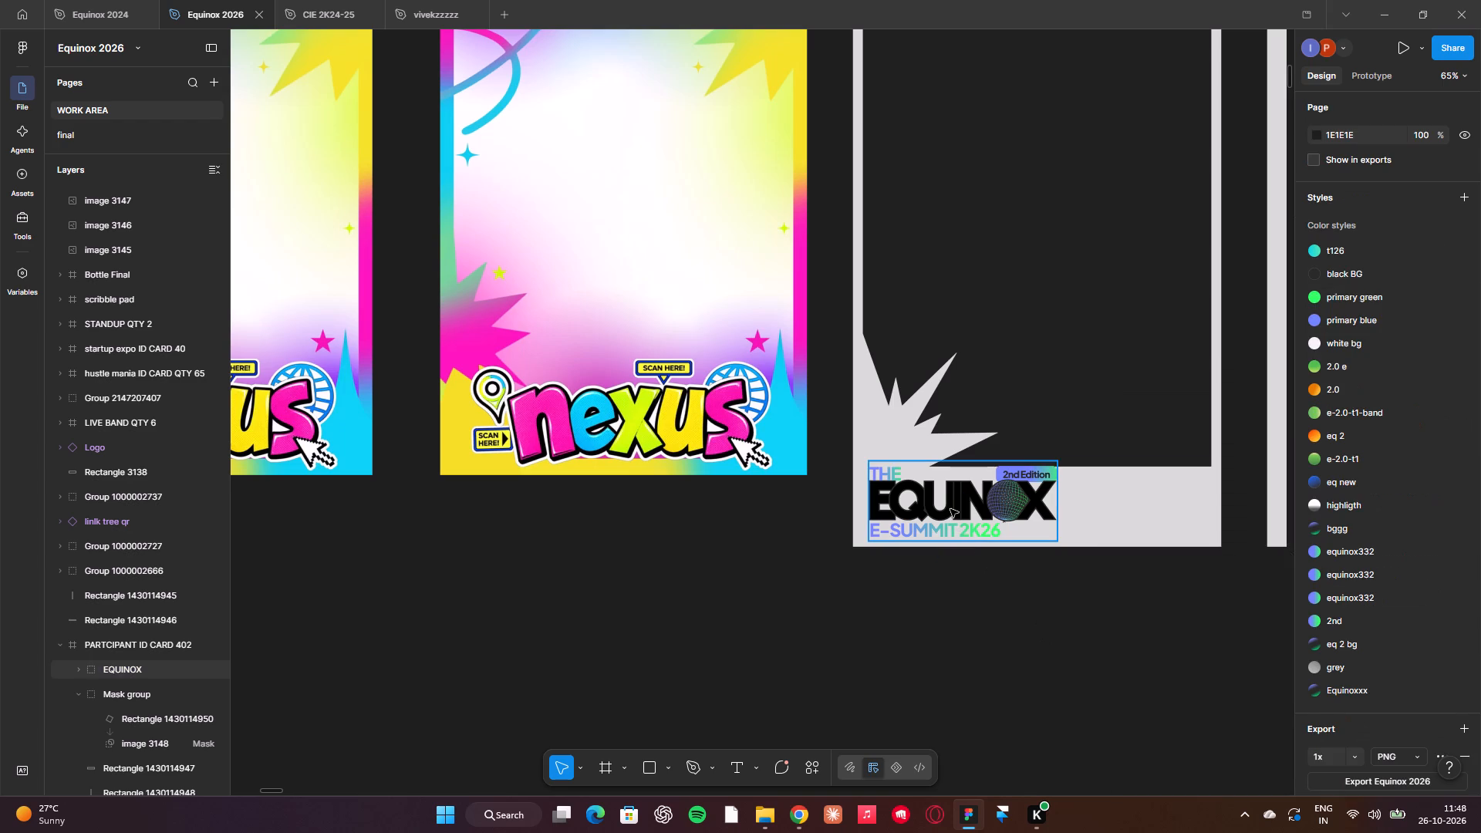
# Change the outline of the letter E in the EQUINOX title from a linear gradient to solid white FFFFFF.
pyautogui.doubleClick(950, 509)
pyautogui.doubleClick(950, 509)
pyautogui.doubleClick(950, 509)
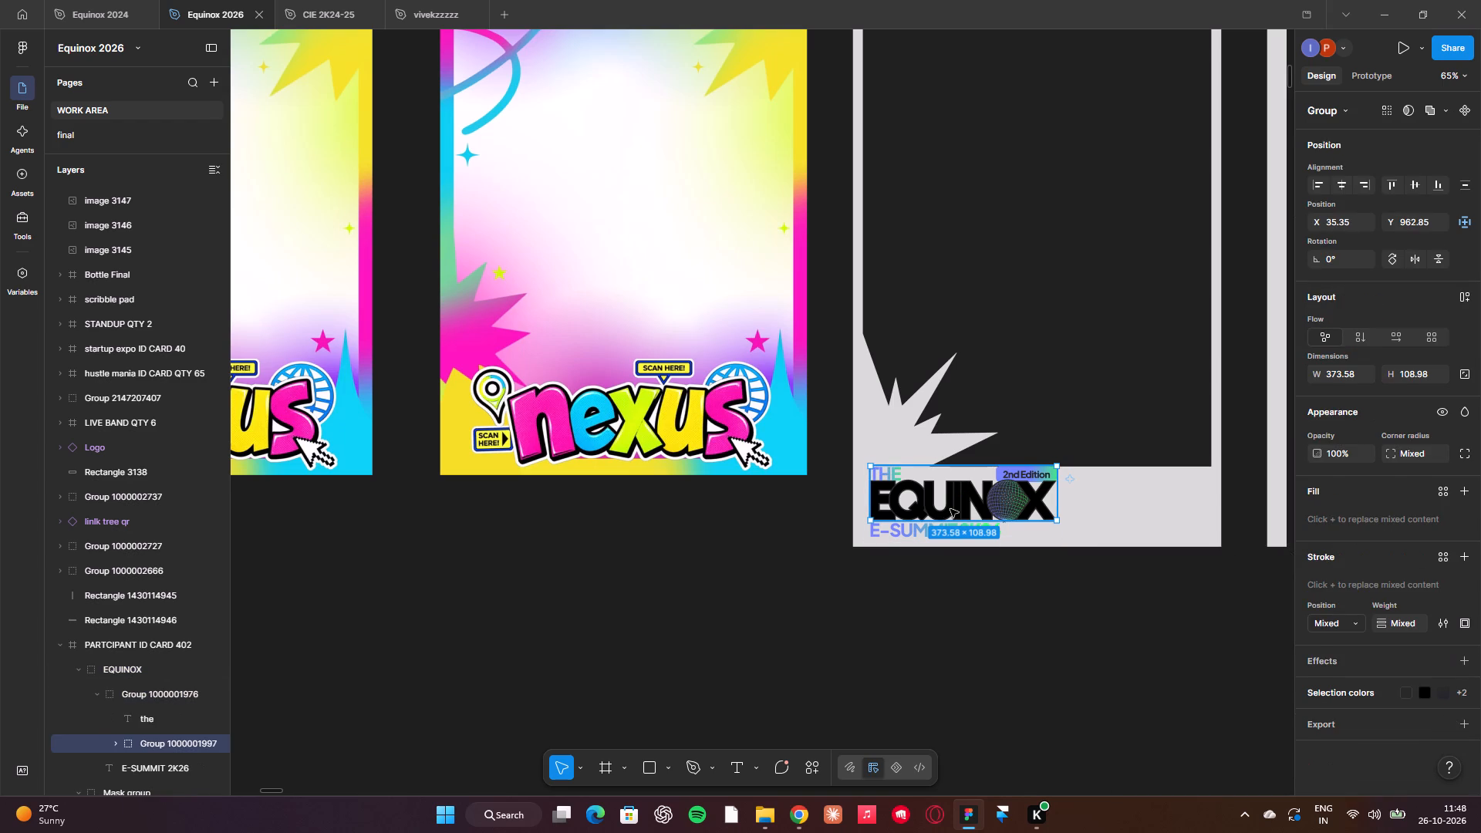
pyautogui.click(950, 509)
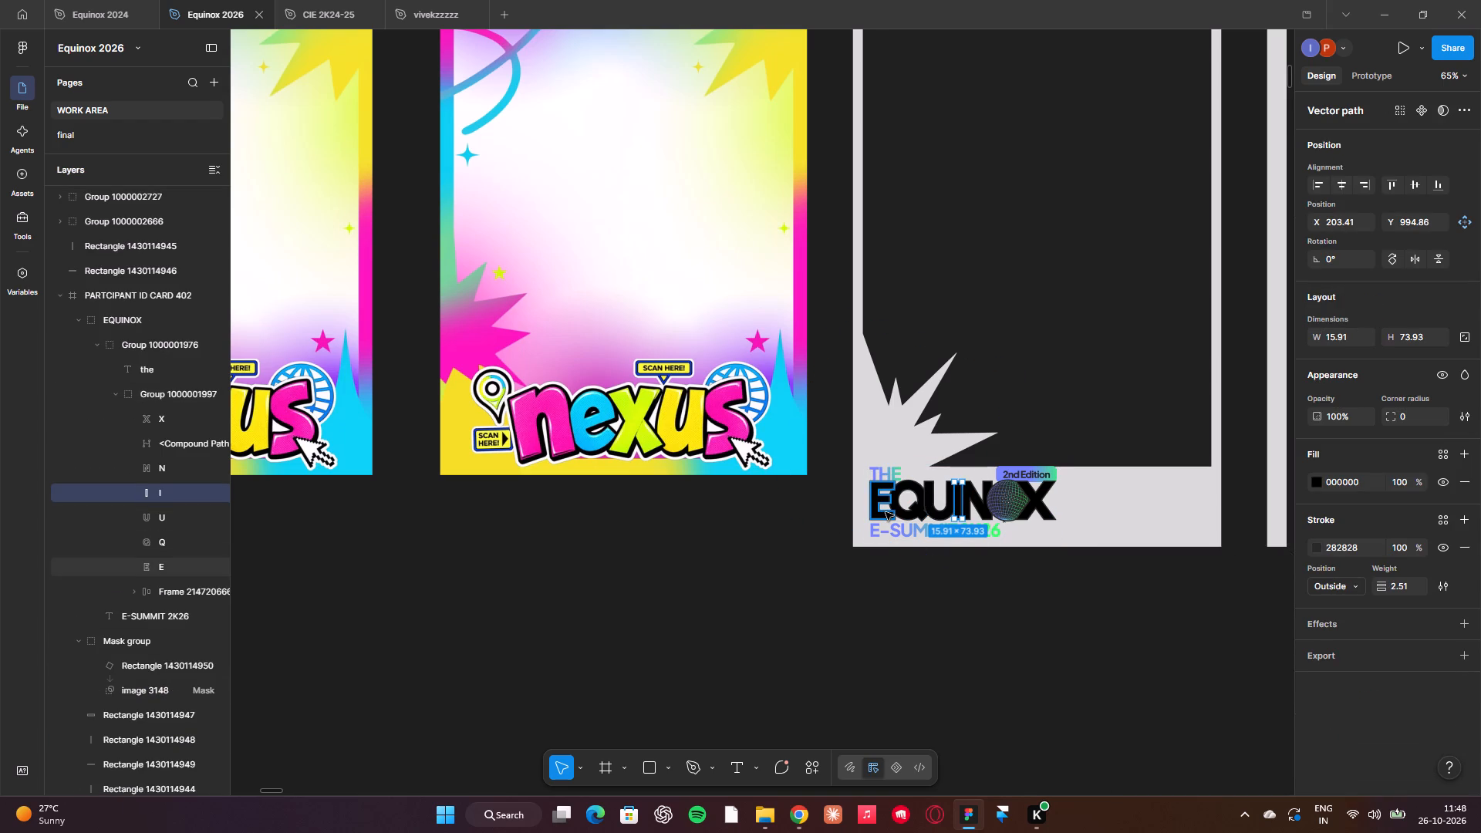
pyautogui.click(886, 511)
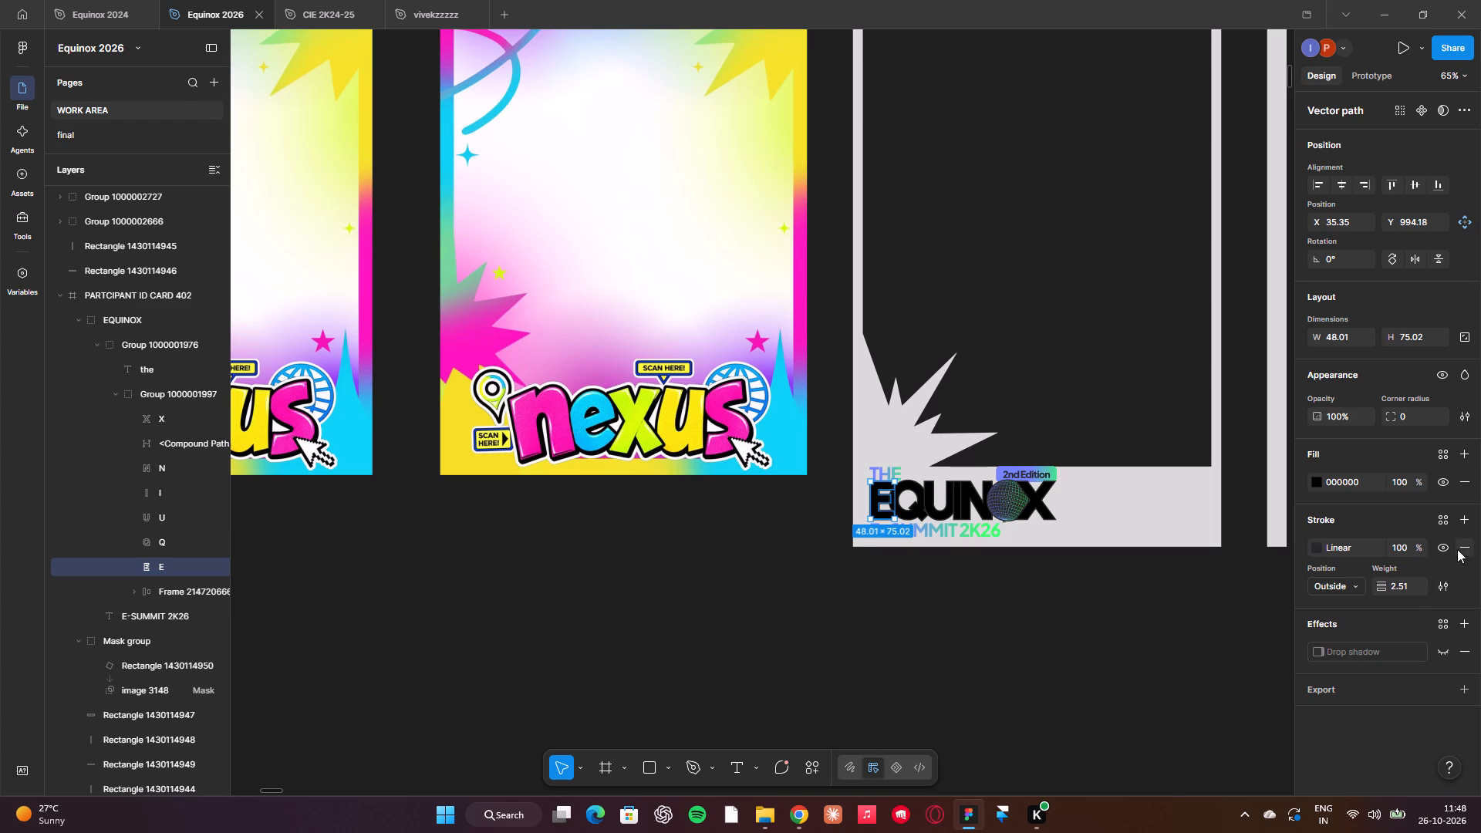
pyautogui.click(1314, 546)
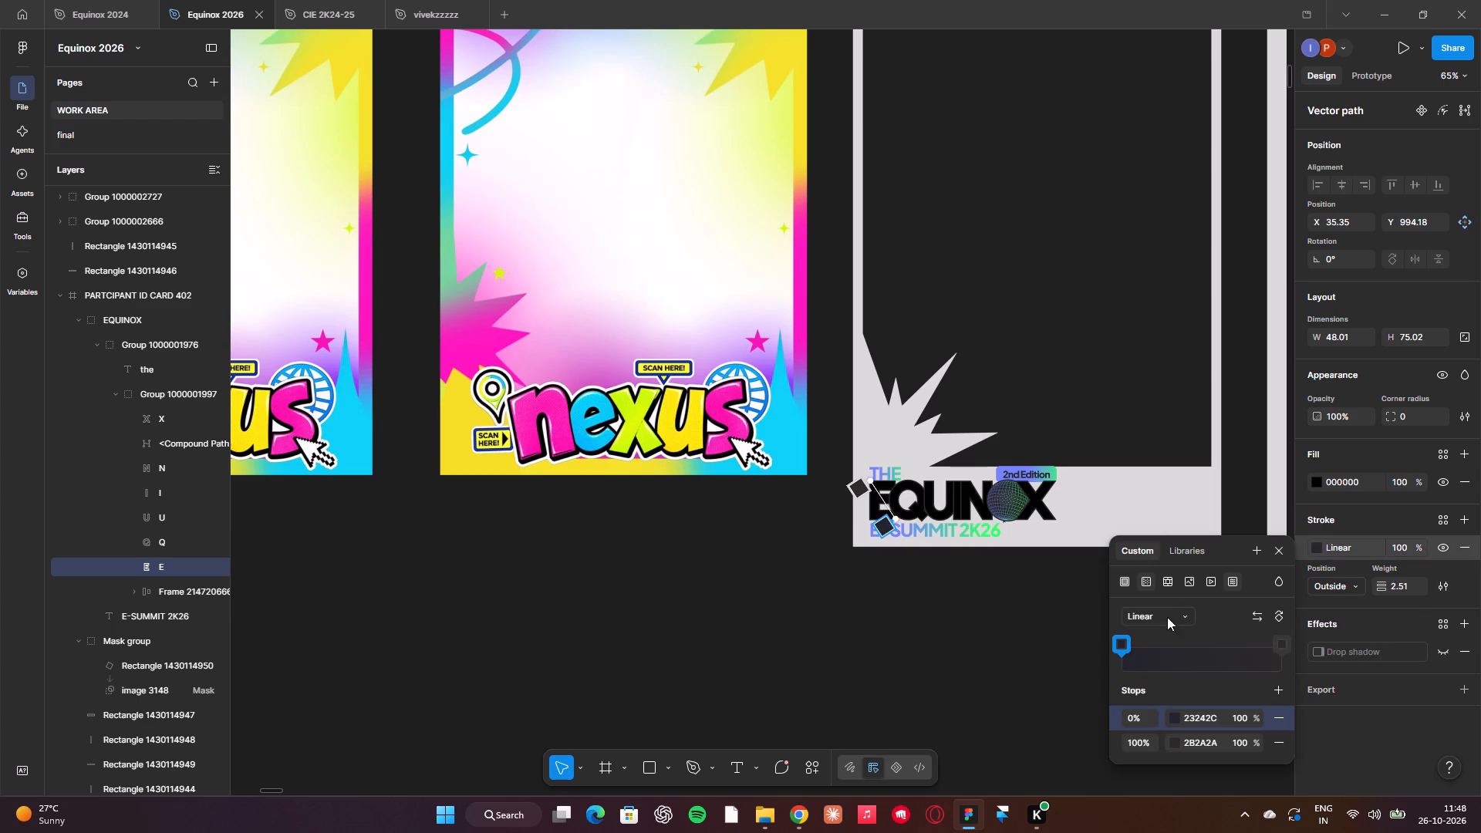
pyautogui.click(1128, 584)
pyautogui.moveTo(1139, 472); pyautogui.dragTo(973, 354)
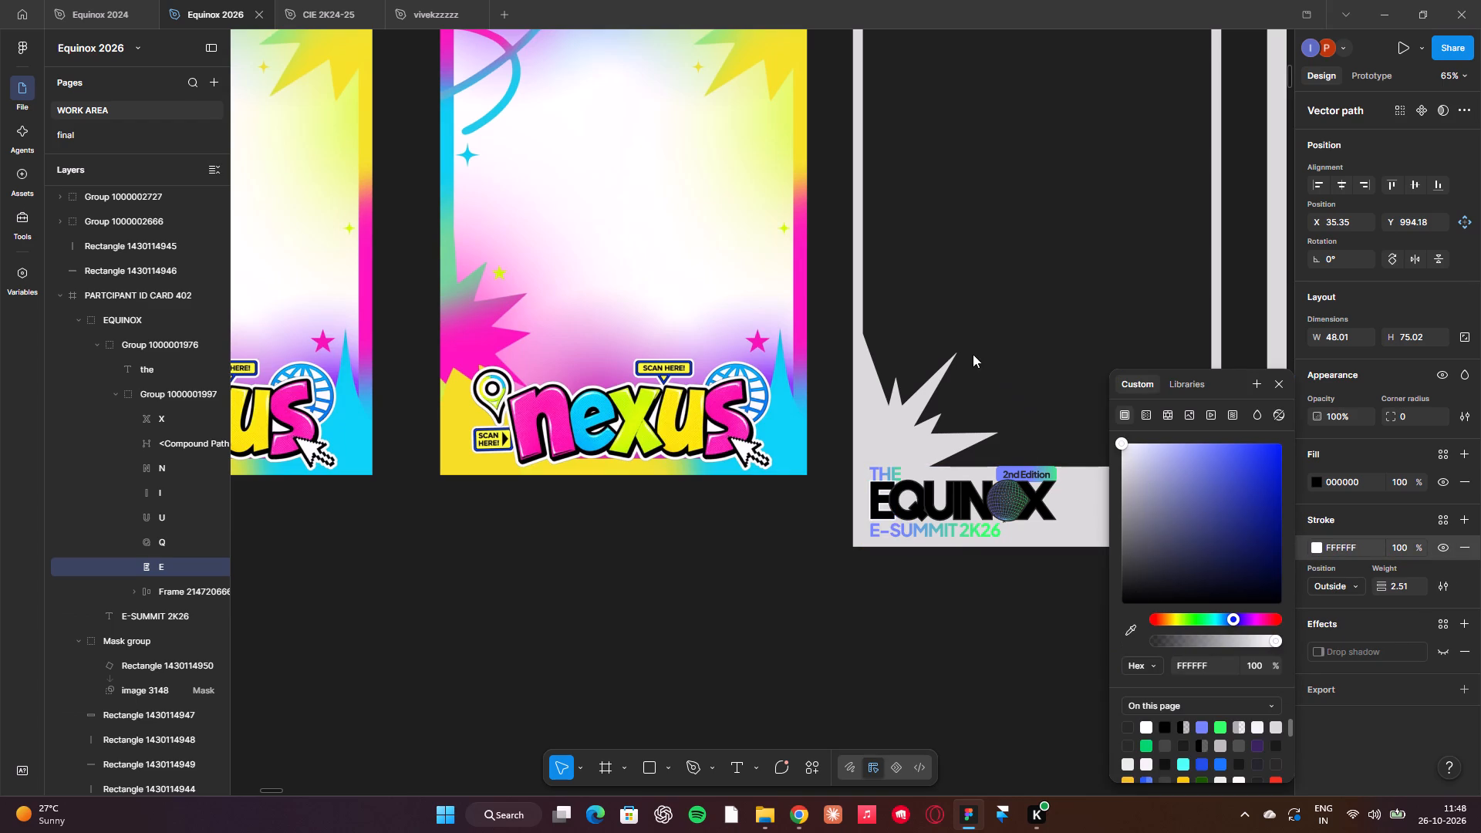
pyautogui.moveTo(973, 354); pyautogui.dragTo(970, 352)
pyautogui.scroll(1, 886, 498)
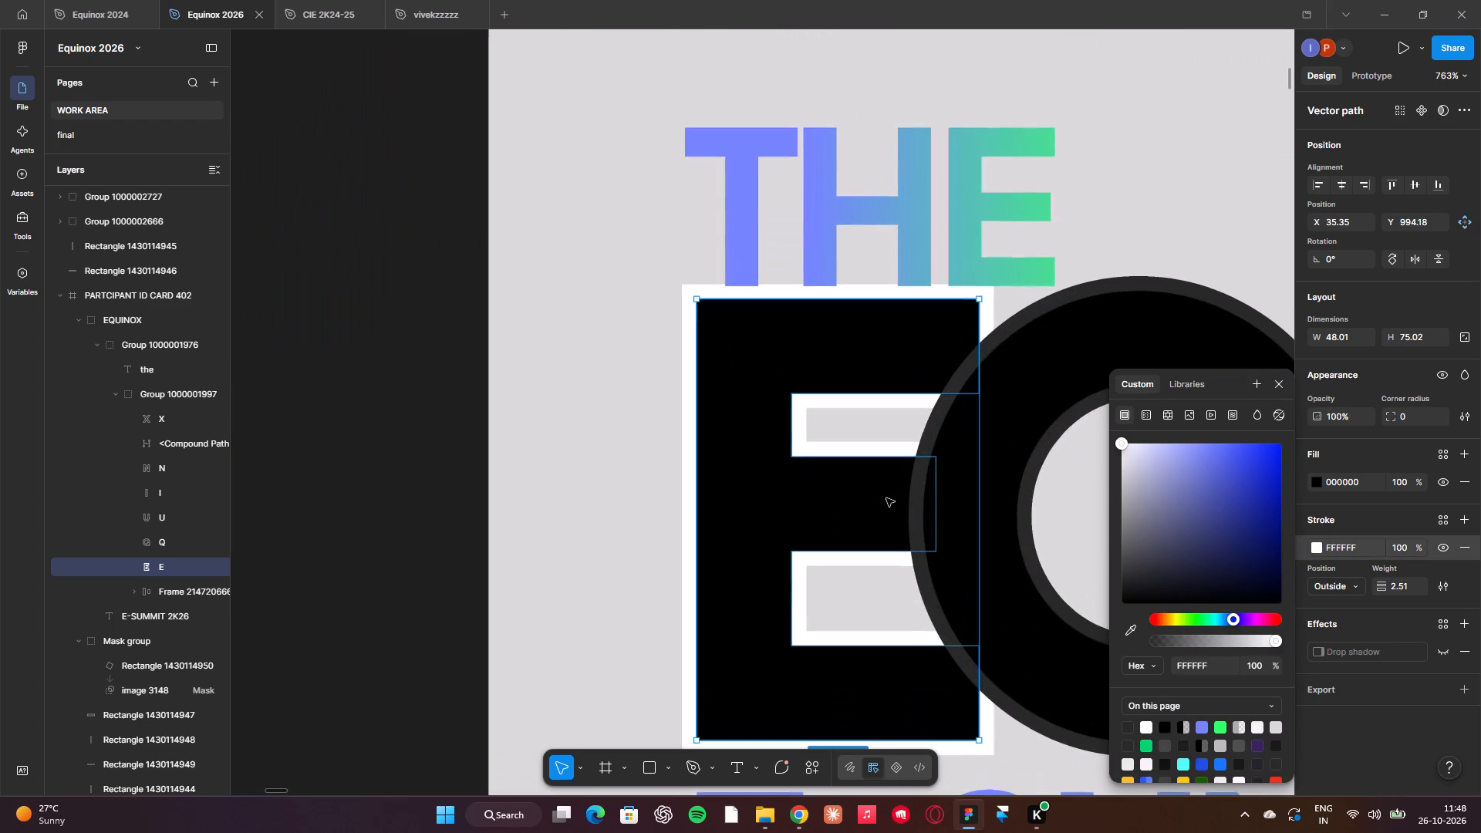
pyautogui.click(975, 480)
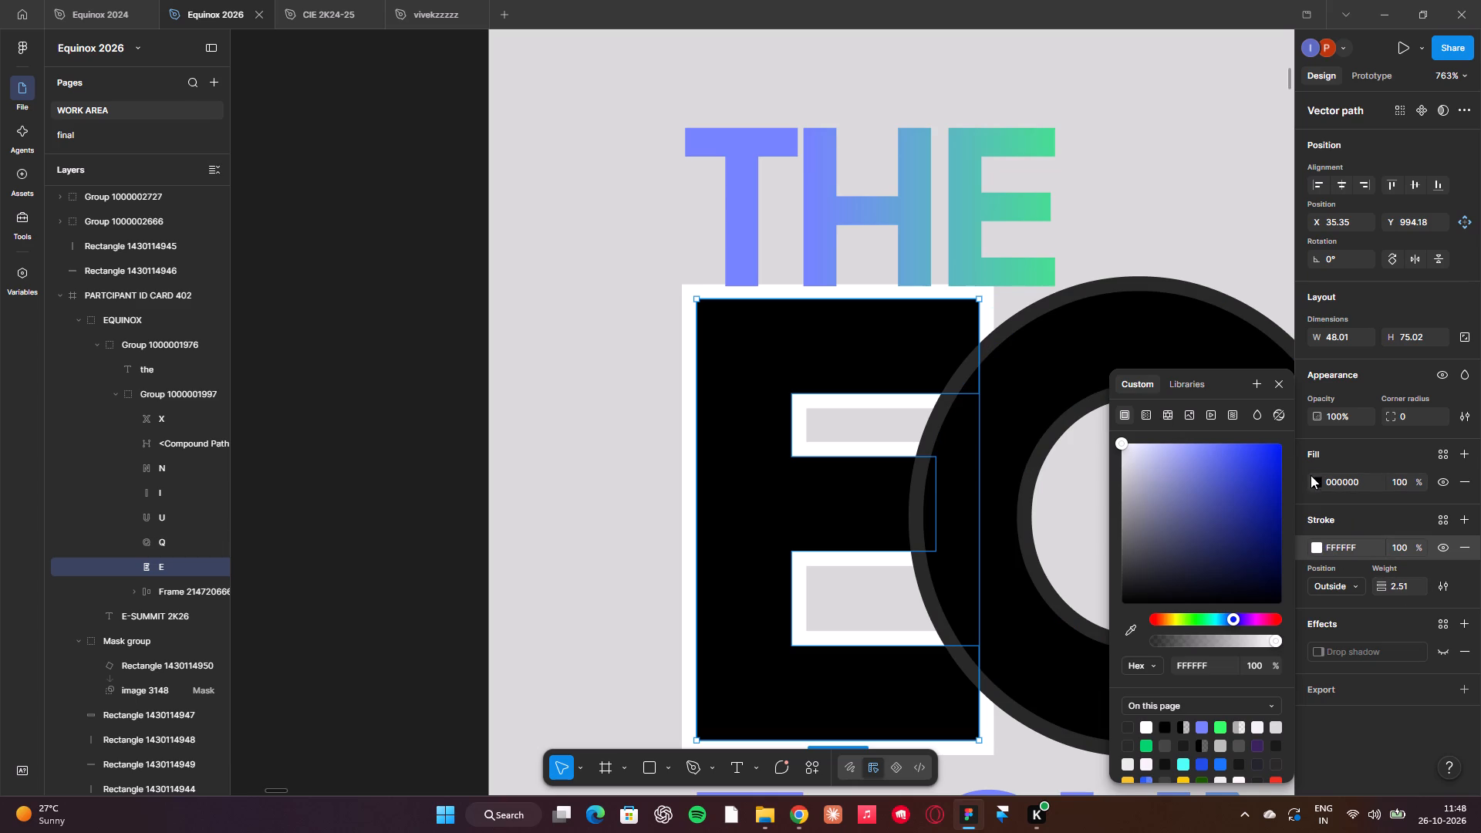
# Thin the white outline of the letter E to a stroke weight of 1.5.
pyautogui.click(1403, 588)
pyautogui.press('2')
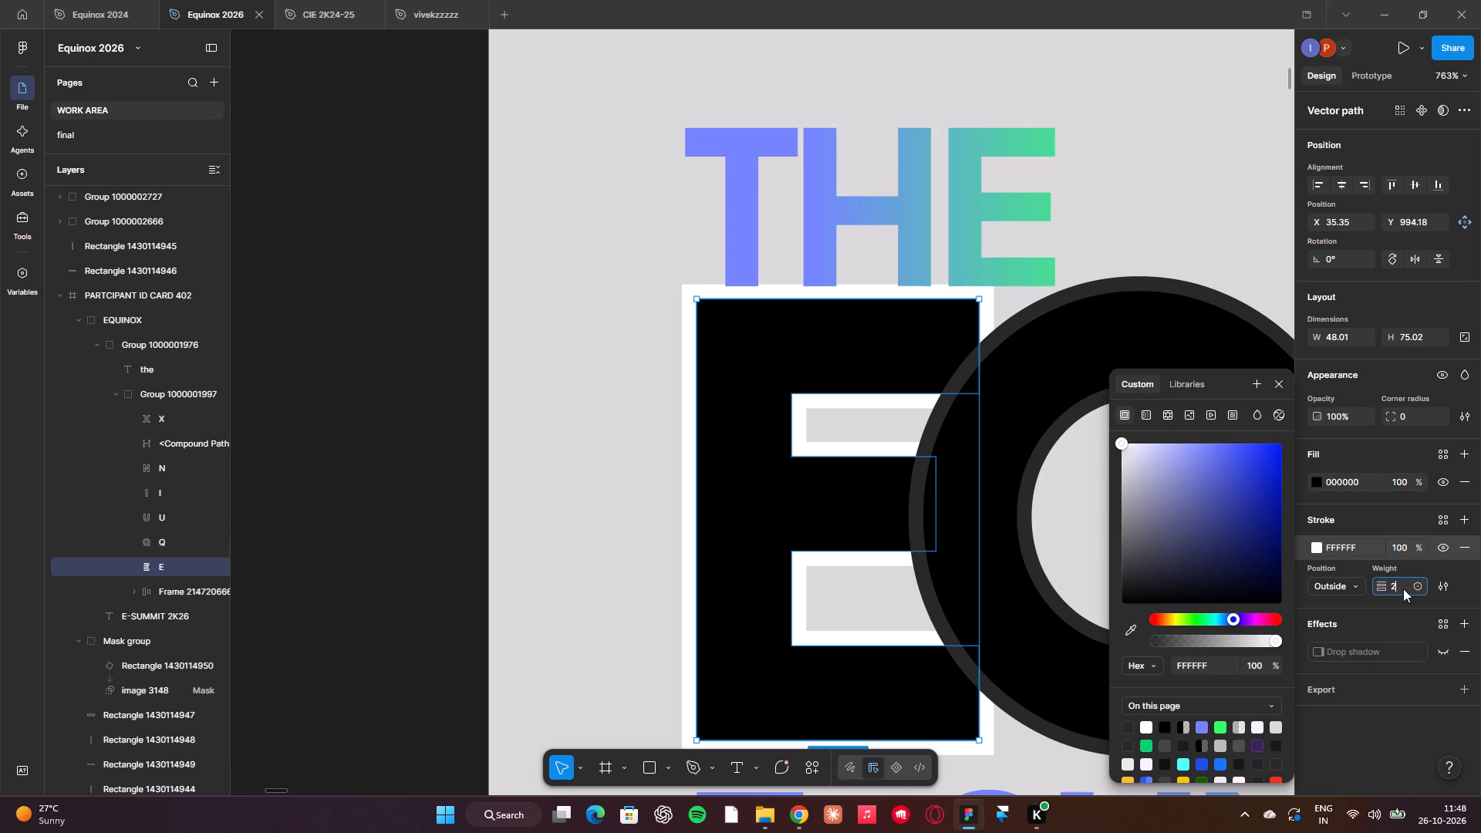
pyautogui.press('Return')
pyautogui.click(1395, 587)
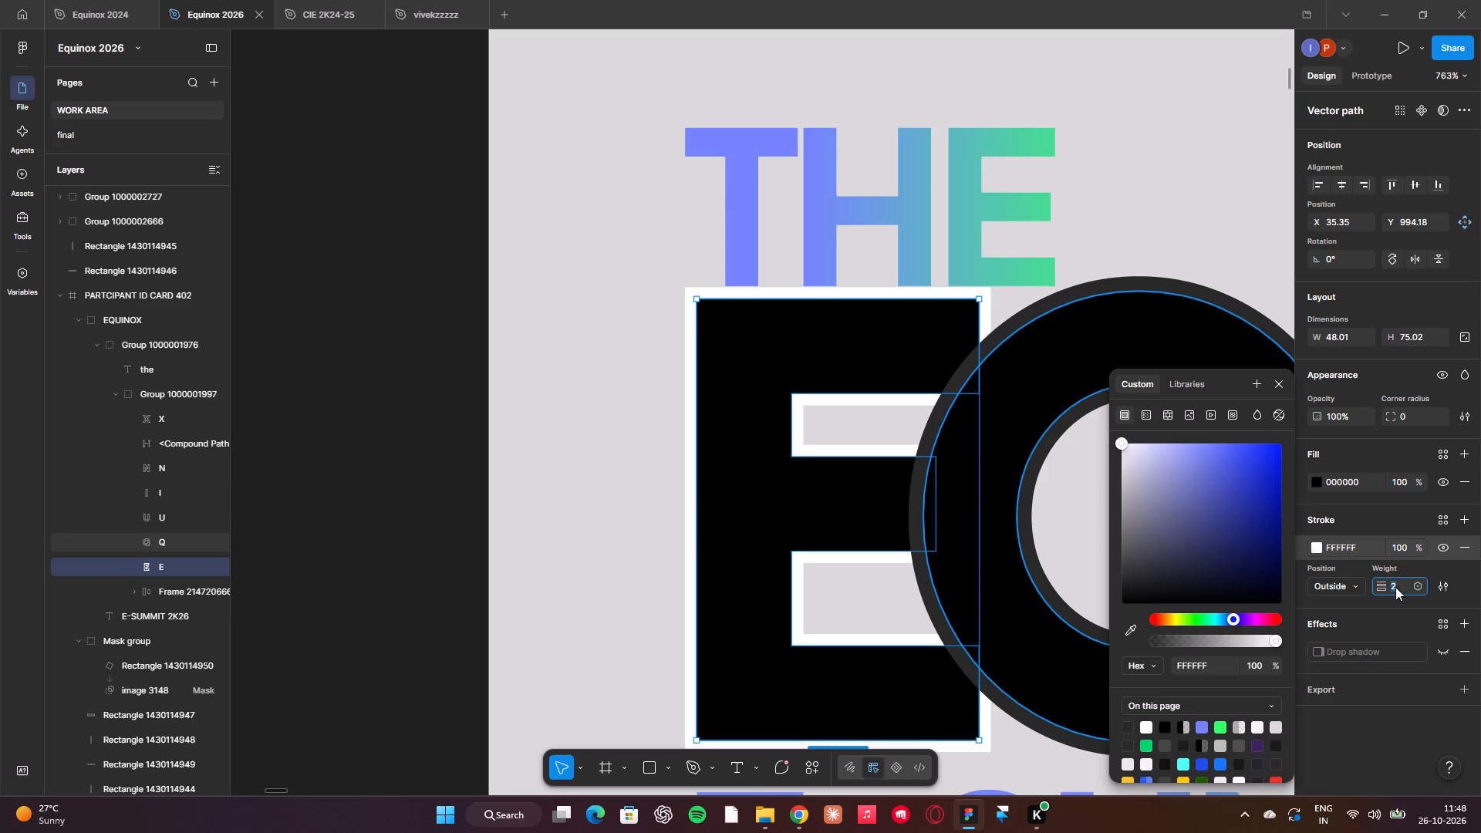
pyautogui.write('1.5')
pyautogui.press('Return')
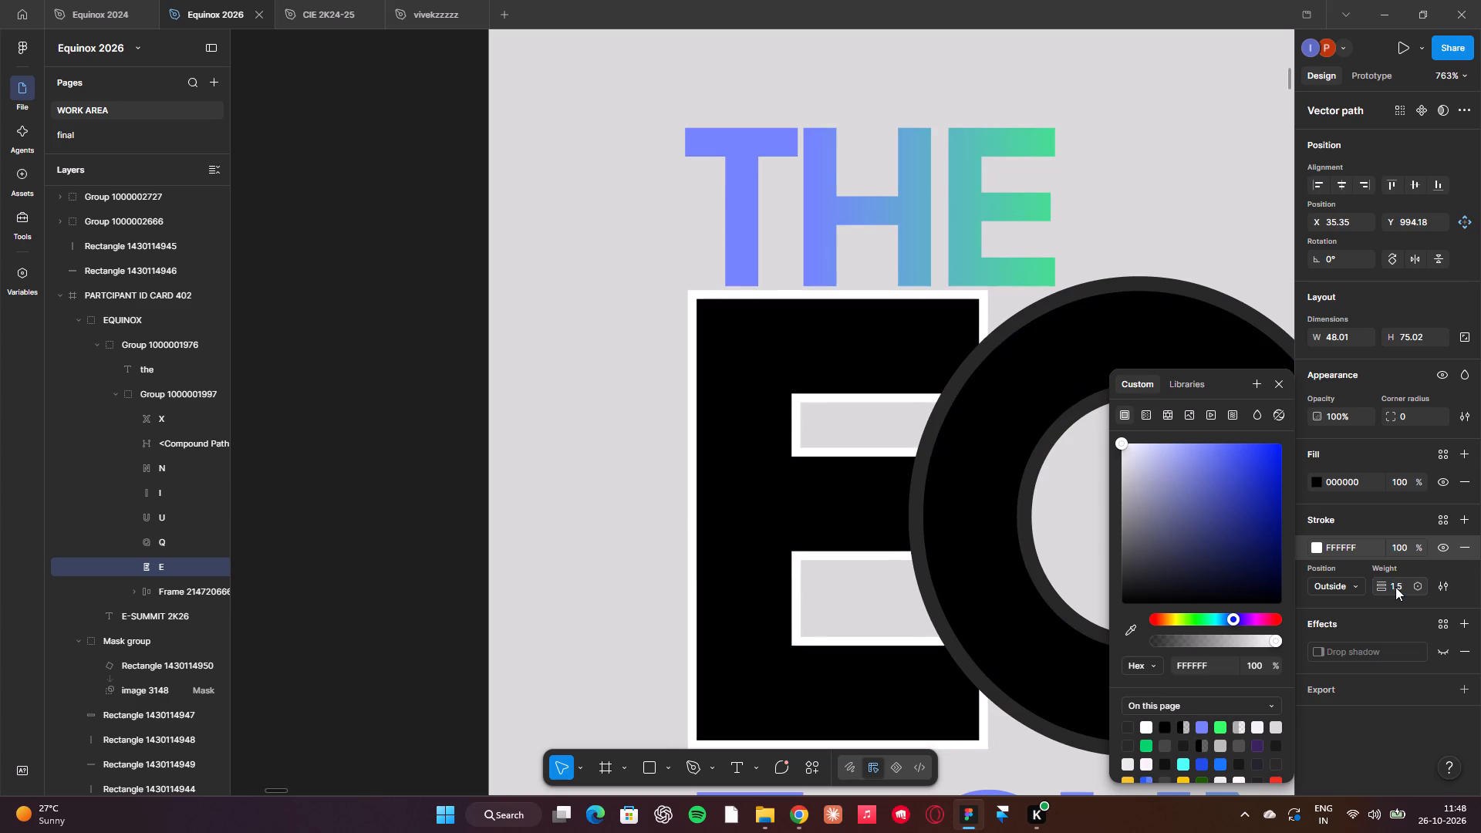
# Give the letter Q of the EQUINOX title a white FFFFFF outline with a stroke weight of 1.5, then deselect it.
pyautogui.click(1015, 531)
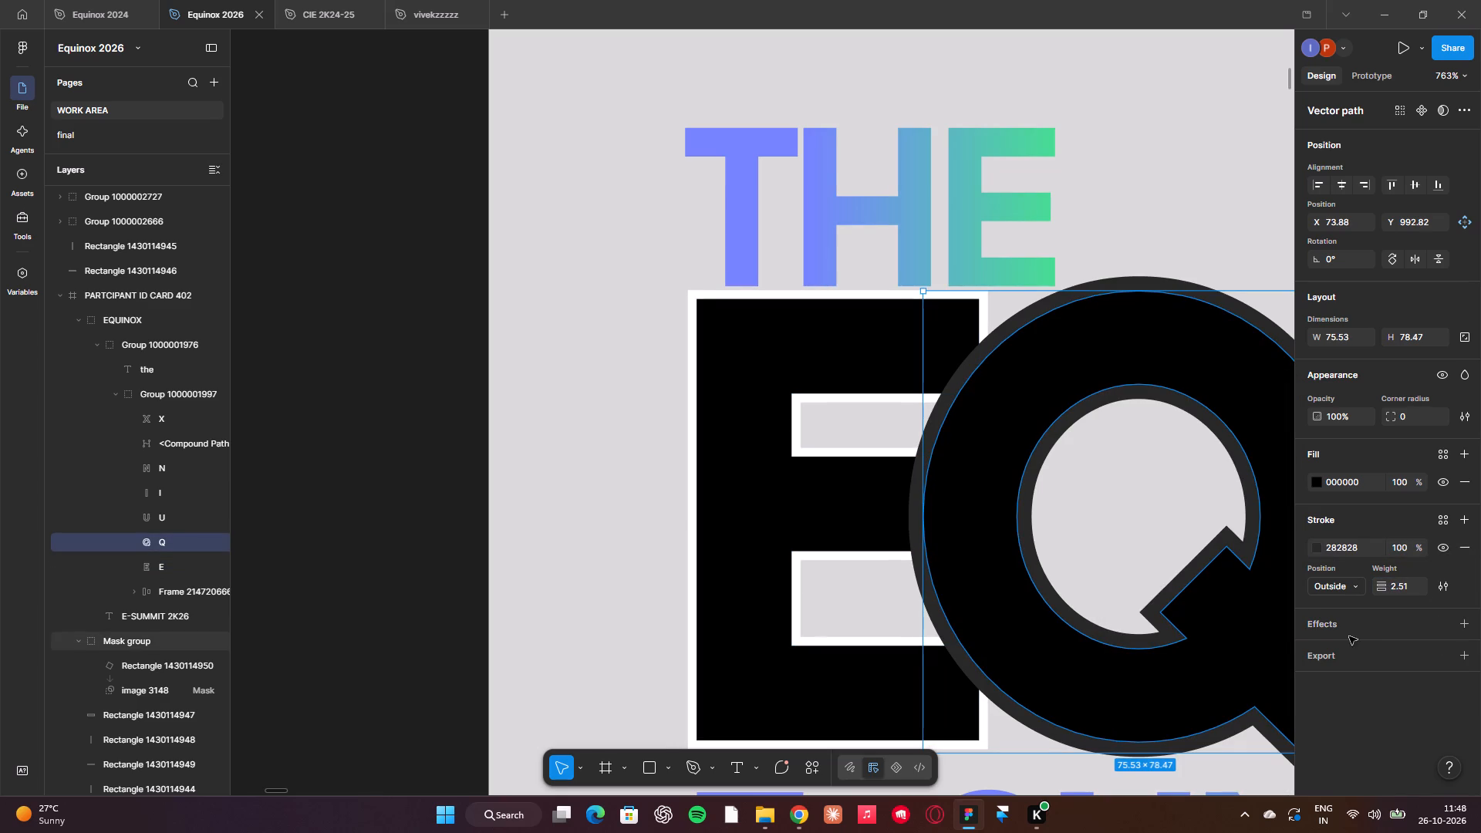
pyautogui.click(1320, 546)
pyautogui.moveTo(1176, 504); pyautogui.dragTo(904, 297)
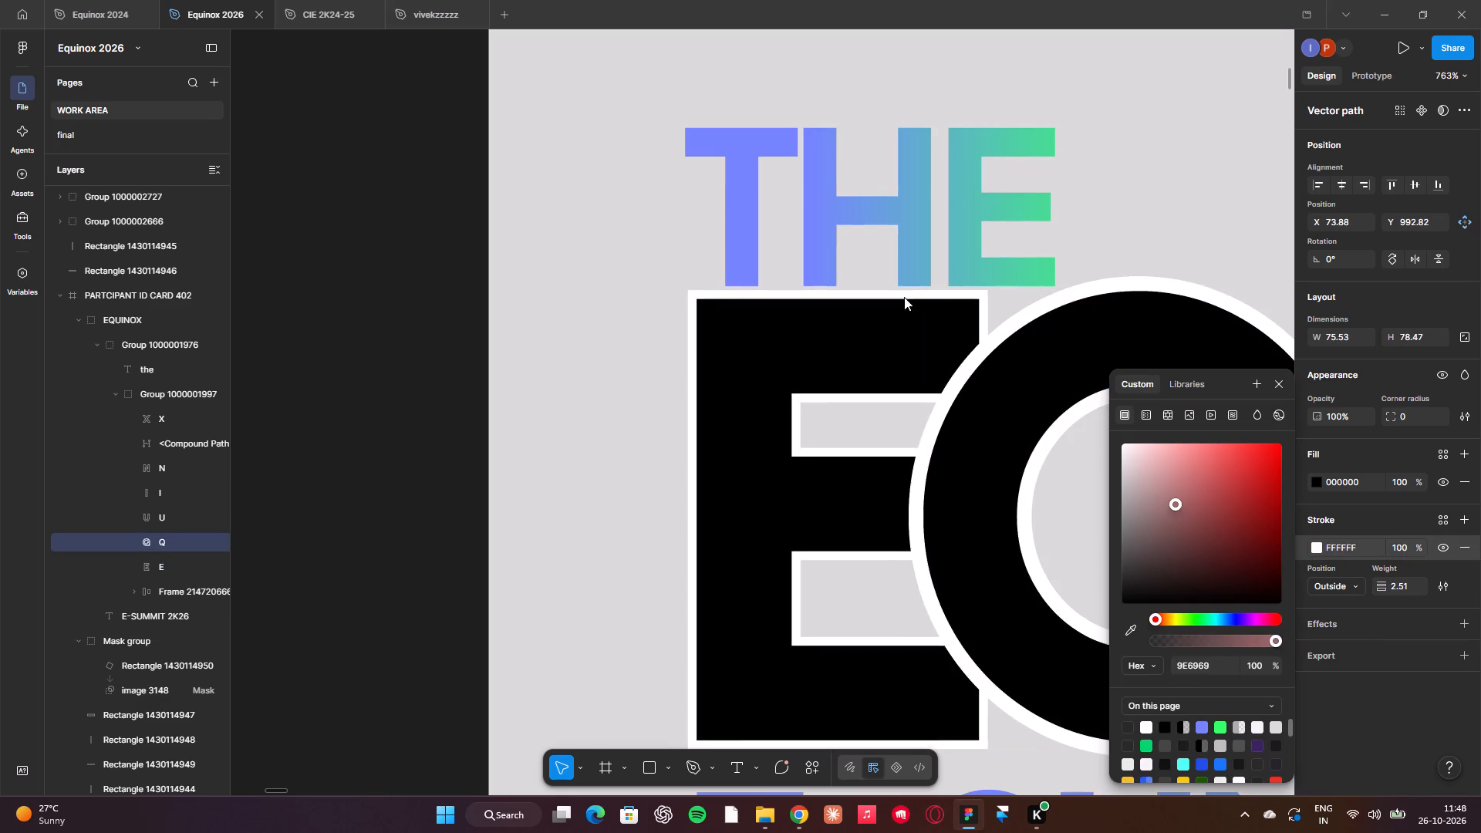
pyautogui.moveTo(904, 297); pyautogui.dragTo(902, 297)
pyautogui.hscroll(-1, 902, 297)
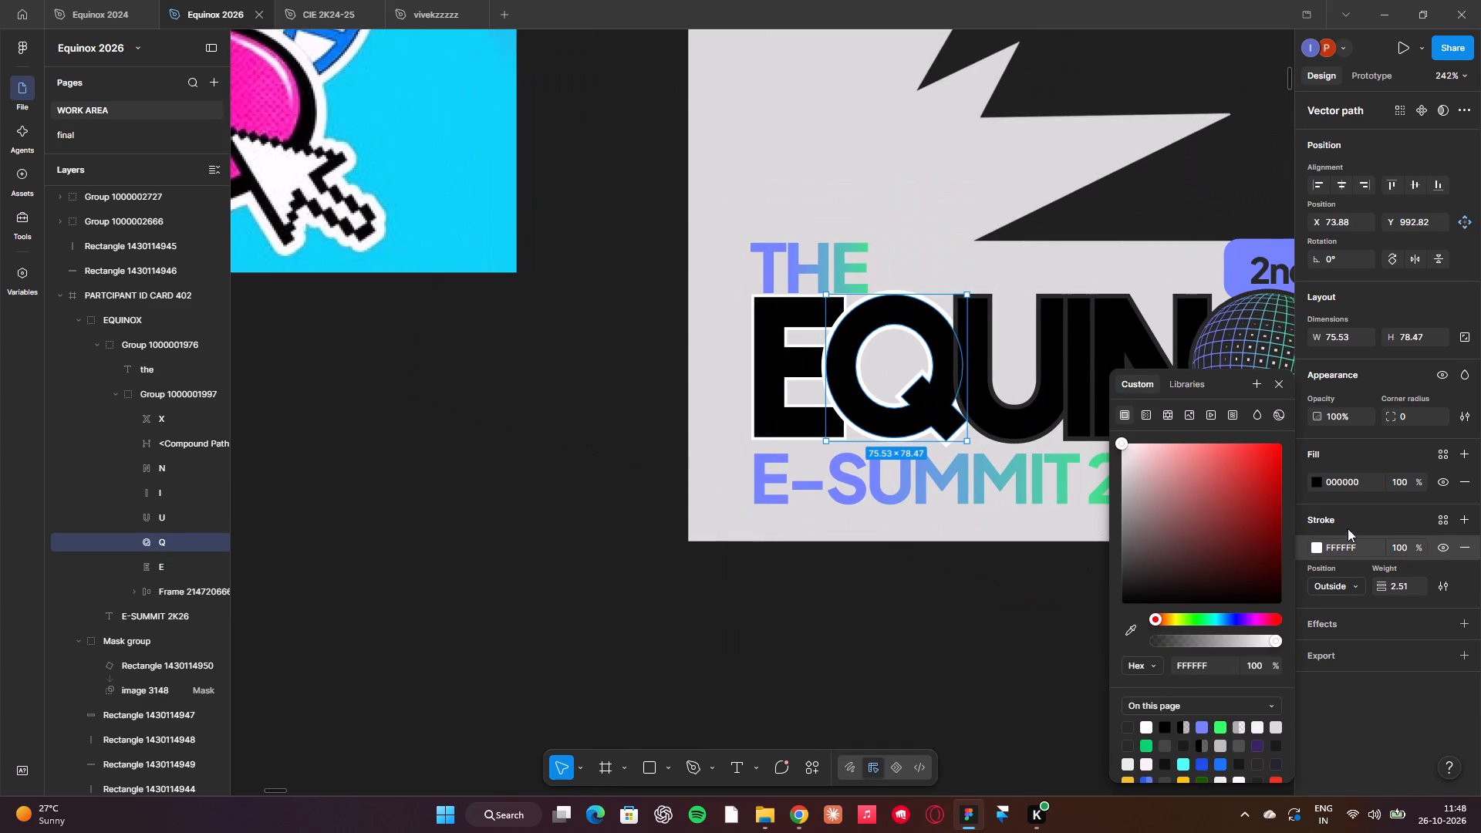
pyautogui.click(1408, 585)
pyautogui.write('1.5')
pyautogui.press('Return')
pyautogui.click(1021, 741)
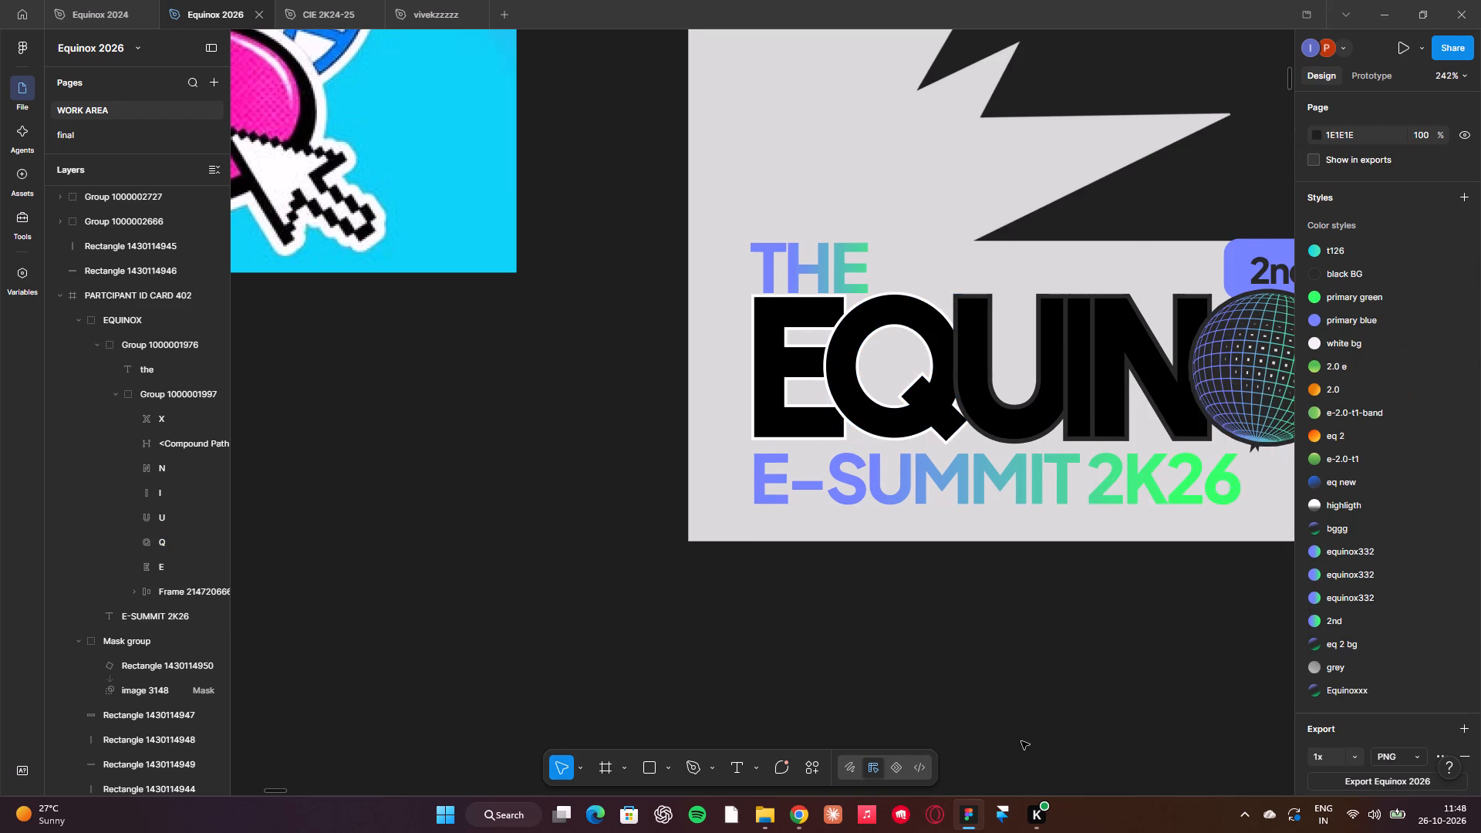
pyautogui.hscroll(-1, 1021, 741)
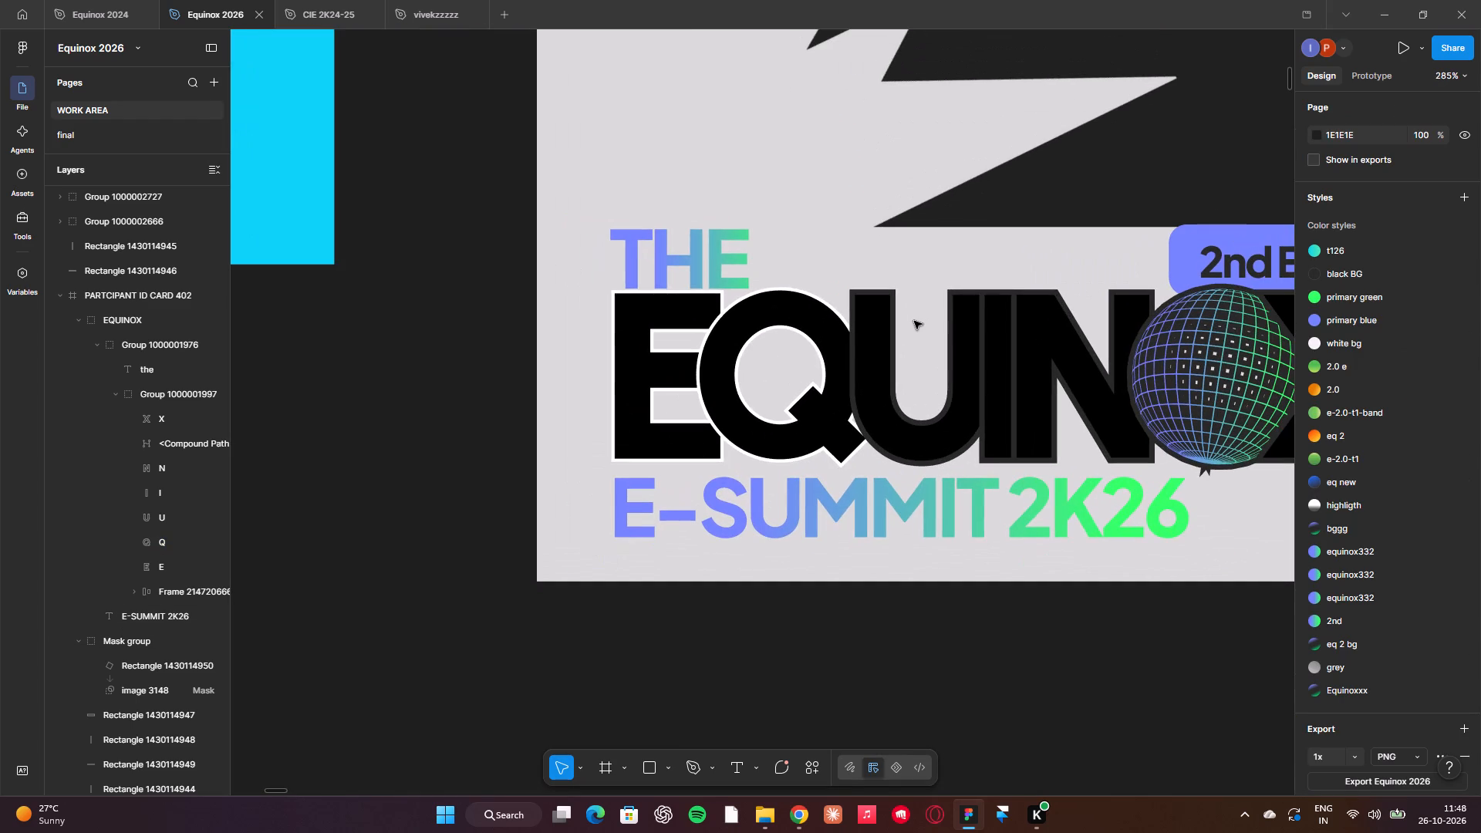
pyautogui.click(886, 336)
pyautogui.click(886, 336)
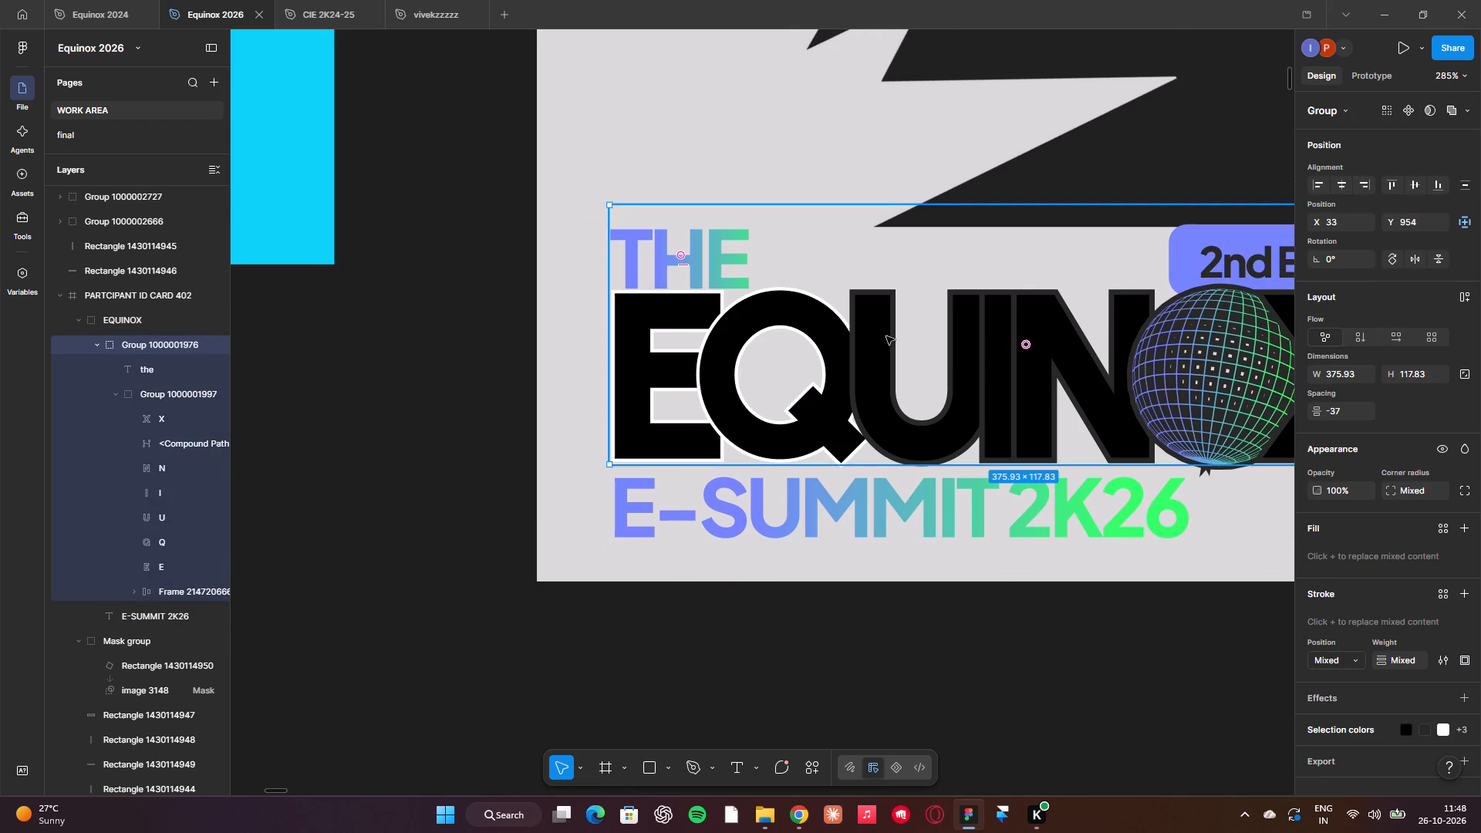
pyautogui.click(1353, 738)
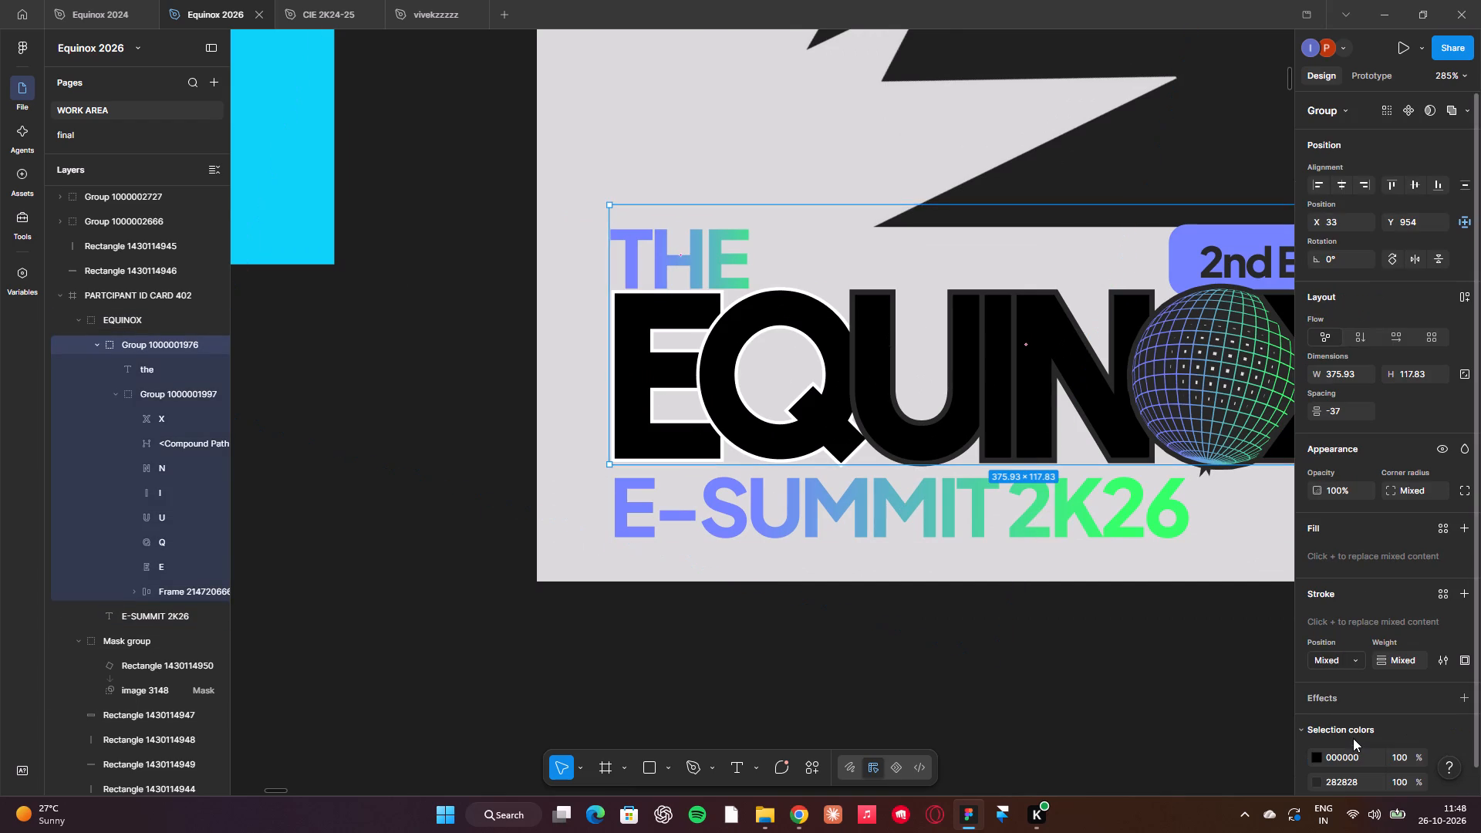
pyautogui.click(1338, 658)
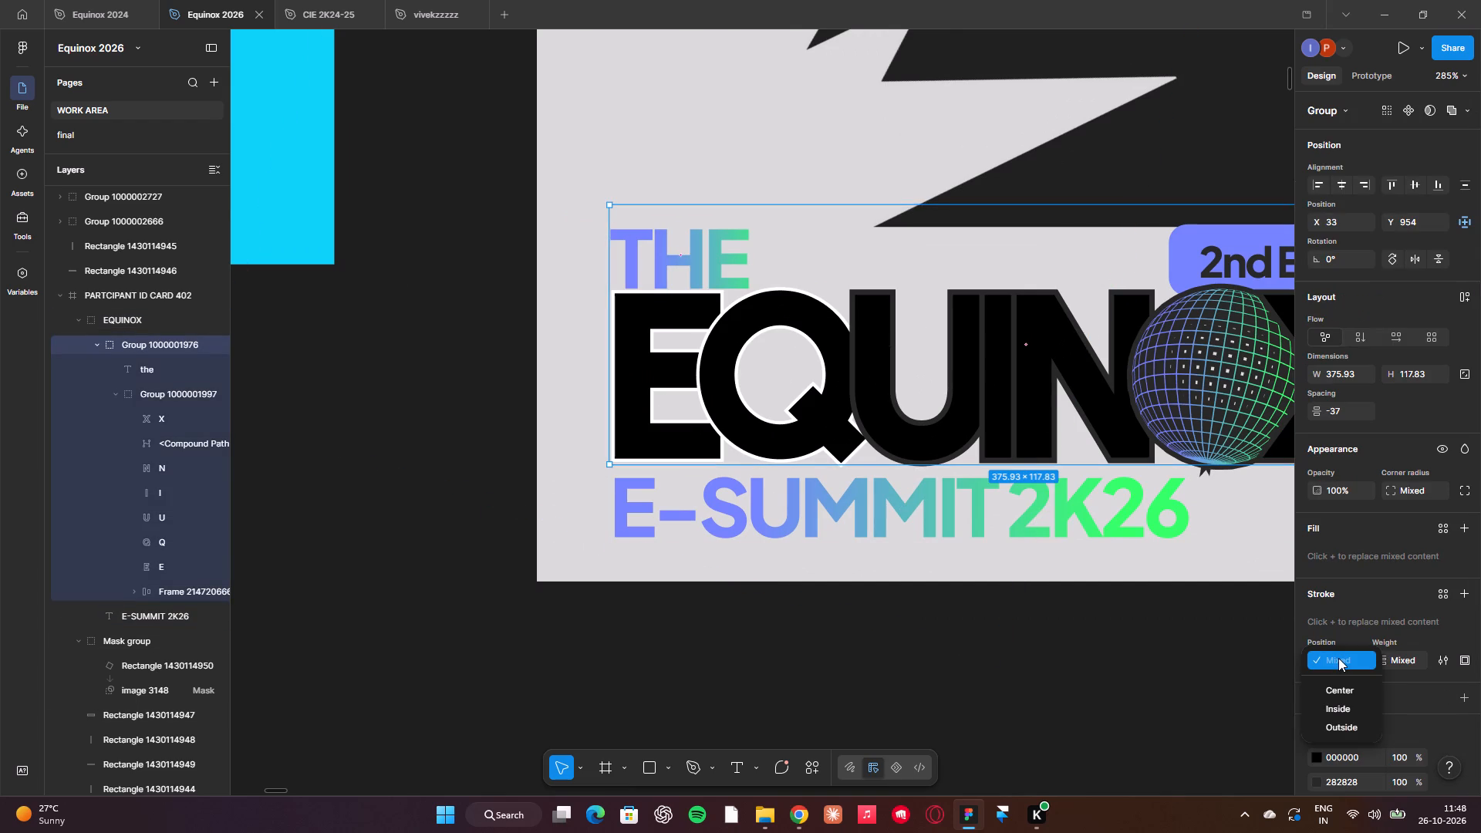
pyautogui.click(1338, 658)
# Select the letters U, I, N and X of the EQUINOX title together and change their outline color to white FFFFFF.
pyautogui.doubleClick(885, 397)
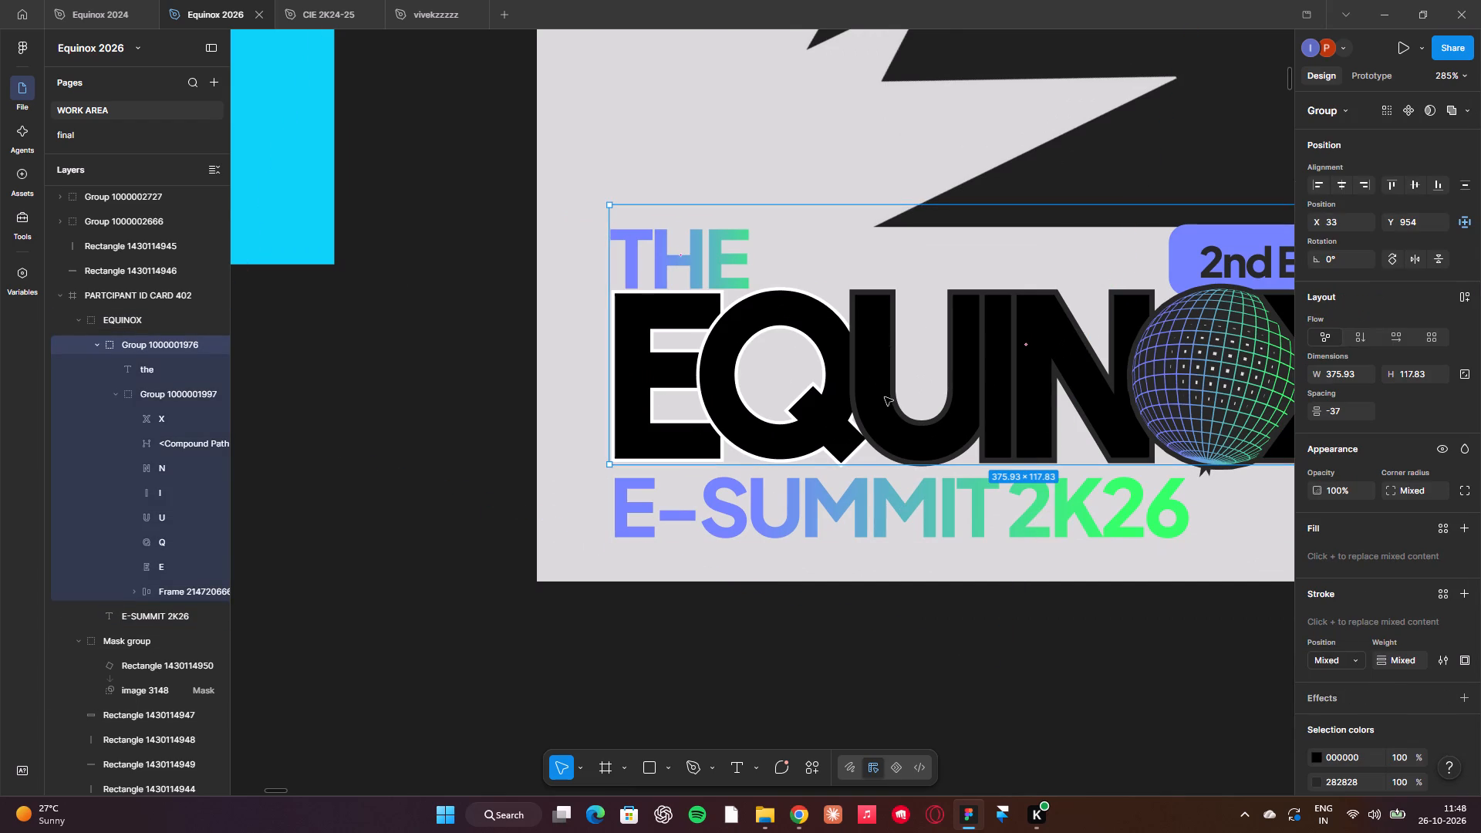
pyautogui.doubleClick(885, 397)
pyautogui.doubleClick(885, 397)
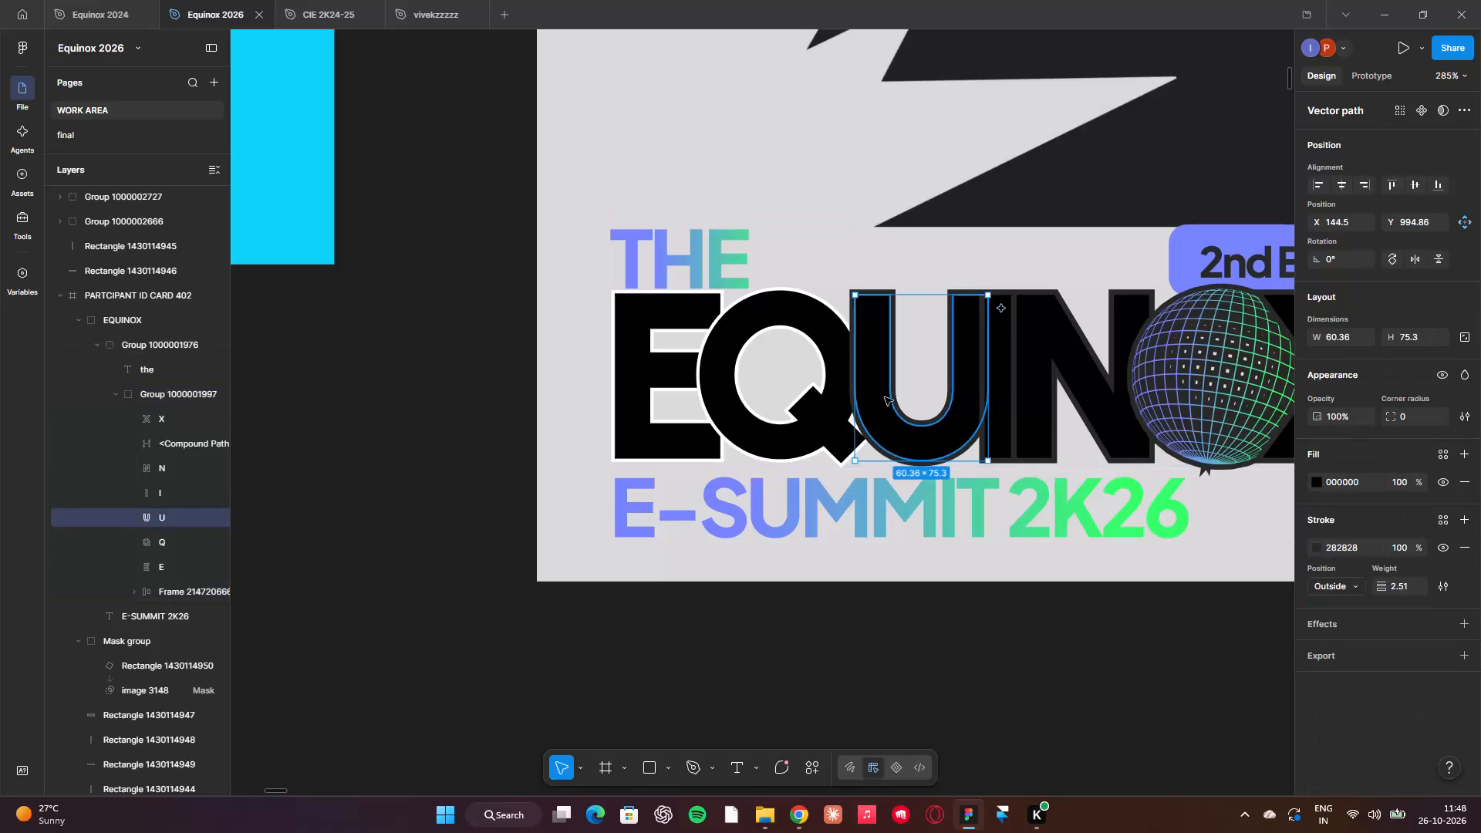
pyautogui.keyDown('shift'); pyautogui.click(996, 381); pyautogui.keyUp('shift')
pyautogui.keyDown('shift'); pyautogui.click(1050, 390); pyautogui.keyUp('shift')
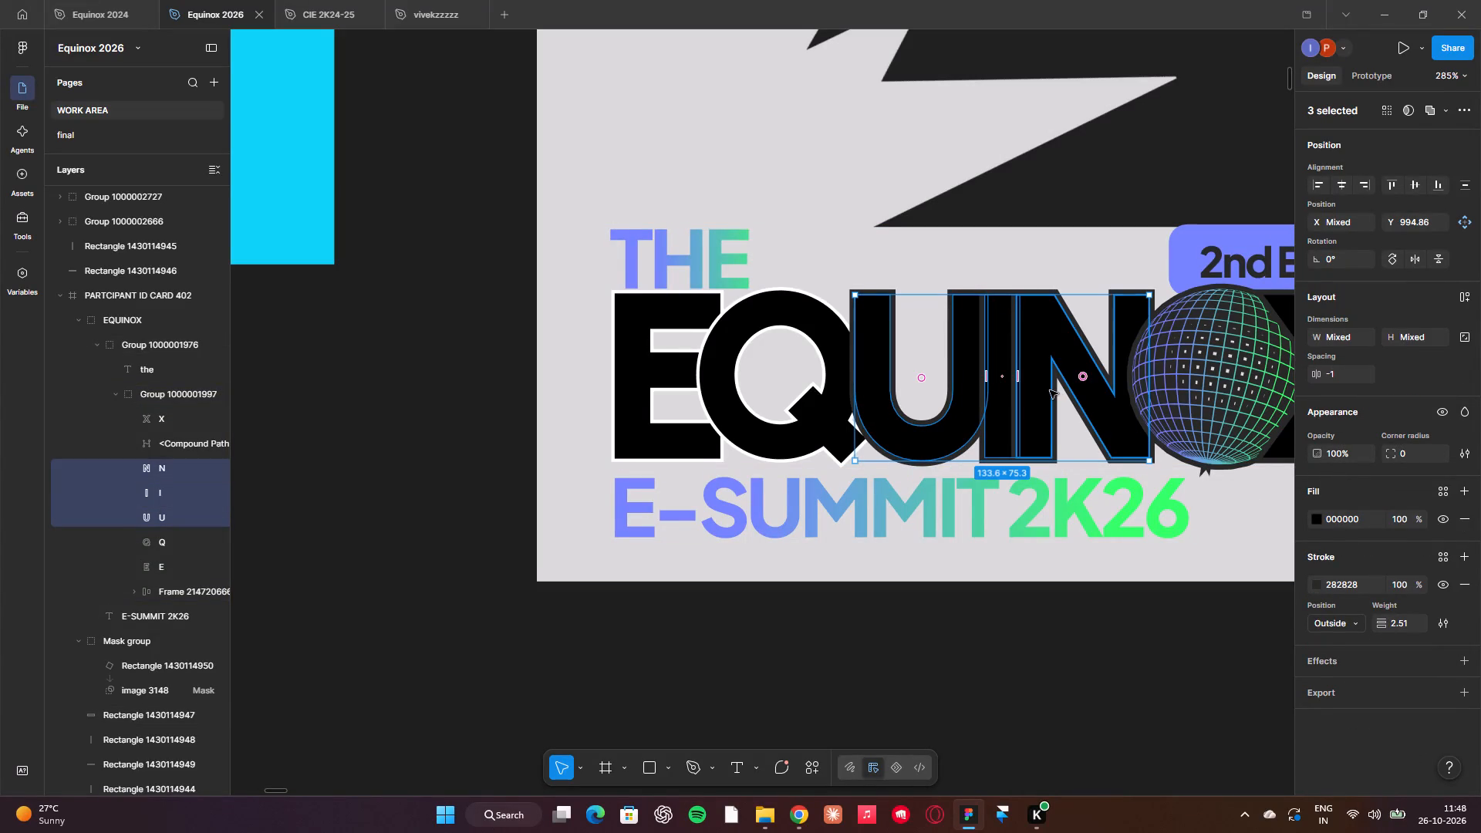
pyautogui.keyDown('shift'); pyautogui.hscroll(-2, 1050, 390); pyautogui.keyUp('shift')
pyautogui.keyDown('shift'); pyautogui.scroll(1, 1050, 390); pyautogui.keyUp('shift')
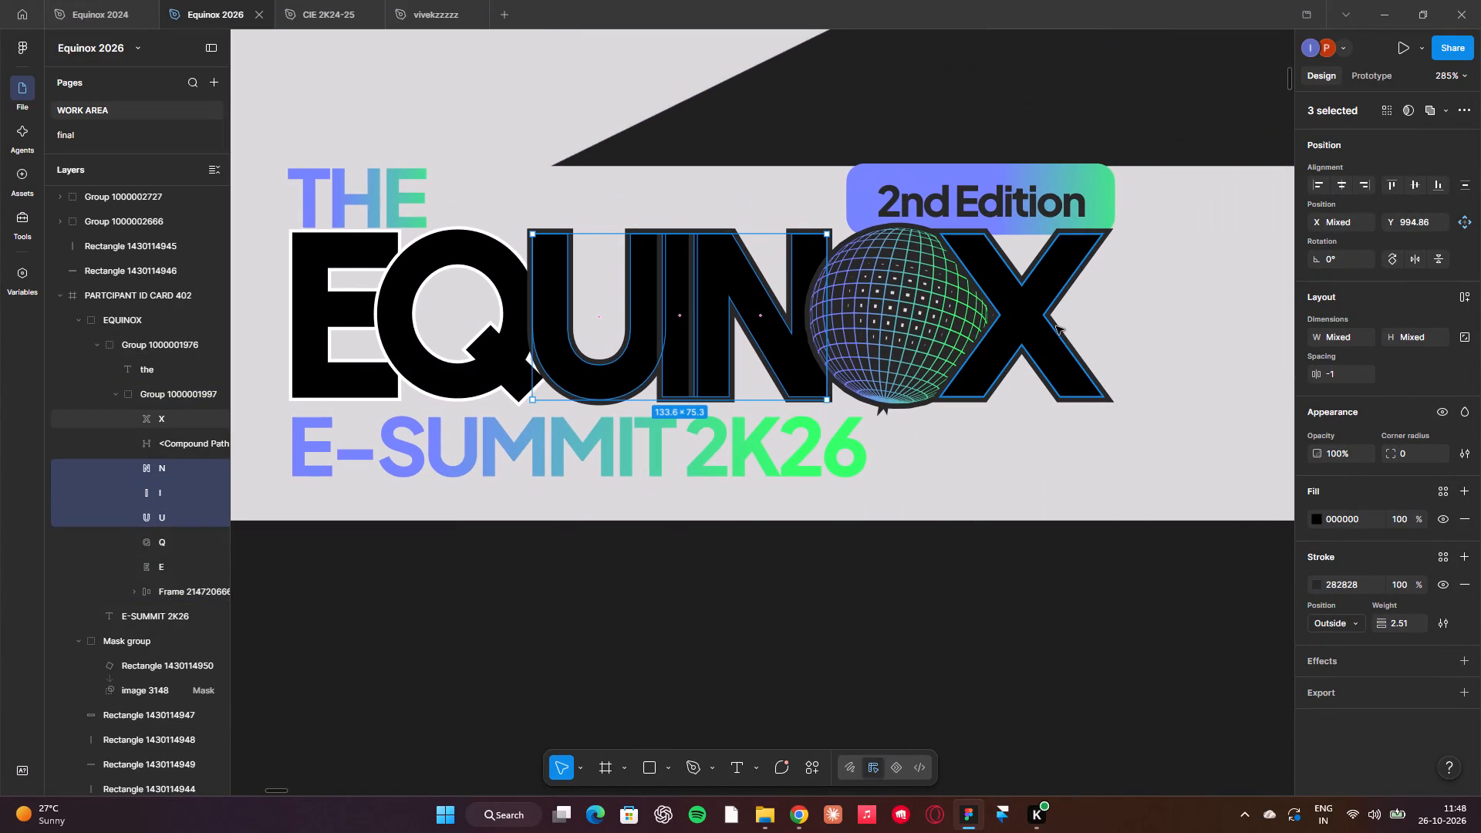
pyautogui.keyDown('shift'); pyautogui.click(1056, 326); pyautogui.keyUp('shift')
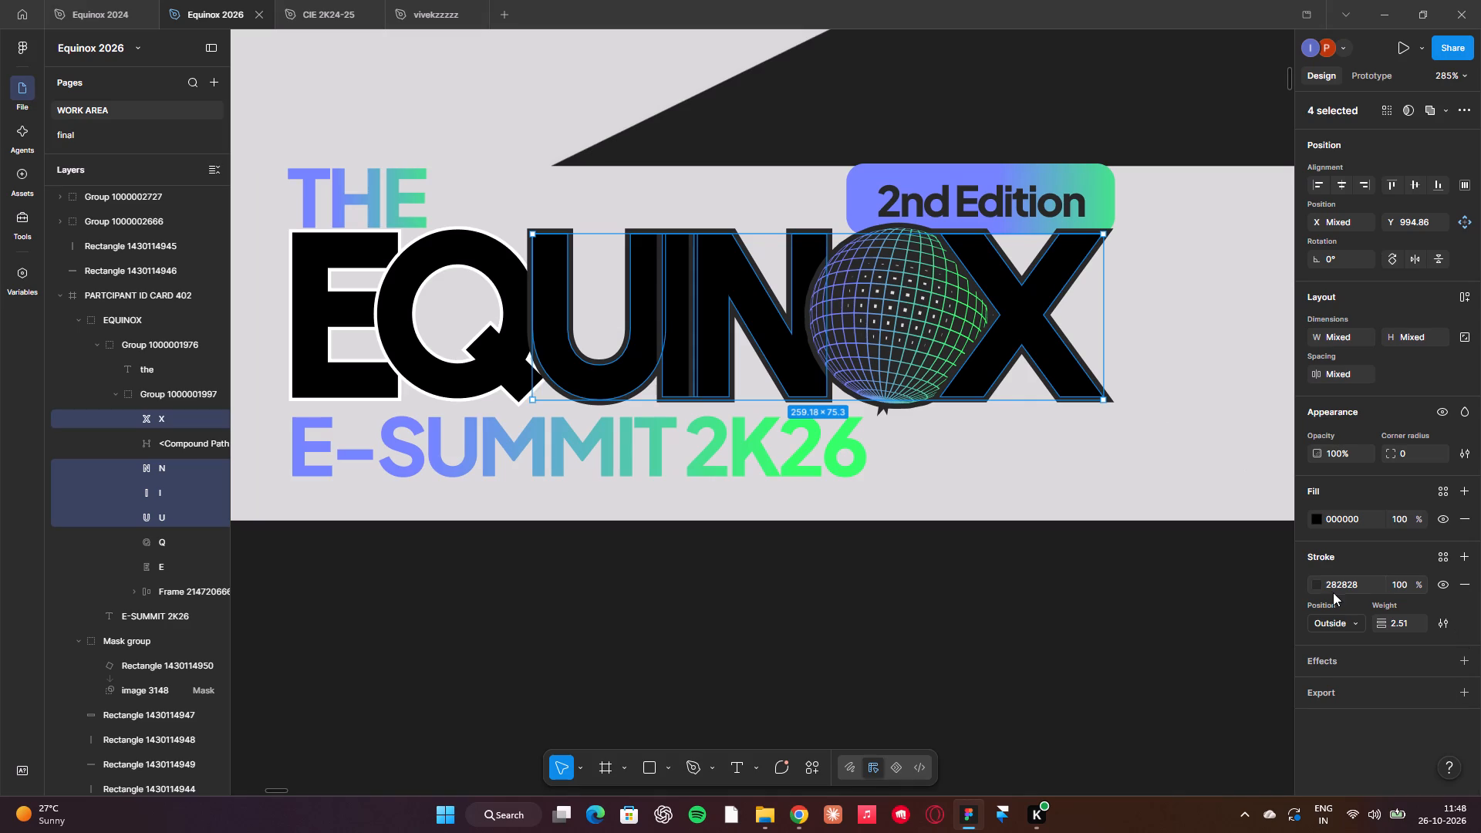
pyautogui.click(1317, 585)
pyautogui.moveTo(1250, 531); pyautogui.dragTo(945, 327)
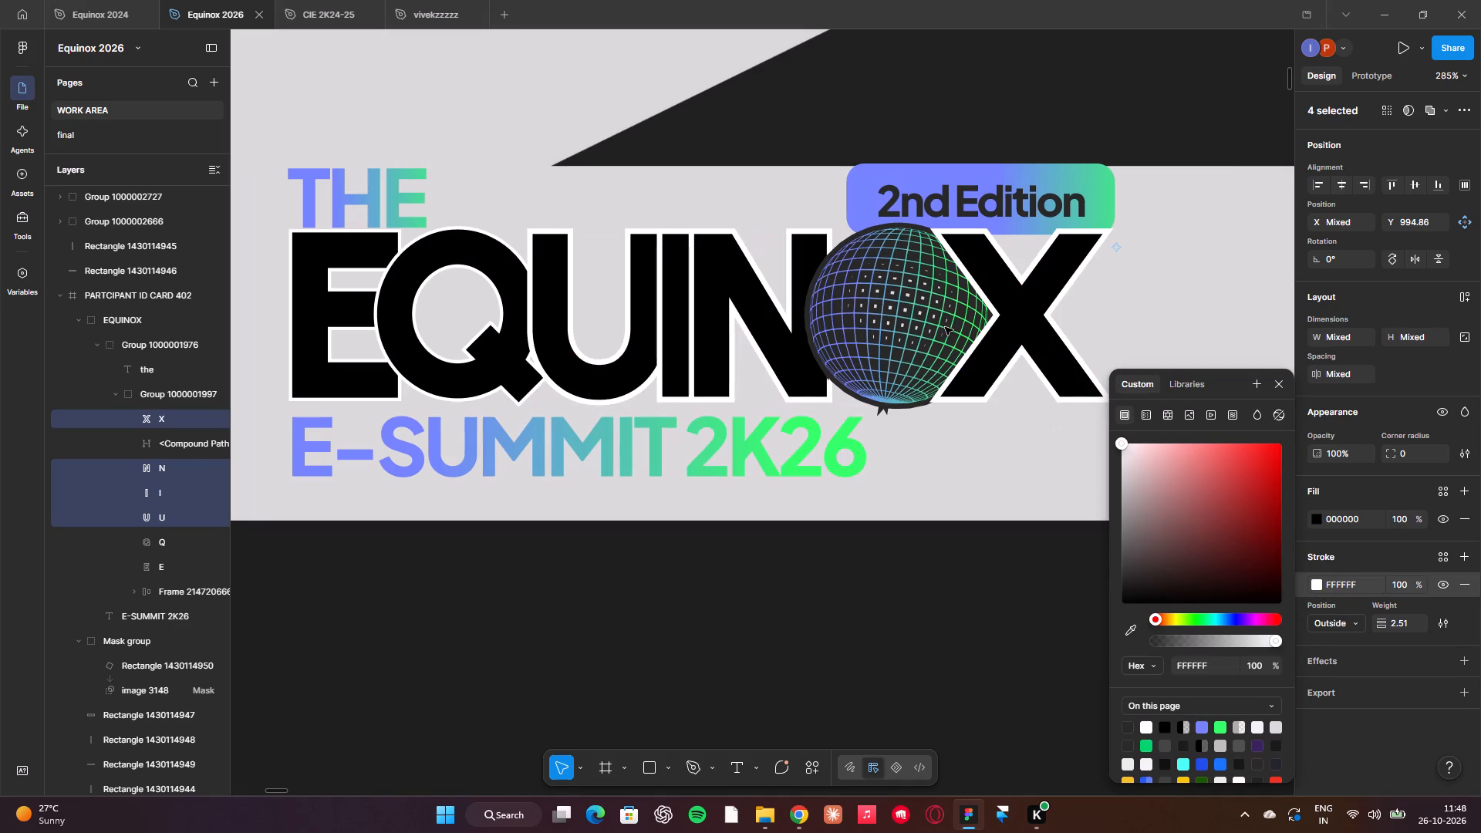
# Set the stroke weight of the U, I, N and X letters to 1.5 and deselect everything.
pyautogui.click(1398, 622)
pyautogui.write('1.5')
pyautogui.press('Return')
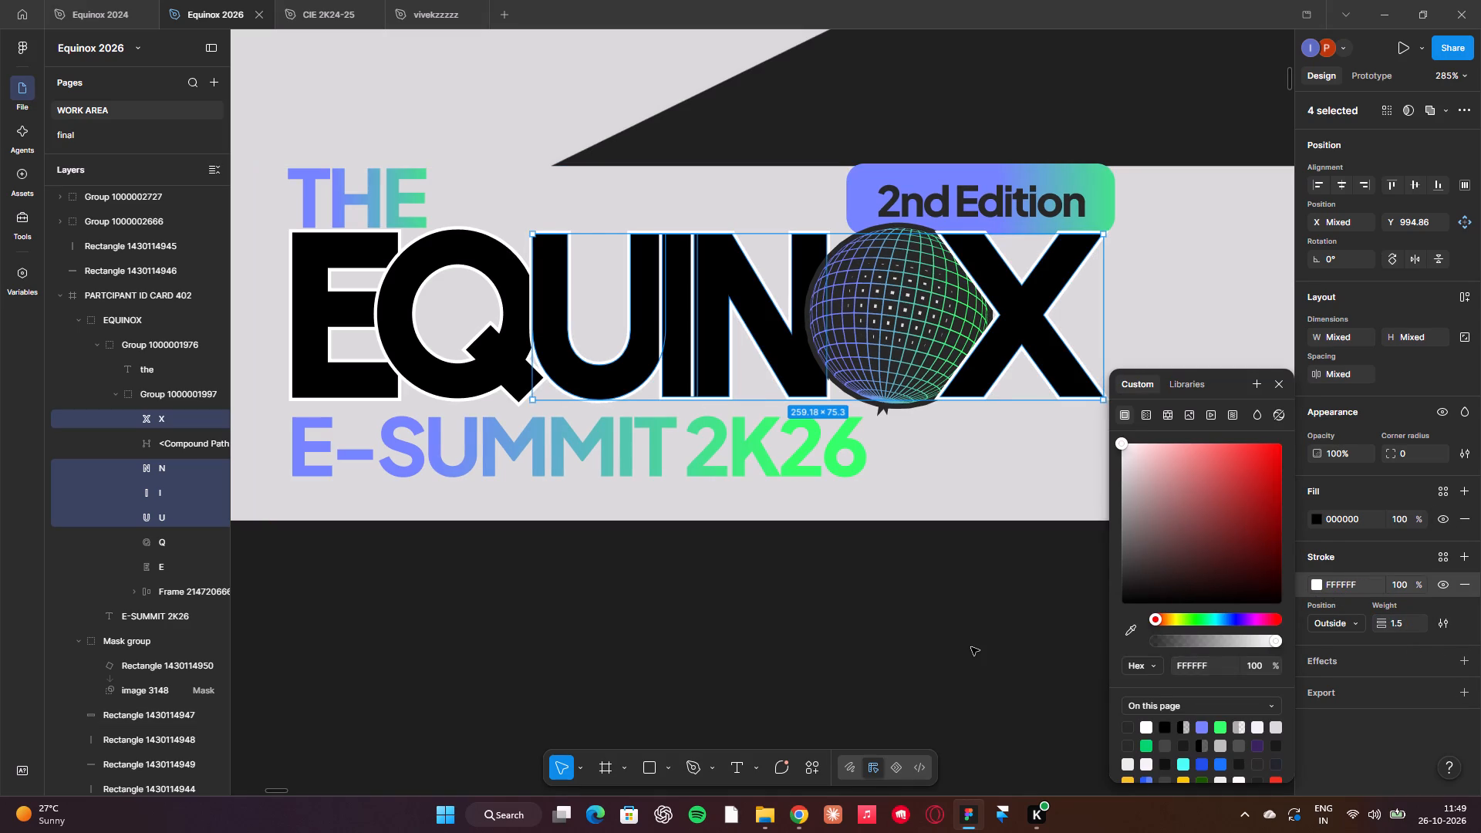
pyautogui.click(970, 645)
pyautogui.scroll(1, 970, 645)
pyautogui.click(903, 464)
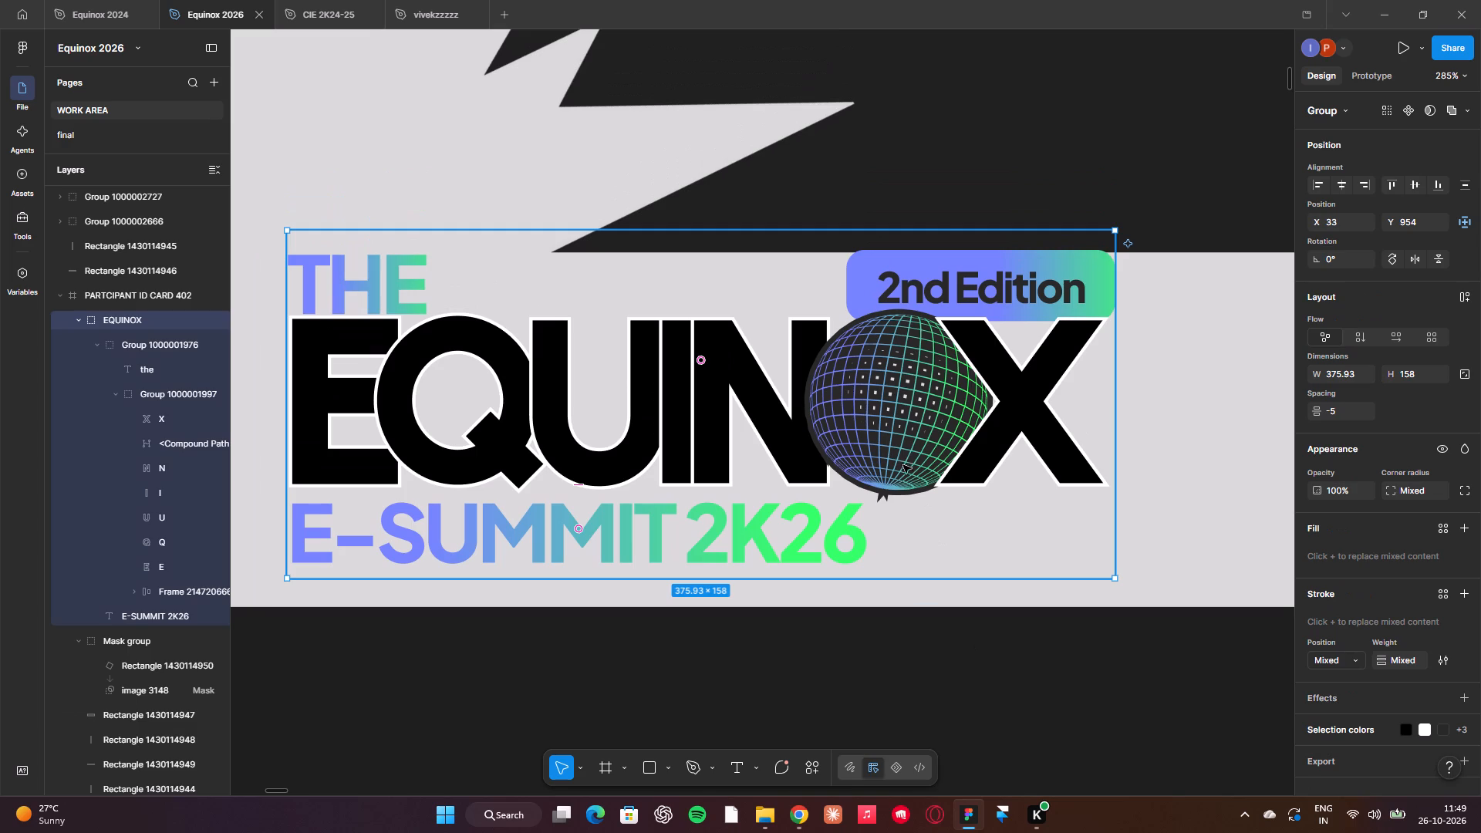
pyautogui.click(905, 685)
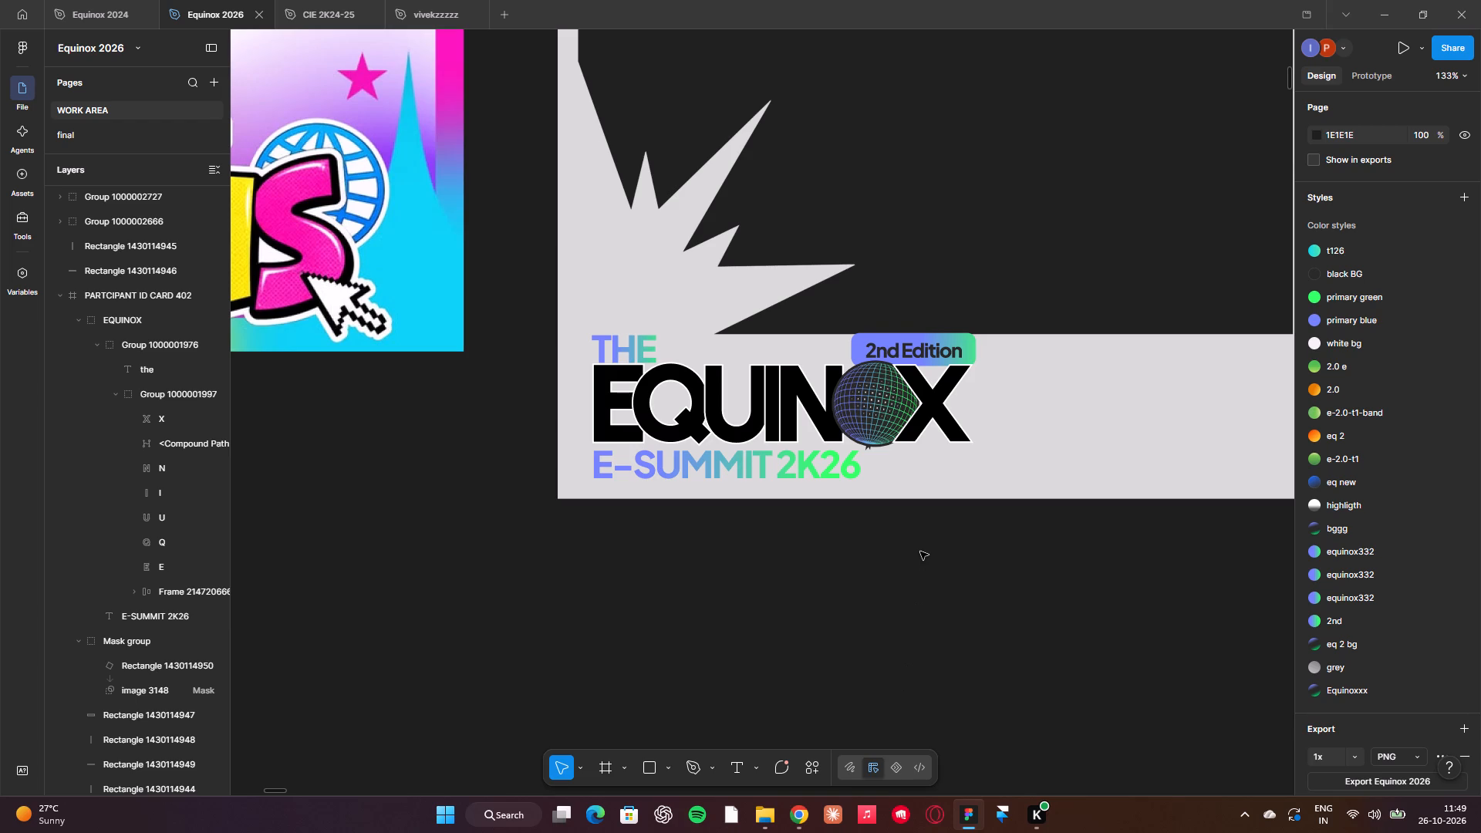
# Change the outline color of the globe in the EQUINOX title to white FFFFFF and deselect it.
pyautogui.tripleClick(866, 386)
pyautogui.doubleClick(866, 386)
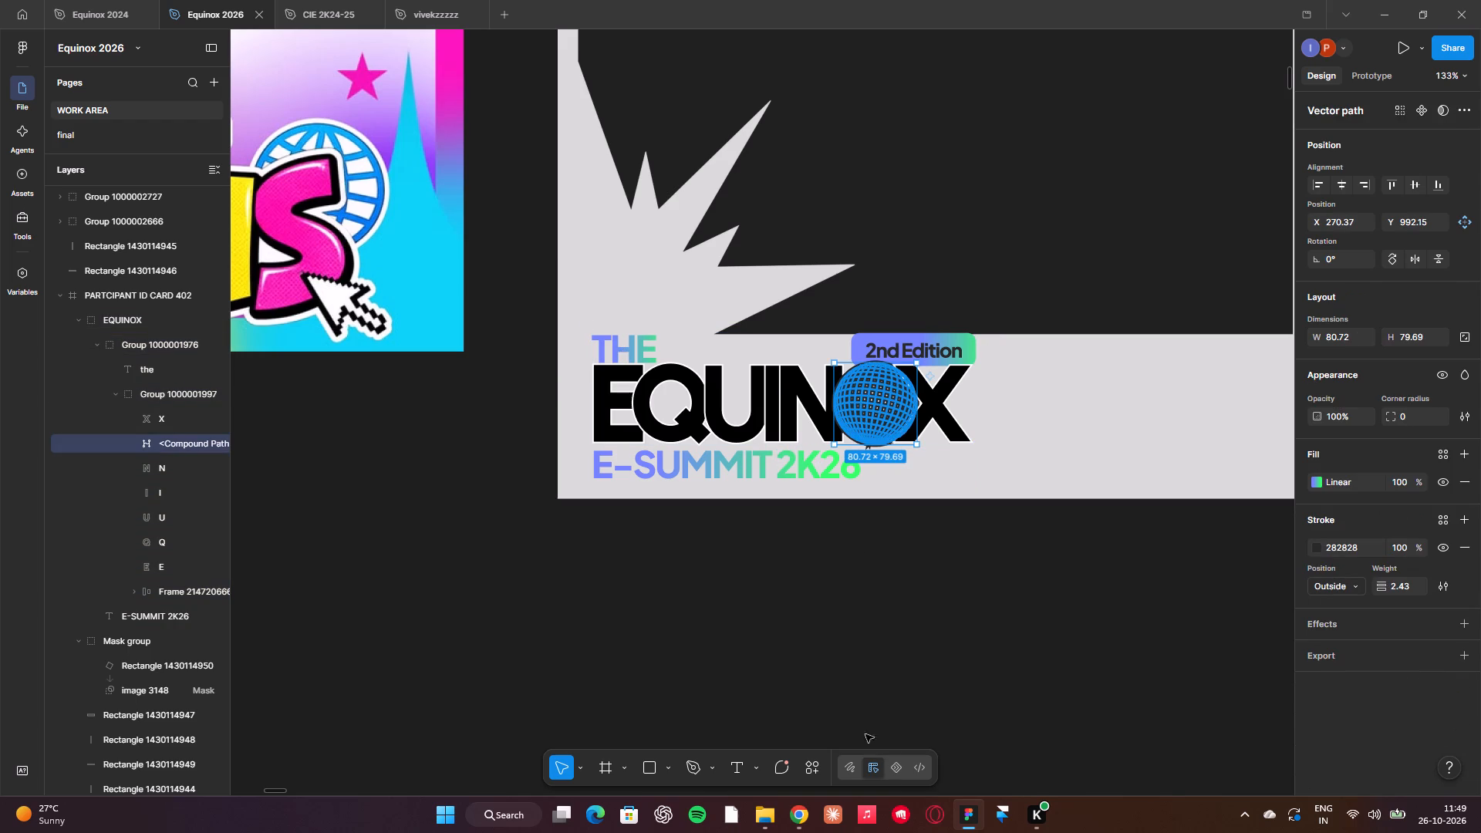
pyautogui.click(1316, 545)
pyautogui.moveTo(1210, 525); pyautogui.dragTo(1174, 518)
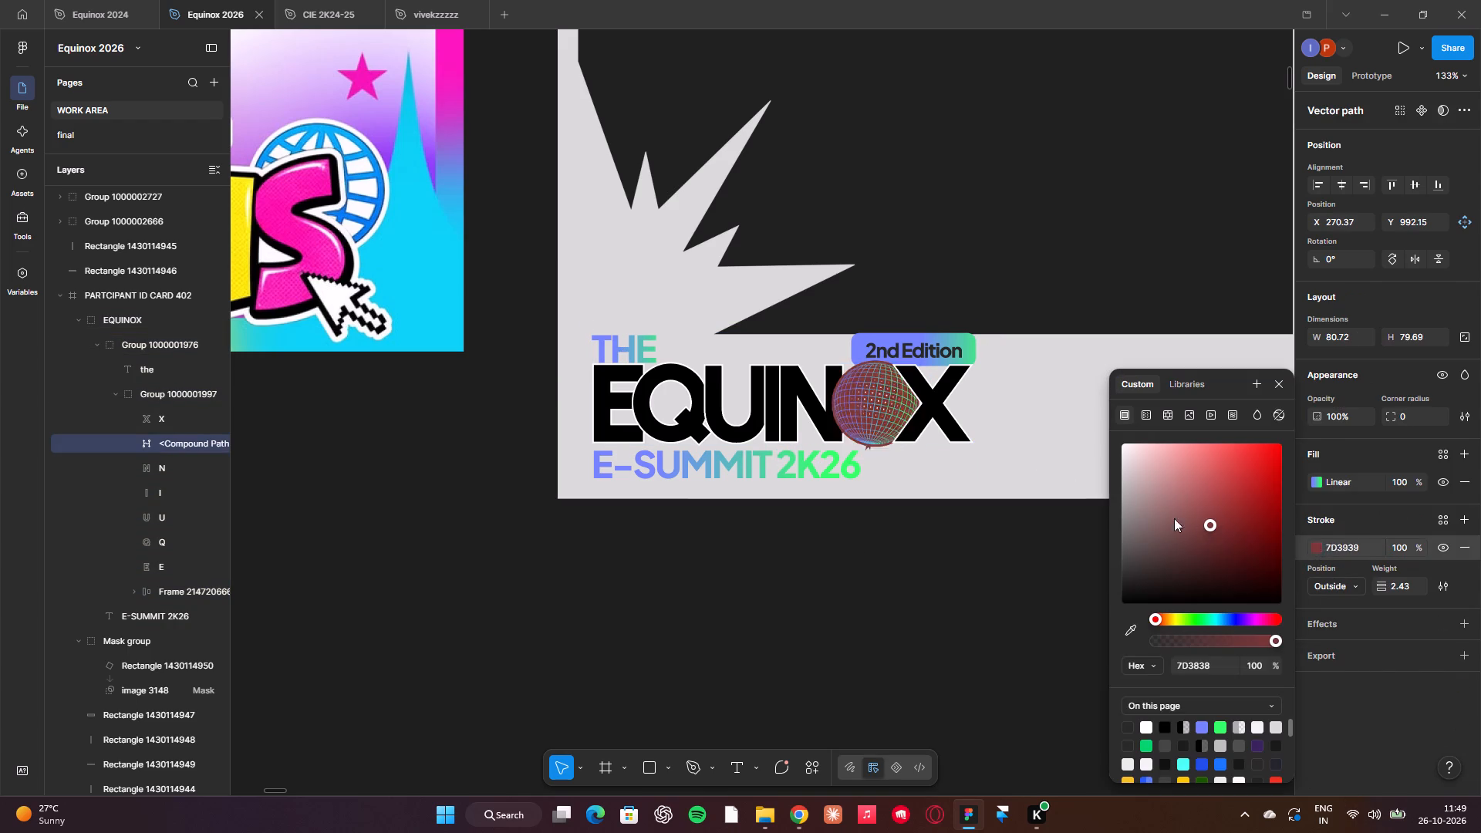
pyautogui.moveTo(1174, 518); pyautogui.dragTo(900, 246)
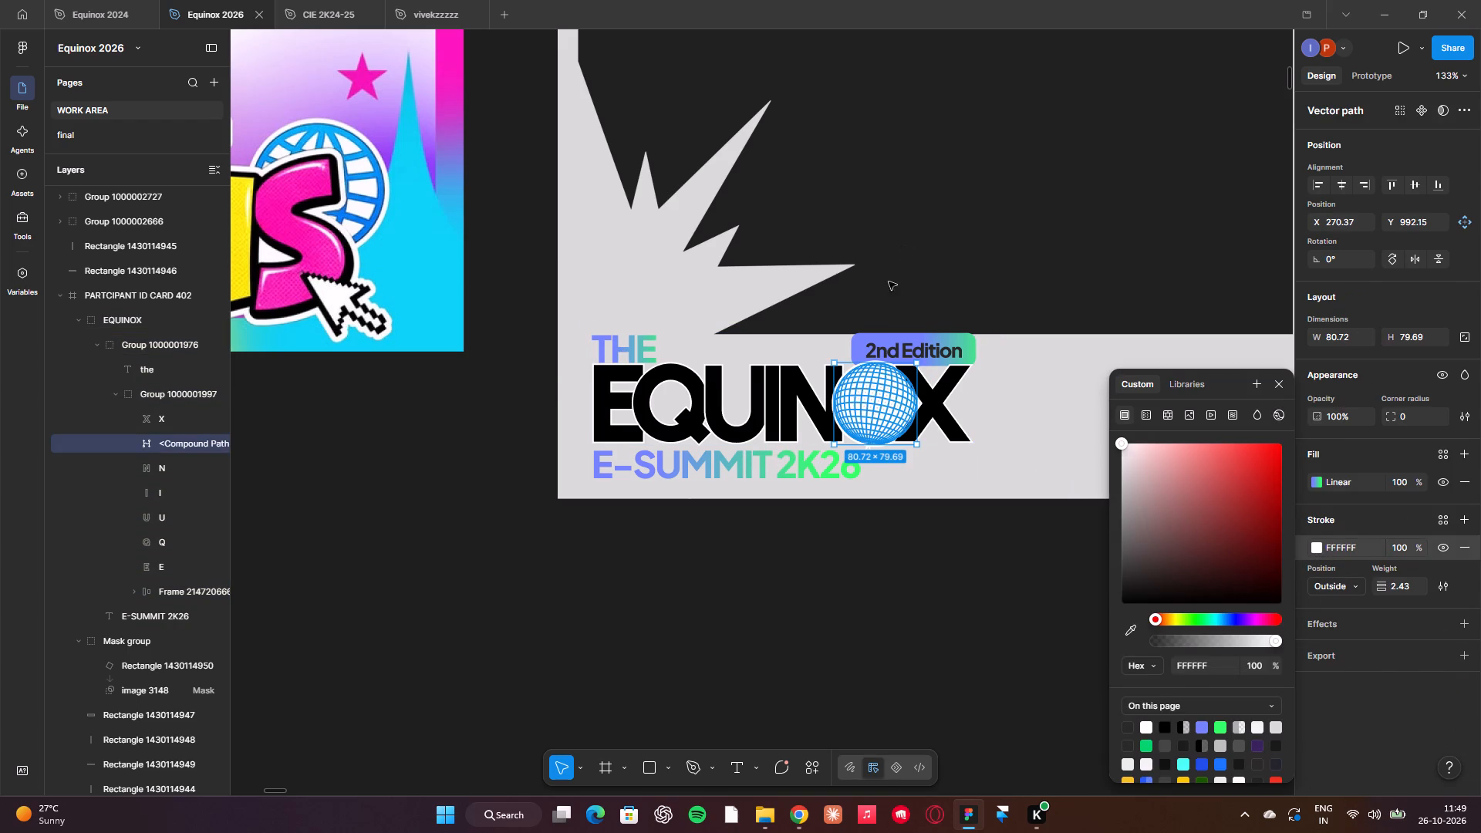
pyautogui.click(835, 467)
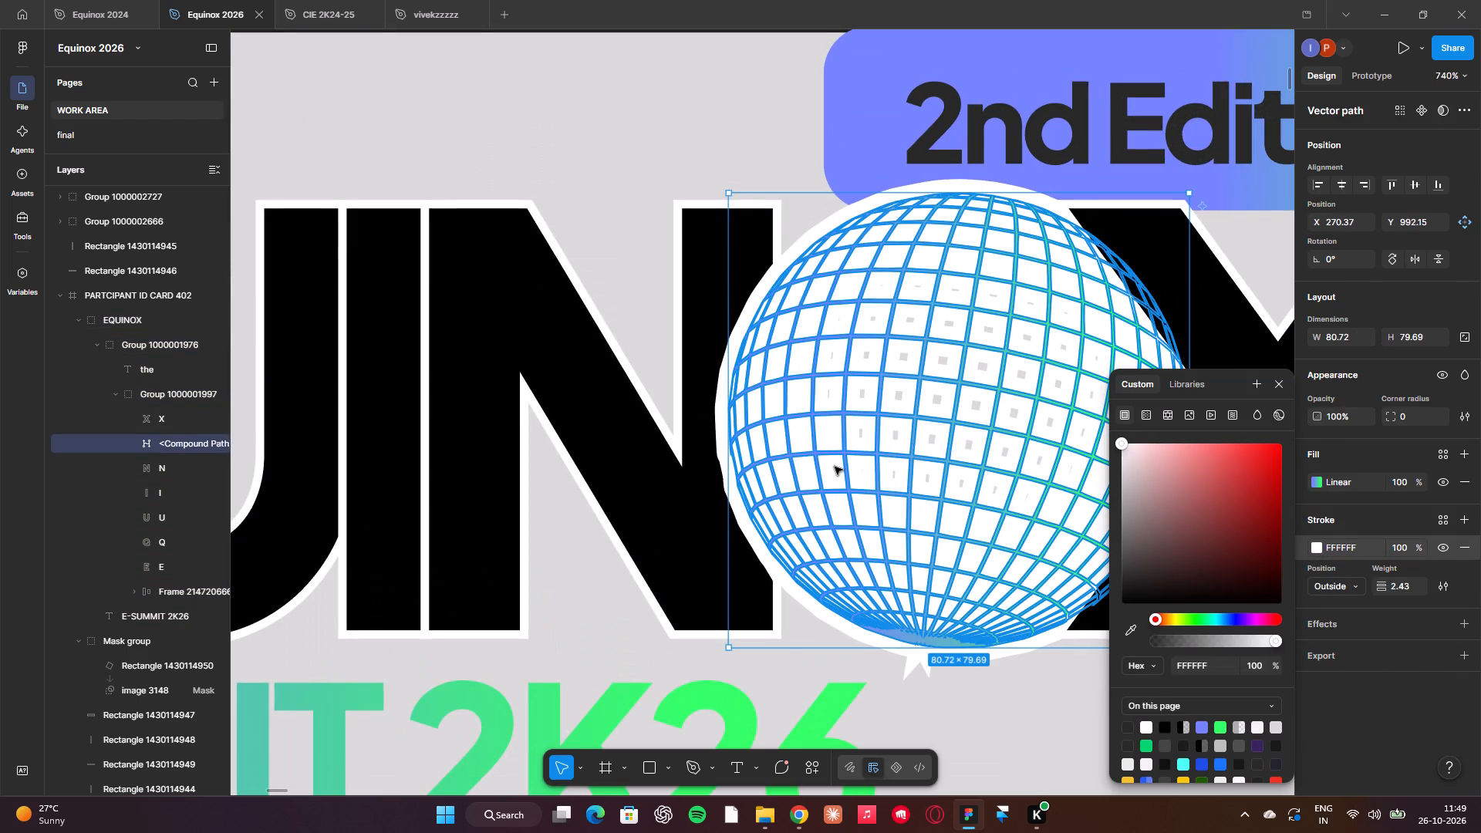
pyautogui.click(859, 686)
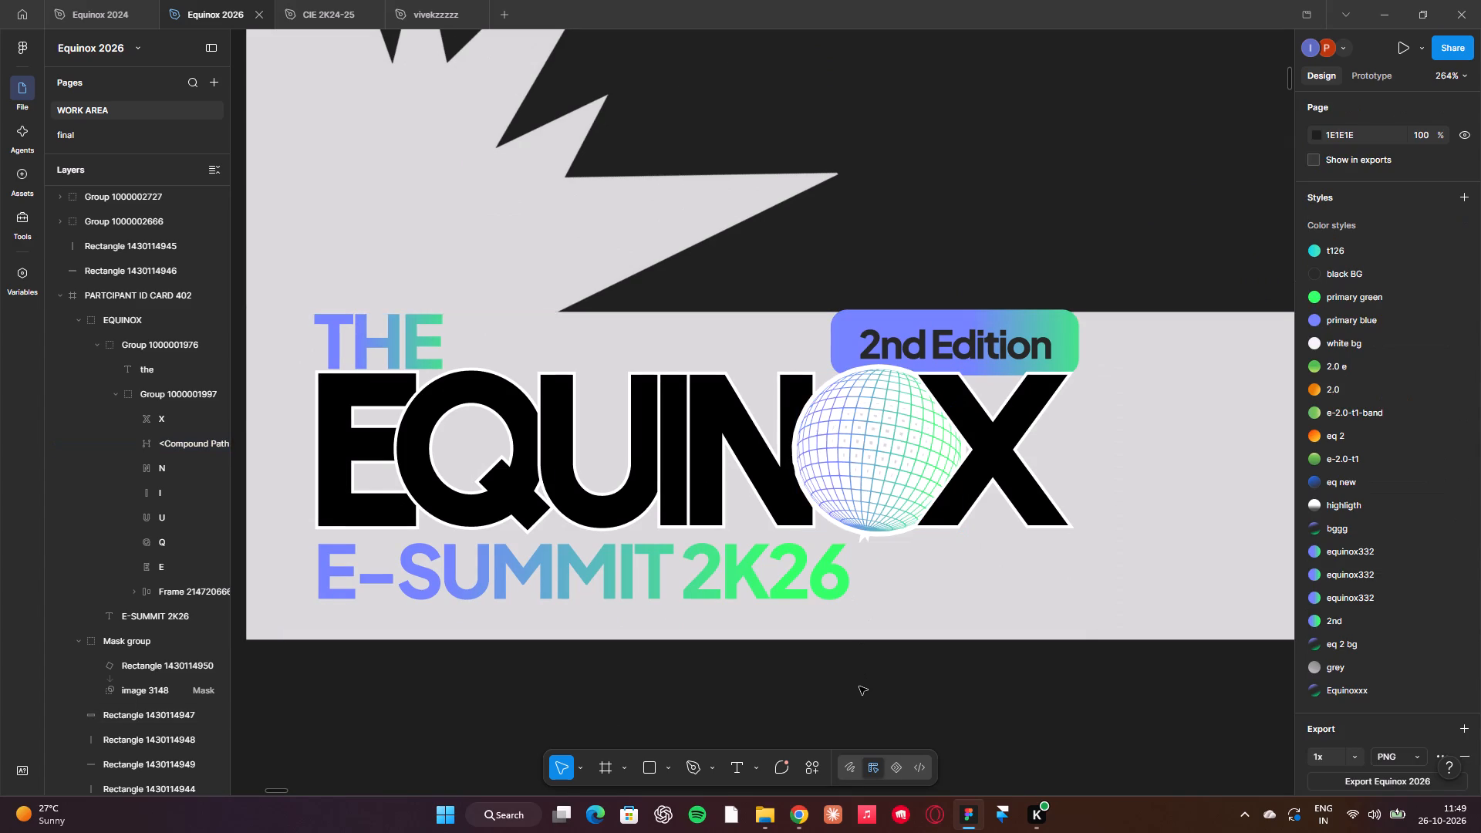
# Examine the white-outlined globe up close, along with its linear gradient fill and the available color styles.
pyautogui.scroll(1, 881, 428)
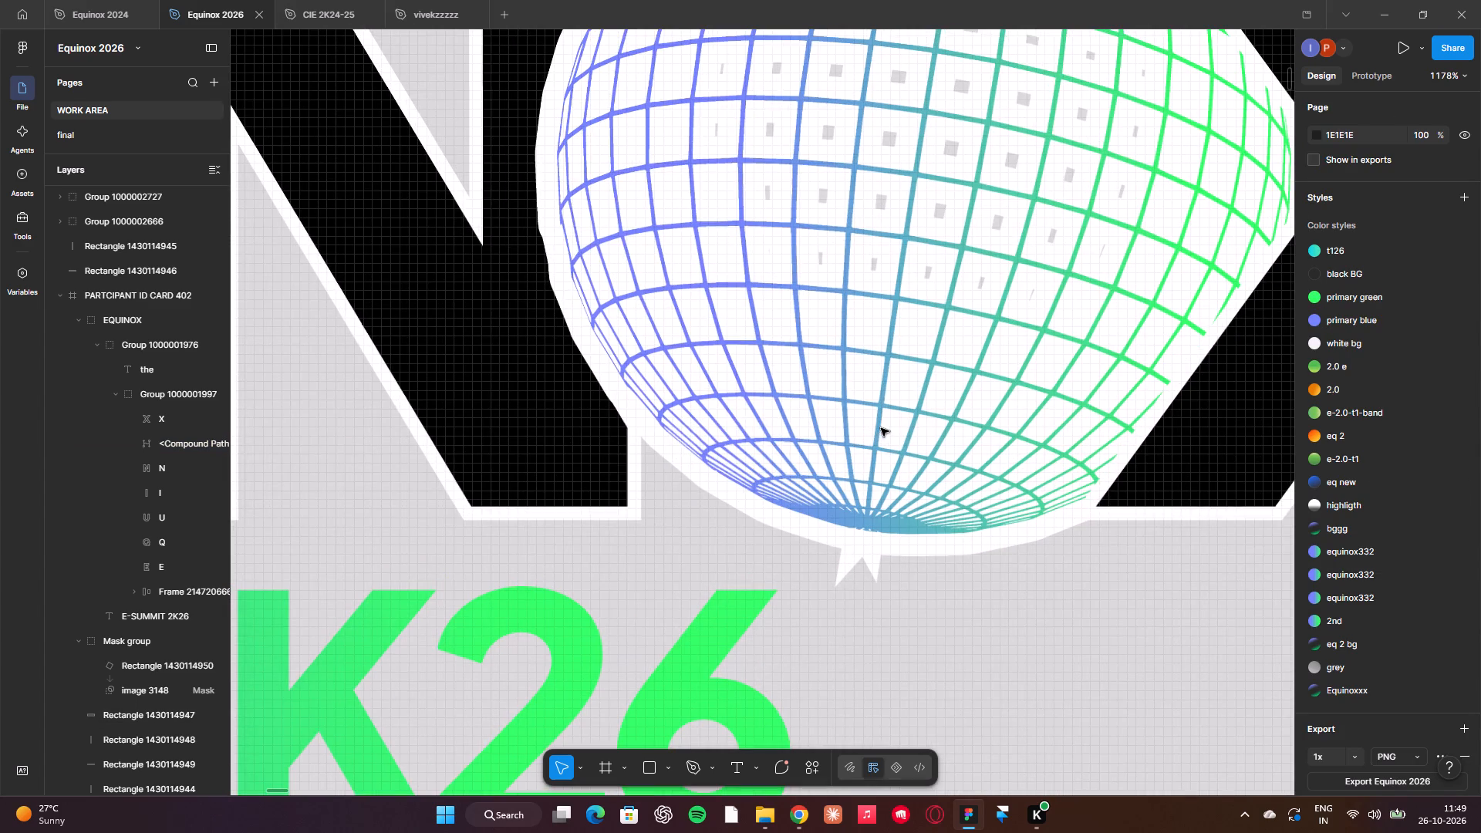
pyautogui.doubleClick(911, 126)
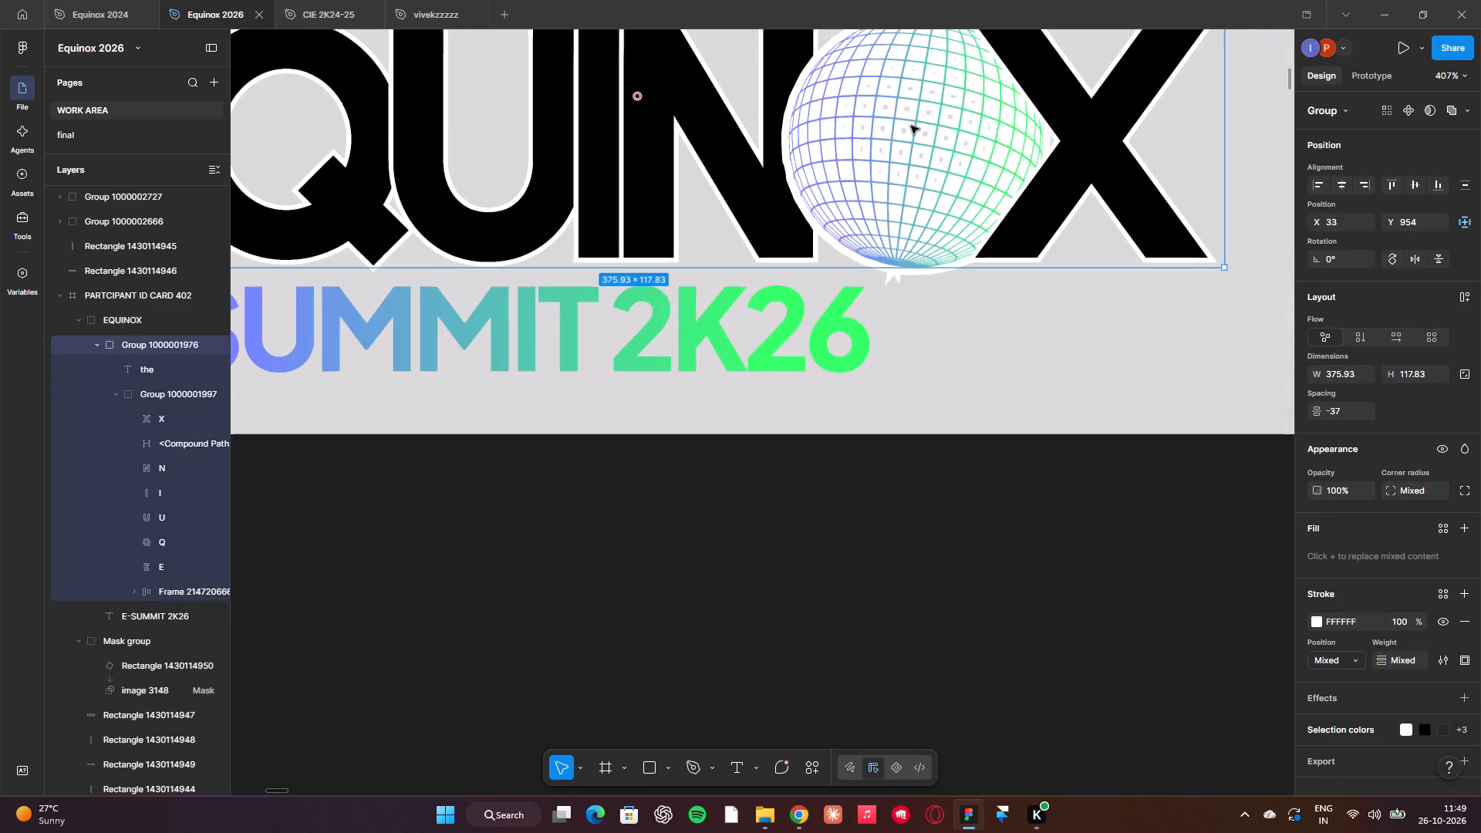
pyautogui.tripleClick(911, 126)
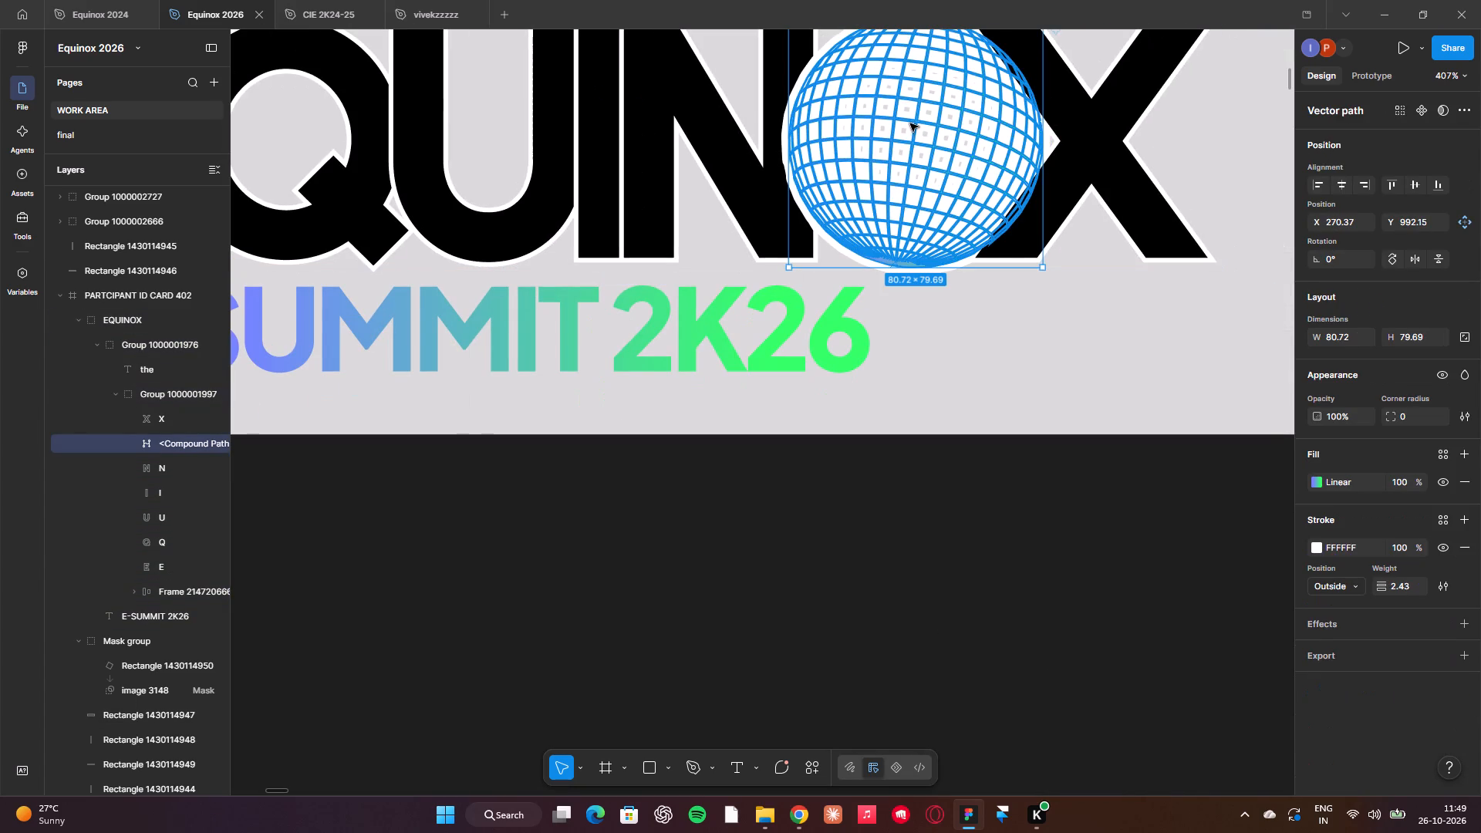
pyautogui.click(1319, 481)
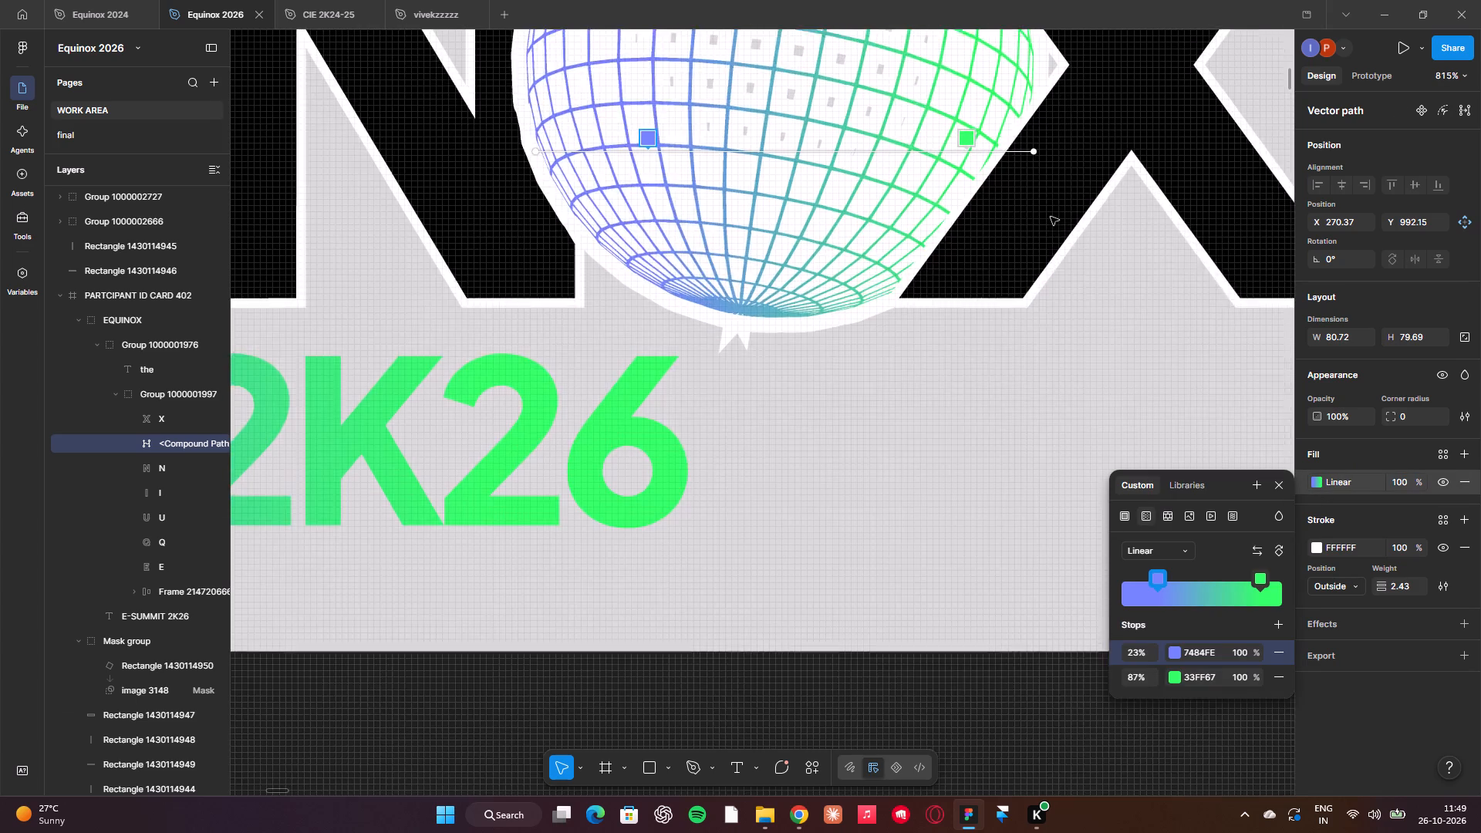
pyautogui.scroll(2, 1051, 217)
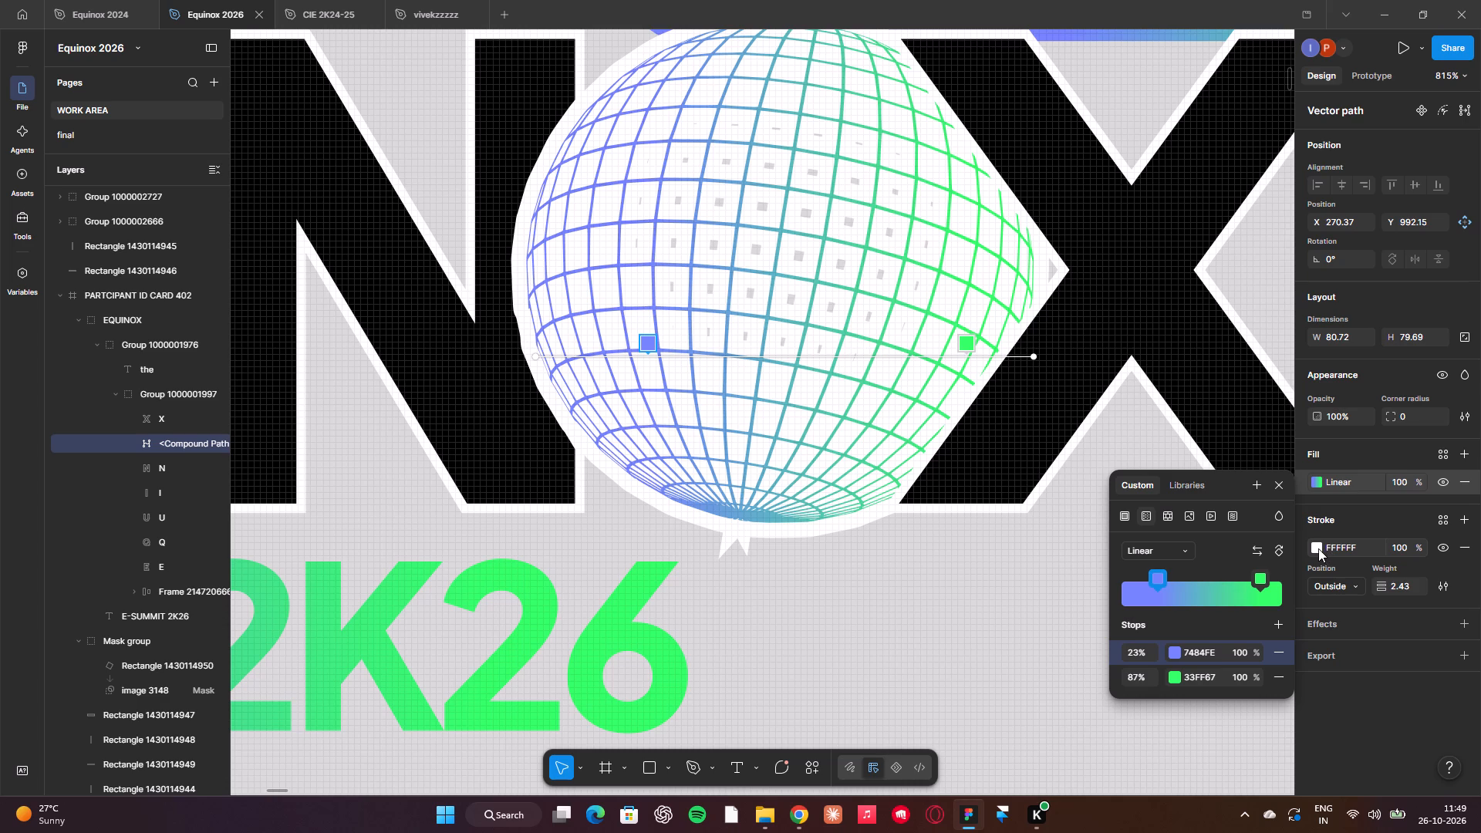
pyautogui.click(1319, 480)
pyautogui.click(1319, 480)
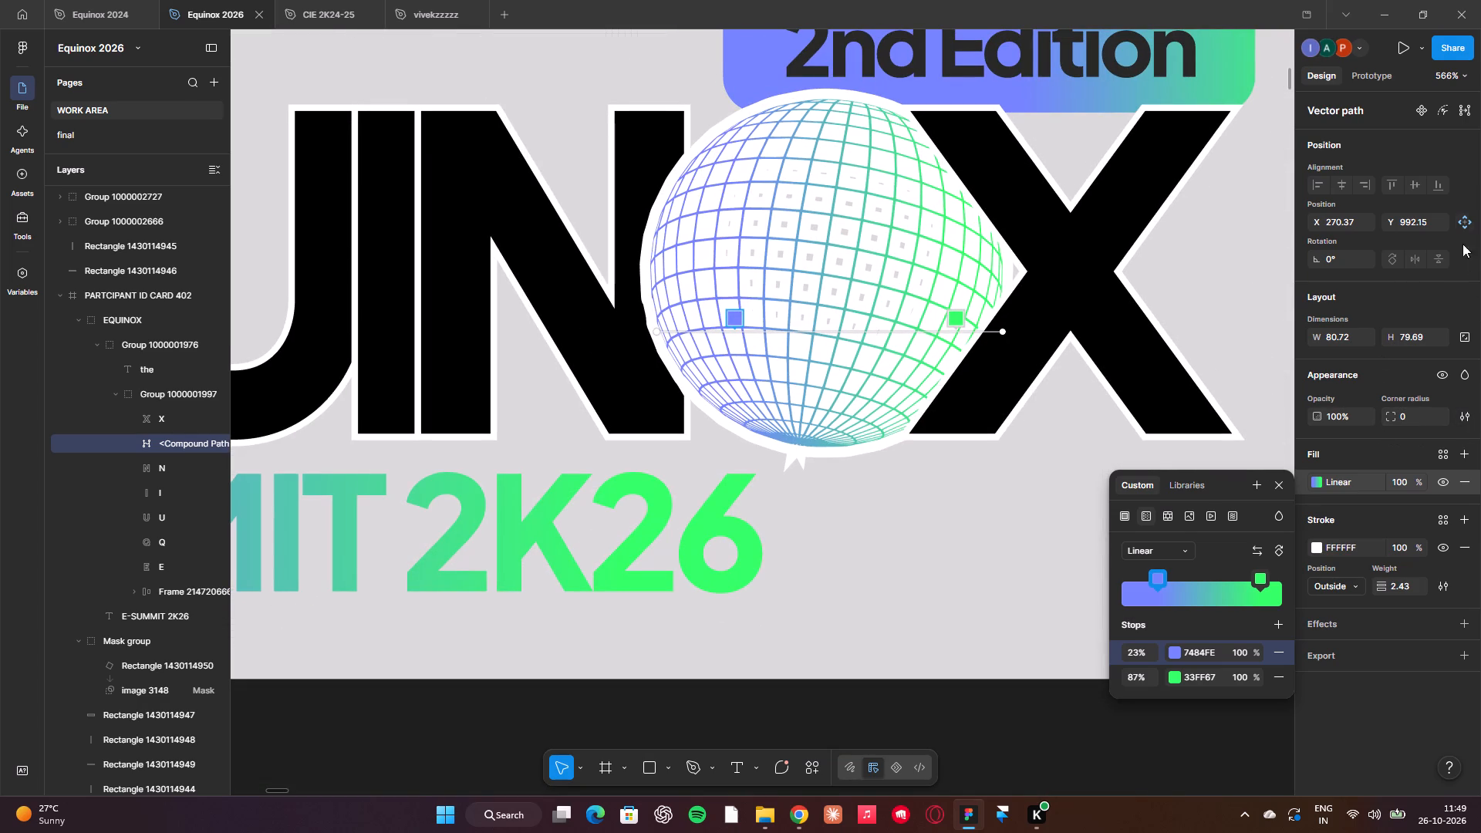
pyautogui.click(150, 440)
pyautogui.click(1198, 487)
pyautogui.click(1127, 472)
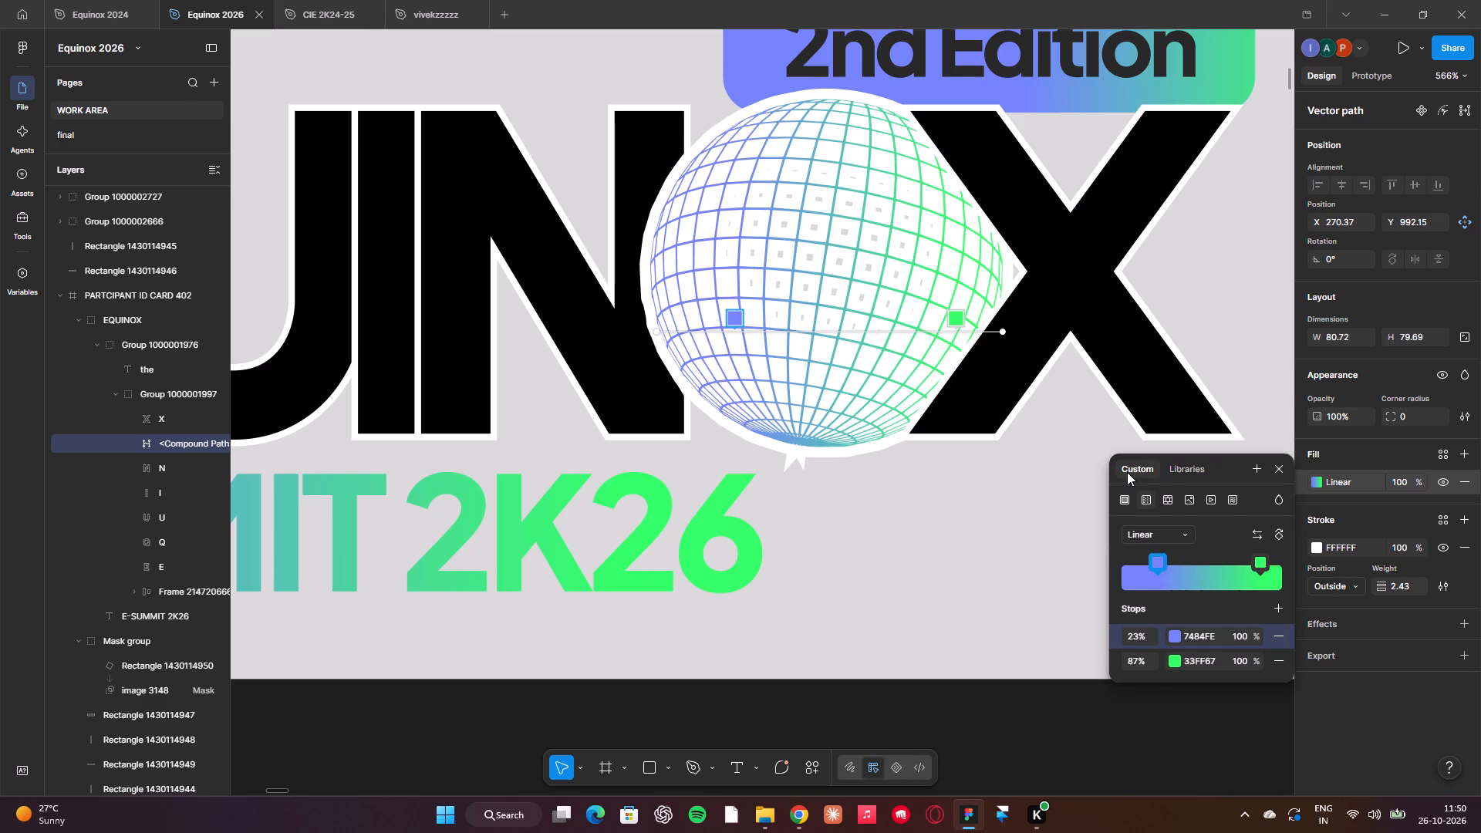
pyautogui.click(1441, 451)
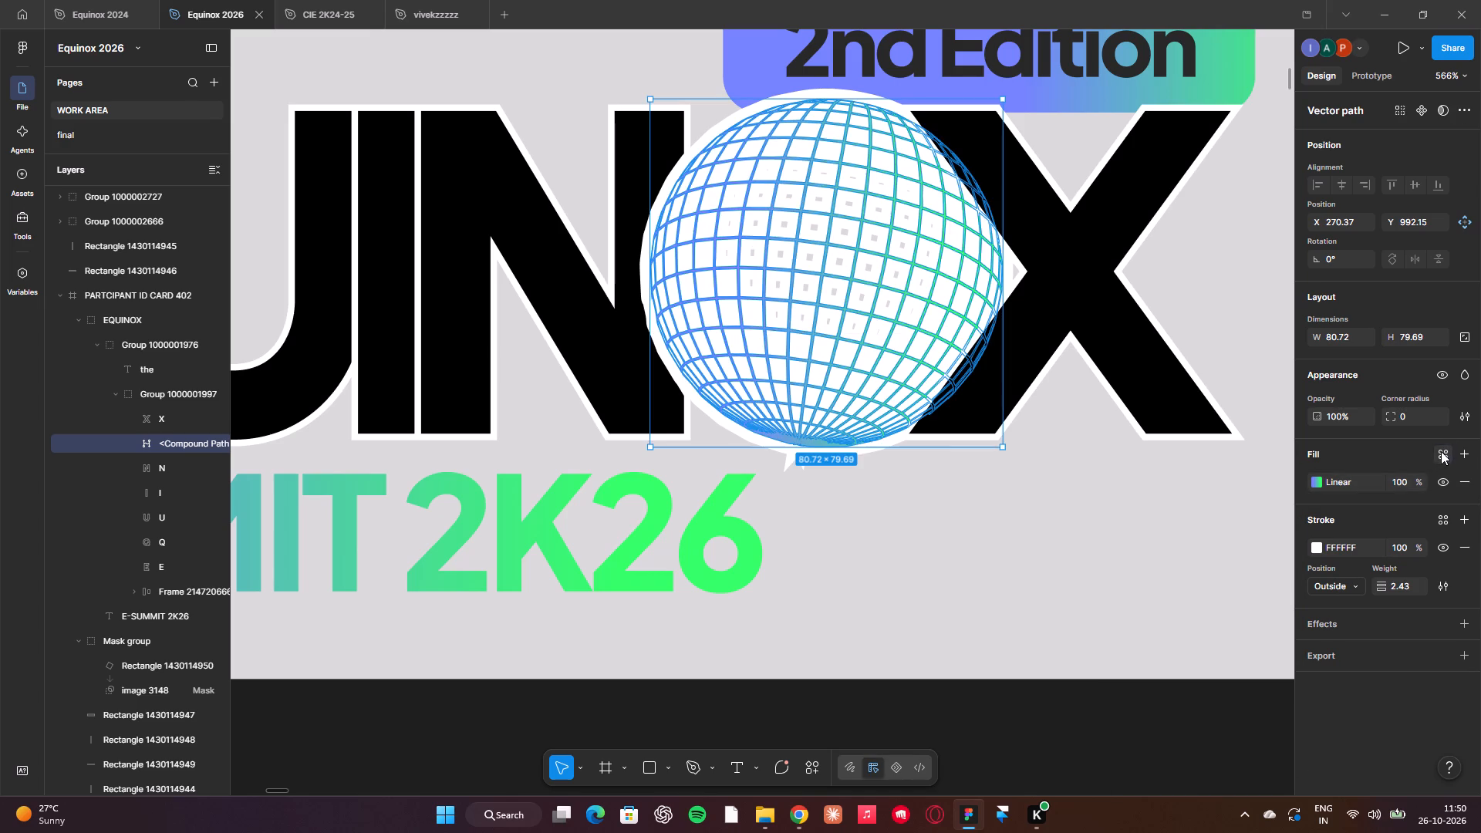
pyautogui.click(1441, 451)
pyautogui.click(1441, 451)
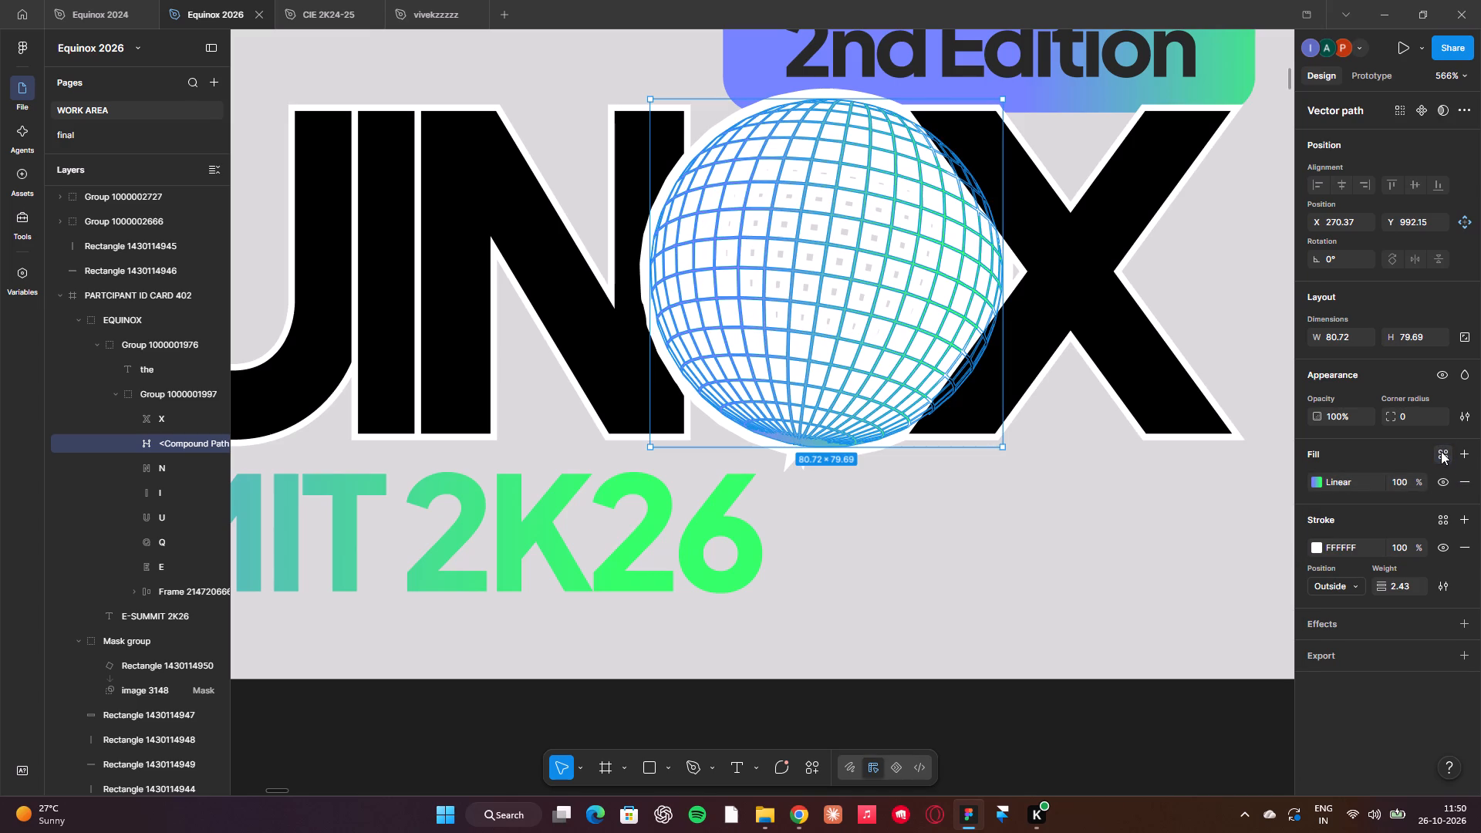
pyautogui.click(1441, 451)
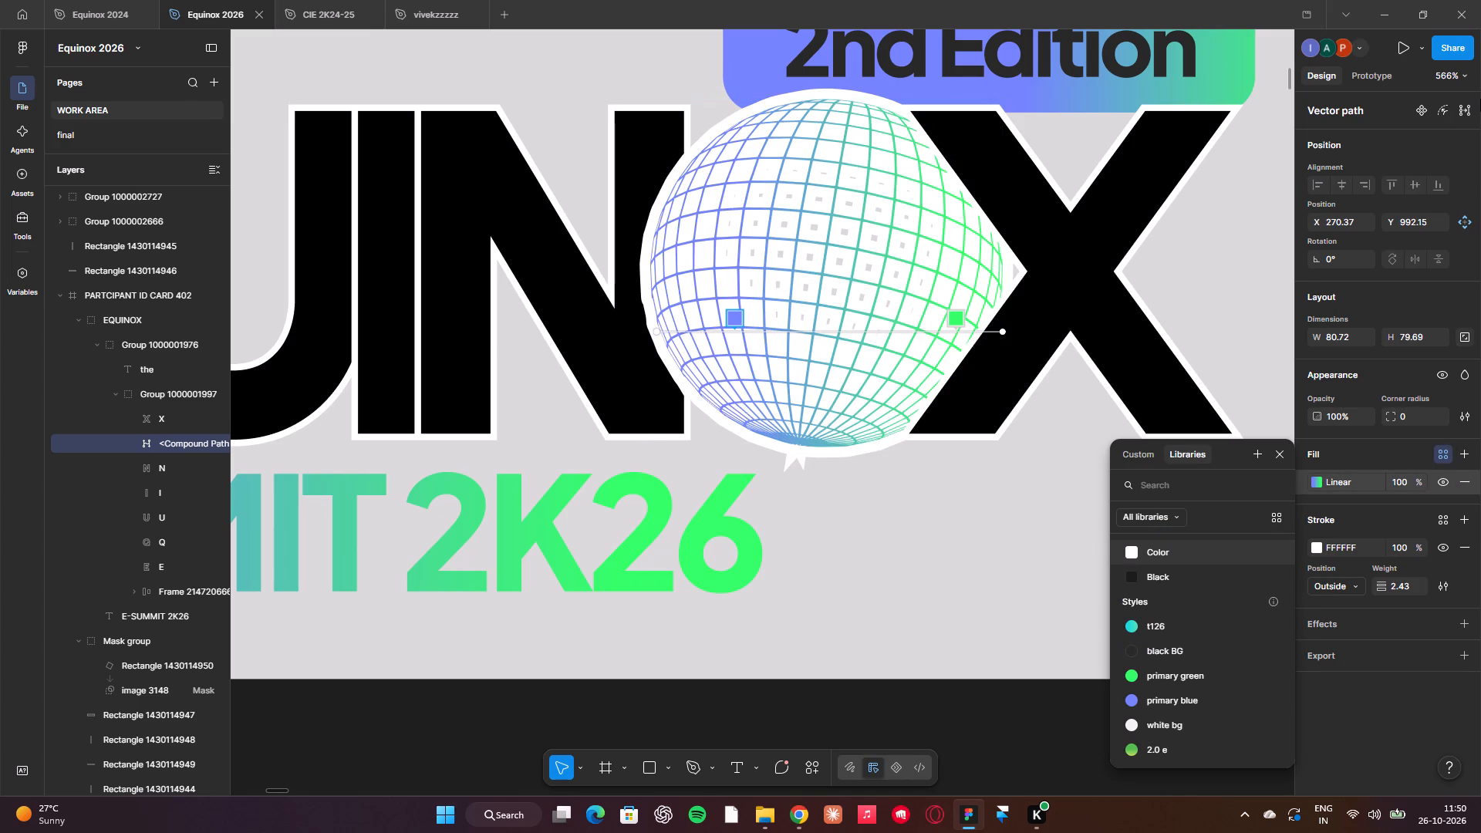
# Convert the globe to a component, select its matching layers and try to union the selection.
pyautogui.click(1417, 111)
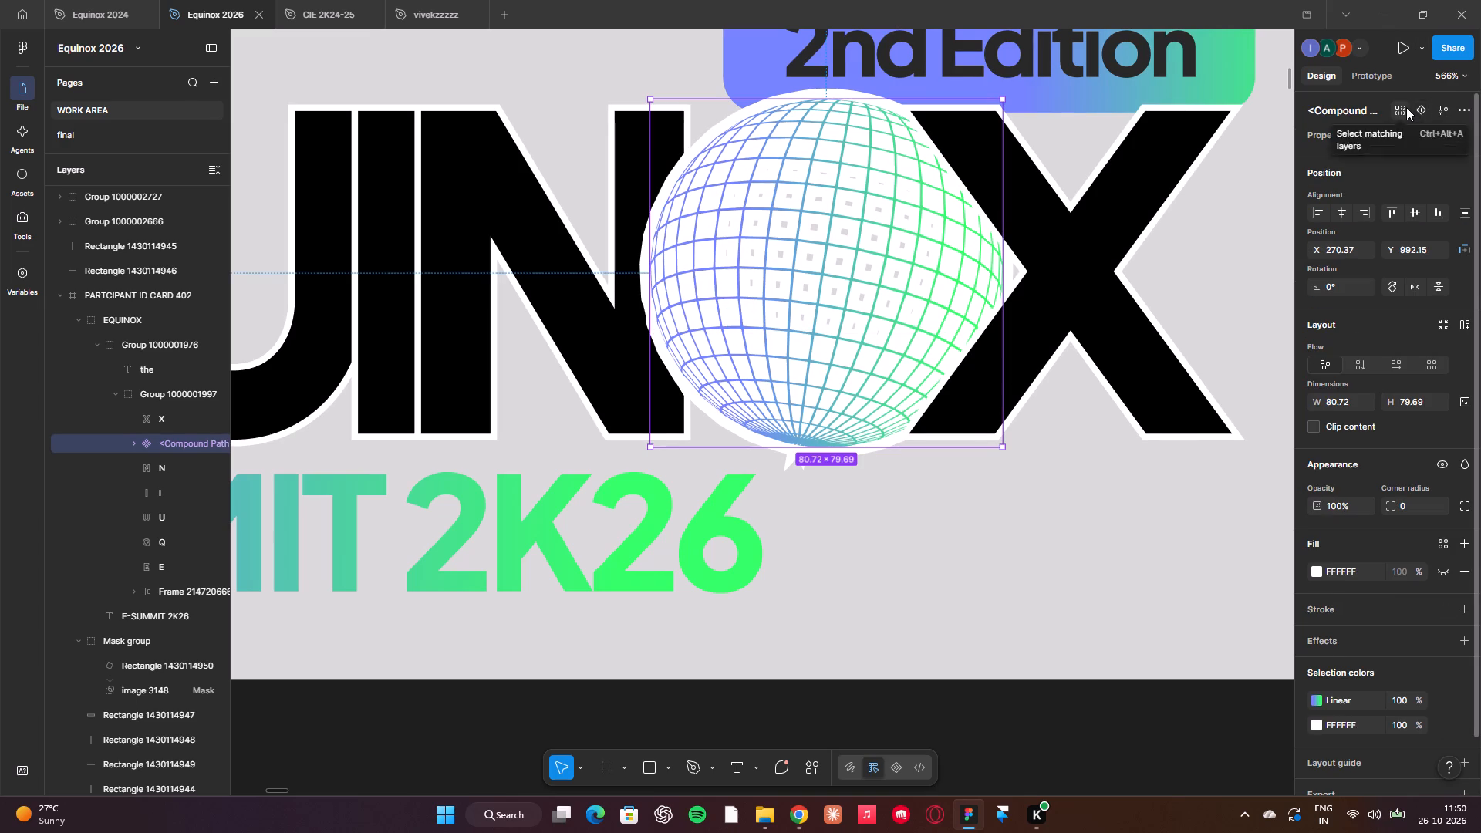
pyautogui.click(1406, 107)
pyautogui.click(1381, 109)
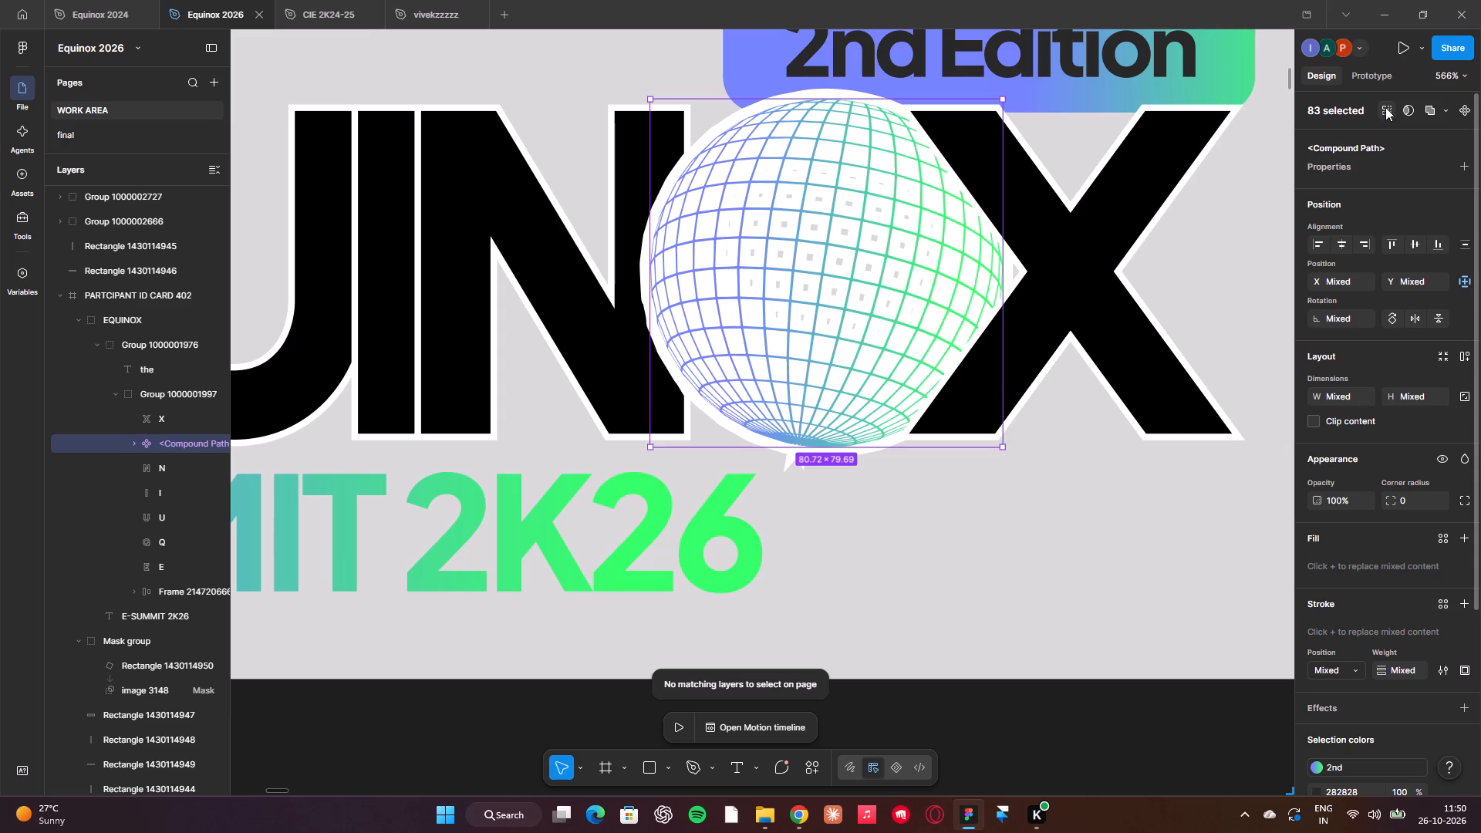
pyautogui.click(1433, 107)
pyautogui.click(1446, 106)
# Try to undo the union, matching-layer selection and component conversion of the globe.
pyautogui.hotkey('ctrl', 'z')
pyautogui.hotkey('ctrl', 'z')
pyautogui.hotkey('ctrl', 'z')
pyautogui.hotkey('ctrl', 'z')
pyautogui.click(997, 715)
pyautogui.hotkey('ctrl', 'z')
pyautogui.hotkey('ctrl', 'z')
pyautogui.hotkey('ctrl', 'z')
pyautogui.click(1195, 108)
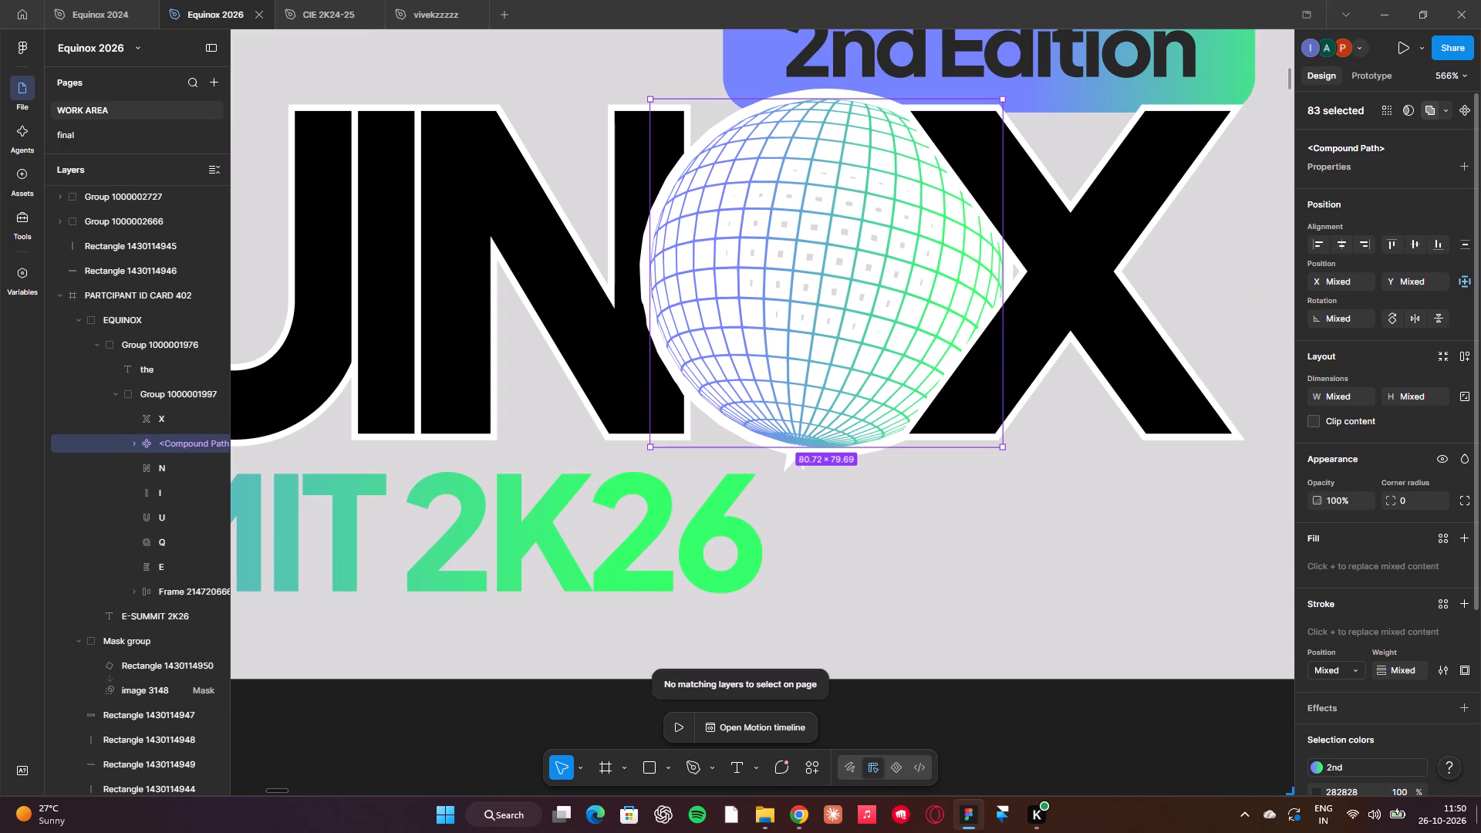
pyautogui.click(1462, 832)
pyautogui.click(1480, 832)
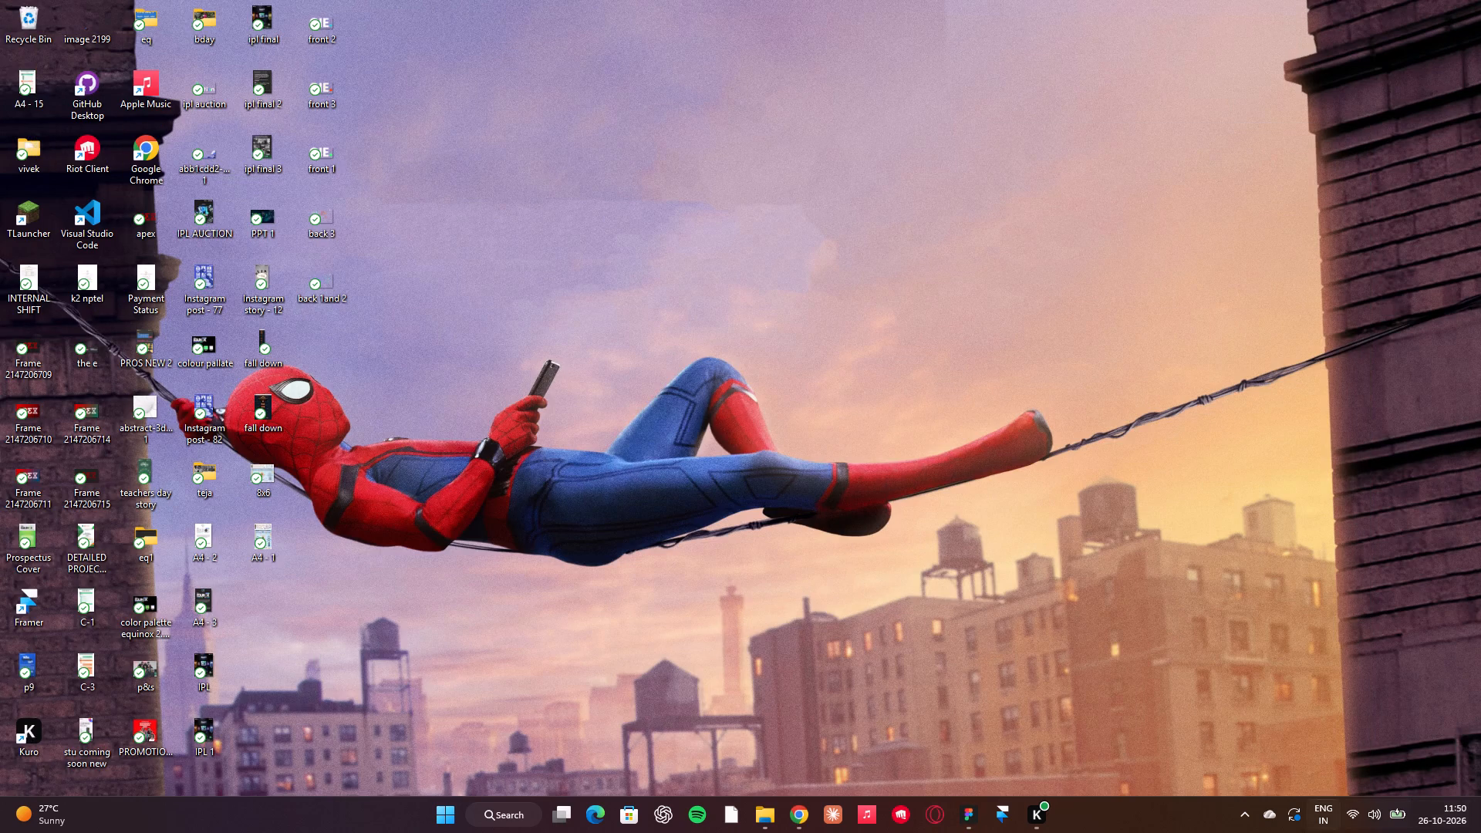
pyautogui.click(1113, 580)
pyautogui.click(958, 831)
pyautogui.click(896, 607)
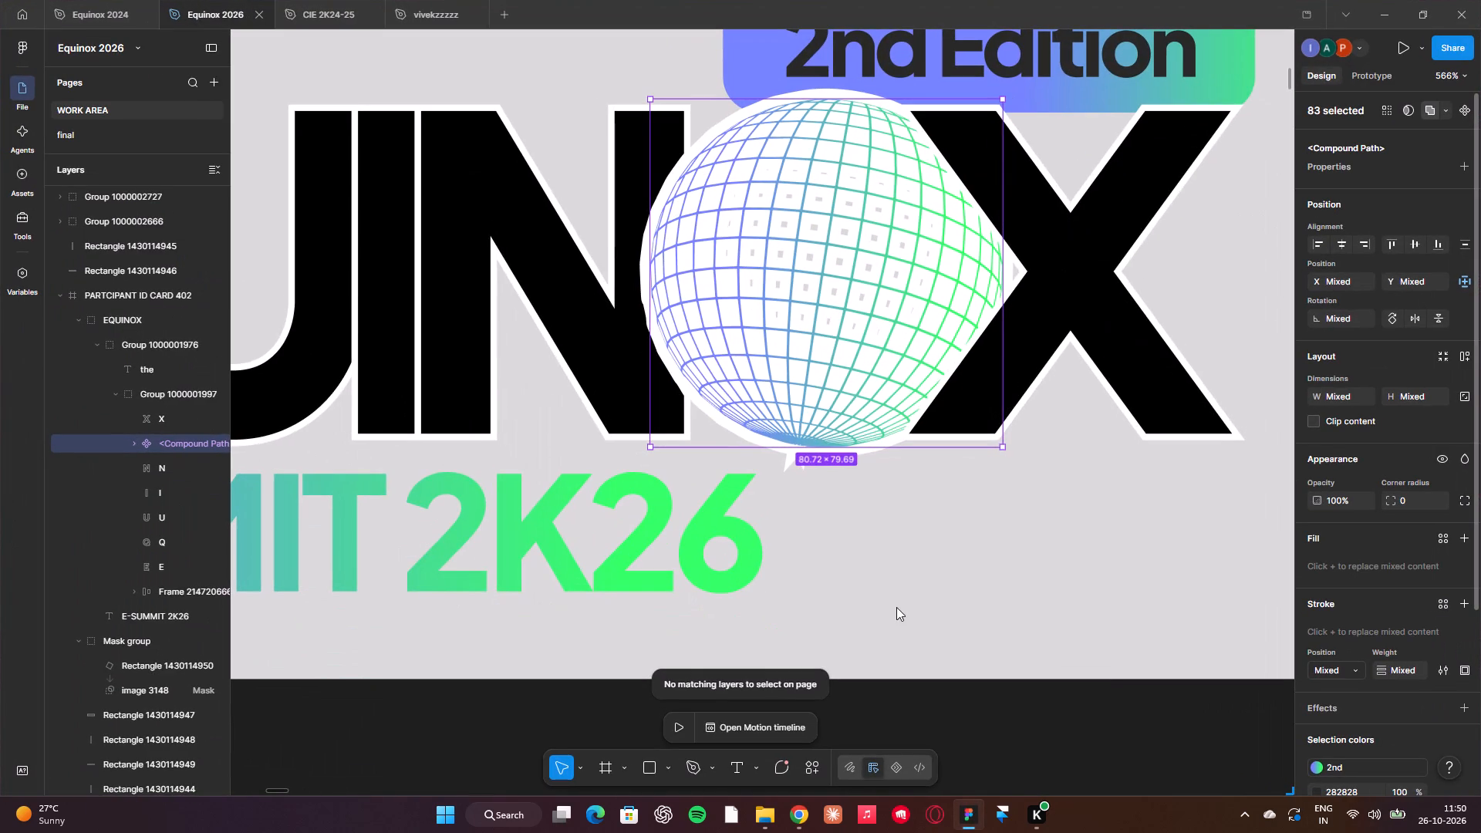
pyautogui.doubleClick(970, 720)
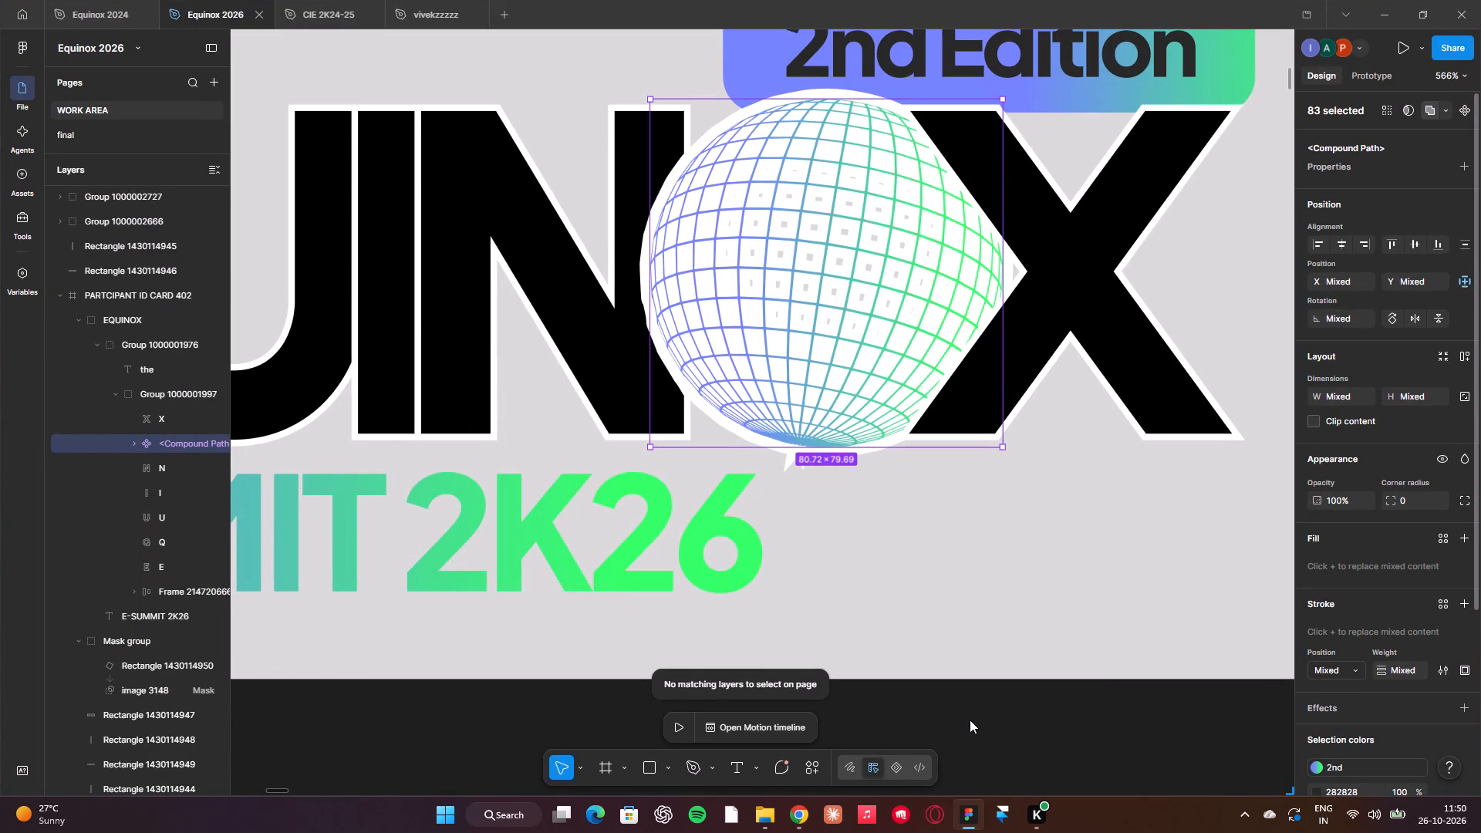
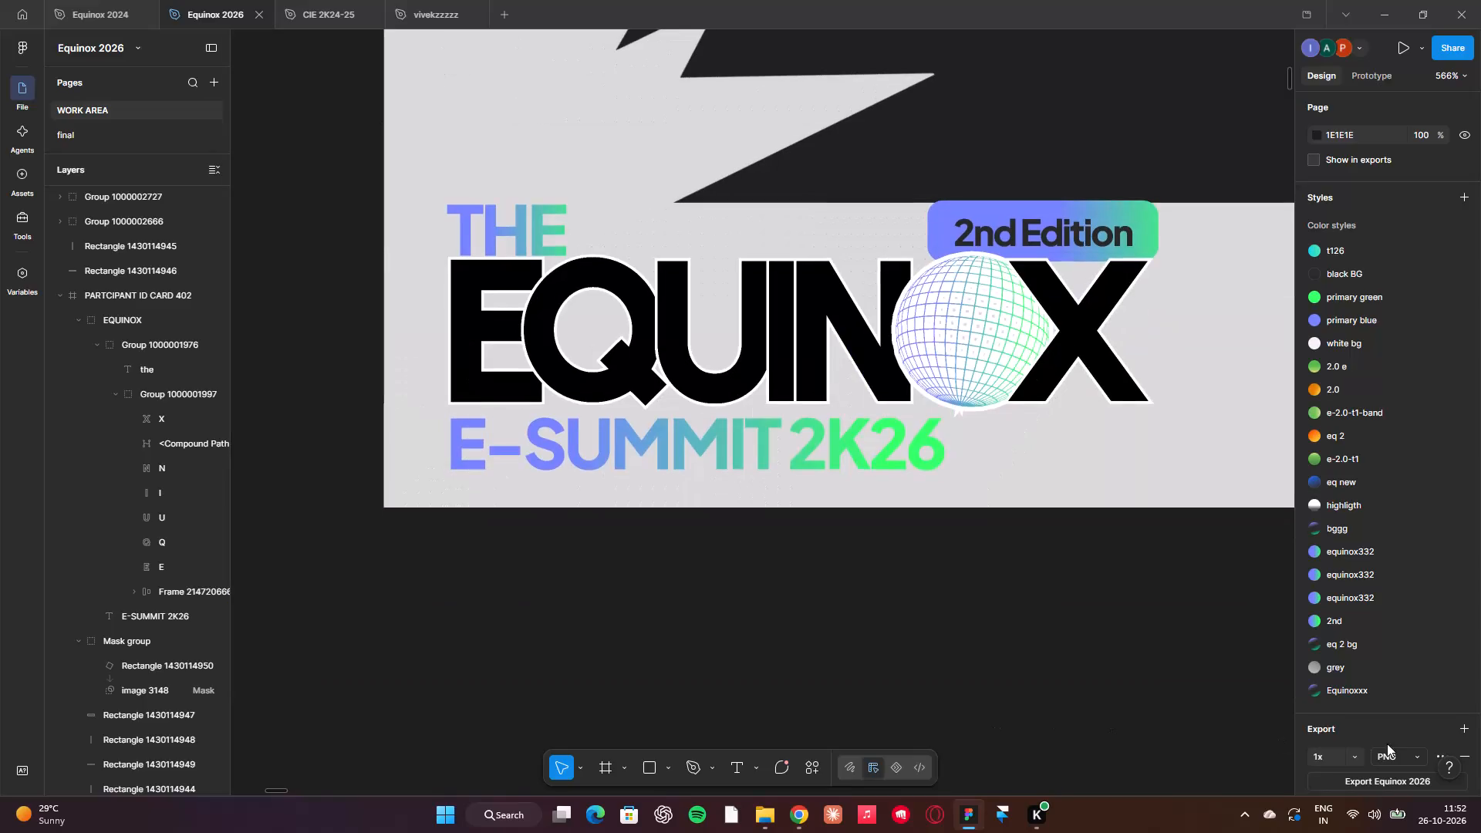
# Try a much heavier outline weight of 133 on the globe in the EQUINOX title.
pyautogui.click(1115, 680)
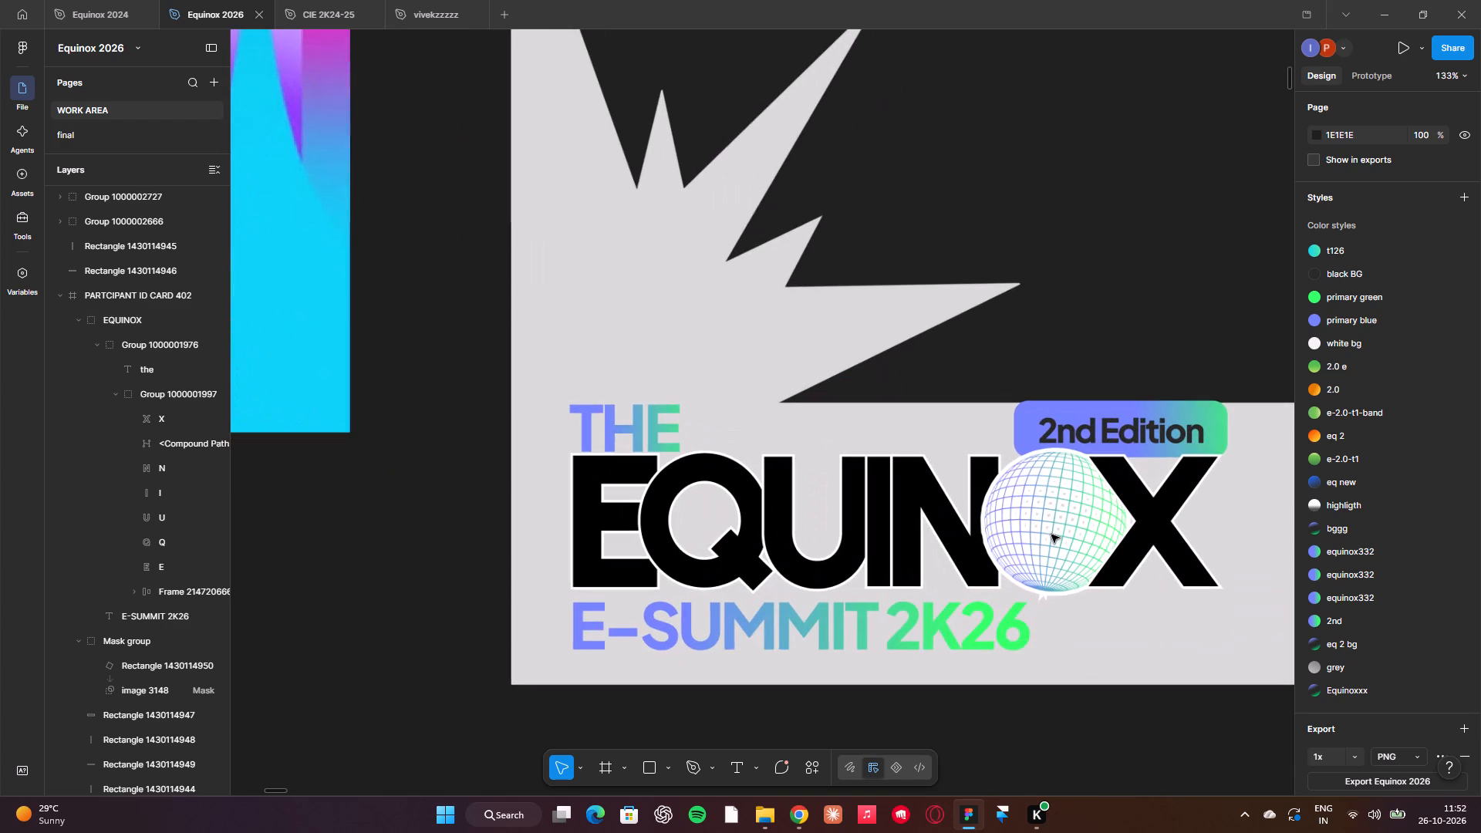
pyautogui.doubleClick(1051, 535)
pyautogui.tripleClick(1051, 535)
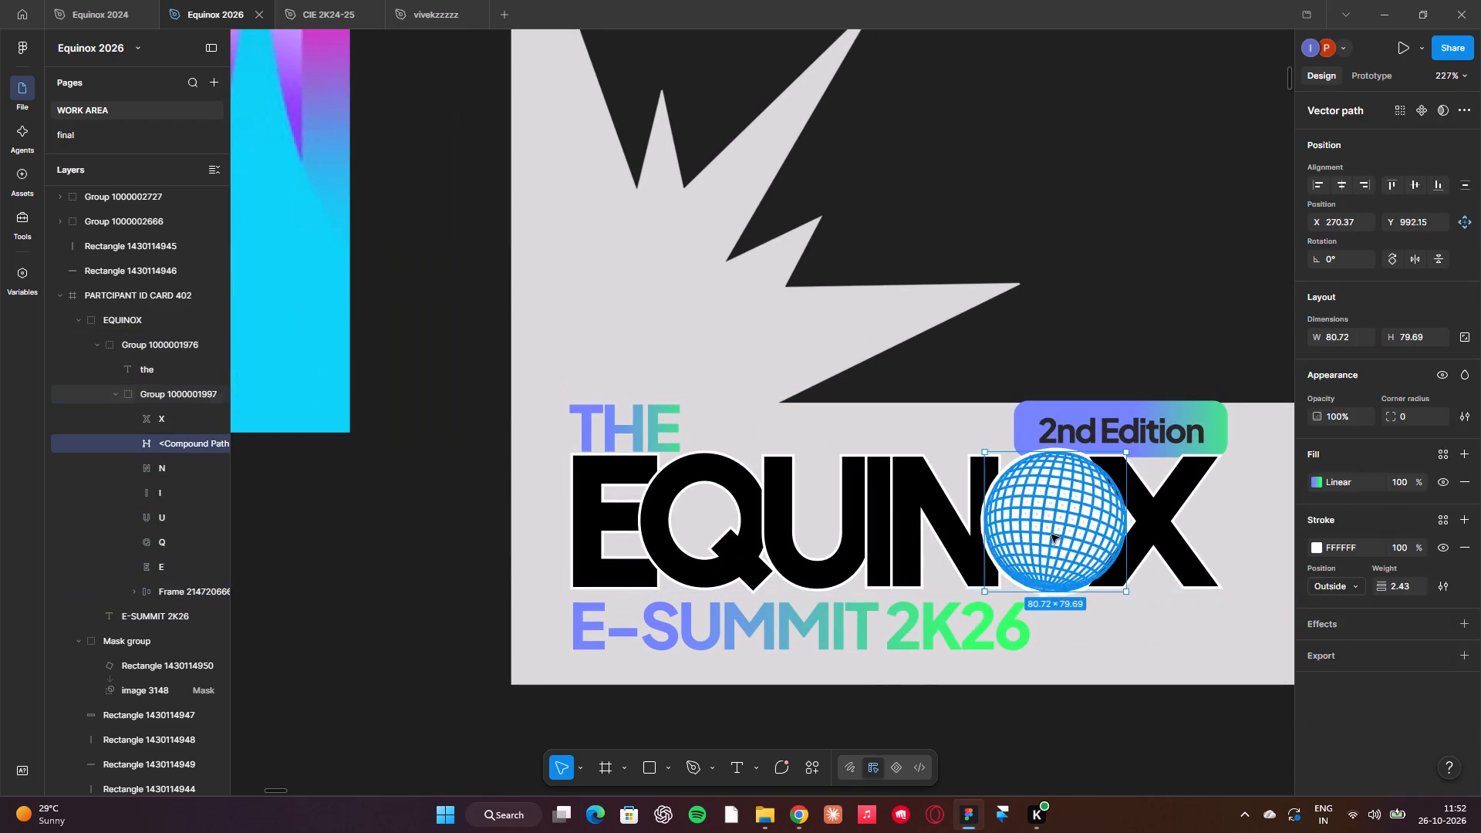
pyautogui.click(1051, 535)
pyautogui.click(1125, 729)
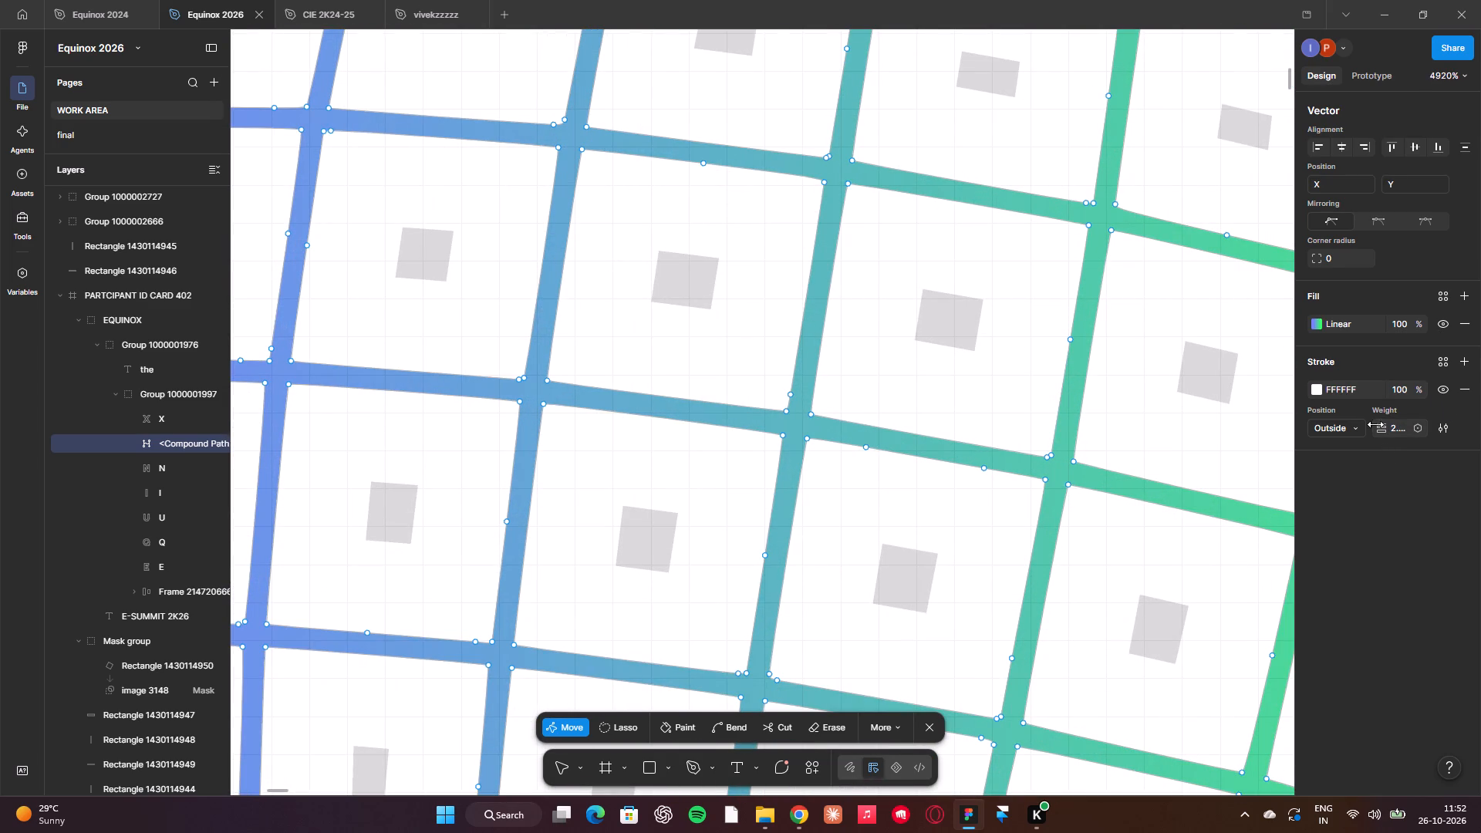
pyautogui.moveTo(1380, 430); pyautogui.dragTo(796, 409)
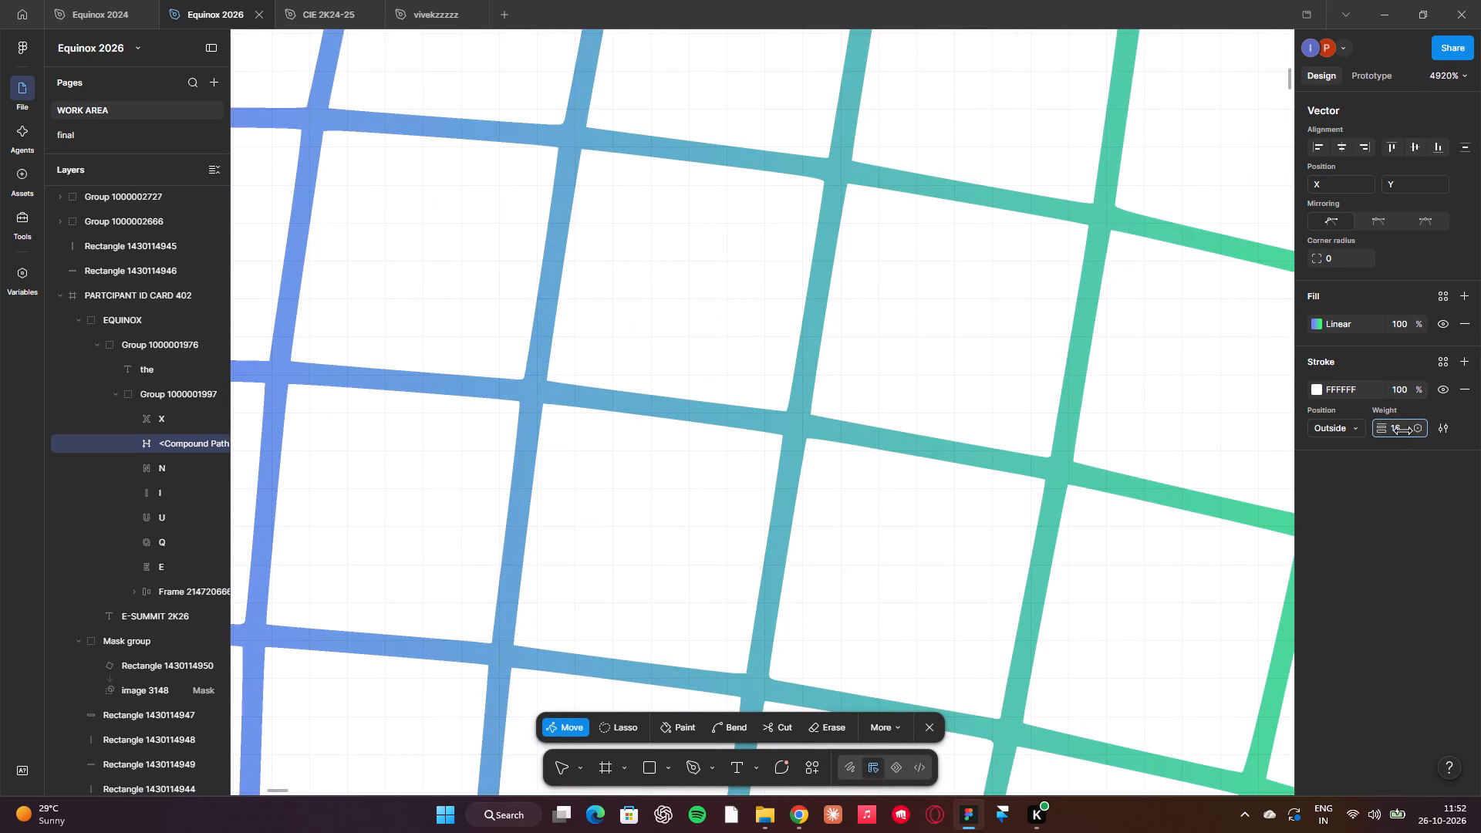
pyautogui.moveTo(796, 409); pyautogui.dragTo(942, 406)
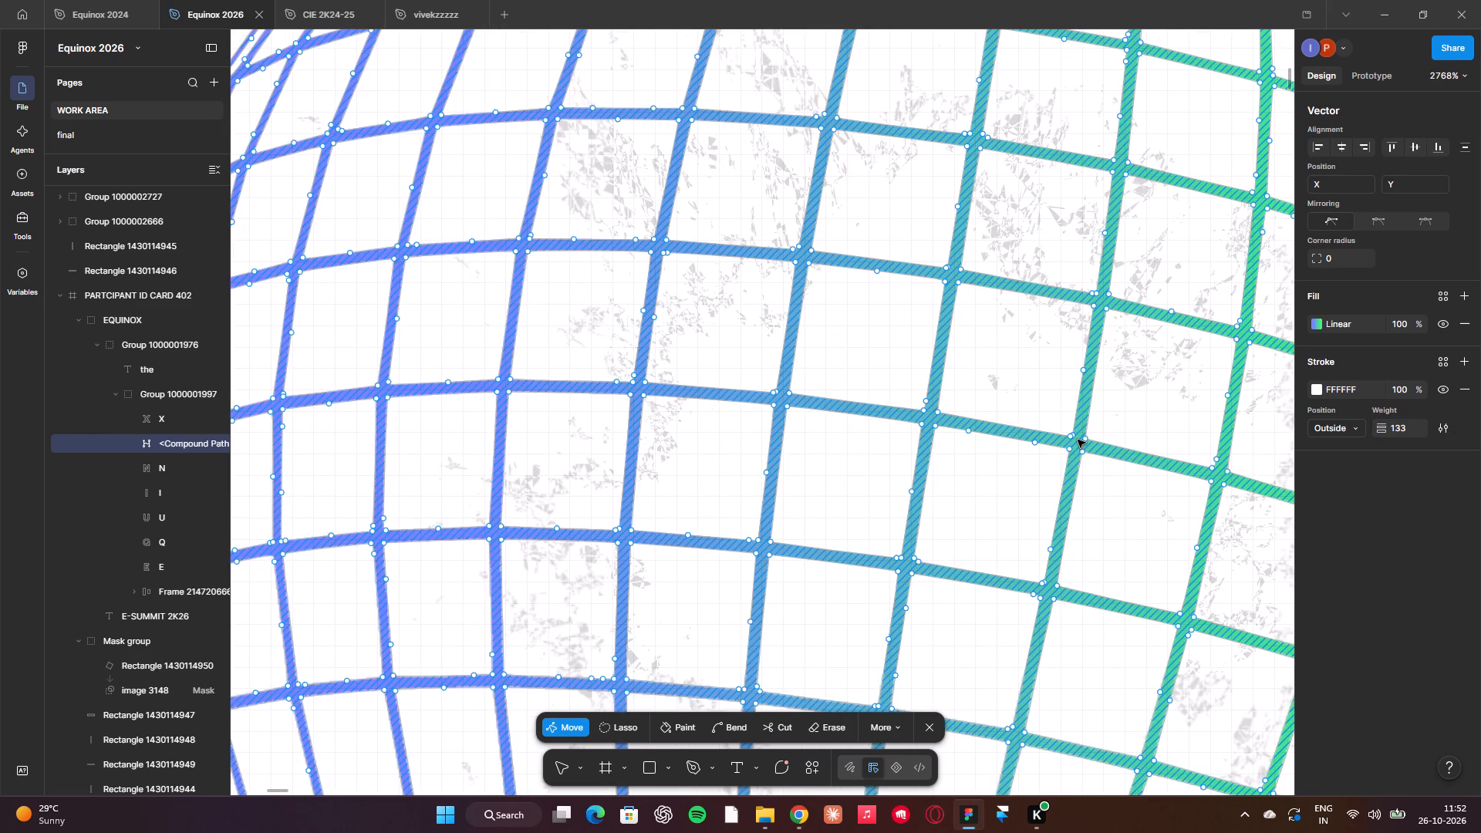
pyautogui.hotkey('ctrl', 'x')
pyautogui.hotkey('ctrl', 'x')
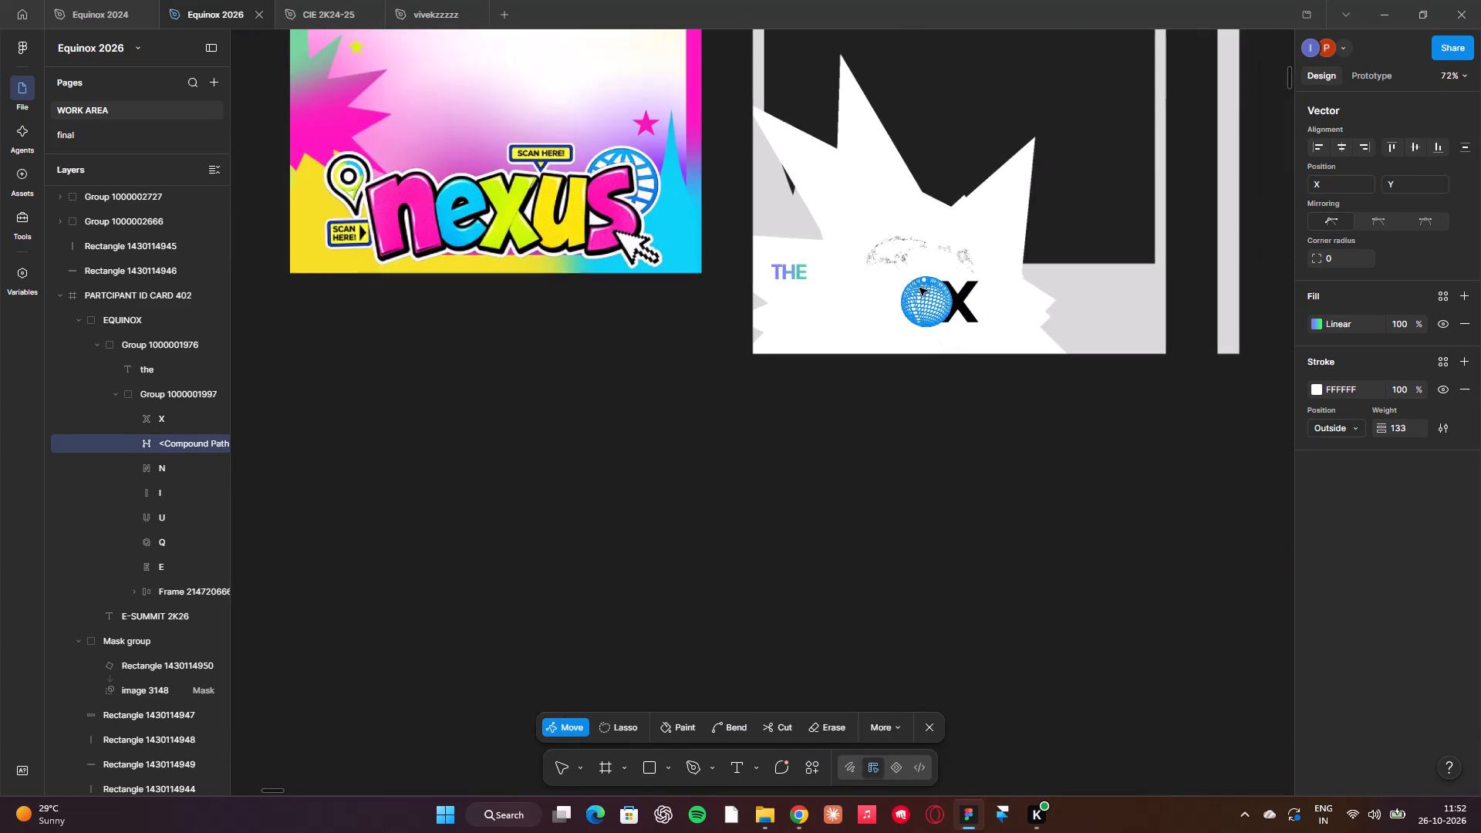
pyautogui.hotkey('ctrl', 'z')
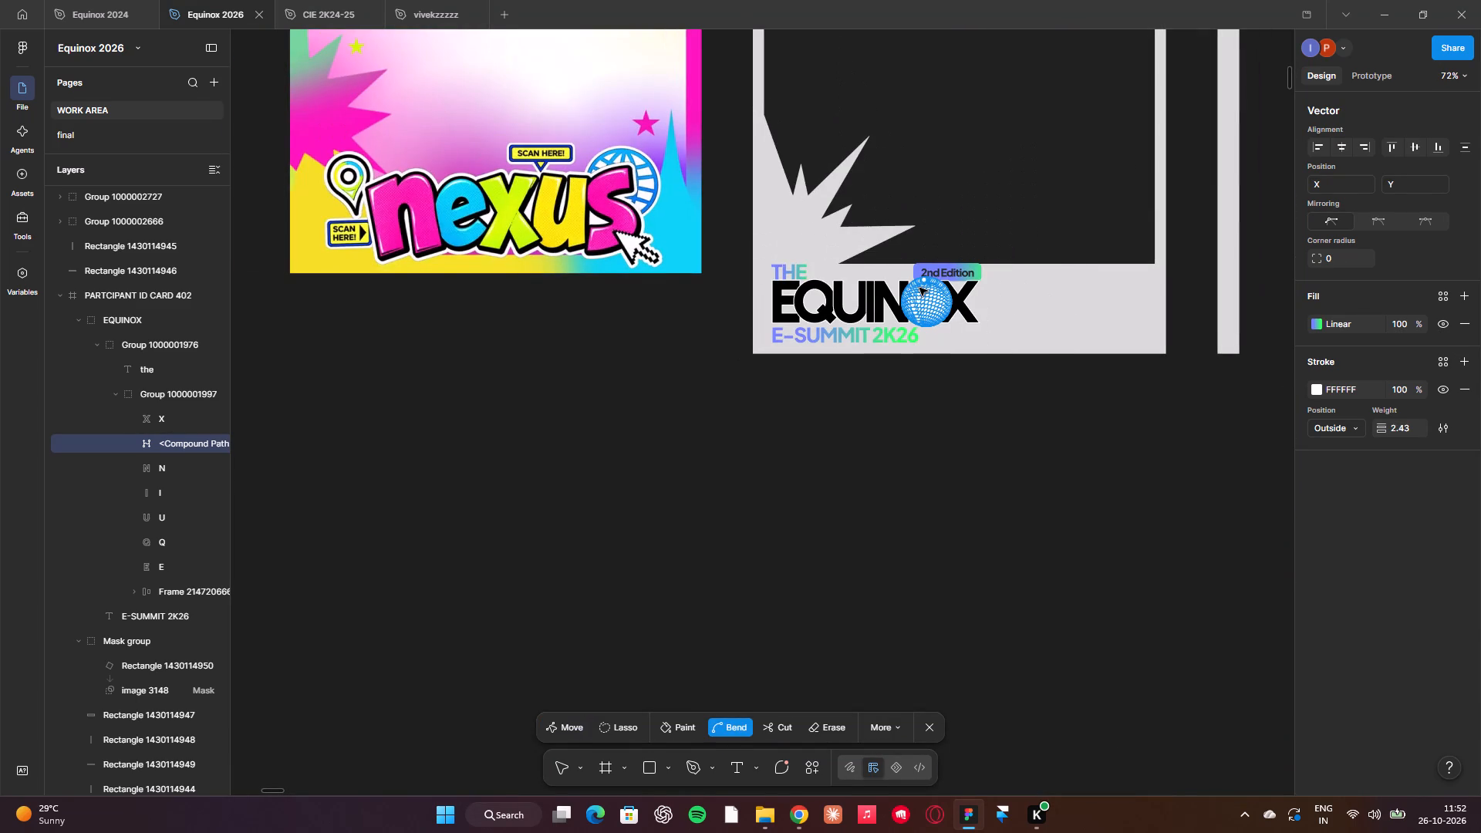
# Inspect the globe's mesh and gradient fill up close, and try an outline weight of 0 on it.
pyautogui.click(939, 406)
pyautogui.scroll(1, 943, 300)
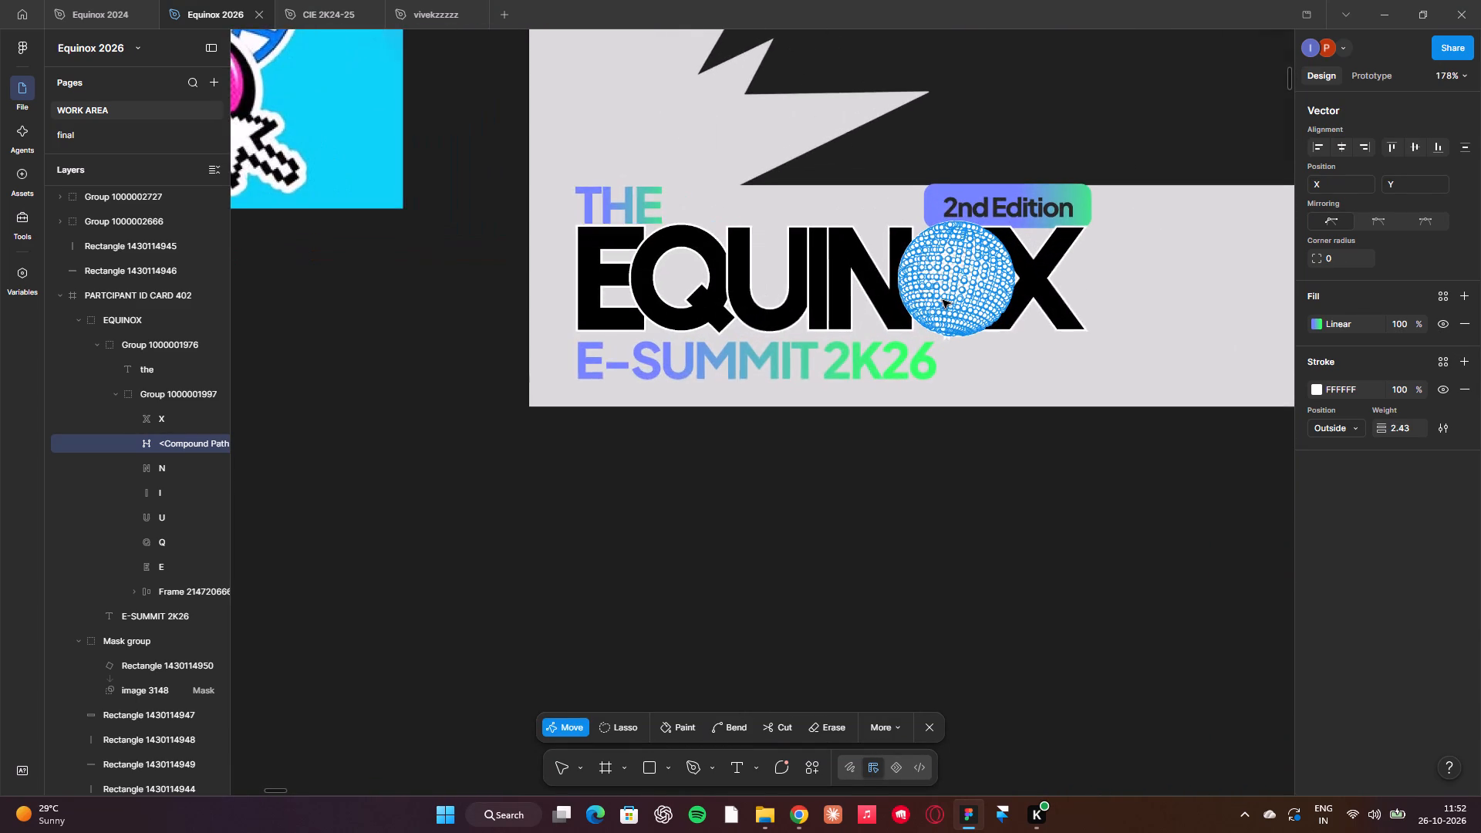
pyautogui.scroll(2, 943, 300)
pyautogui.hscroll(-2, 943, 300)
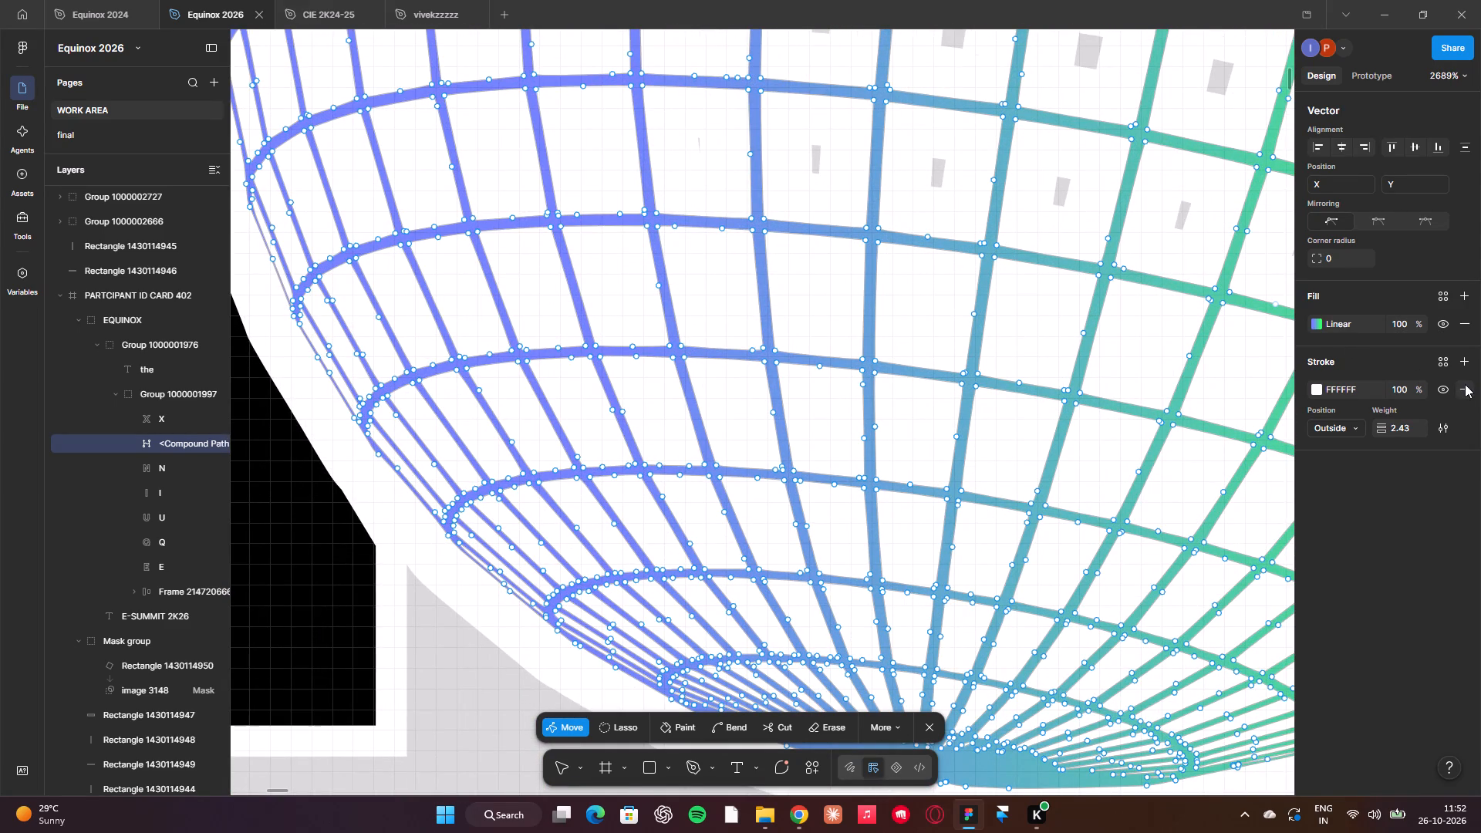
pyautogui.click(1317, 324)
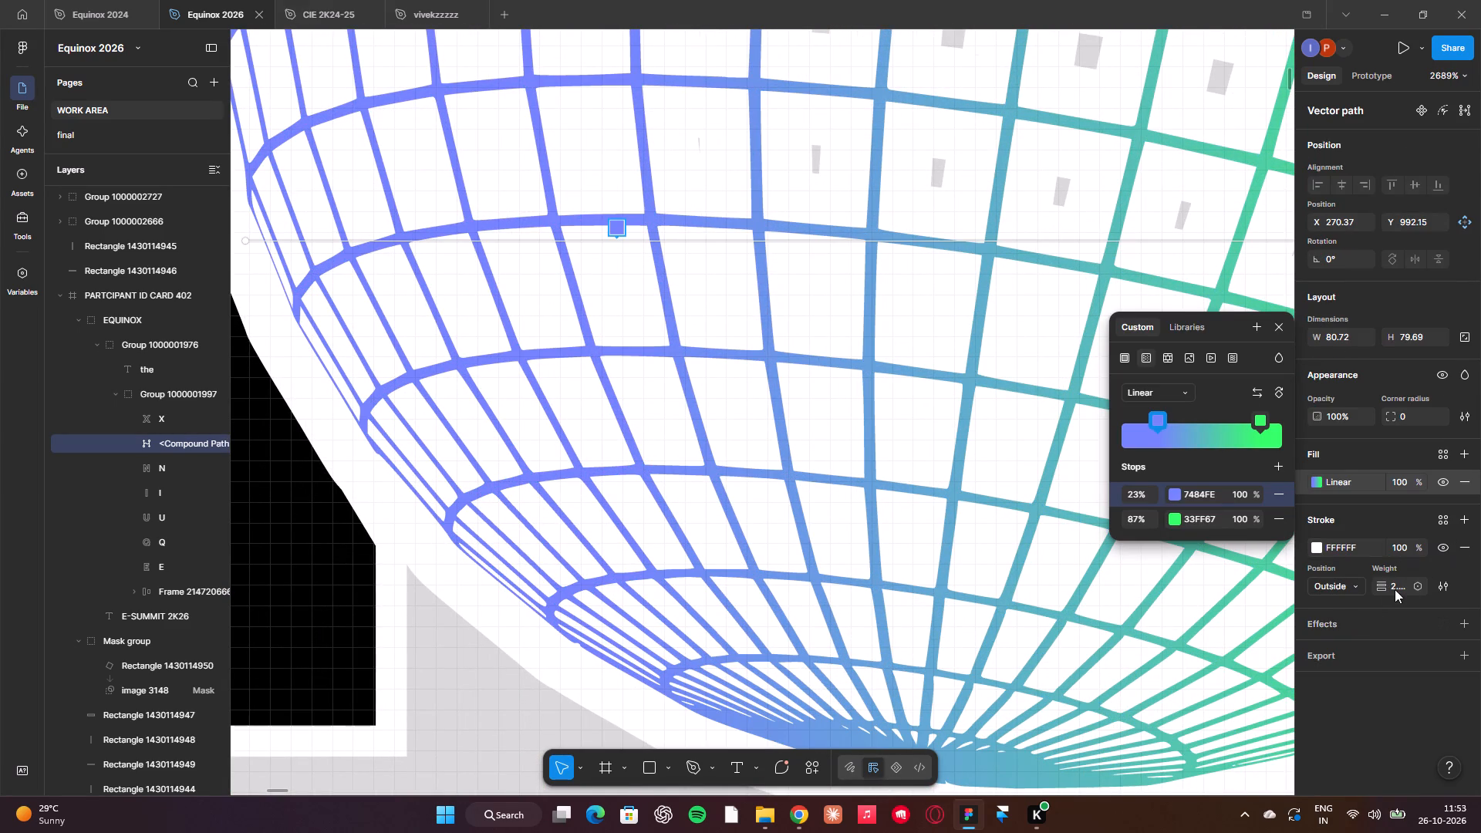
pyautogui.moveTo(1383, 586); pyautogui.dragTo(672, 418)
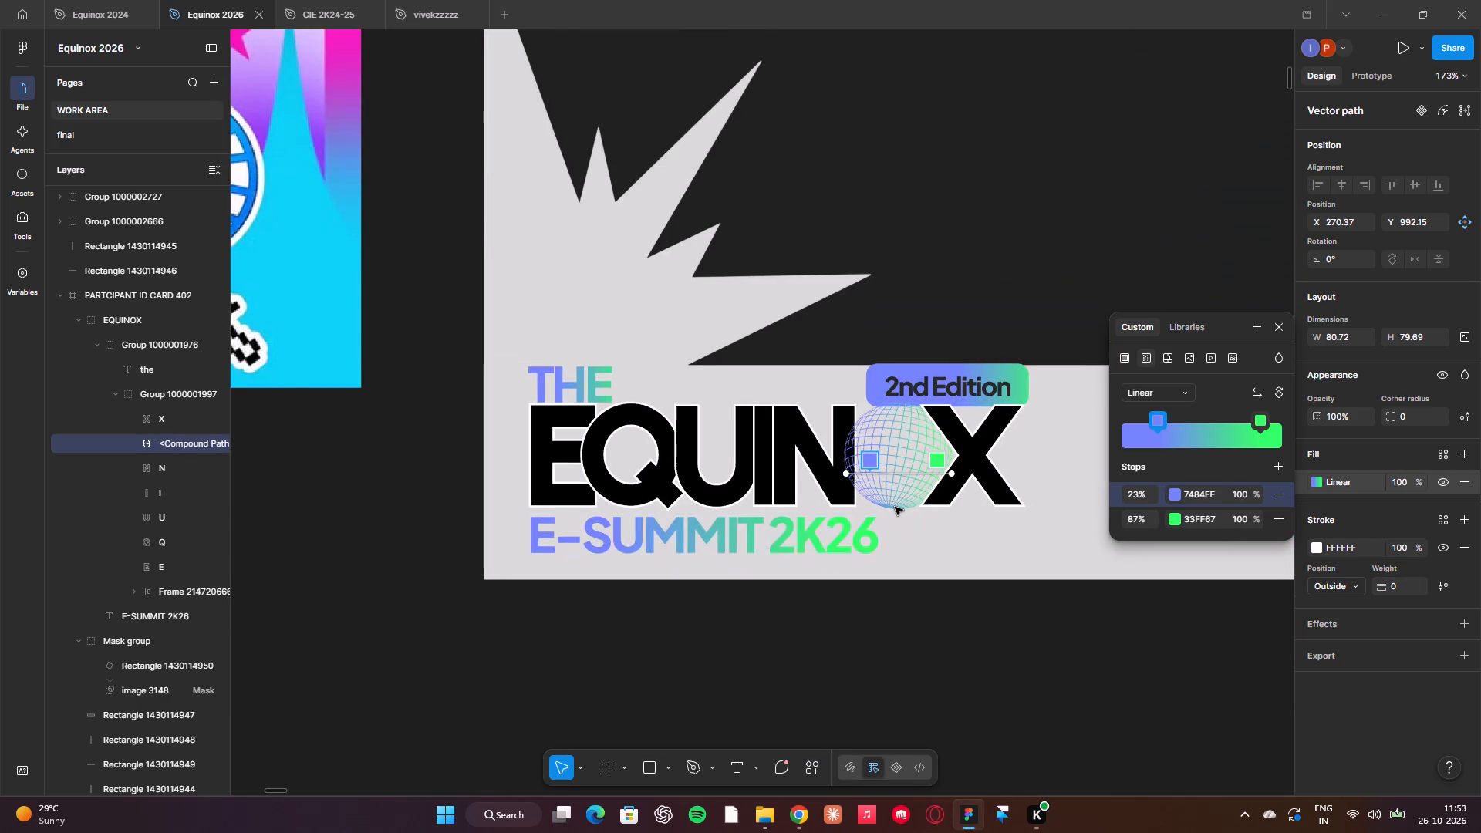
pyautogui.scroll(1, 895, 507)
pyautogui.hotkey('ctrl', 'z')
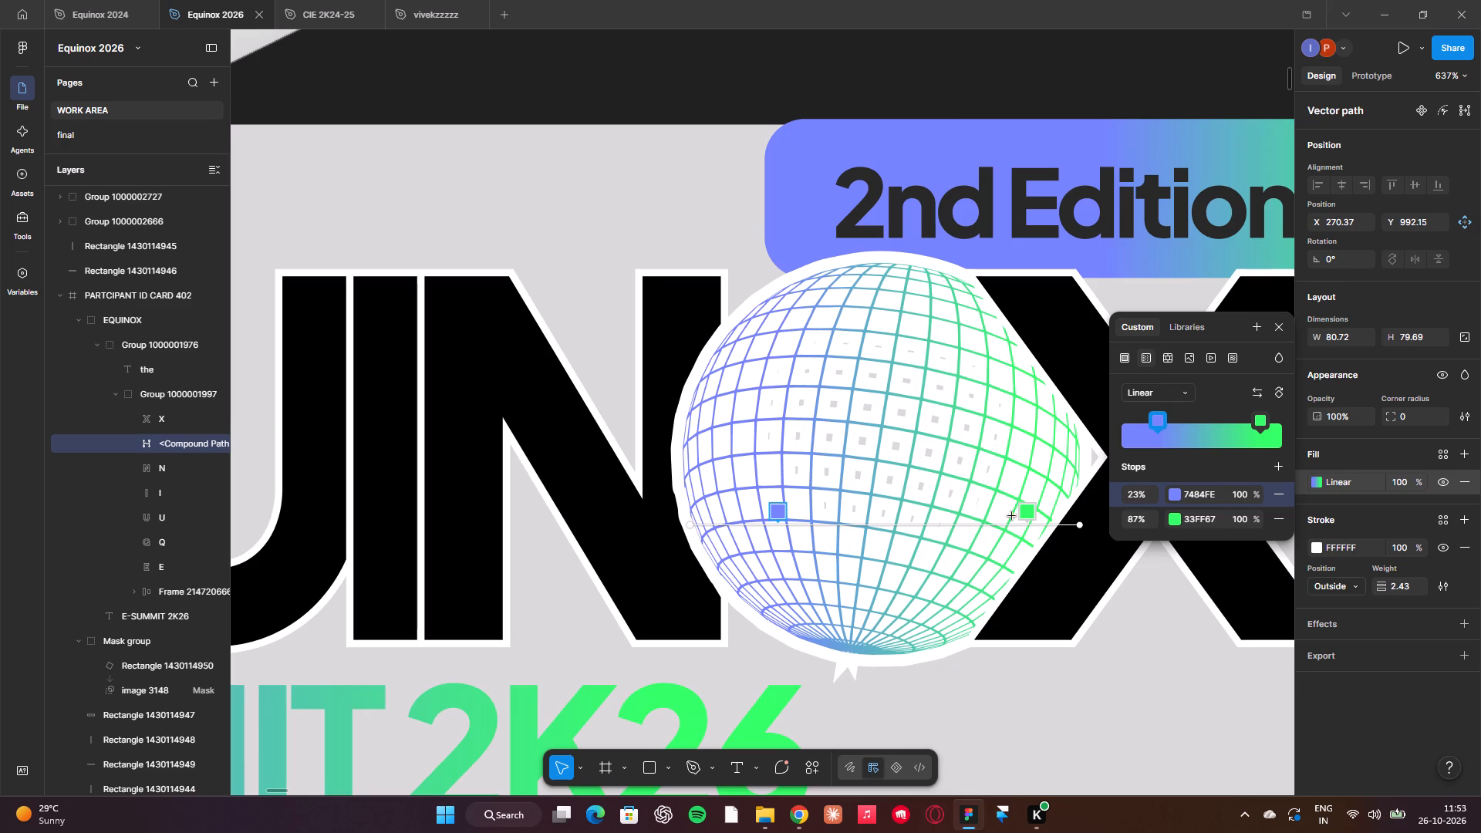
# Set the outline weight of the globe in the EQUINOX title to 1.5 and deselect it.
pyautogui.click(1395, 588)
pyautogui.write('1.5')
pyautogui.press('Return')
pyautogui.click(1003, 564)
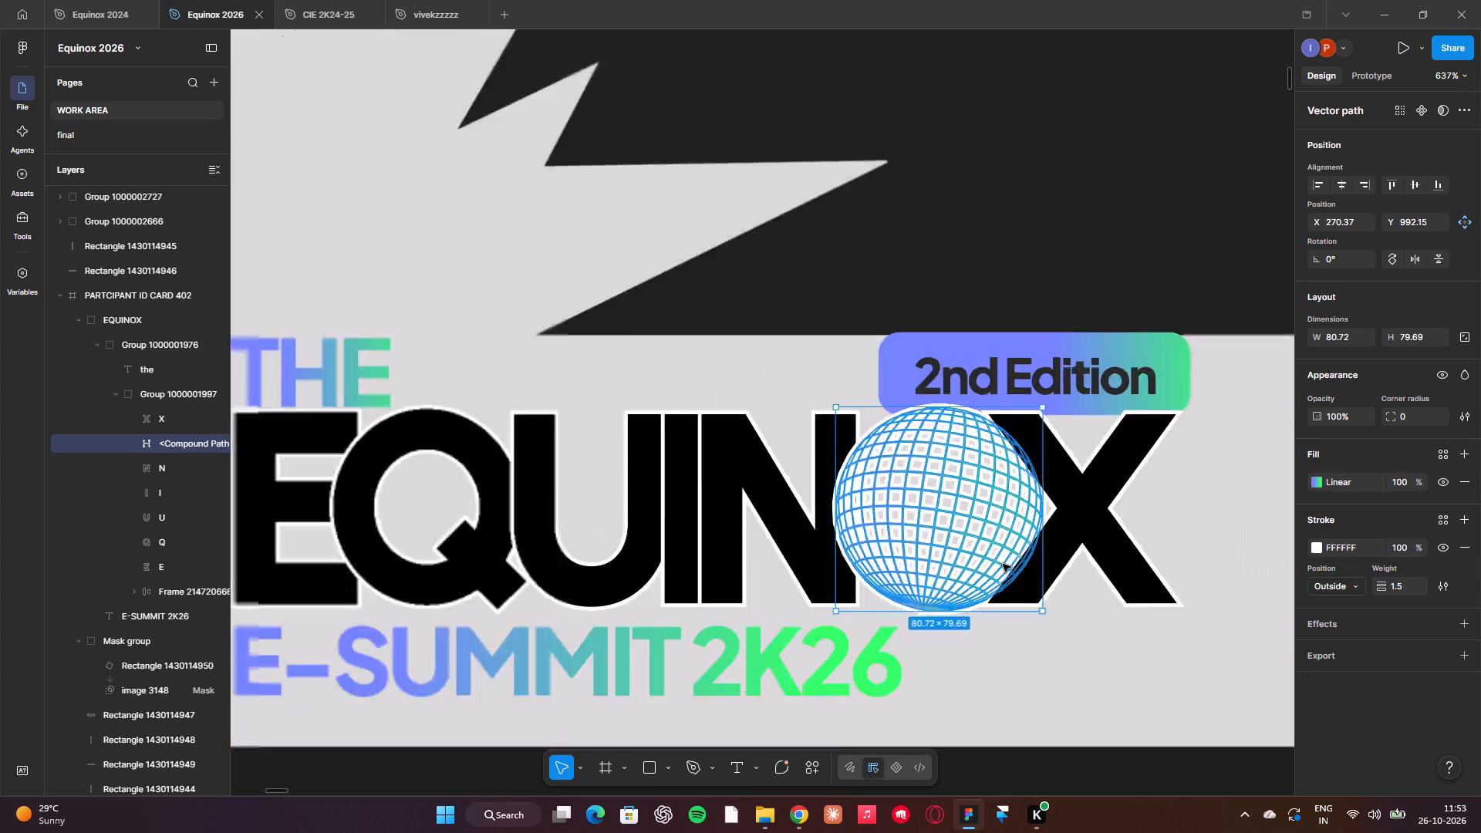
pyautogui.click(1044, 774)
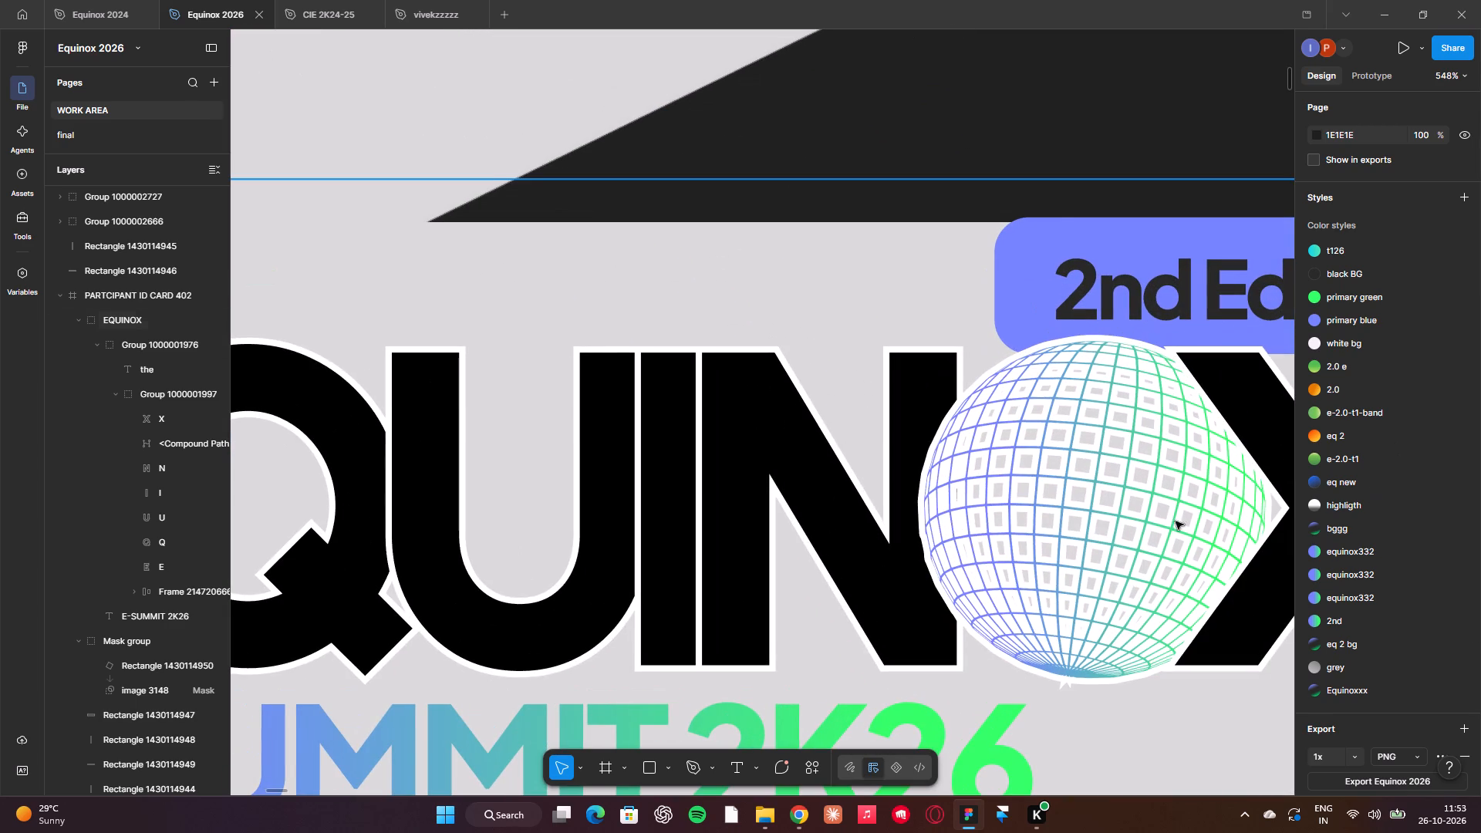
# Save the globe's linear gradient fill as a new color style named EQ LIN.
pyautogui.click(1137, 527)
pyautogui.click(1319, 622)
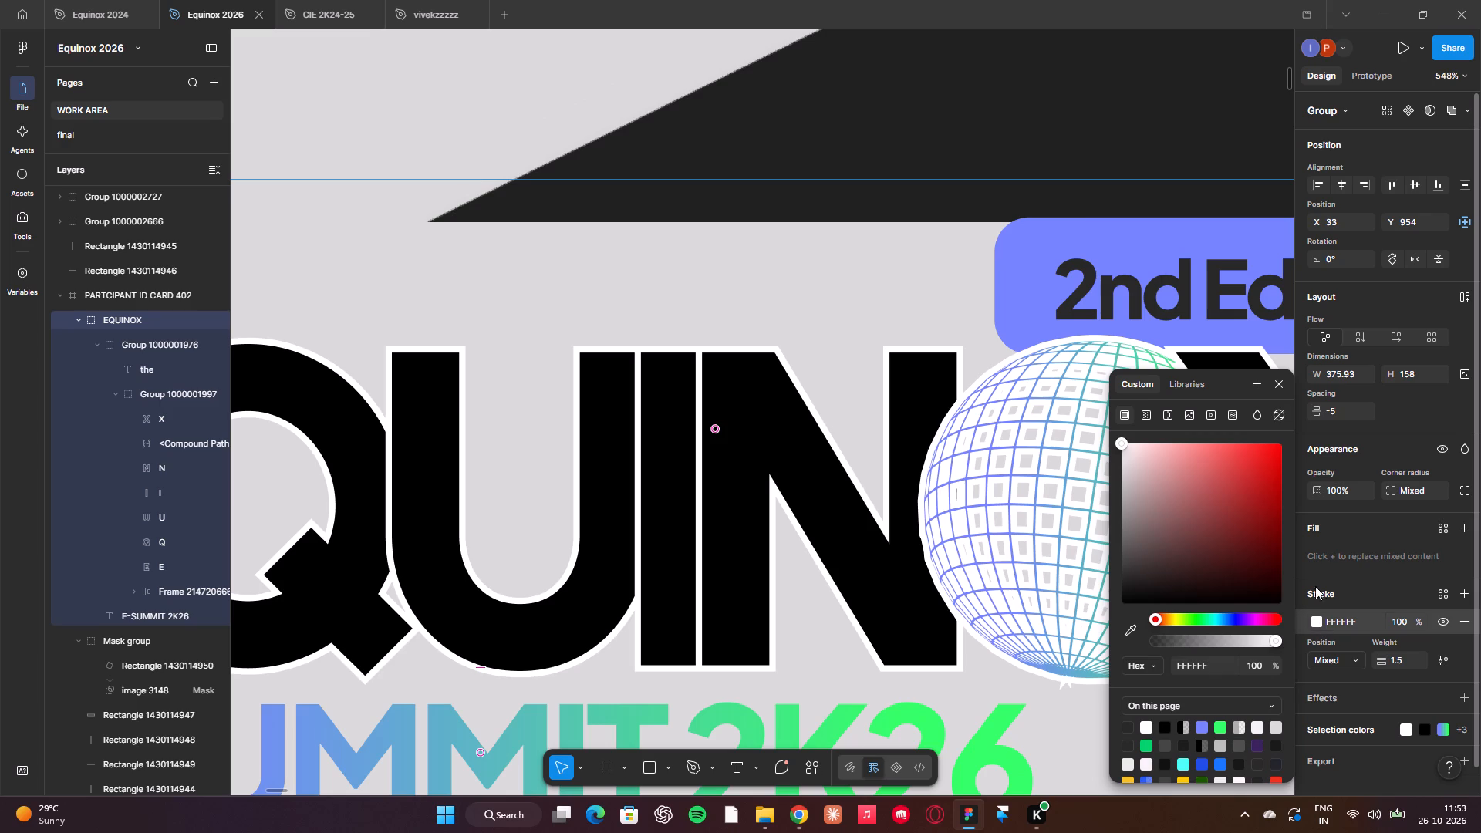
pyautogui.click(1016, 461)
pyautogui.tripleClick(1030, 517)
pyautogui.click(1030, 517)
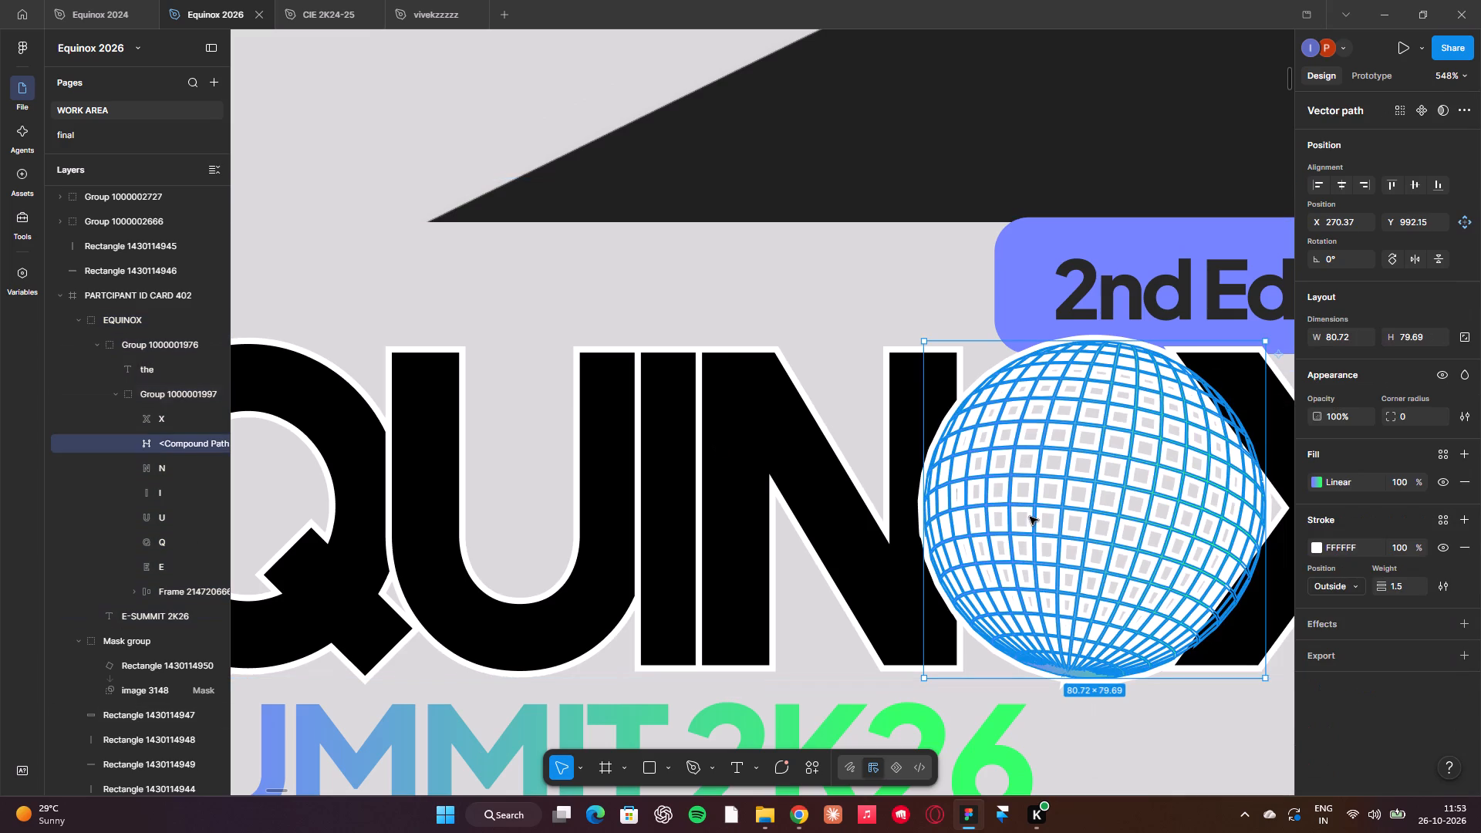
pyautogui.click(1323, 490)
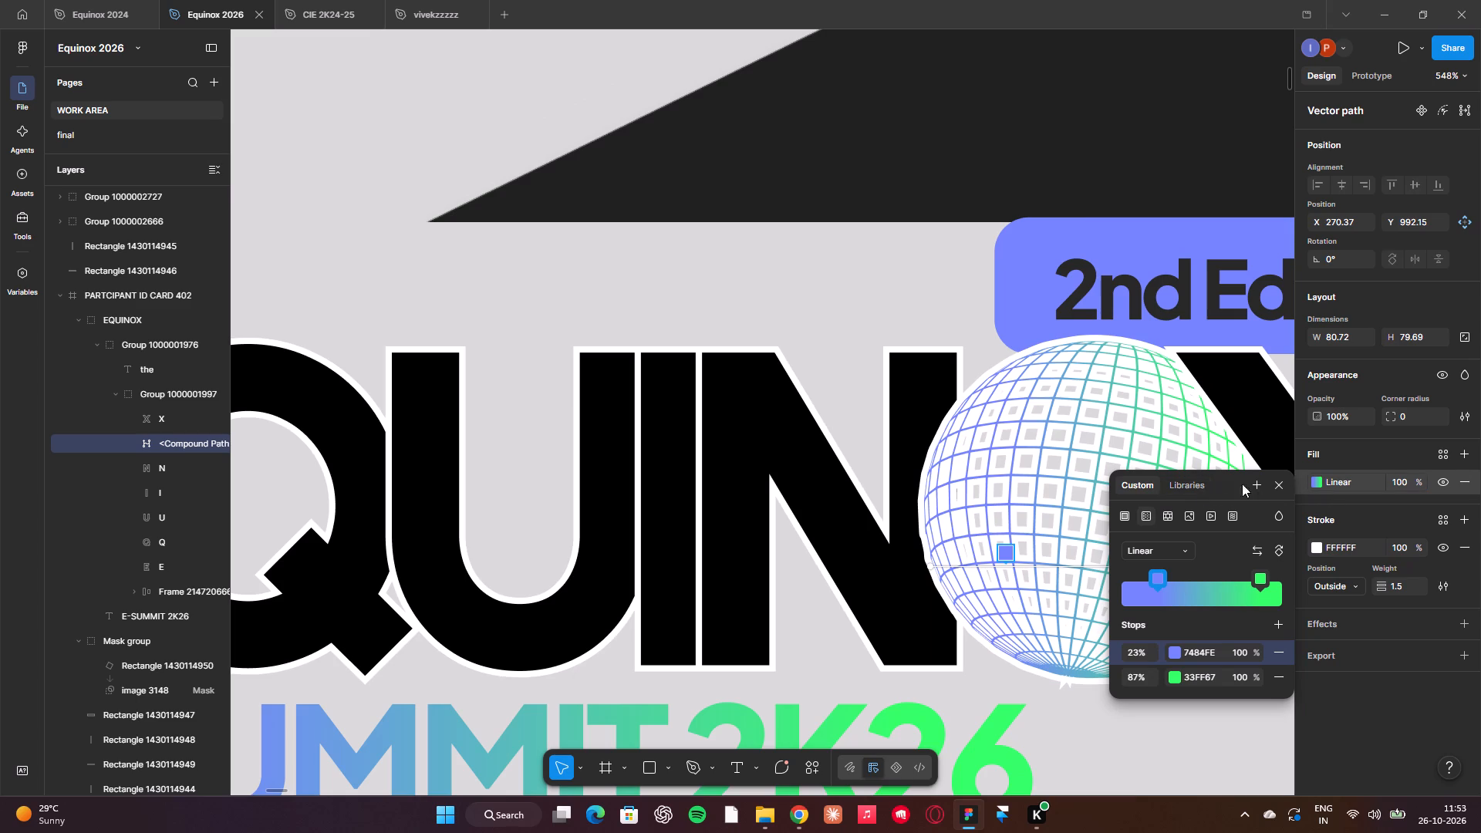
pyautogui.click(1258, 478)
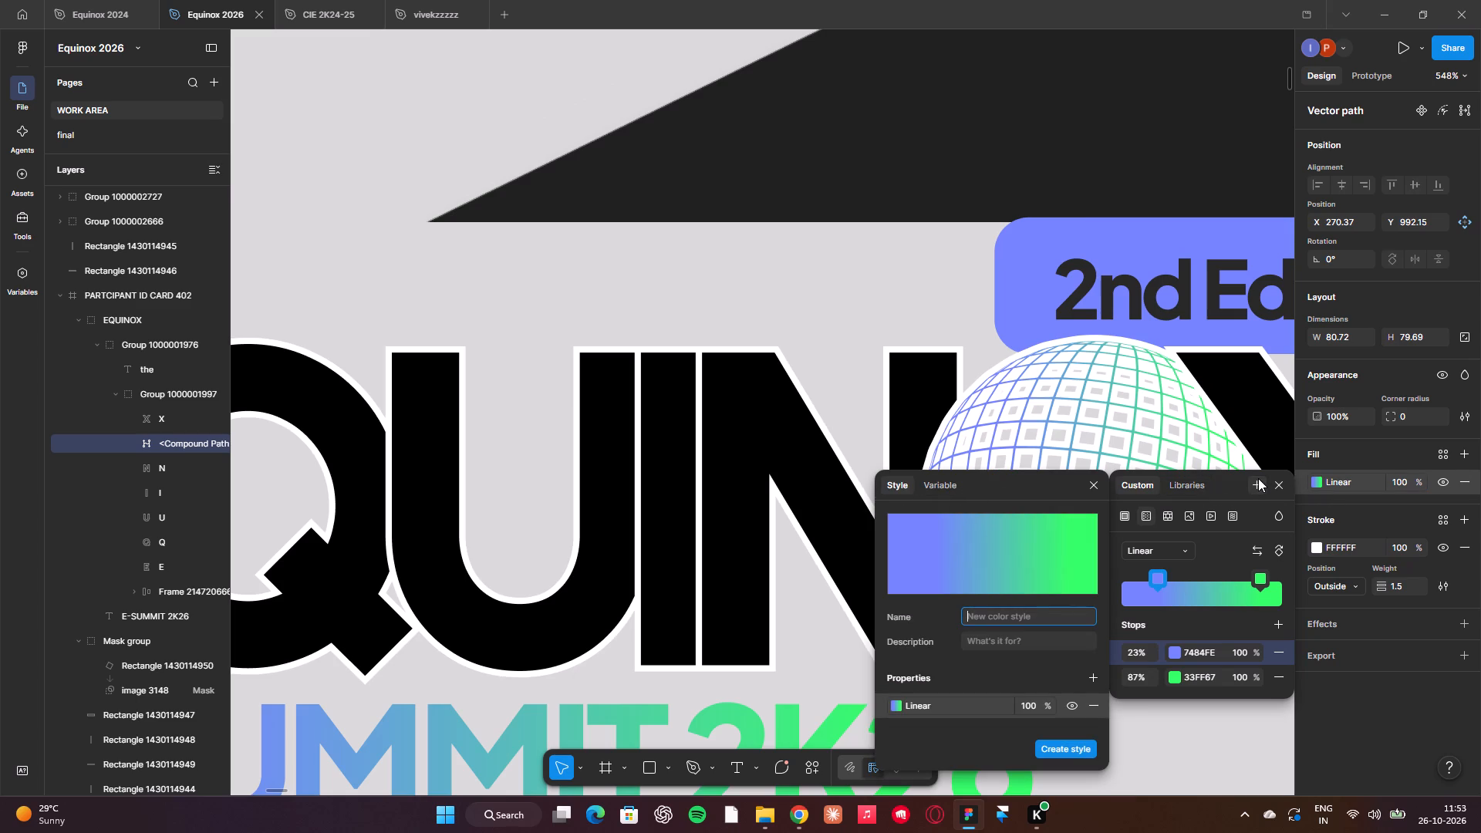
pyautogui.write('EQ')
pyautogui.press('space')
pyautogui.write('LIN')
pyautogui.click(1064, 751)
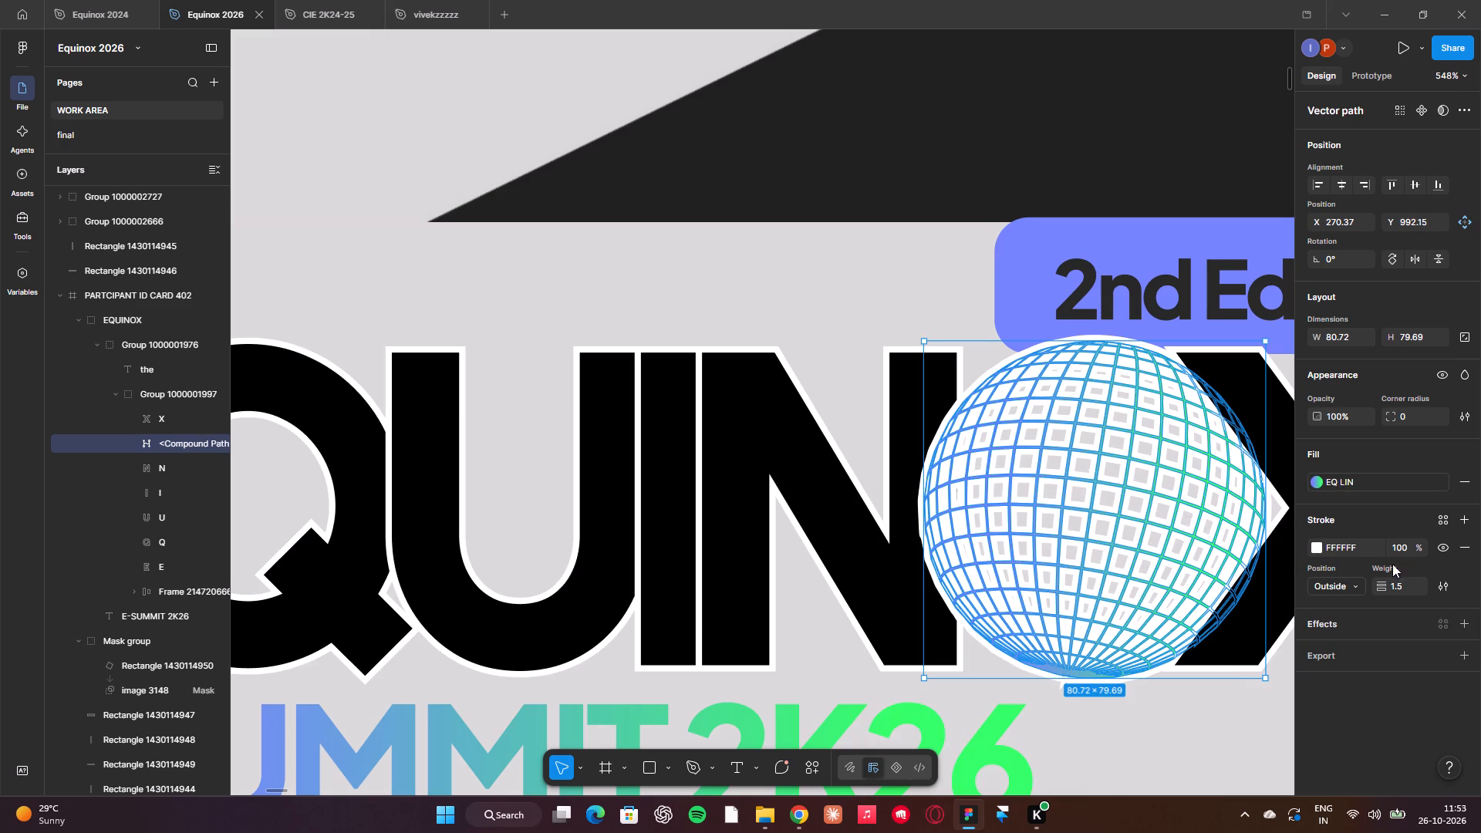
# Apply the EQ LIN color style to the globe's outline in place of white.
pyautogui.click(1316, 541)
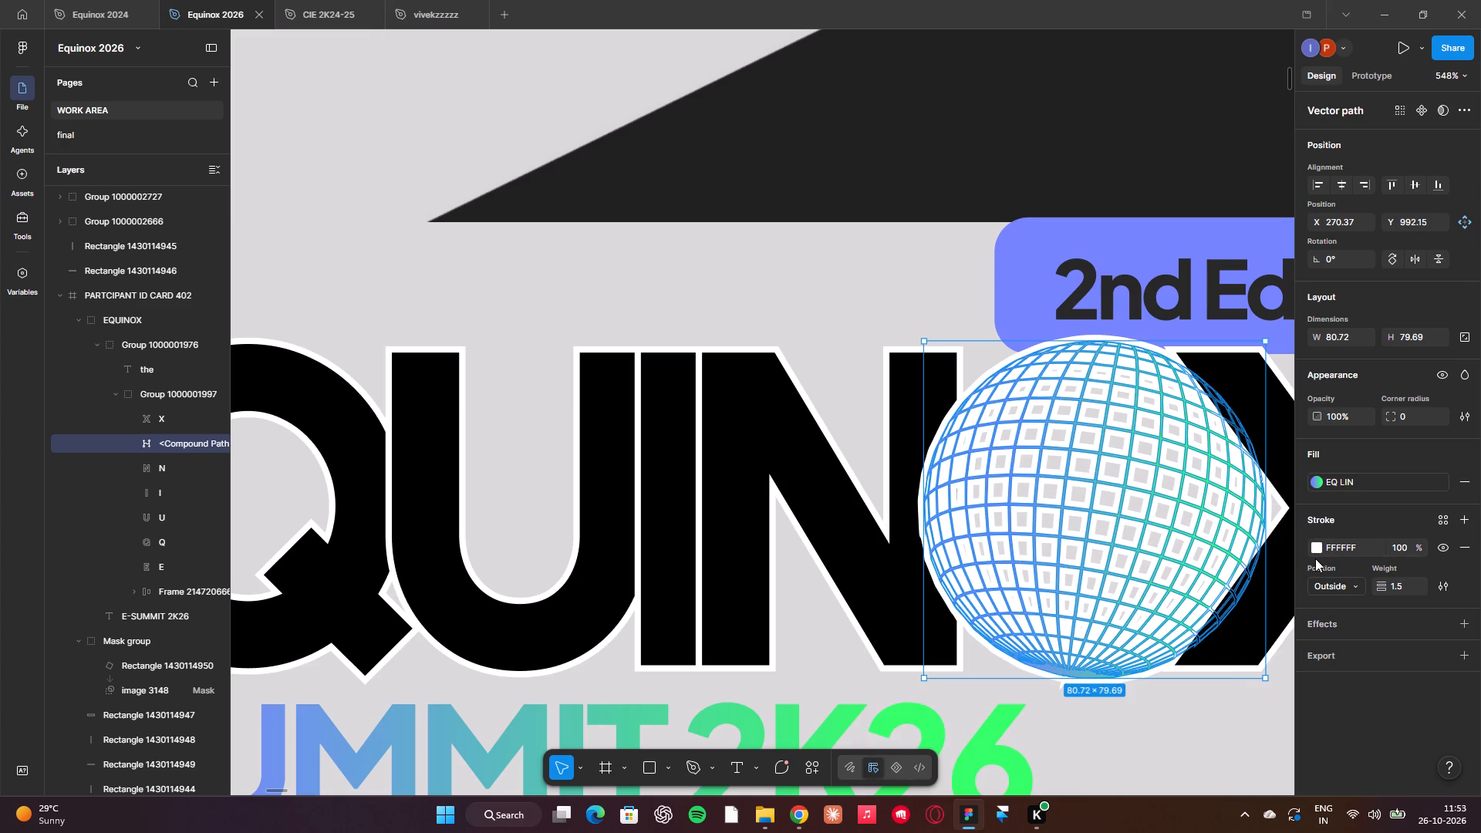
pyautogui.click(1315, 558)
pyautogui.click(1314, 551)
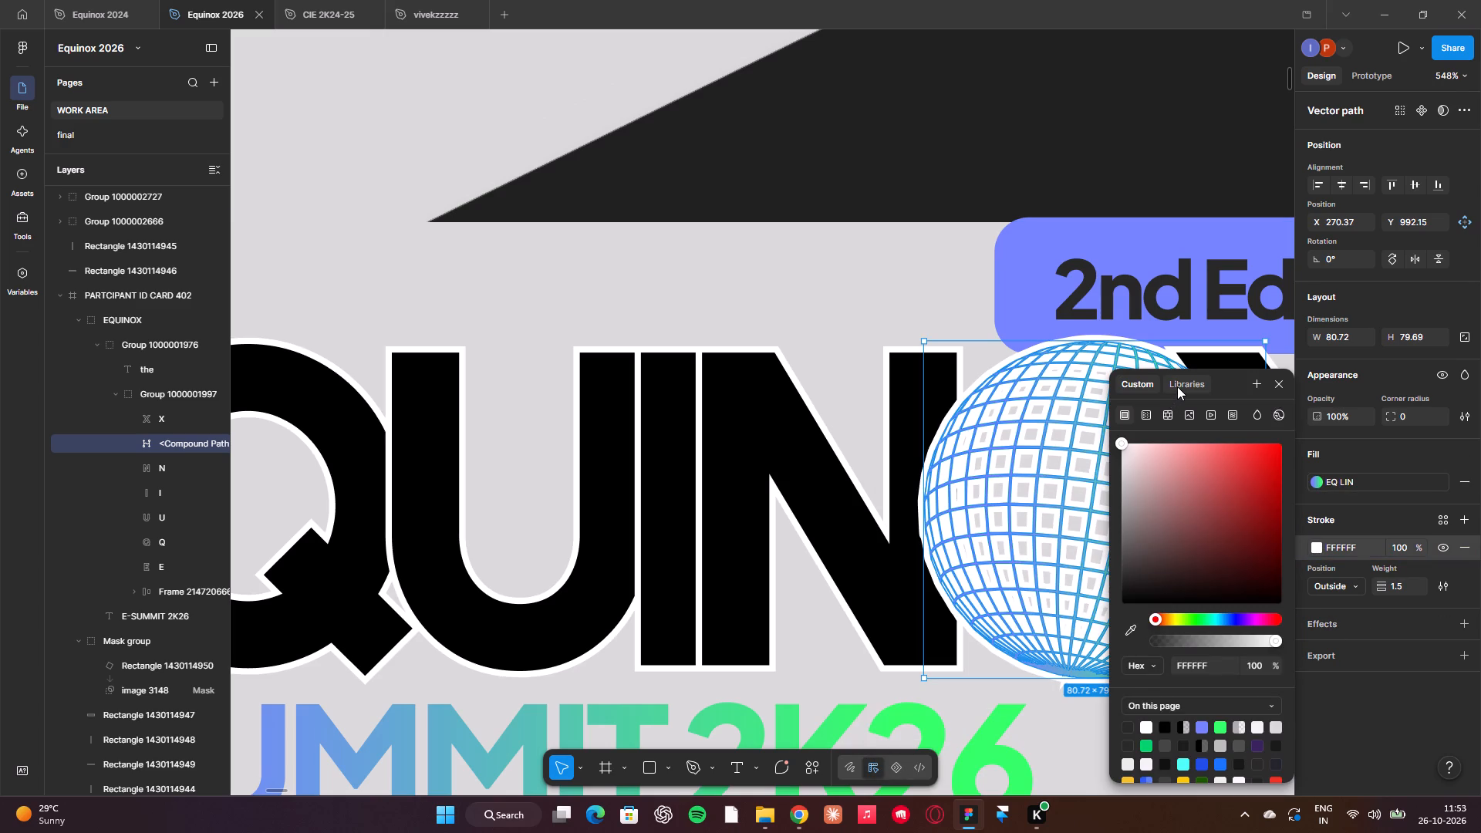
pyautogui.click(1177, 386)
pyautogui.scroll(-4, 1190, 608)
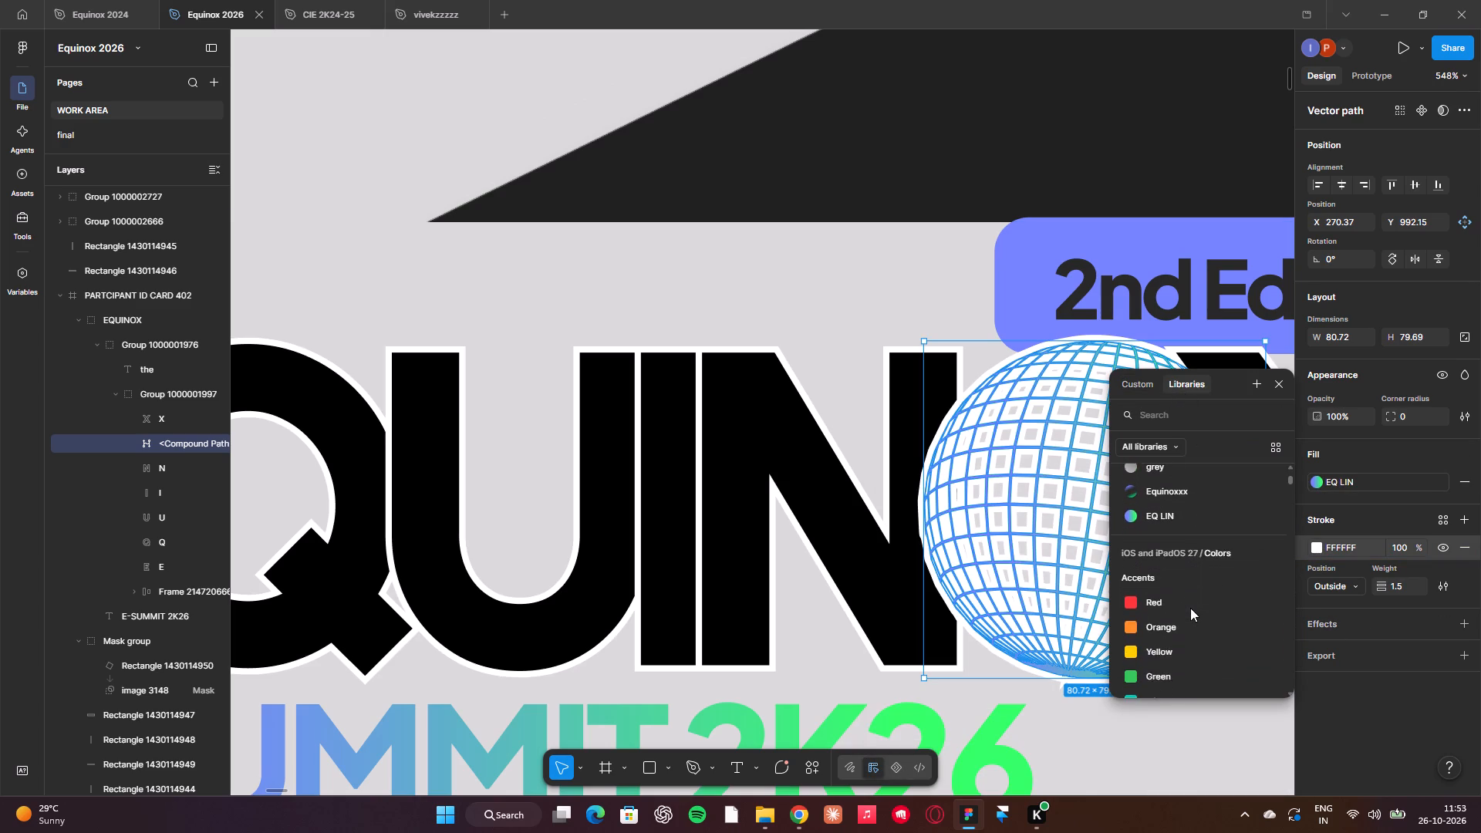
pyautogui.scroll(1, 1190, 608)
pyautogui.click(1184, 526)
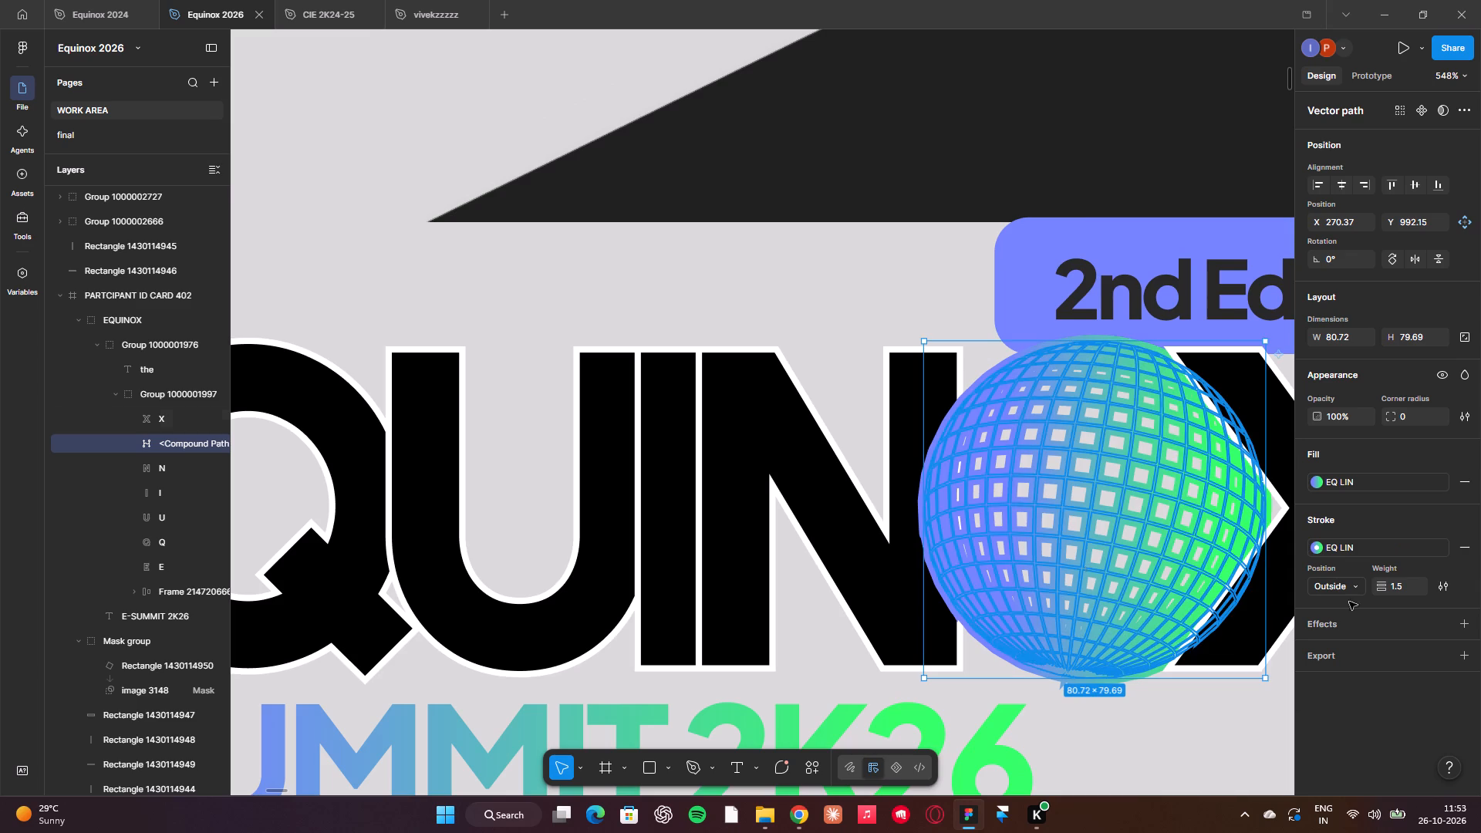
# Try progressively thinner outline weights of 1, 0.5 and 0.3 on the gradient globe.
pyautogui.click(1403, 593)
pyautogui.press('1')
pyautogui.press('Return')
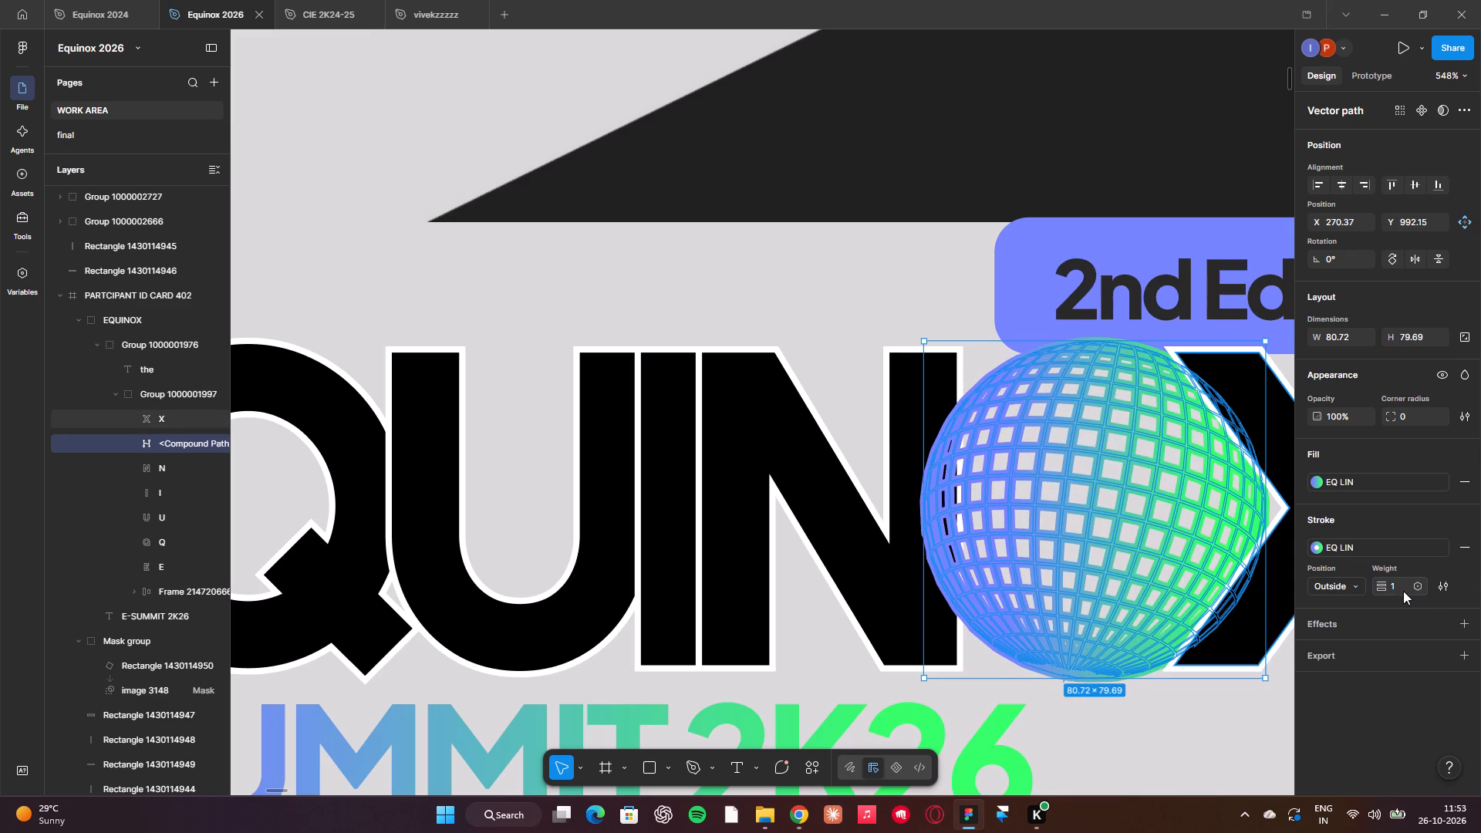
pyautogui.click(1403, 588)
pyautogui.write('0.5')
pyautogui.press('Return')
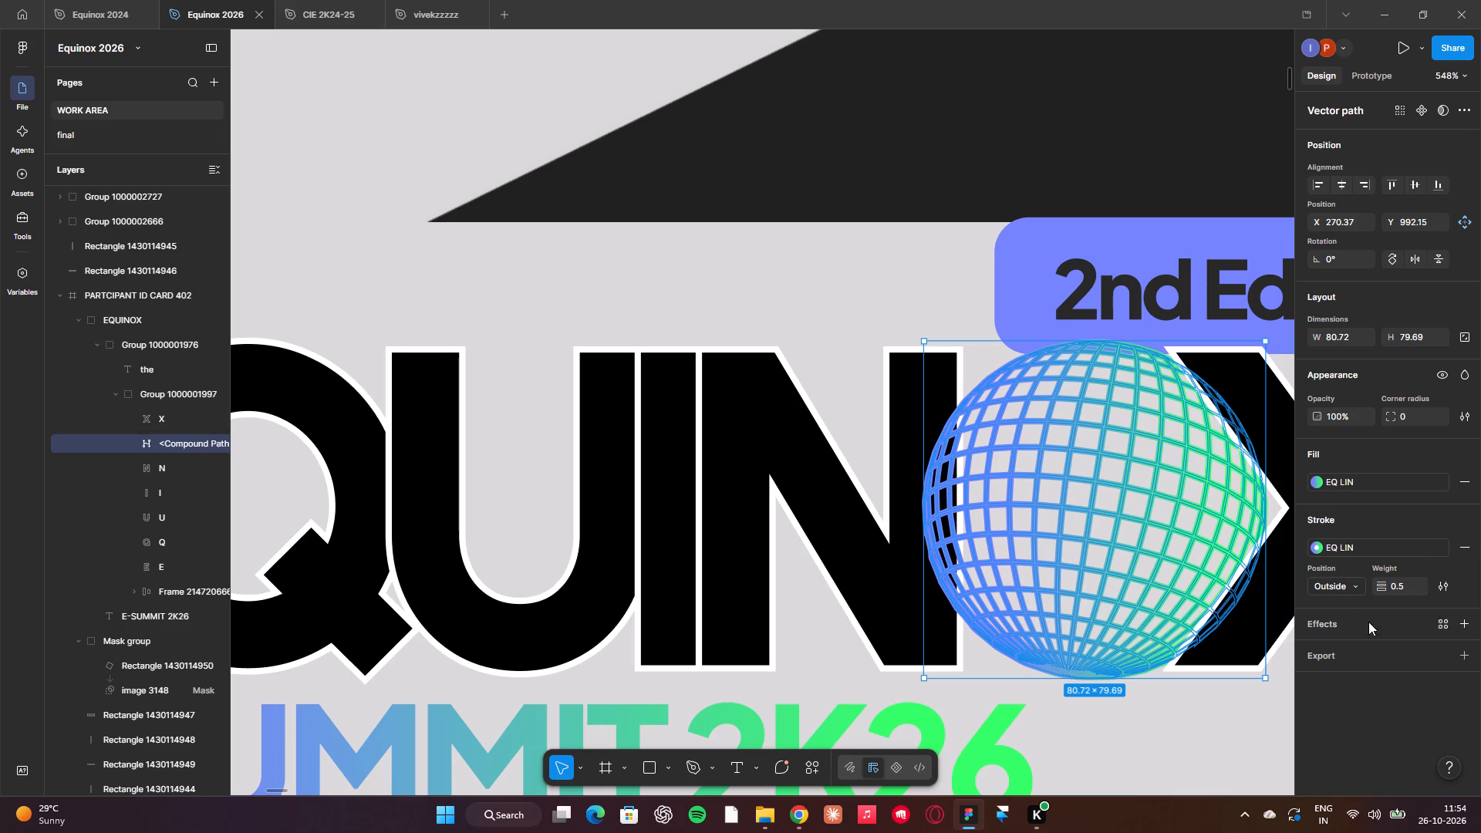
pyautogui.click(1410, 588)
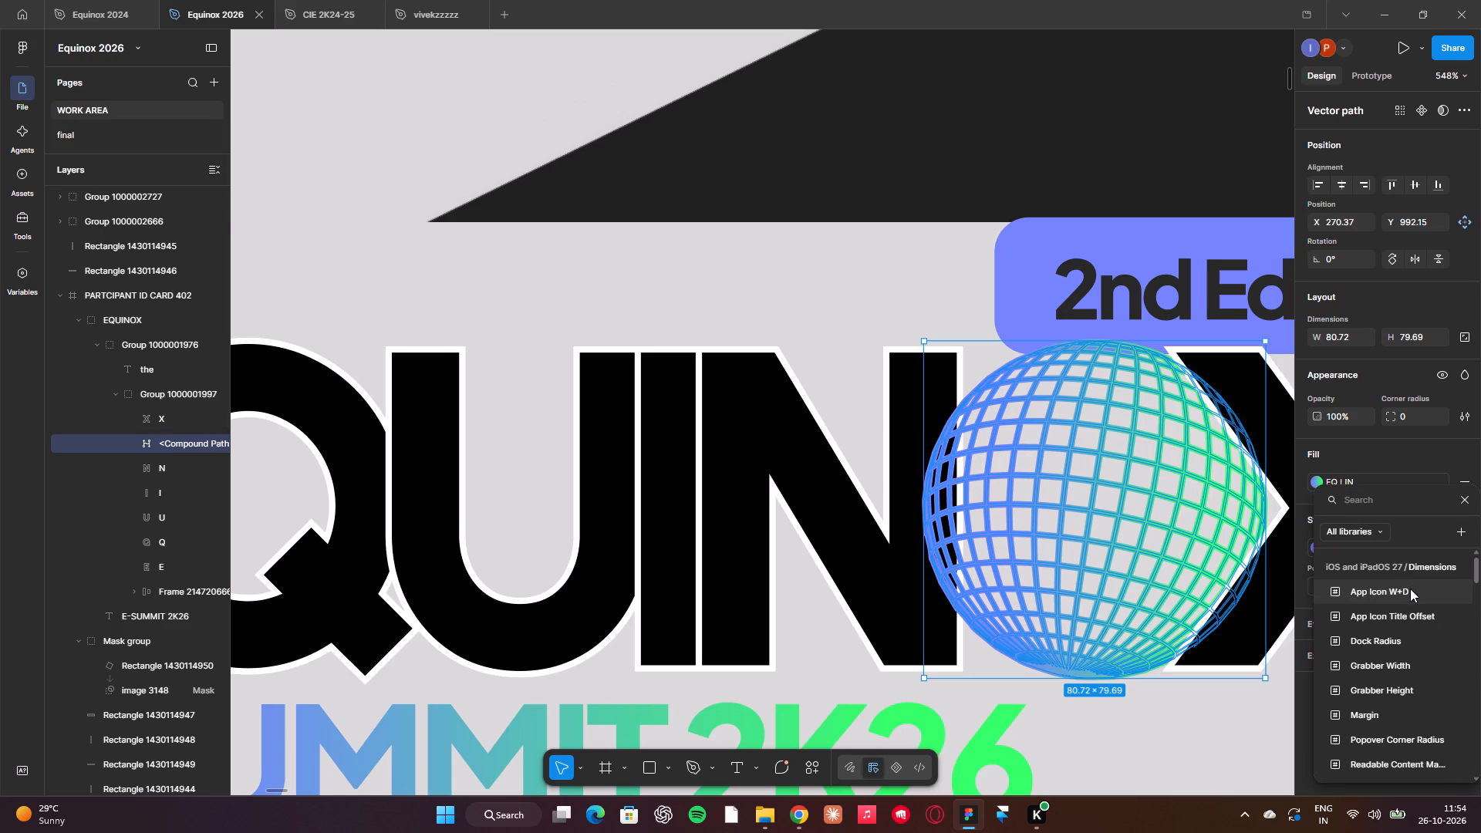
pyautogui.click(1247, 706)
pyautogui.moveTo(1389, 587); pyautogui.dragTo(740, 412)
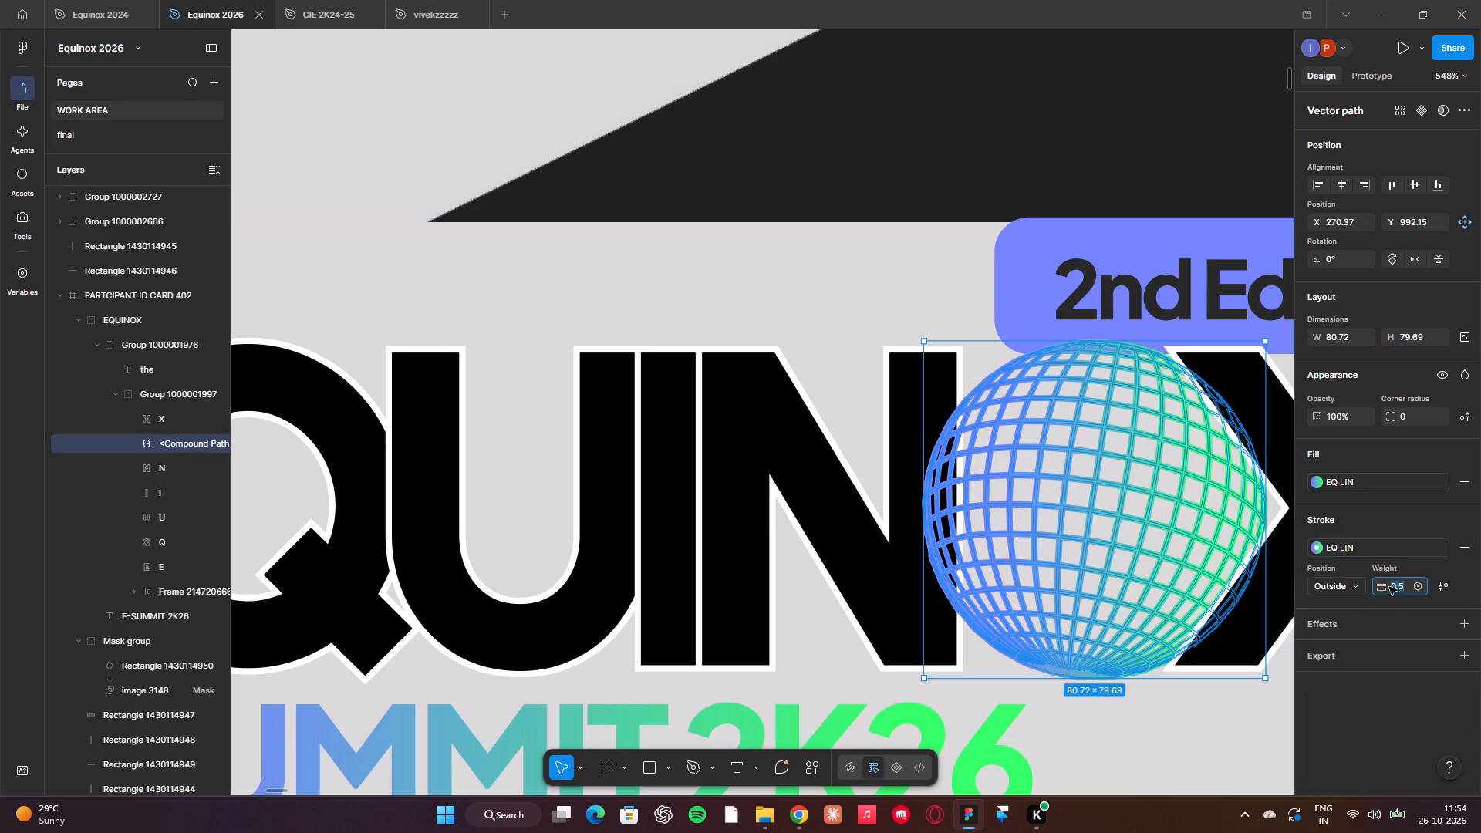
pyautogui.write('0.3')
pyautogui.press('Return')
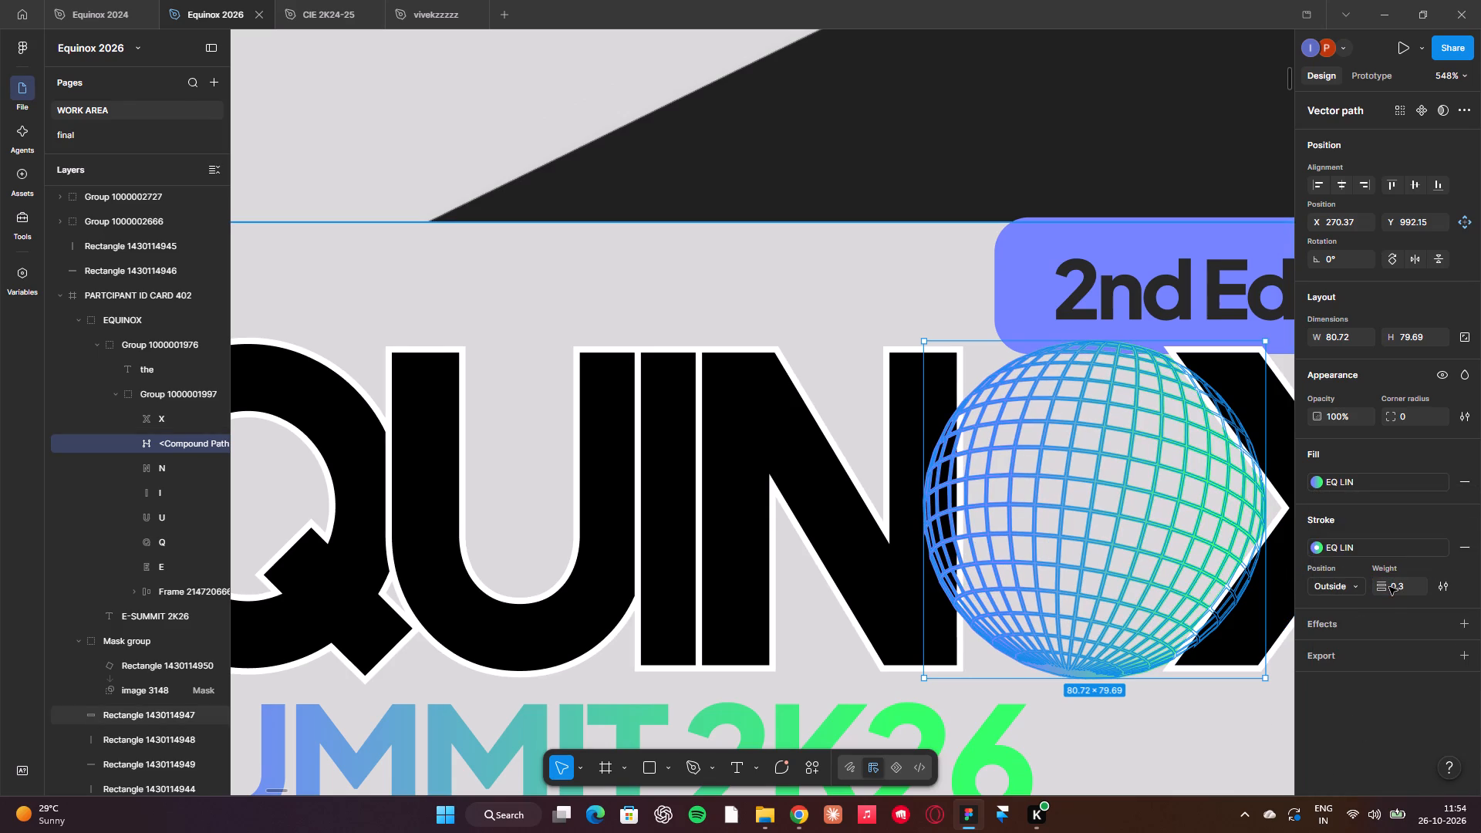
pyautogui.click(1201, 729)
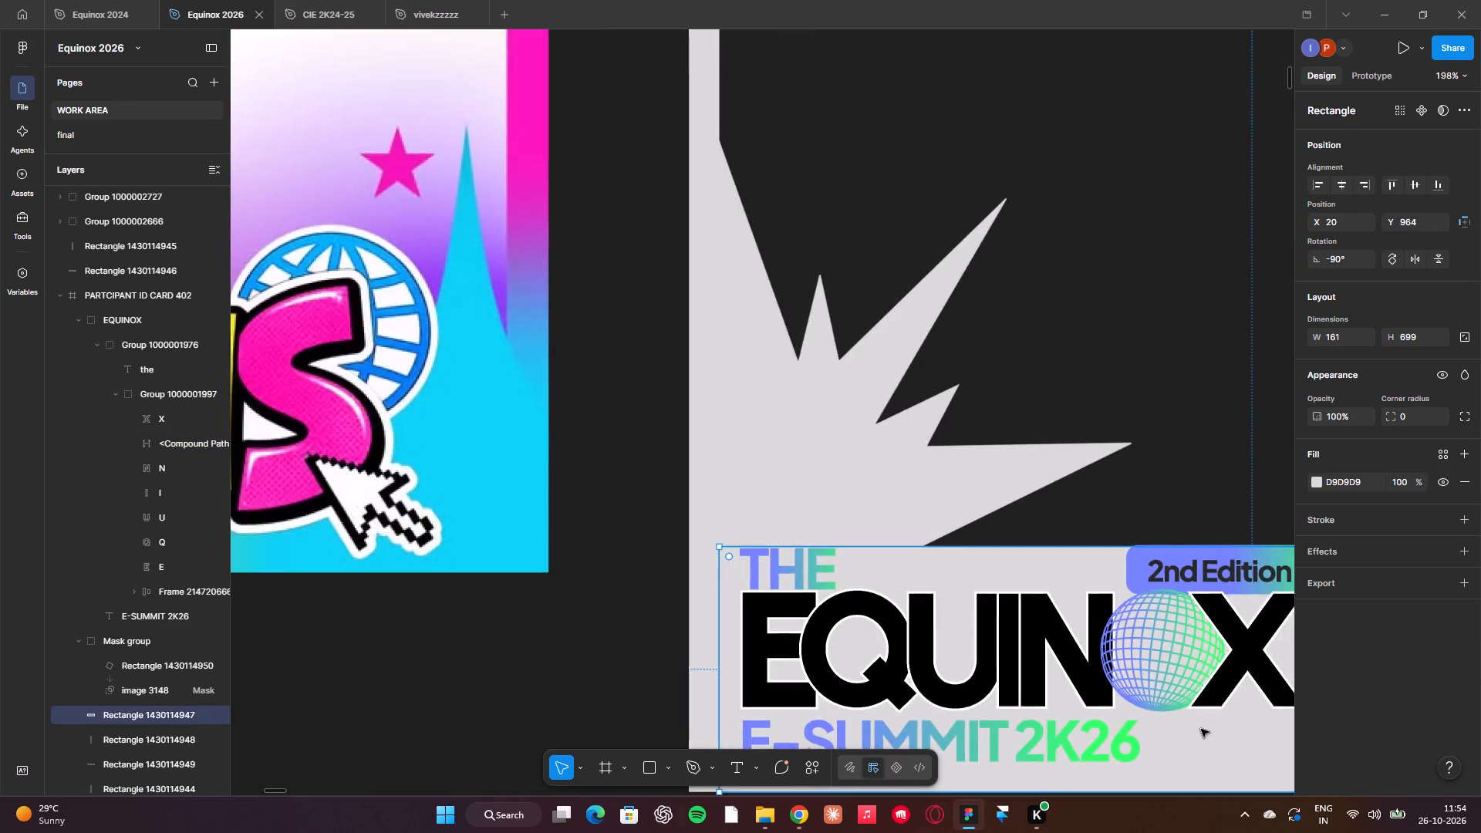
# Set the outline weight of the globe in the EQUINOX title to 0.2 and deselect it.
pyautogui.tripleClick(1092, 610)
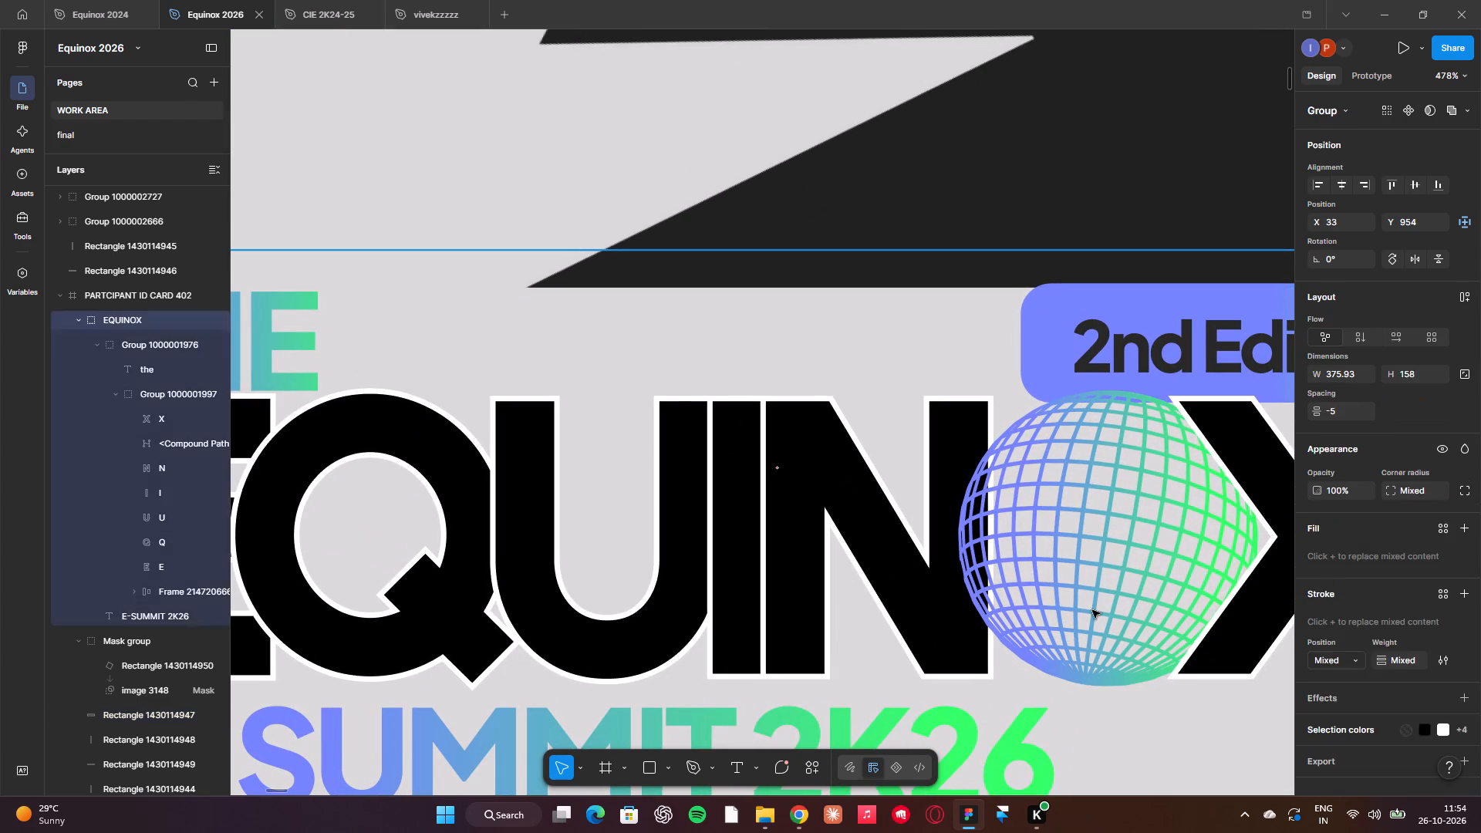
pyautogui.click(1092, 610)
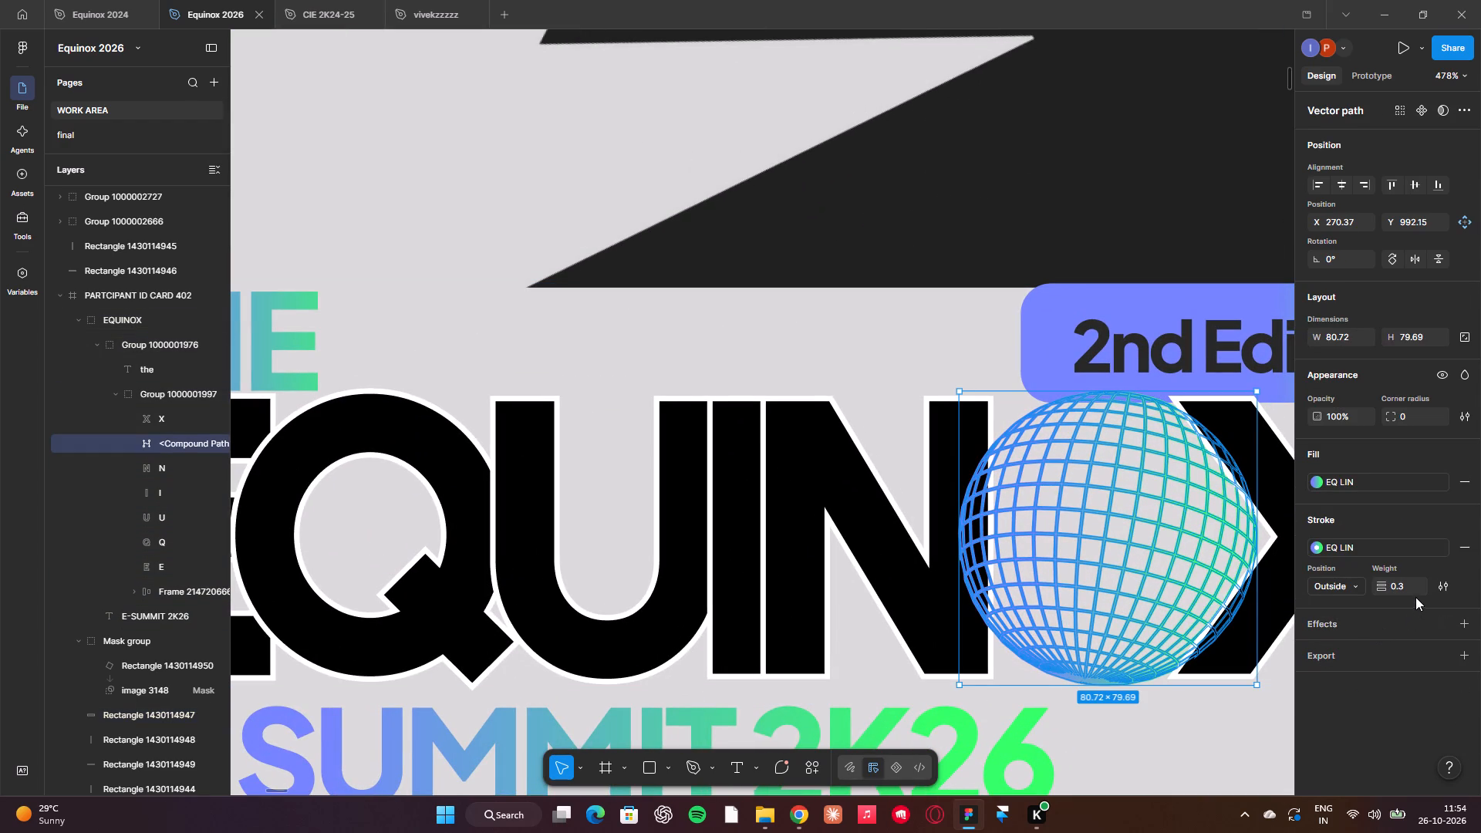
pyautogui.click(1394, 593)
pyautogui.write('0.2')
pyautogui.press('Return')
pyautogui.click(1184, 731)
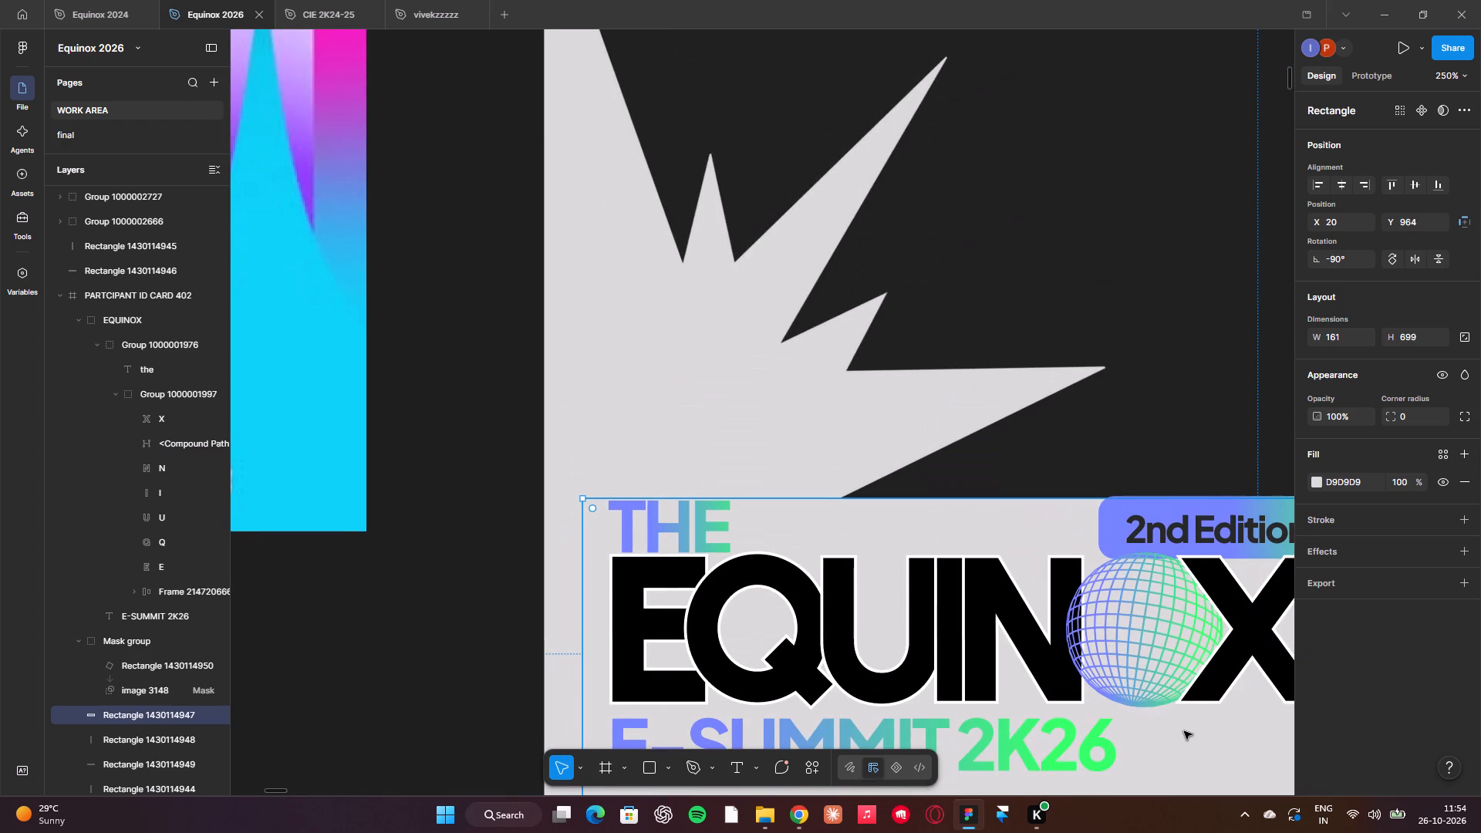
# Duplicate the gradient globe in the EQUINOX title and send the copy one layer backward.
pyautogui.scroll(-1, 1184, 731)
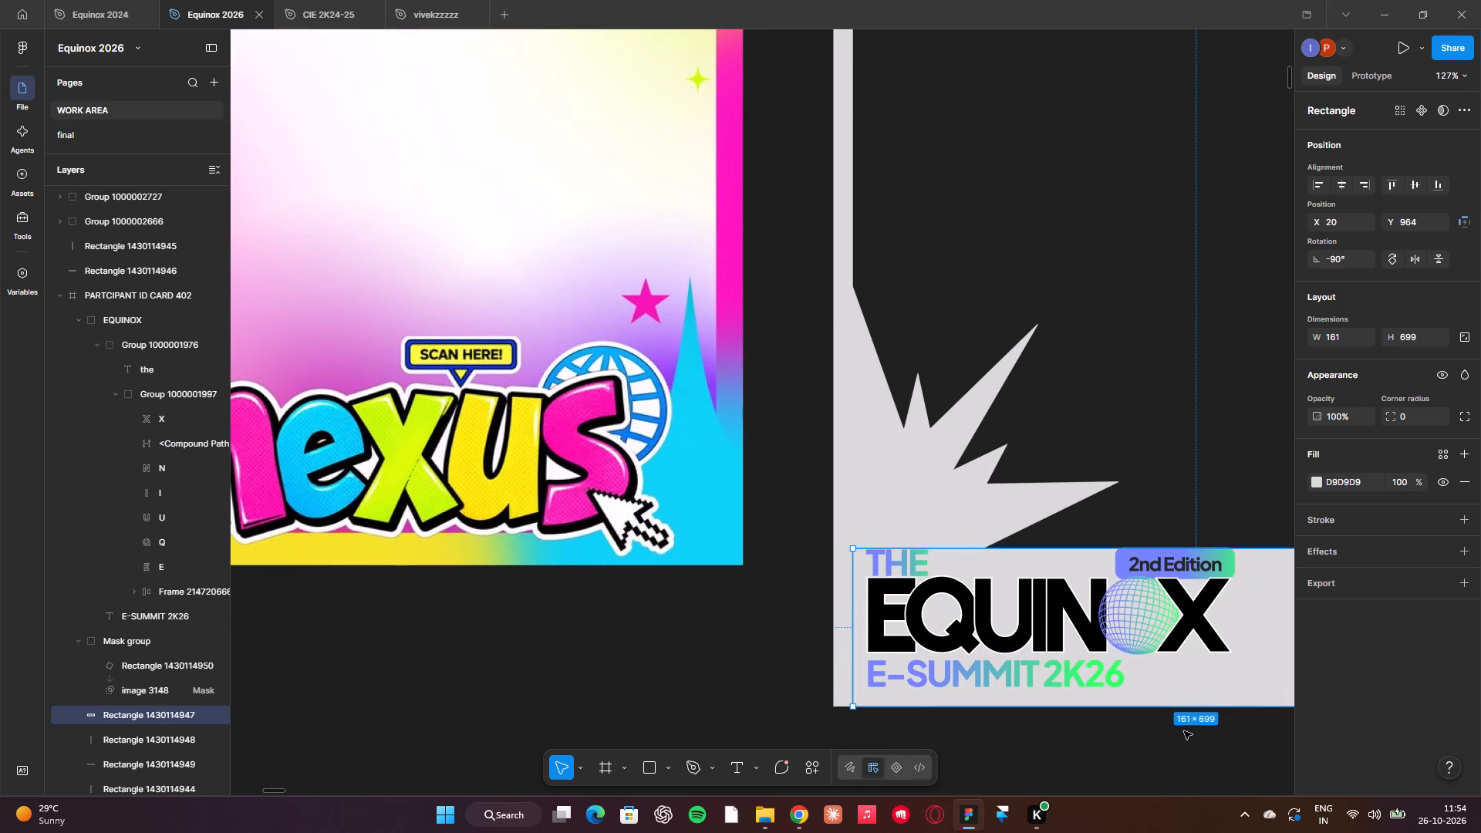
pyautogui.hotkey('ctrl', 'z')
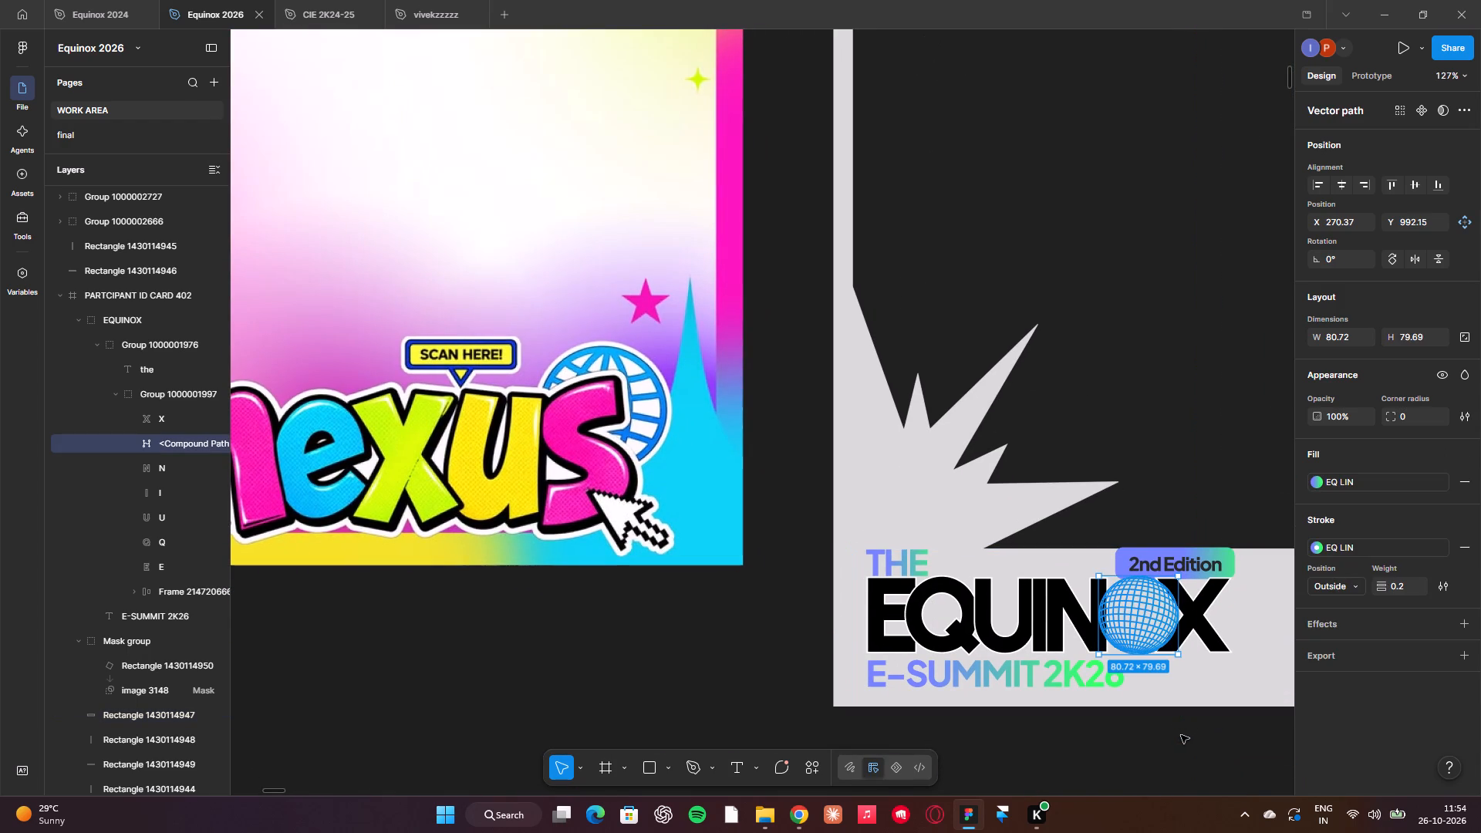
pyautogui.click(1236, 750)
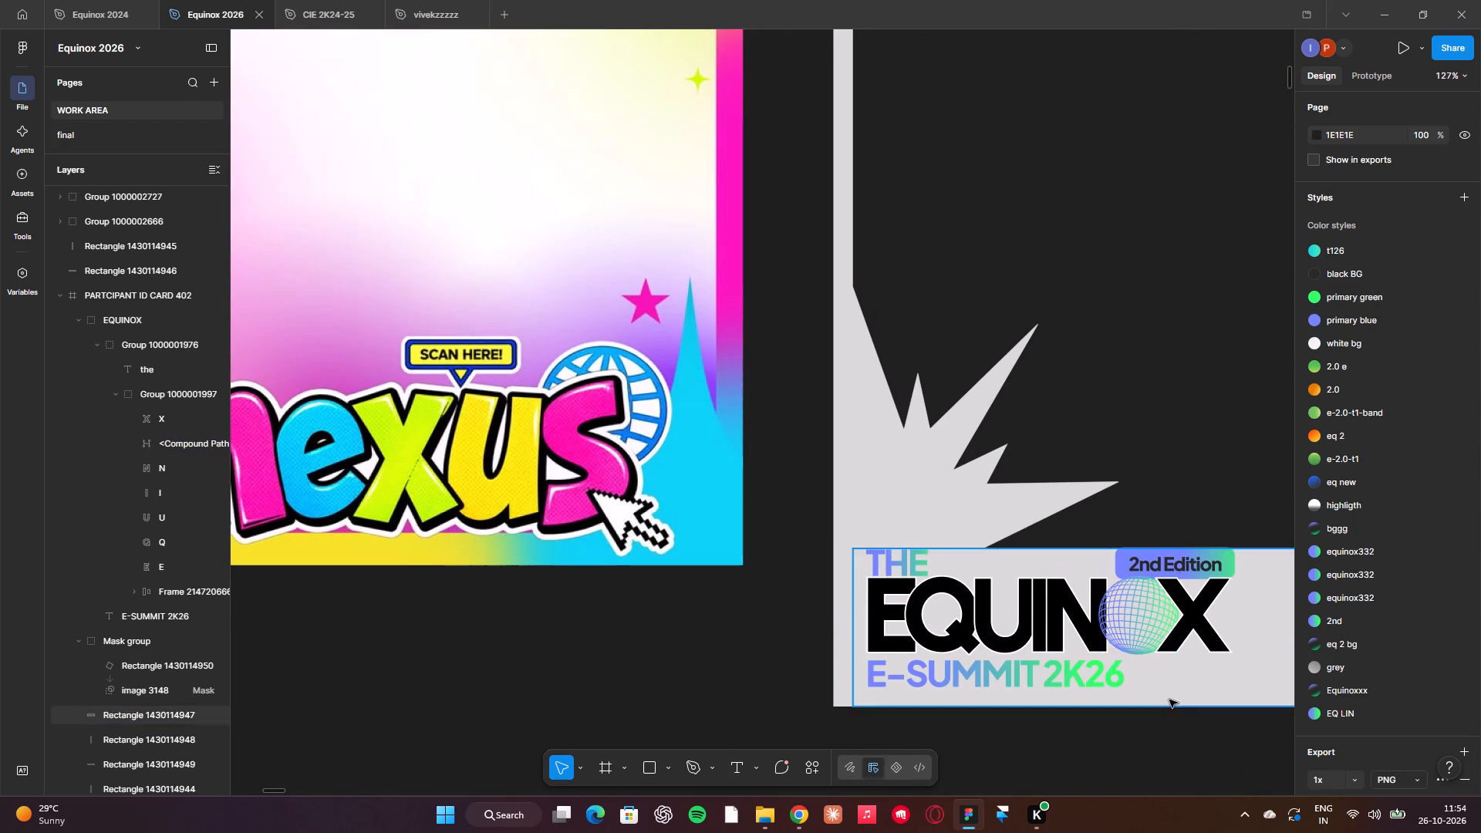
pyautogui.scroll(1, 1169, 700)
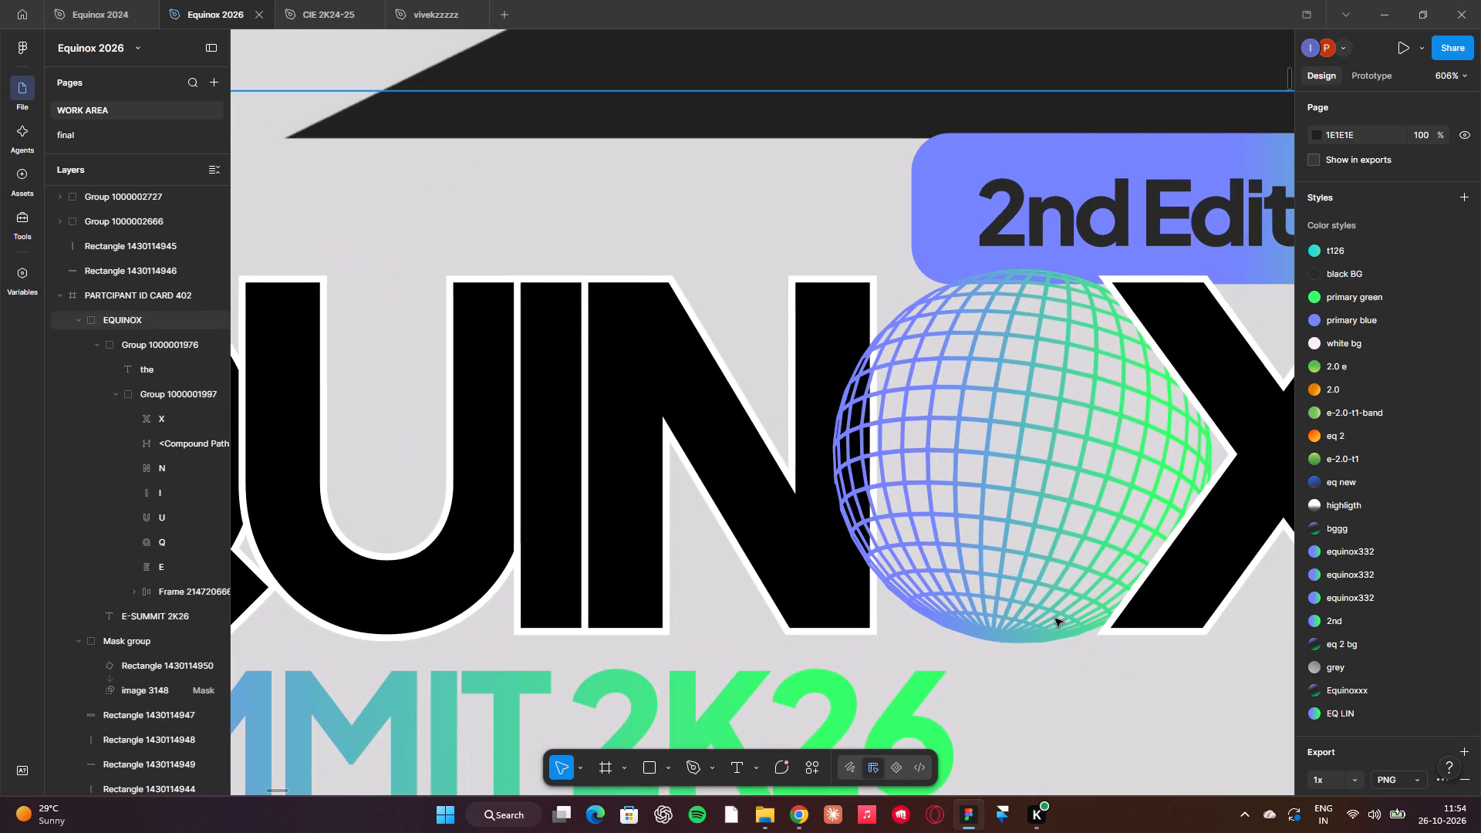
pyautogui.doubleClick(938, 486)
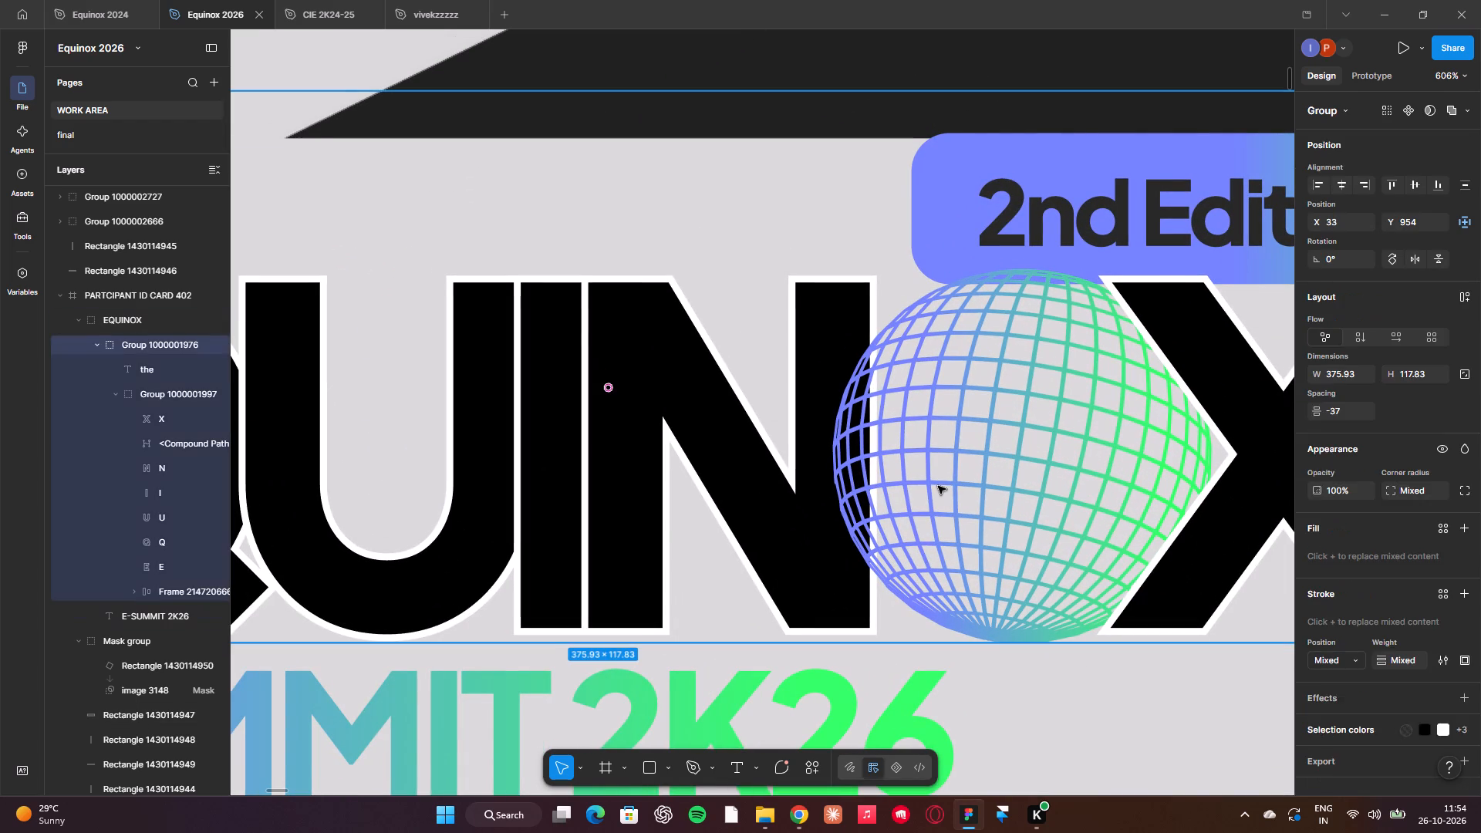
pyautogui.tripleClick(938, 486)
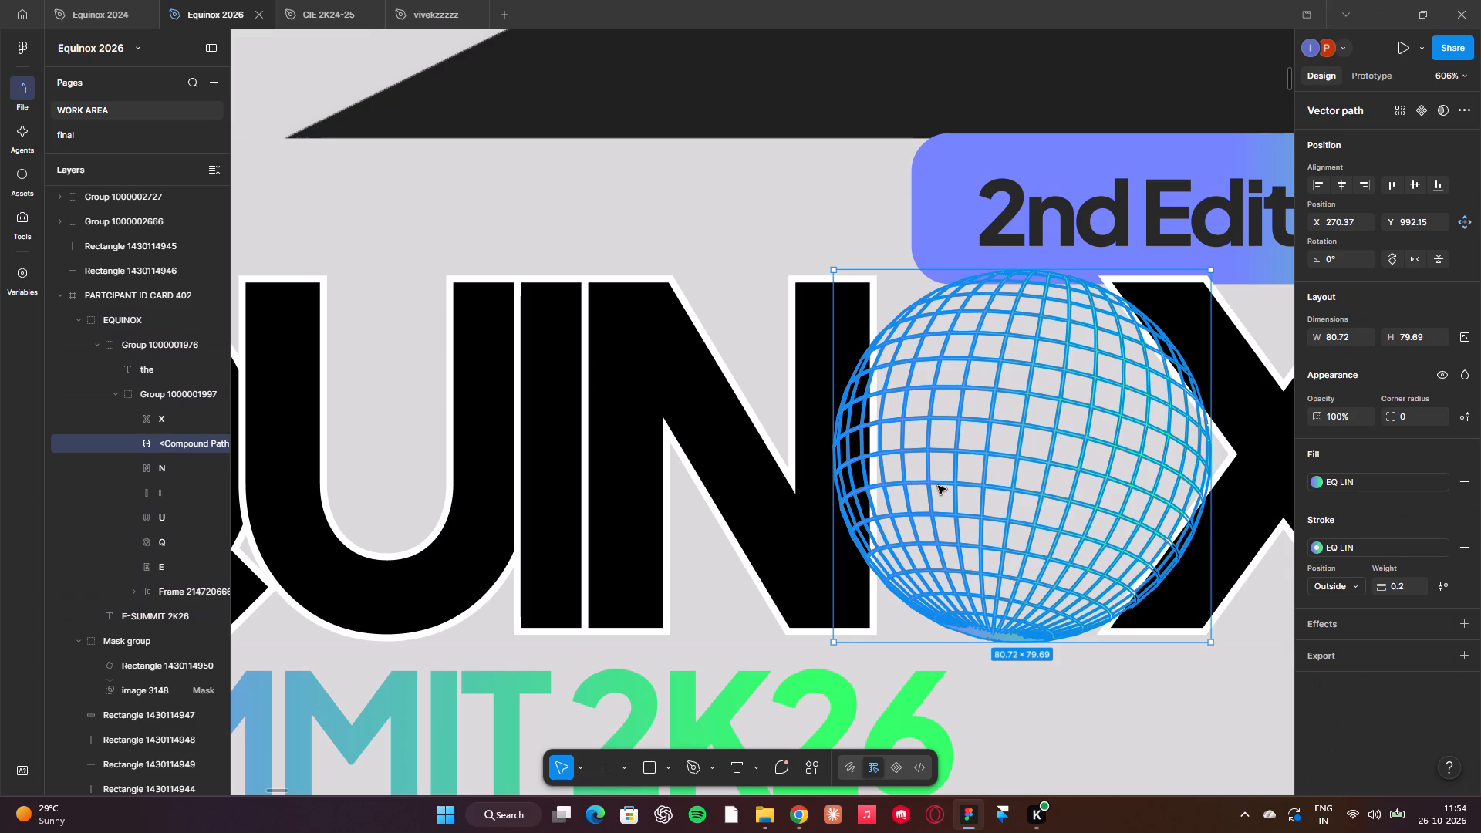
pyautogui.hotkey('ctrl', 'd')
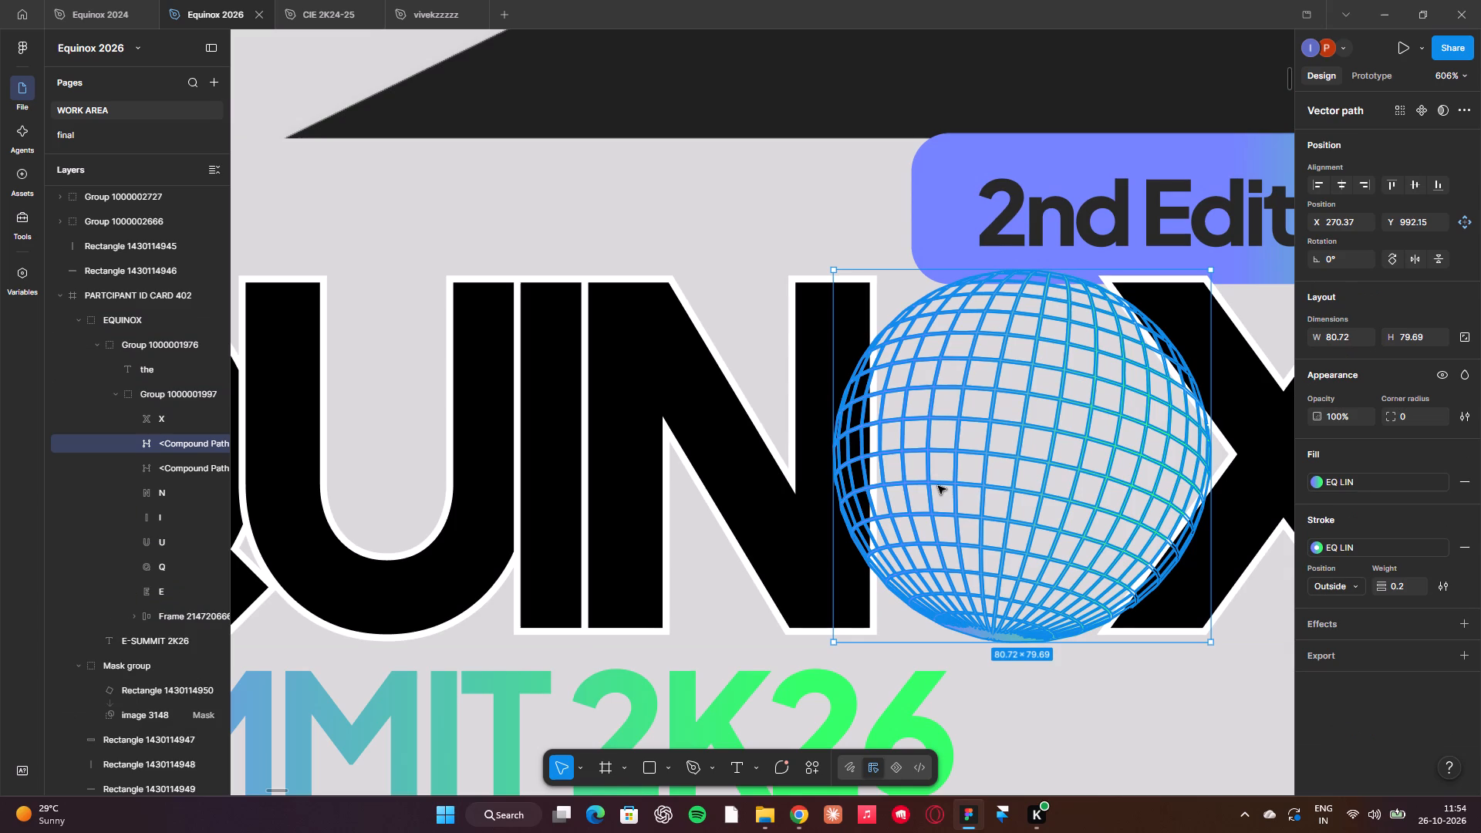
pyautogui.hotkey('ctrl', '[')
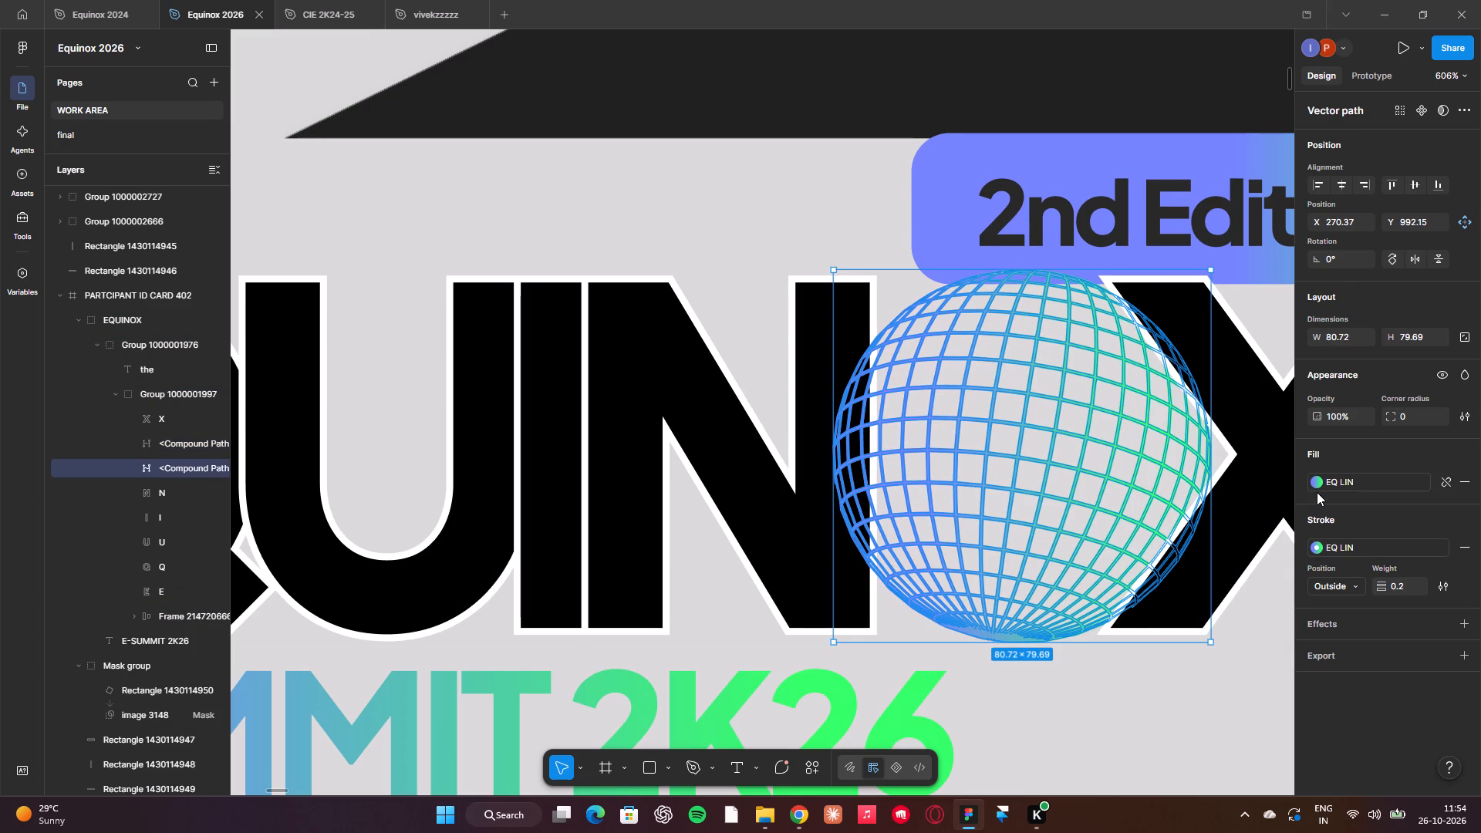
# Replace the rear globe copy's EQ LIN fill with solid white FFFFFF.
pyautogui.click(1317, 489)
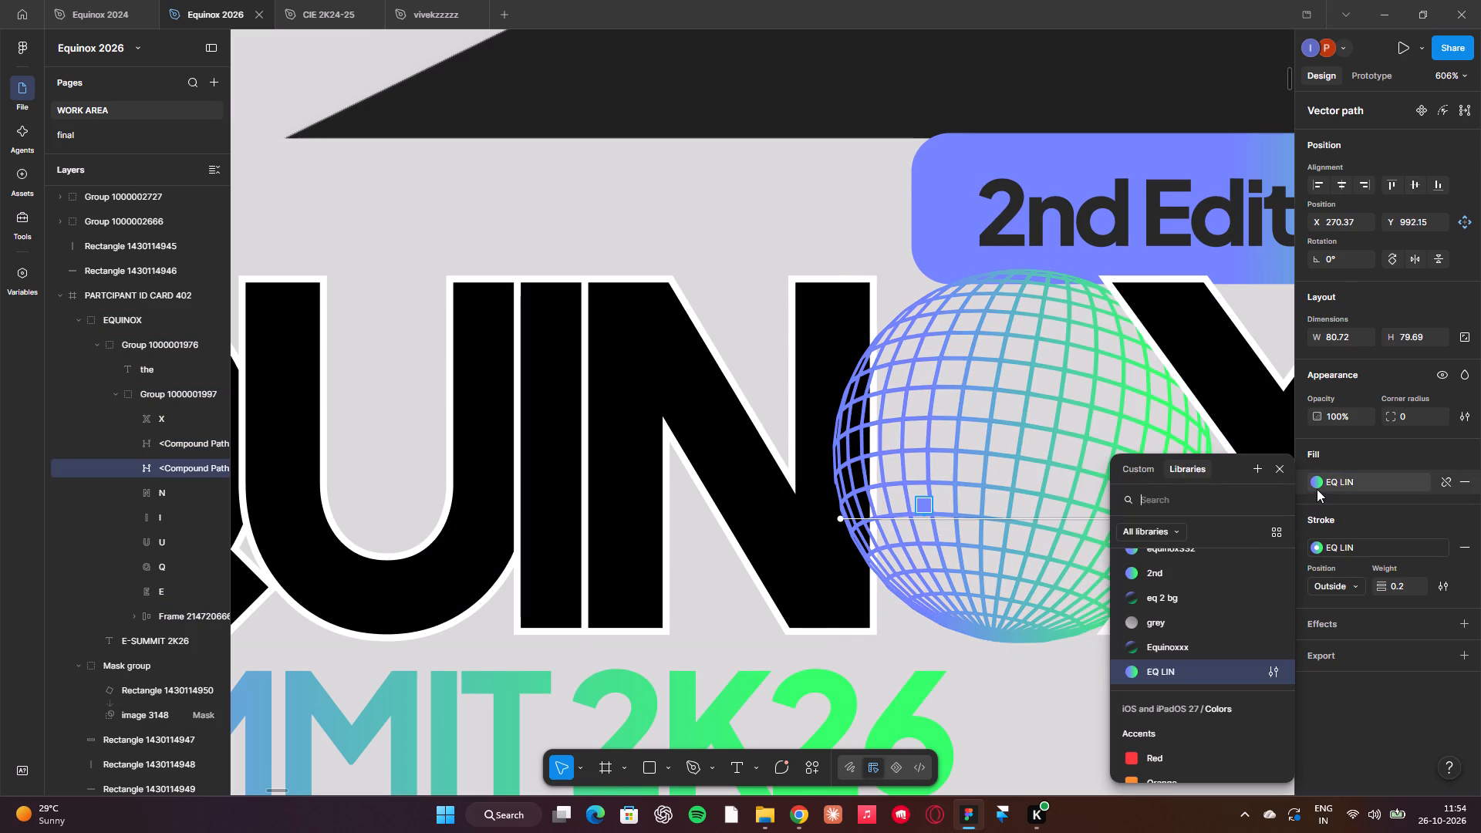
pyautogui.click(1140, 469)
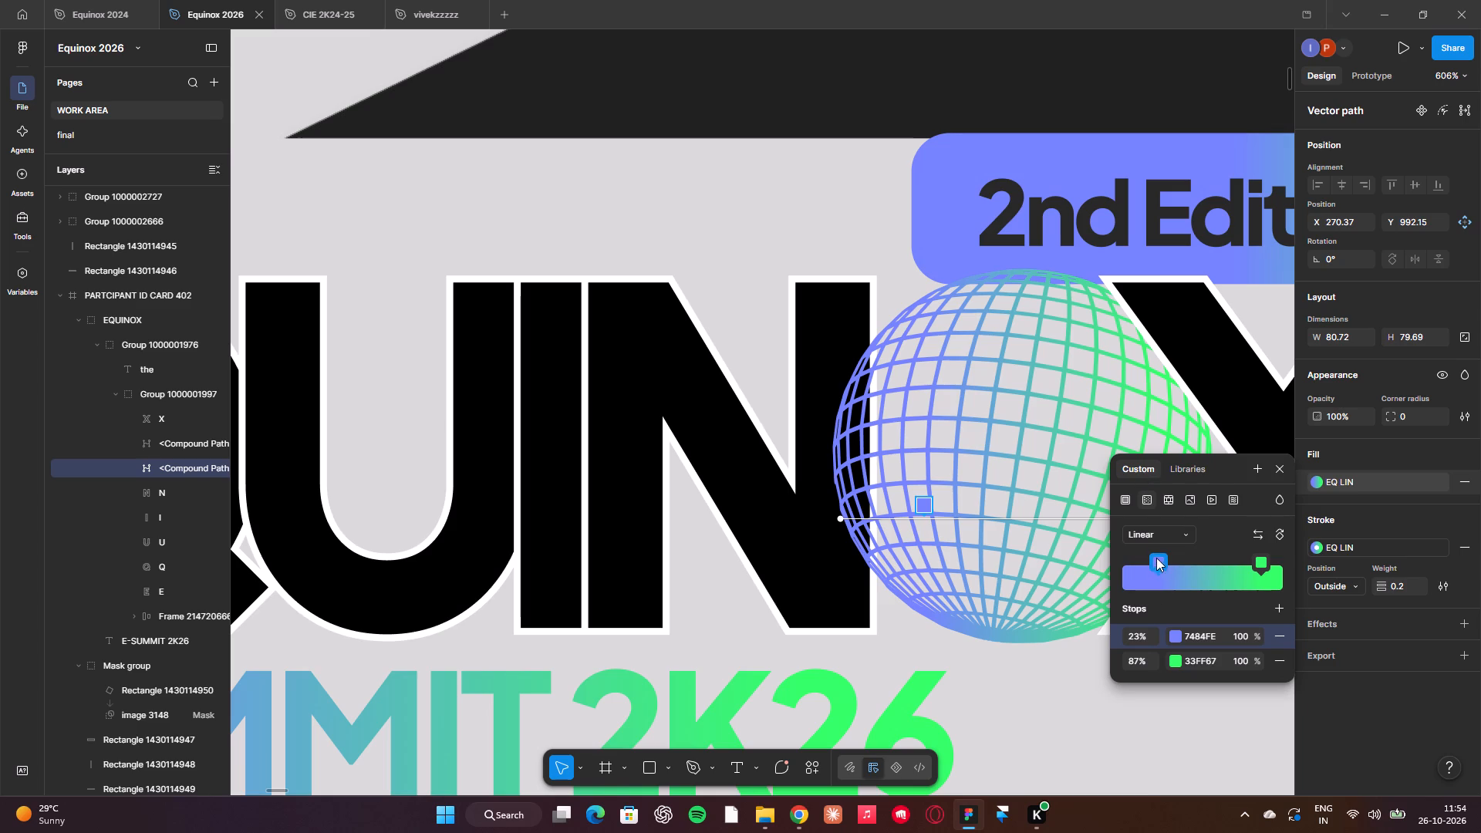
pyautogui.click(1128, 500)
pyautogui.moveTo(1135, 531); pyautogui.dragTo(1053, 294)
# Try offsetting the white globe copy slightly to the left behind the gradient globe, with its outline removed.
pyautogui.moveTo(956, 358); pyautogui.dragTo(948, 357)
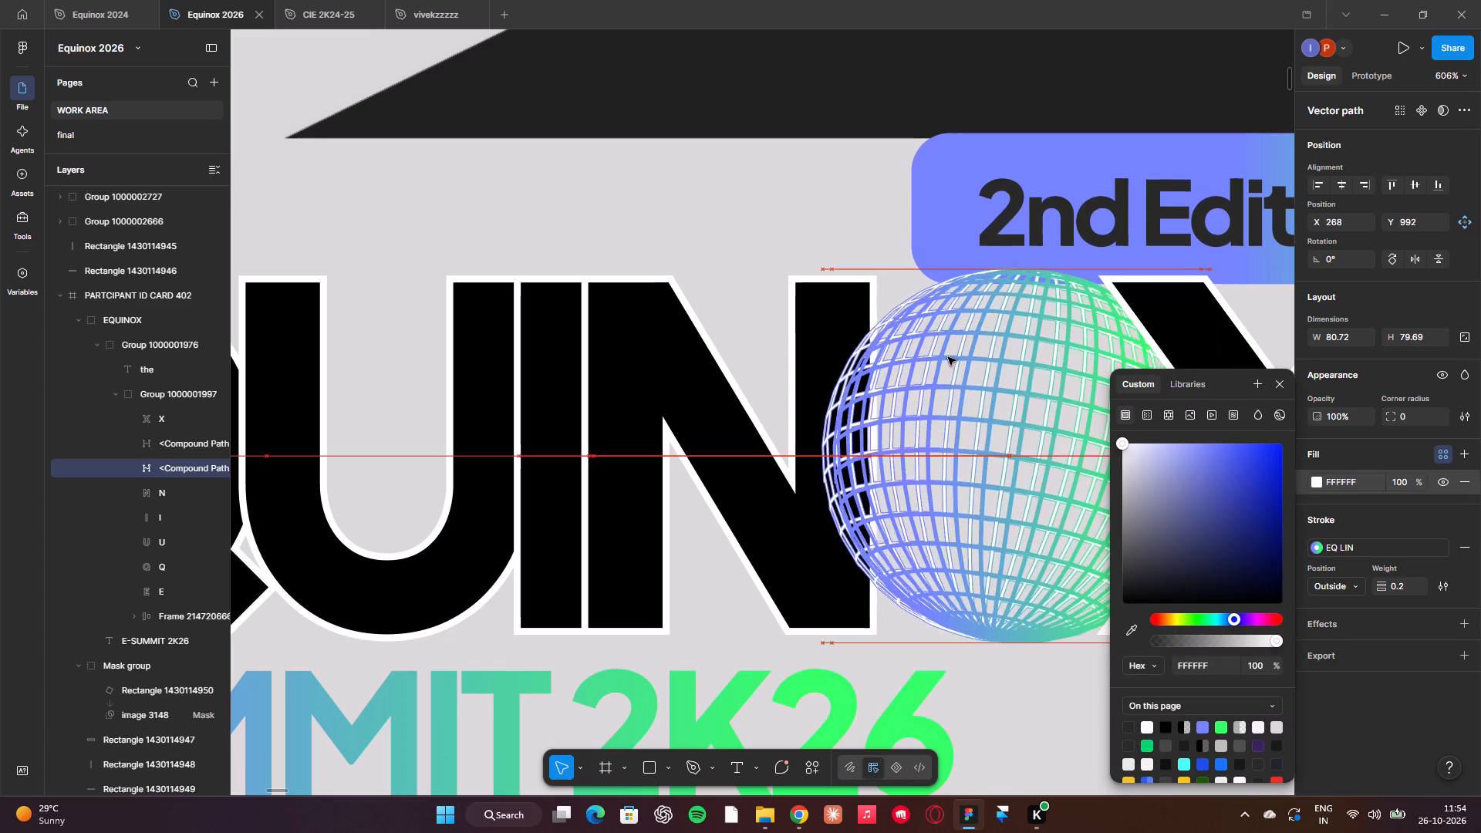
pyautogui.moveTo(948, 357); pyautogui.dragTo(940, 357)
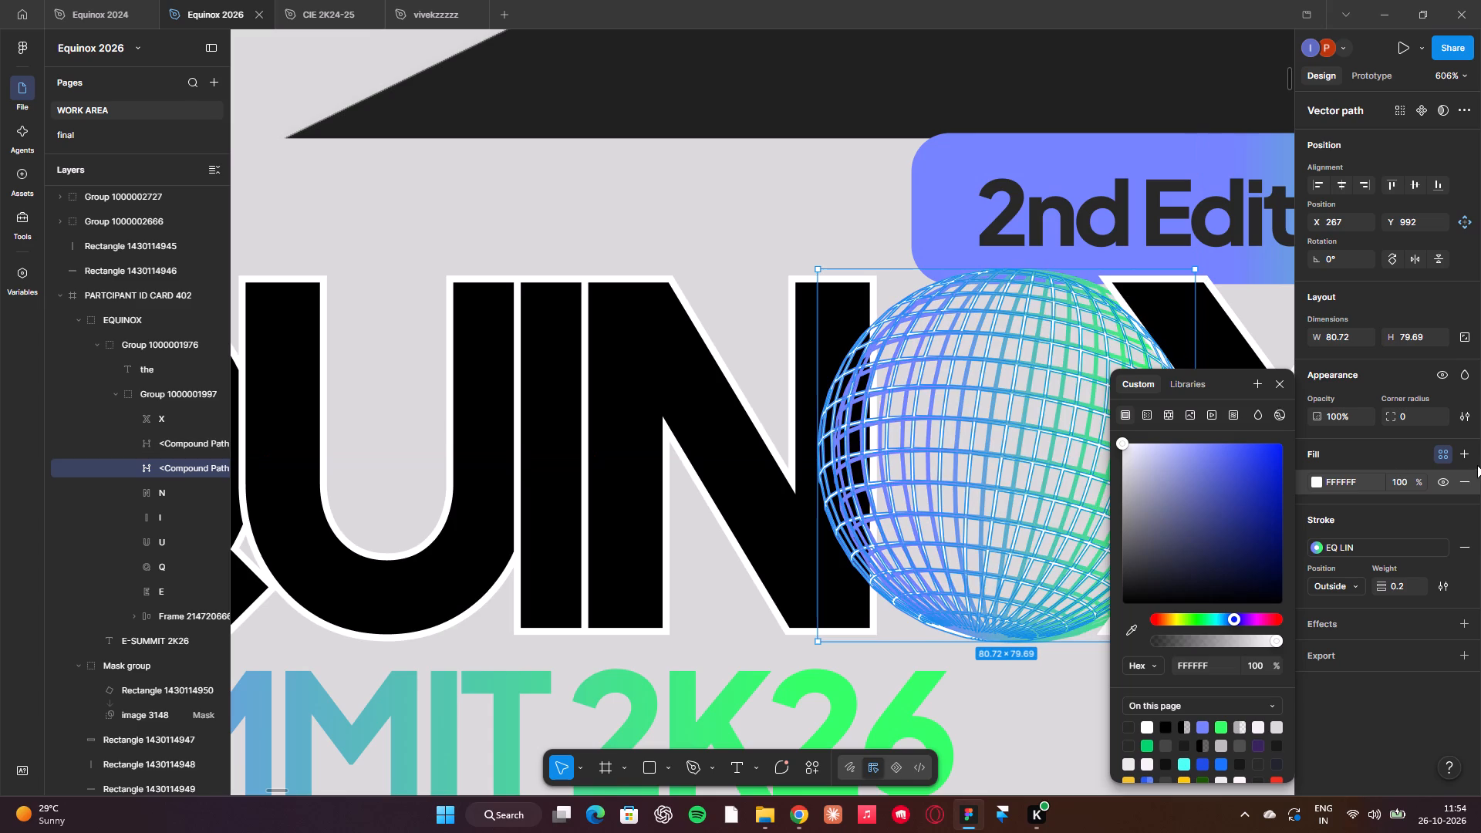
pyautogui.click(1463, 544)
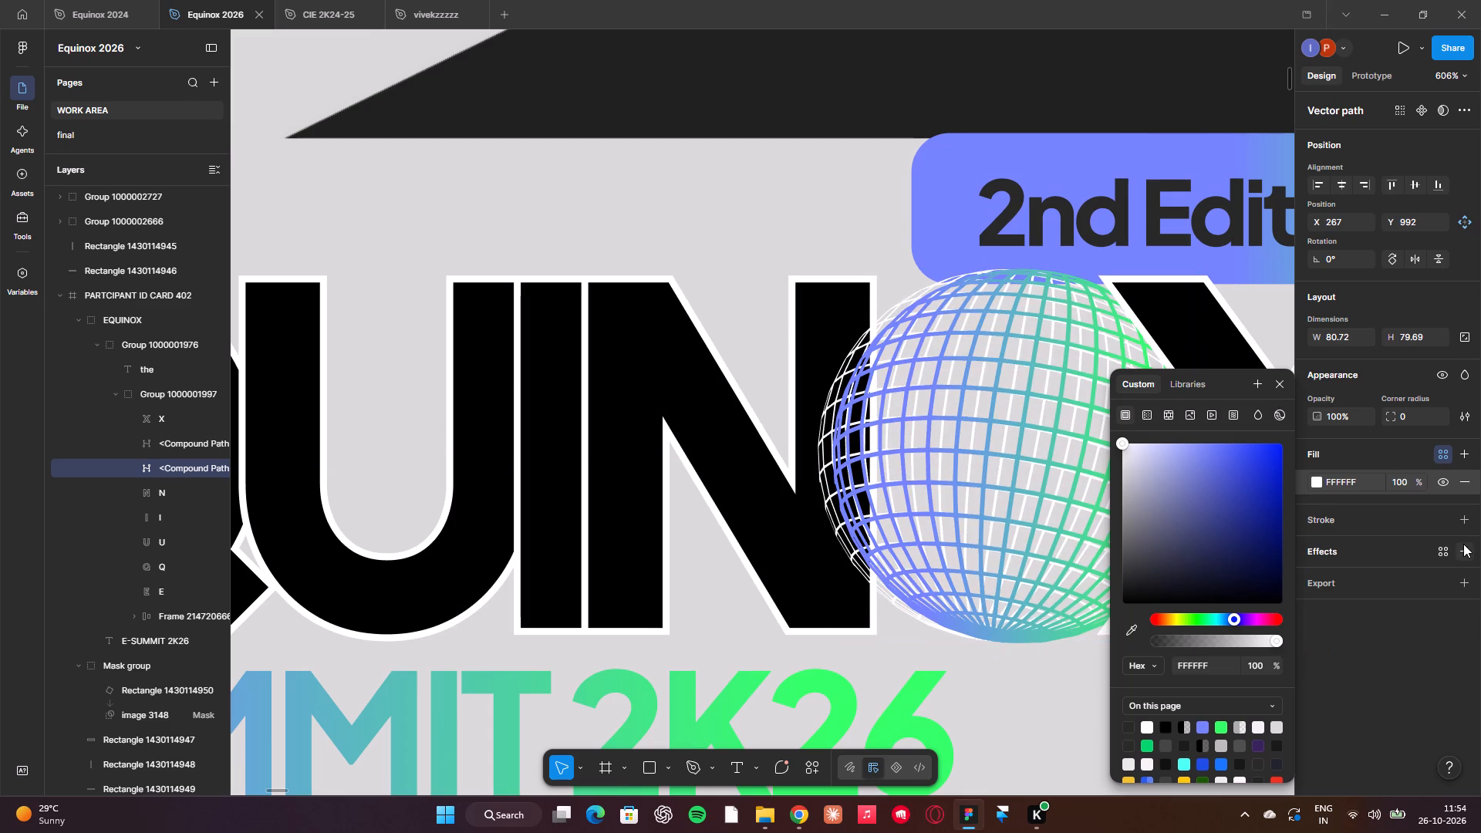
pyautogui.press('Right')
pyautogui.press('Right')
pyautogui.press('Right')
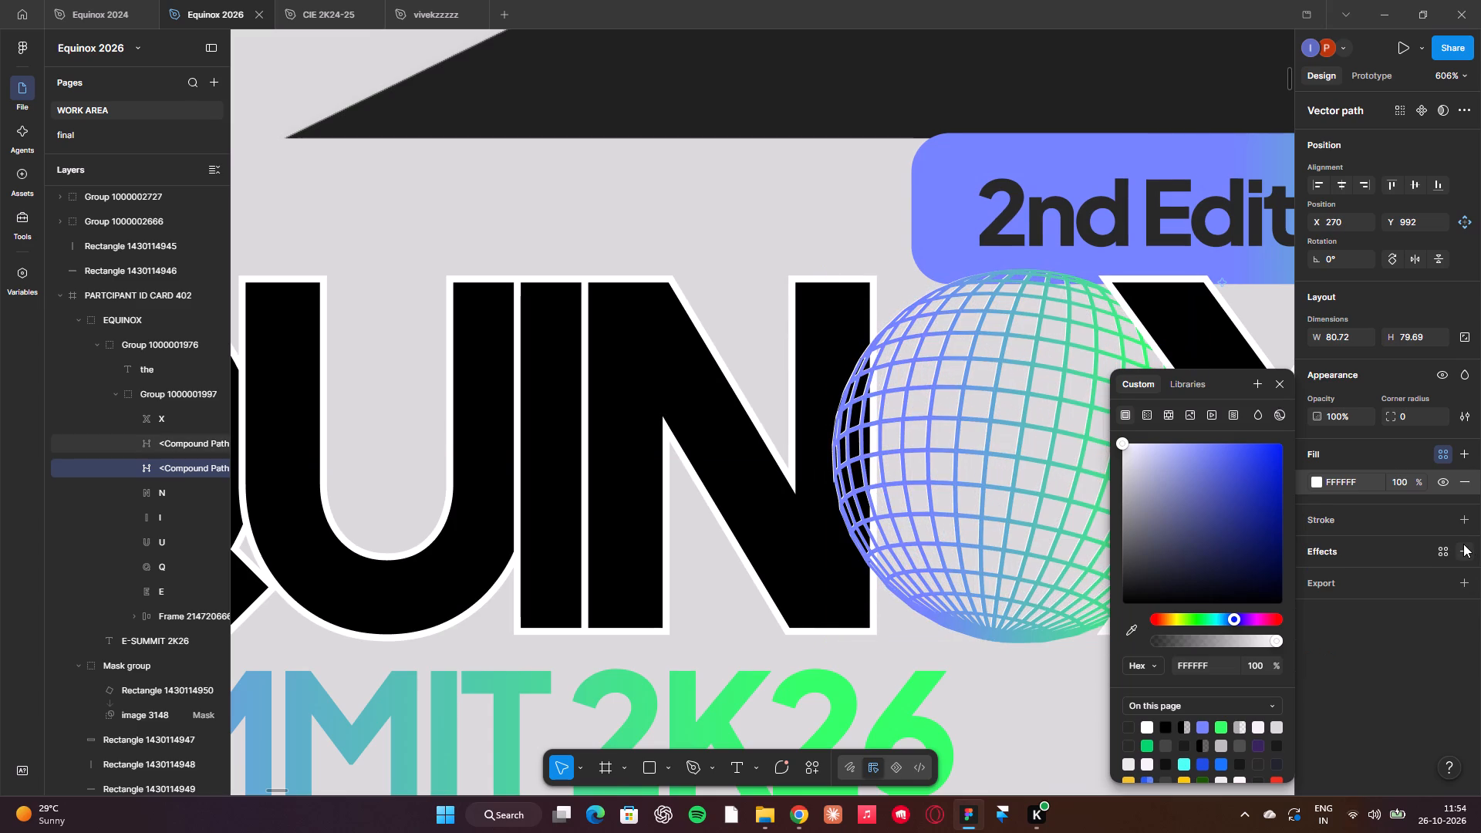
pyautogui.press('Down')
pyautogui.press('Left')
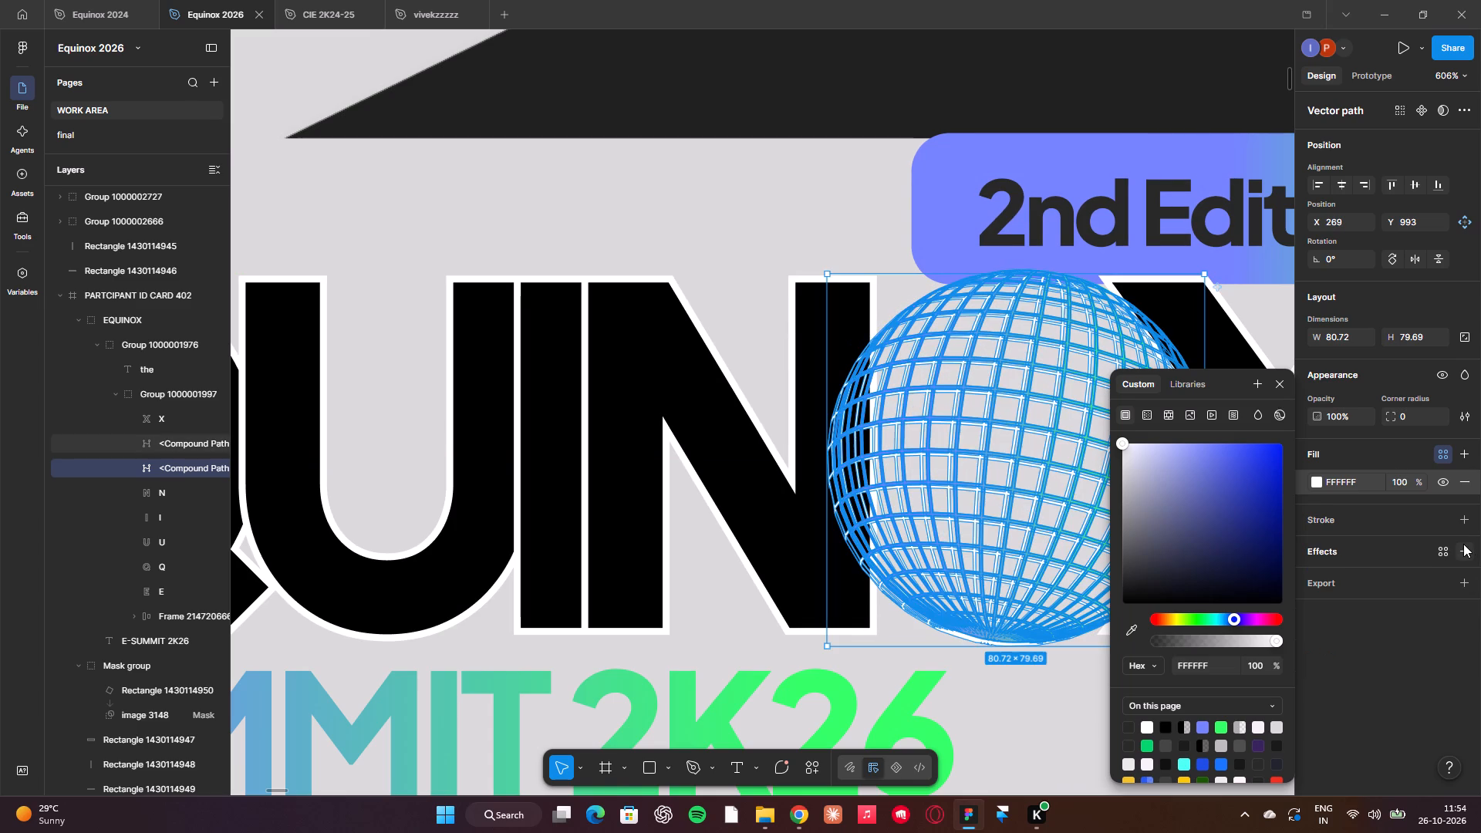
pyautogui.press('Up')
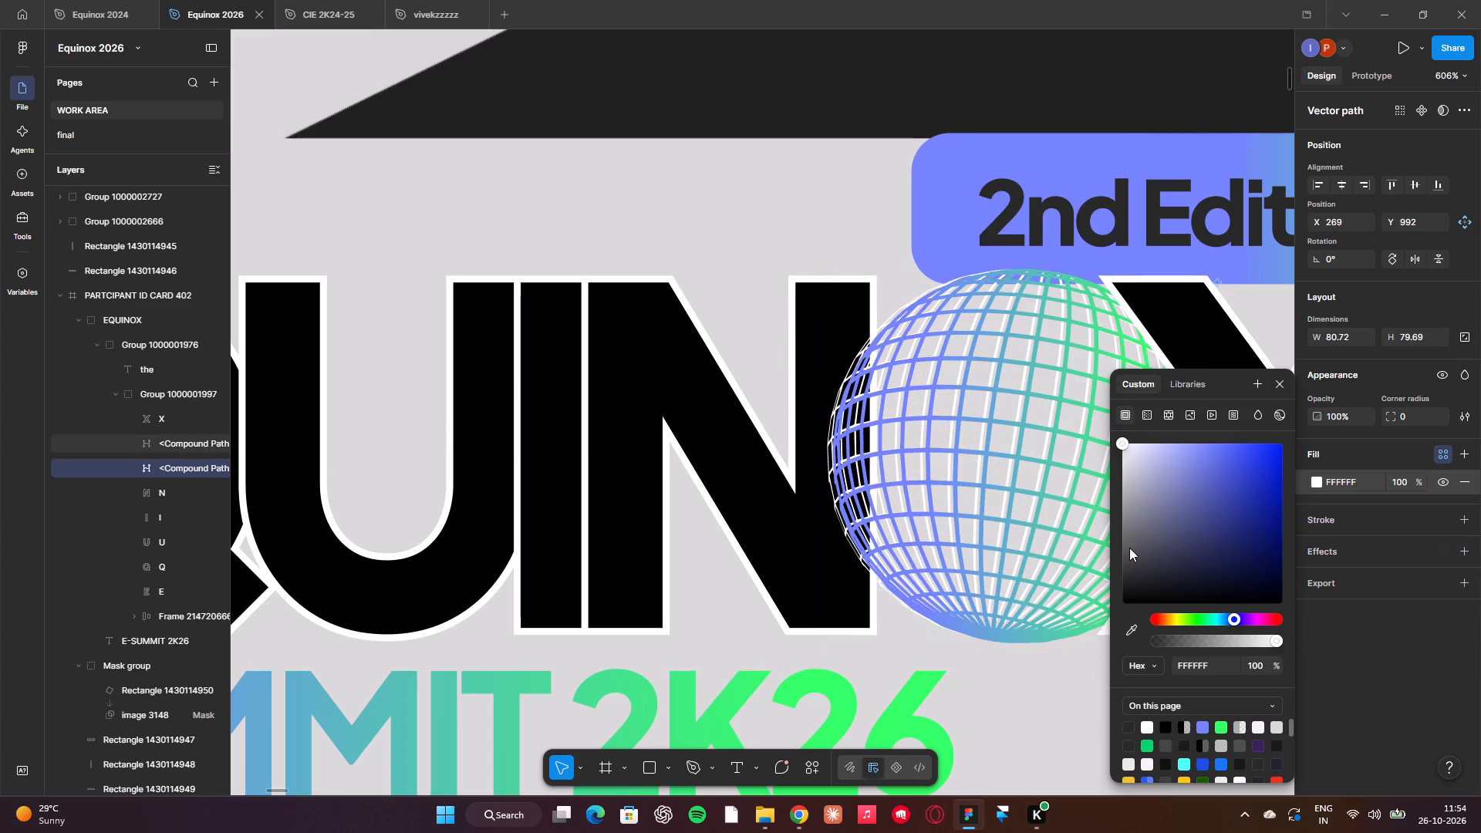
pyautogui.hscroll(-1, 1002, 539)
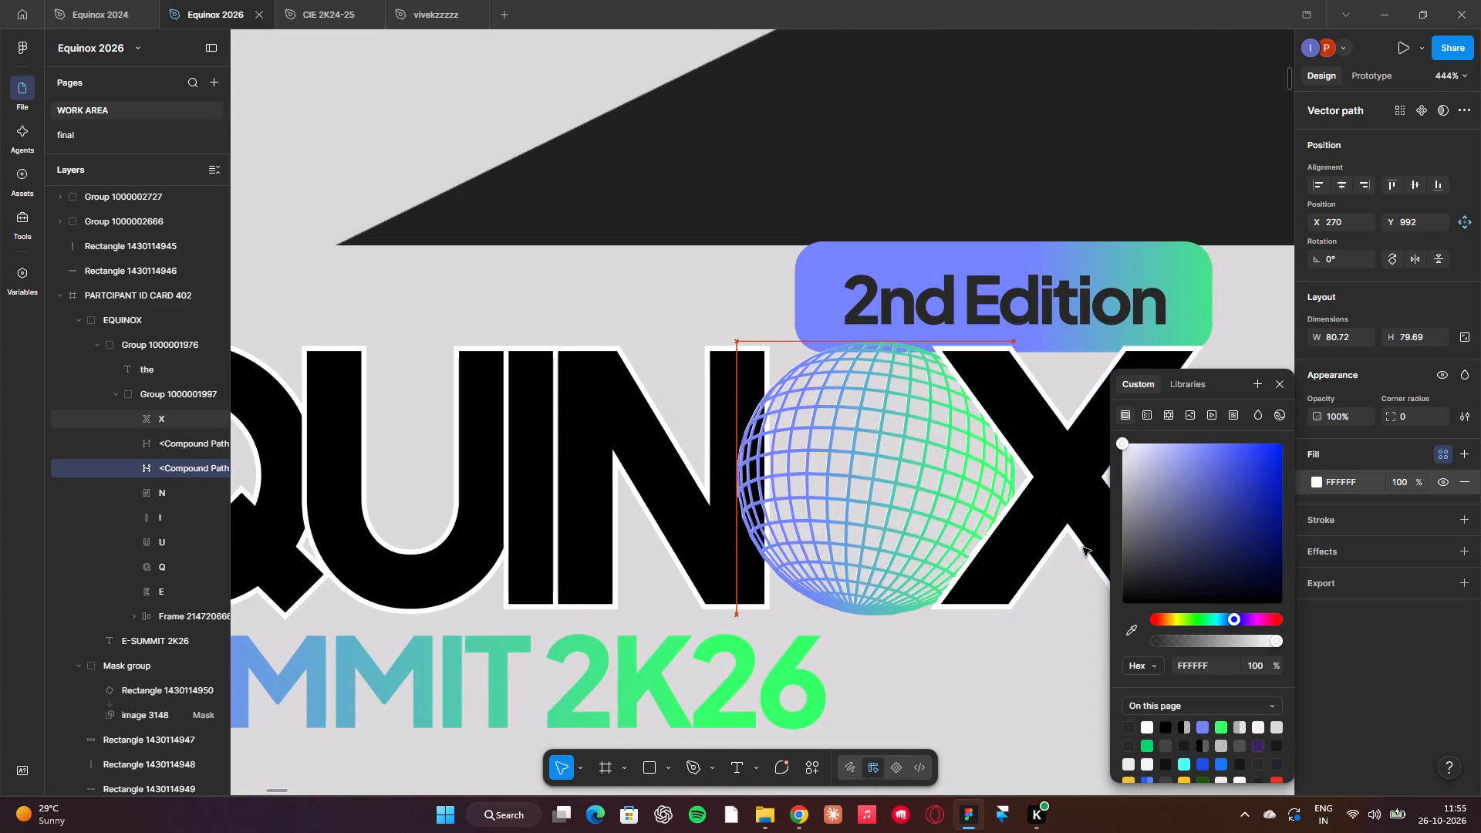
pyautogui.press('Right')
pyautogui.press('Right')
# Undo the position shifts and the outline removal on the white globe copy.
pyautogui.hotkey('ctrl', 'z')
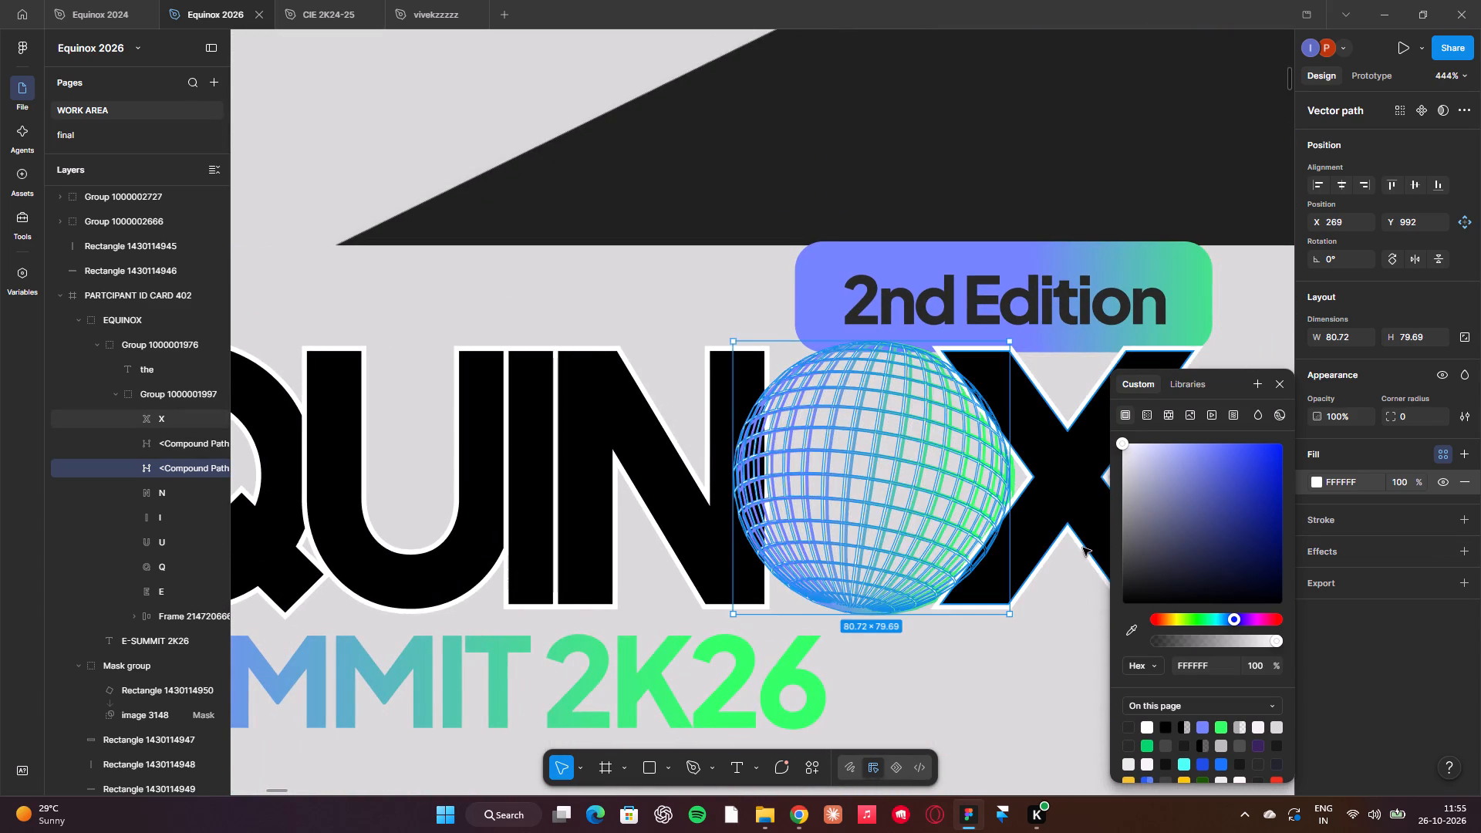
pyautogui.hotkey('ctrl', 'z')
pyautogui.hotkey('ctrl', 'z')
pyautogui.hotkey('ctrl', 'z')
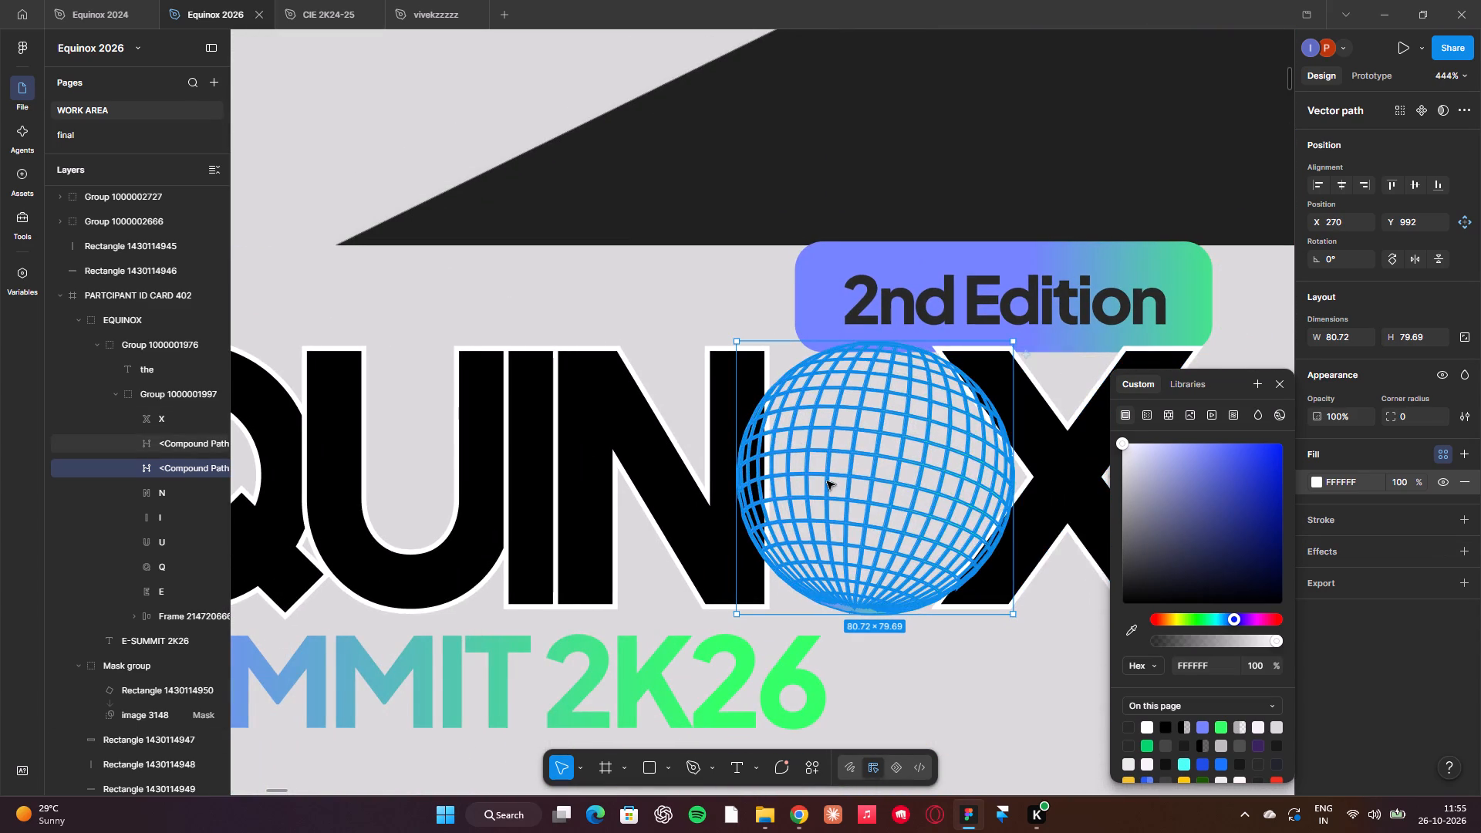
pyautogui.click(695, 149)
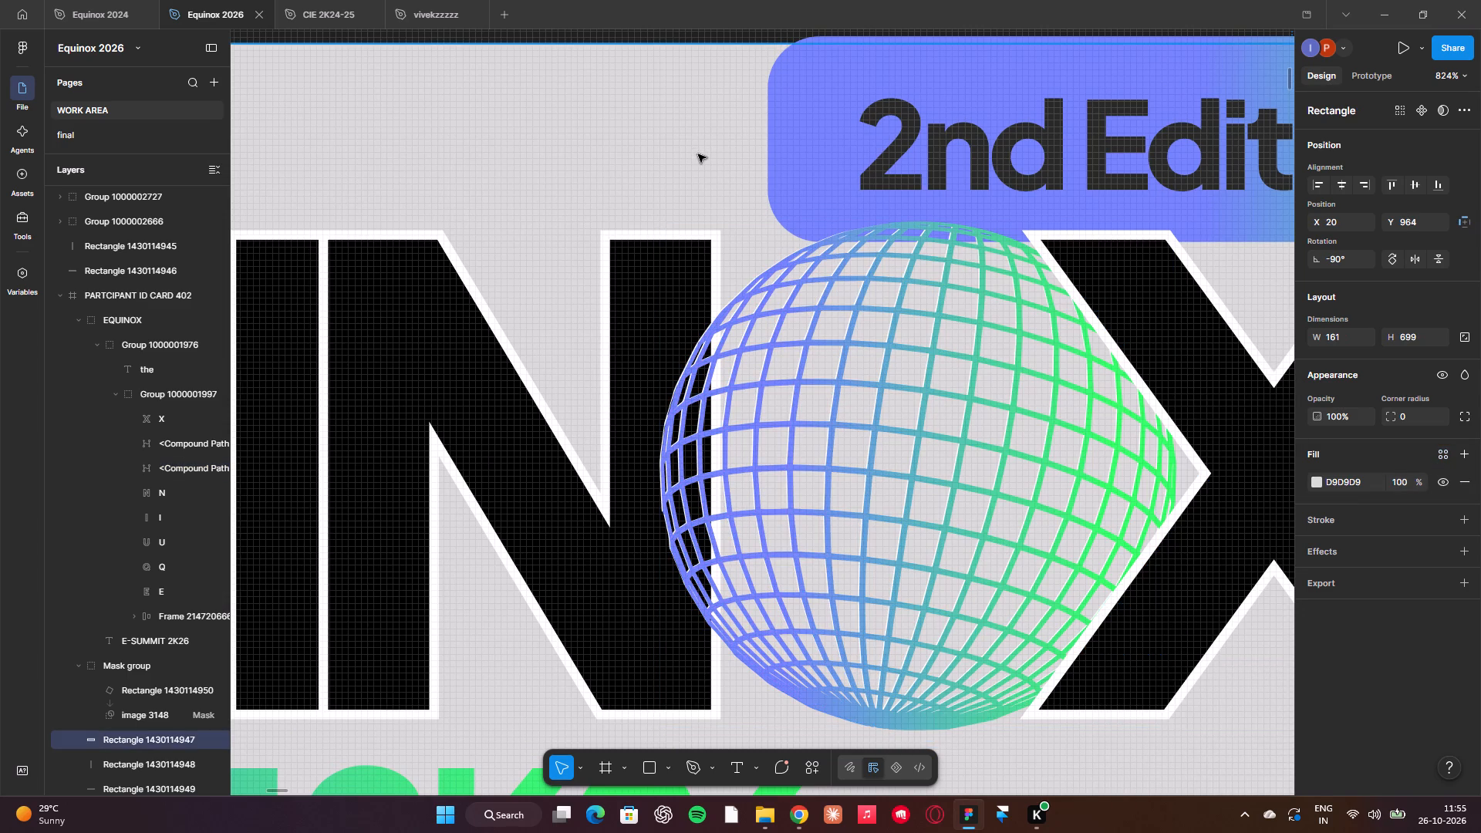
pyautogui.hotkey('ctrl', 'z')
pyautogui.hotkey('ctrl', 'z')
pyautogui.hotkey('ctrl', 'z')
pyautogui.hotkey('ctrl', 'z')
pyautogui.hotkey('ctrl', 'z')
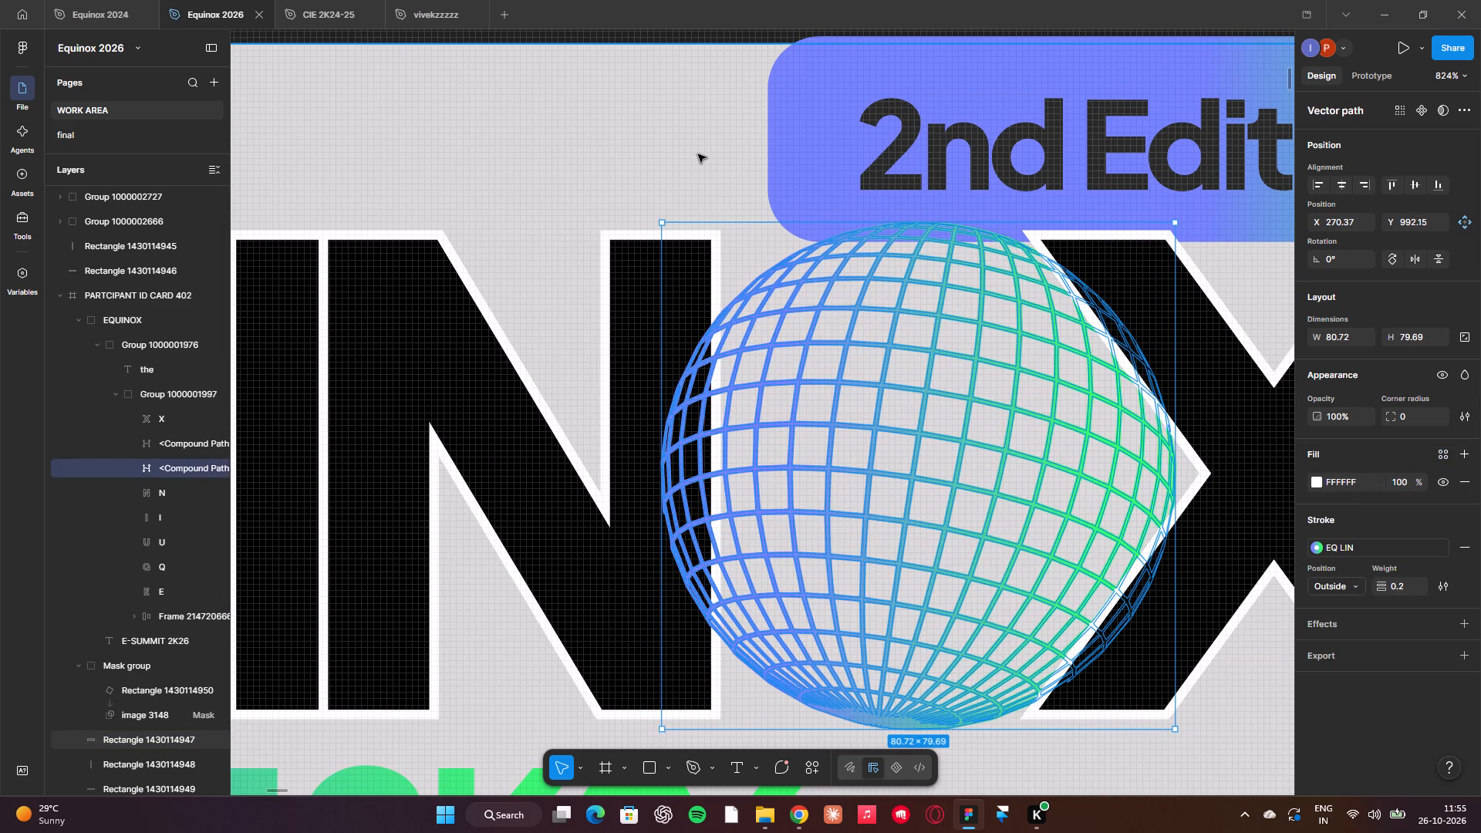
# Replace the rear globe copy's EQ LIN outline with a solid white FFFFFF outside outline of weight 1 and deselect it.
pyautogui.click(1468, 548)
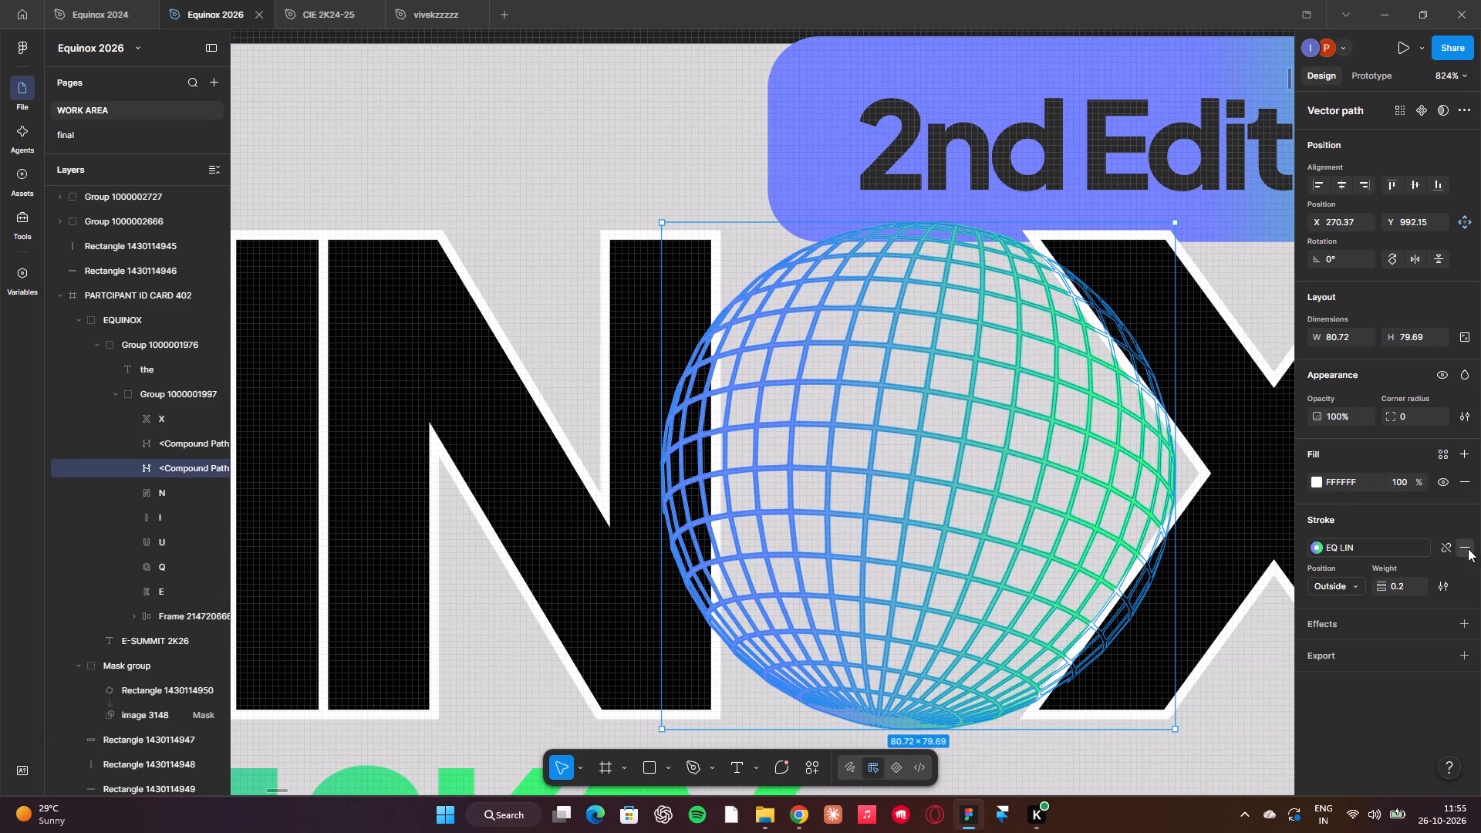
pyautogui.click(1474, 512)
pyautogui.click(1471, 514)
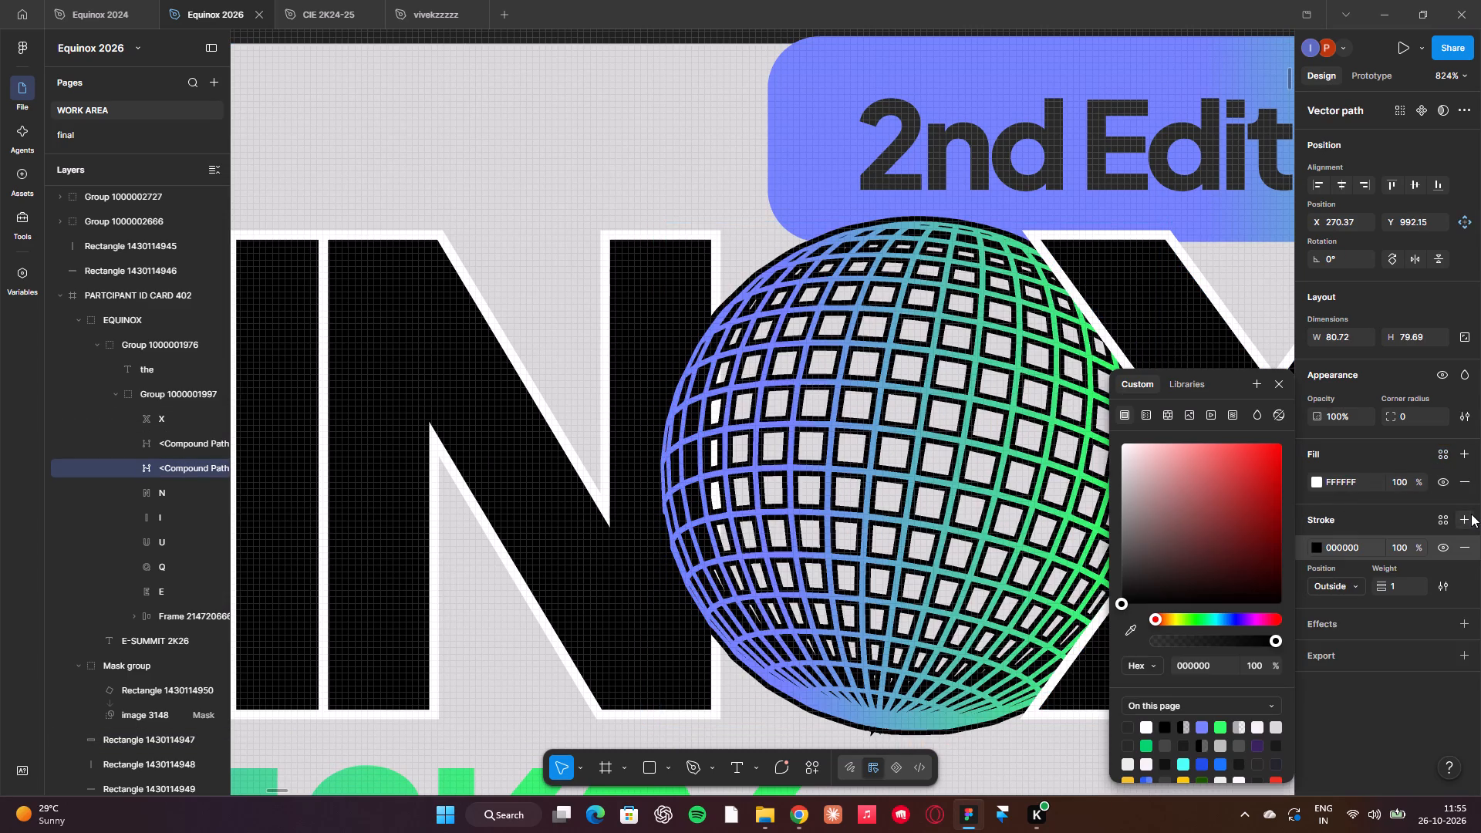
pyautogui.moveTo(1174, 479); pyautogui.dragTo(870, 204)
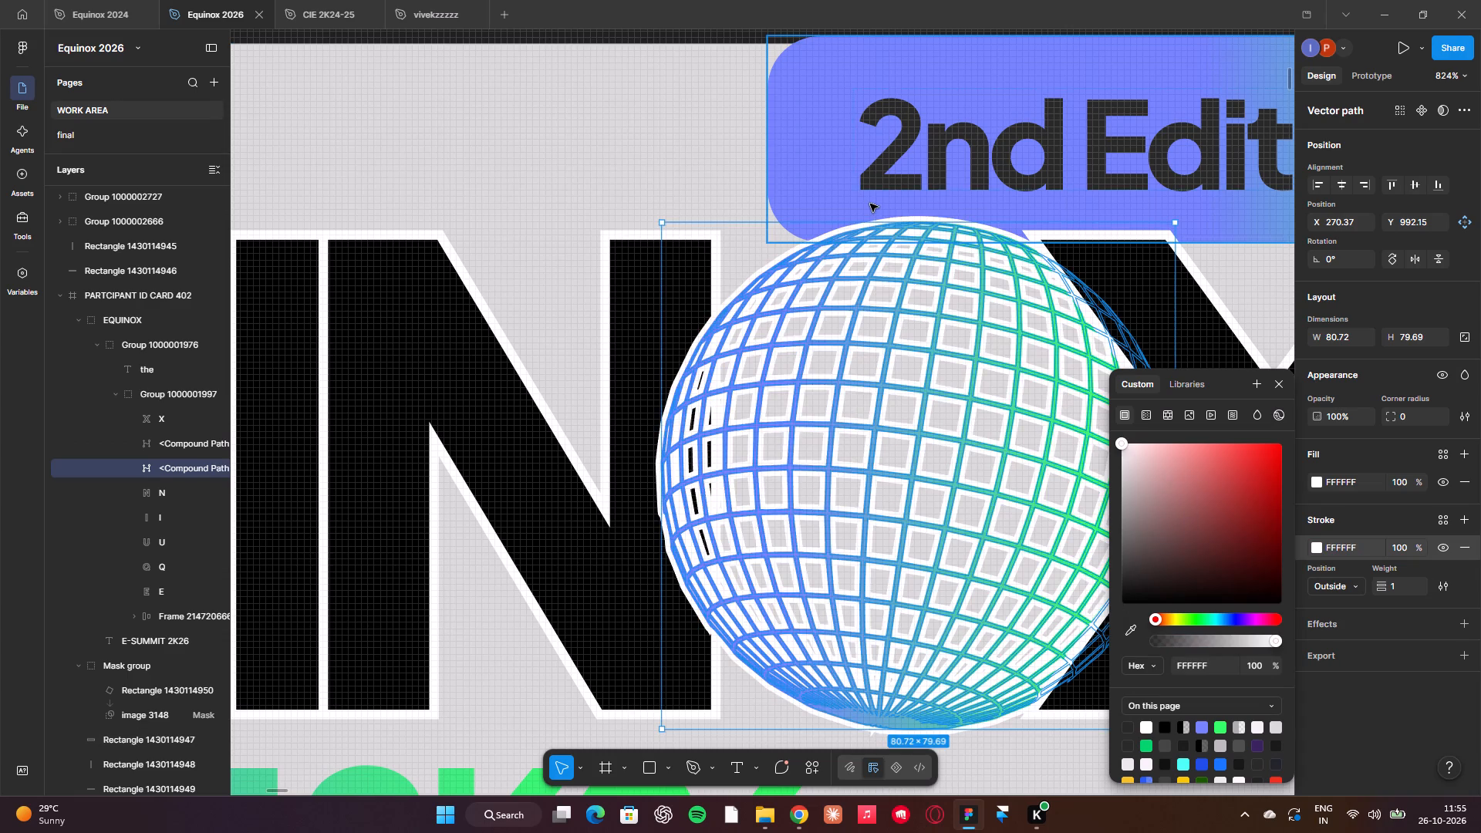
pyautogui.click(851, 562)
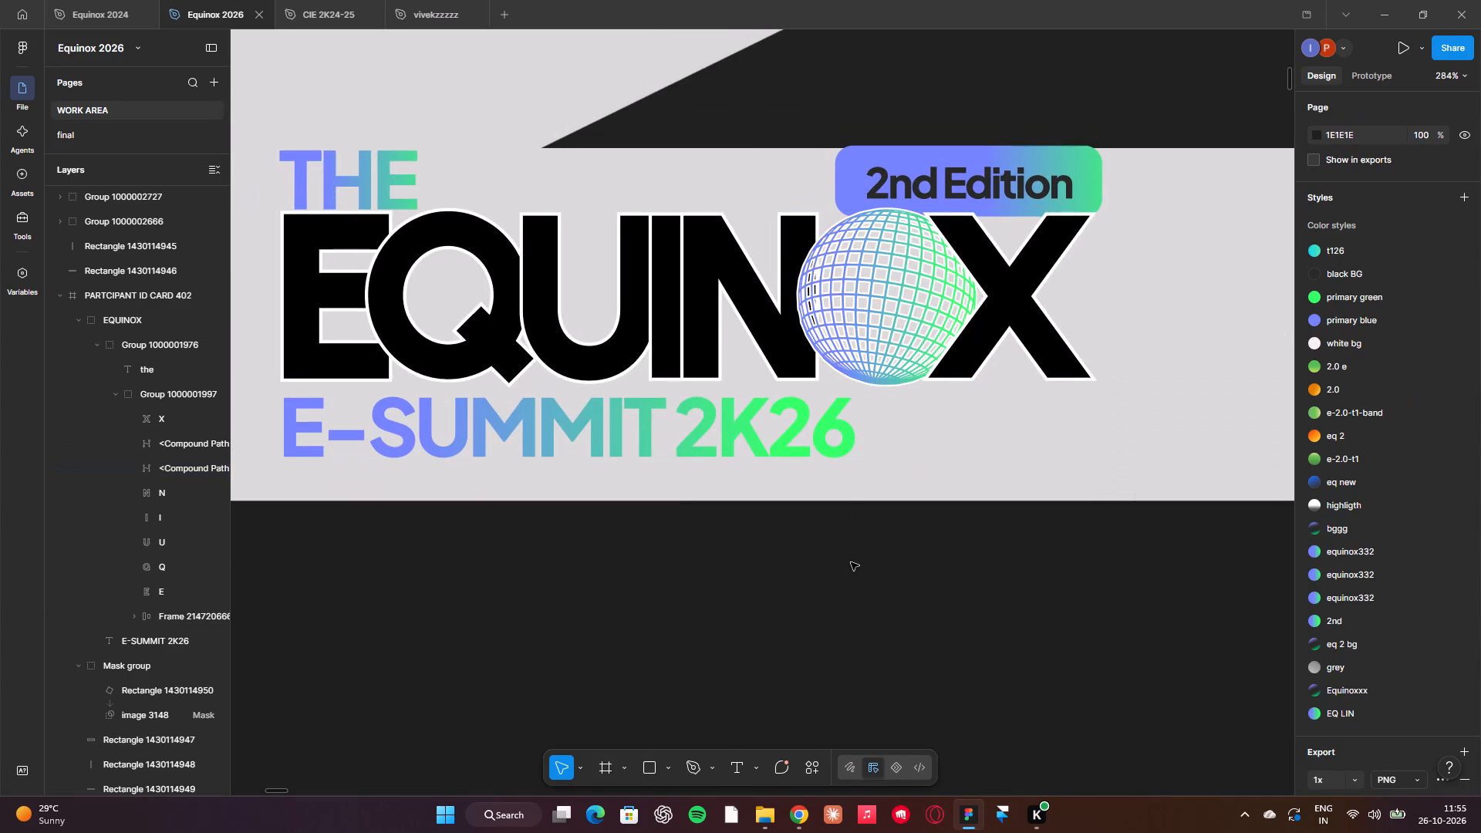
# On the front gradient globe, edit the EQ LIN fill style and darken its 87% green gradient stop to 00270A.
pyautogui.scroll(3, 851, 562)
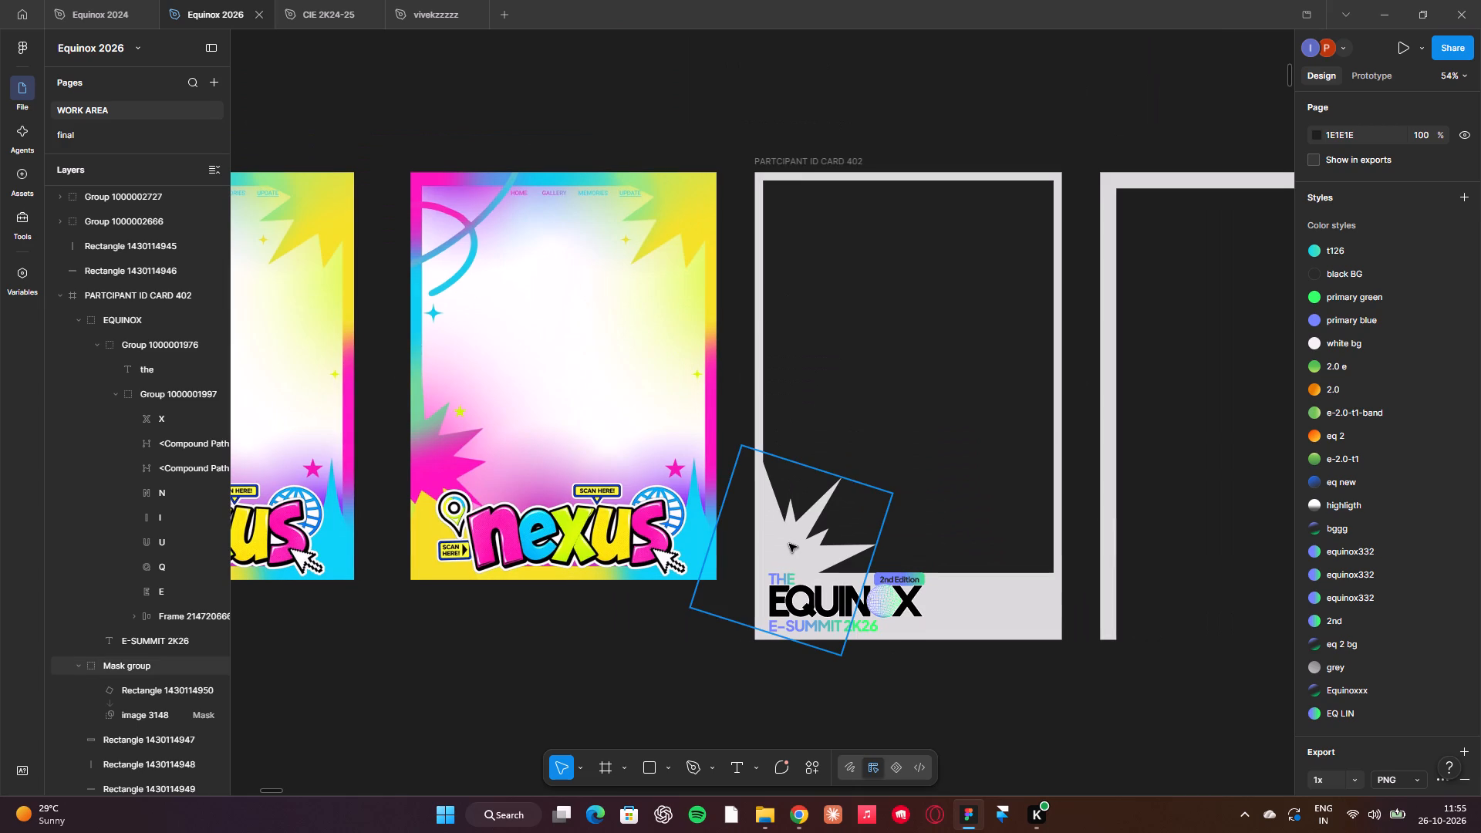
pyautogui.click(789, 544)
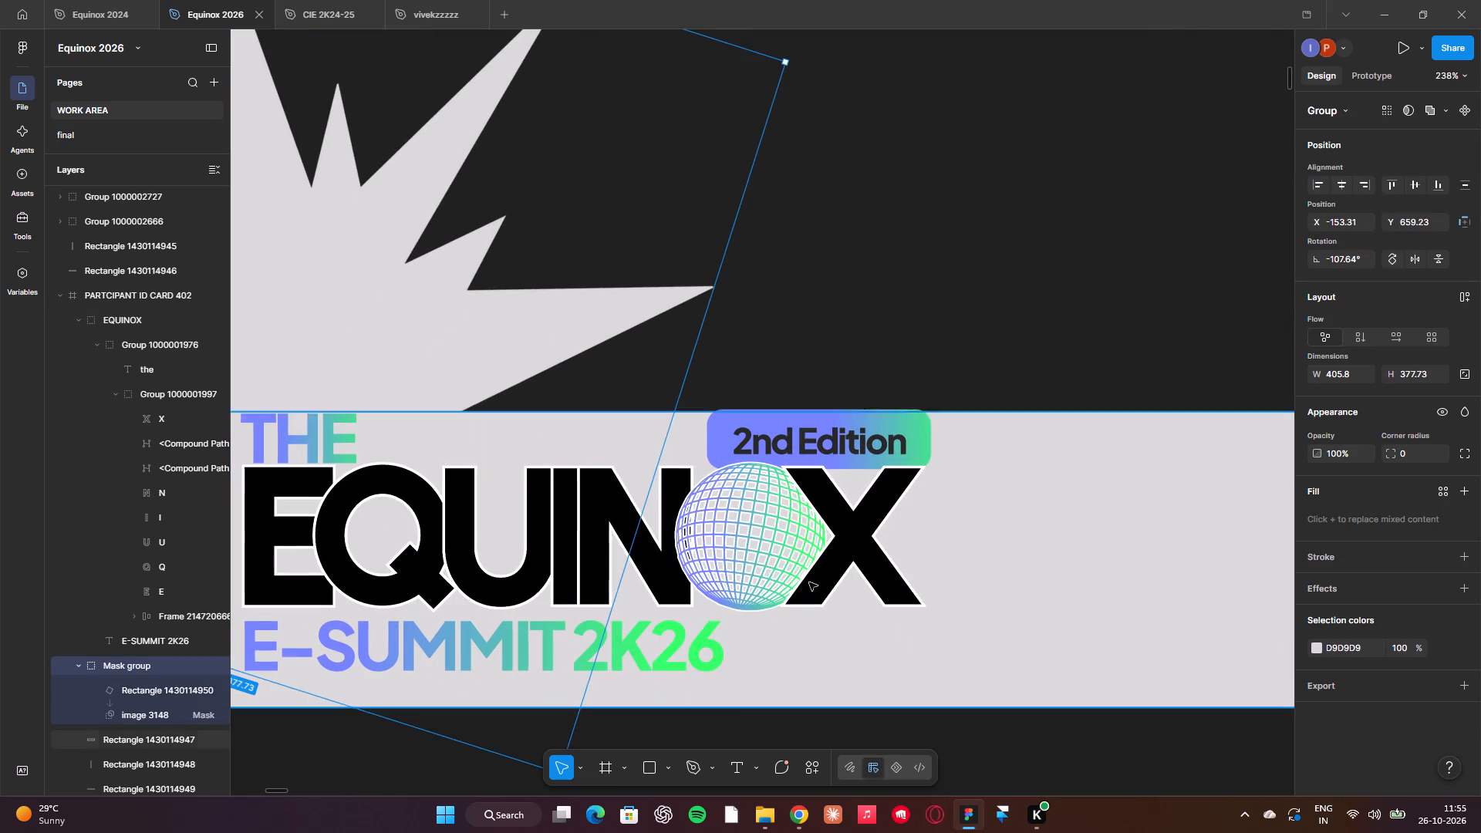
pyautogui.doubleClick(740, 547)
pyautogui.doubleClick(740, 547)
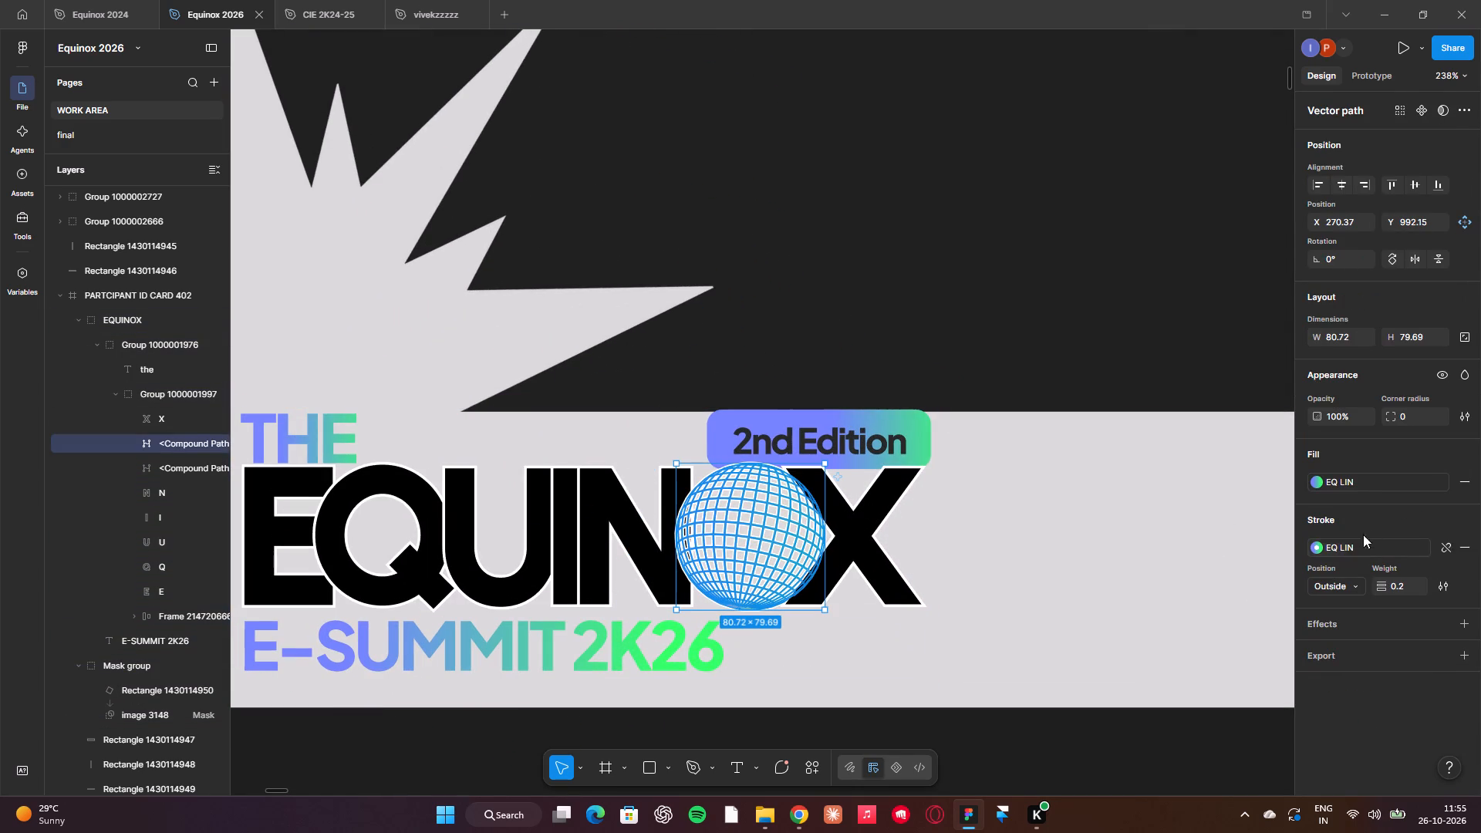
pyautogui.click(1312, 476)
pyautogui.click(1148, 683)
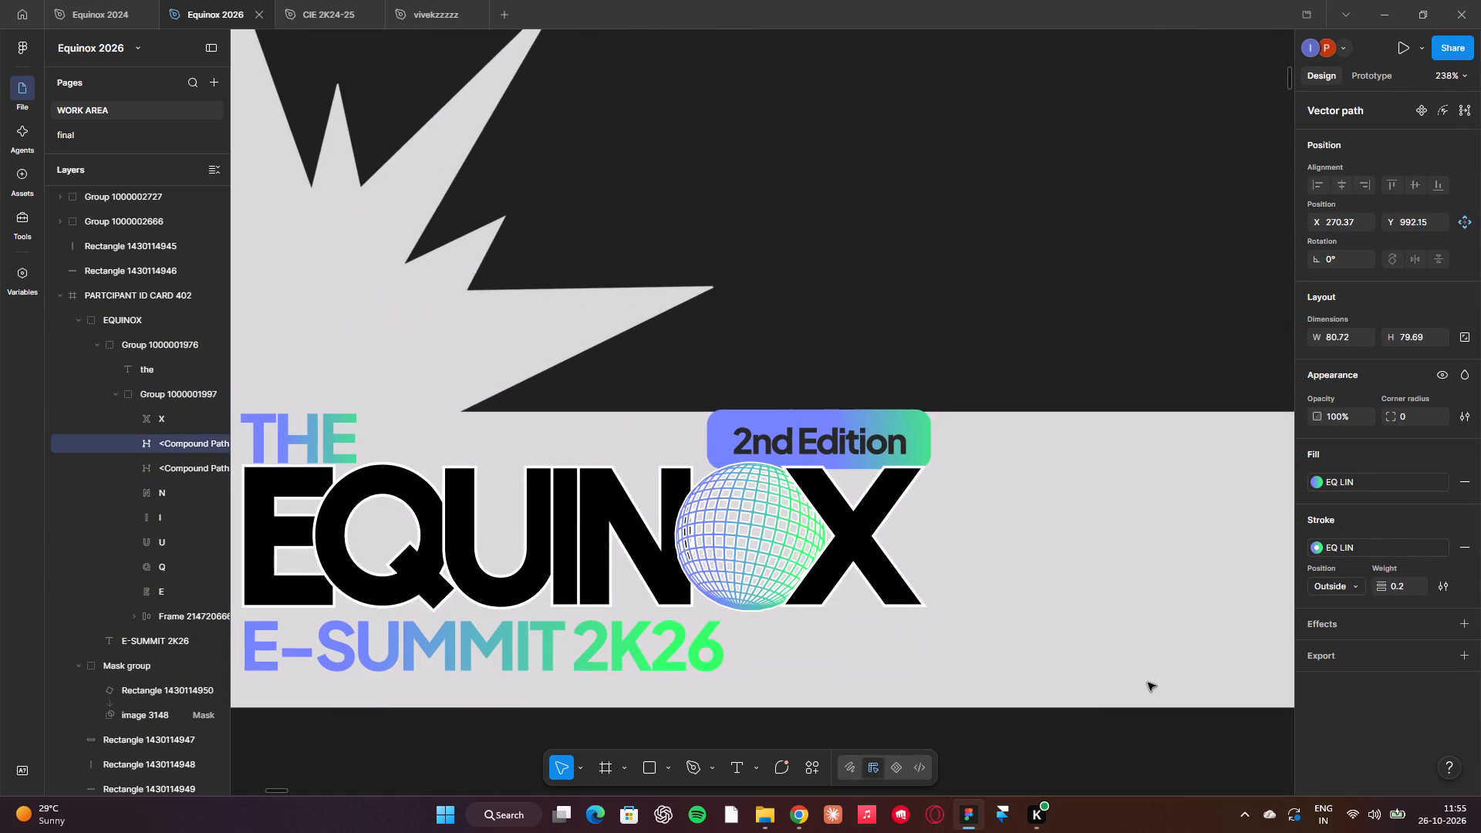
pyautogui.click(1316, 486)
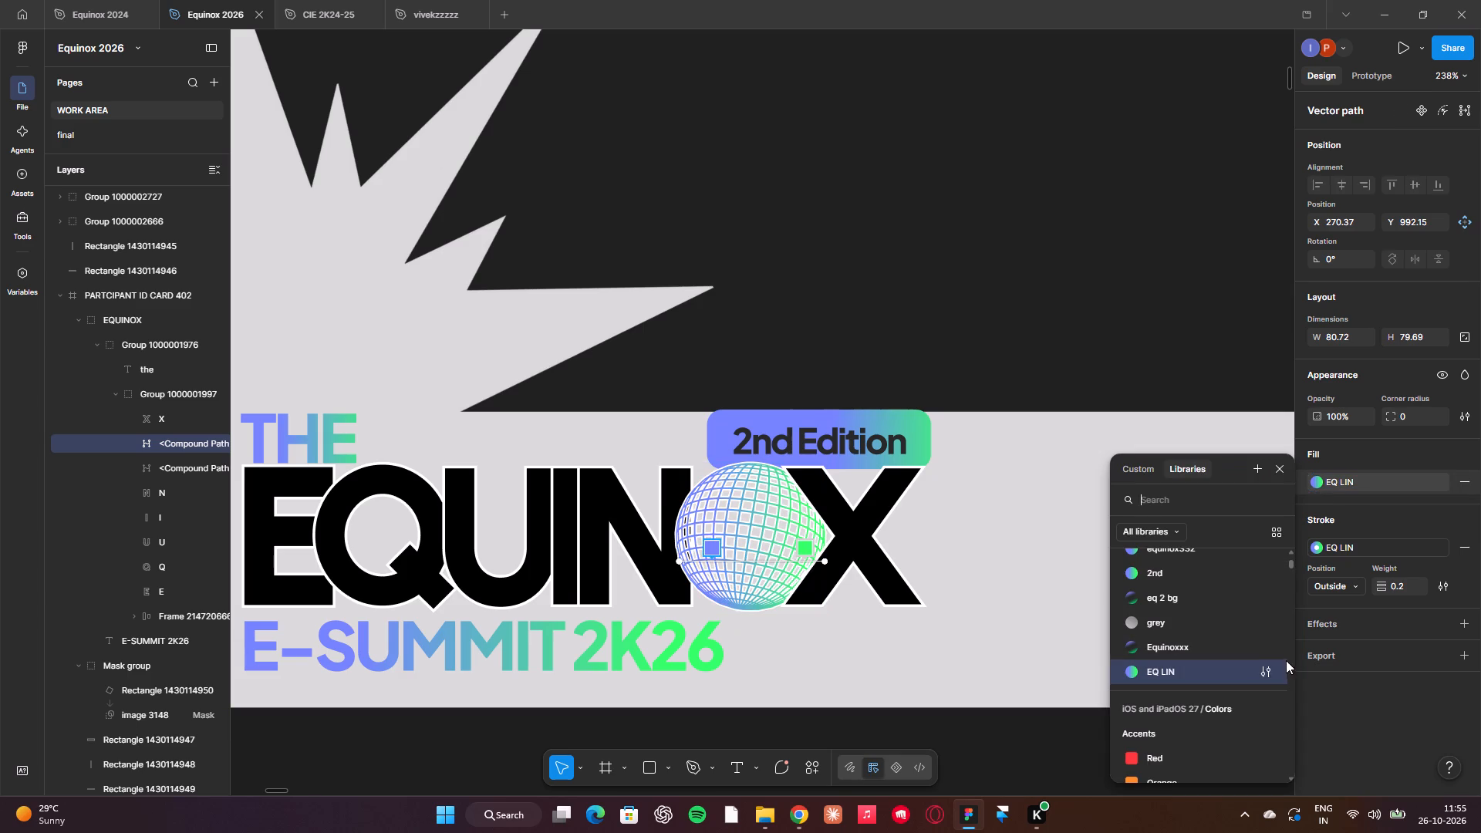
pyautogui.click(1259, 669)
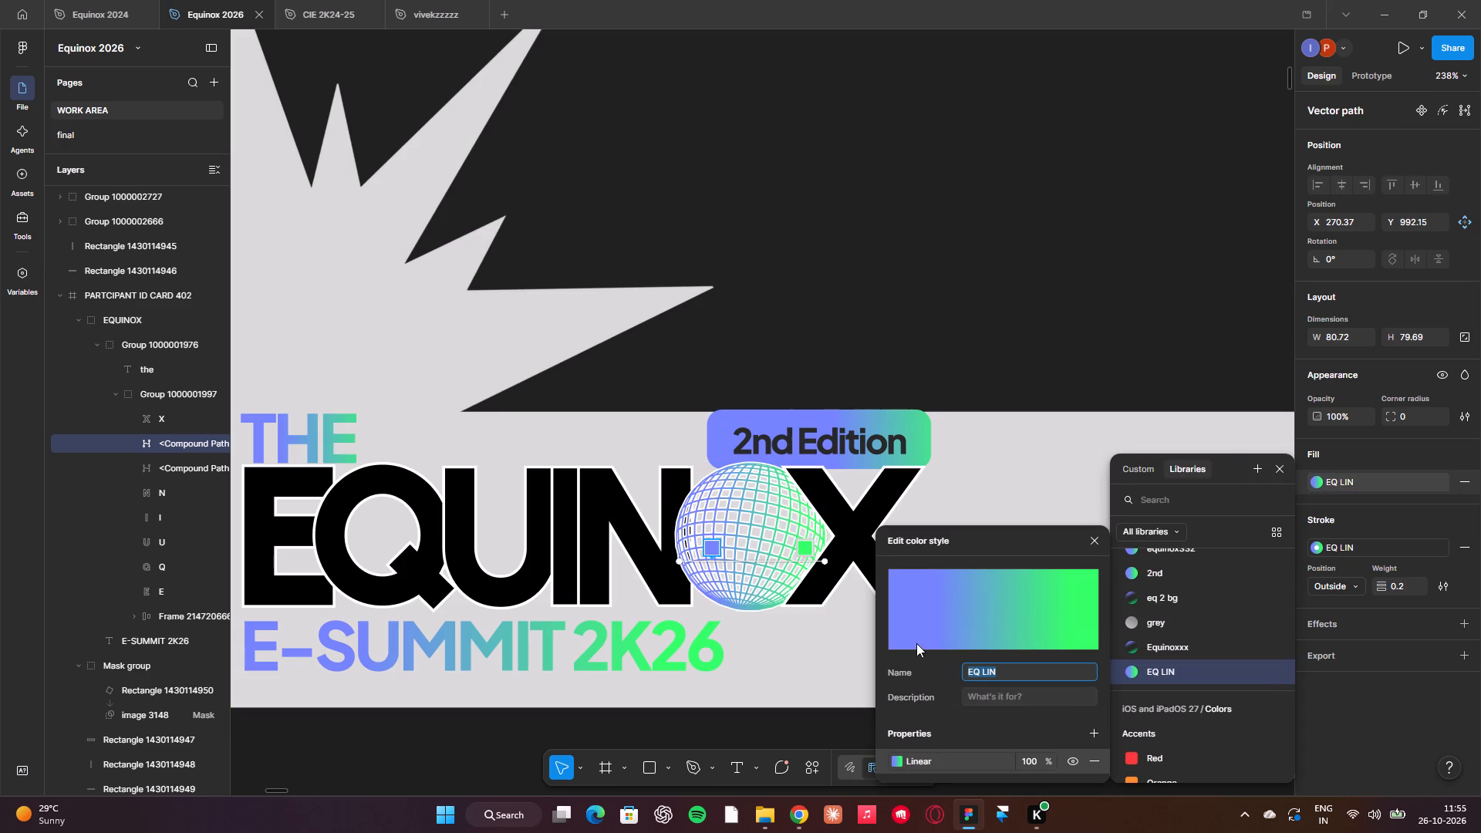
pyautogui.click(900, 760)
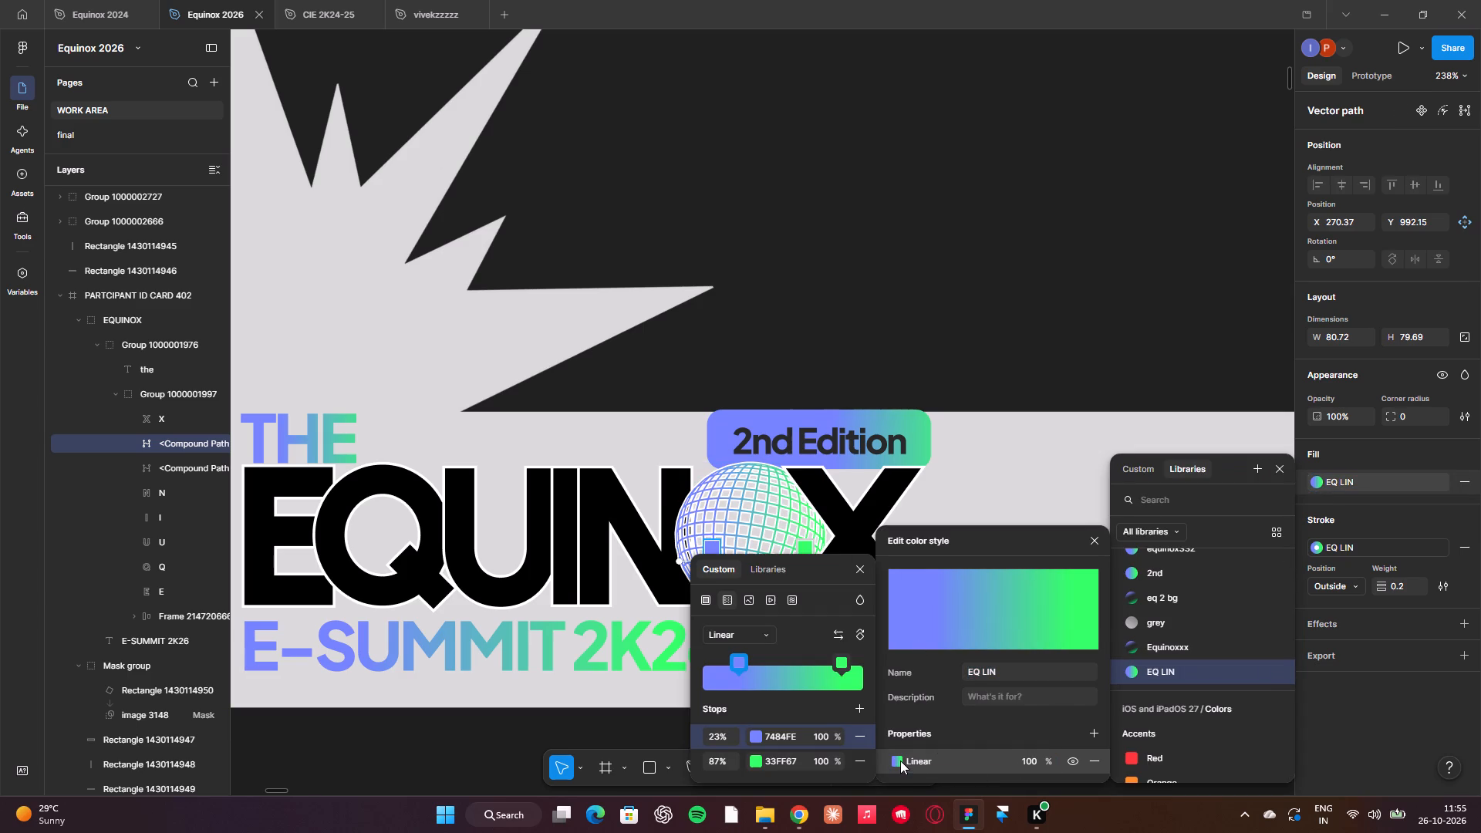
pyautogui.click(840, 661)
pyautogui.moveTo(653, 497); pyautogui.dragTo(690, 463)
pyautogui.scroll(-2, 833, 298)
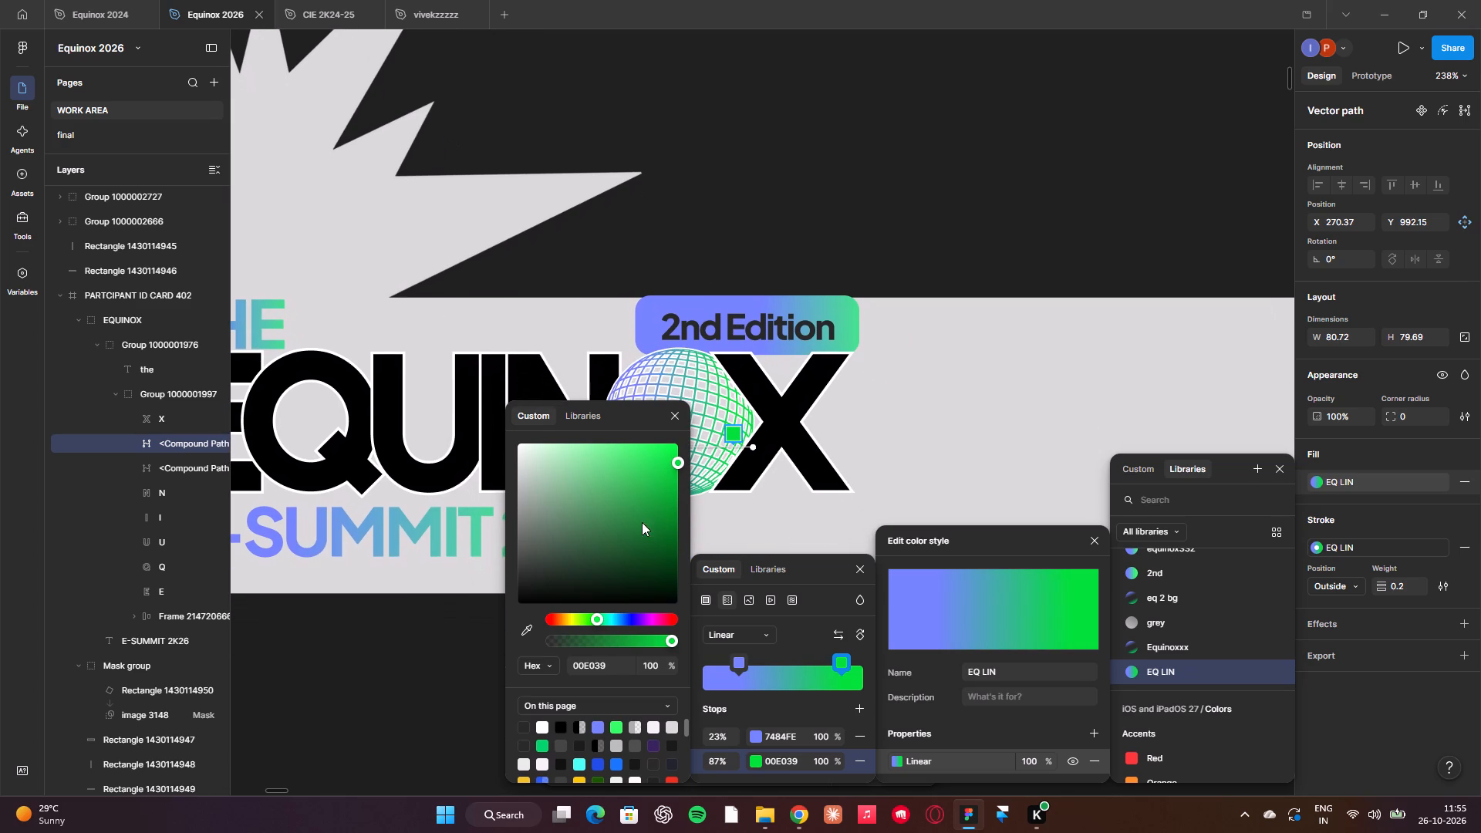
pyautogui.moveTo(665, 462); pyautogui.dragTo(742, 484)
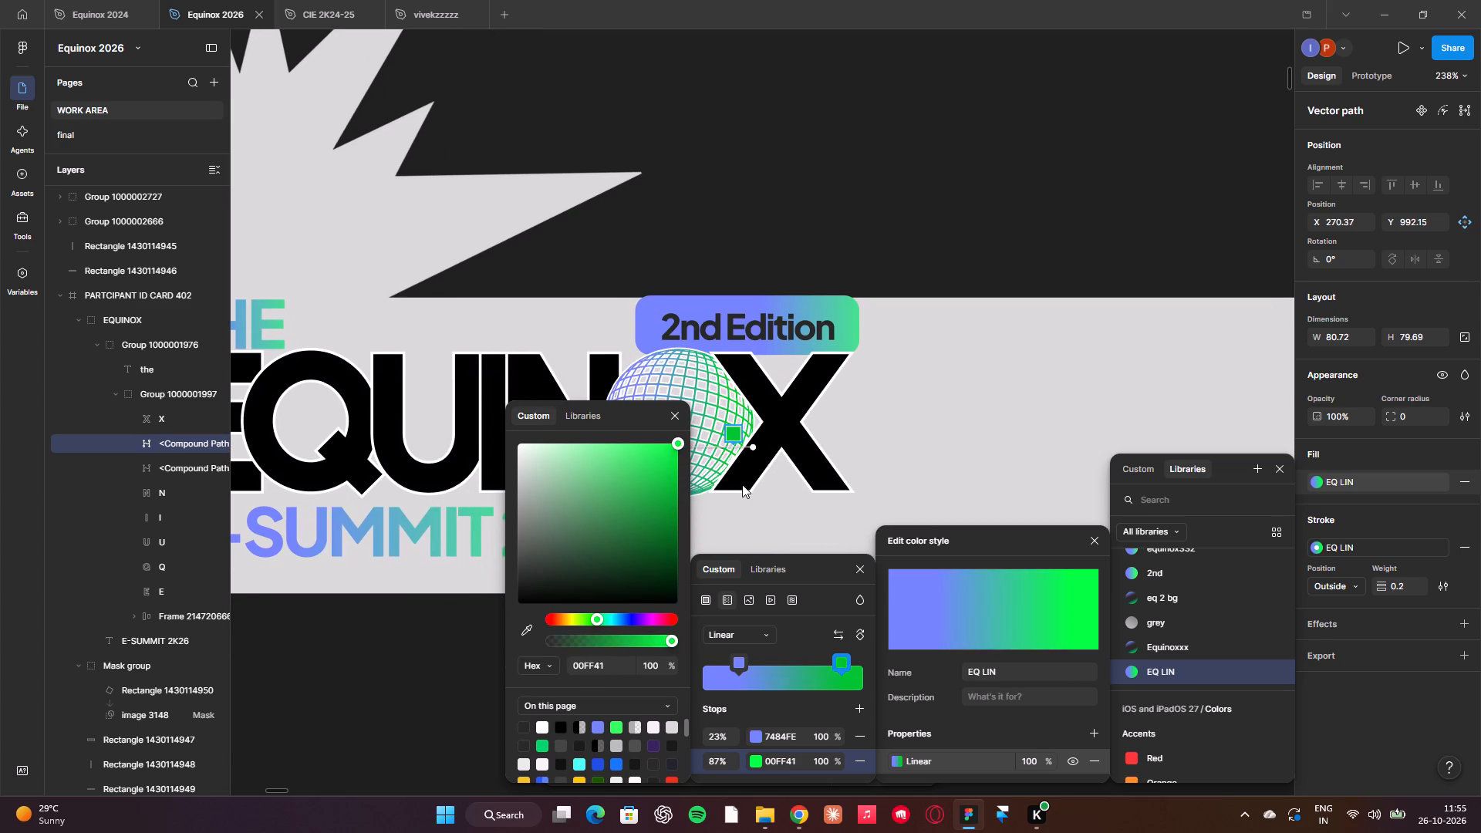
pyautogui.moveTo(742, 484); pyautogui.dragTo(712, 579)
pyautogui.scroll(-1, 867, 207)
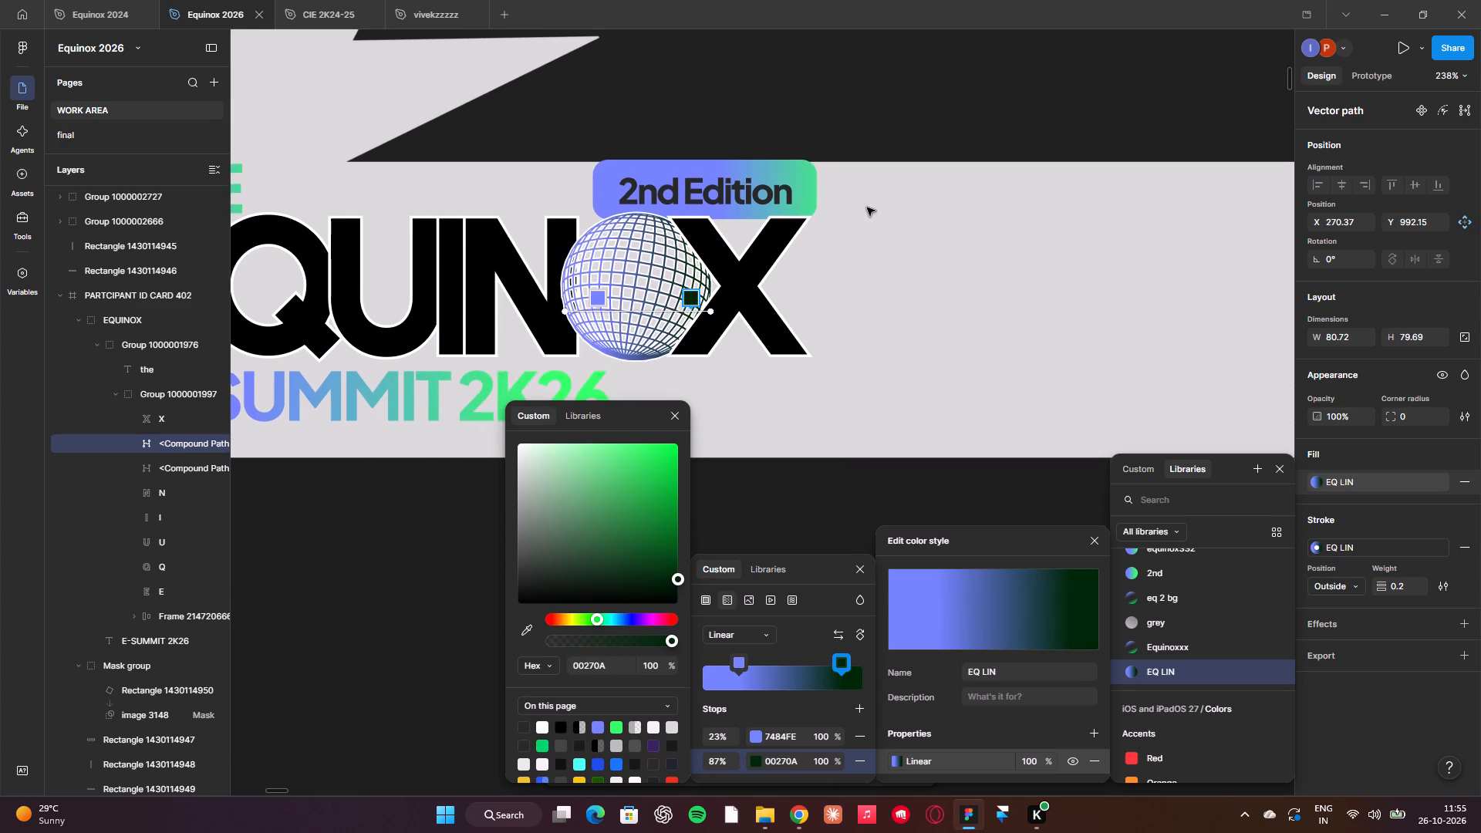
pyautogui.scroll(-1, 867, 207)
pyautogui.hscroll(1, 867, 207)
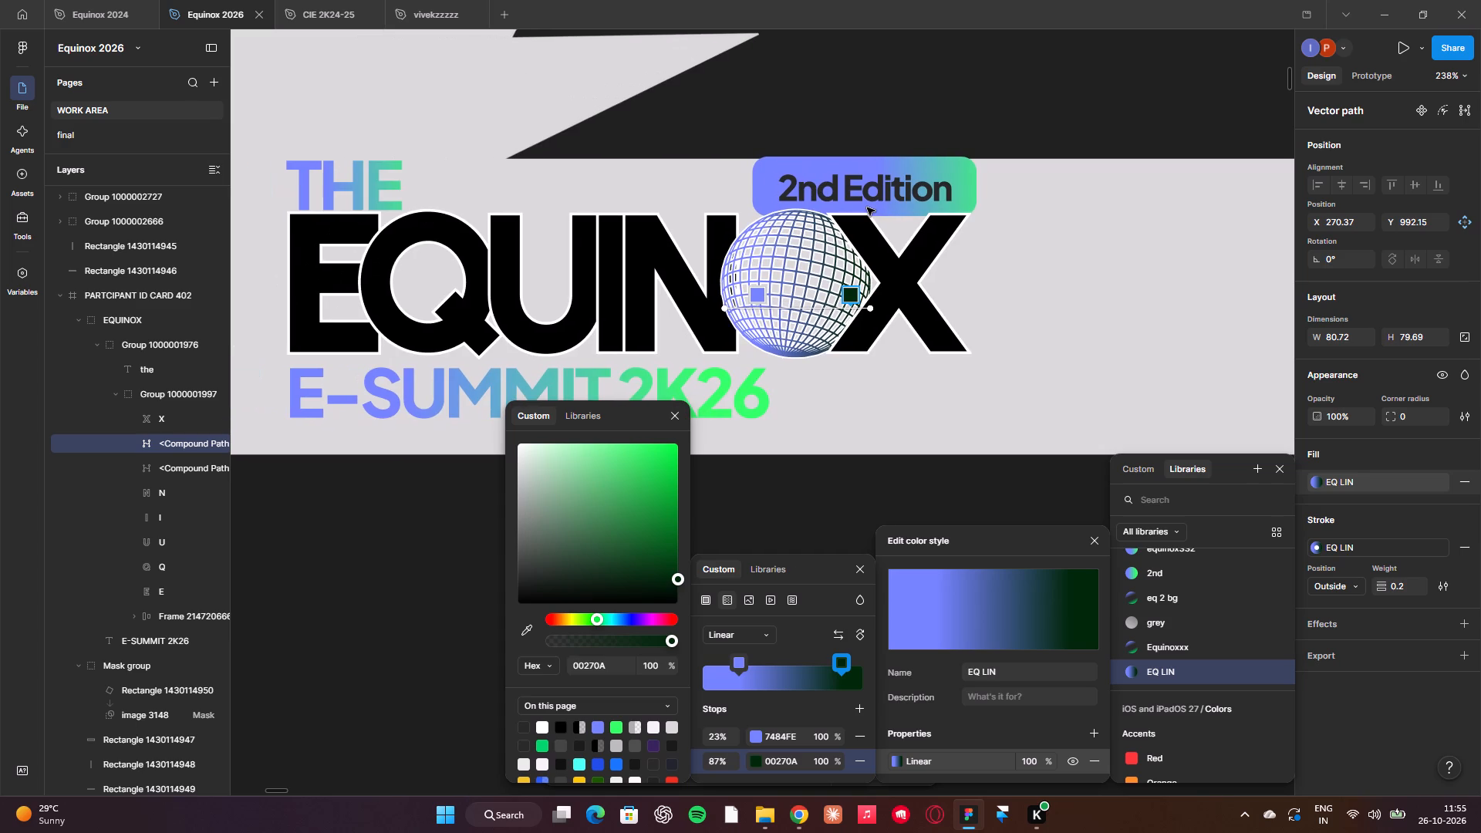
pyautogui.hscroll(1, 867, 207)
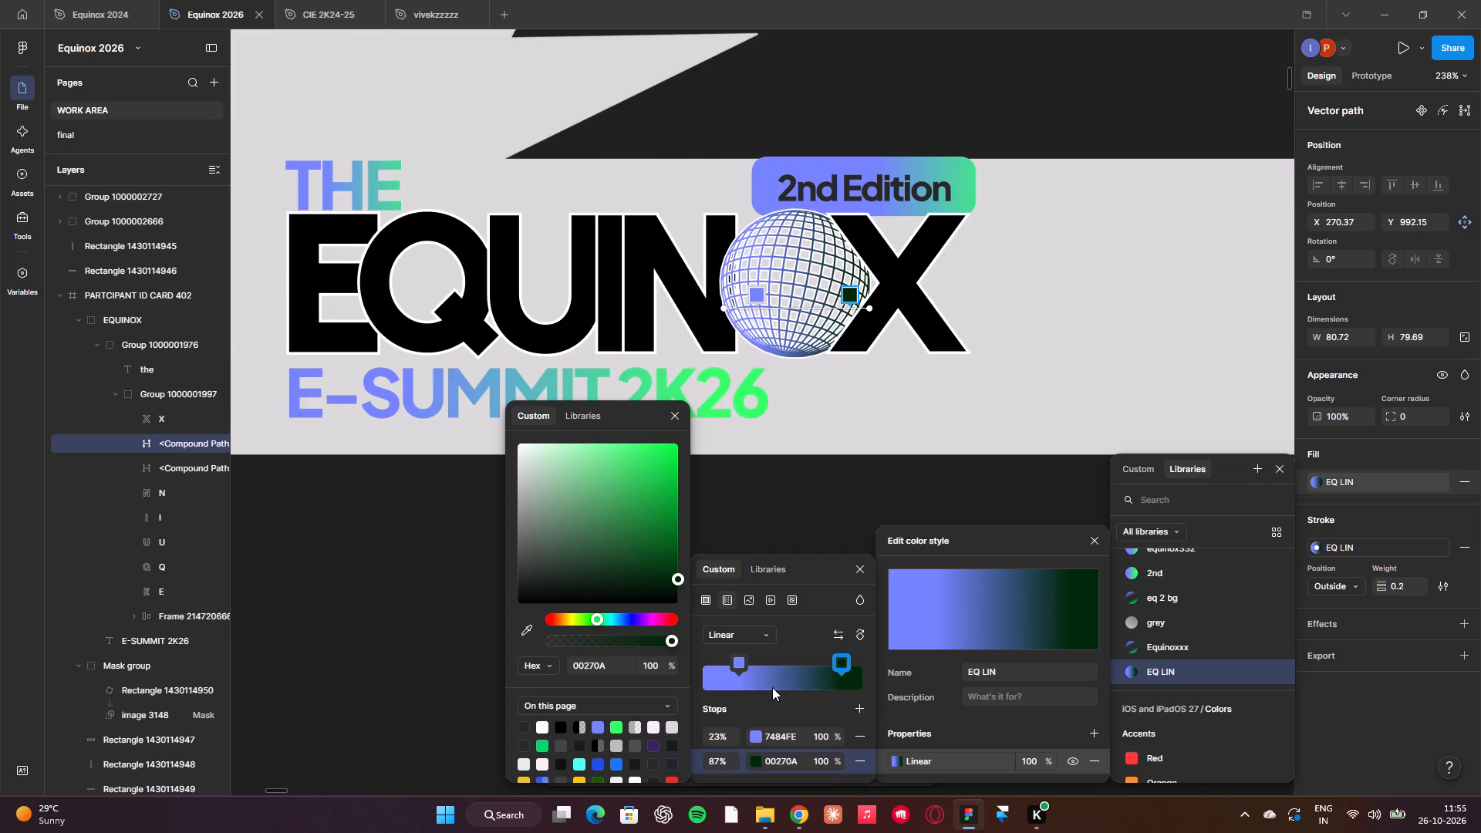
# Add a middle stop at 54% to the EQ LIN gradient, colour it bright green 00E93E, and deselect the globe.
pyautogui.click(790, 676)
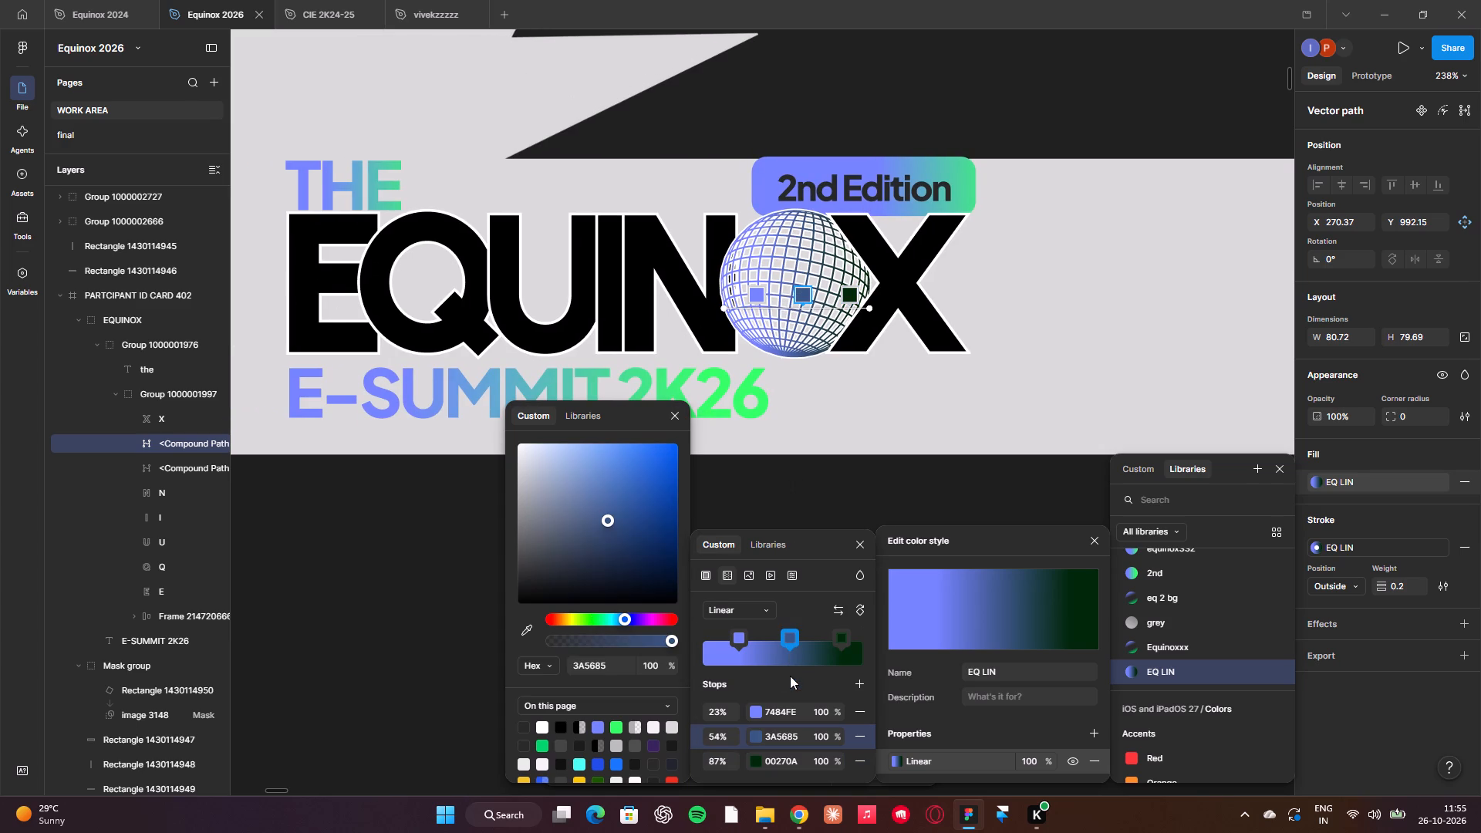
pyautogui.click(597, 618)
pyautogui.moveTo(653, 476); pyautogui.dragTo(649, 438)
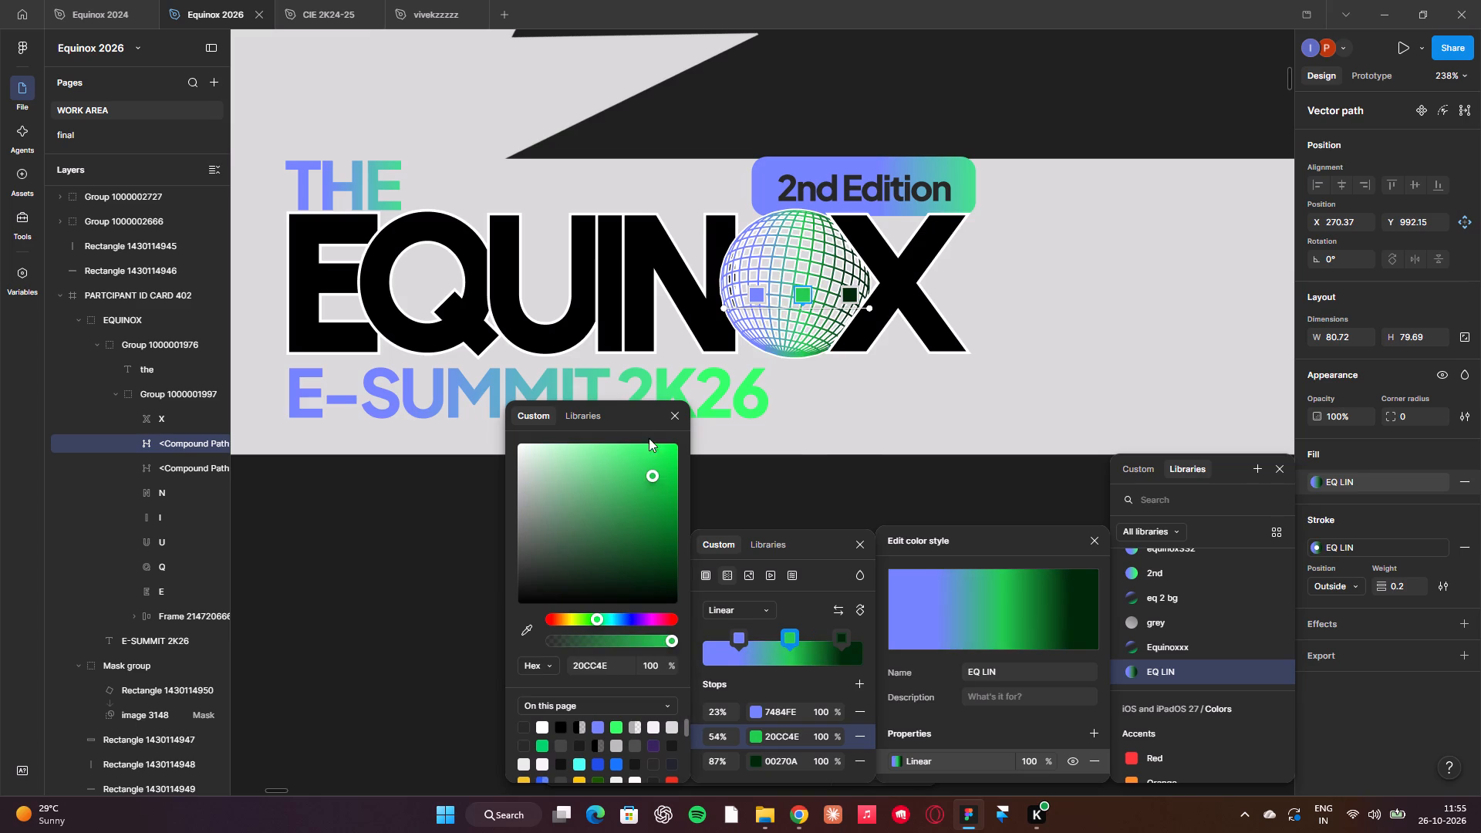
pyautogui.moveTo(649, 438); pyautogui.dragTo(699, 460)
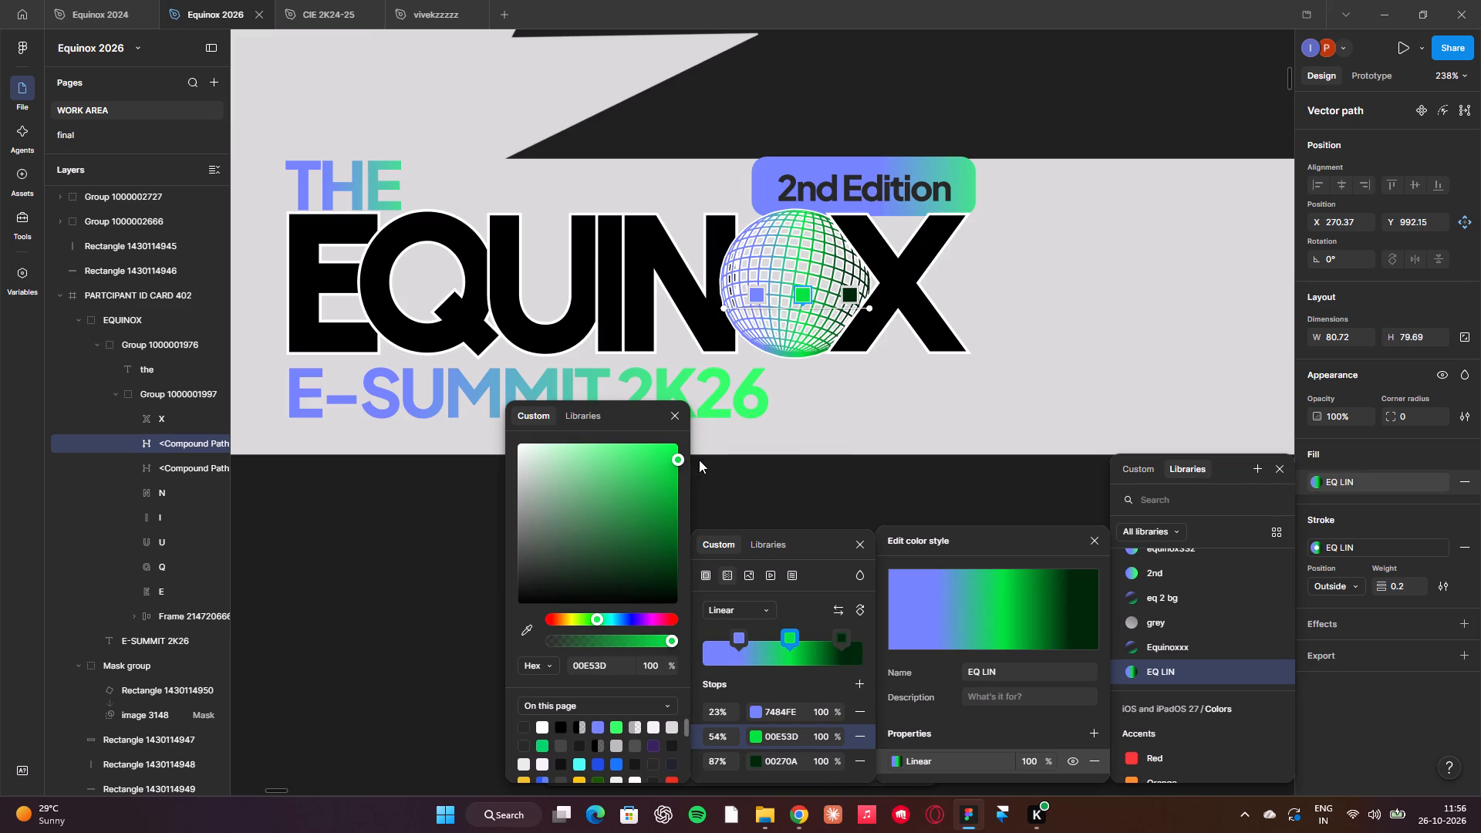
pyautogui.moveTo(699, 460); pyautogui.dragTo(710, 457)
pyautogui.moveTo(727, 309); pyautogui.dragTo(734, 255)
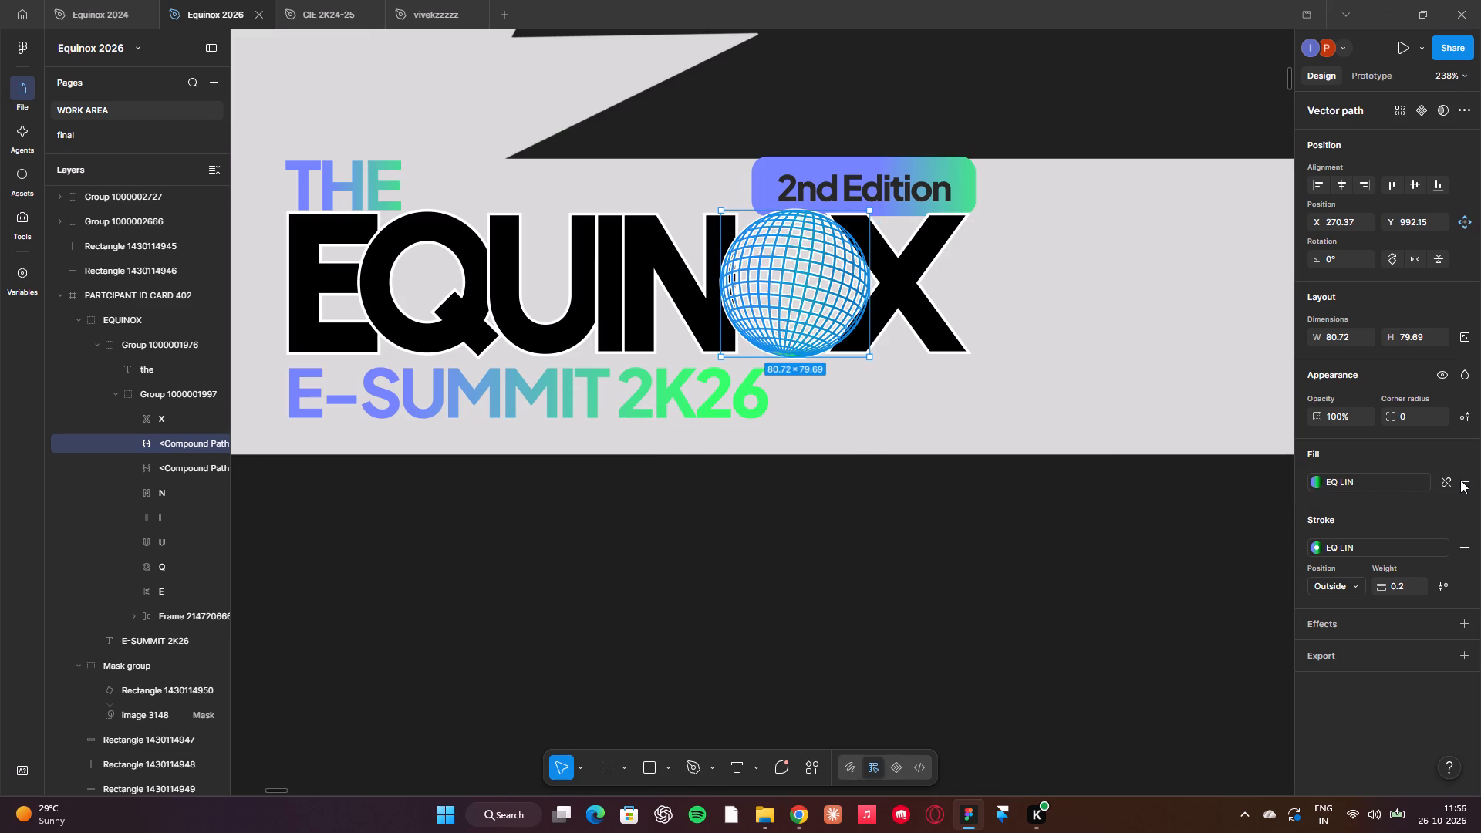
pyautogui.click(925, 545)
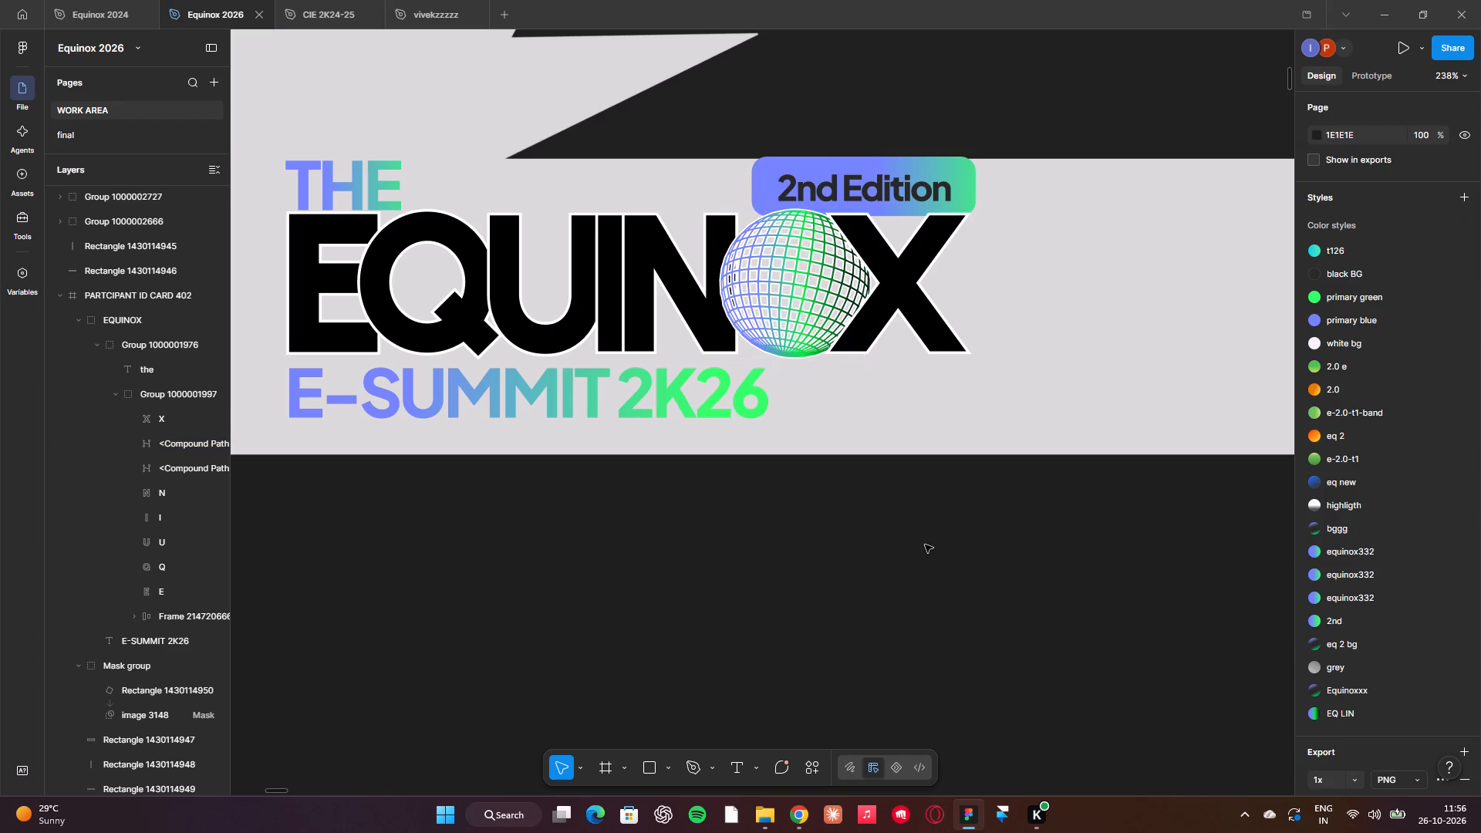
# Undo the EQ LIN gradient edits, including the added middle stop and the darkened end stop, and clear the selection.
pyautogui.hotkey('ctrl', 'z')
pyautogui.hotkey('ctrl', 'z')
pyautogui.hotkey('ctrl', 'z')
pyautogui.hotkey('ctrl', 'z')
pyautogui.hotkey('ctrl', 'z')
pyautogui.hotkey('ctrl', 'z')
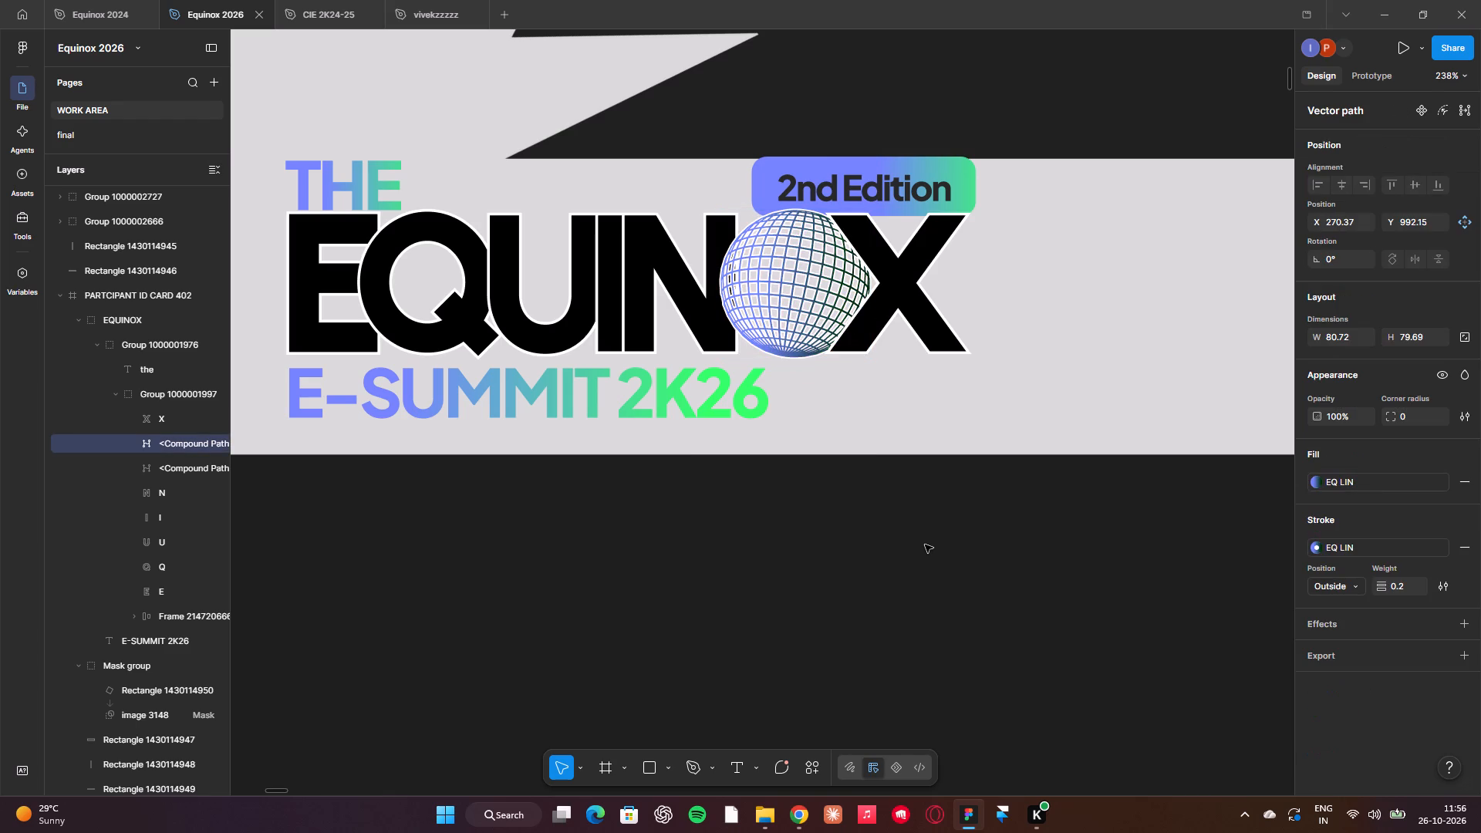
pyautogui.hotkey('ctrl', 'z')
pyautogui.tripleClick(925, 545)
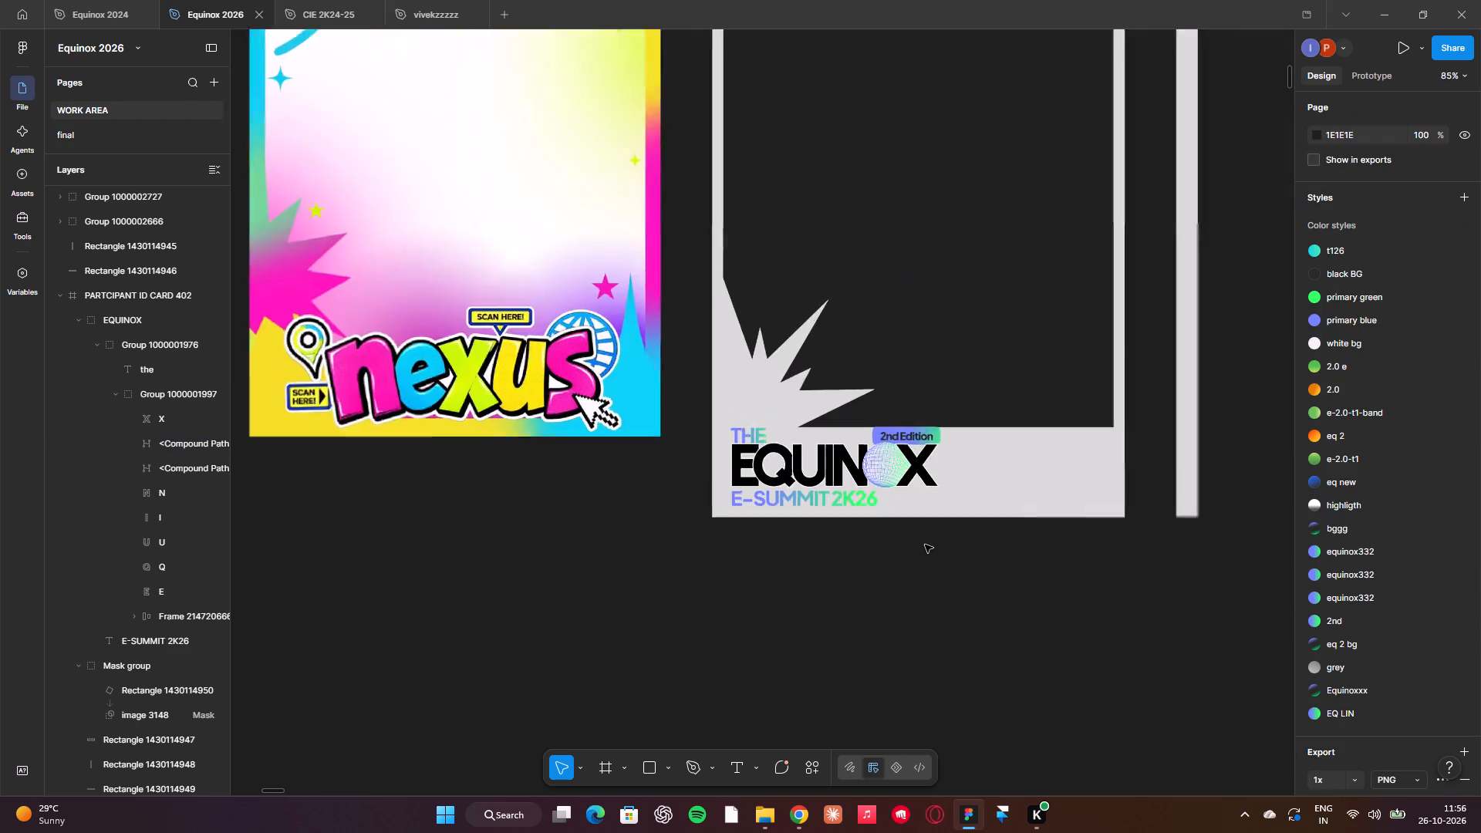
# Extend the grey bottom band behind the EQUINOX title upward to a thickness of 176 and deselect it.
pyautogui.hscroll(1, 925, 545)
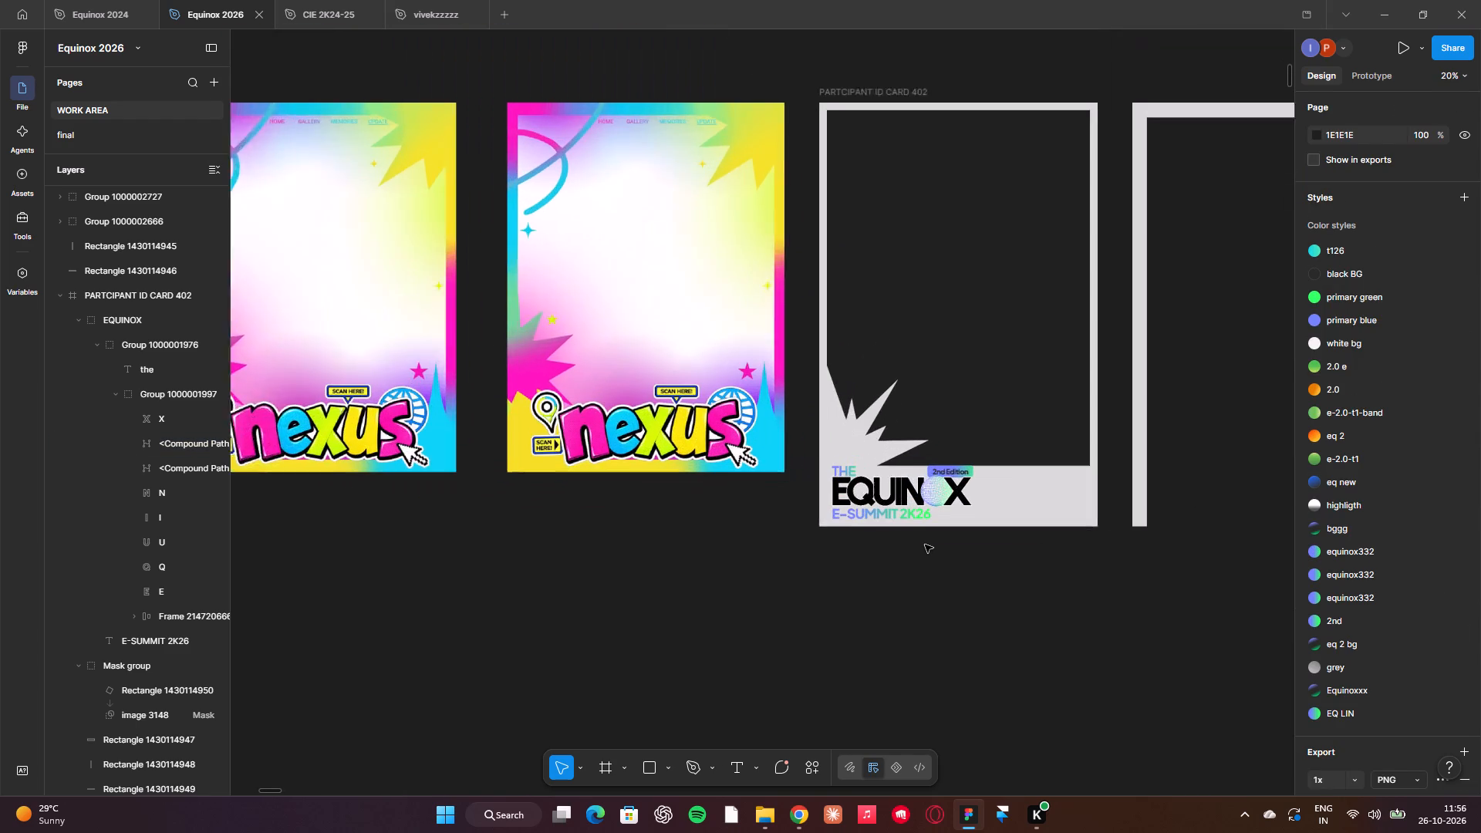
pyautogui.scroll(1, 925, 545)
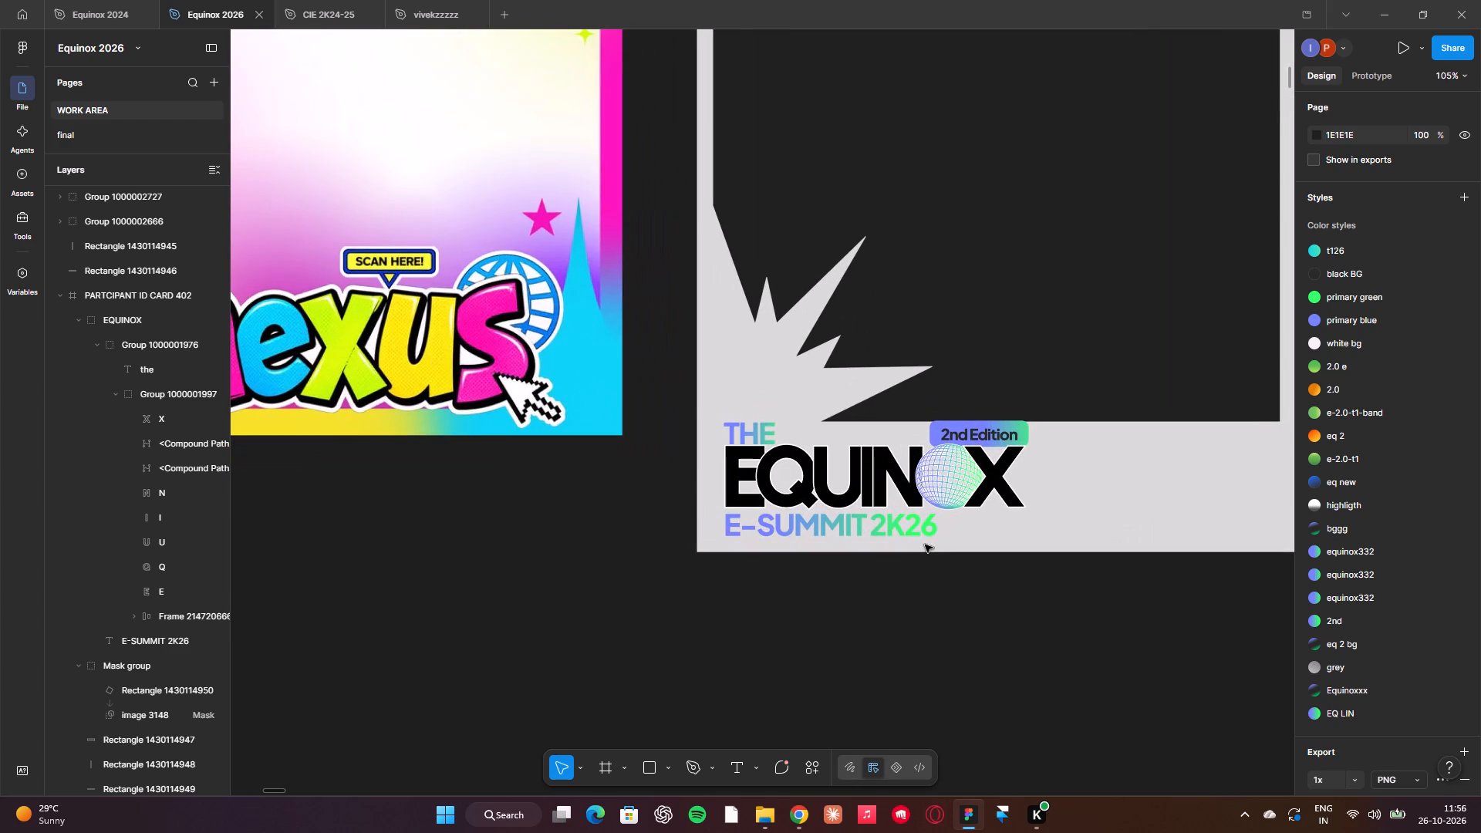
pyautogui.click(932, 450)
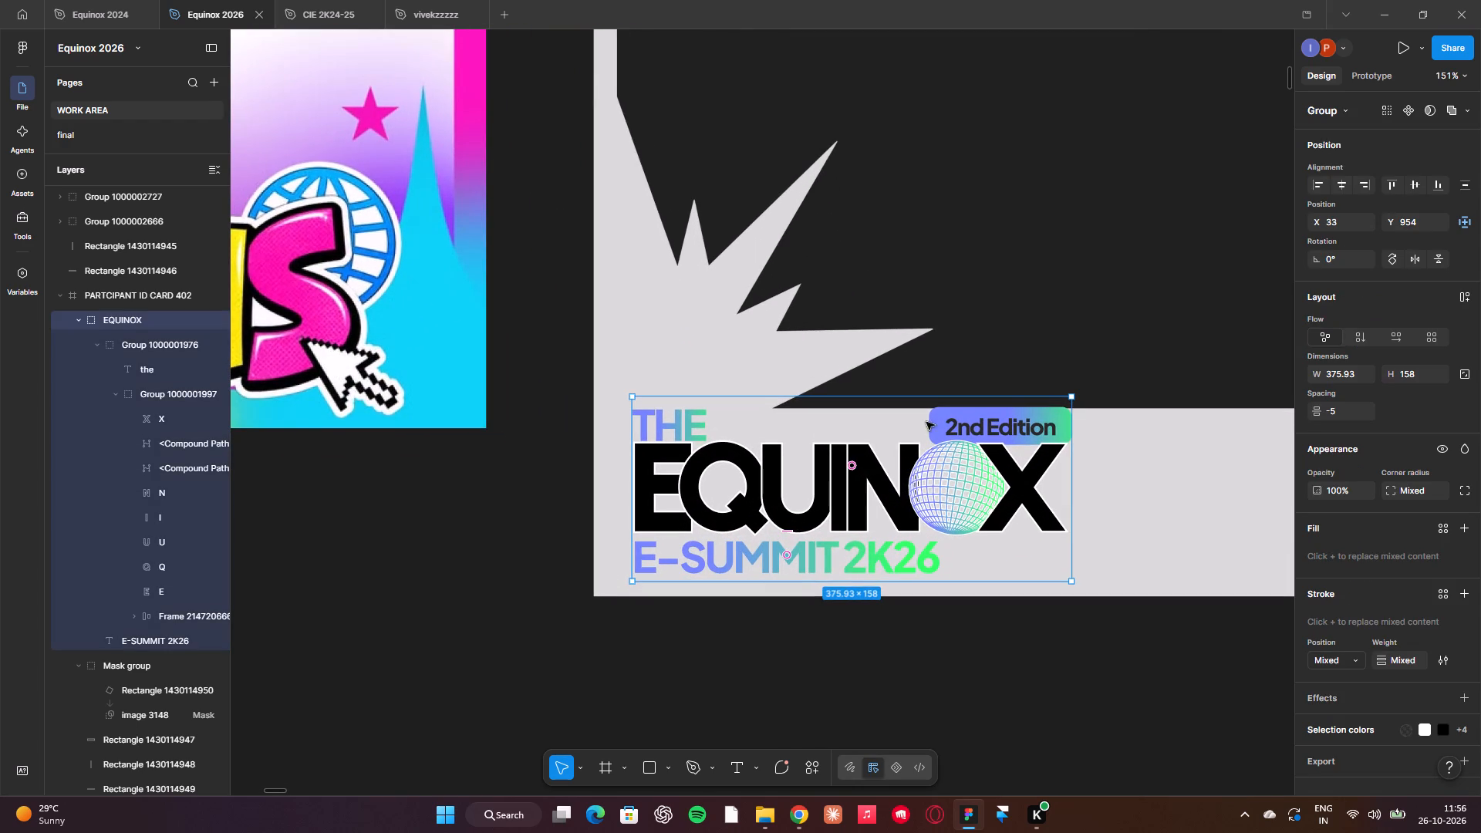
pyautogui.click(1153, 421)
pyautogui.click(1152, 420)
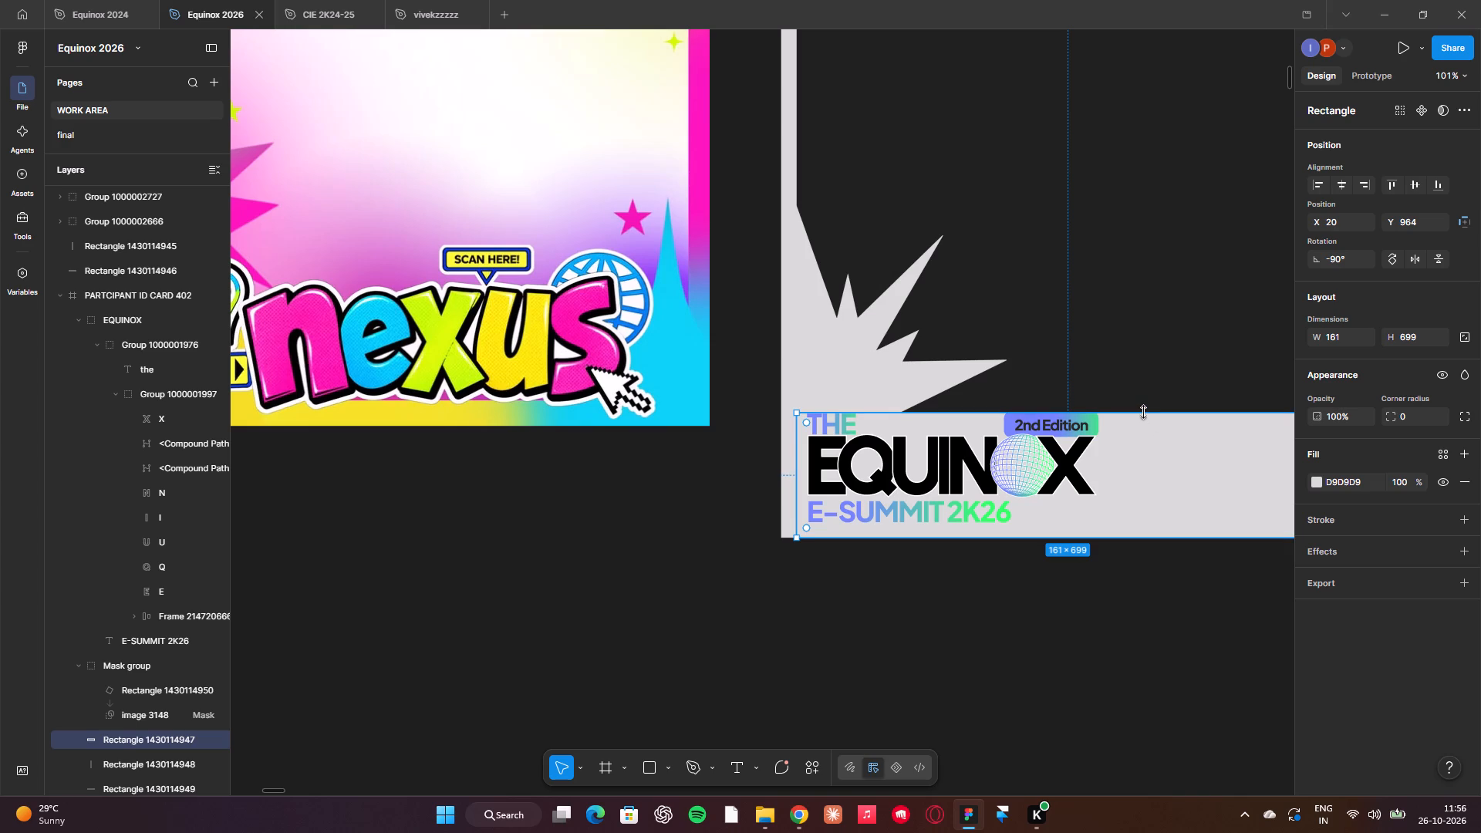
pyautogui.moveTo(1144, 412); pyautogui.dragTo(1143, 405)
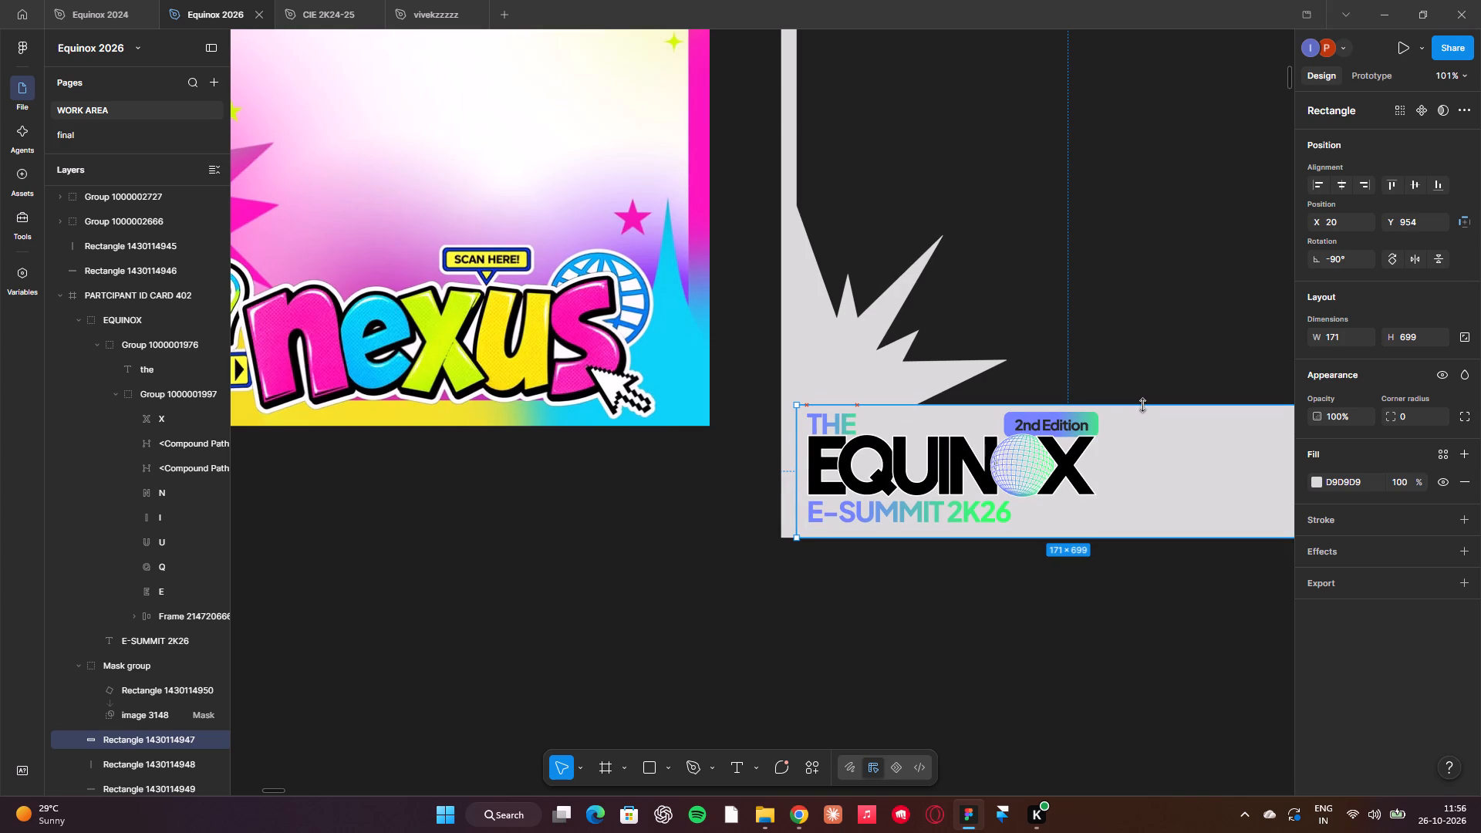
pyautogui.moveTo(1143, 405); pyautogui.dragTo(1144, 401)
pyautogui.click(1100, 676)
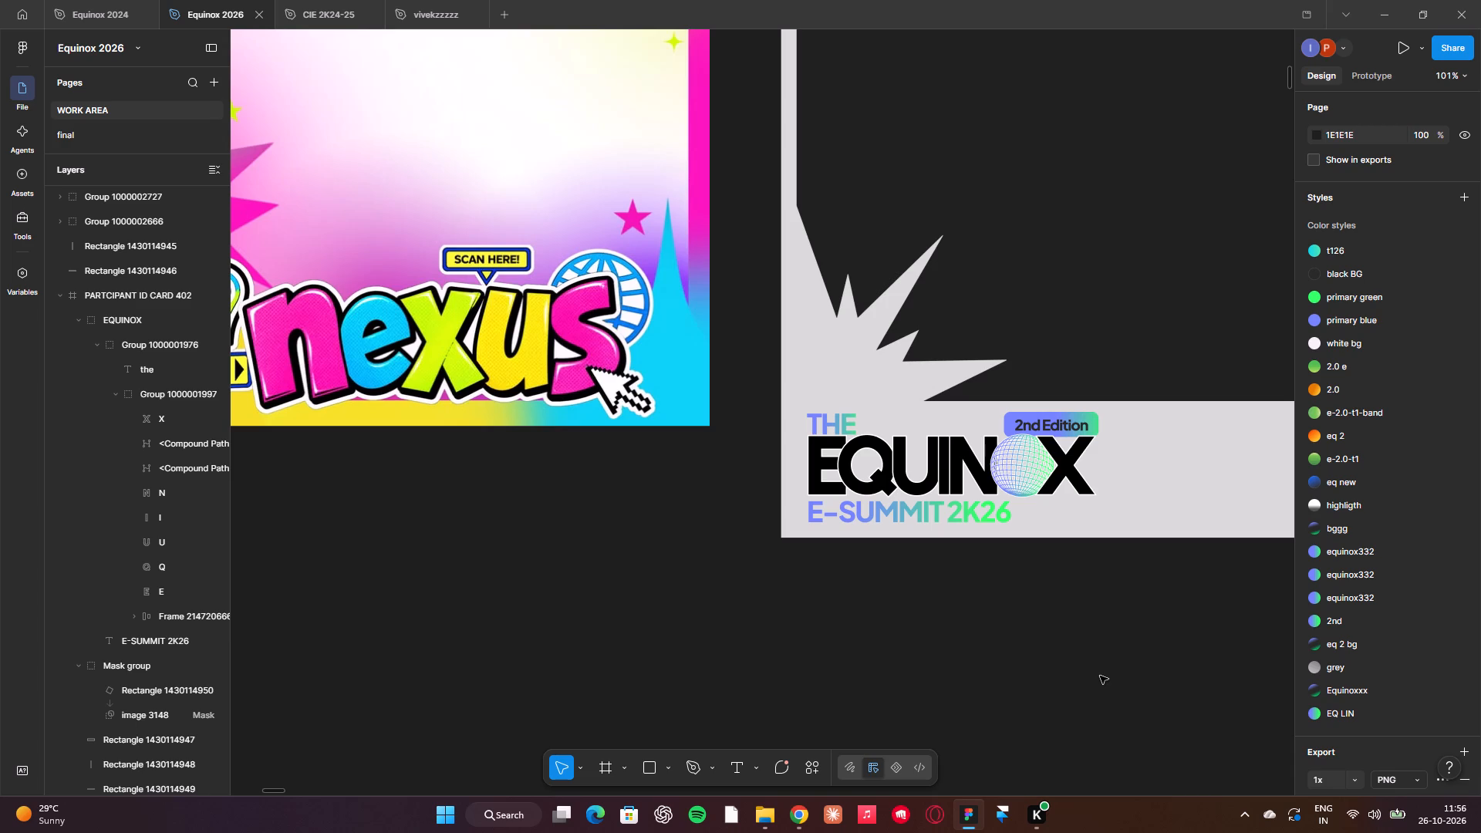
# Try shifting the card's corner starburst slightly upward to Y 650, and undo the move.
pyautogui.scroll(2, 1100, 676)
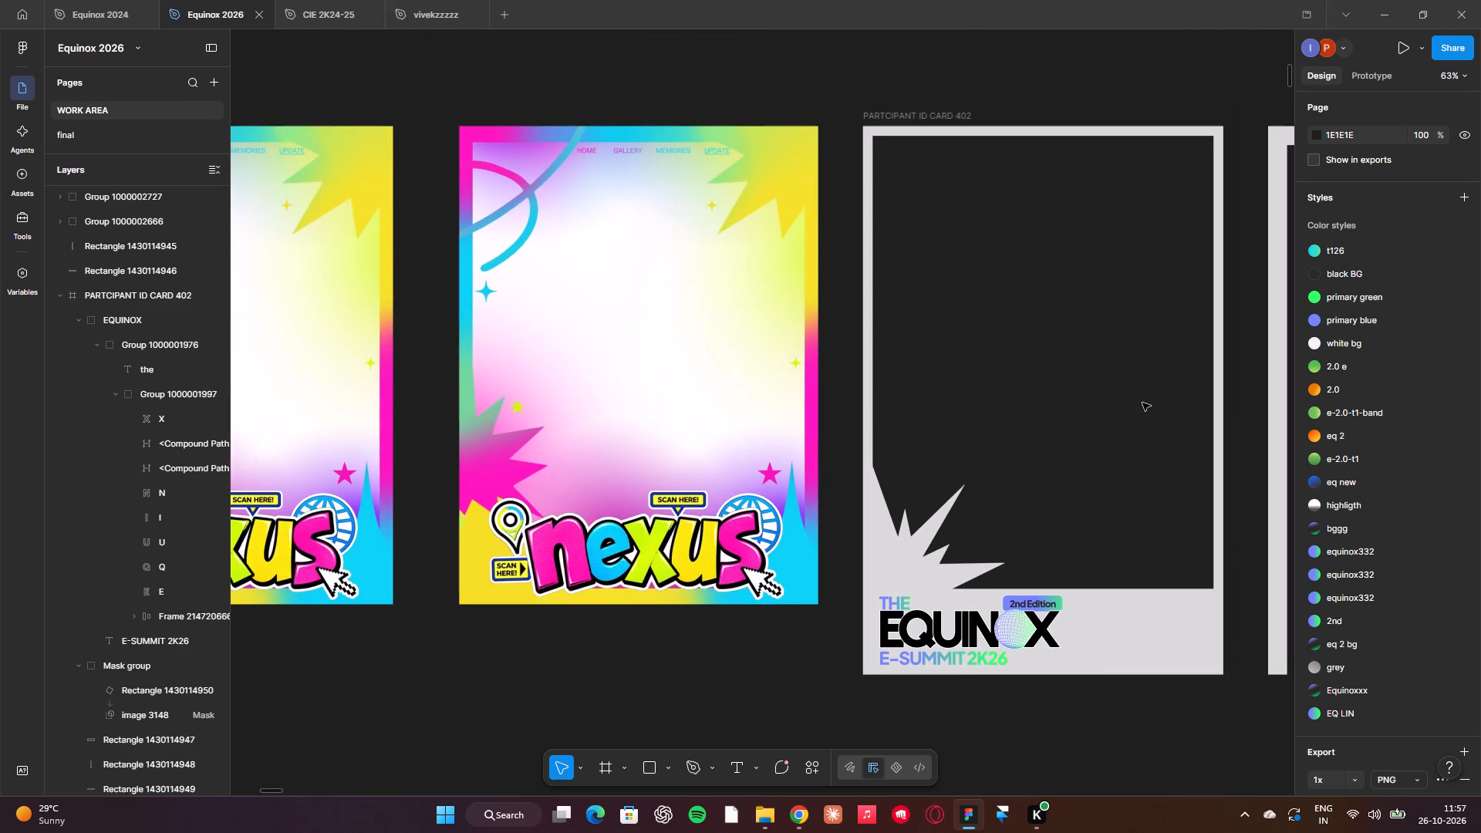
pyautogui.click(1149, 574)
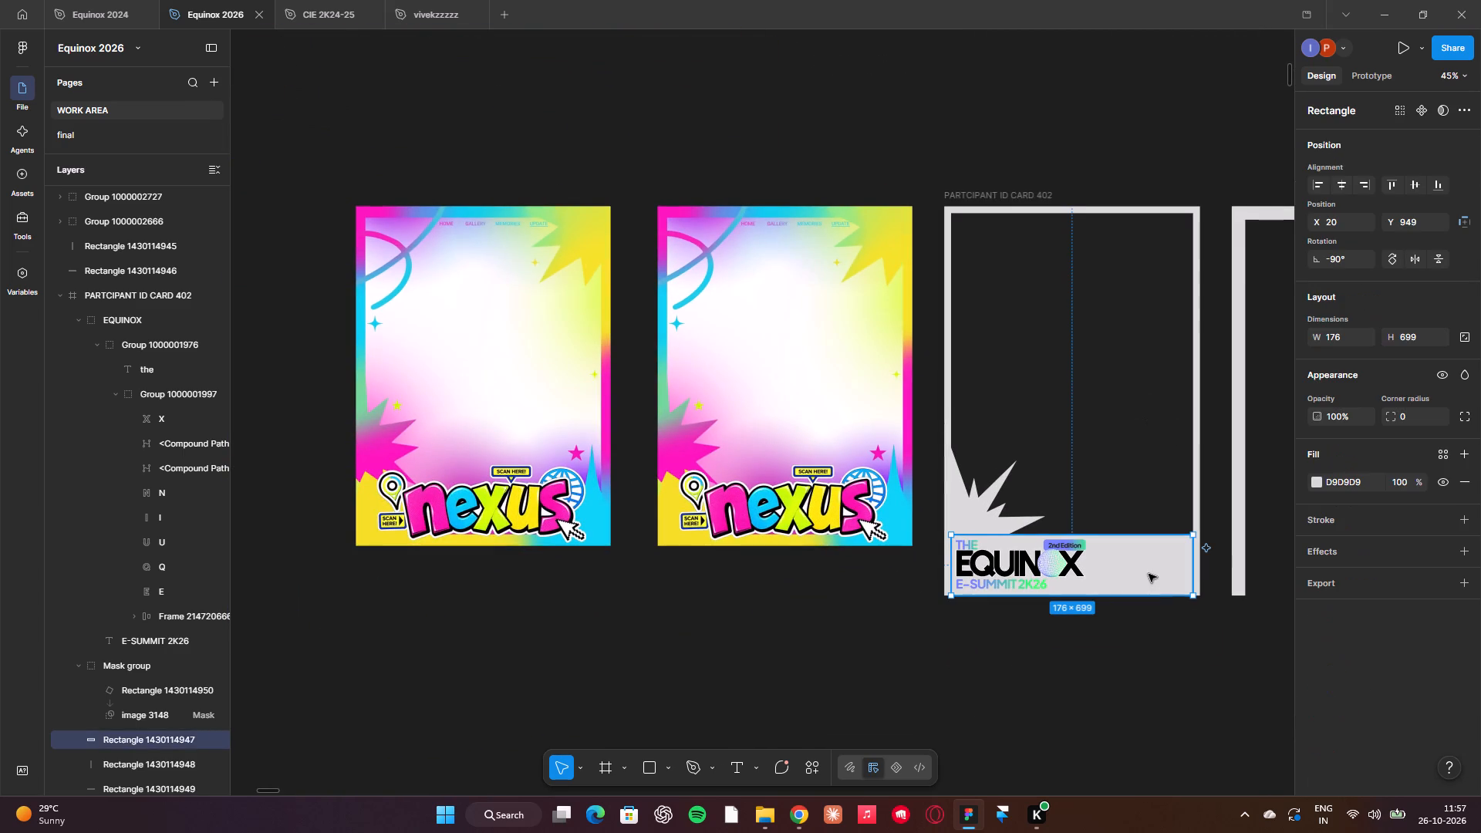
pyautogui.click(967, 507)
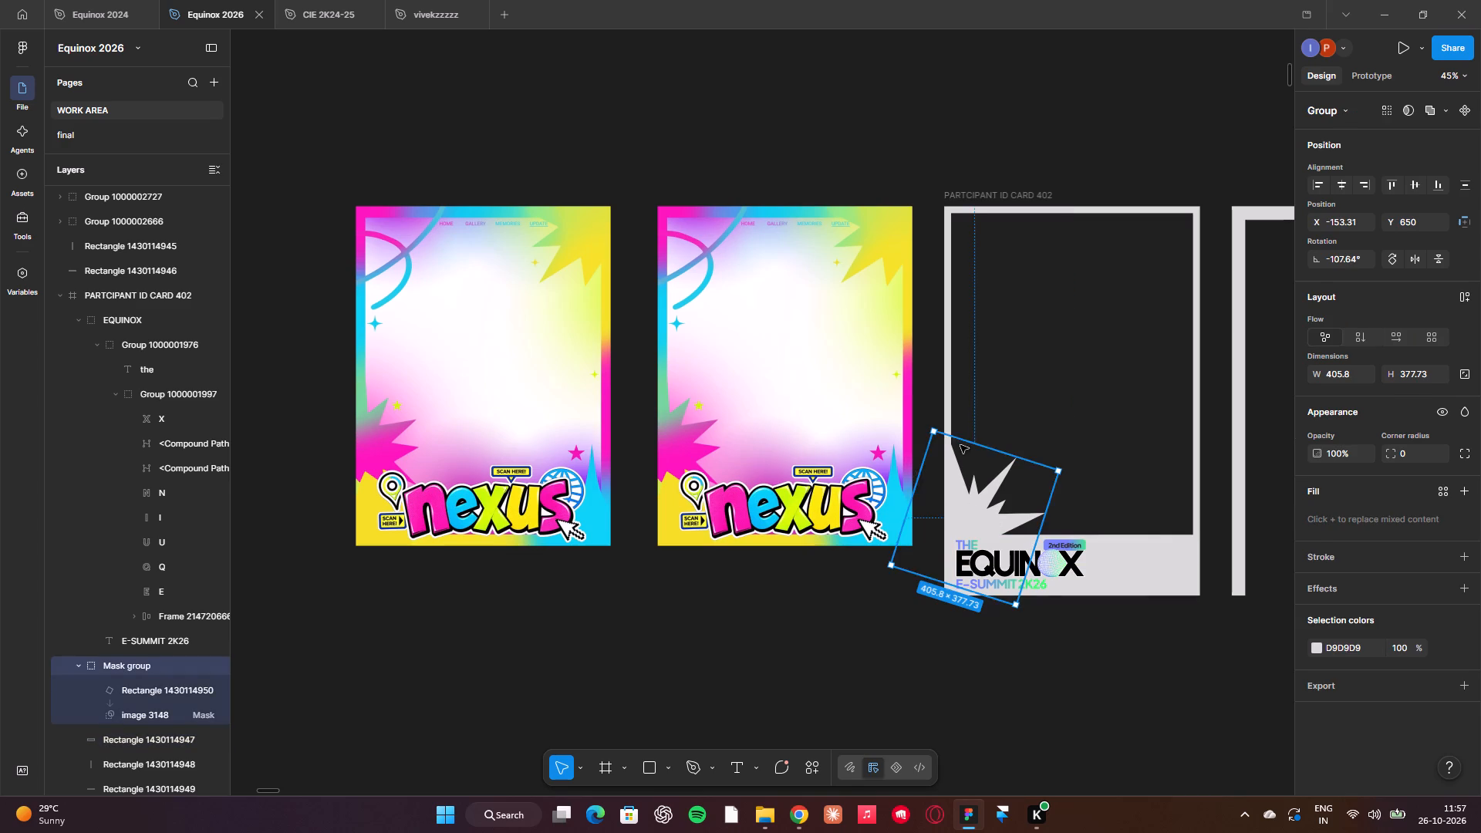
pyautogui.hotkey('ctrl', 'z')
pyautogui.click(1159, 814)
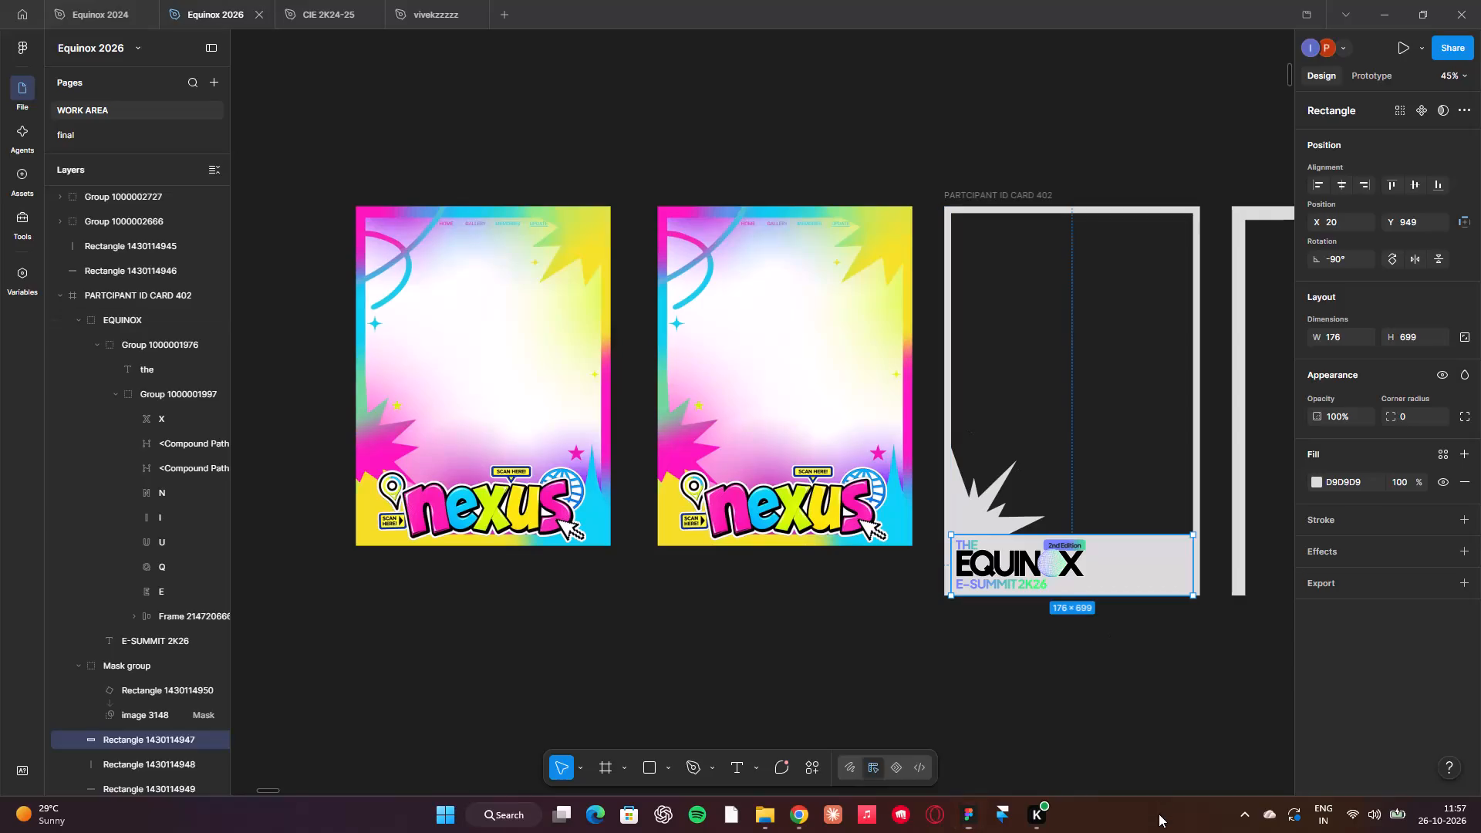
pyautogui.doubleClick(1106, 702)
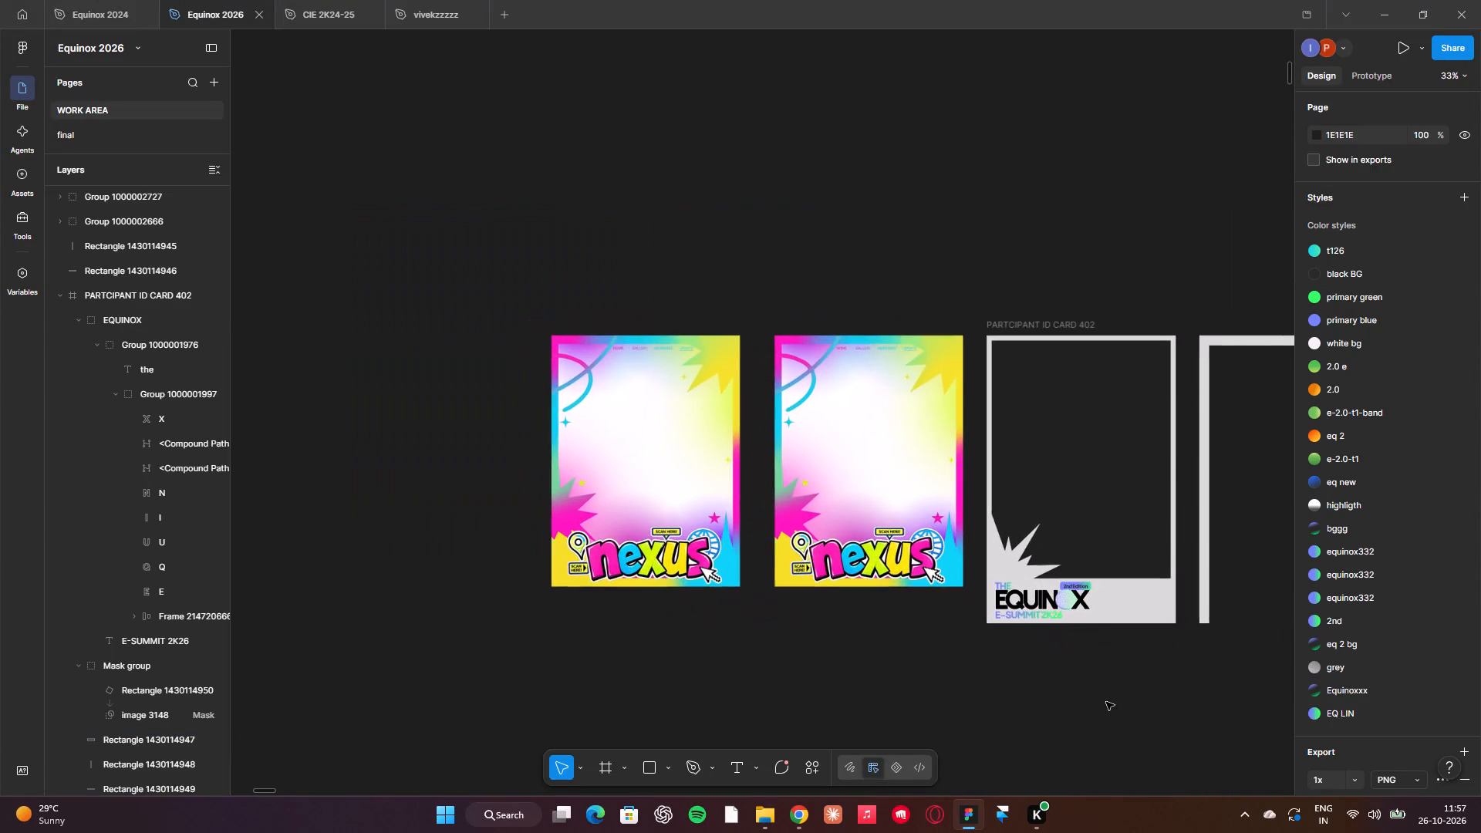
# Move the stray E-SUMMIT 2K24 attendee ID card to just above the new participant card, at about X -117094, Y -116145.
pyautogui.hscroll(-1, 1106, 702)
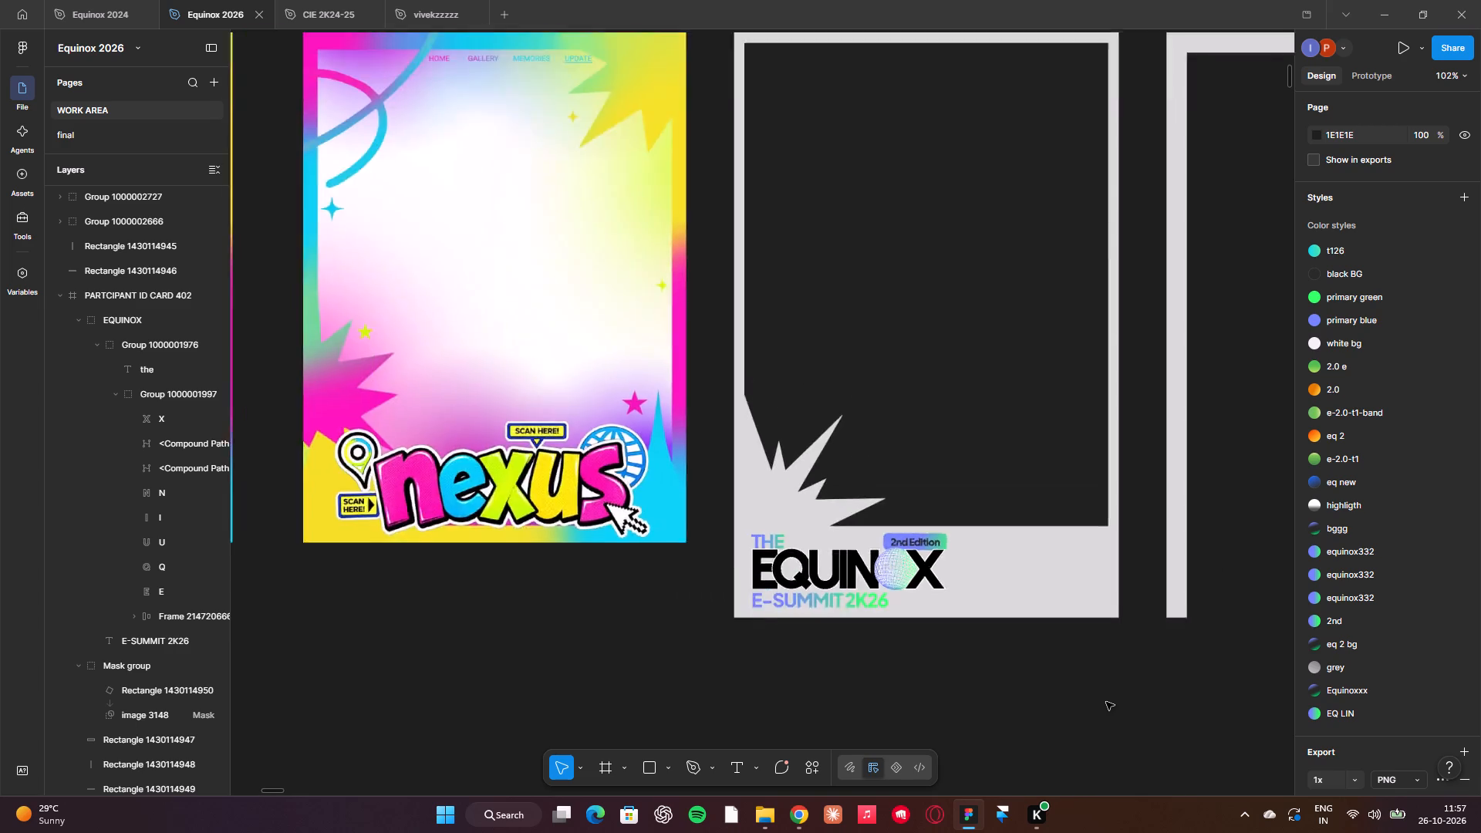
pyautogui.scroll(1, 1077, 610)
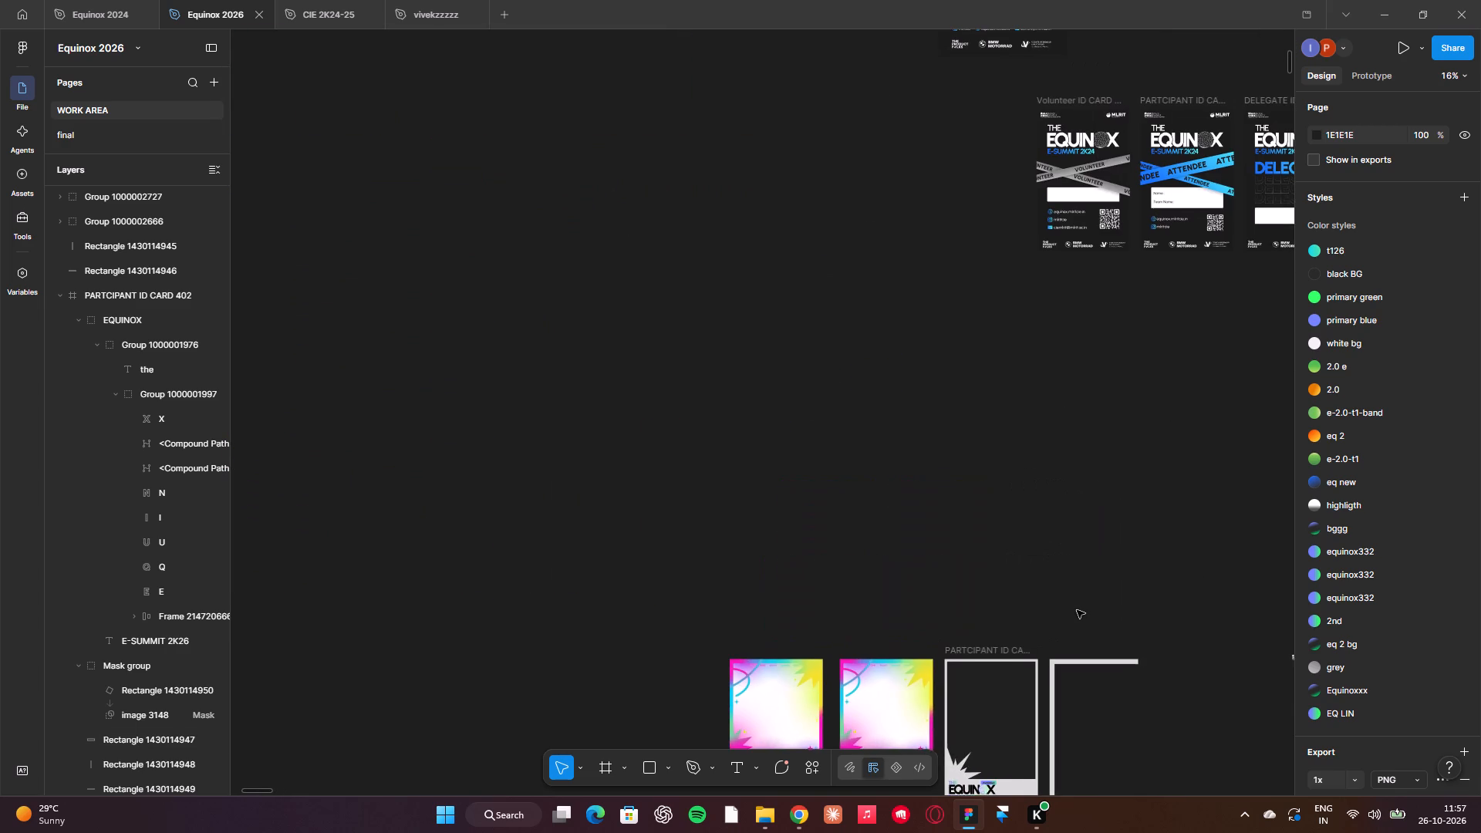
pyautogui.scroll(1, 1077, 610)
pyautogui.click(1154, 99)
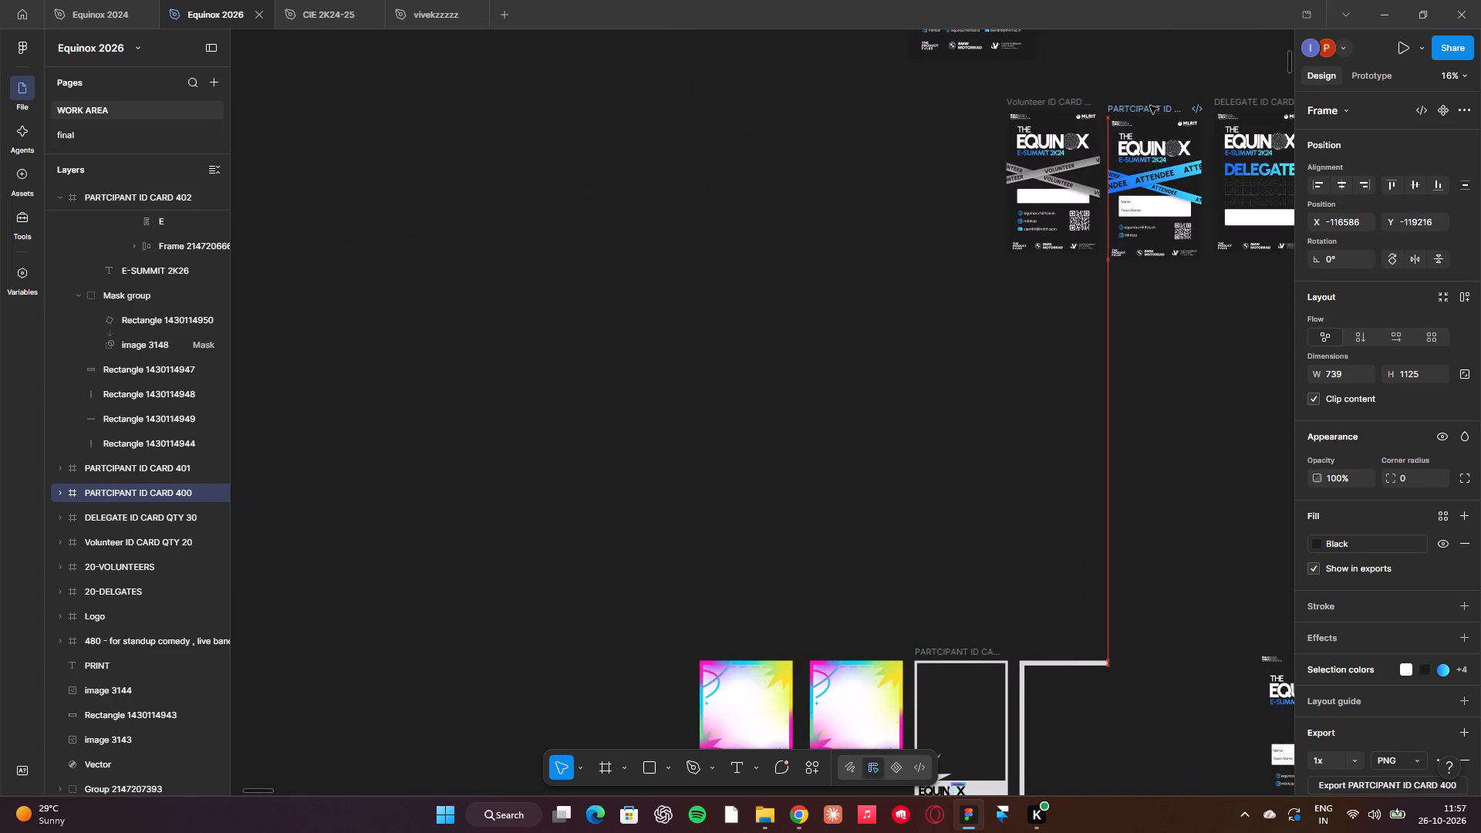
pyautogui.hscroll(-3, 1085, 515)
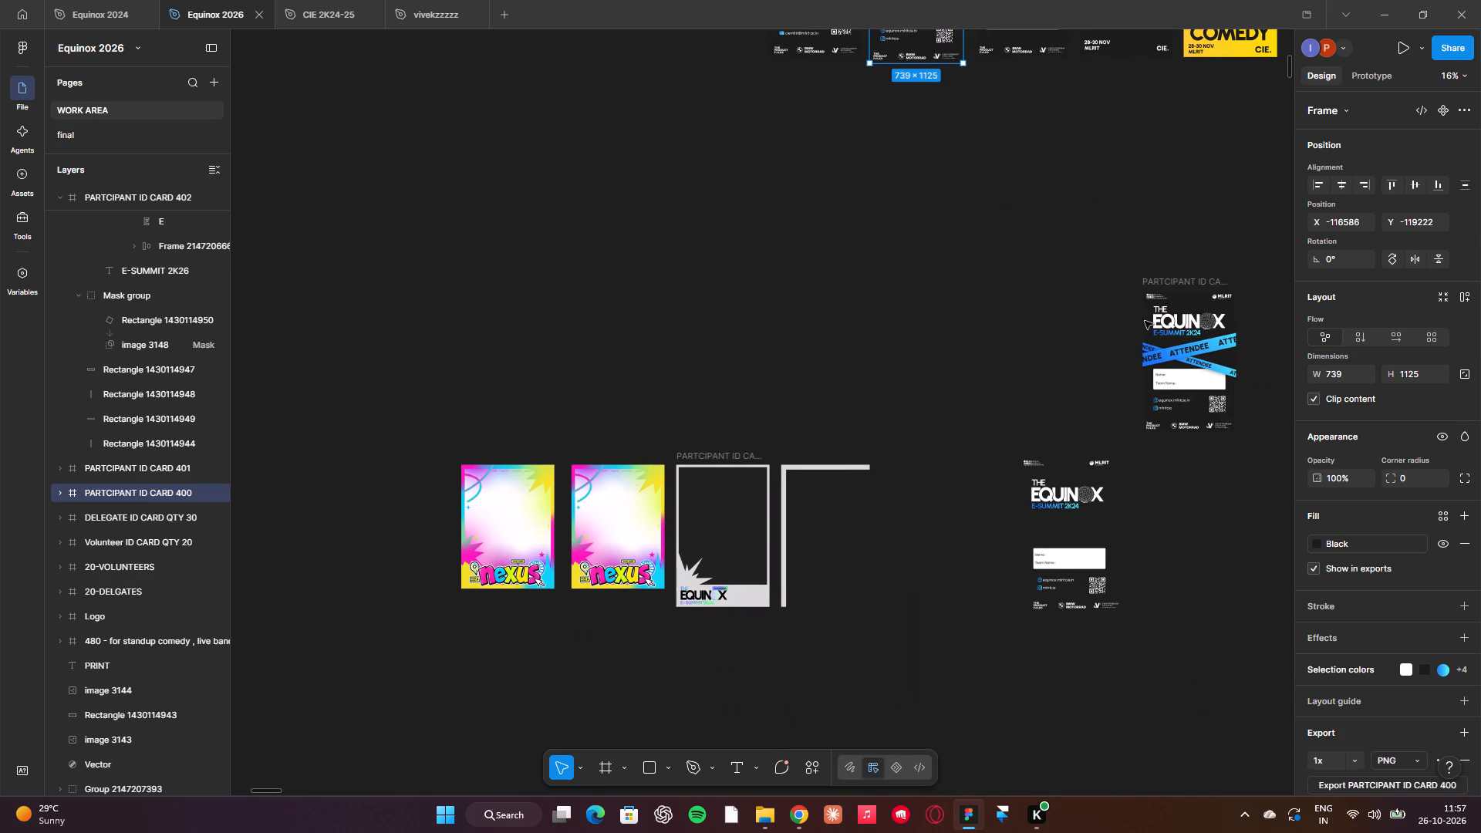
pyautogui.moveTo(1152, 278); pyautogui.dragTo(818, 296)
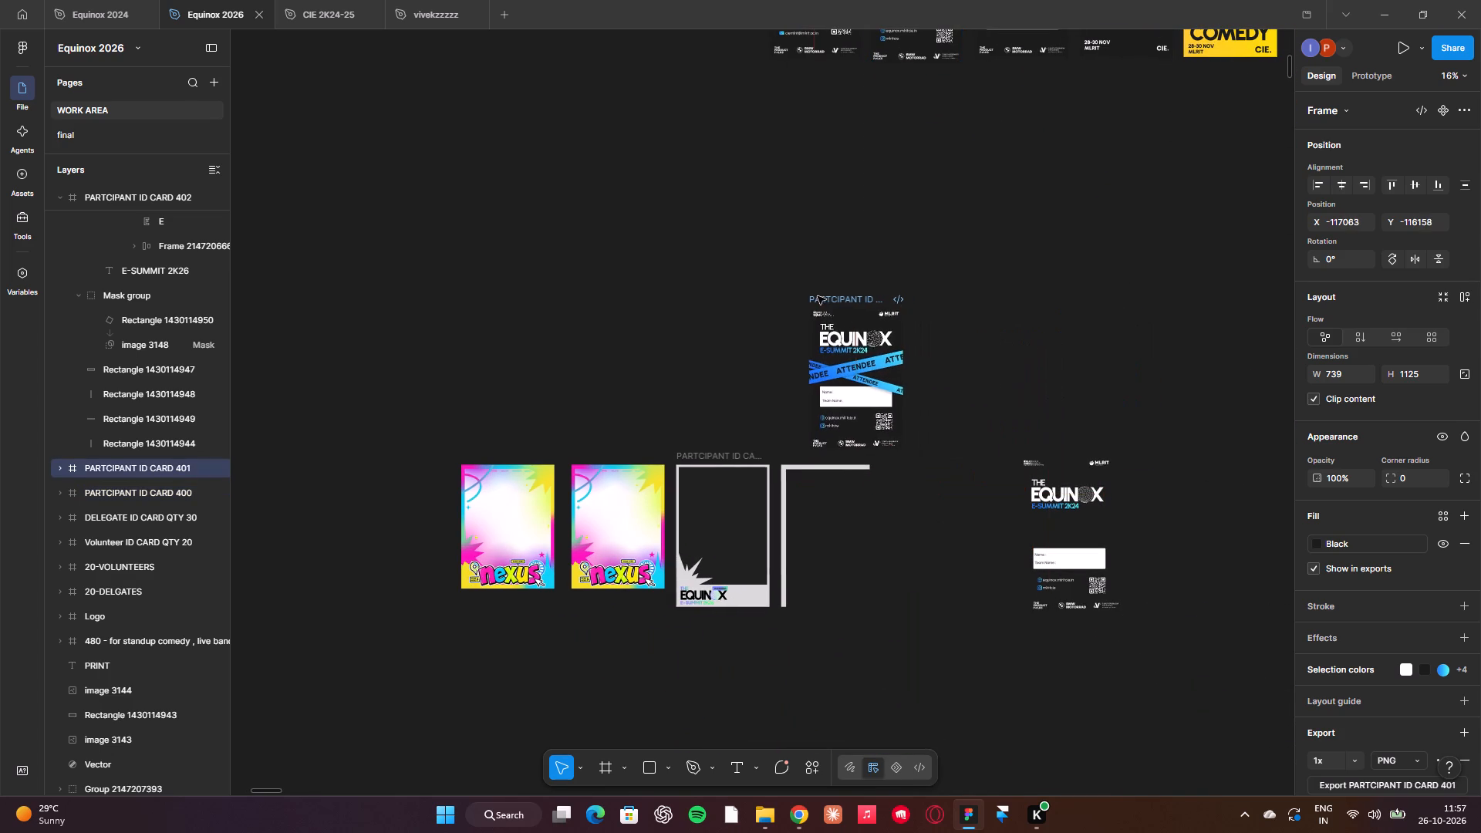
pyautogui.moveTo(818, 296); pyautogui.dragTo(815, 298)
# Duplicate the CIE and MLRIT logo group from the 2K24 attendee card and place it near the top of the new card.
pyautogui.scroll(-1, 815, 298)
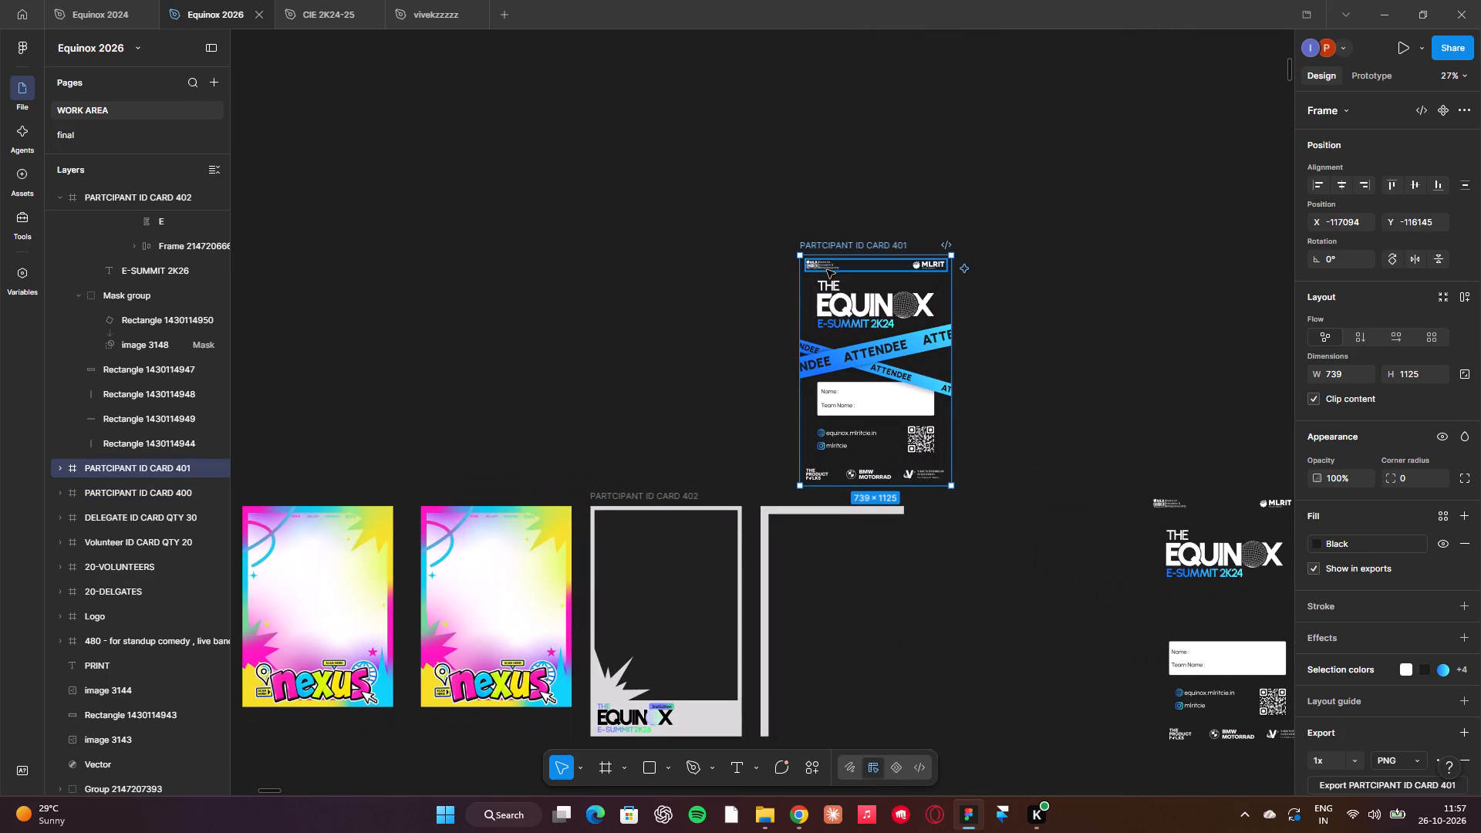
pyautogui.click(818, 261)
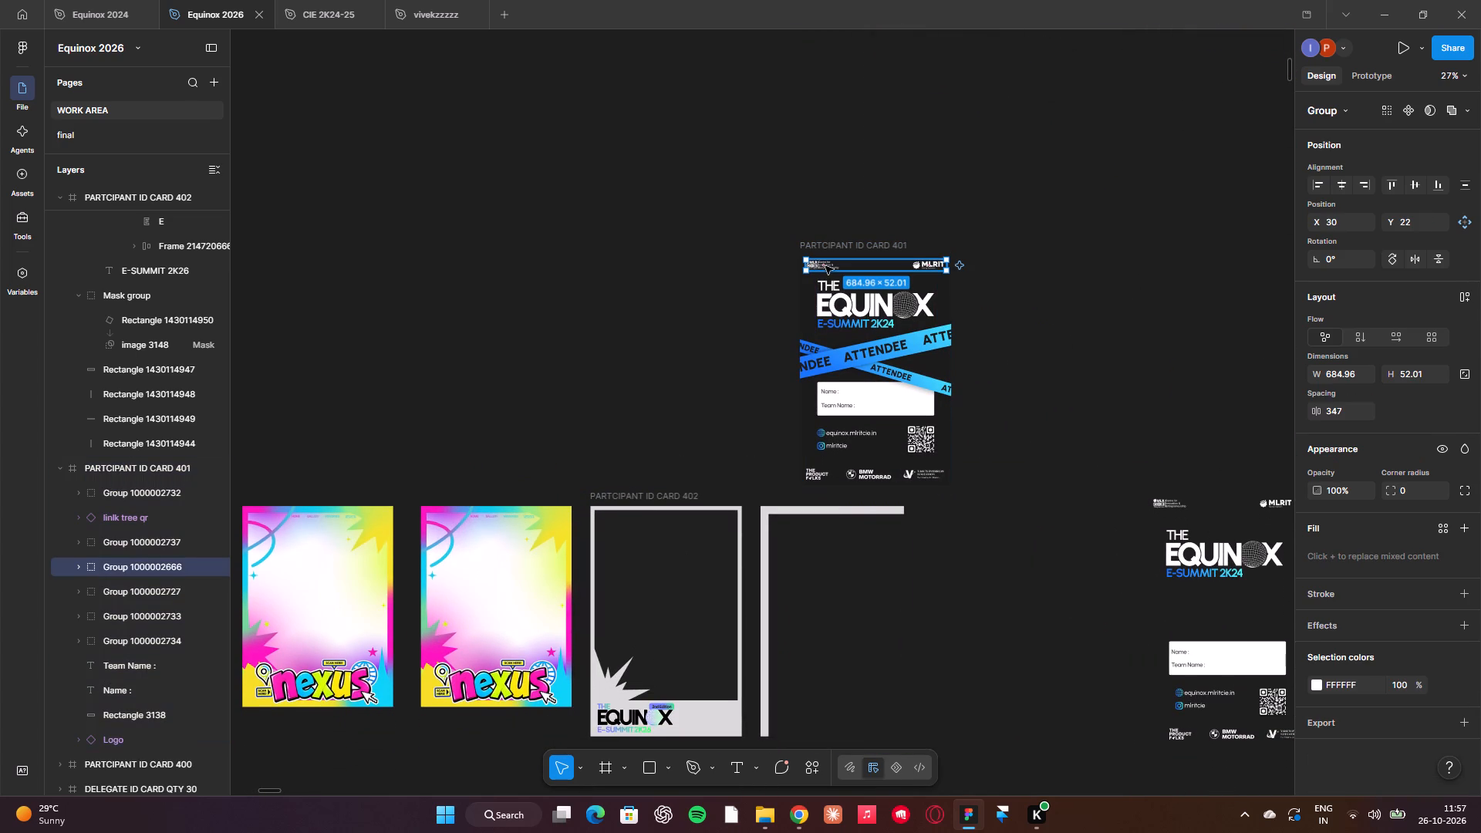
pyautogui.hotkey('ctrl', 'd')
pyautogui.moveTo(826, 266); pyautogui.dragTo(638, 514)
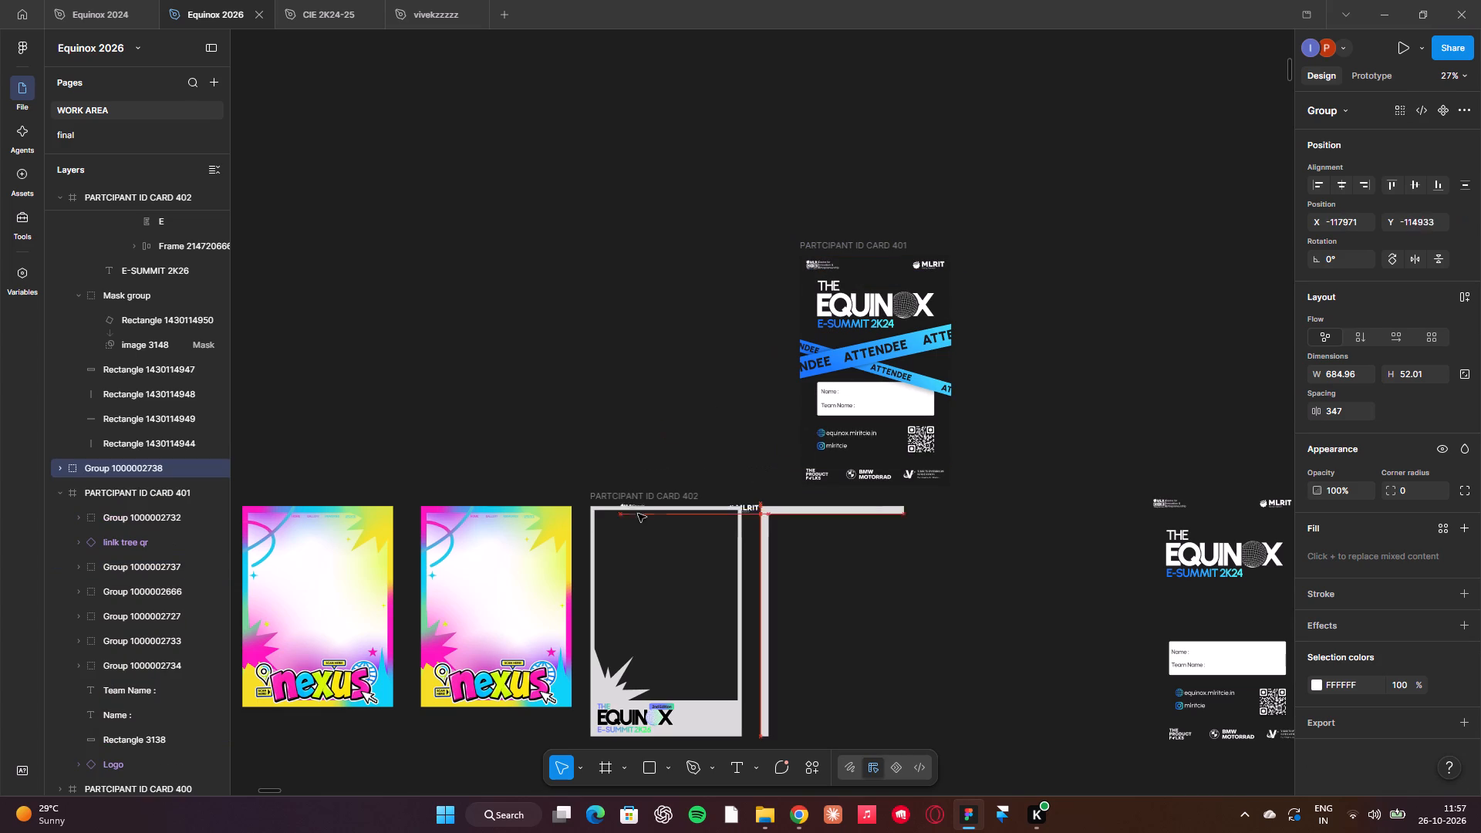
pyautogui.moveTo(638, 514); pyautogui.dragTo(616, 534)
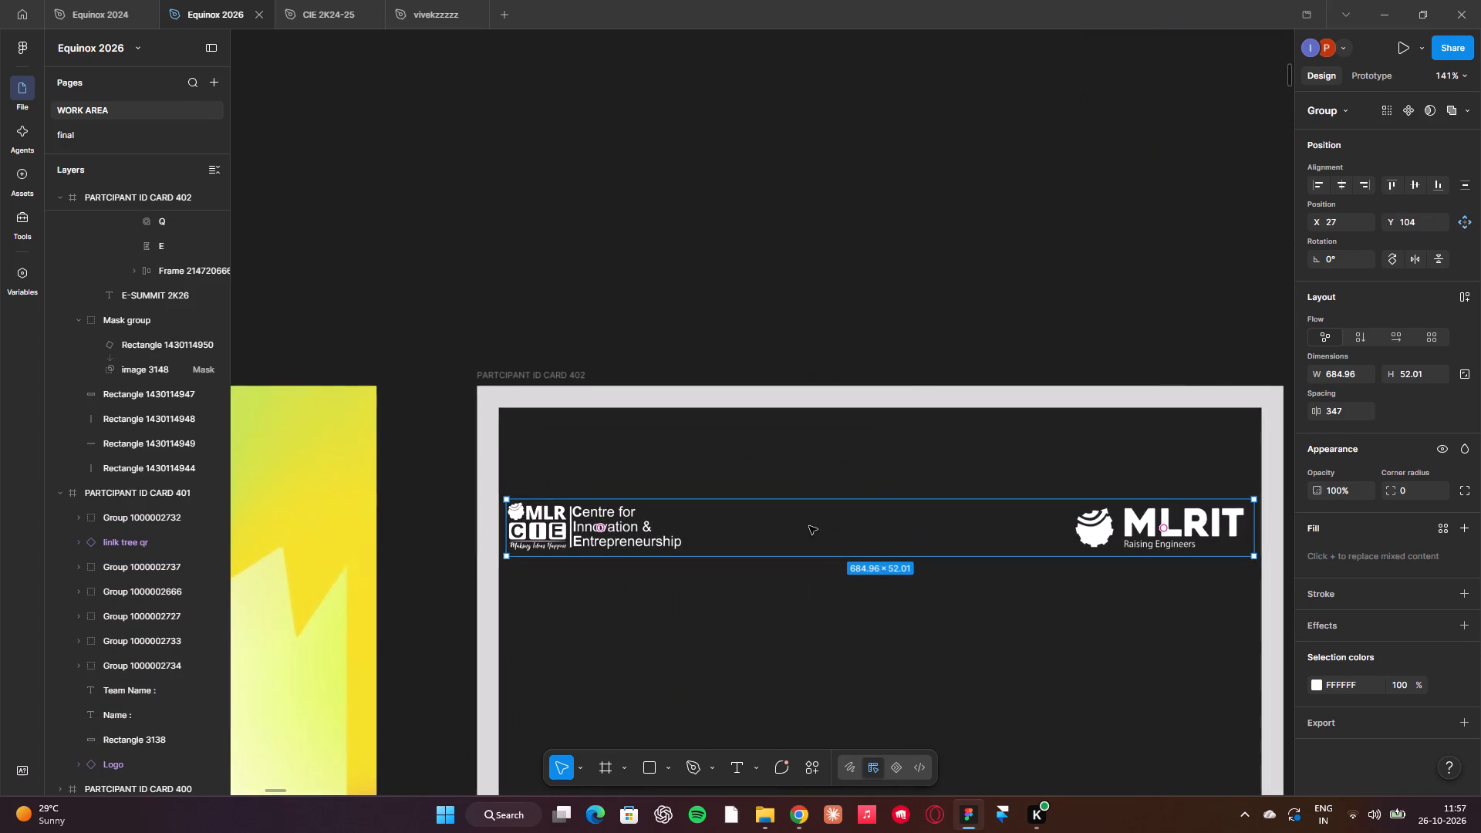
# Reduce the spacing between the two copied logos to 291 and move the group to X 55, Y 58 inside the frame.
pyautogui.click(927, 522)
pyautogui.click(1135, 539)
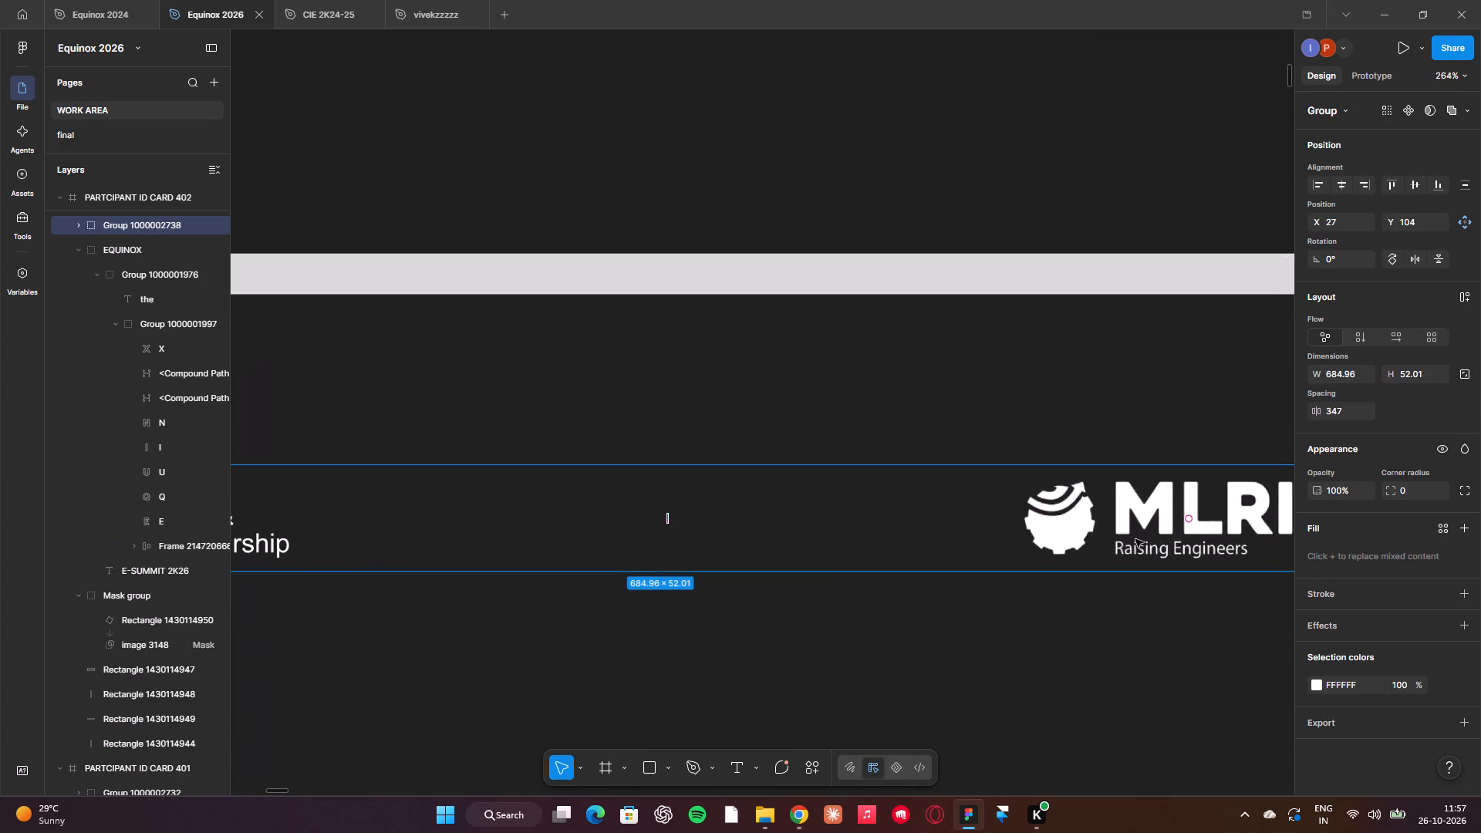
pyautogui.moveTo(670, 521); pyautogui.dragTo(612, 531)
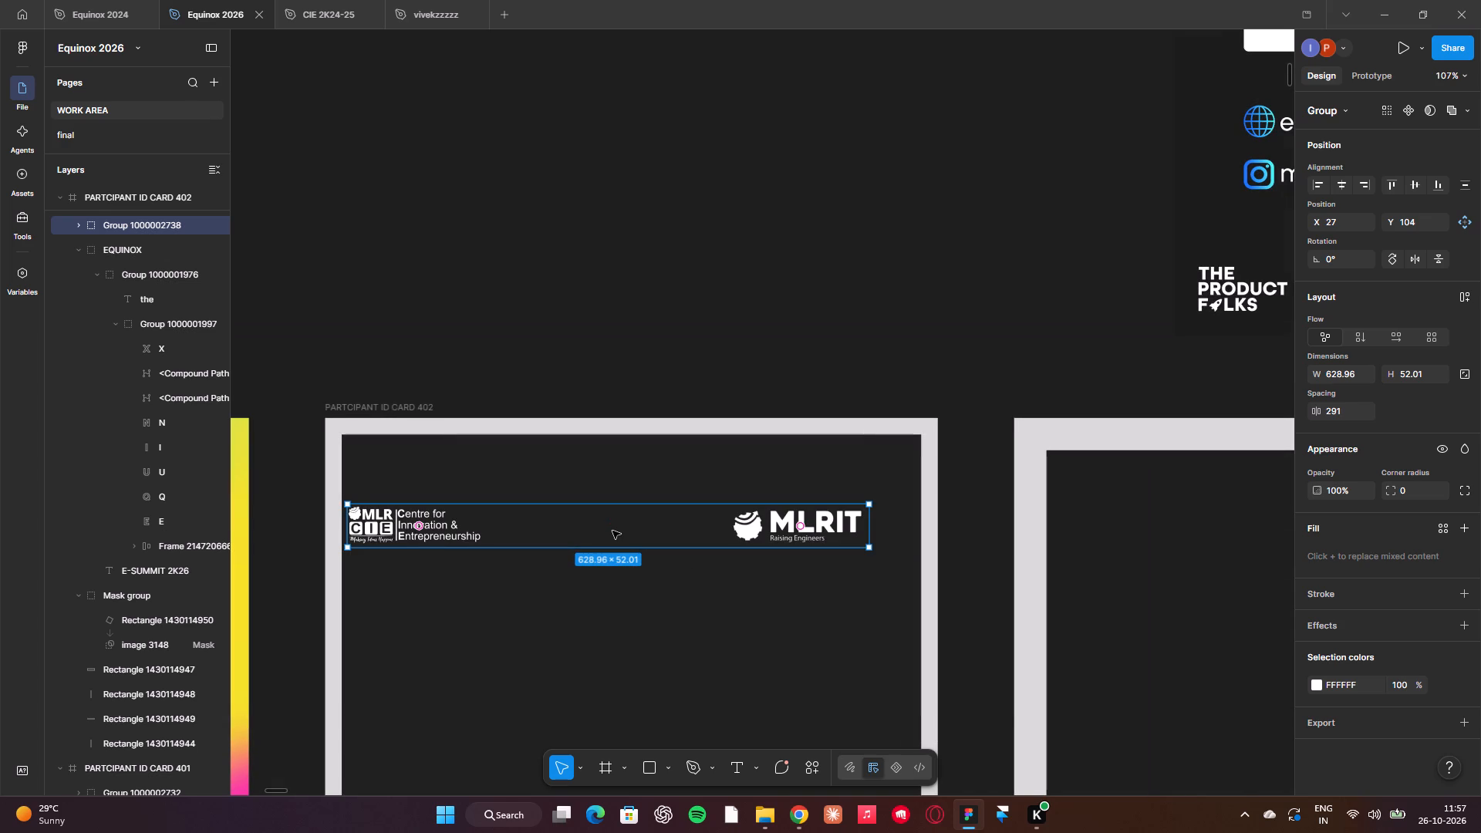
pyautogui.moveTo(643, 529); pyautogui.dragTo(667, 491)
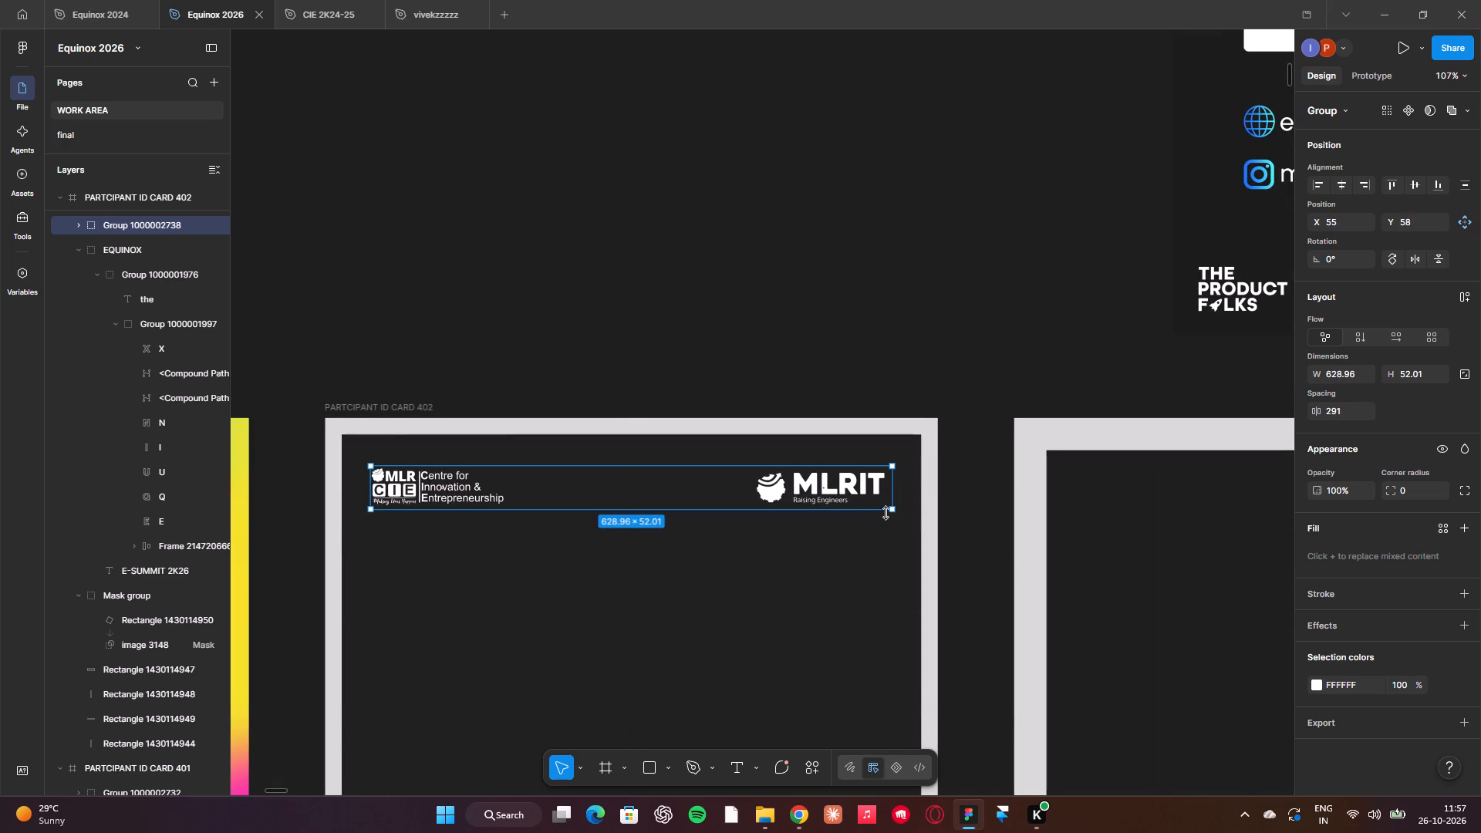
# Scale the logo group up proportionally to about 677 × 56.
pyautogui.press('k')
pyautogui.moveTo(891, 509); pyautogui.dragTo(879, 511)
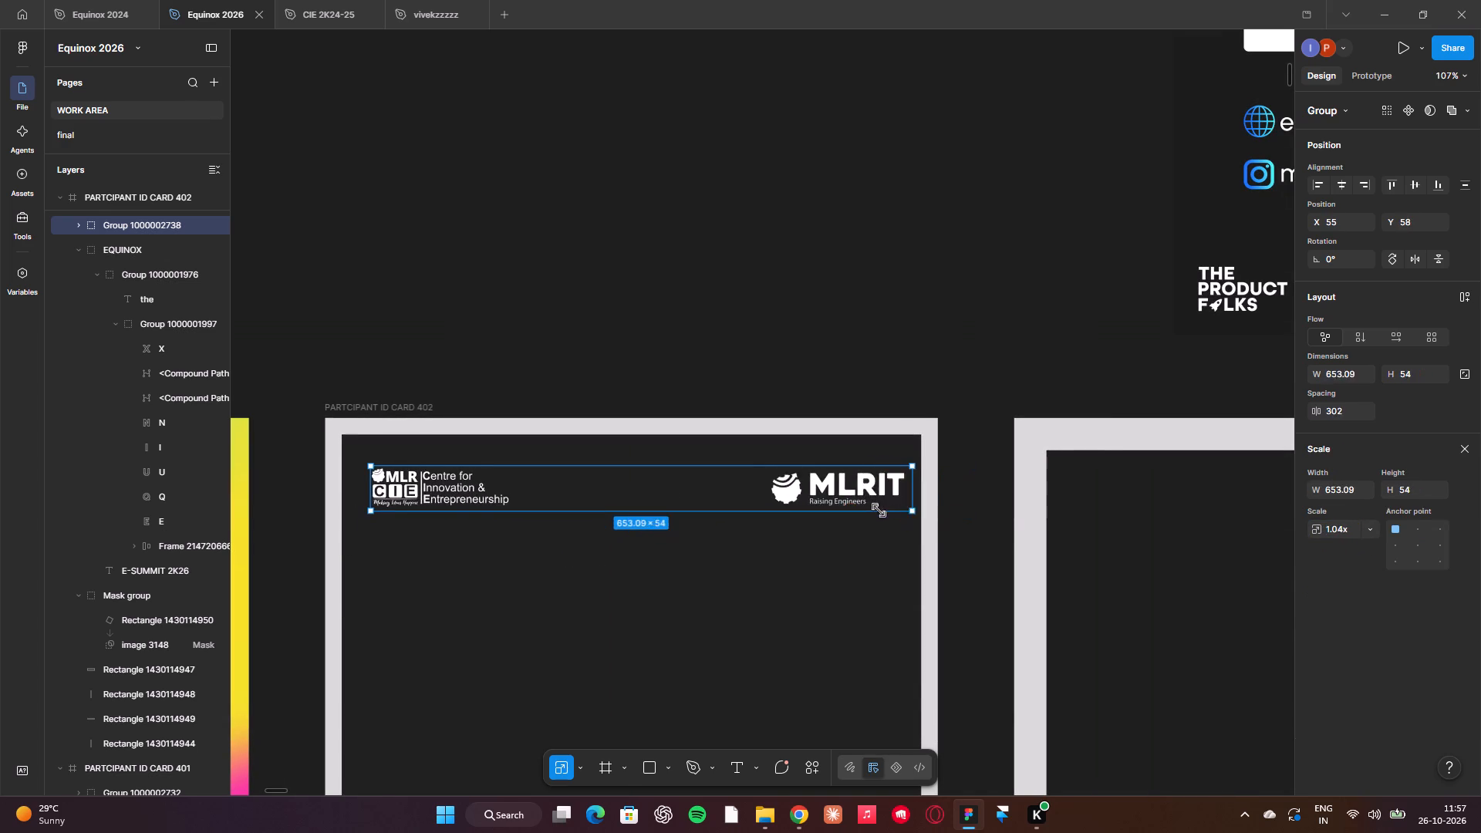
pyautogui.moveTo(879, 511); pyautogui.dragTo(877, 512)
# Nudge the logo group up and left into the frame's upper corner, to X 38, Y 37.
pyautogui.press('Up')
pyautogui.press('Up')
pyautogui.press('Up')
pyautogui.press('Up')
pyautogui.press('Up')
pyautogui.press('Up')
pyautogui.press('Up')
pyautogui.press('Up')
pyautogui.press('Up')
pyautogui.press('Up')
pyautogui.press('Up')
pyautogui.press('Up')
pyautogui.press('Up')
pyautogui.press('Up')
pyautogui.press('Up')
pyautogui.press('Up')
pyautogui.press('Up')
pyautogui.press('Up')
pyautogui.press('Up')
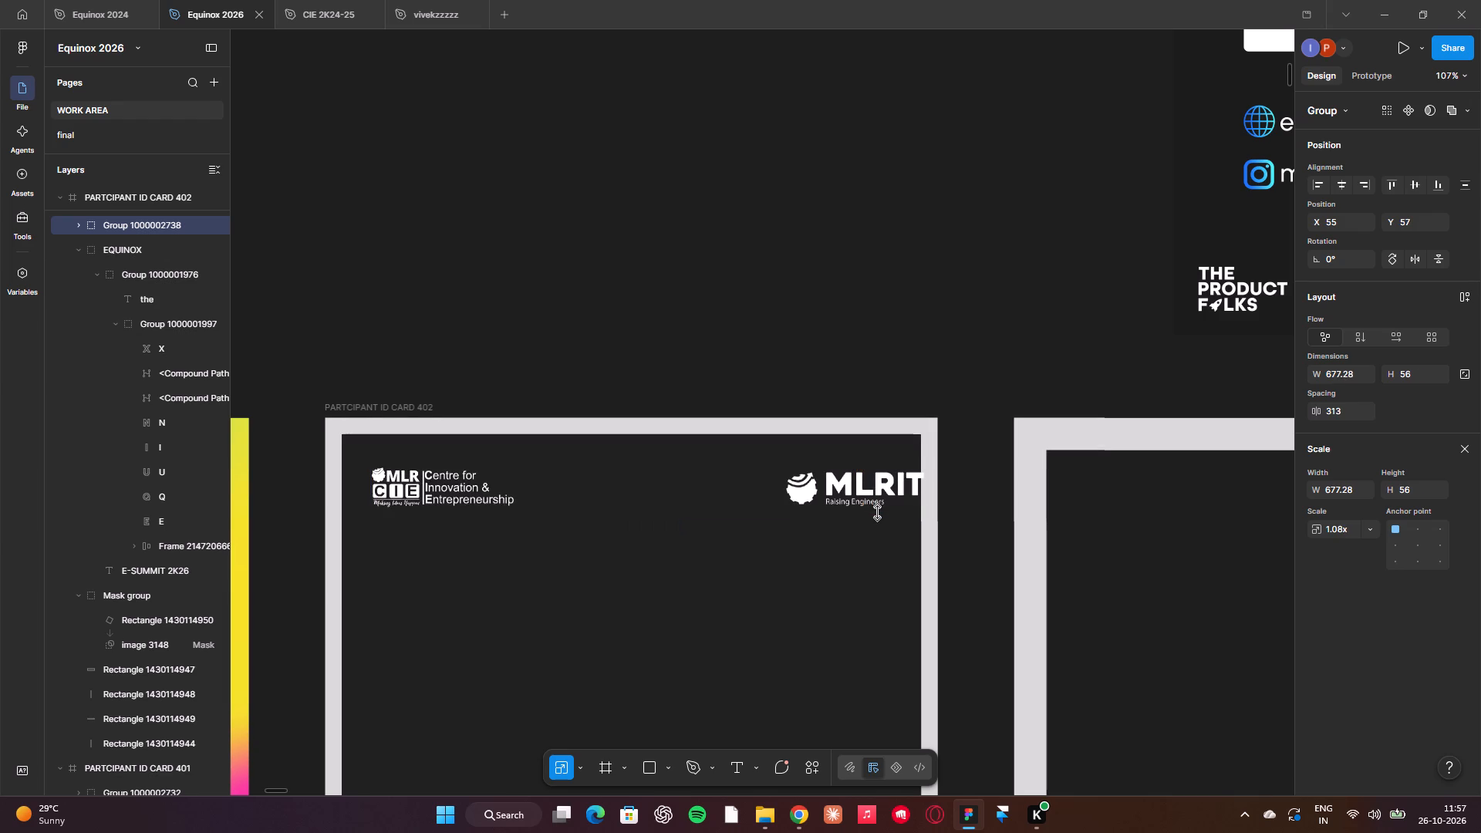
pyautogui.press('Left')
pyautogui.press('Left')
pyautogui.press('Left')
pyautogui.press('Left')
pyautogui.press('Left')
pyautogui.press('Left')
pyautogui.press('Left')
pyautogui.press('Left')
pyautogui.press('Left')
pyautogui.press('Left')
pyautogui.press('Left')
pyautogui.press('Left')
pyautogui.press('Left')
pyautogui.press('Left')
pyautogui.press('Left')
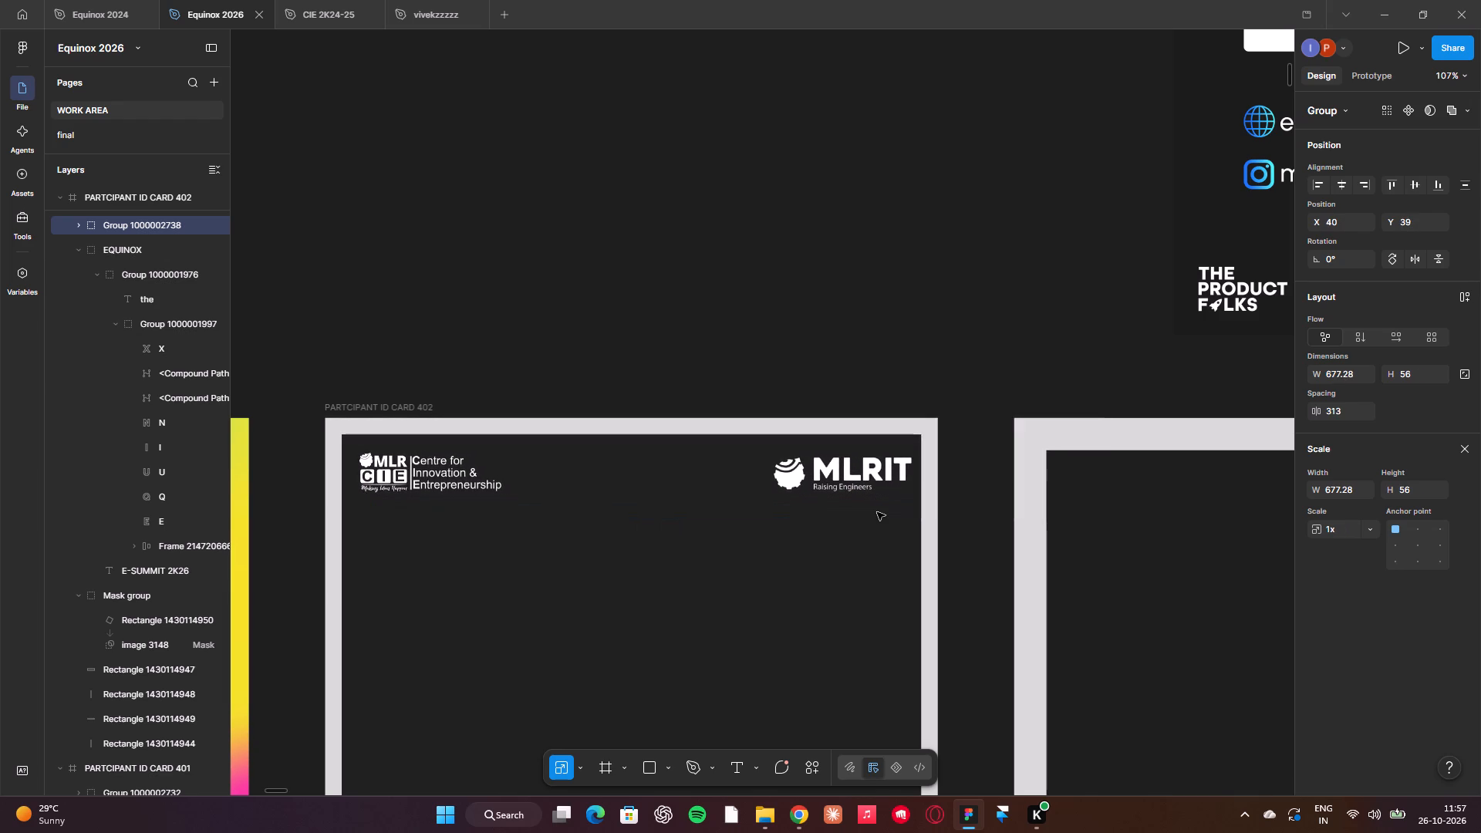
pyautogui.press('Up')
pyautogui.press('Up')
pyautogui.press('Up')
pyautogui.press('Up')
pyautogui.press('Down')
pyautogui.press('Down')
pyautogui.press('Left')
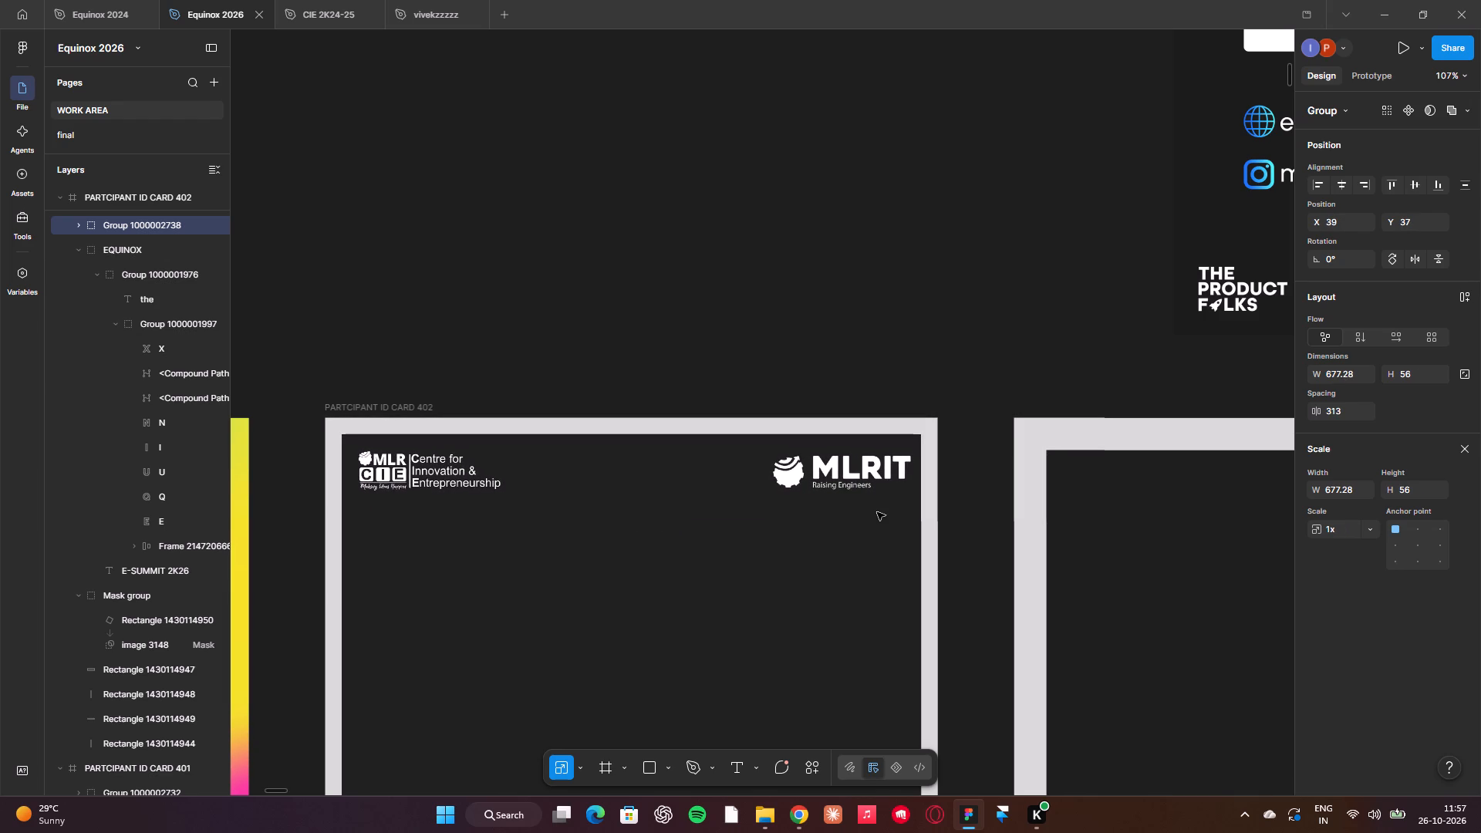
pyautogui.press('Left')
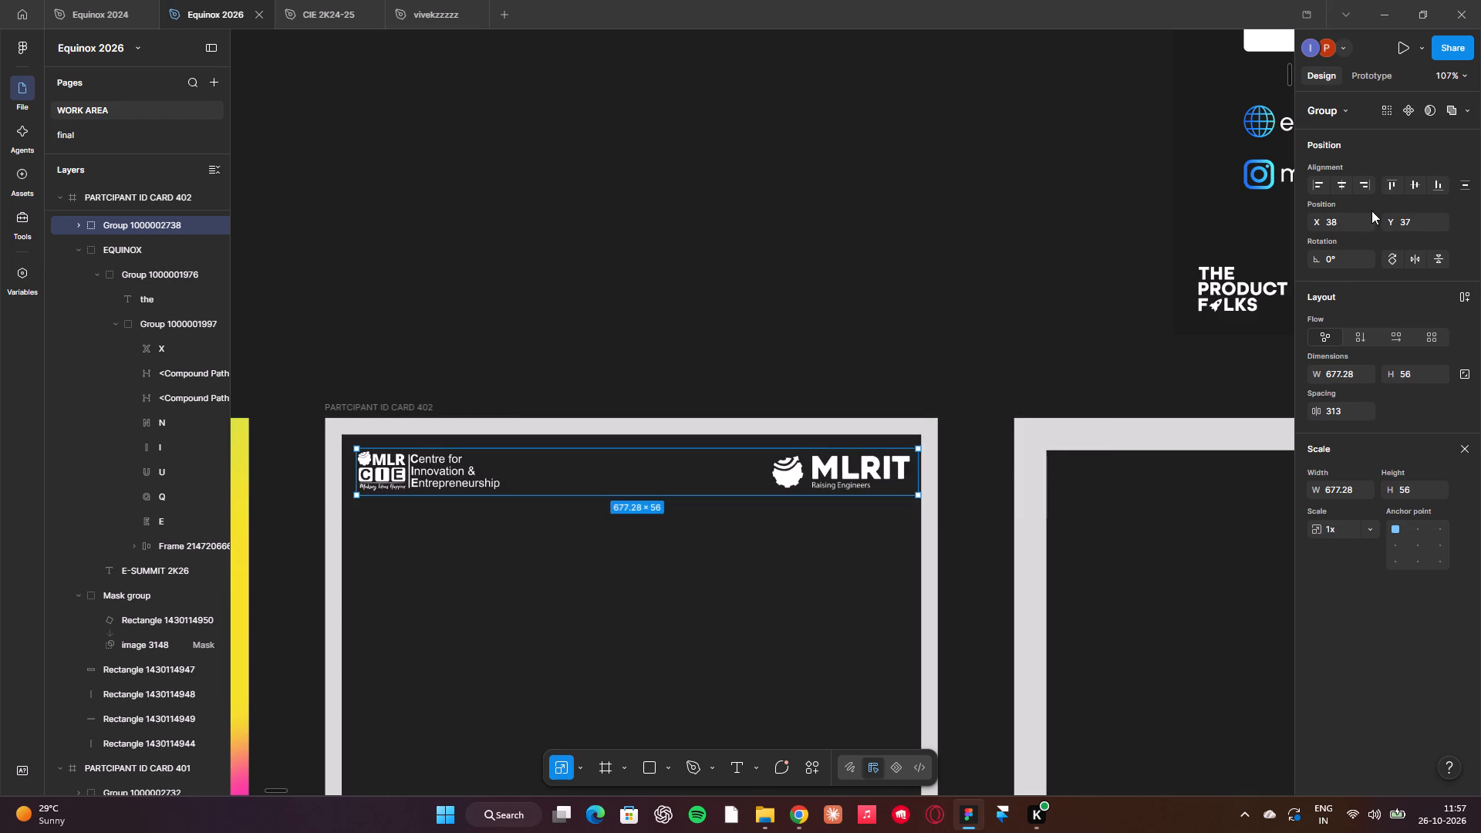
# Centre the logo group horizontally in the card, shift it right to X 40, and deselect it.
pyautogui.click(1343, 185)
pyautogui.click(909, 248)
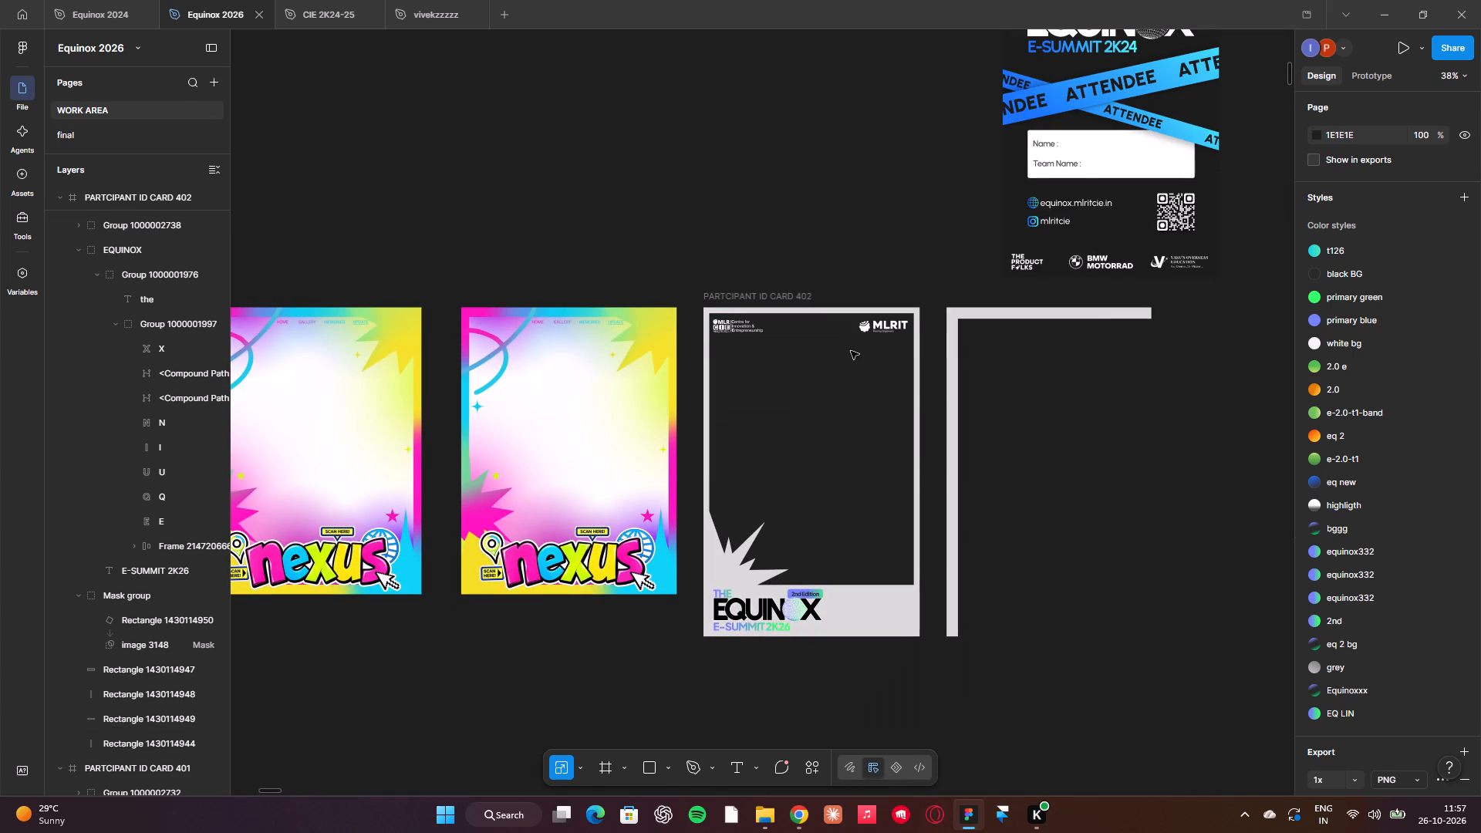
pyautogui.click(880, 323)
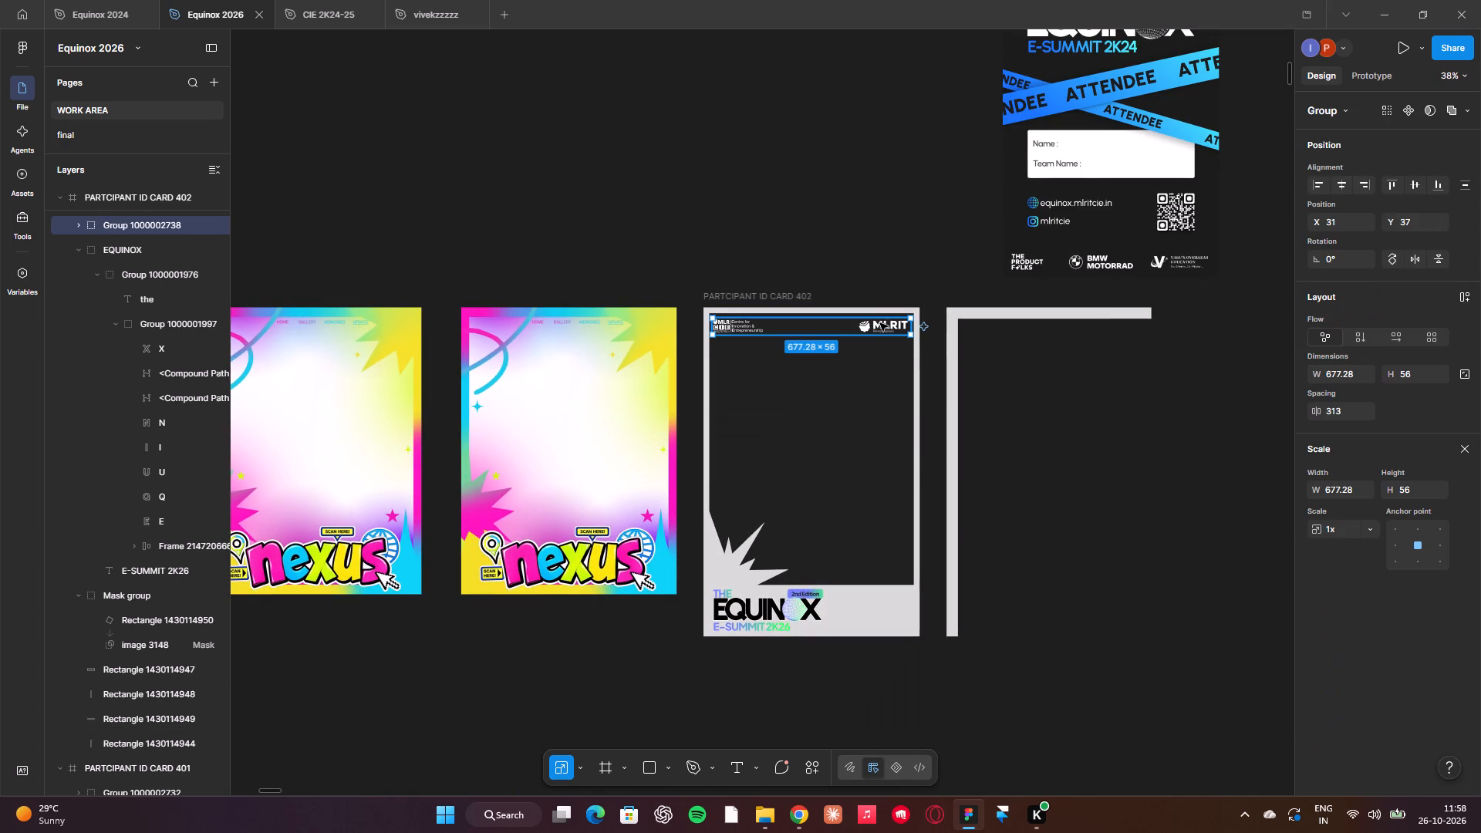
pyautogui.press('Right')
pyautogui.press('Right')
pyautogui.press('Right')
pyautogui.press('Right')
pyautogui.press('Right')
pyautogui.press('Right')
pyautogui.press('Right')
pyautogui.press('Right')
pyautogui.press('Right')
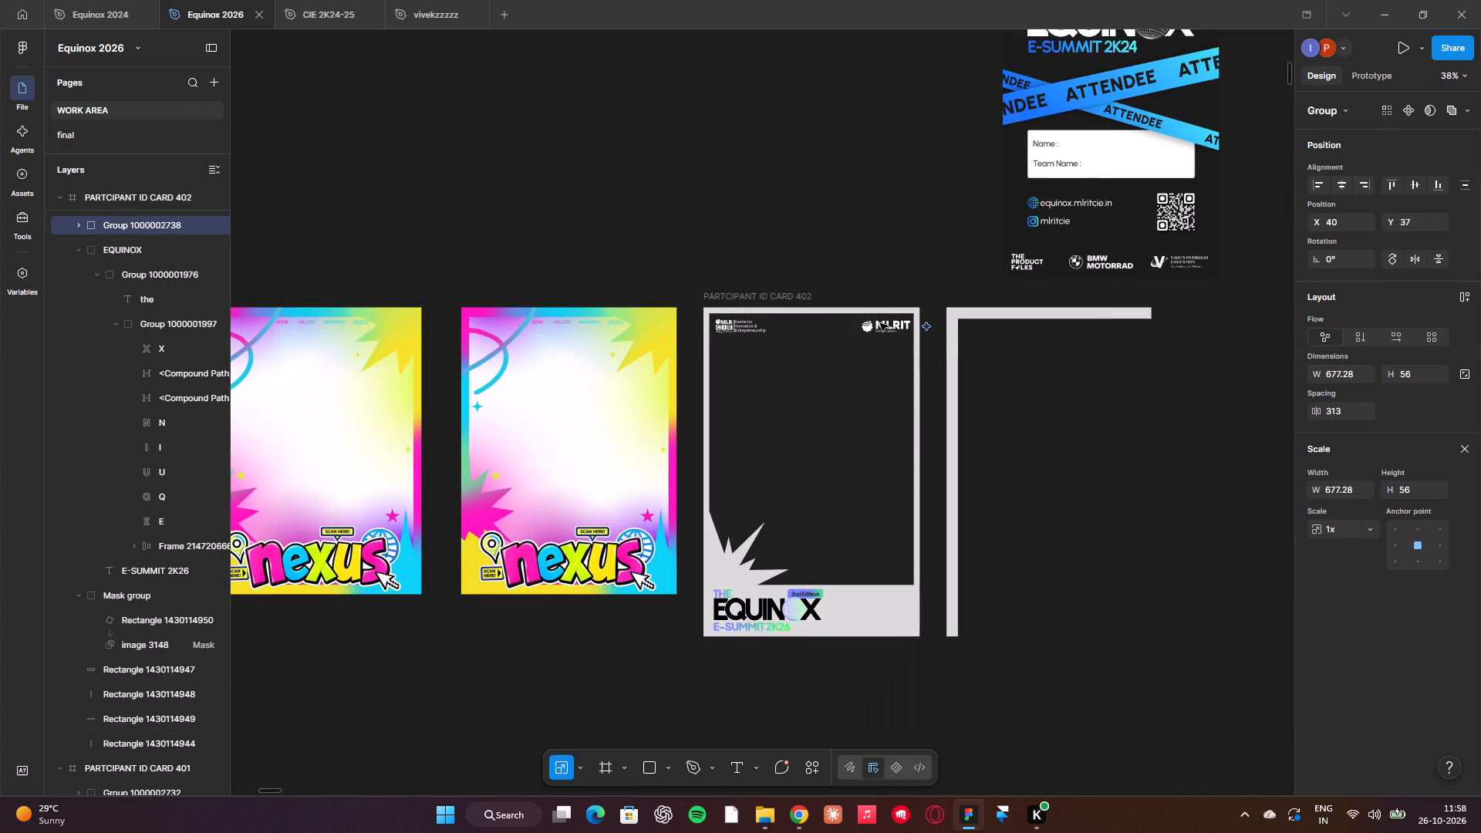
pyautogui.click(869, 255)
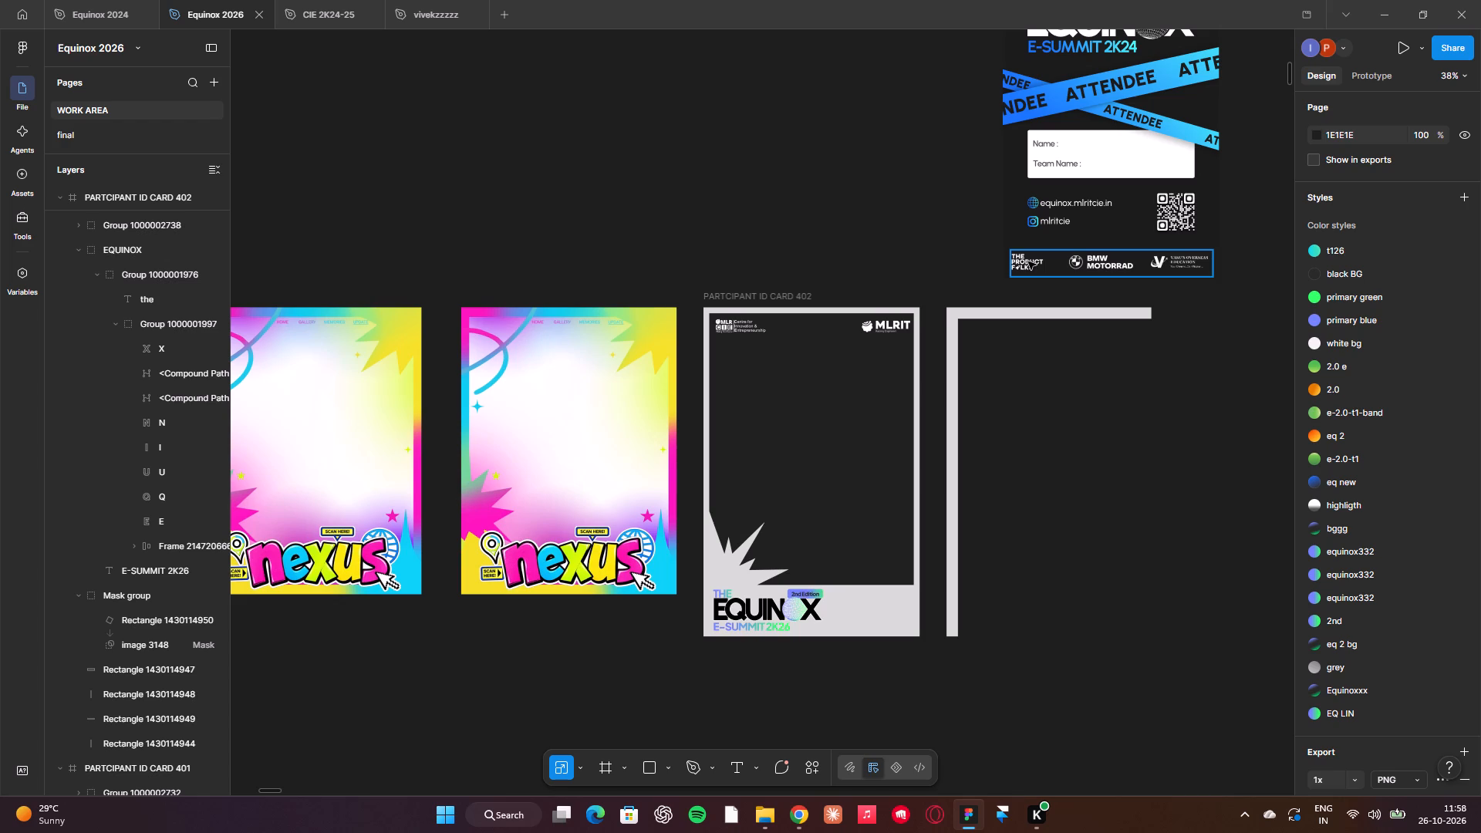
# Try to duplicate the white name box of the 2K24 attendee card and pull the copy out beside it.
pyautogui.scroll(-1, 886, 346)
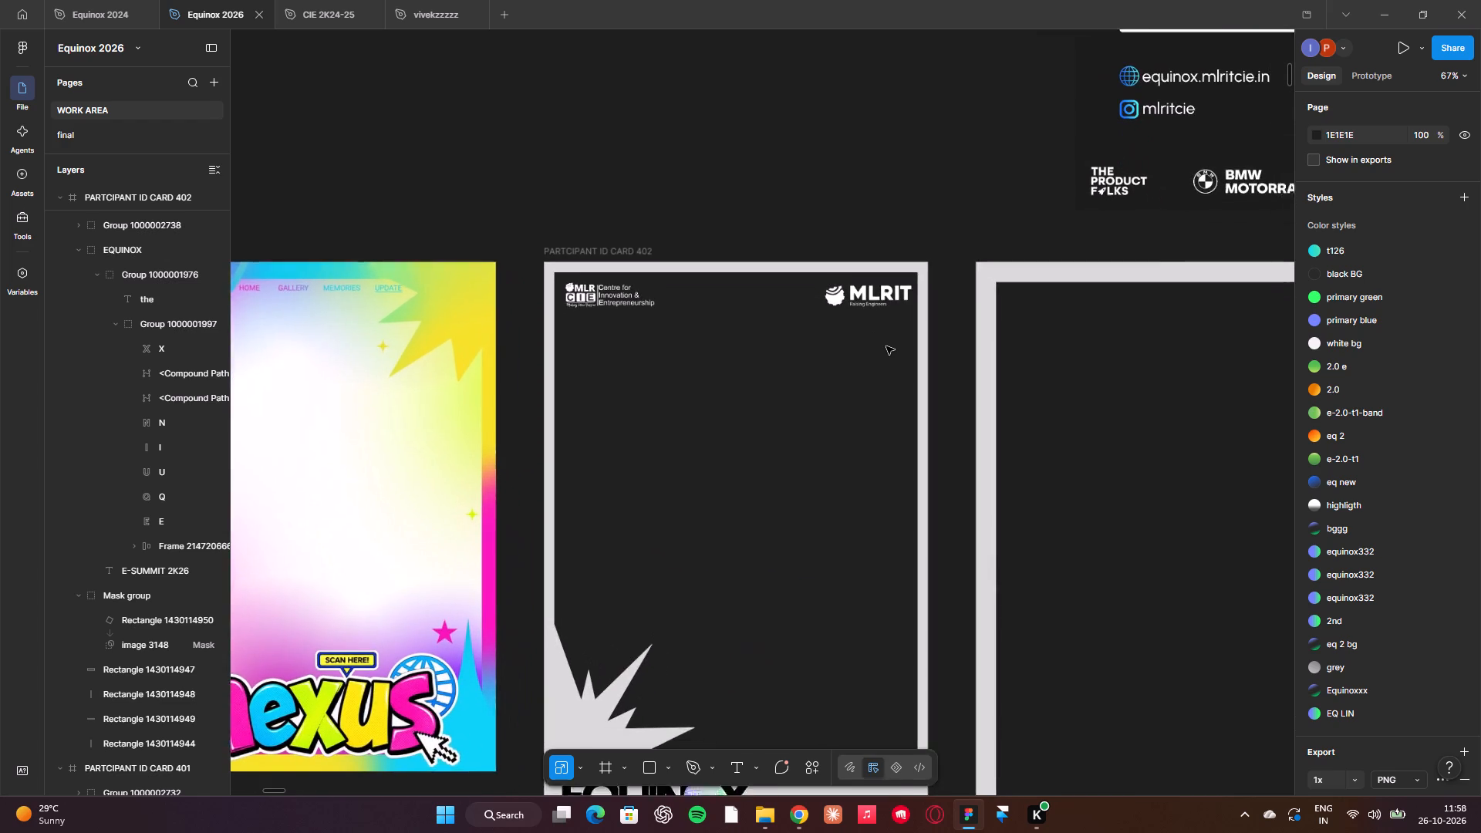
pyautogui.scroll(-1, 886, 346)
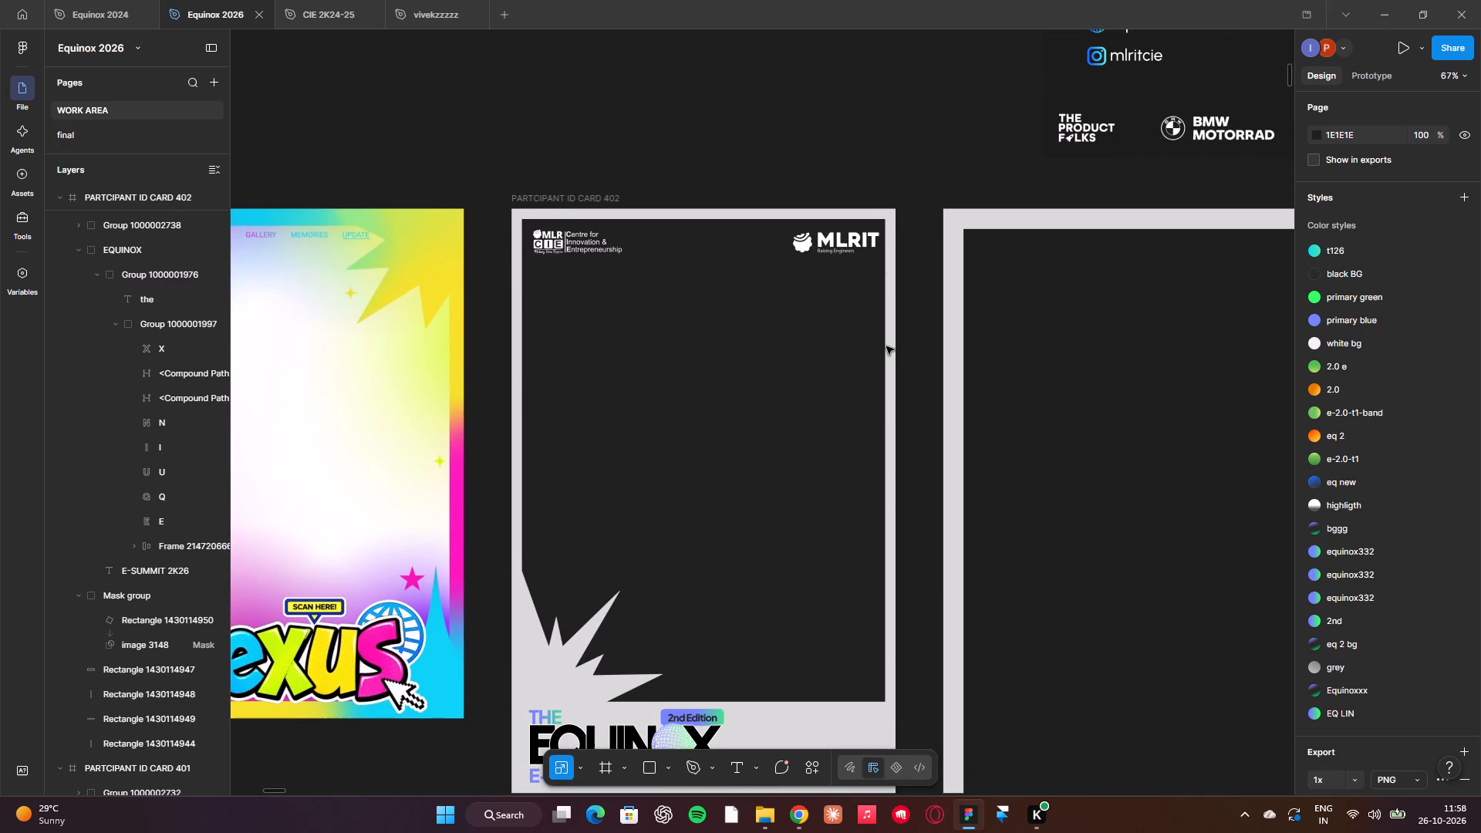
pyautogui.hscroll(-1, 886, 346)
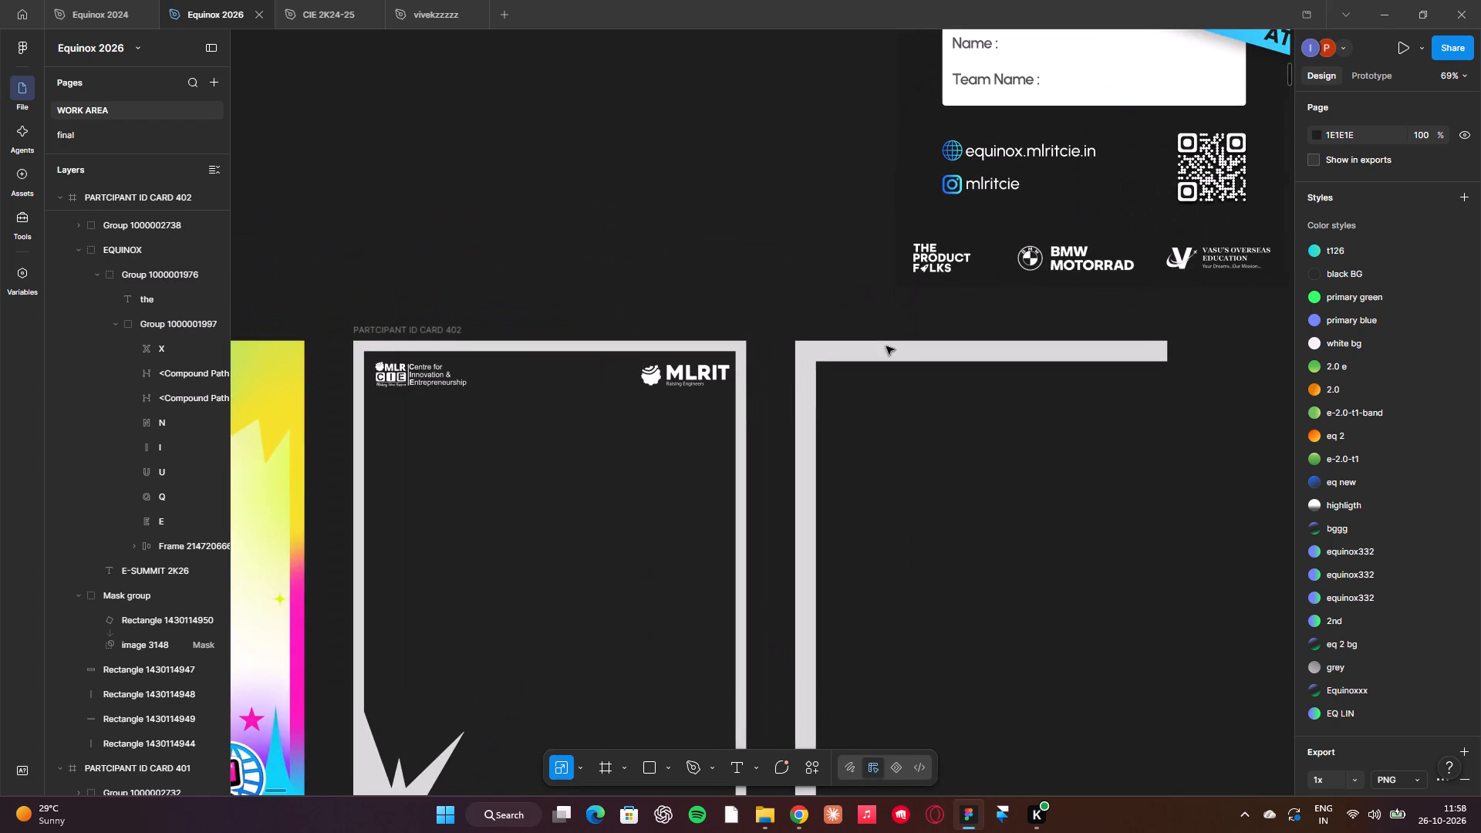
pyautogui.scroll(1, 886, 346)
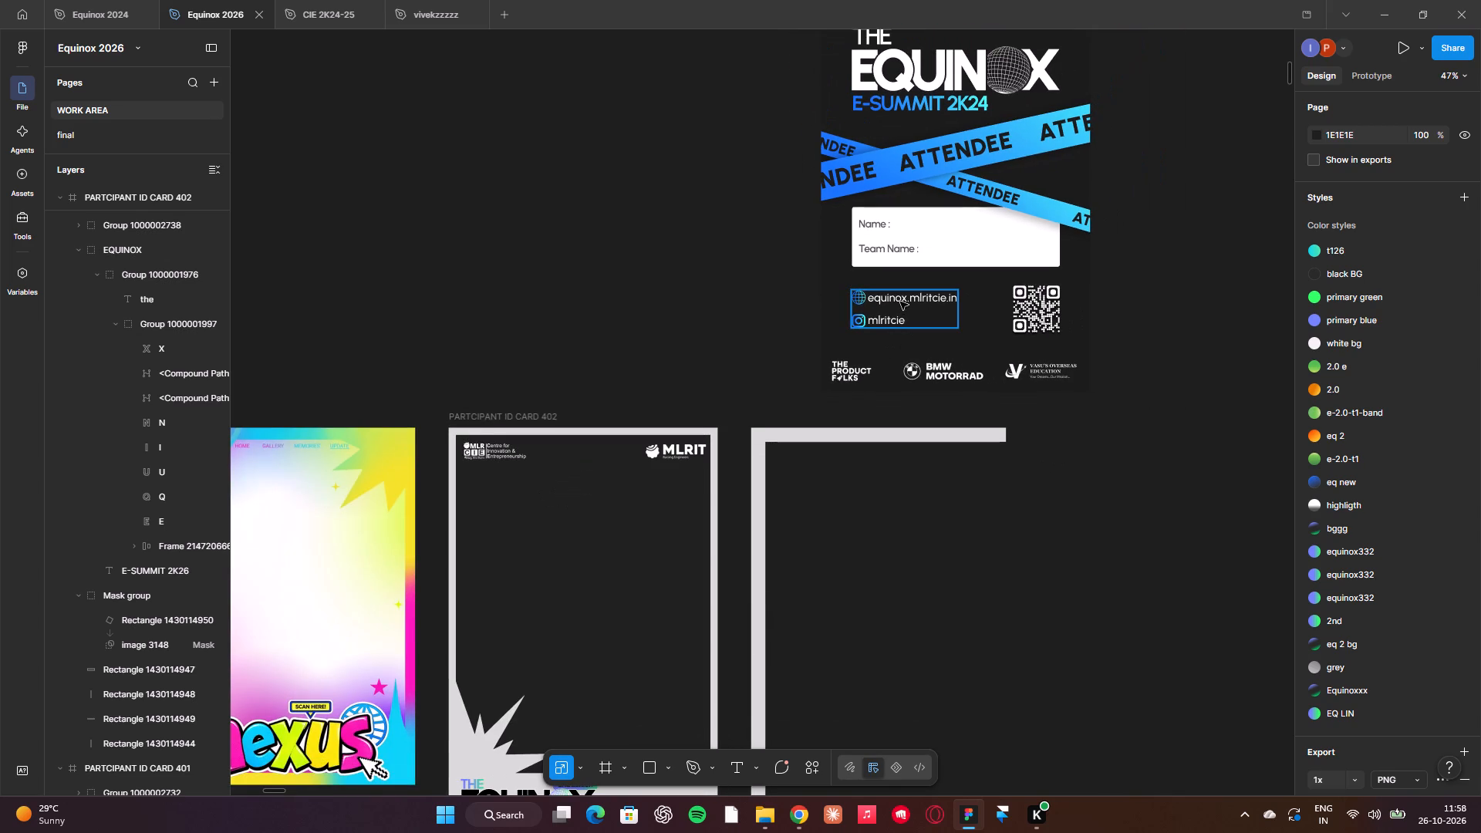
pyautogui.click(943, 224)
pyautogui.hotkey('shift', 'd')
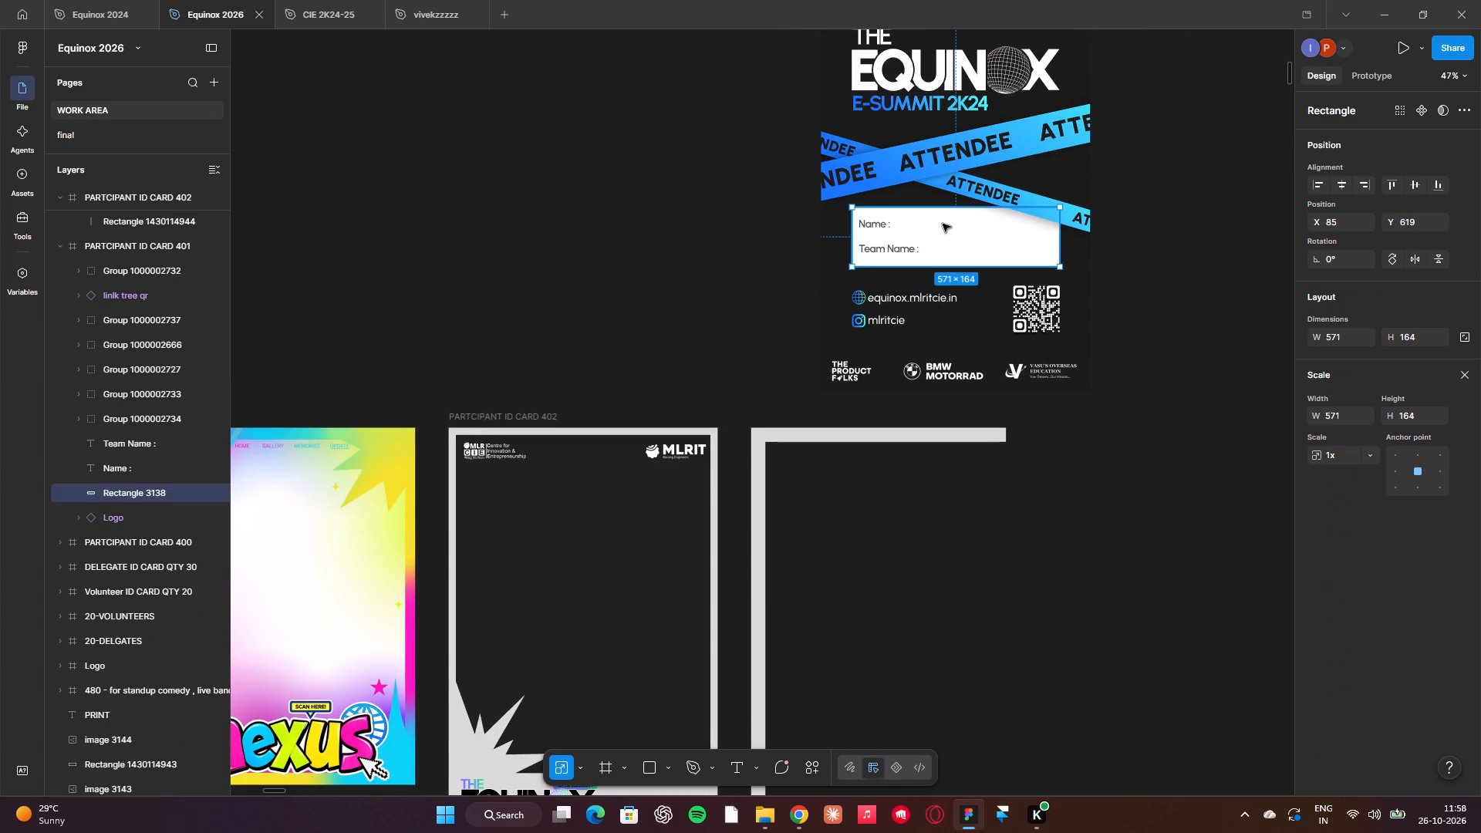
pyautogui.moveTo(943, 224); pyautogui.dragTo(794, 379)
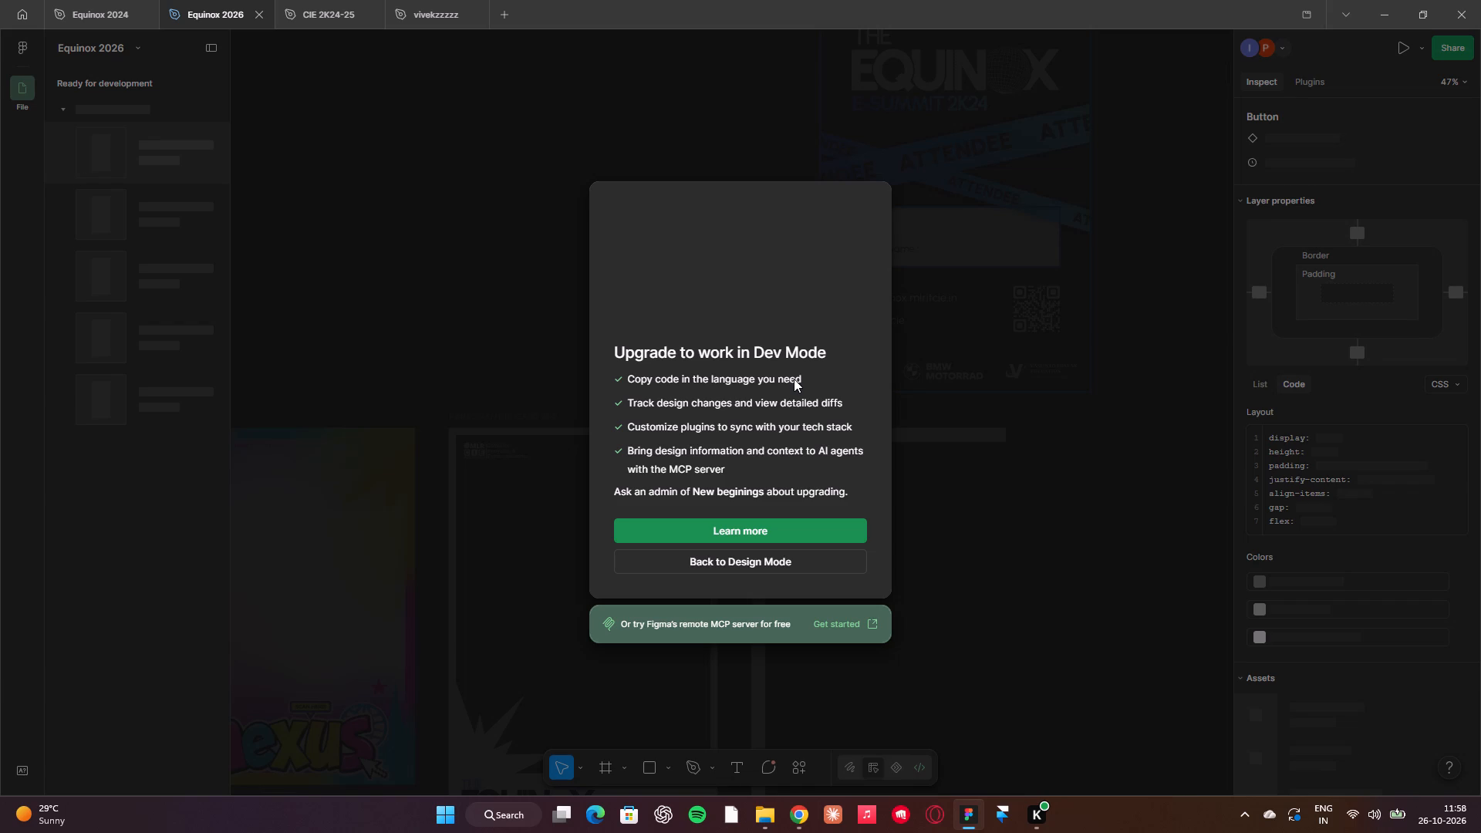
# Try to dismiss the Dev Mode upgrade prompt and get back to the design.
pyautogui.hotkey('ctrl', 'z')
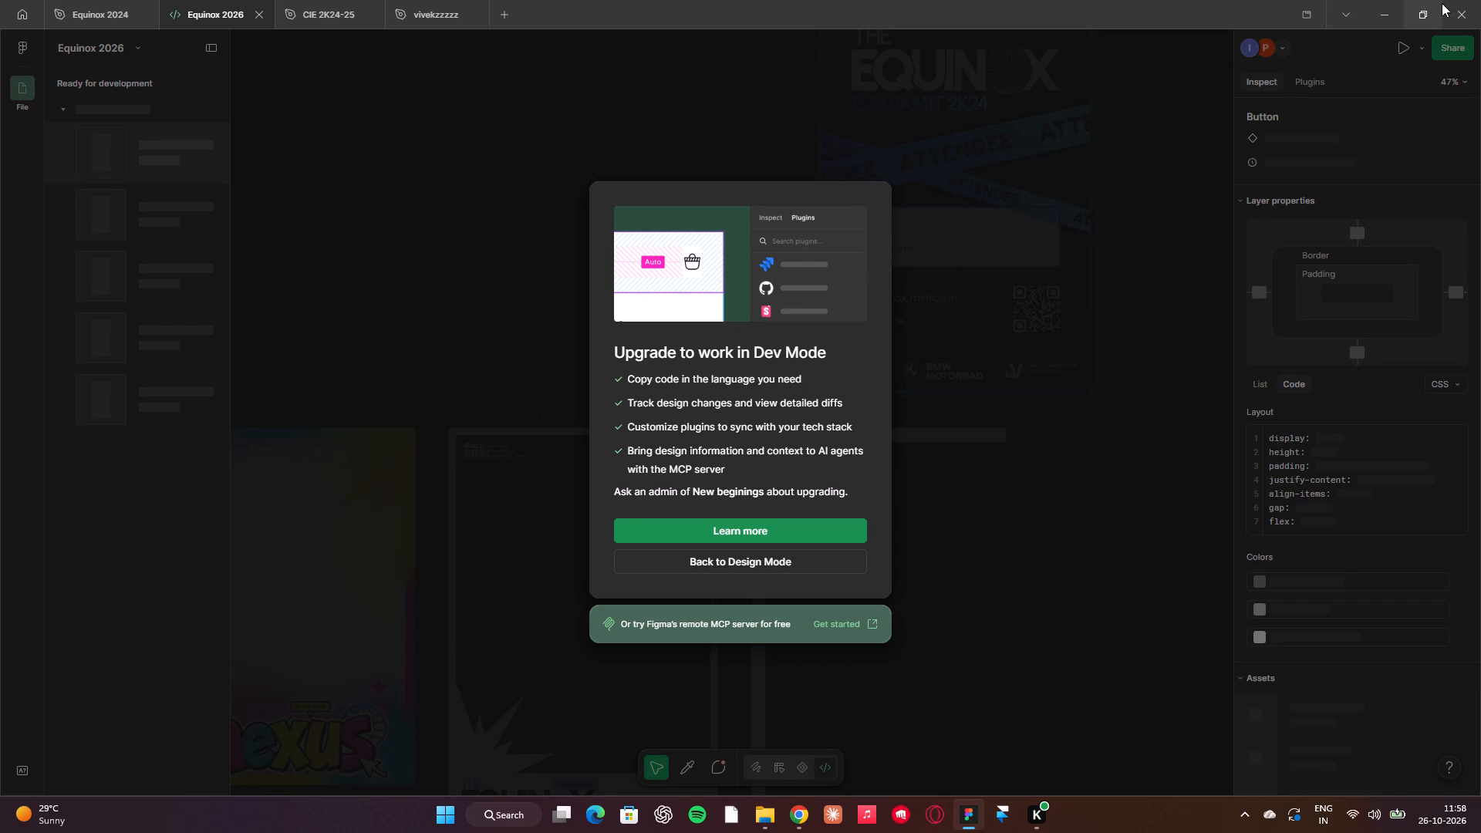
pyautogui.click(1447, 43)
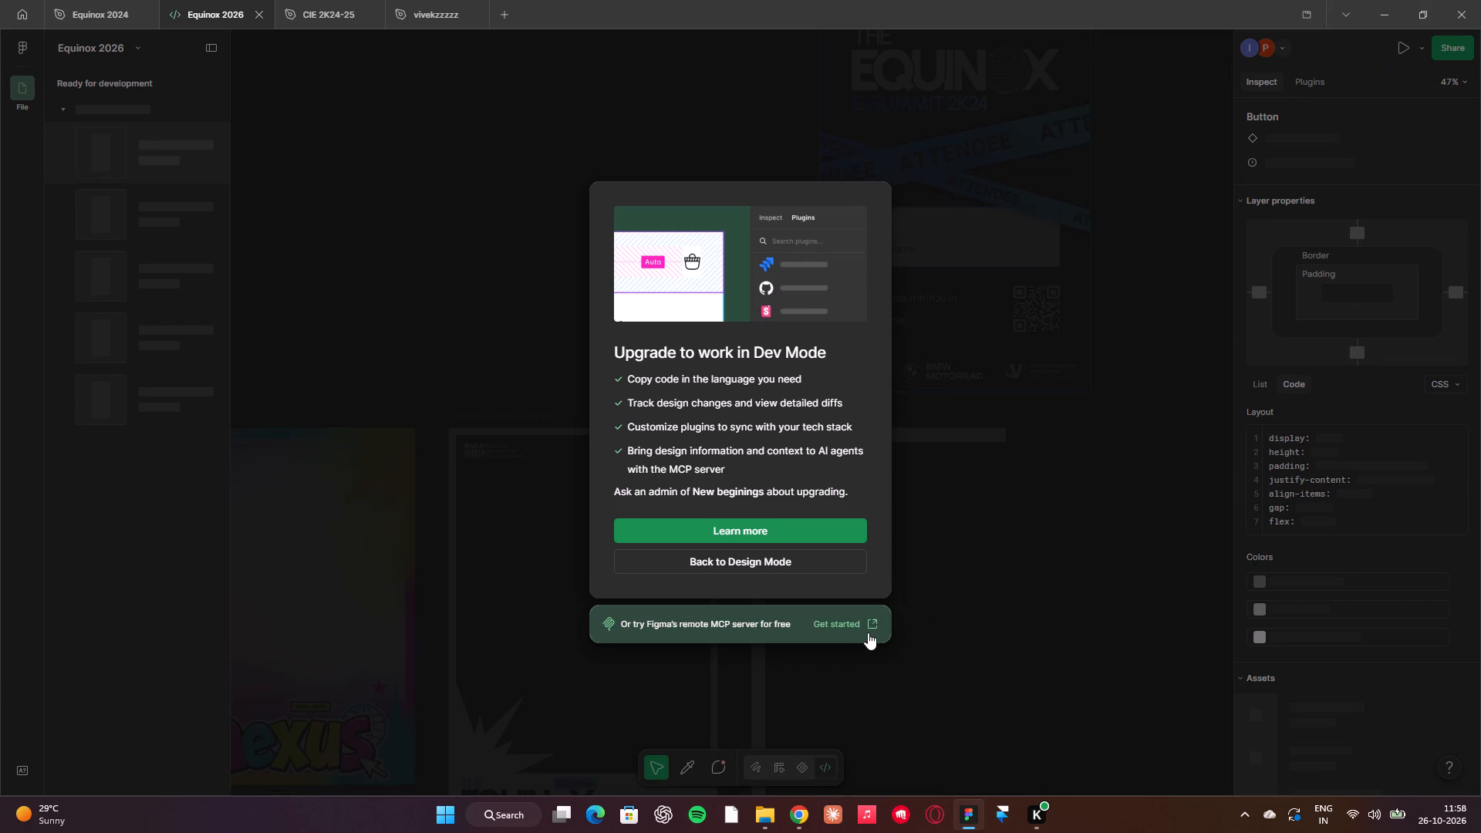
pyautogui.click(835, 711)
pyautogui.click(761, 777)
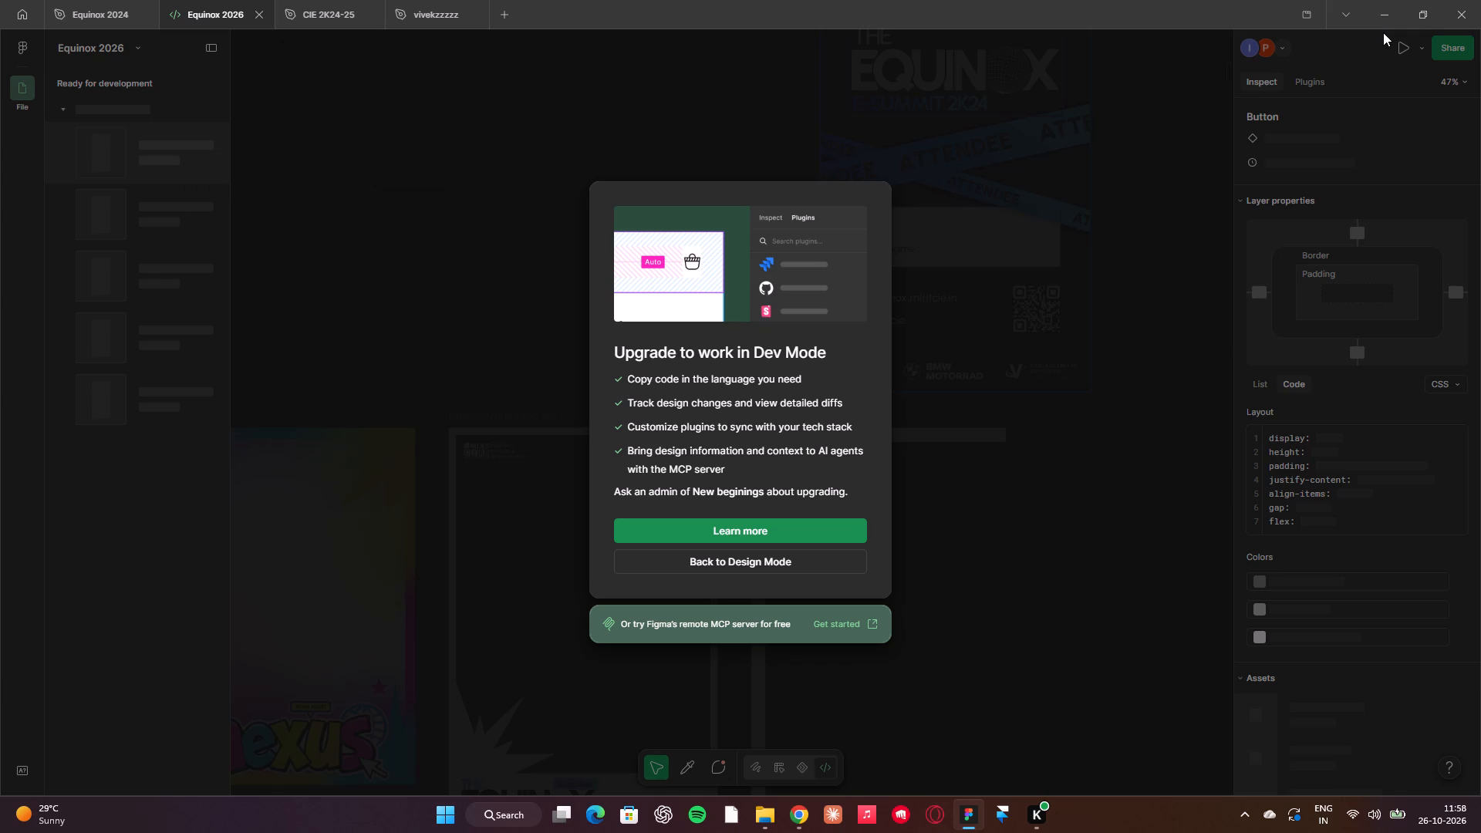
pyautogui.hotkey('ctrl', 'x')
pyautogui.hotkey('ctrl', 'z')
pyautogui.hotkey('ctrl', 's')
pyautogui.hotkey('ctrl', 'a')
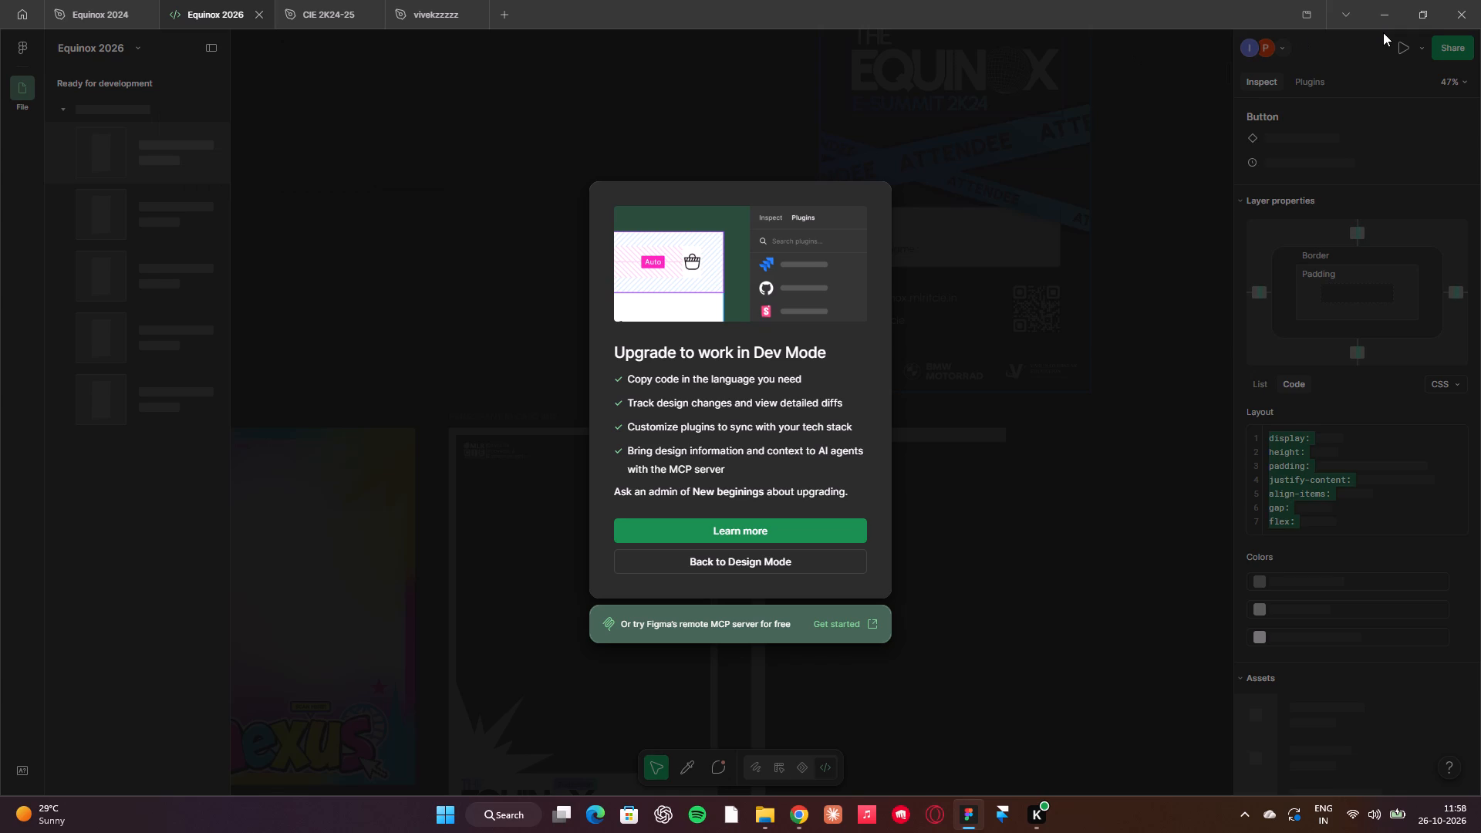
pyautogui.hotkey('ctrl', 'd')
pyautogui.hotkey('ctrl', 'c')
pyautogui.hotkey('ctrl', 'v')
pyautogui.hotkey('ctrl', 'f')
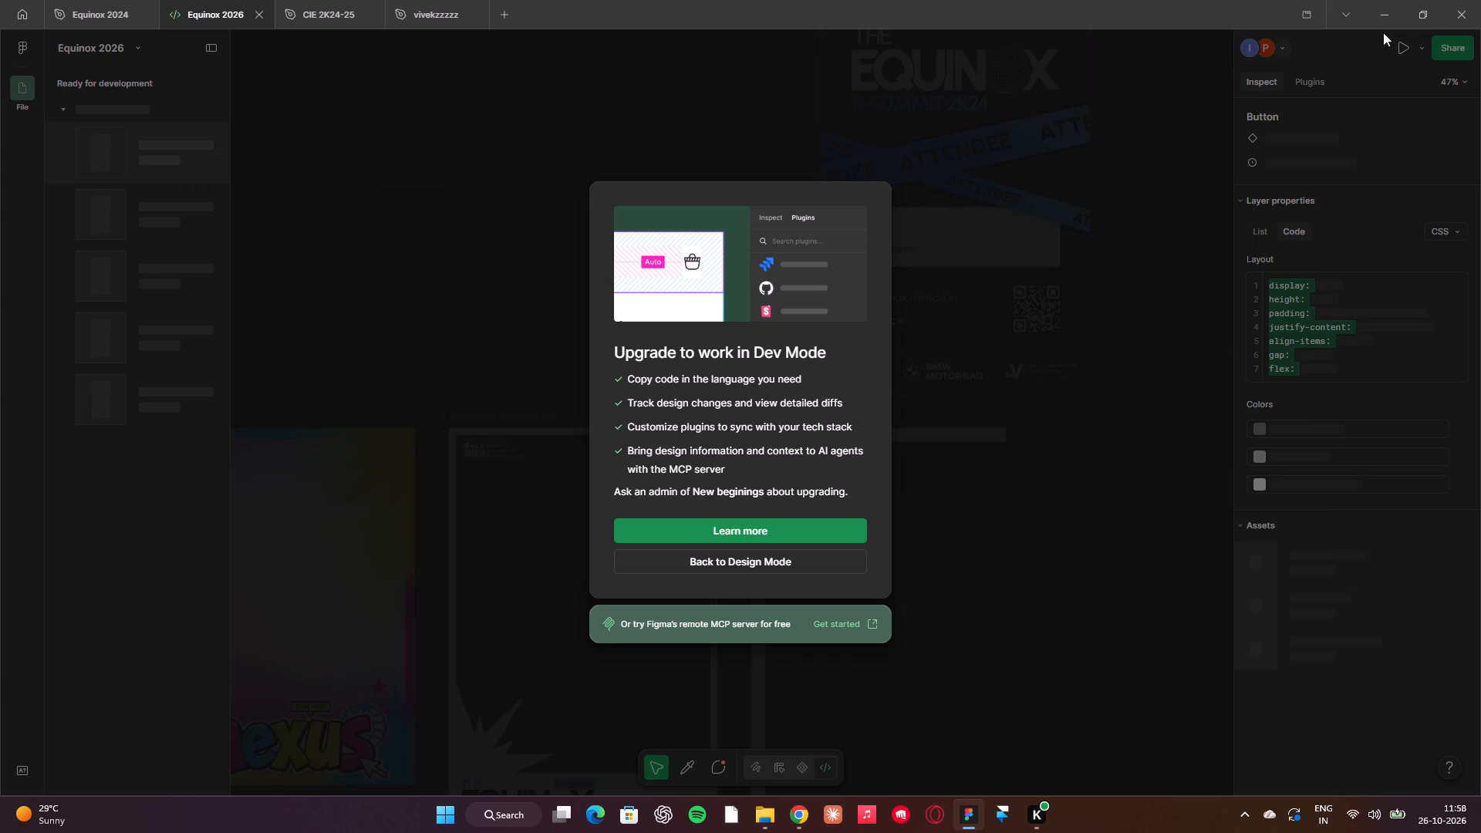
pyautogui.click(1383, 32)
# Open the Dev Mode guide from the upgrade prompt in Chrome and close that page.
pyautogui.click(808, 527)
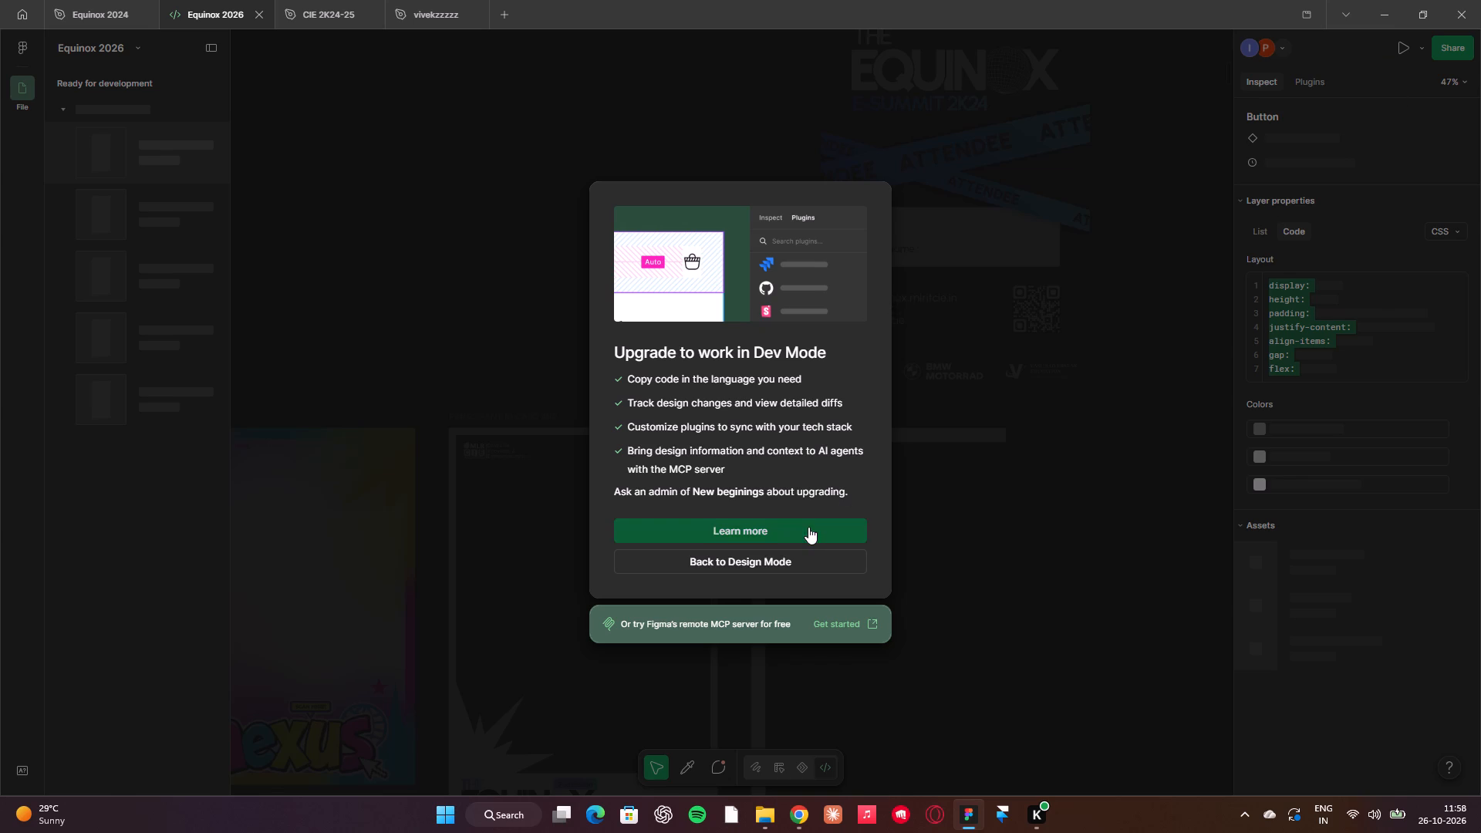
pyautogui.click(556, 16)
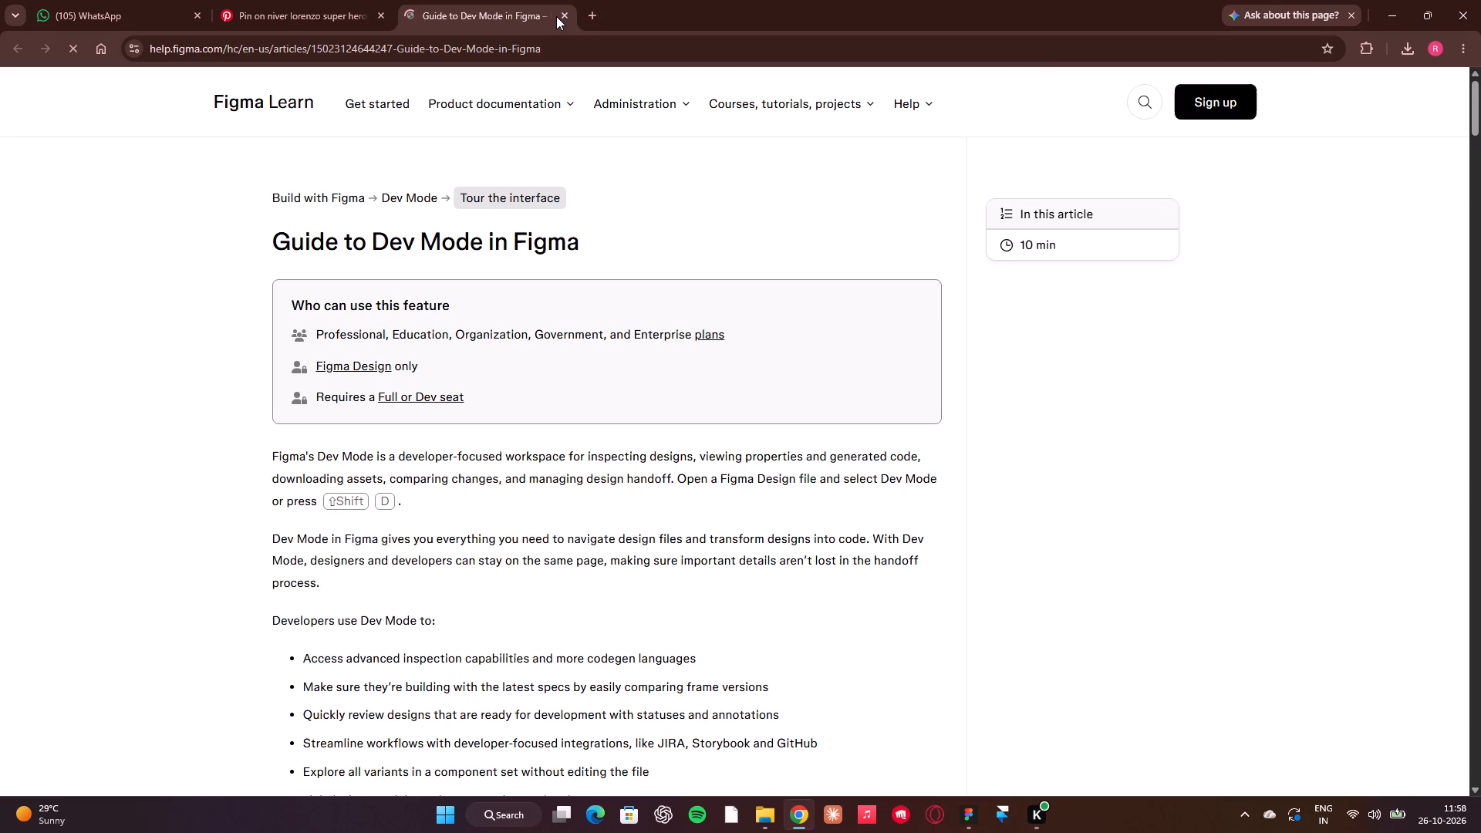
# Close the Dev Mode guide page, switch from Chrome back to Figma and return the file to Design Mode.
pyautogui.click(565, 15)
pyautogui.click(1389, 12)
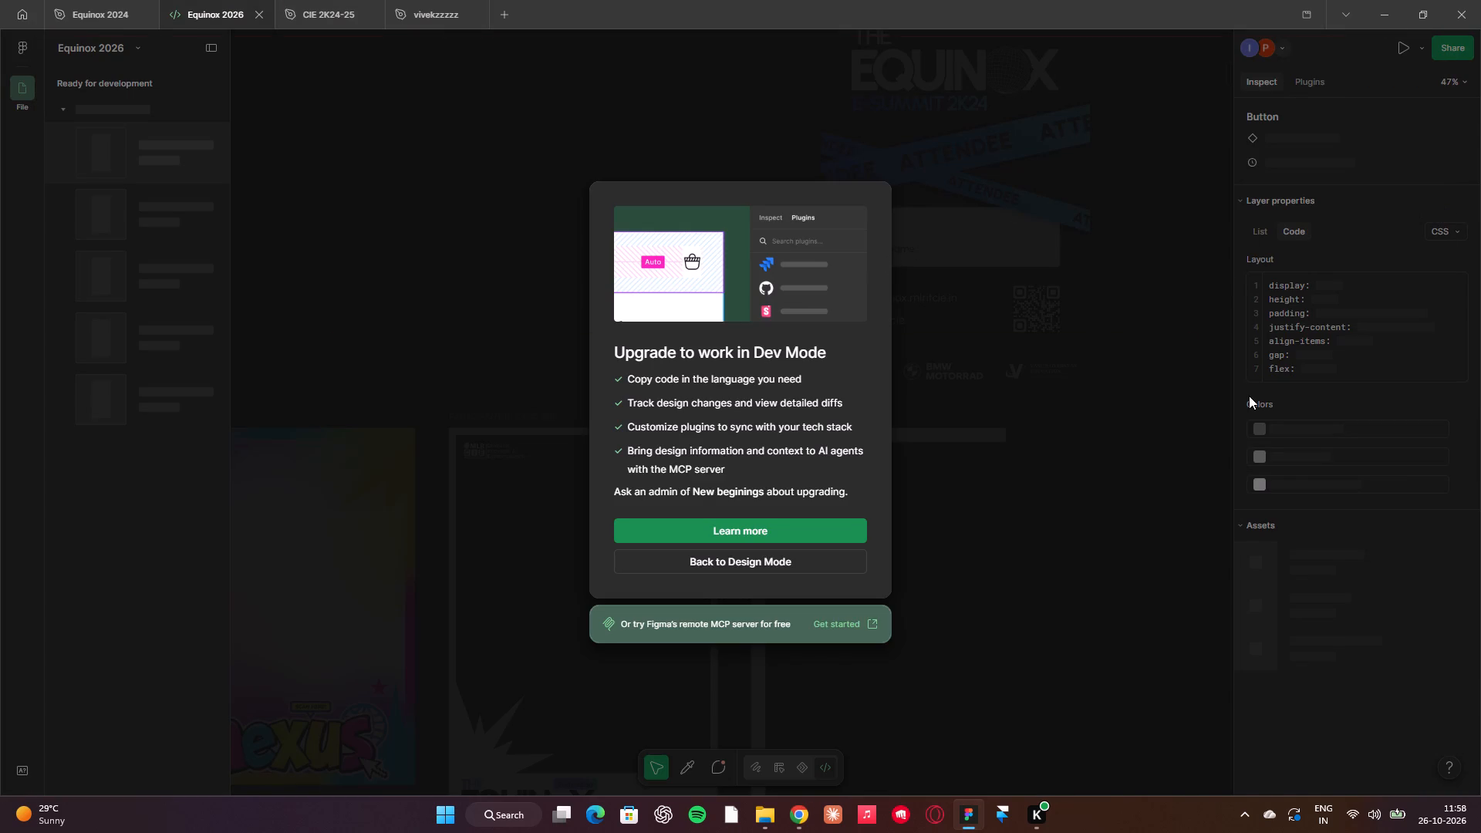
pyautogui.click(813, 569)
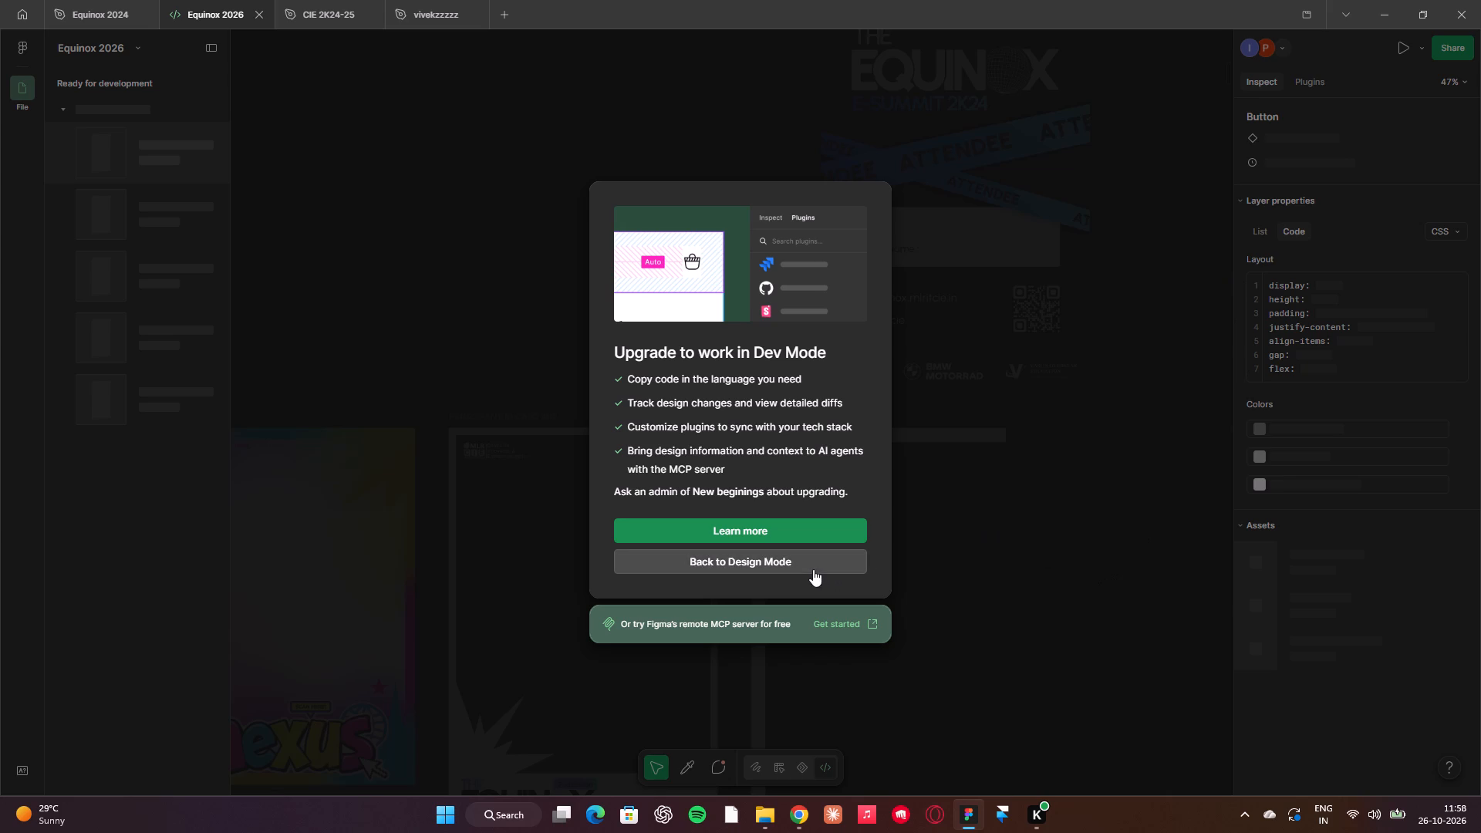
# Move the EQUINOX E-Summit 2K26 title group out of the new ID card onto the empty canvas below the nexus cards.
pyautogui.scroll(-1, 936, 585)
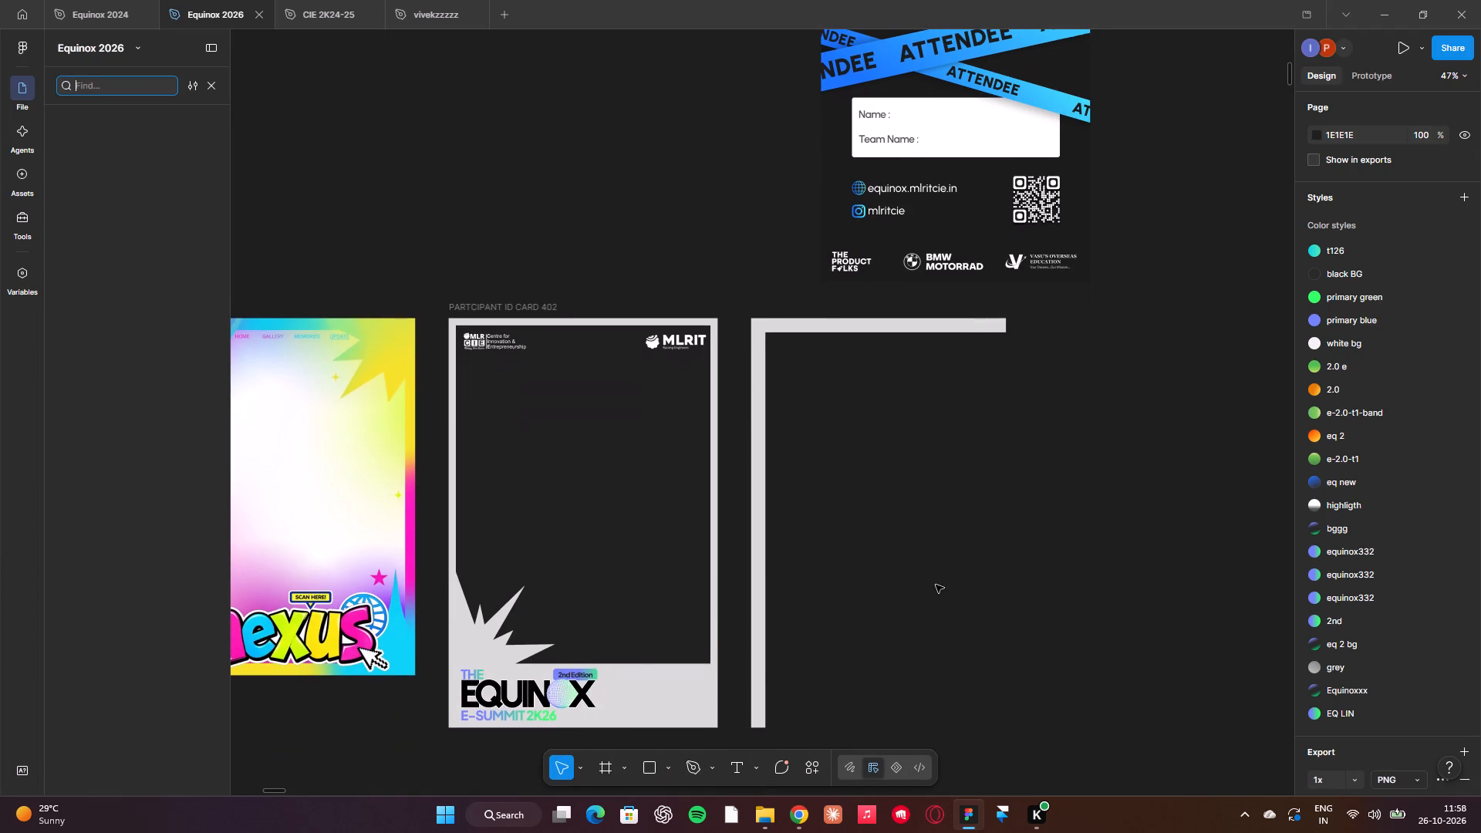
pyautogui.scroll(-1, 936, 585)
pyautogui.hscroll(2, 936, 585)
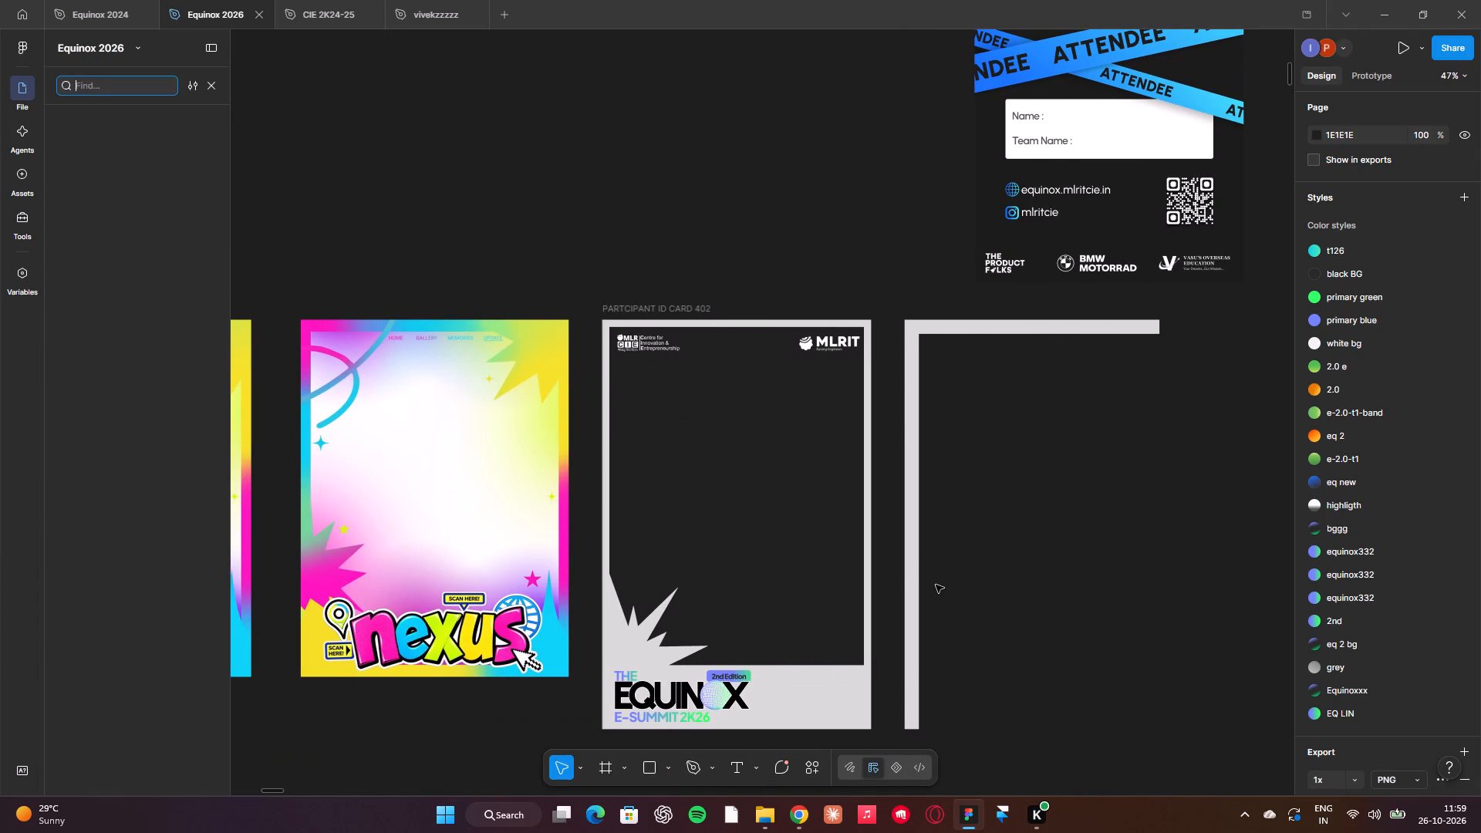
pyautogui.hscroll(1, 936, 585)
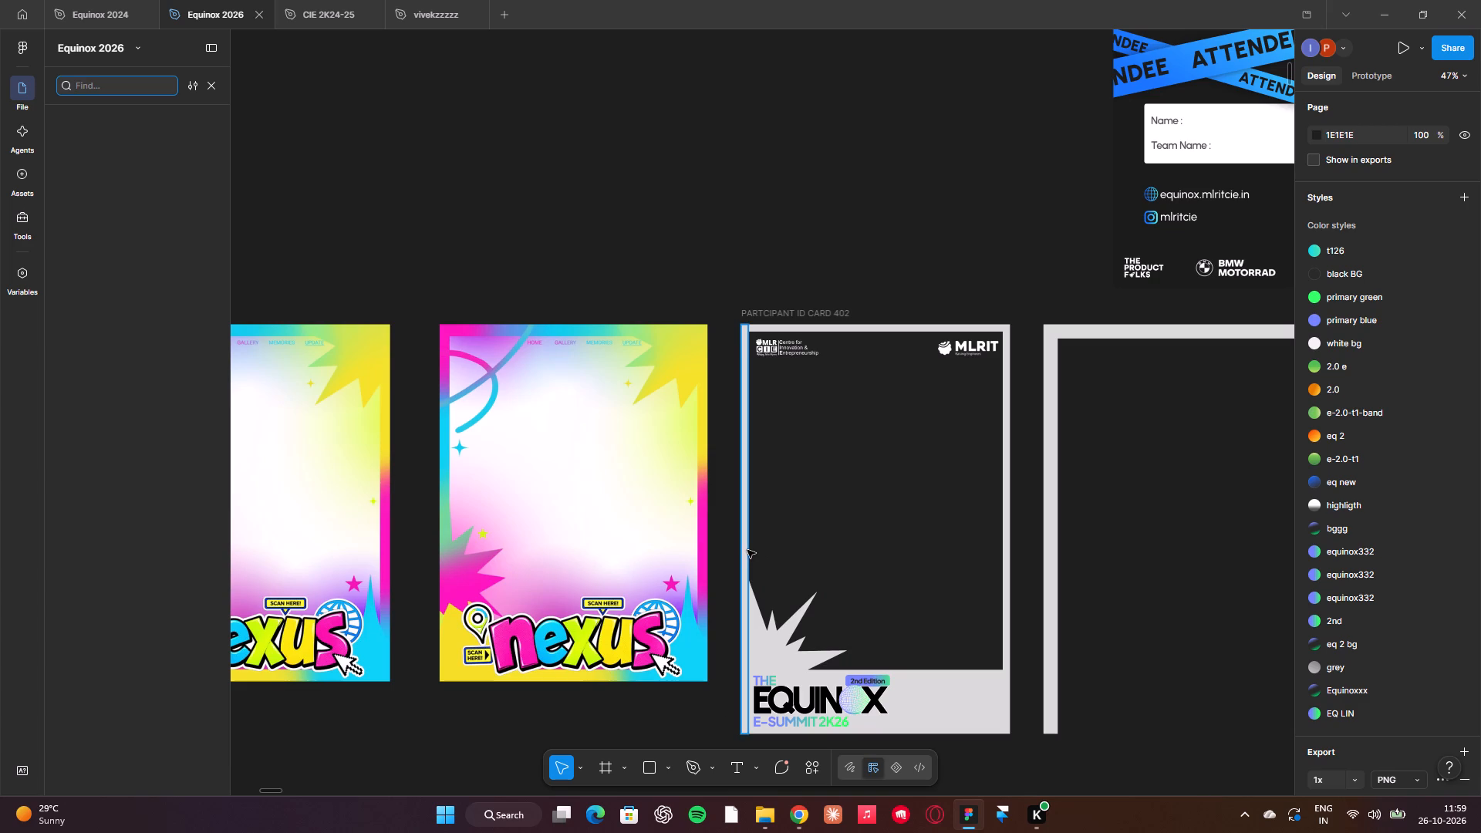
pyautogui.hscroll(1, 747, 550)
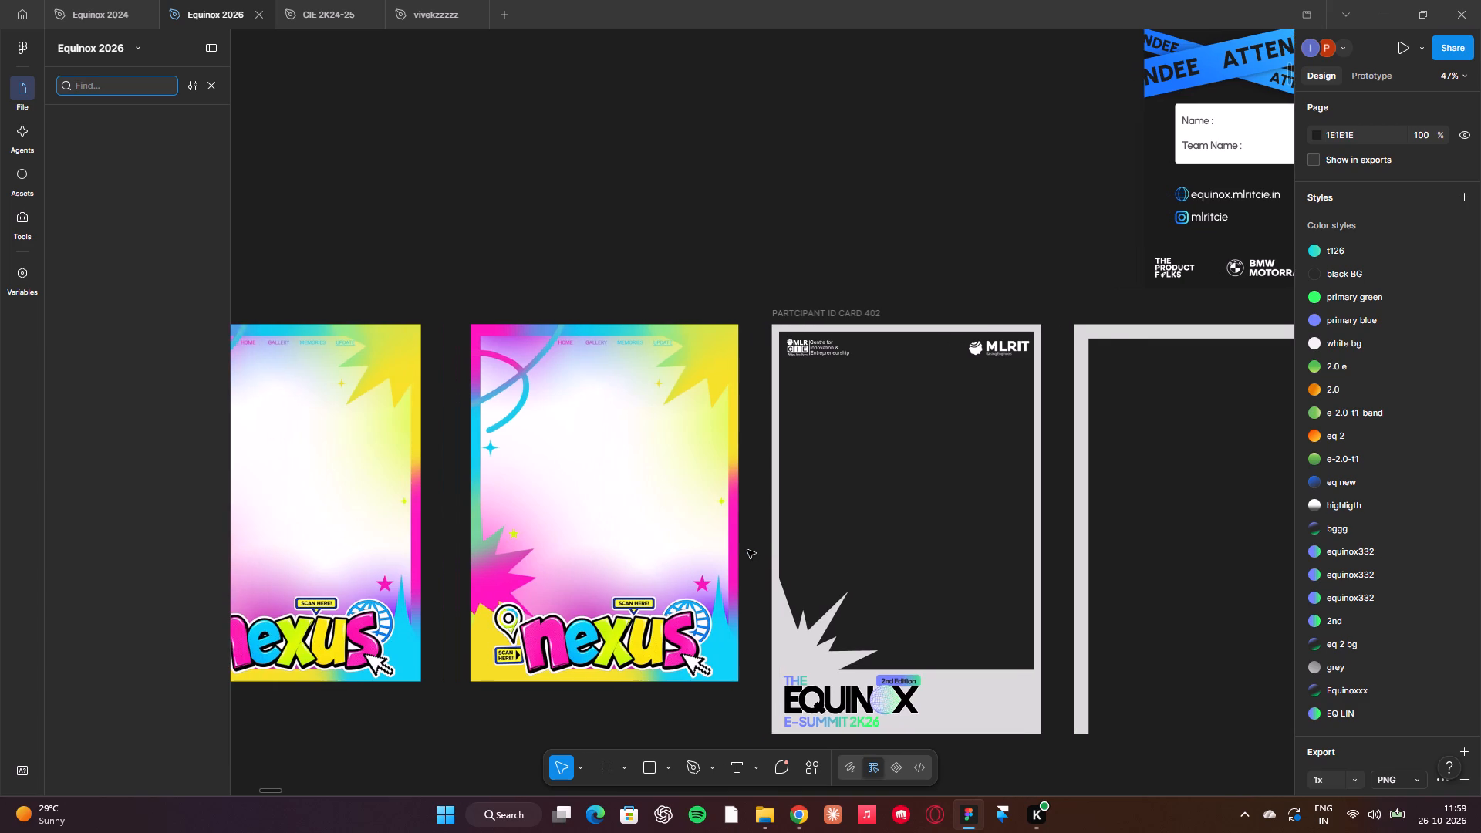
pyautogui.hscroll(2, 747, 550)
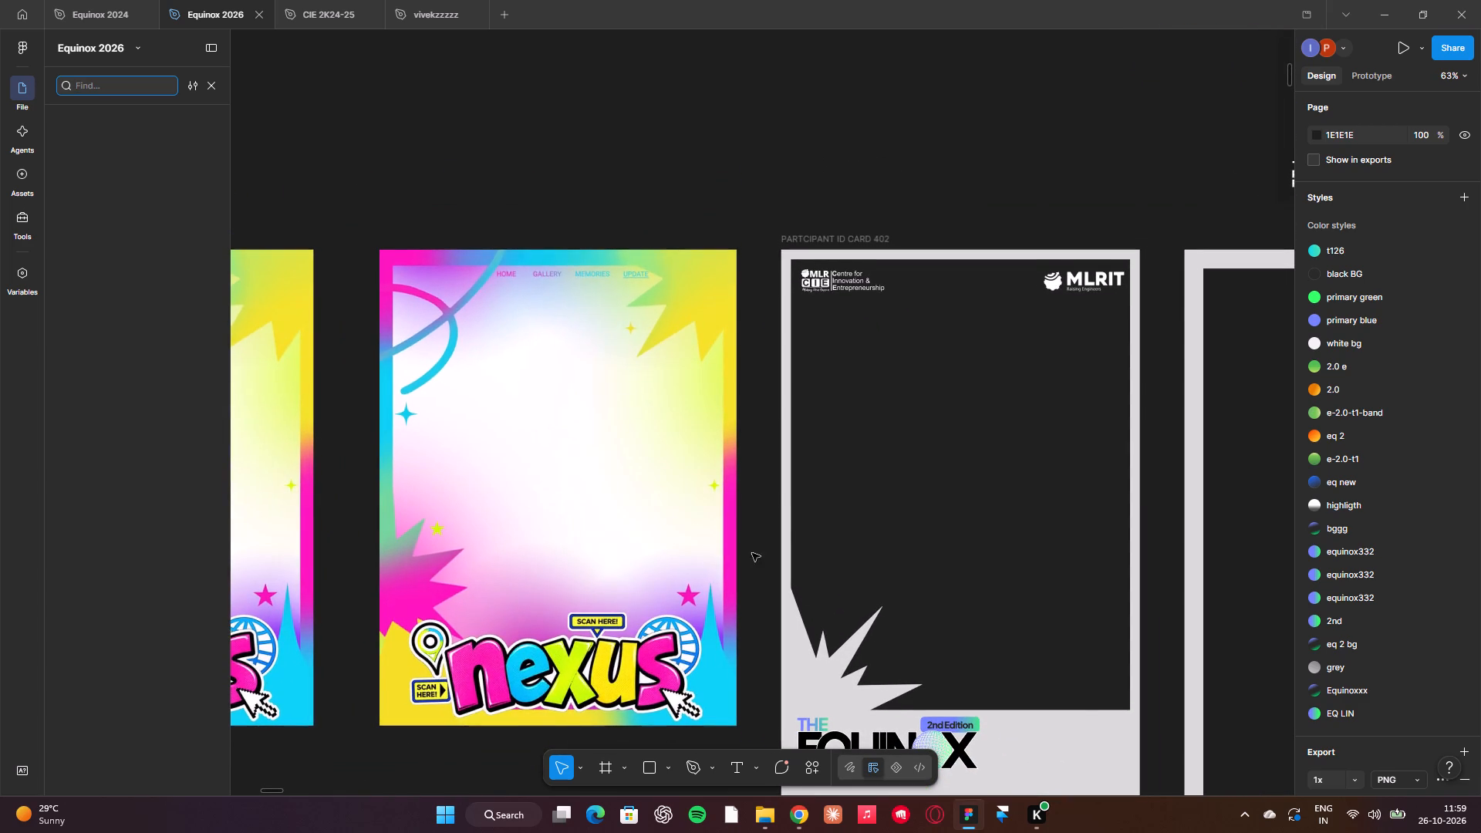
pyautogui.scroll(-1, 851, 612)
pyautogui.moveTo(854, 639); pyautogui.dragTo(841, 640)
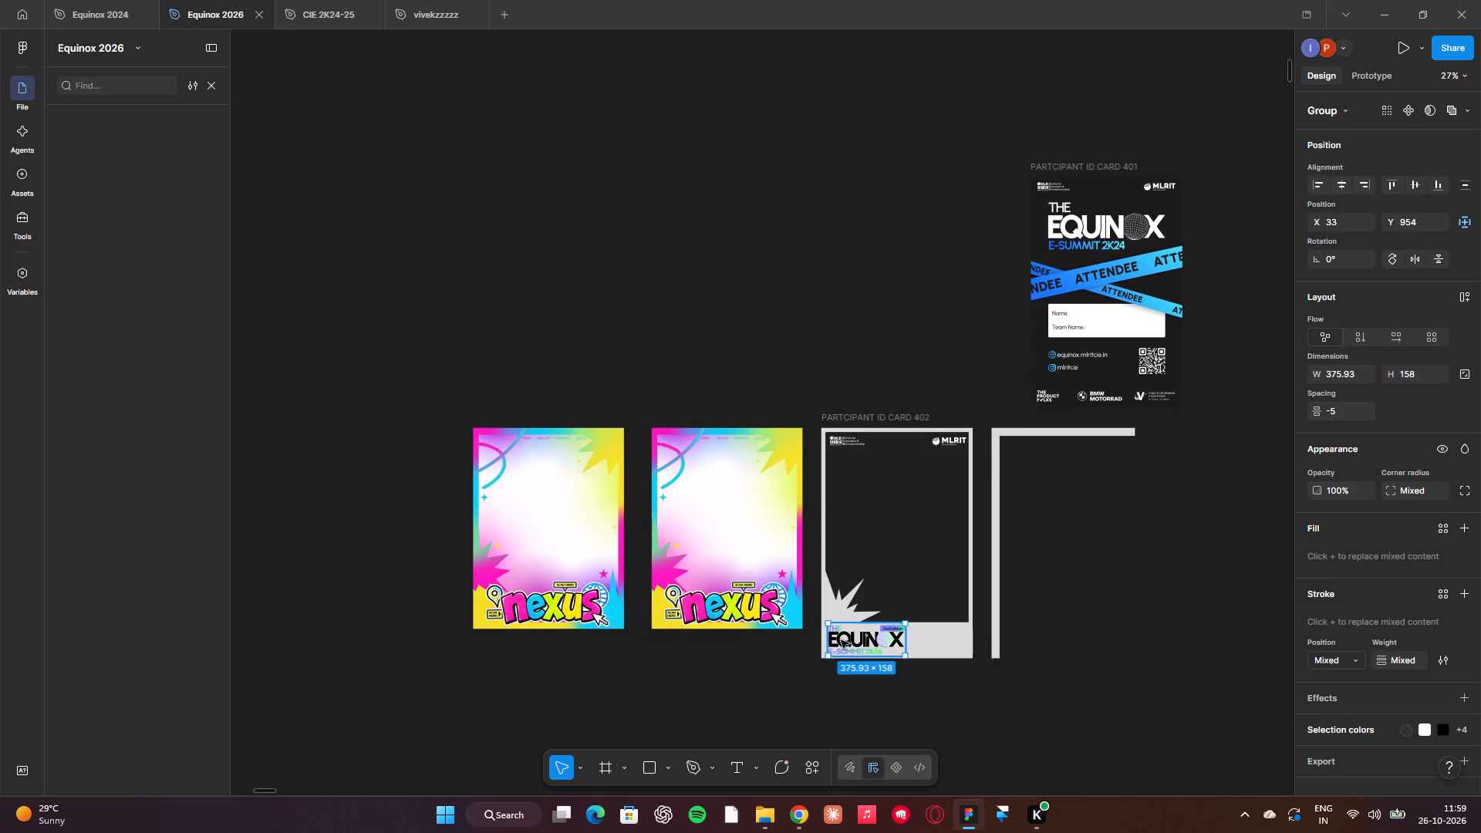
pyautogui.moveTo(841, 640); pyautogui.dragTo(688, 720)
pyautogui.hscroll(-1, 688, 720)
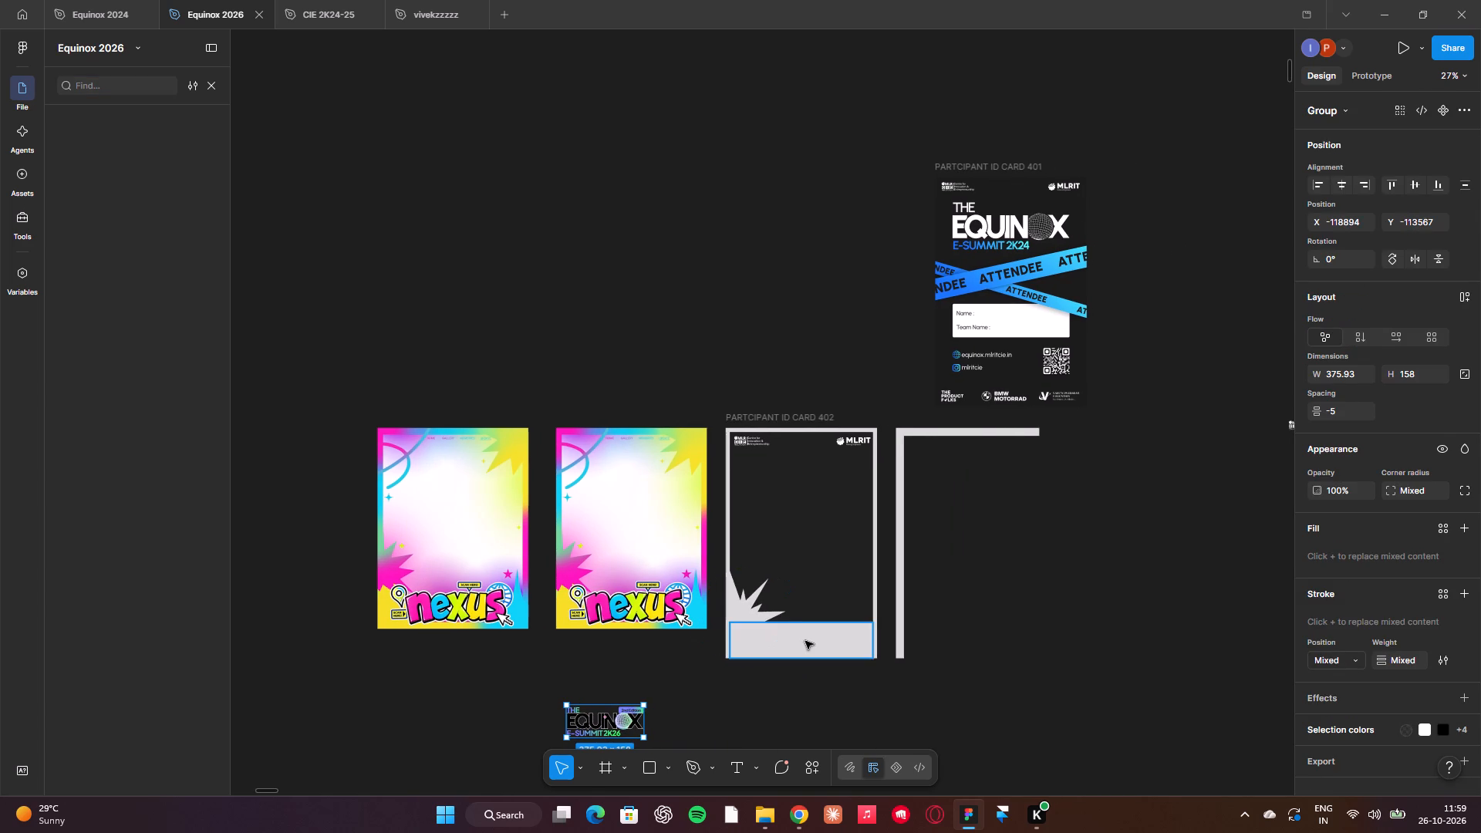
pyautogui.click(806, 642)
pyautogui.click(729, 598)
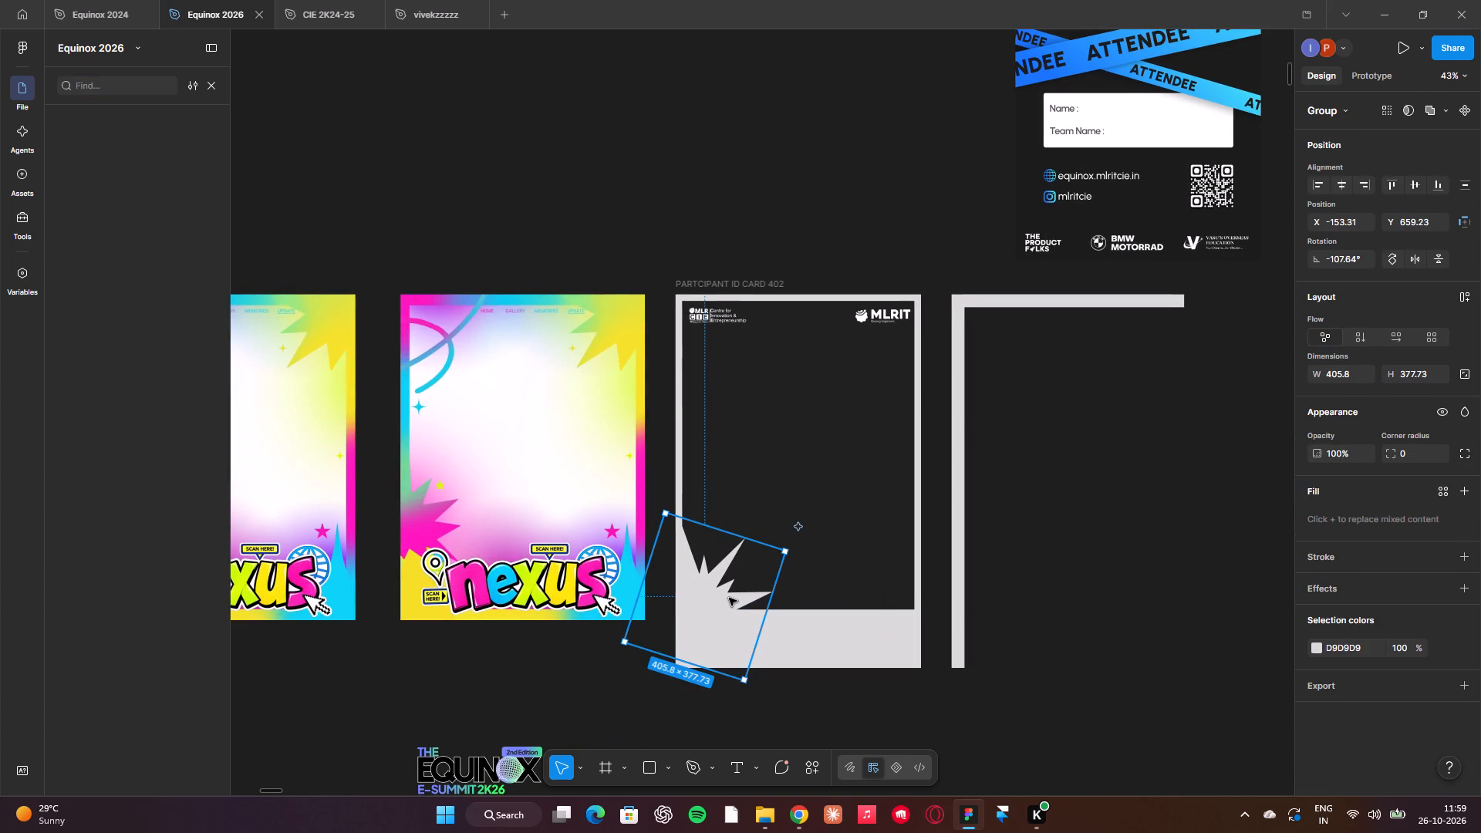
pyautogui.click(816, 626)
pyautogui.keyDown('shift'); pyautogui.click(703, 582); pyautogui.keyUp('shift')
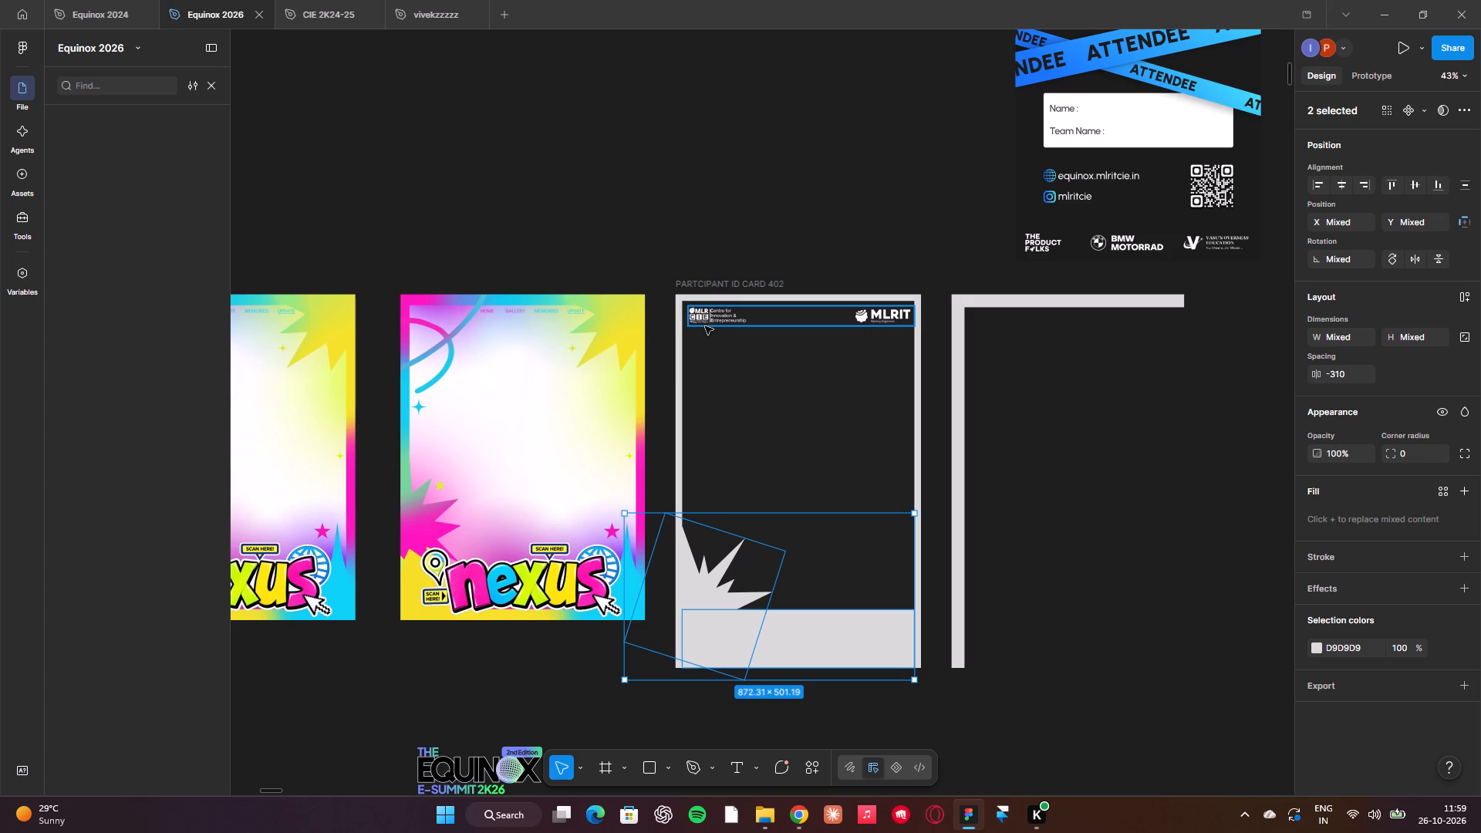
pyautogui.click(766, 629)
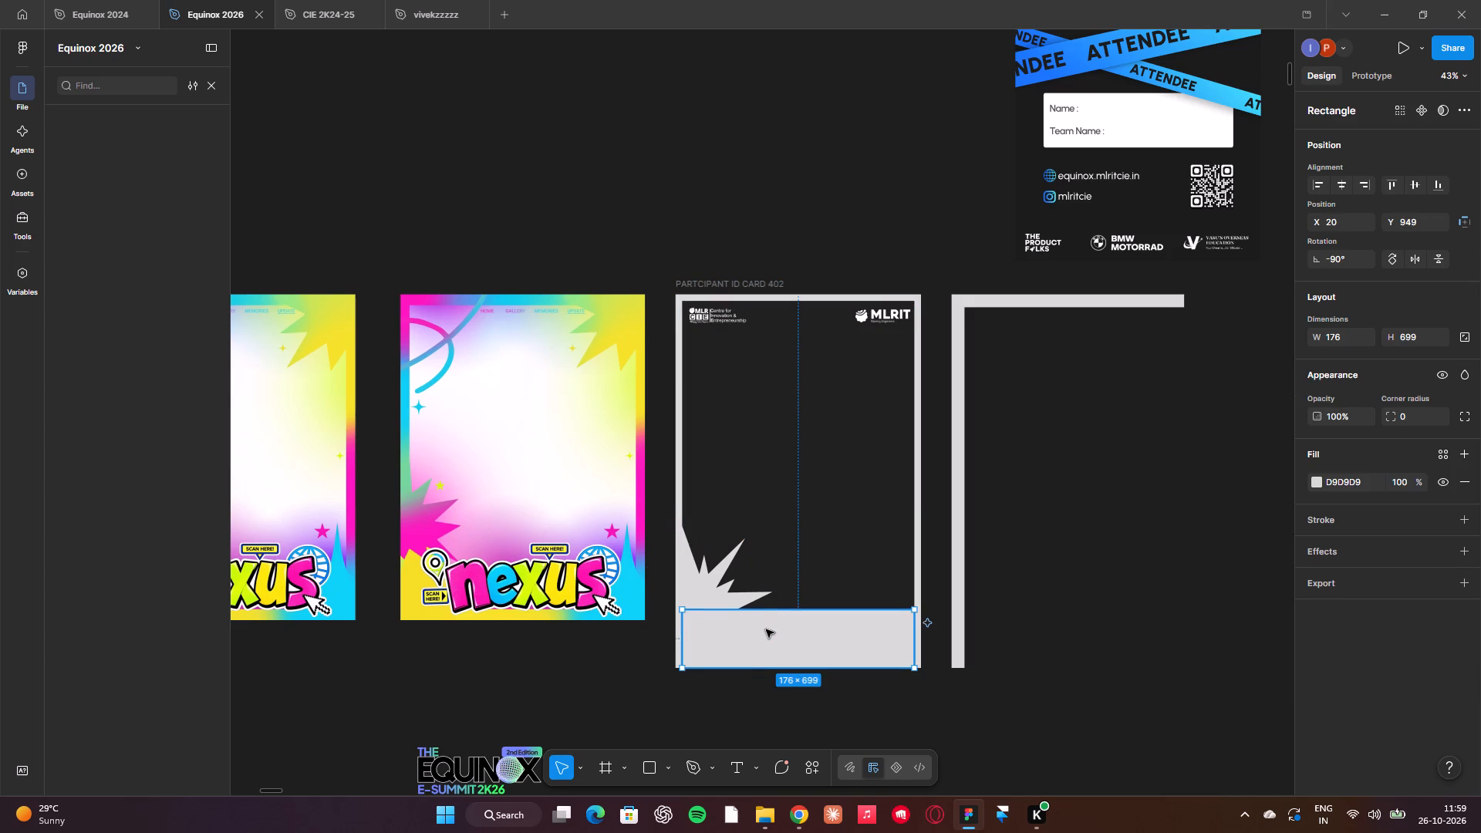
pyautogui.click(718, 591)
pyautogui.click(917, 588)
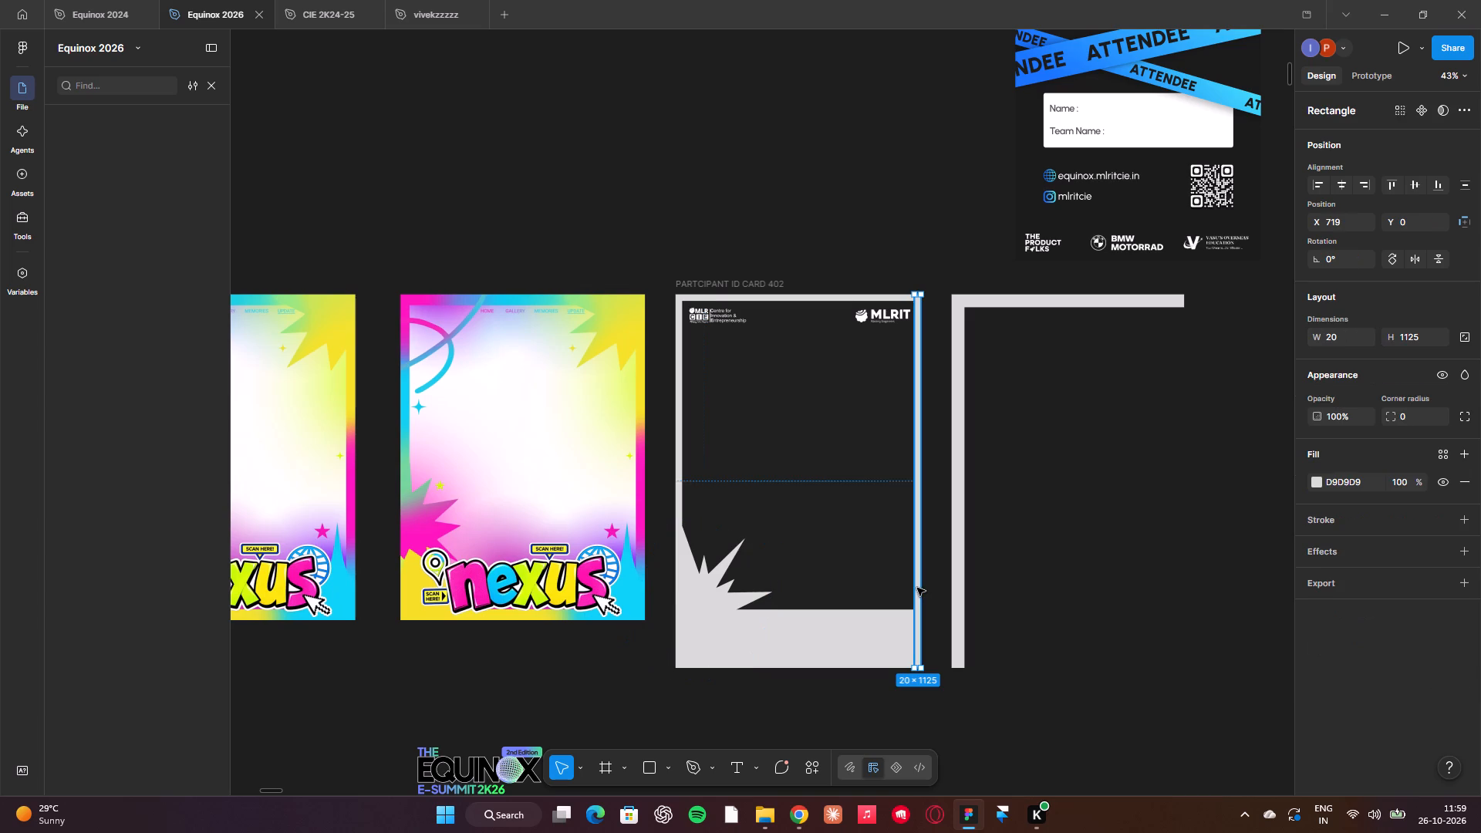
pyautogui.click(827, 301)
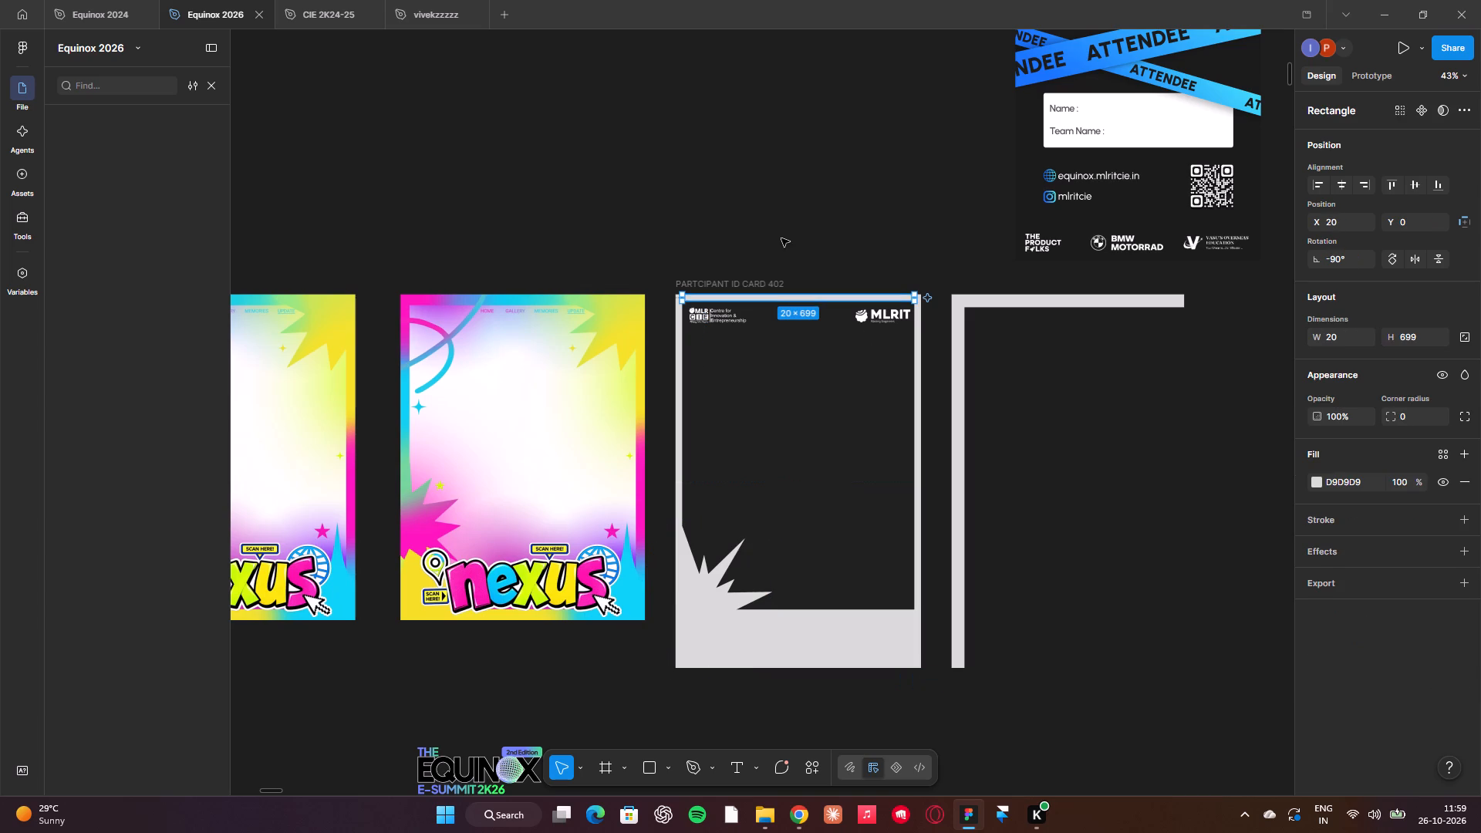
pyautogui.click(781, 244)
# Group the new card's four grey frame bars together with its starburst, leaving the header logos out.
pyautogui.scroll(-2, 781, 244)
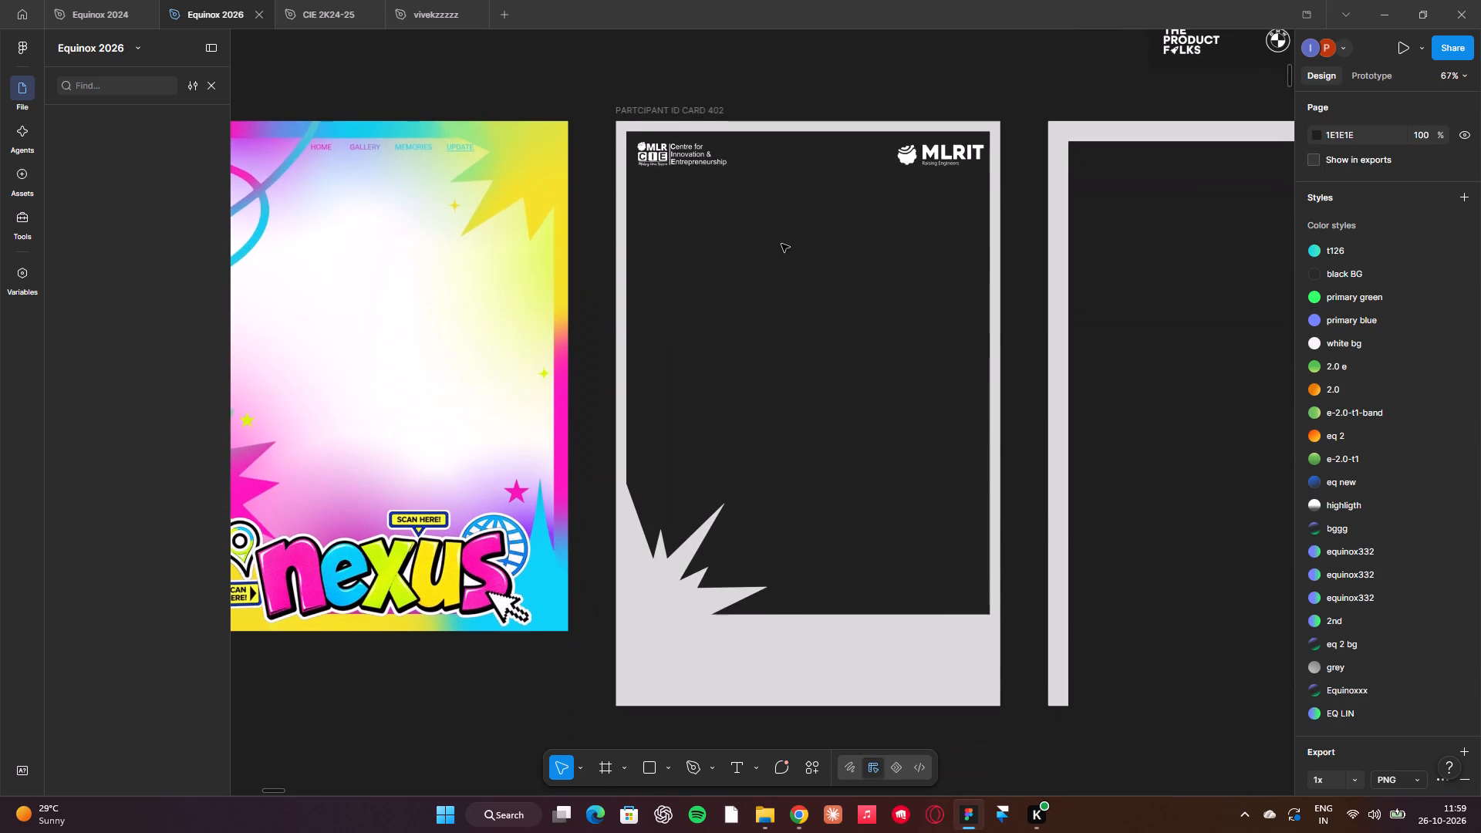
pyautogui.click(689, 154)
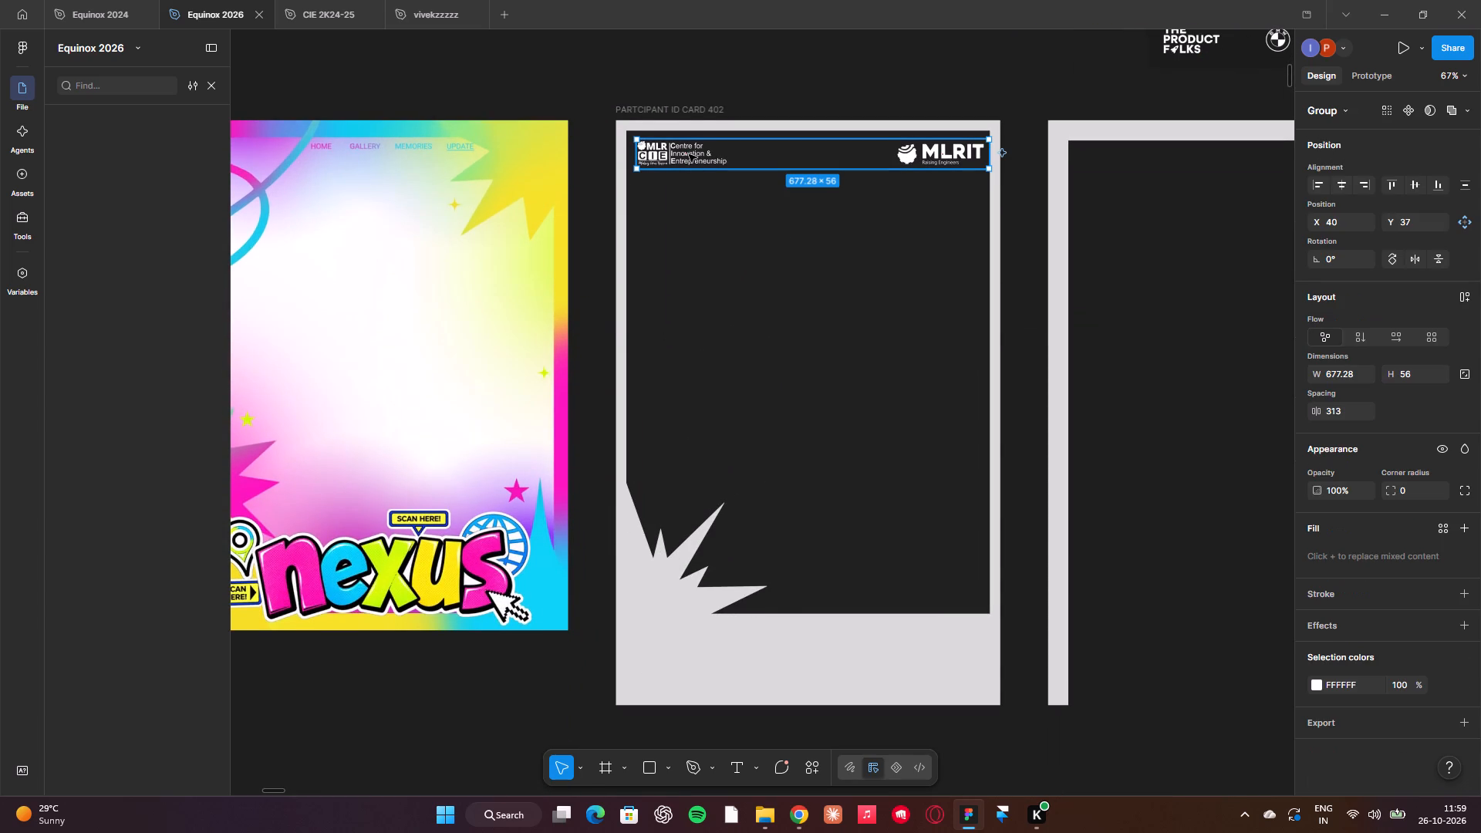
pyautogui.click(626, 166)
pyautogui.click(621, 166)
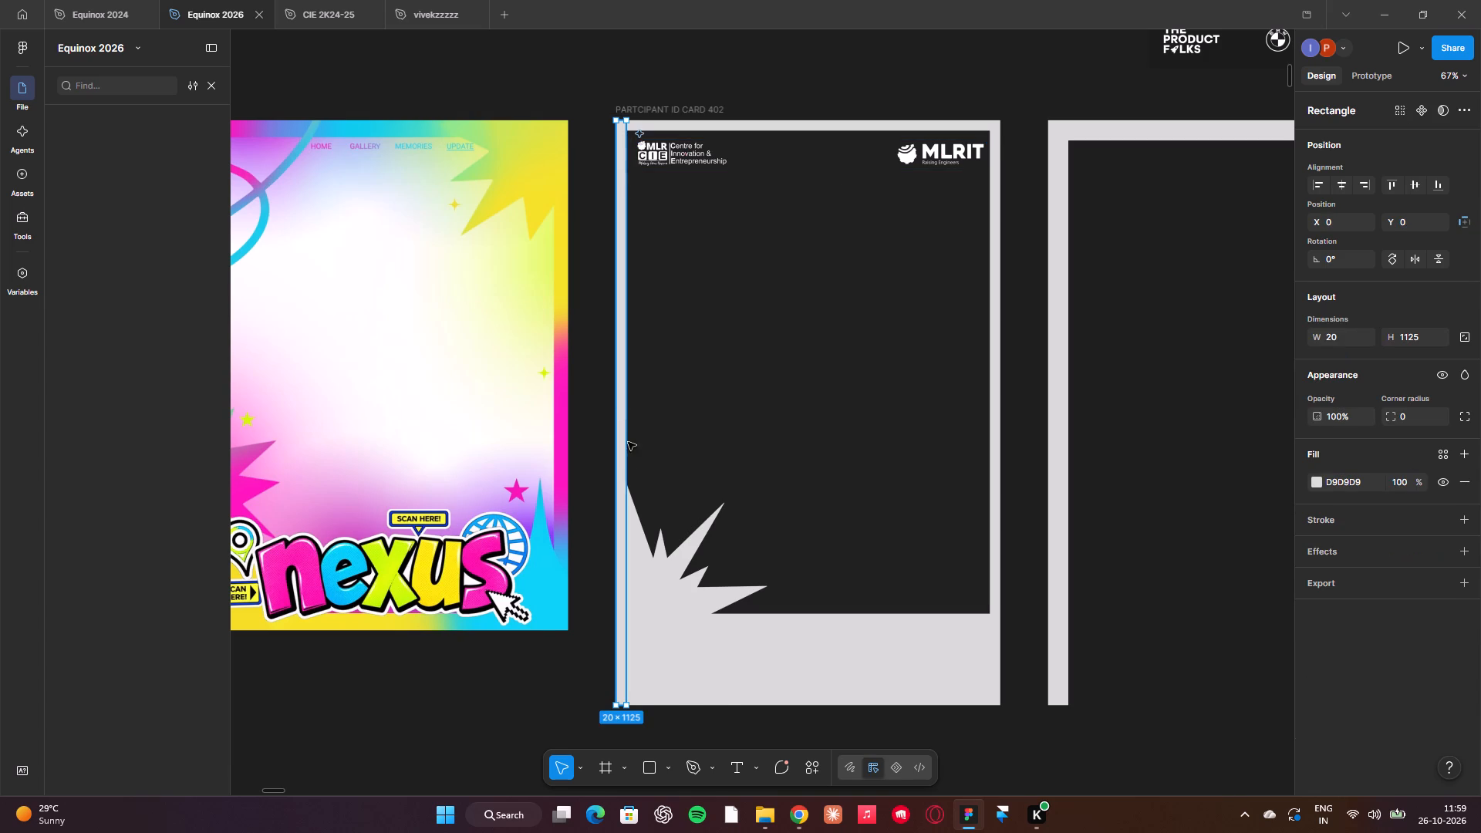
pyautogui.keyDown('shift'); pyautogui.click(668, 629); pyautogui.keyUp('shift')
pyautogui.keyDown('shift'); pyautogui.click(859, 659); pyautogui.keyUp('shift')
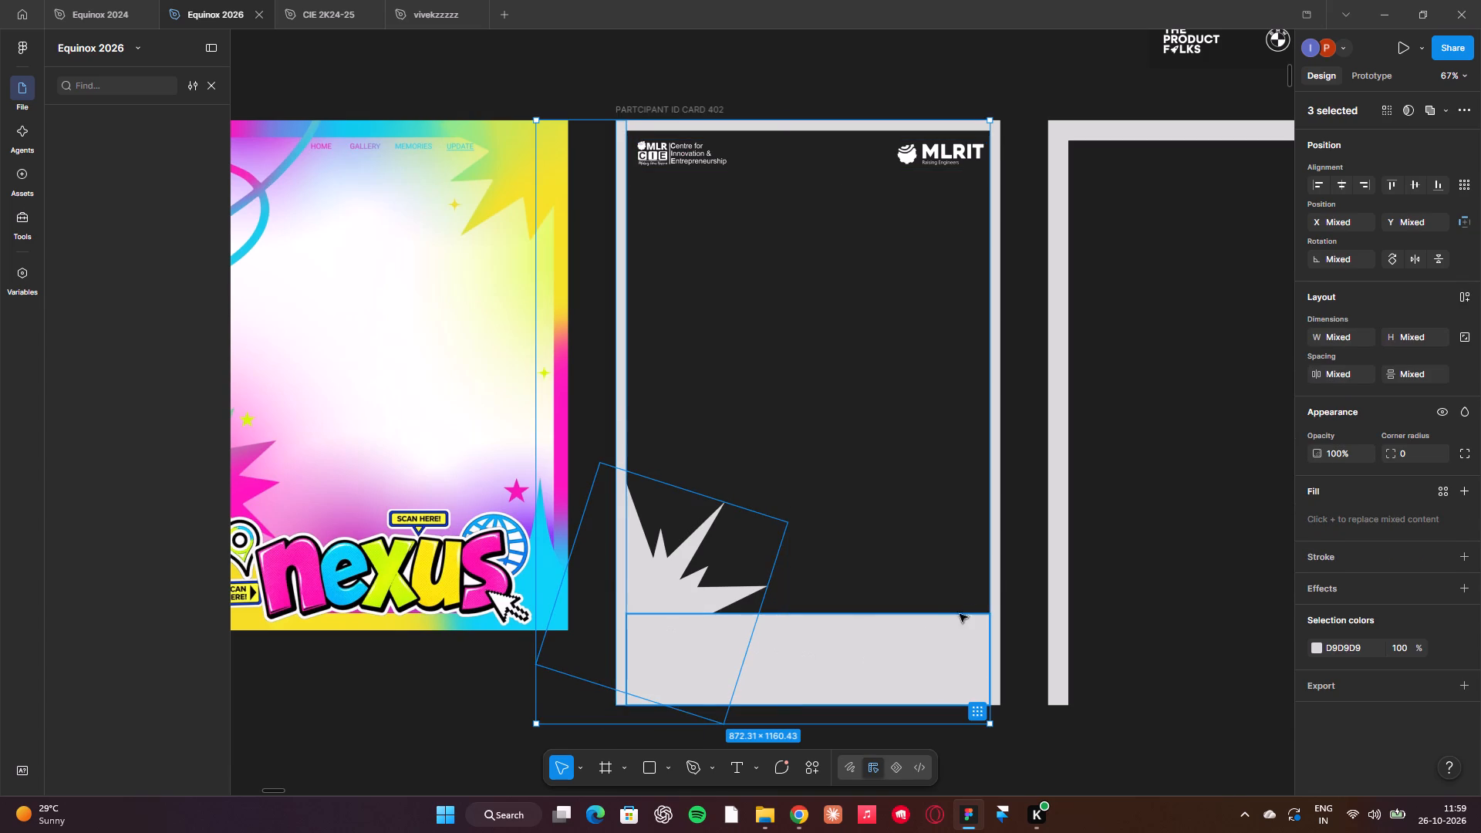
pyautogui.keyDown('shift'); pyautogui.click(998, 556); pyautogui.keyUp('shift')
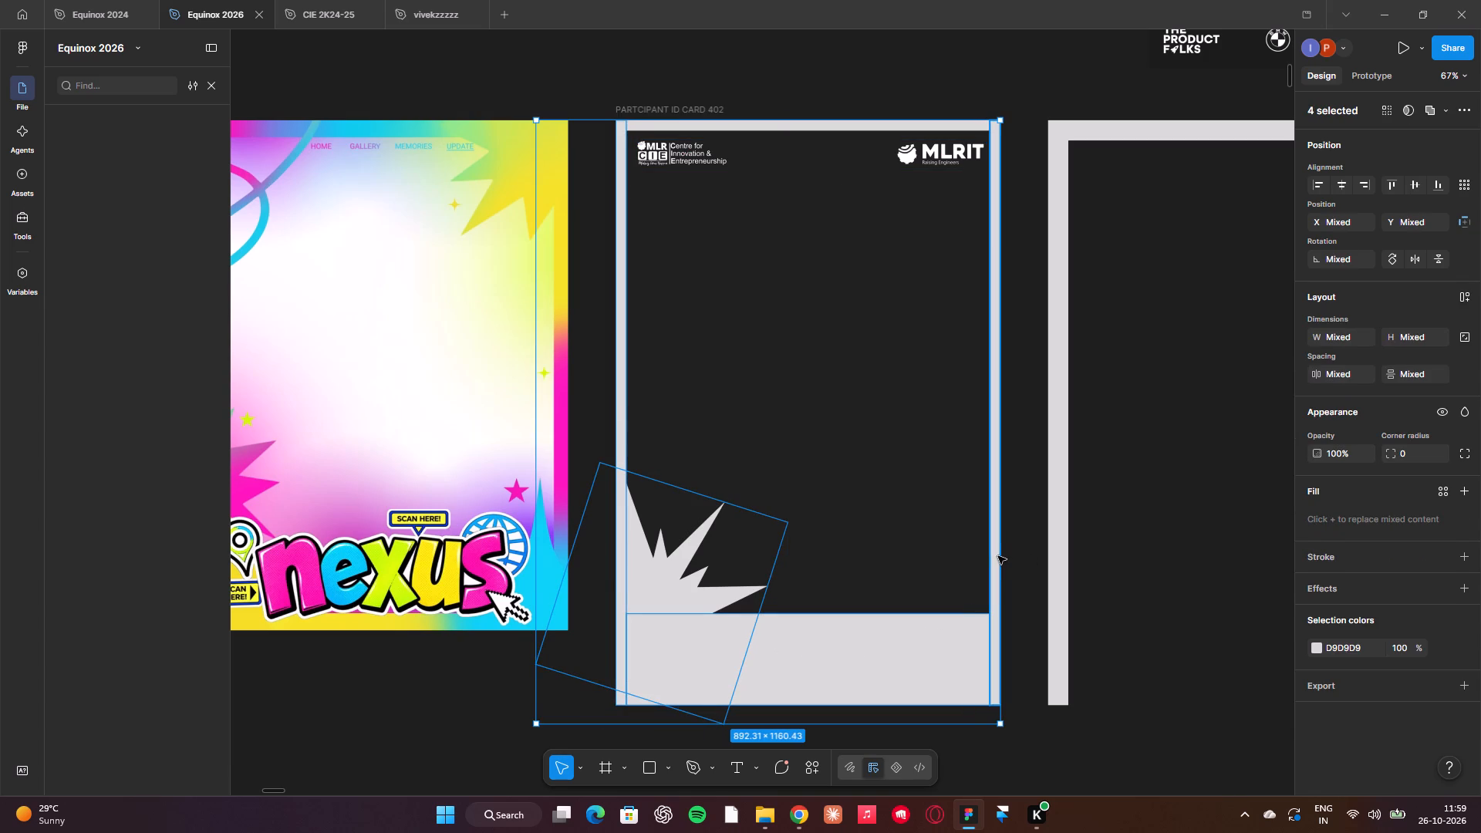
pyautogui.keyDown('shift'); pyautogui.click(938, 132); pyautogui.keyUp('shift')
pyautogui.hotkey('ctrl', 'g')
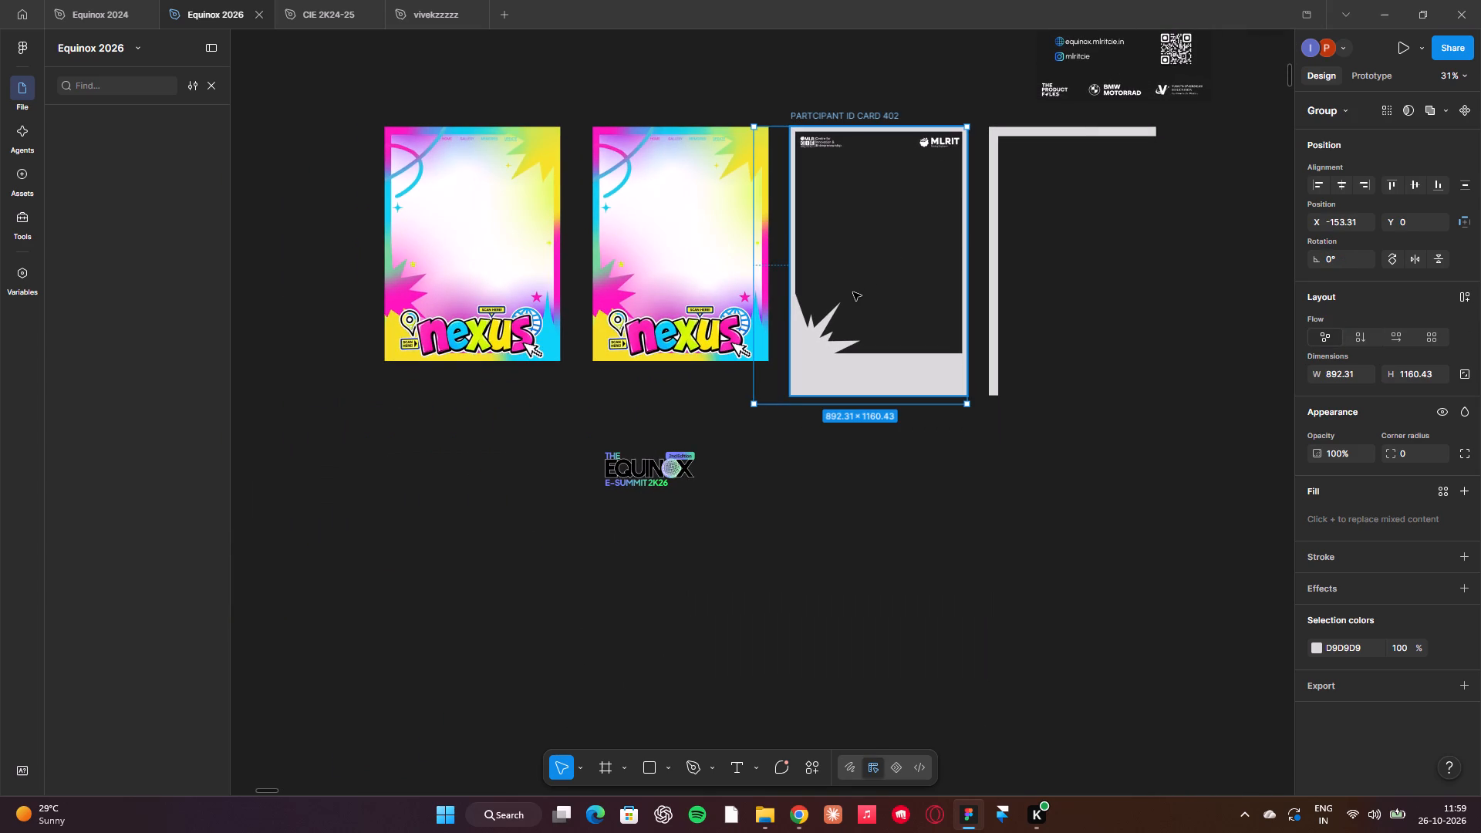
pyautogui.hotkey('ctrl', 'g')
# Duplicate the frame-and-starburst group and place the copy on the empty canvas below the cards, at X -118380, Y -112892.
pyautogui.moveTo(818, 347); pyautogui.dragTo(737, 679)
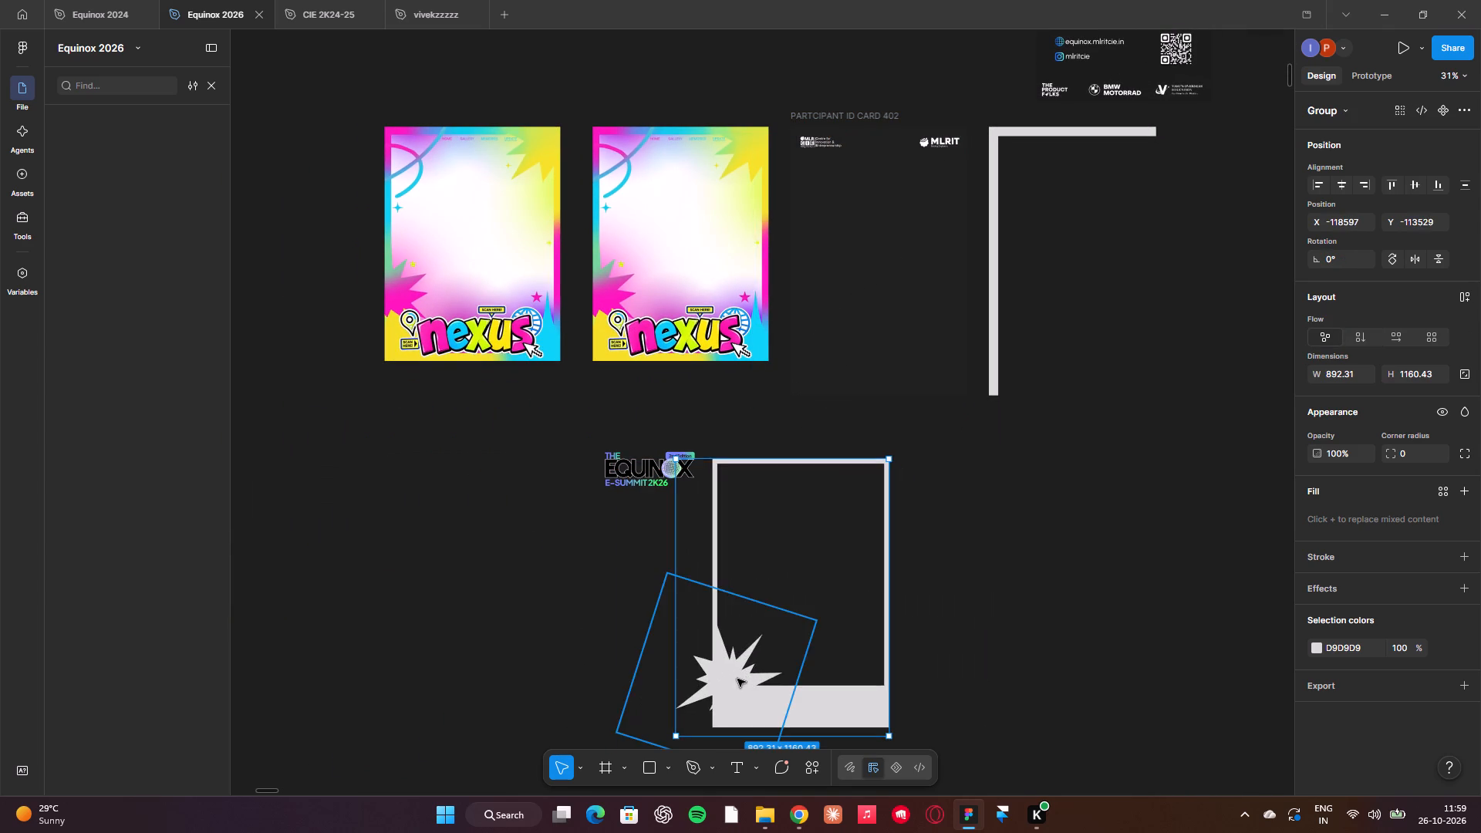
pyautogui.hotkey('ctrl', 'z')
pyautogui.hotkey('ctrl', 'd')
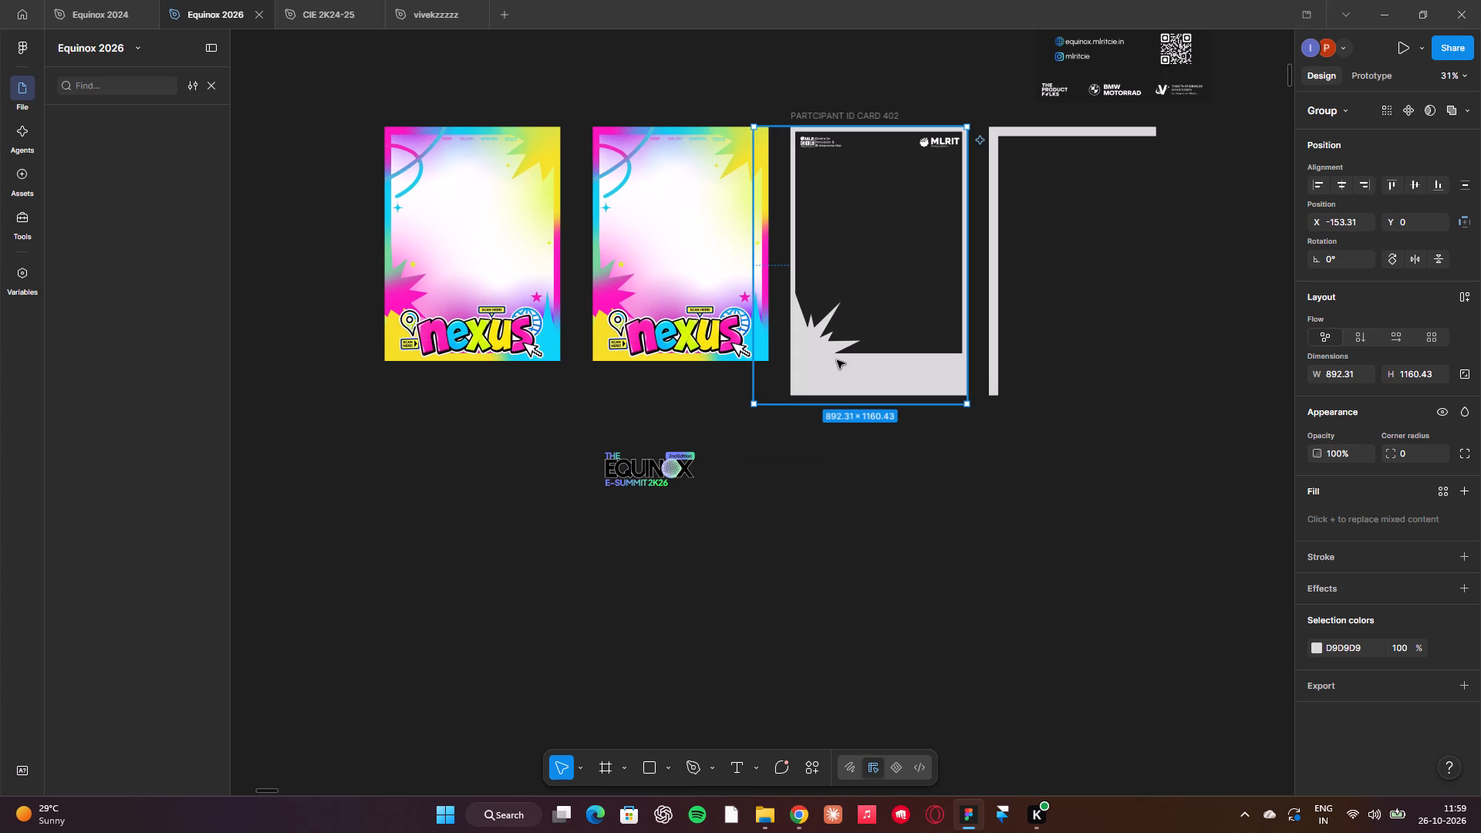
pyautogui.moveTo(837, 360); pyautogui.dragTo(919, 716)
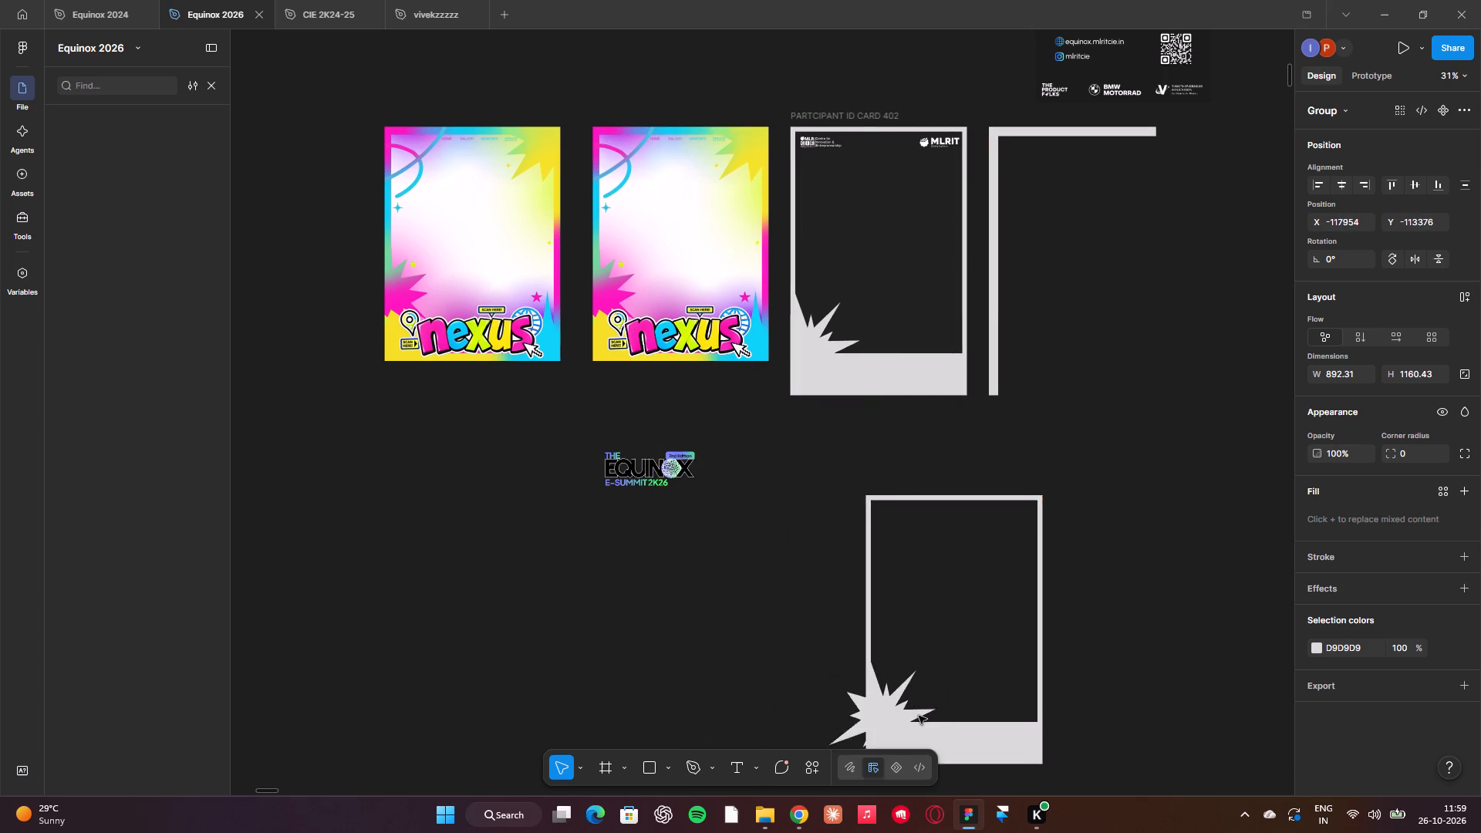
pyautogui.moveTo(919, 716); pyautogui.dragTo(921, 710)
pyautogui.scroll(-2, 921, 710)
pyautogui.moveTo(928, 590); pyautogui.dragTo(875, 715)
pyautogui.hotkey('ctrl', 'z')
pyautogui.click(848, 653)
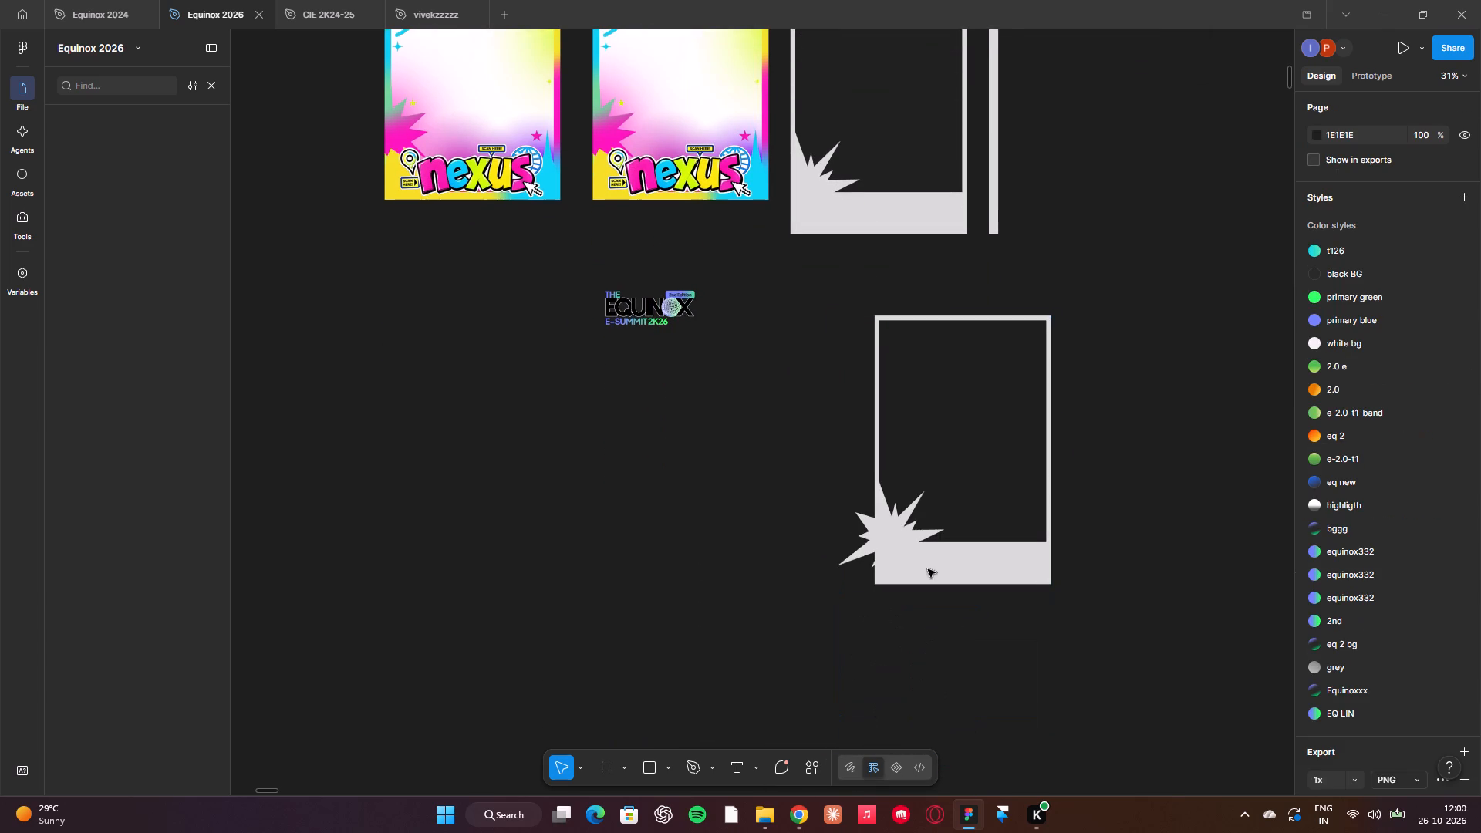
pyautogui.moveTo(942, 558); pyautogui.dragTo(832, 692)
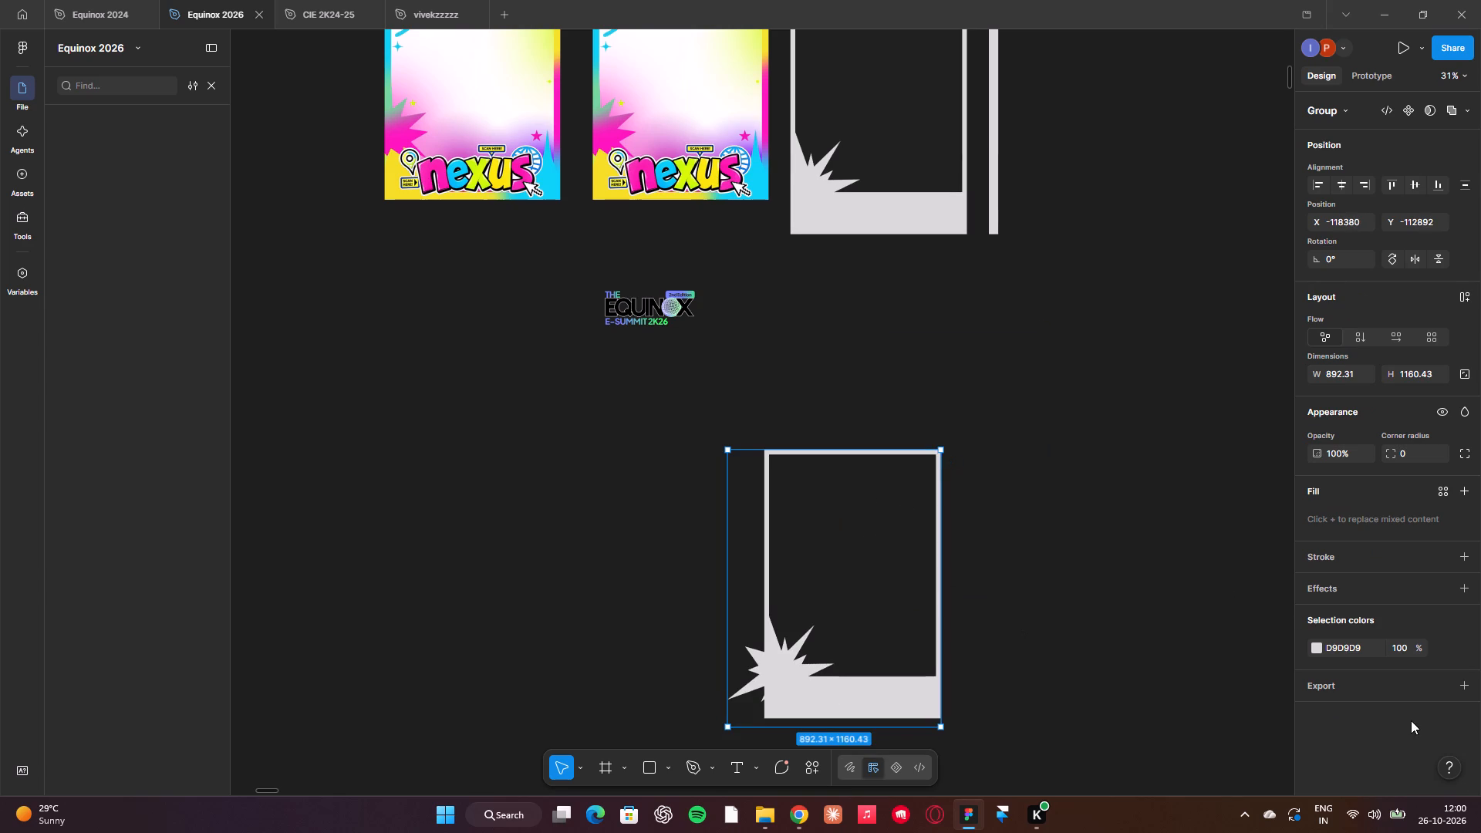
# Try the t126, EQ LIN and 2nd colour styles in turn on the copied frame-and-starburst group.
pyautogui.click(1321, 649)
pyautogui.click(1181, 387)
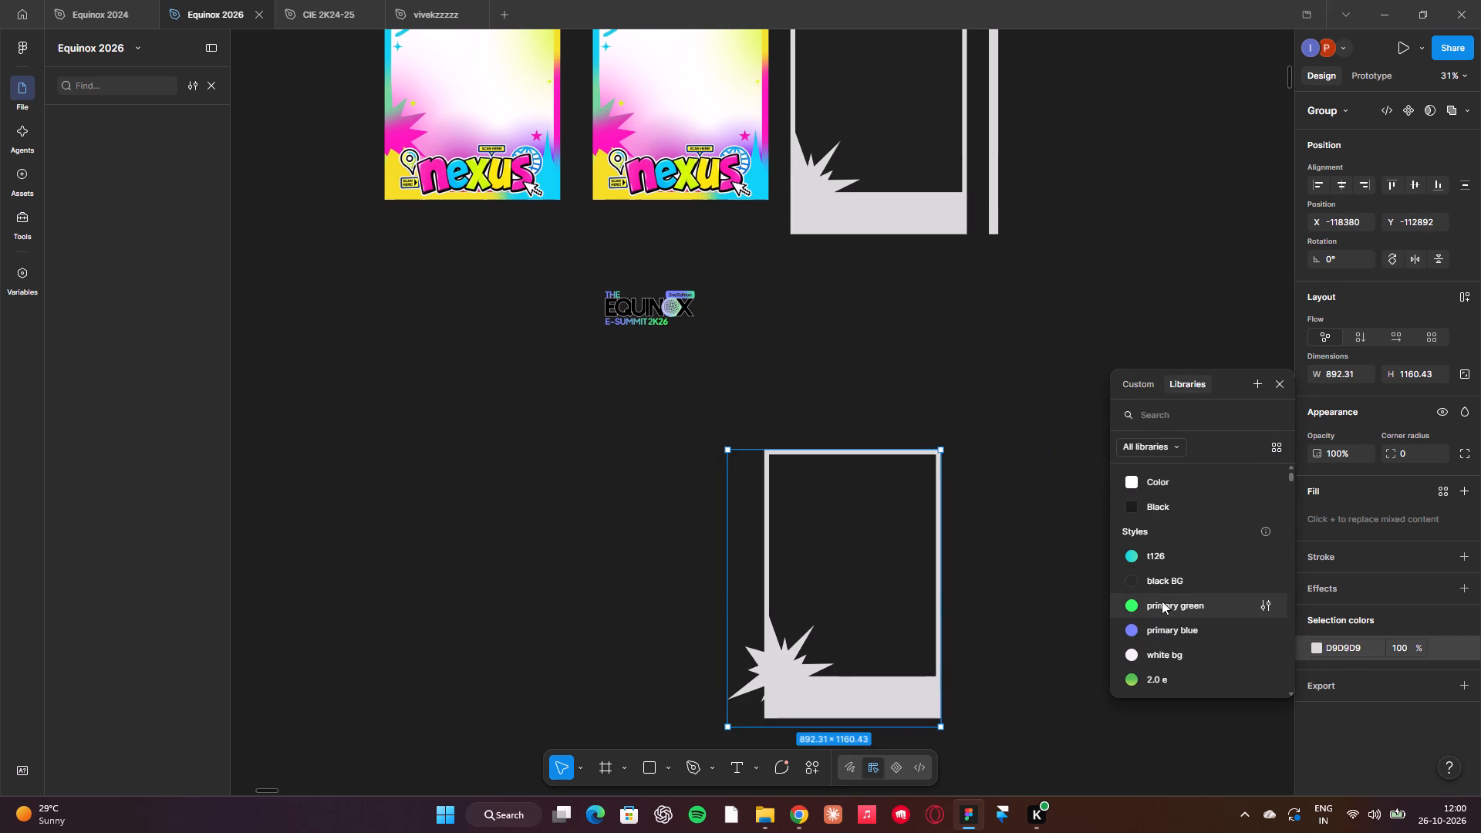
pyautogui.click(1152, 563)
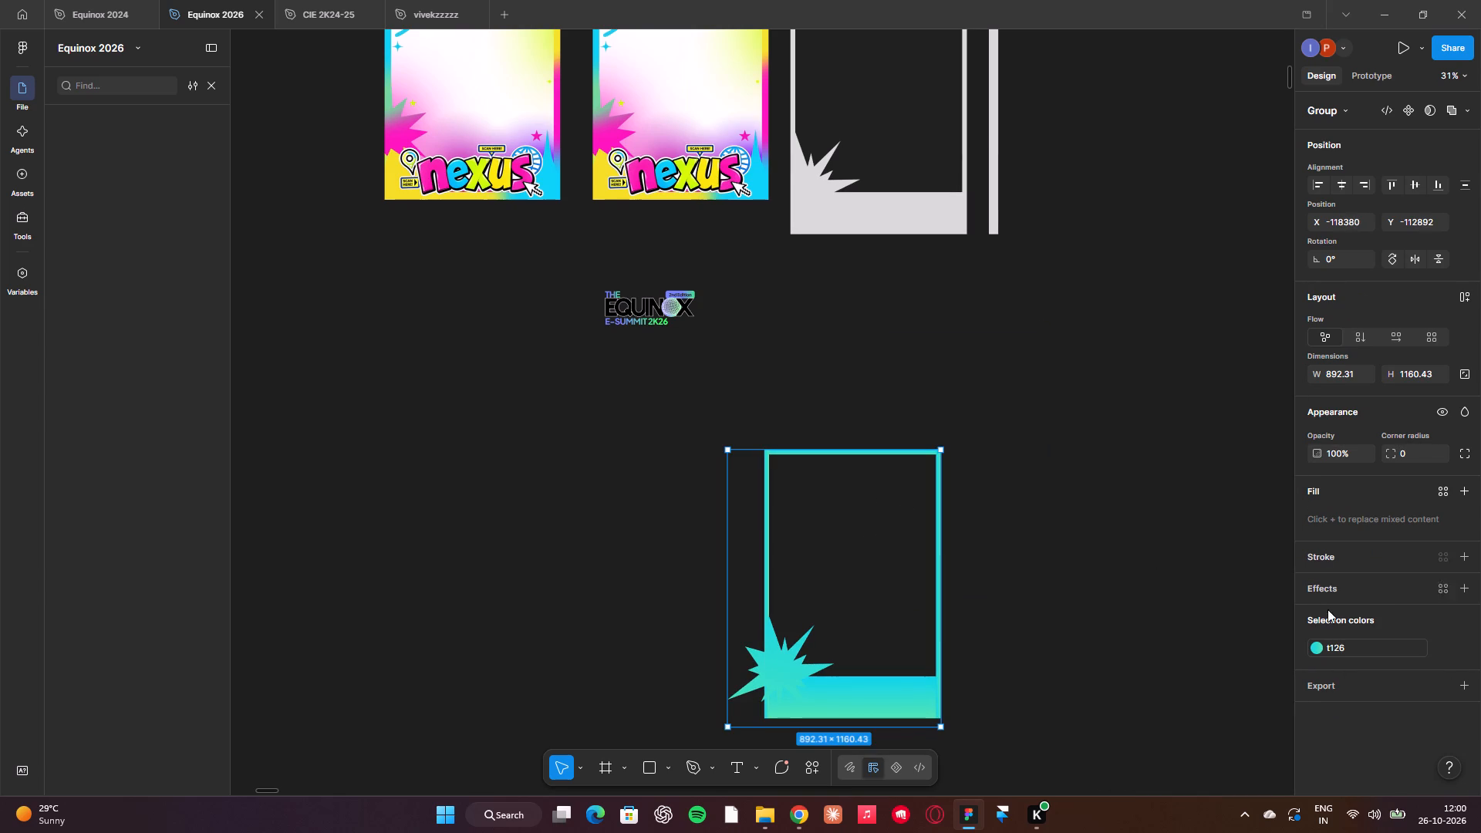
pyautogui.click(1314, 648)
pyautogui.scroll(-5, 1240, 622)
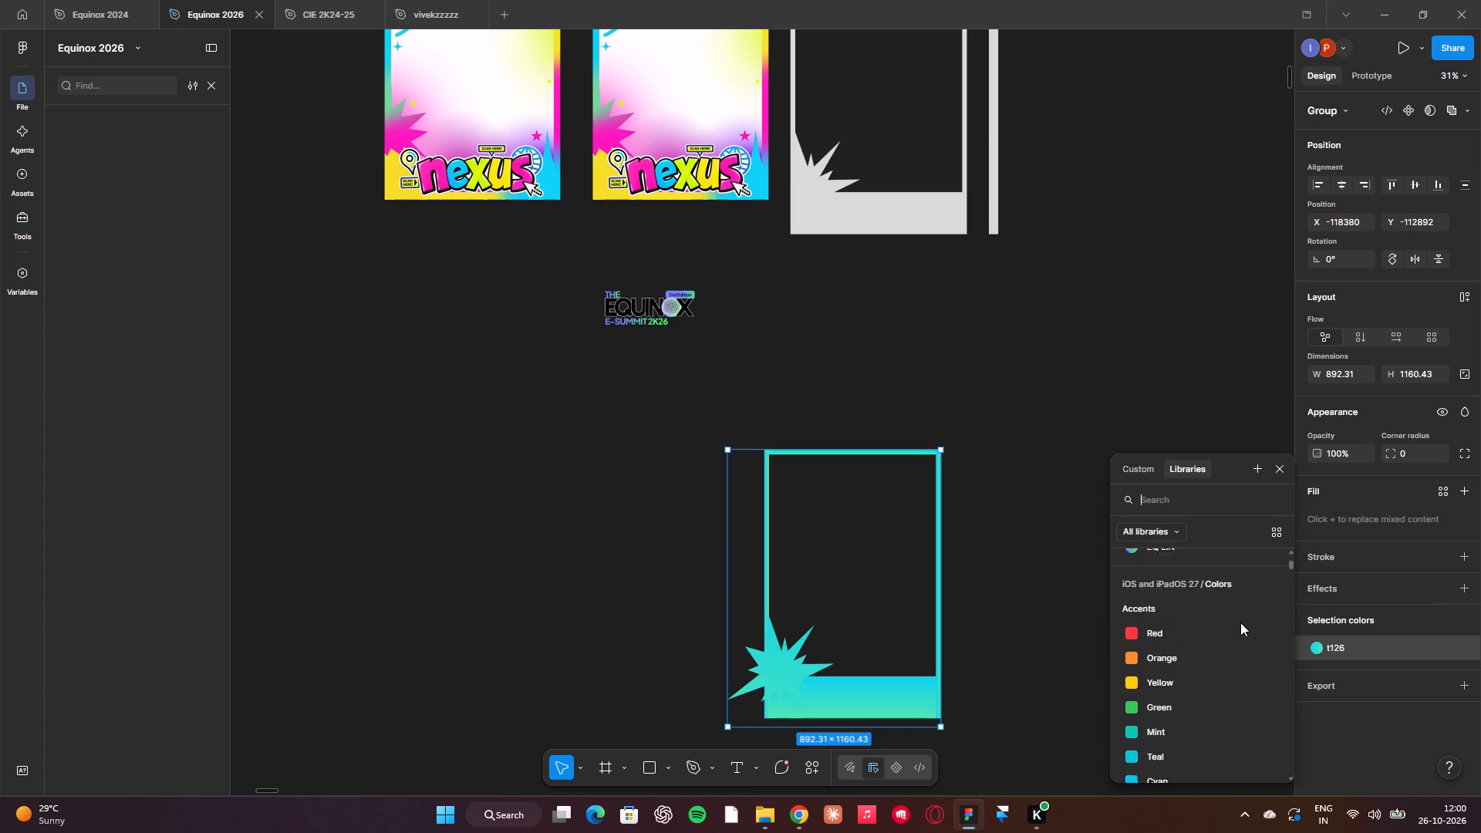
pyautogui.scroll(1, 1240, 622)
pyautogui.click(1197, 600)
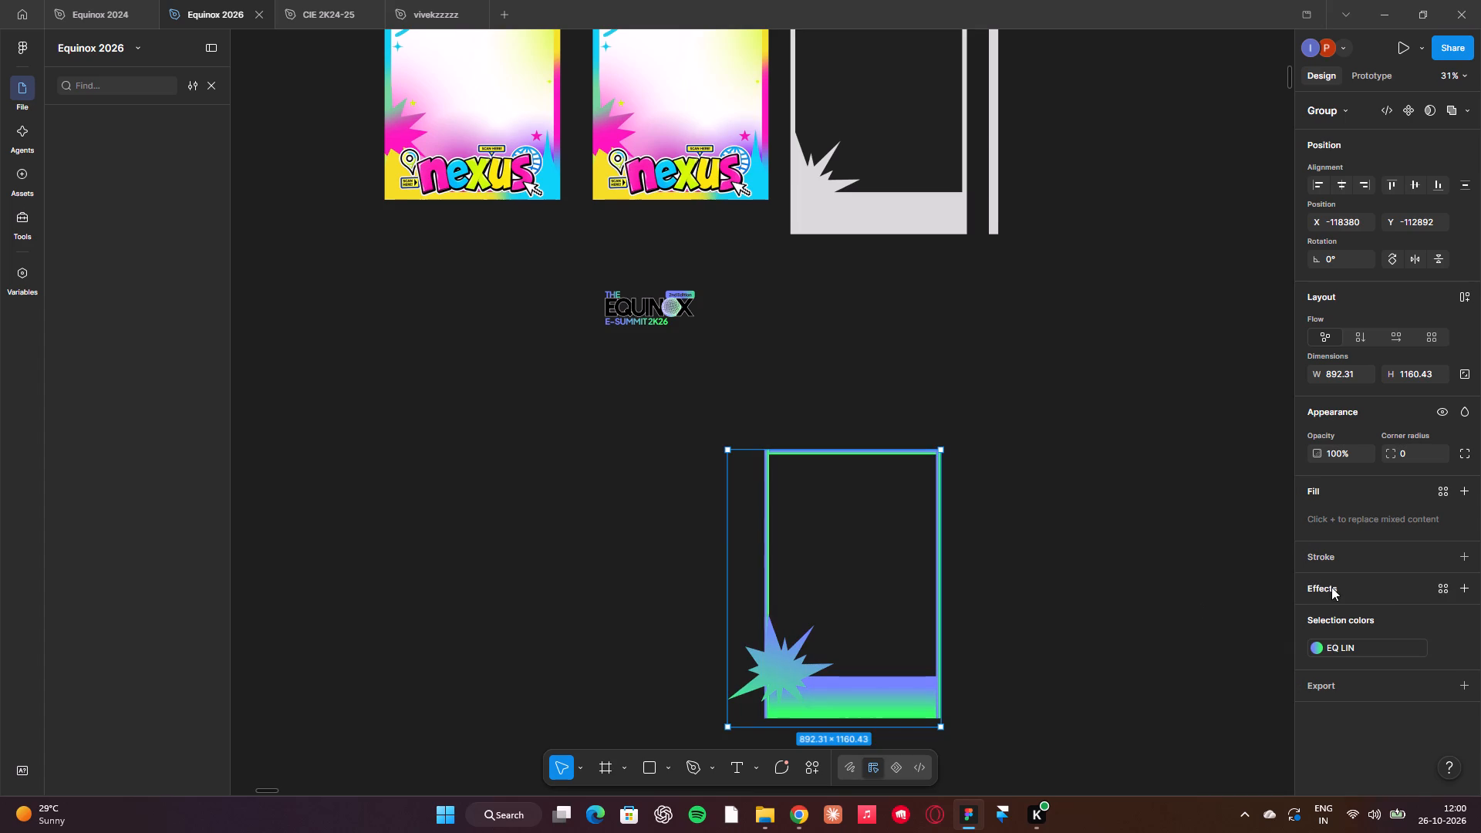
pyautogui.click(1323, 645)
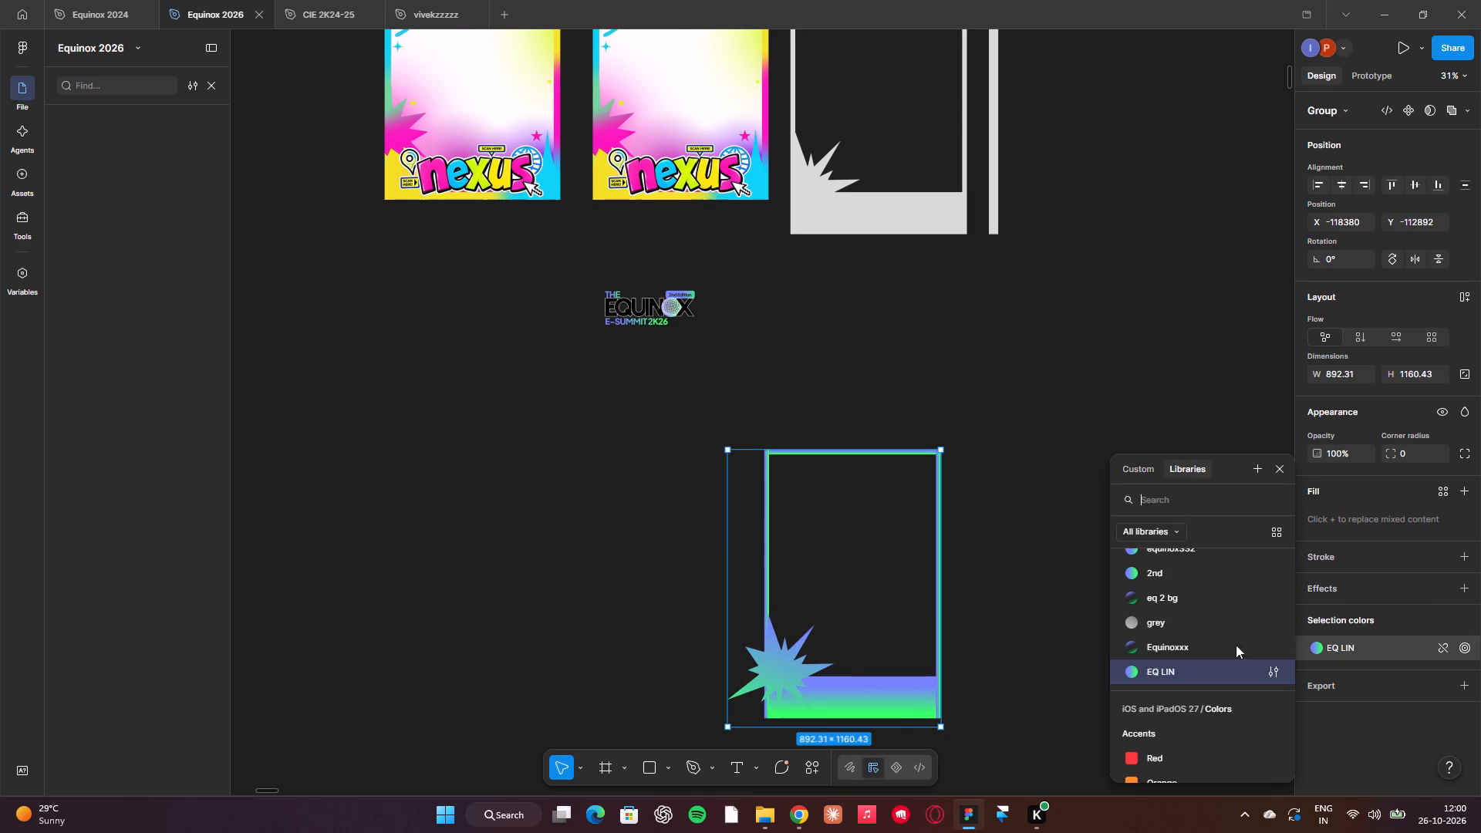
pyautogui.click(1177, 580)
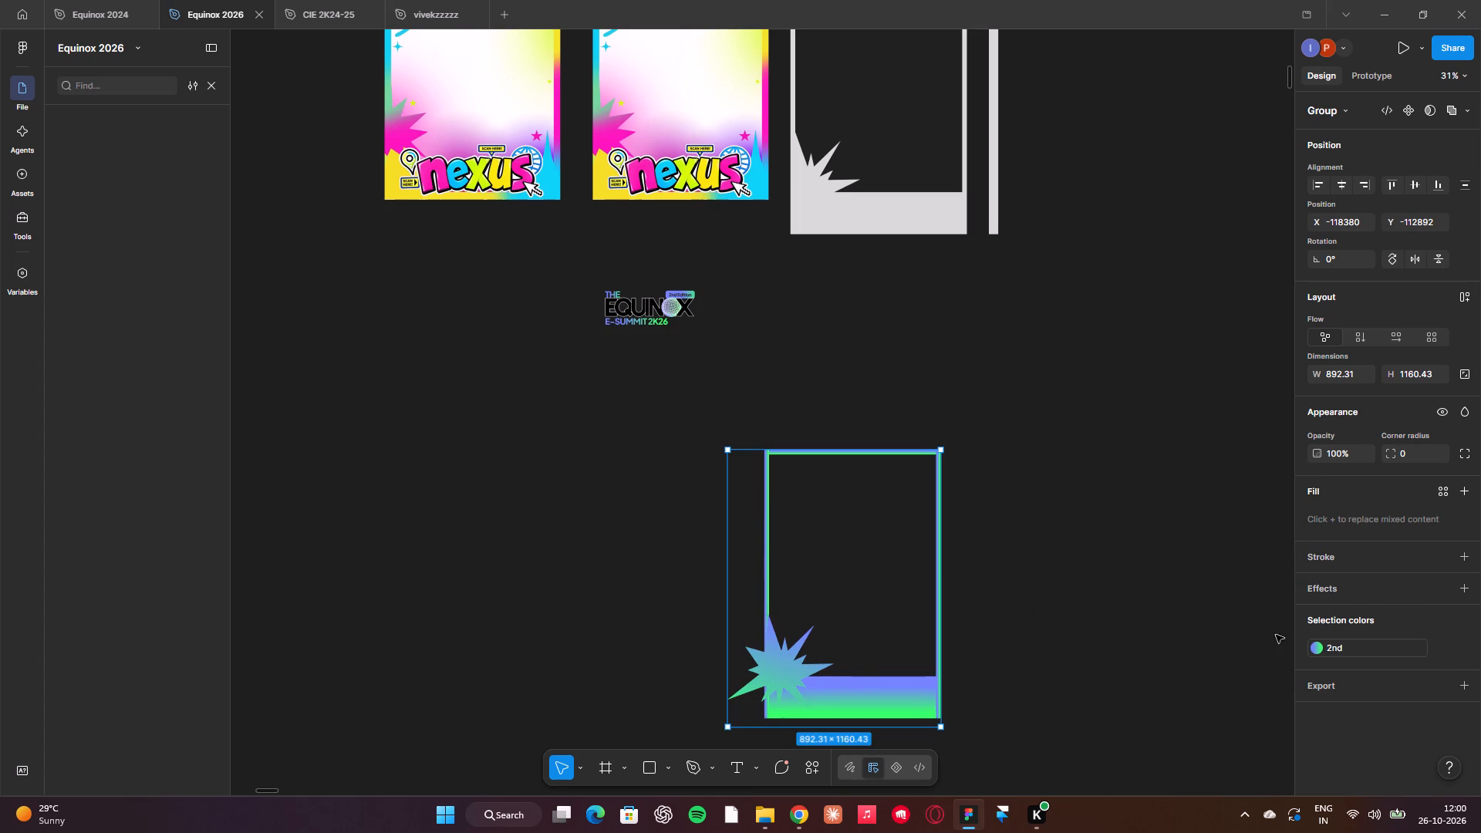
# Apply the t126 colour style to the copied frame-and-starburst group and deselect it.
pyautogui.click(1321, 651)
pyautogui.scroll(5, 1157, 586)
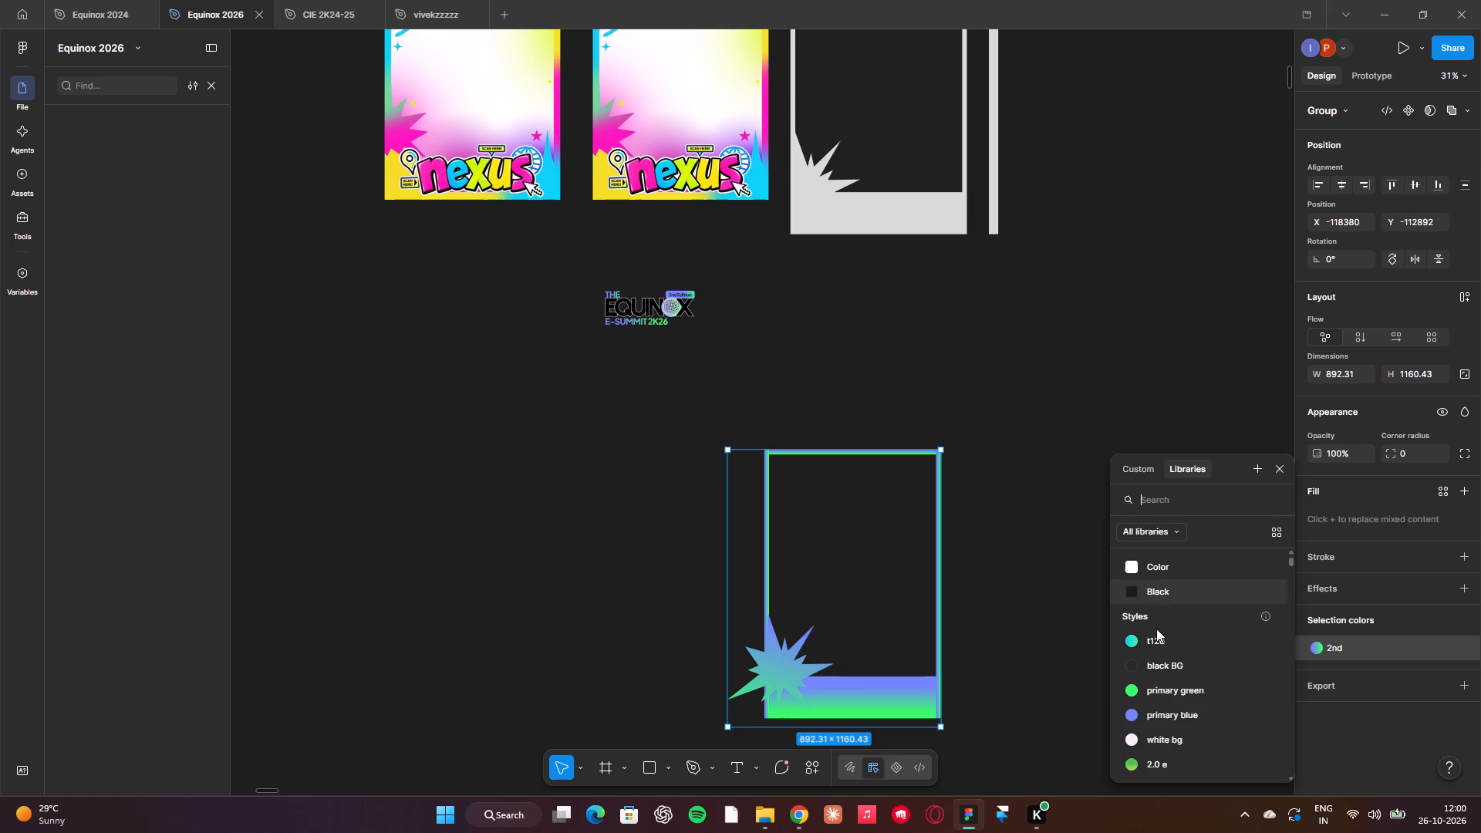
pyautogui.click(1155, 647)
pyautogui.scroll(-2, 781, 644)
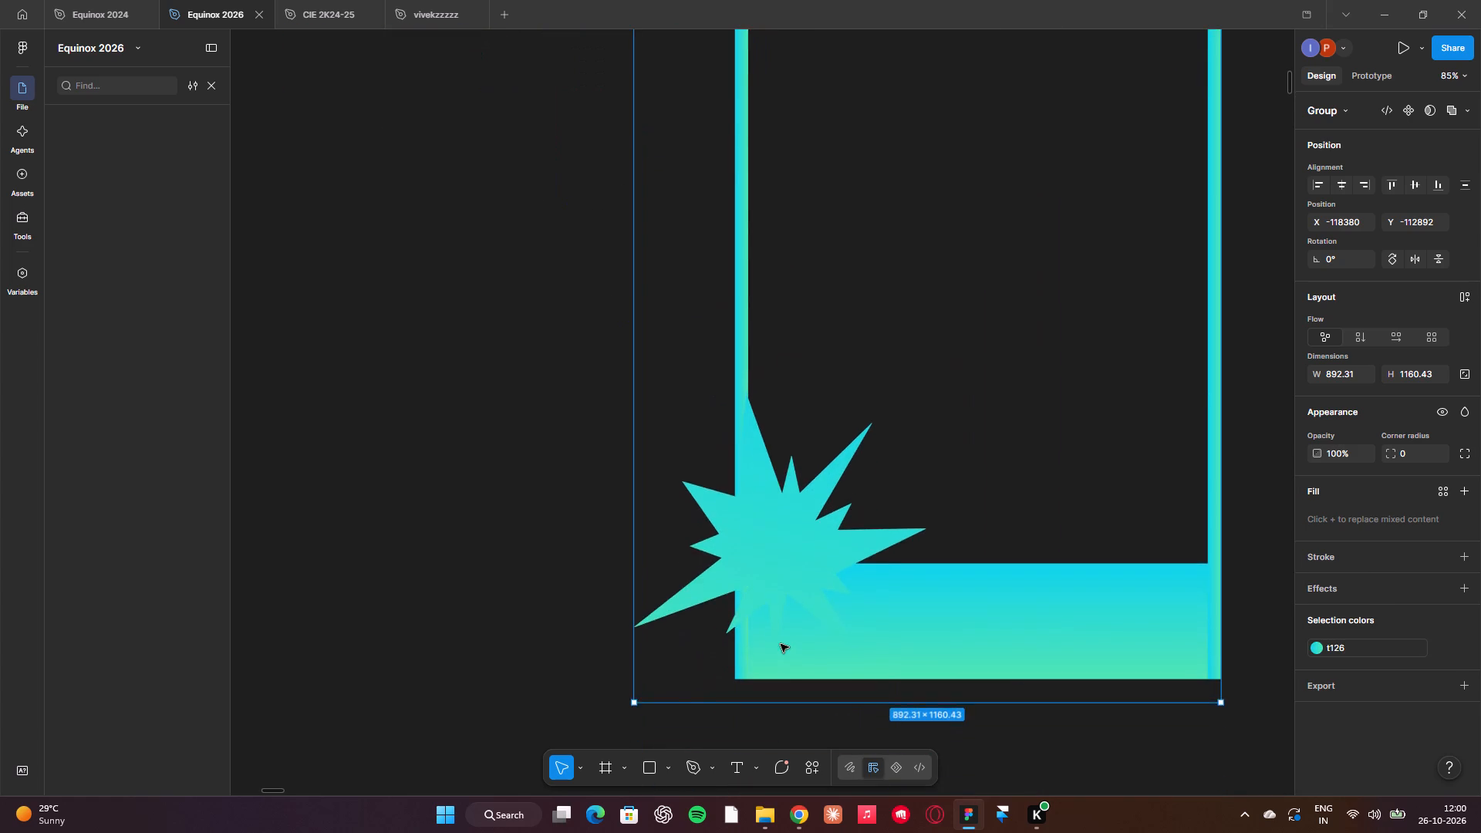
pyautogui.click(963, 608)
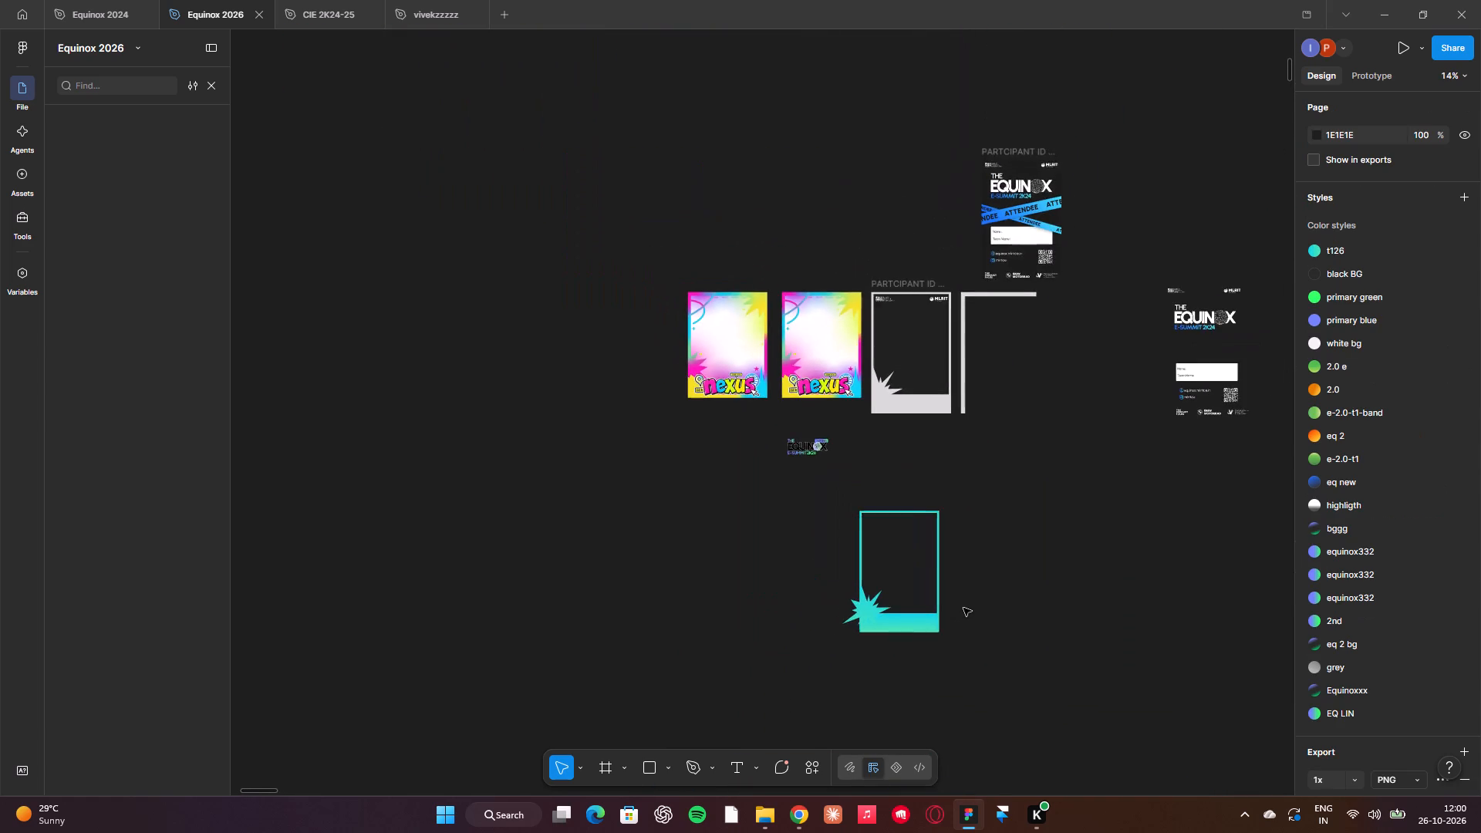
# Move the turquoise frame-and-starburst group onto the new participant ID card, aligned over its grey frame at X -153, Y 0.
pyautogui.moveTo(900, 633); pyautogui.dragTo(907, 207)
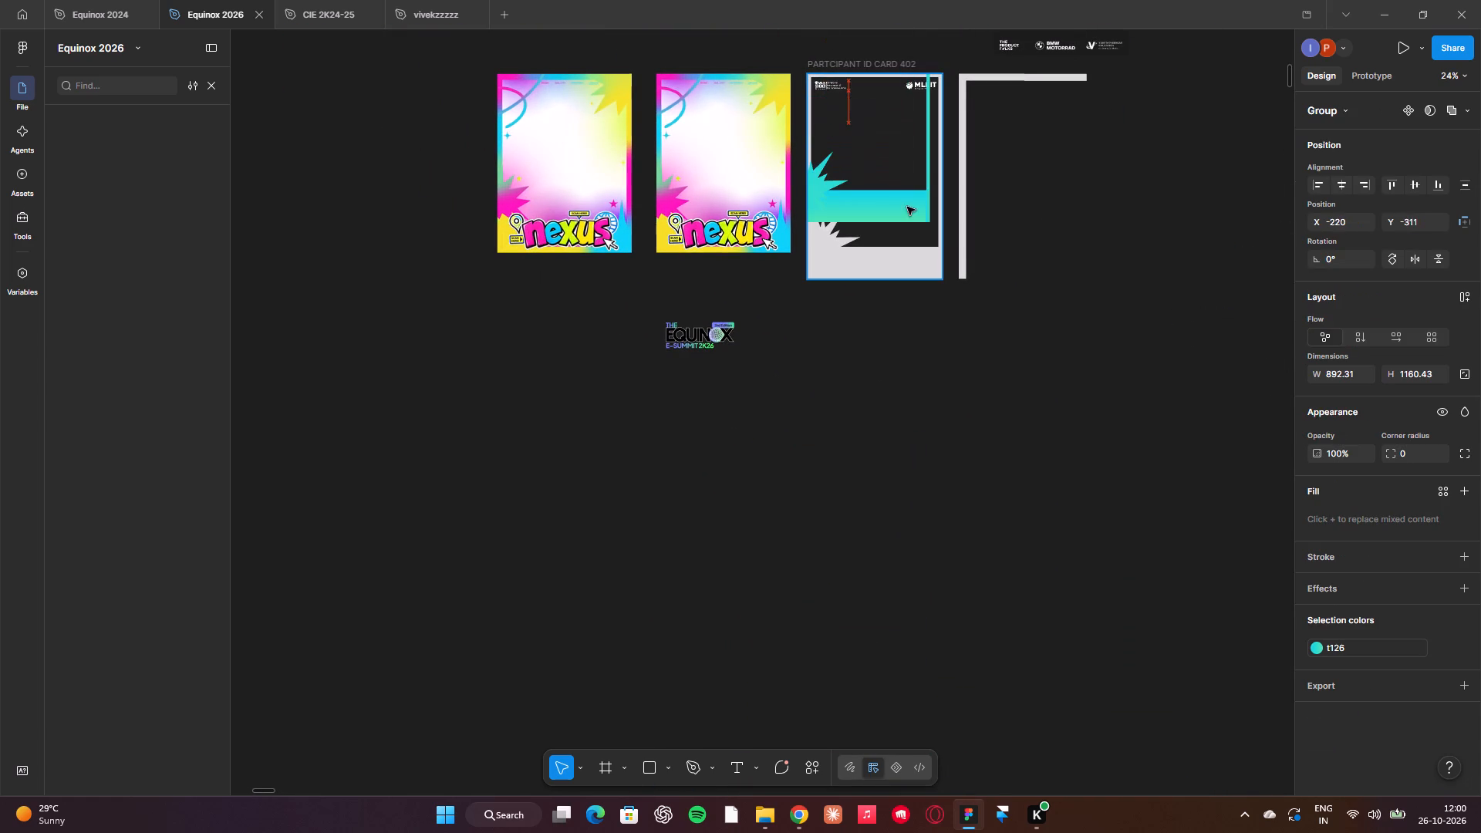
pyautogui.moveTo(907, 207); pyautogui.dragTo(923, 264)
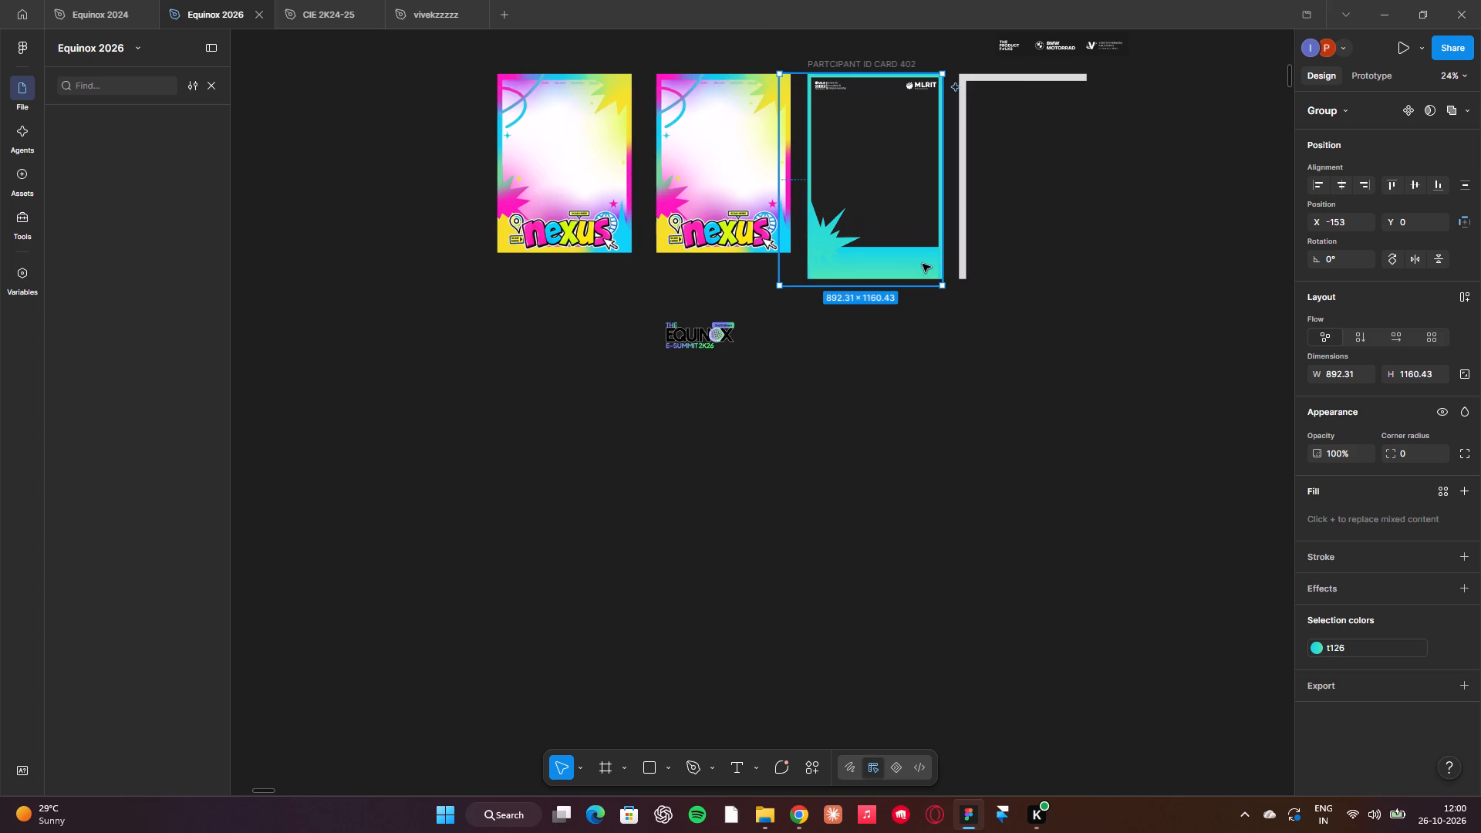
pyautogui.scroll(3, 923, 264)
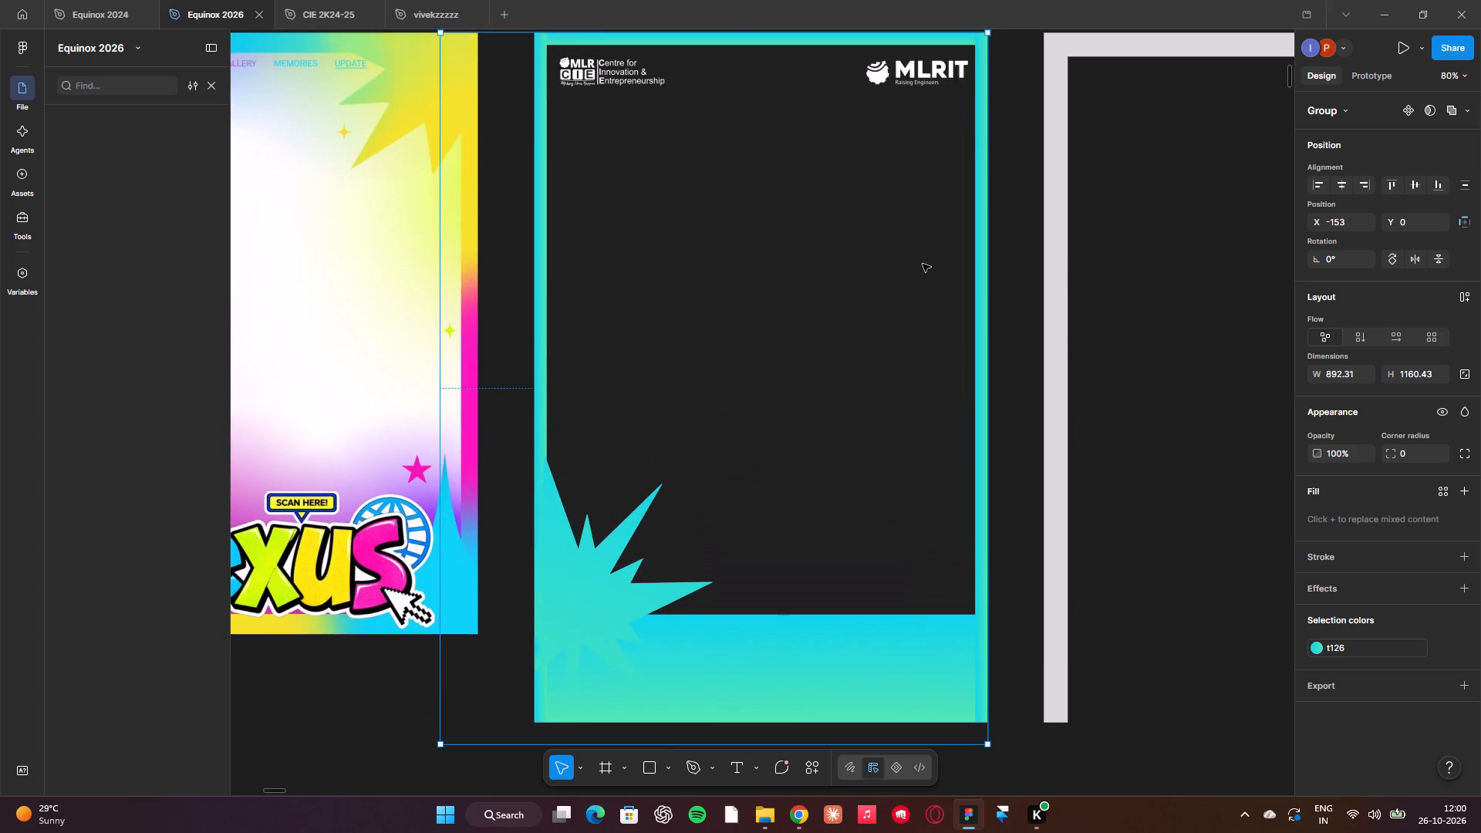
pyautogui.scroll(1, 923, 264)
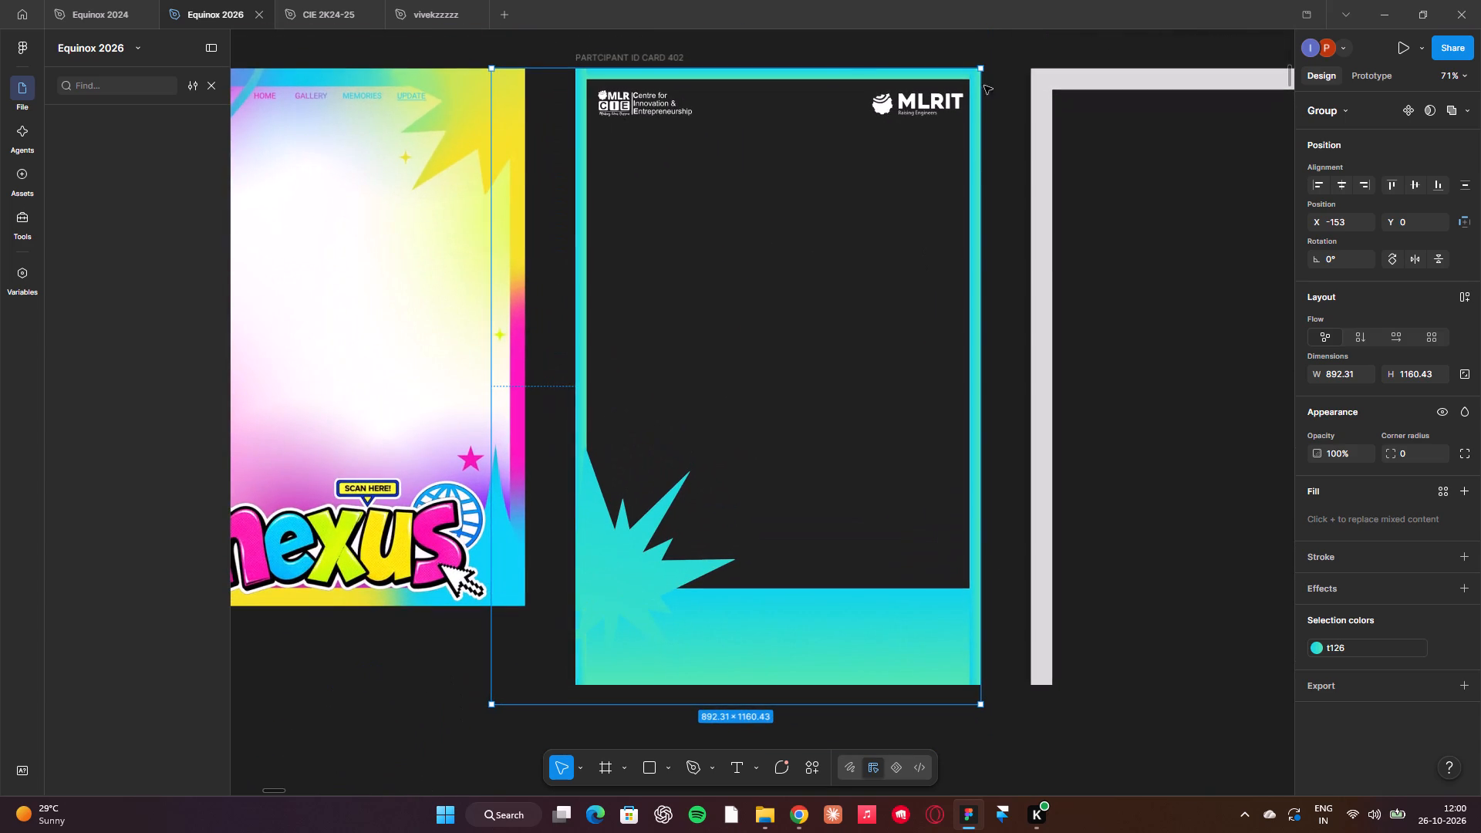
pyautogui.click(994, 48)
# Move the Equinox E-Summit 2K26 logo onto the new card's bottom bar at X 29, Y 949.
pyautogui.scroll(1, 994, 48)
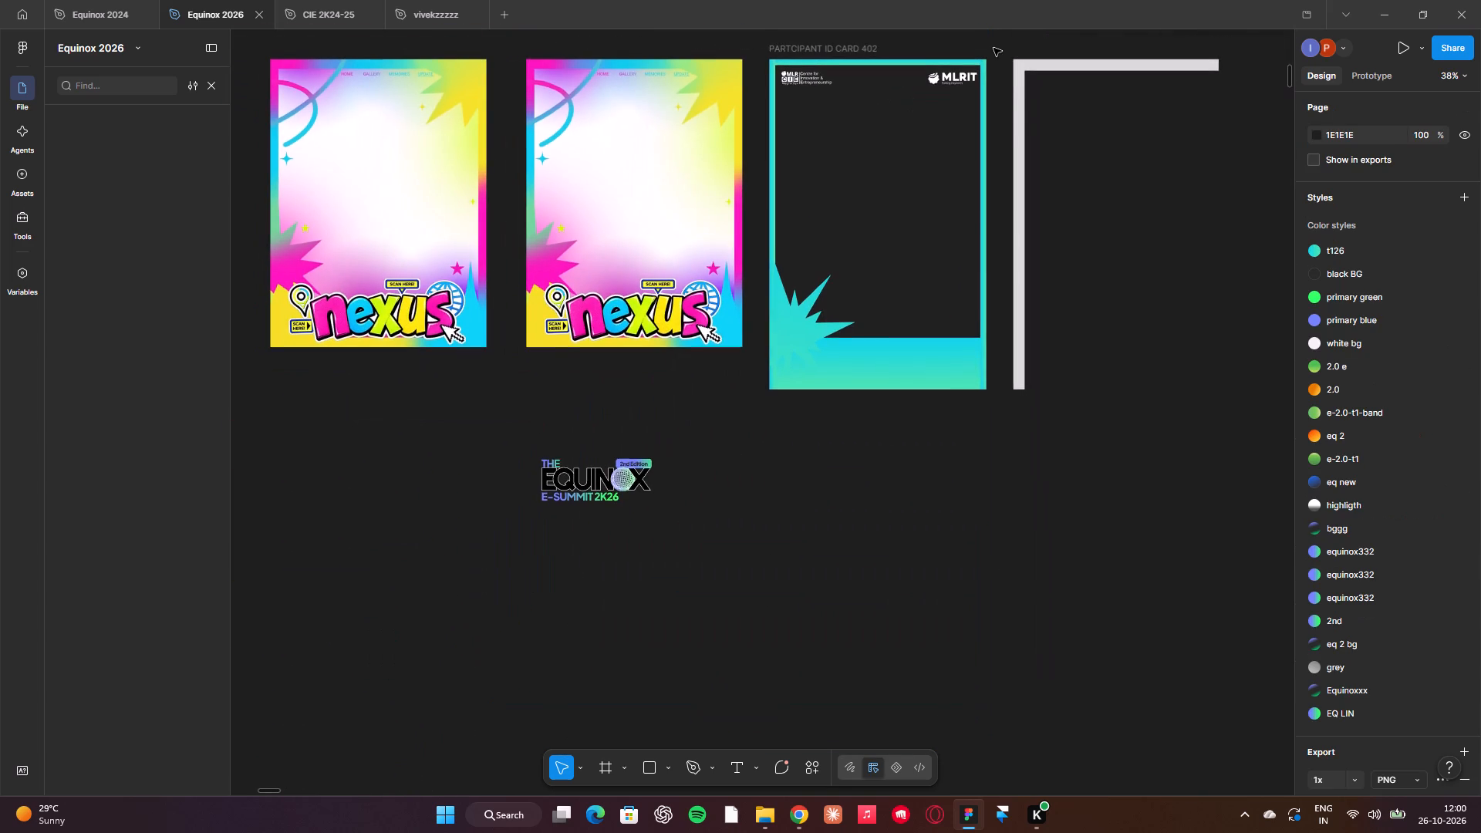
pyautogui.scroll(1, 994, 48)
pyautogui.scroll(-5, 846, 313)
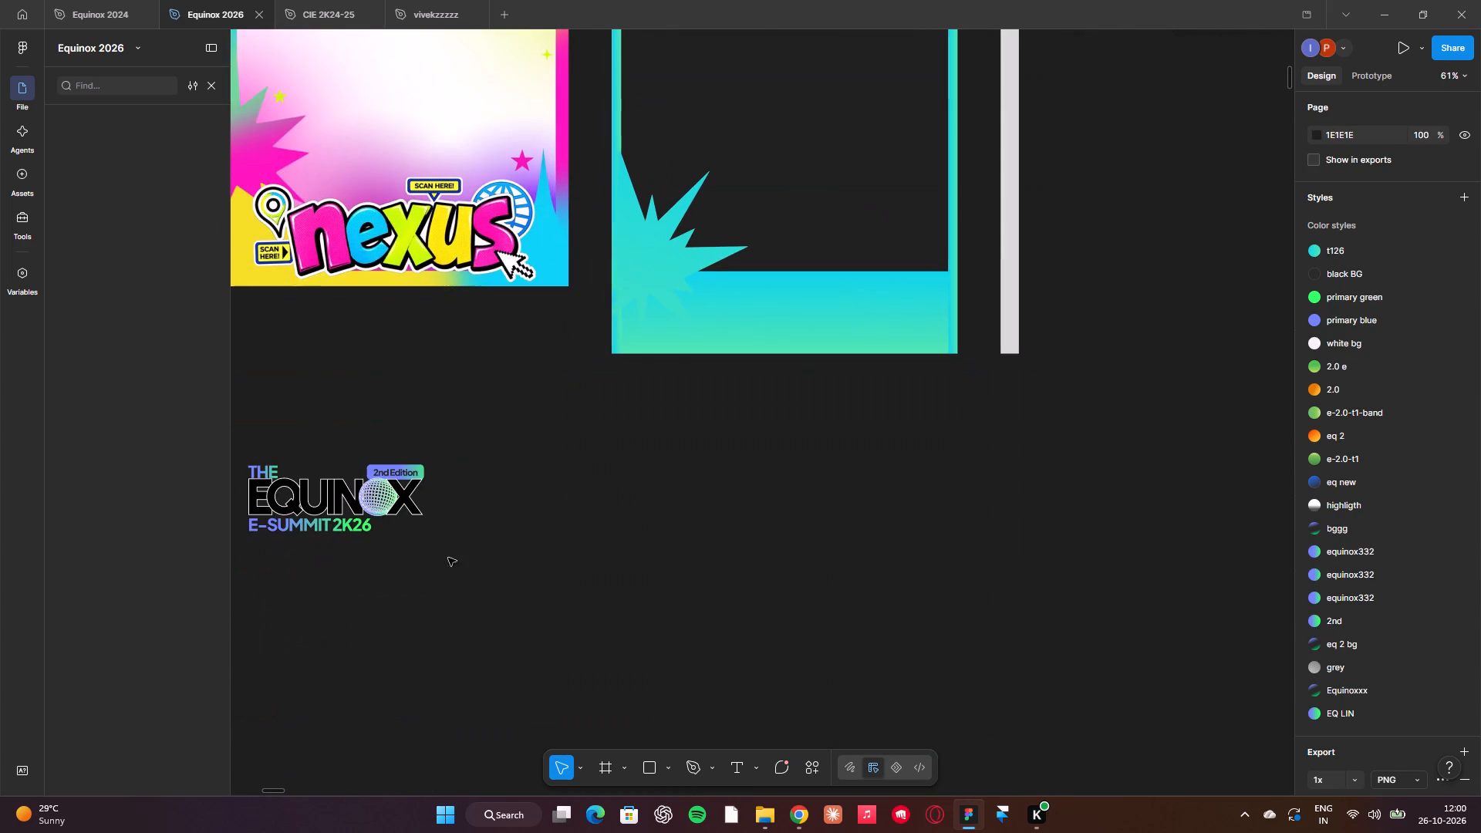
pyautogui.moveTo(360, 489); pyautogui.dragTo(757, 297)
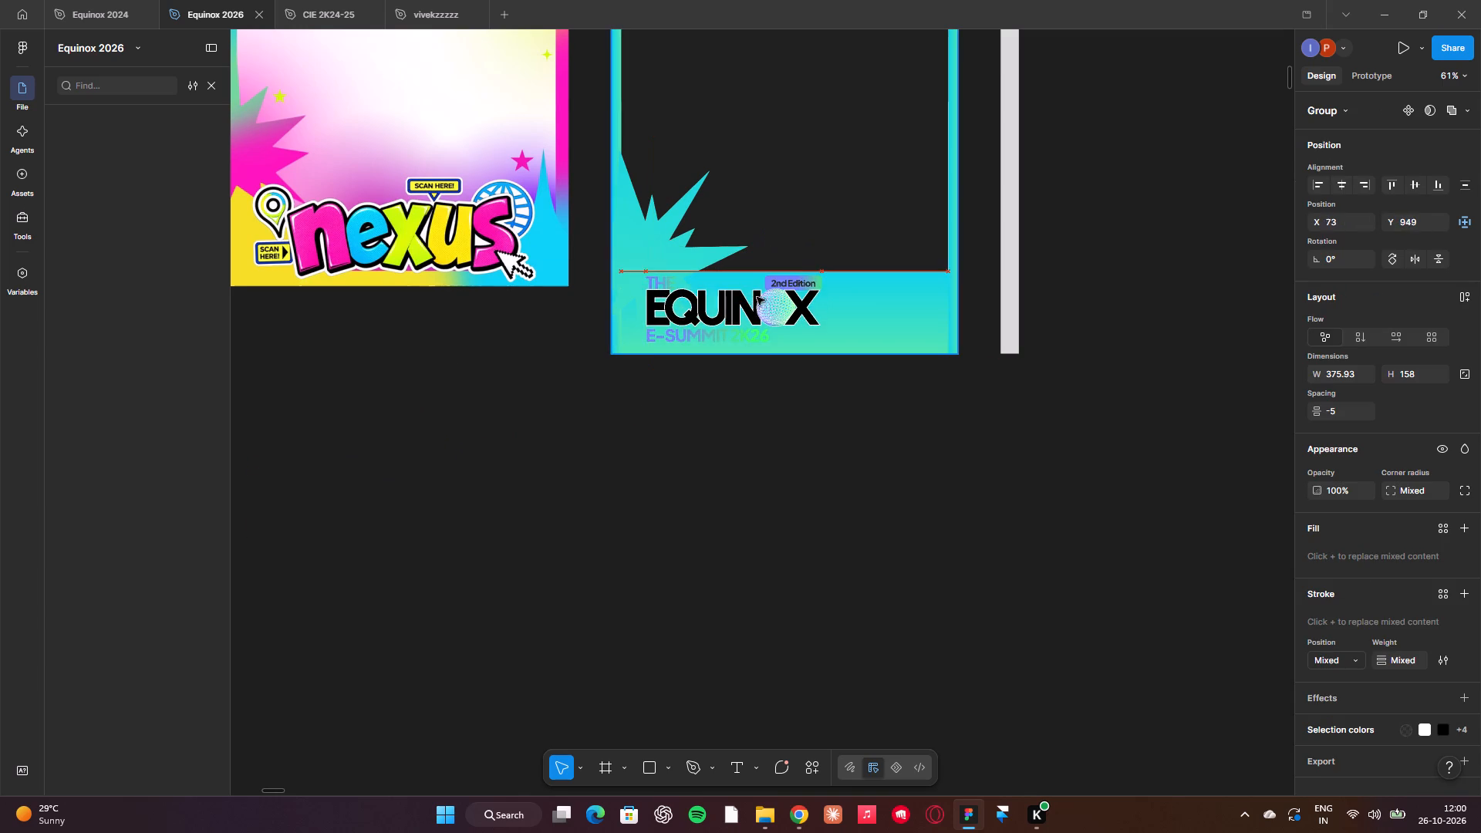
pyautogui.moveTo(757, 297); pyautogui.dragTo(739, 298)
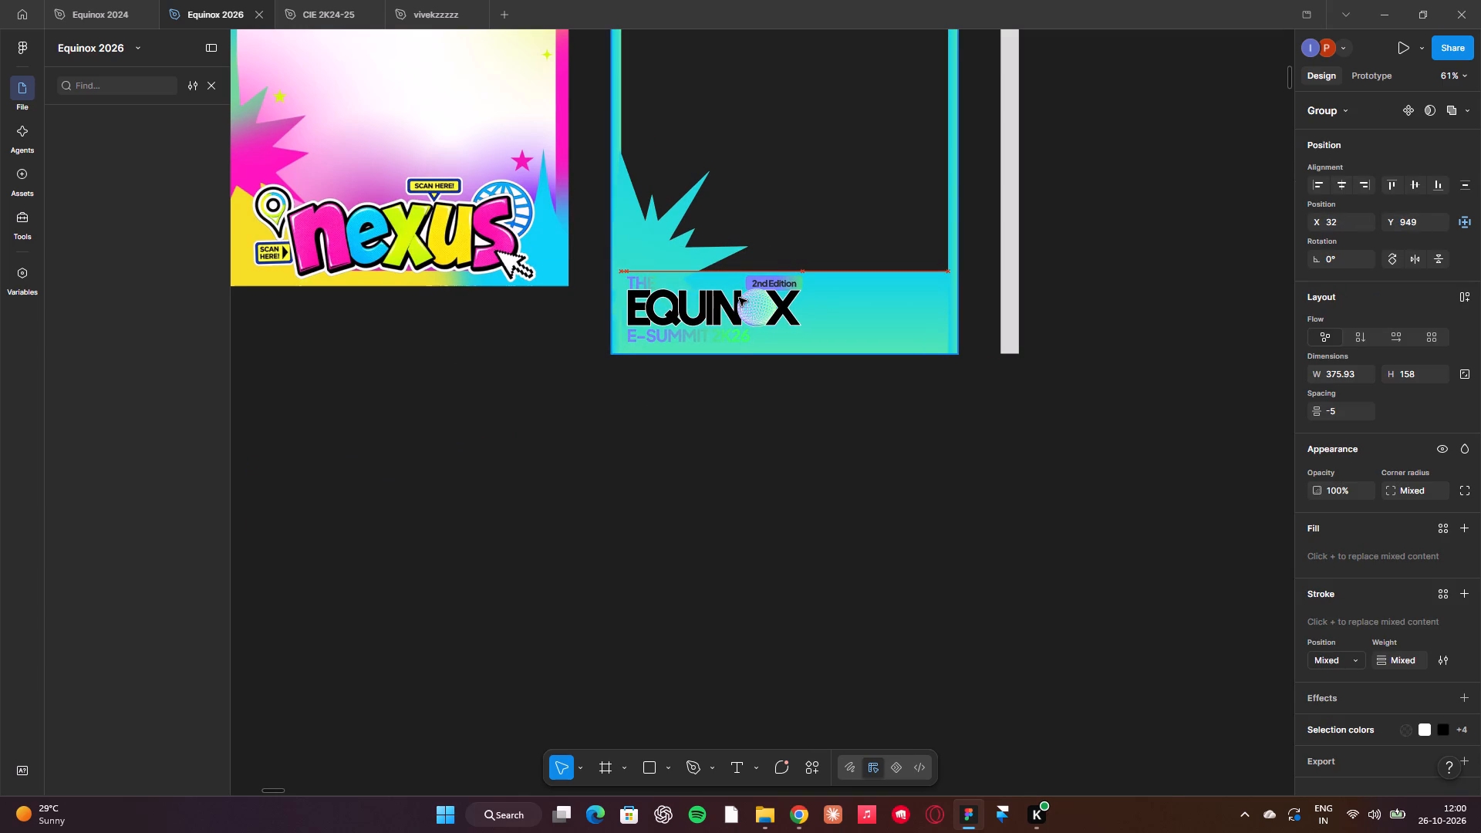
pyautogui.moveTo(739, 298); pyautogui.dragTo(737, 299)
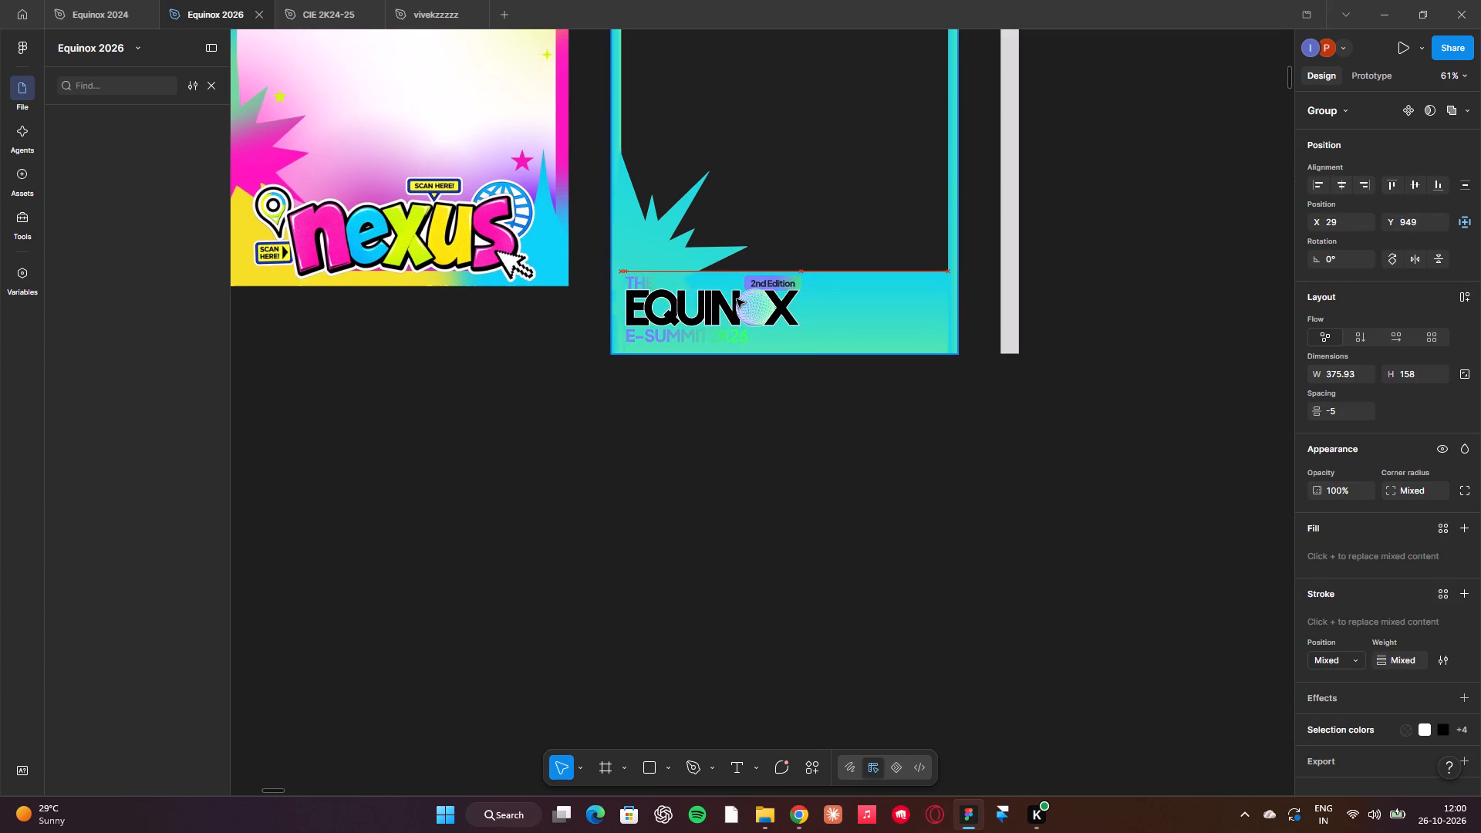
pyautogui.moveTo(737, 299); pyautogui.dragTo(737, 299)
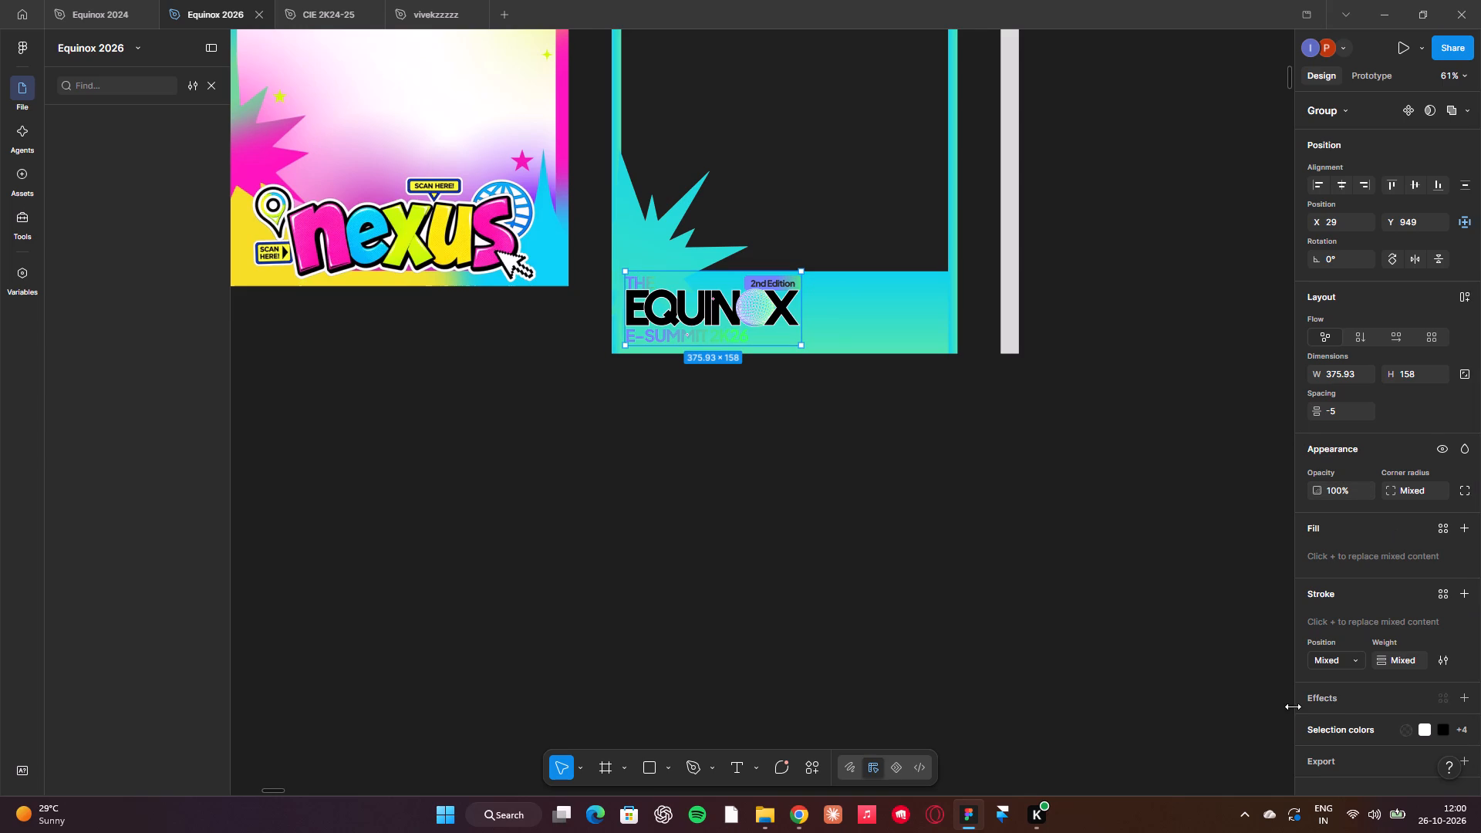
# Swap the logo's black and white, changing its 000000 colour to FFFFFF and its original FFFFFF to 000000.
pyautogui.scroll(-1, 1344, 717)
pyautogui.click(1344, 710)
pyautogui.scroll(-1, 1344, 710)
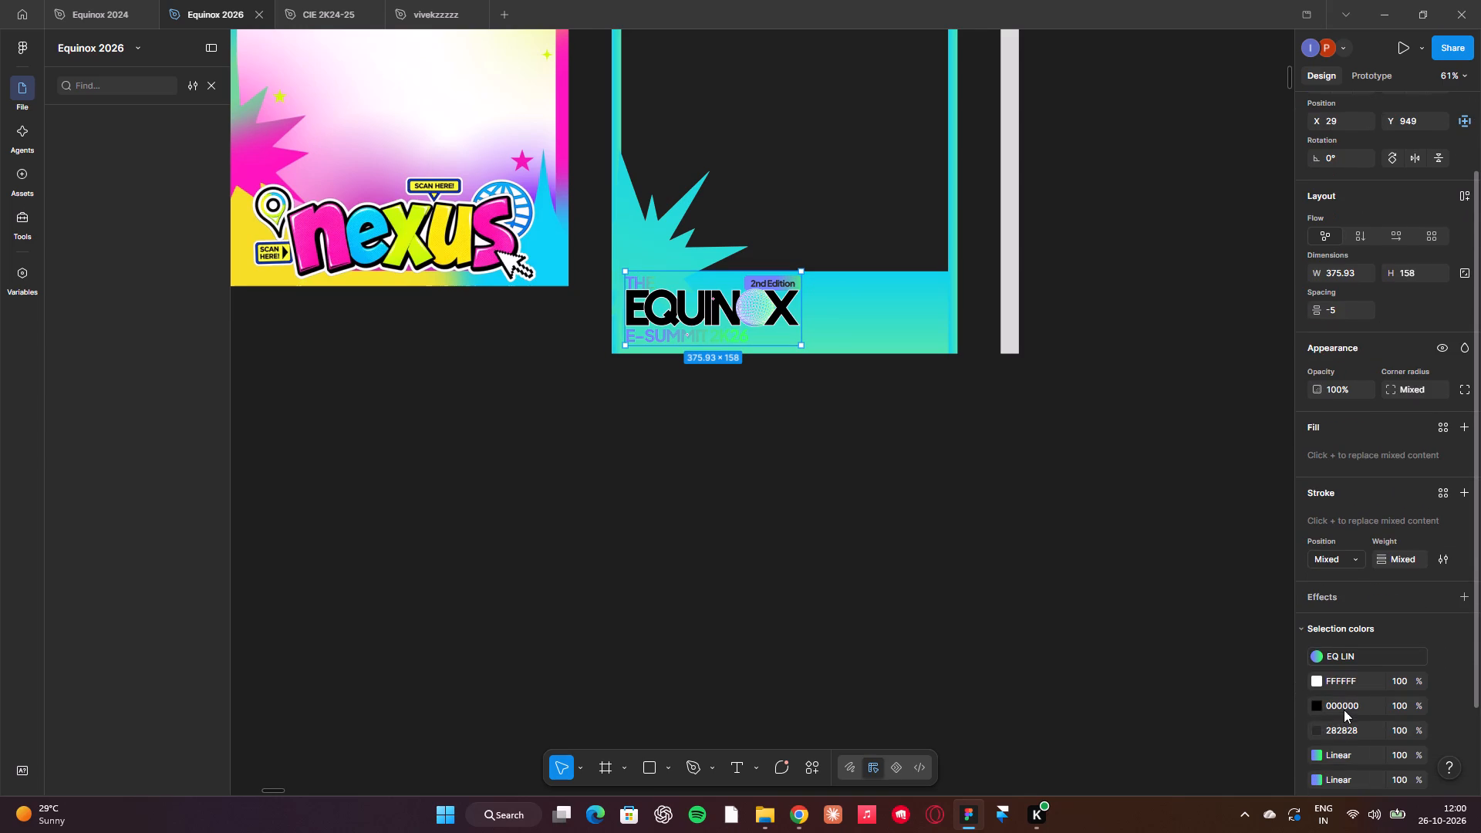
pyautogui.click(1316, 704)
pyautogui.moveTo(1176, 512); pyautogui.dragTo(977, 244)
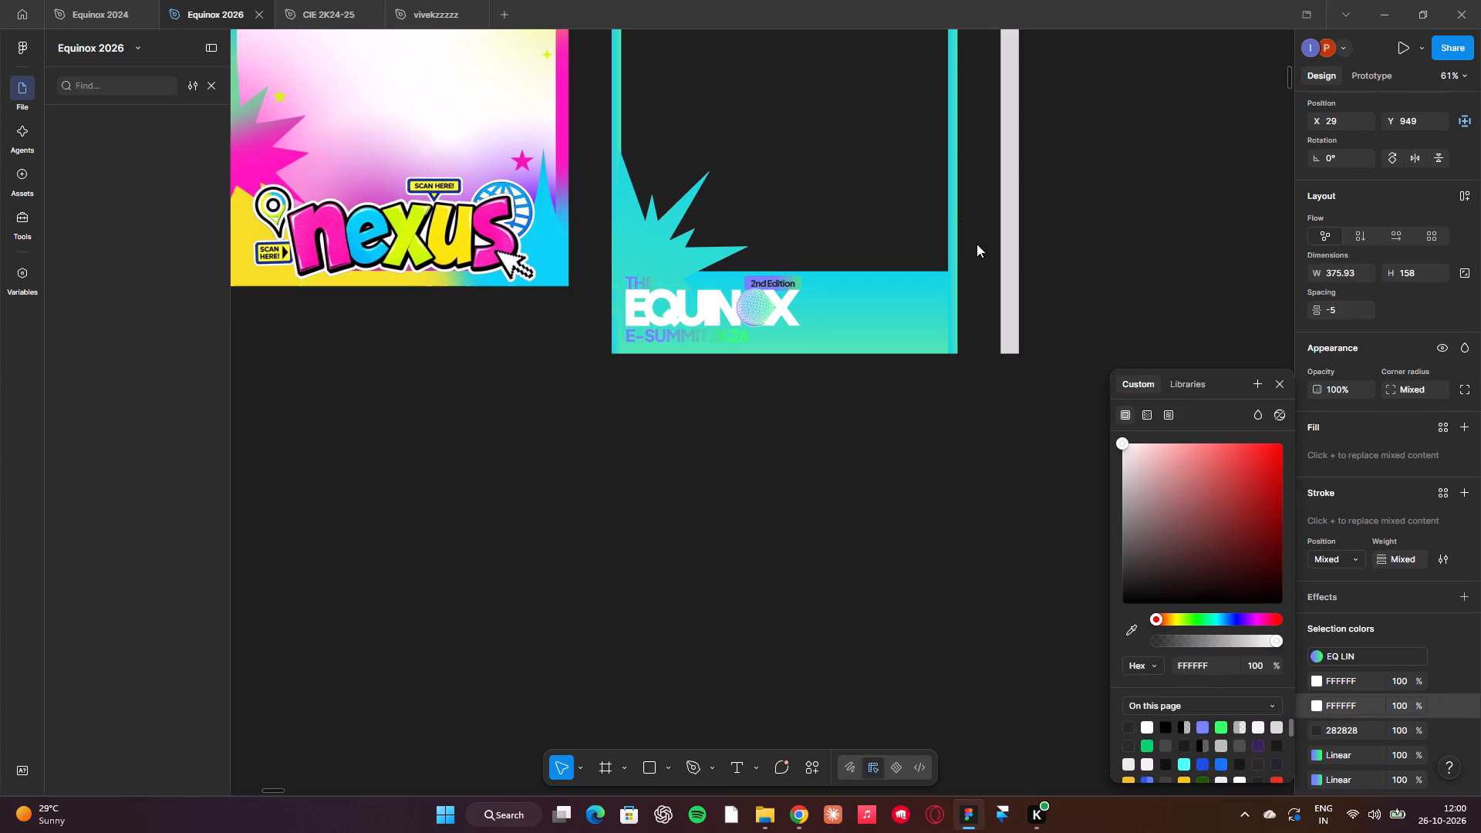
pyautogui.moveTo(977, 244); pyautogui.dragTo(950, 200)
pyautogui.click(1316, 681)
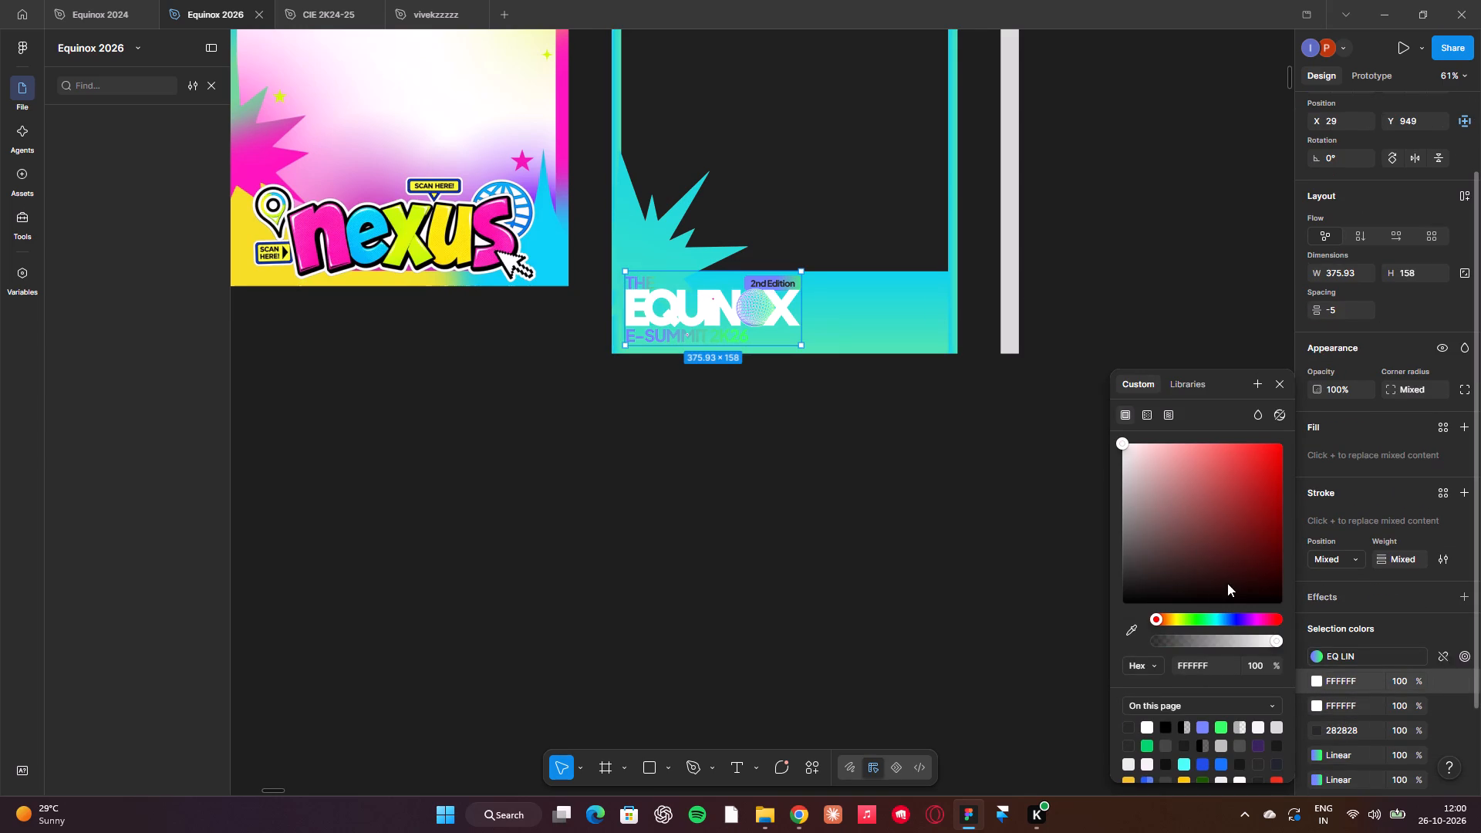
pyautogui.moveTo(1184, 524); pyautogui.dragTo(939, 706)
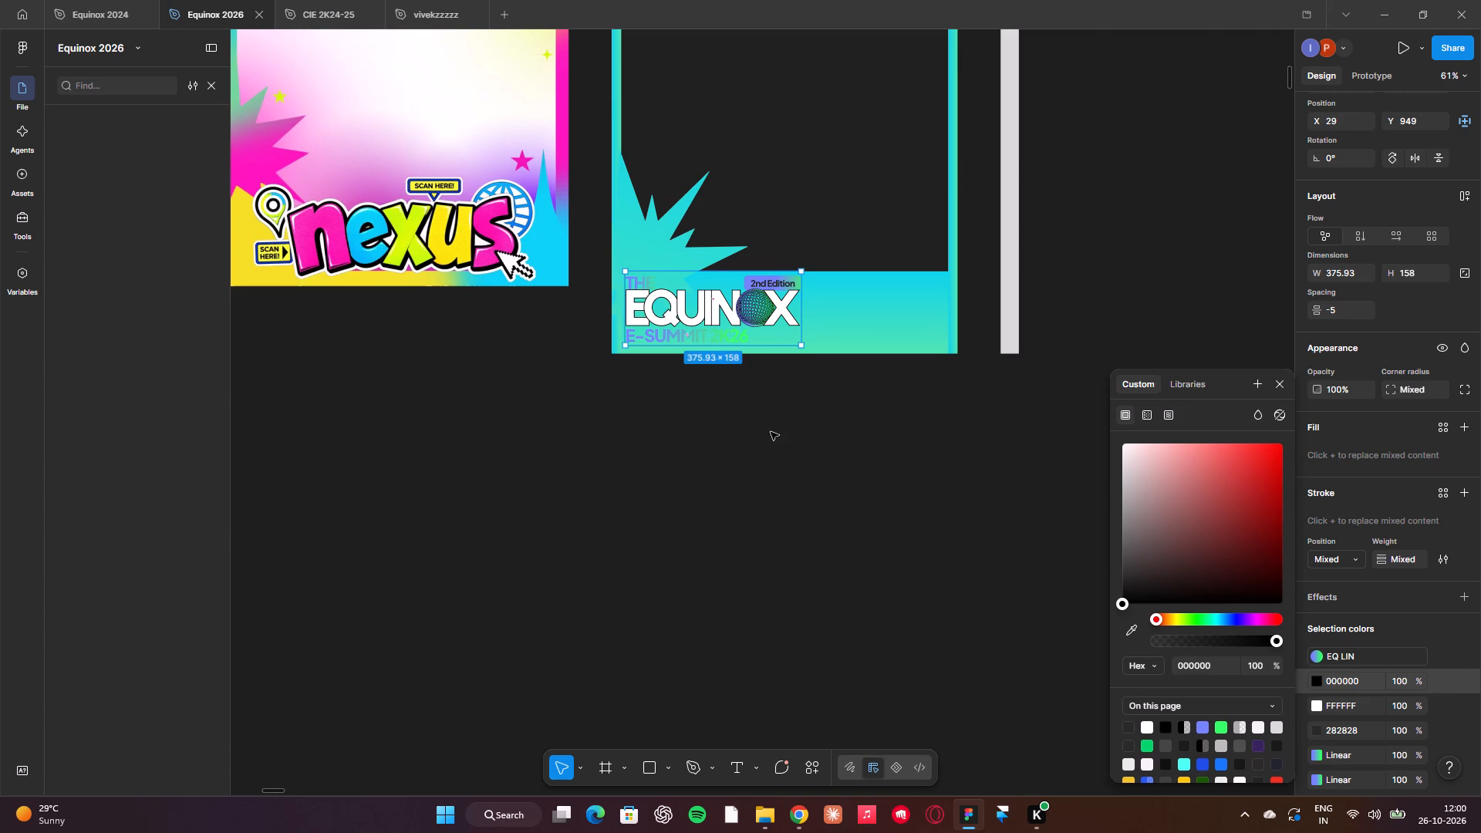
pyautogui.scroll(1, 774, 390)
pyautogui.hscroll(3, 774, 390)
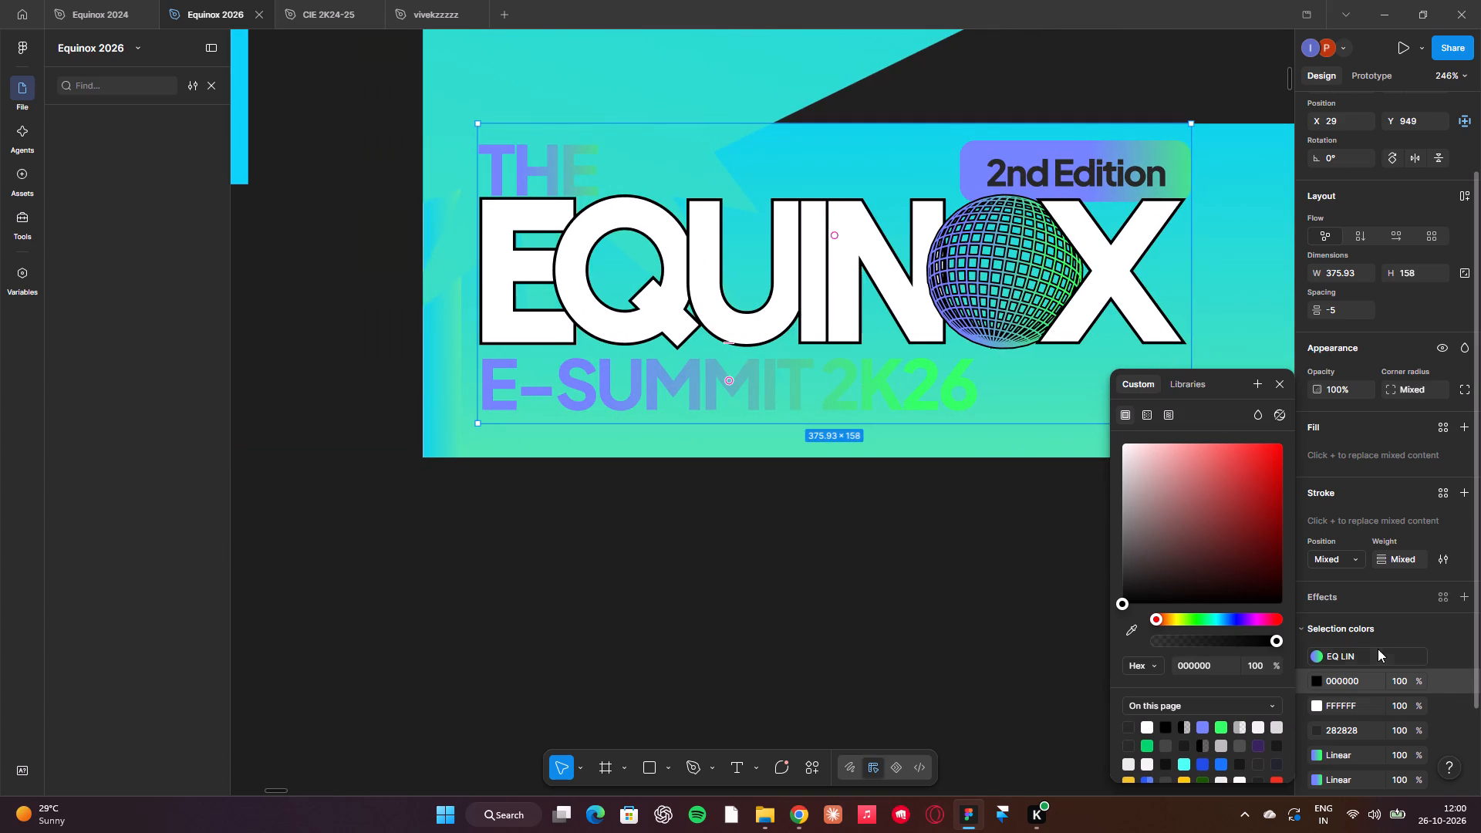
# Select the globe inside the logo to inspect its fill and stroke, and deselect it.
pyautogui.doubleClick(1006, 299)
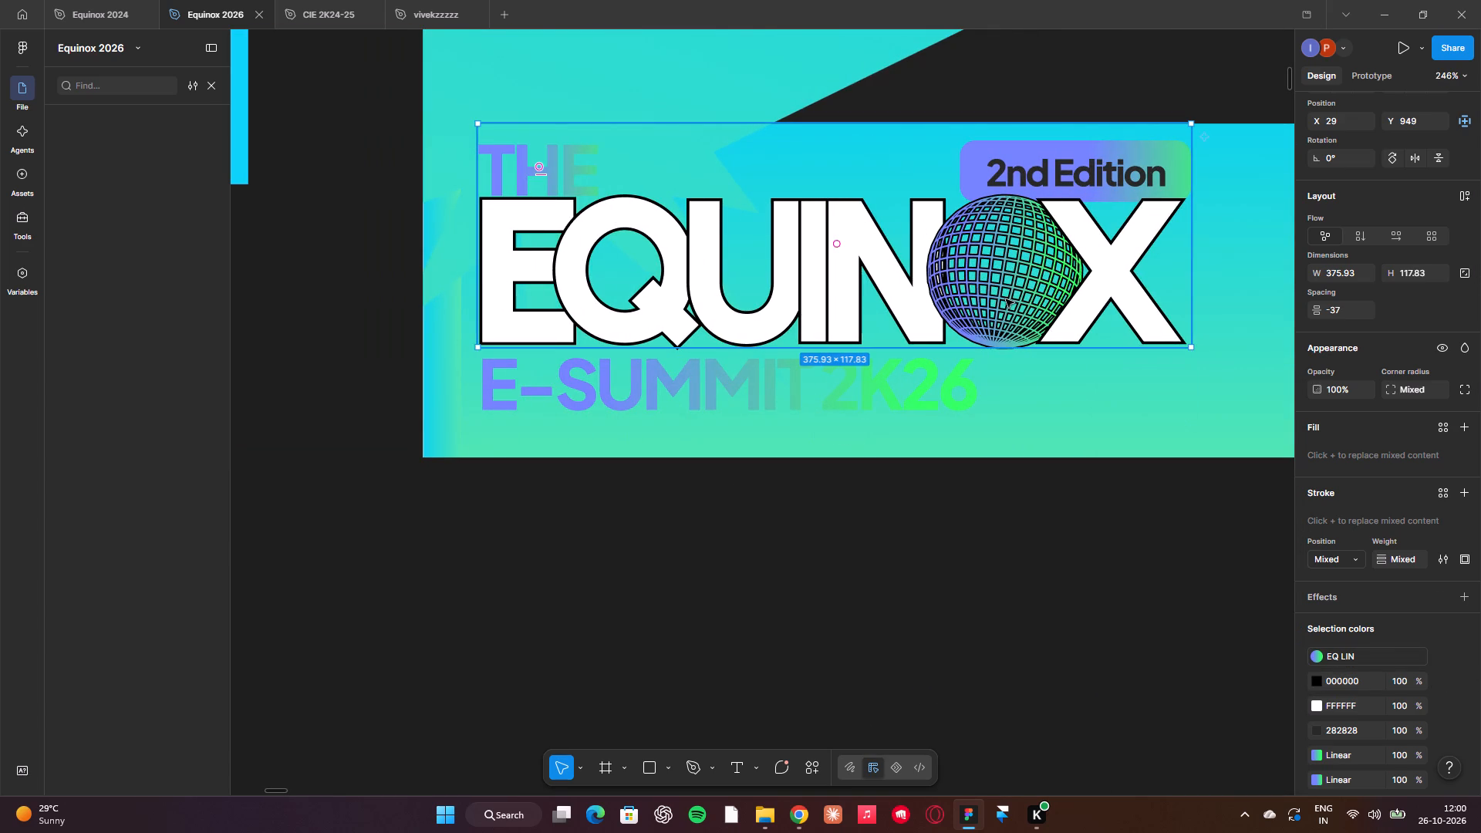
pyautogui.doubleClick(1006, 299)
pyautogui.doubleClick(1006, 299)
pyautogui.click(1006, 299)
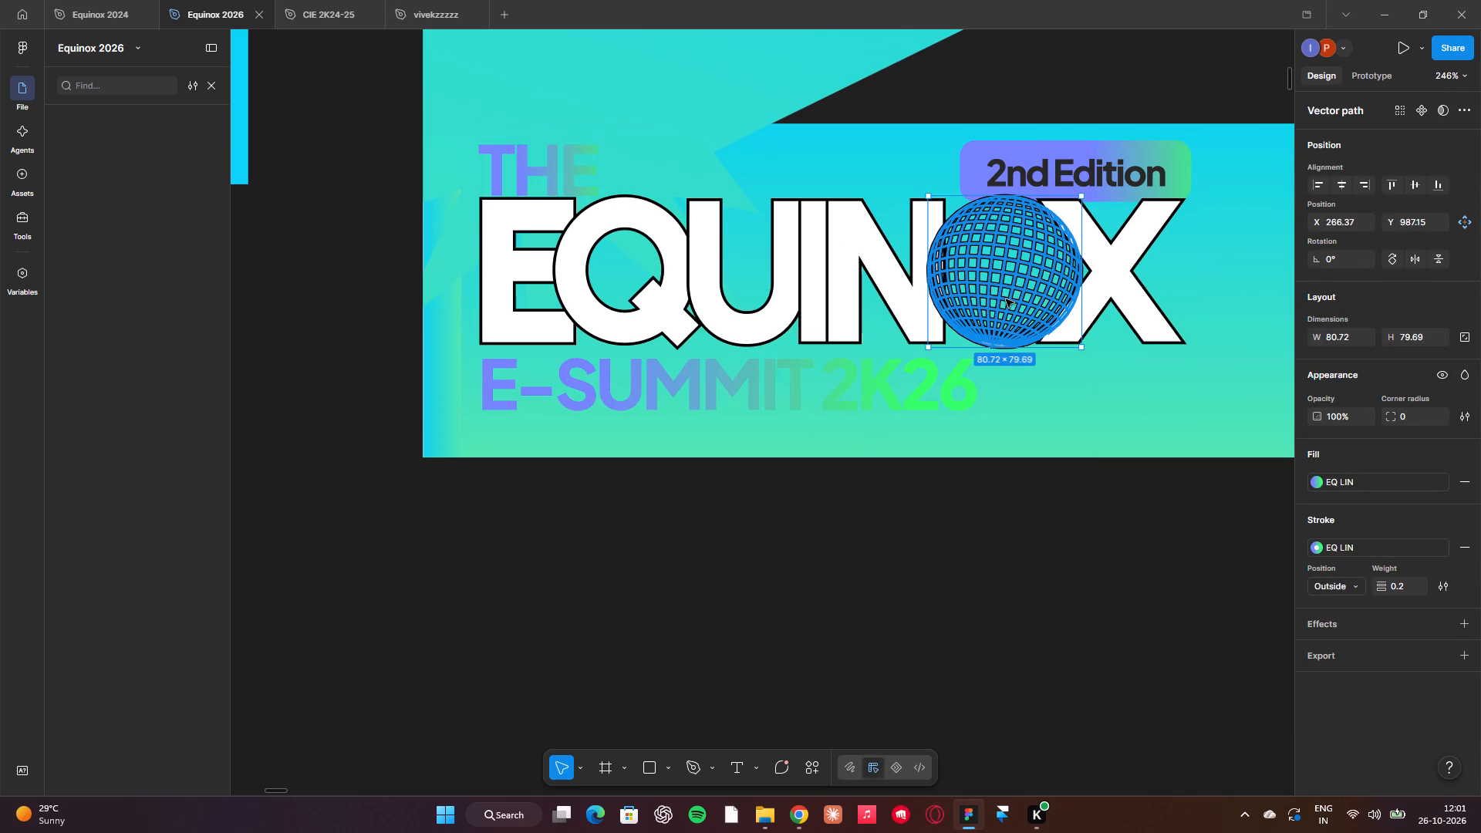
pyautogui.click(814, 624)
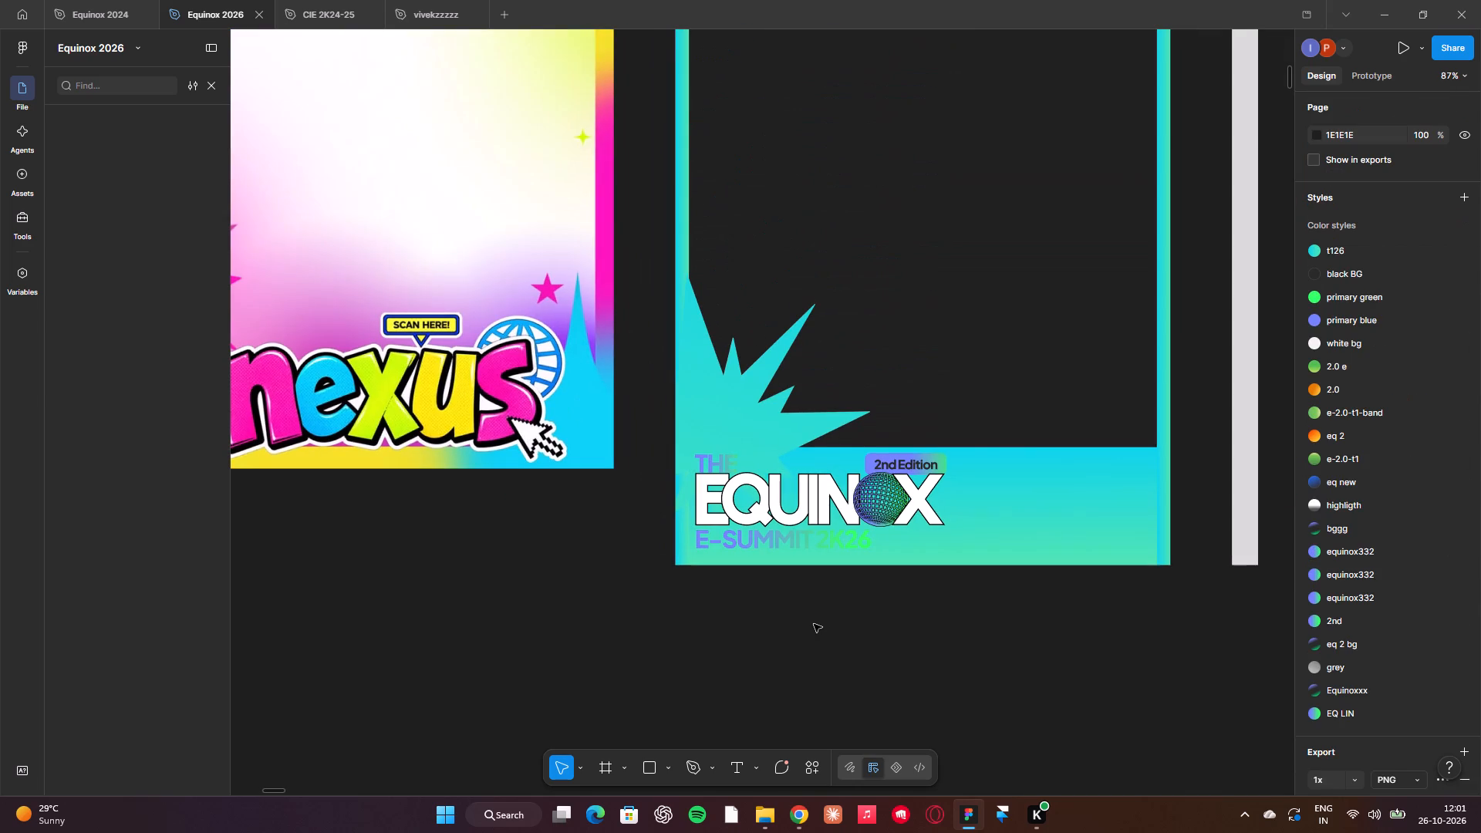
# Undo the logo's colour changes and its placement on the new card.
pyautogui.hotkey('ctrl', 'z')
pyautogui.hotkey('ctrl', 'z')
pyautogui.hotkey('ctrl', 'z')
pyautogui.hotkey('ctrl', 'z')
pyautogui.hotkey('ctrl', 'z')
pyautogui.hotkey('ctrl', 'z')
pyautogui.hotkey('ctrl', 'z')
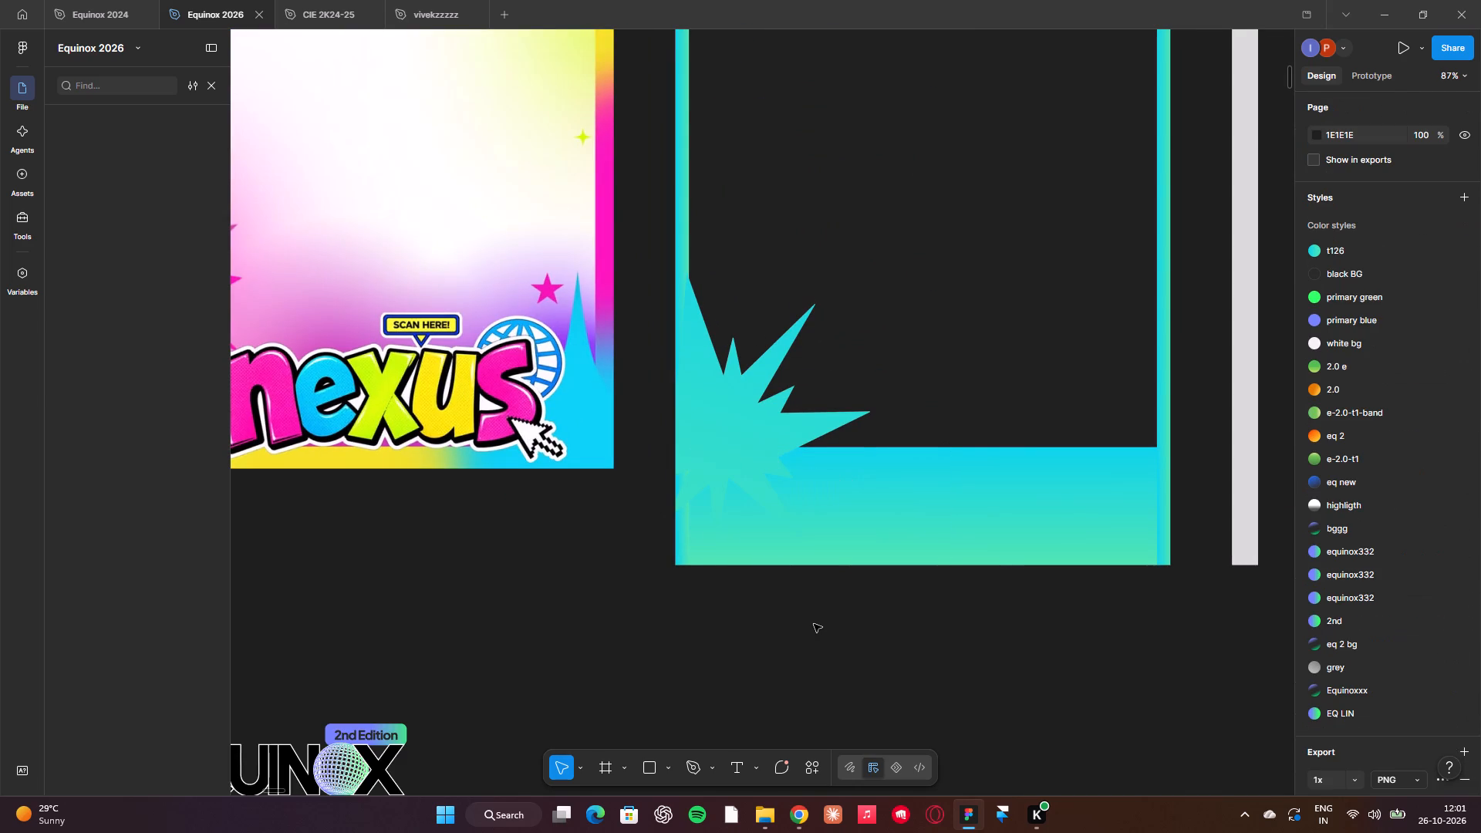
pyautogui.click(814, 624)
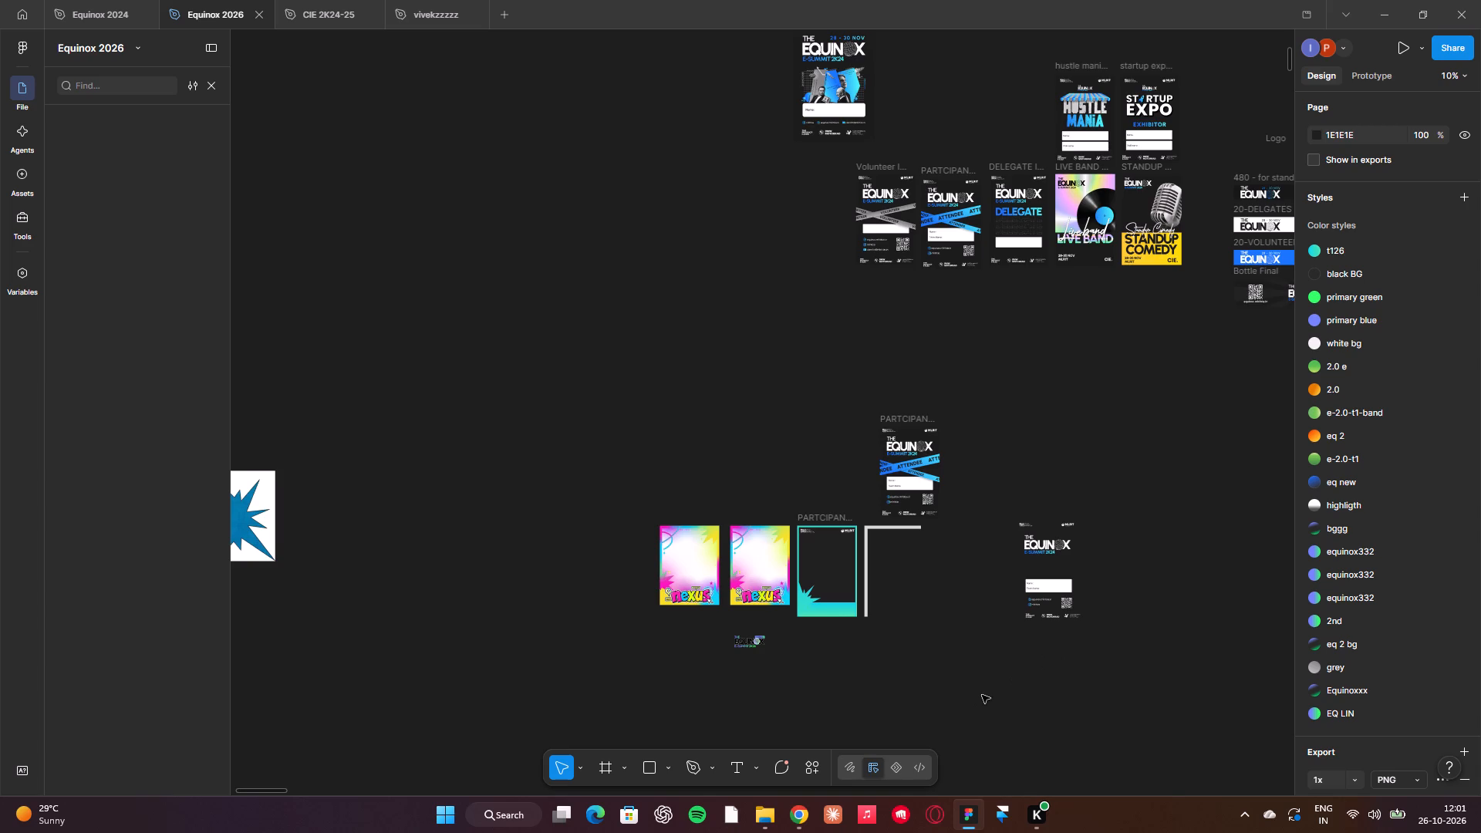
# Find the "drop down" banner elsewhere on the canvas and copy its vertical Equinox E-Summit 2K26 logo.
pyautogui.hscroll(-17, 982, 695)
pyautogui.hscroll(3, 982, 695)
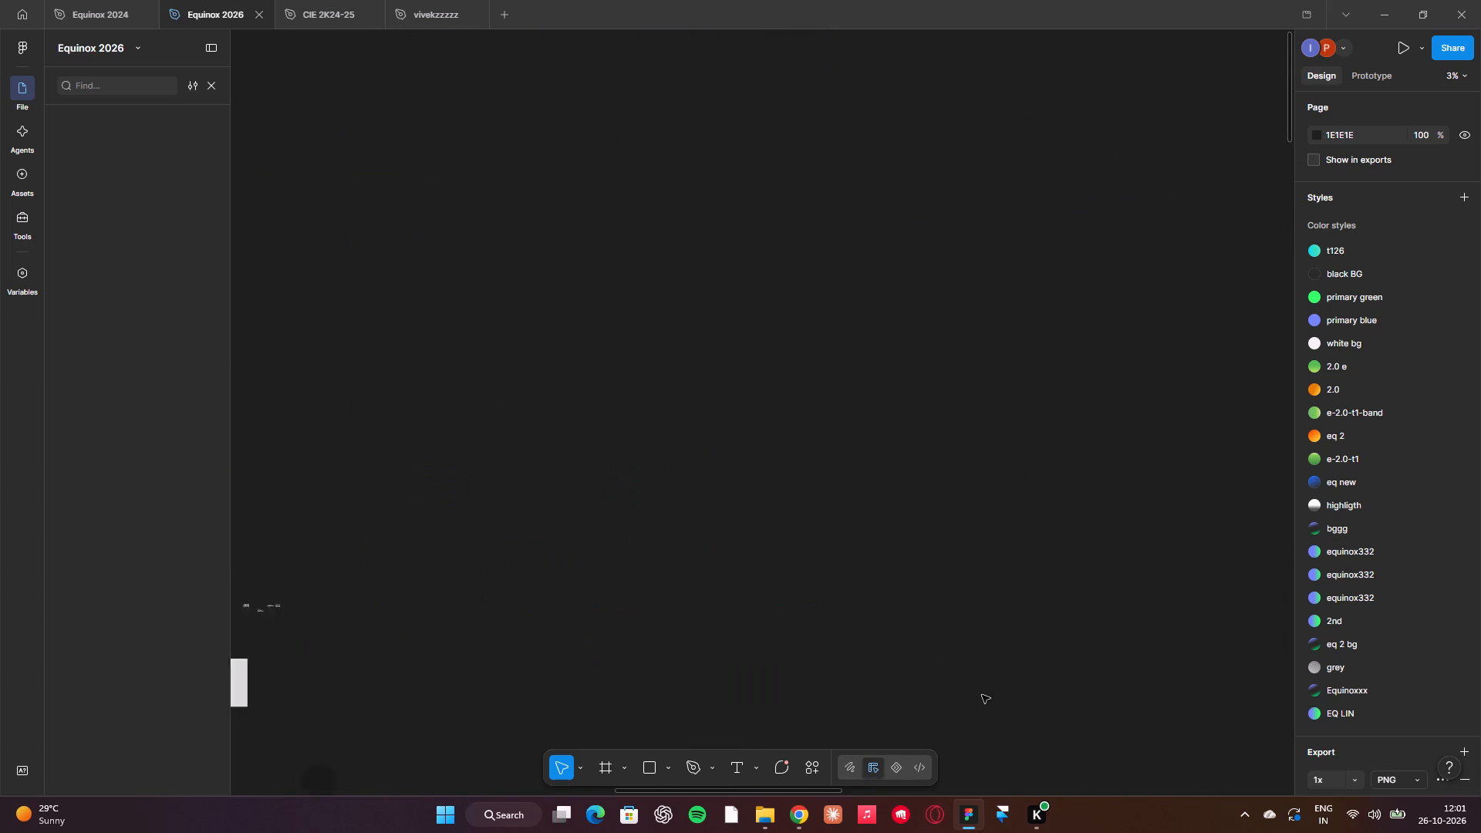
pyautogui.hscroll(2, 982, 695)
pyautogui.scroll(-7, 982, 695)
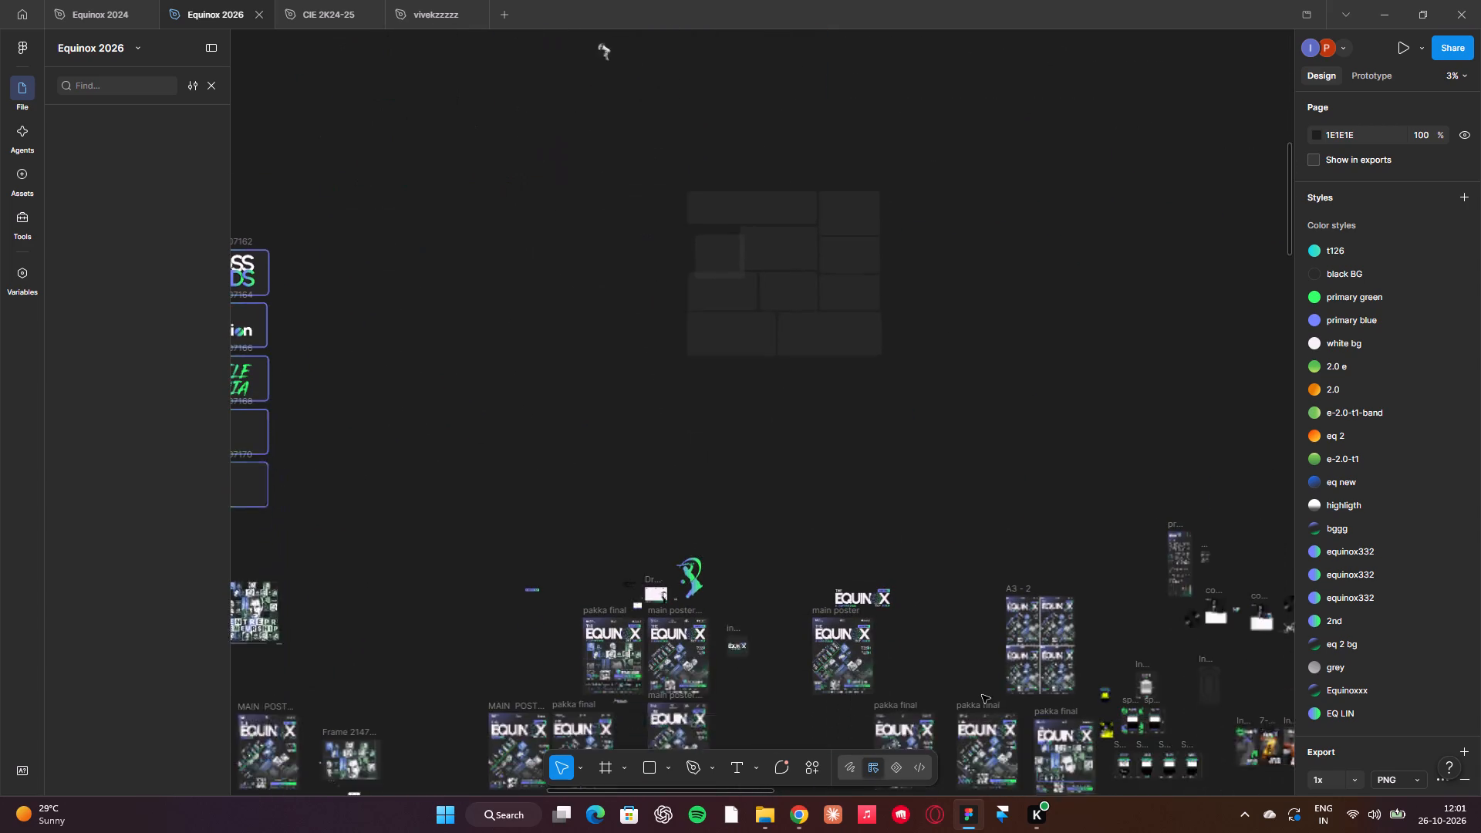
pyautogui.scroll(-3, 982, 695)
pyautogui.hscroll(-2, 982, 695)
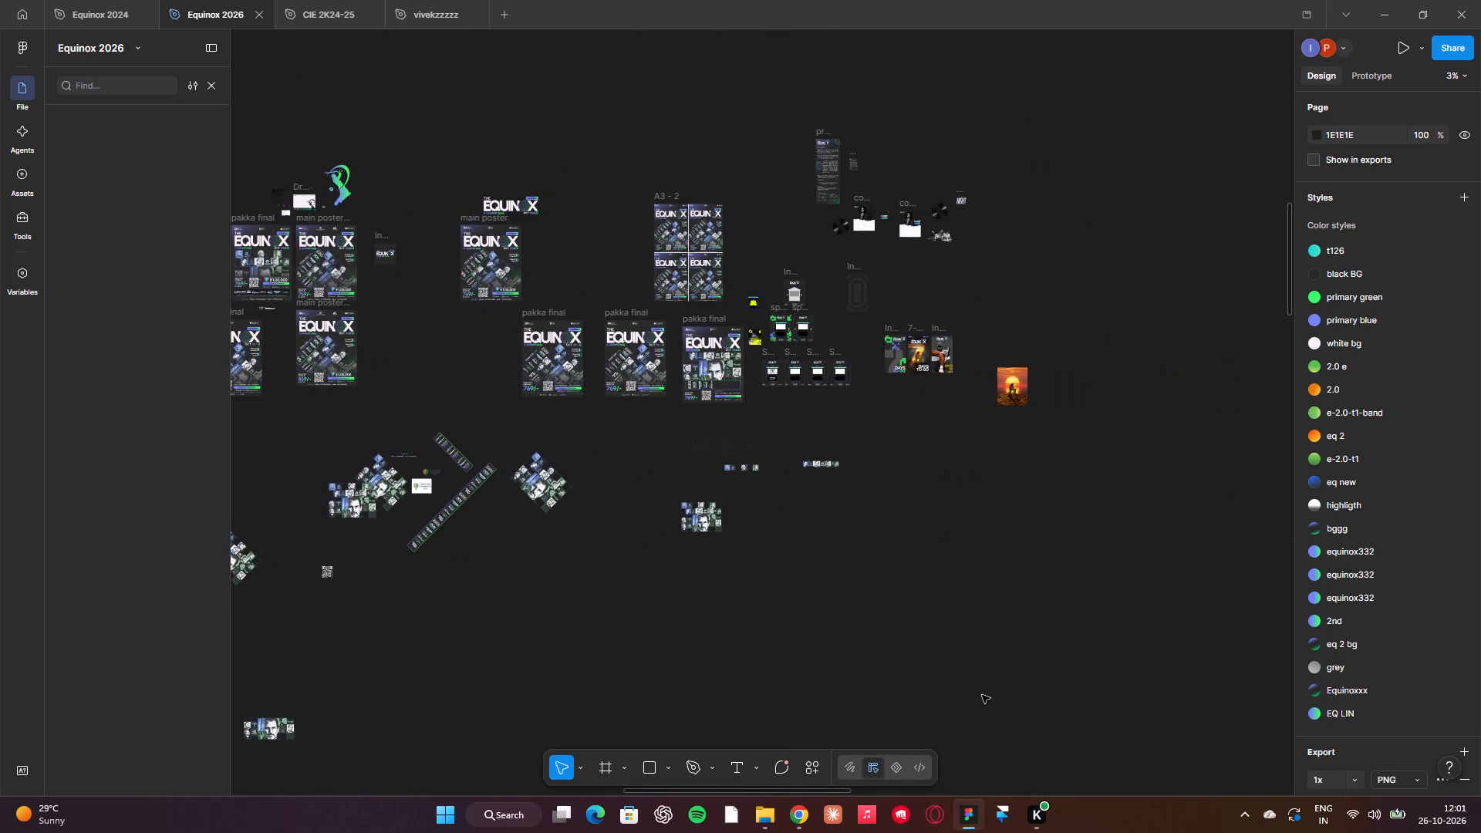
pyautogui.hscroll(-9, 982, 695)
pyautogui.scroll(-4, 982, 695)
pyautogui.scroll(2, 982, 695)
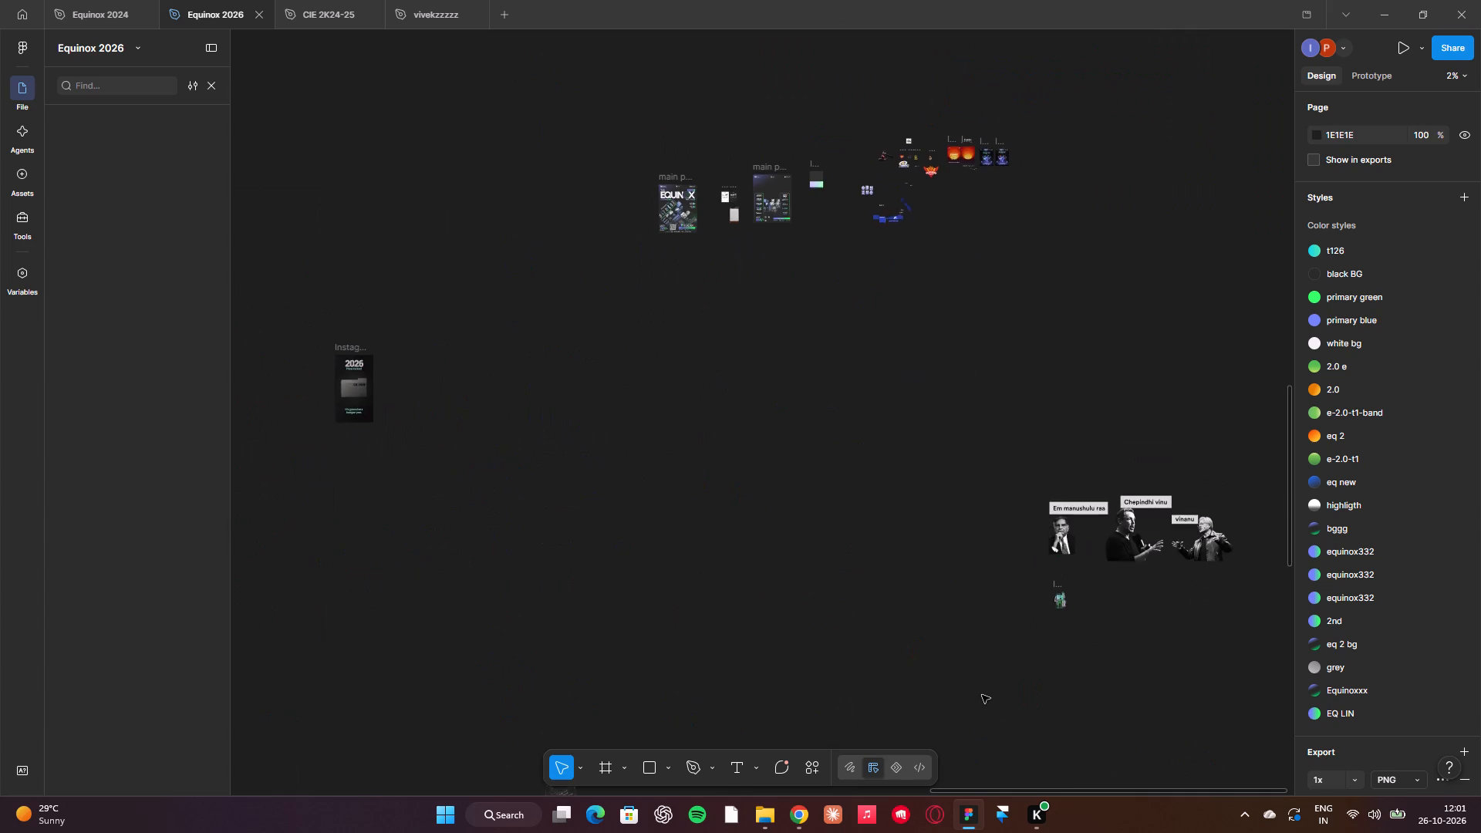
pyautogui.scroll(5, 982, 695)
pyautogui.scroll(-3, 982, 695)
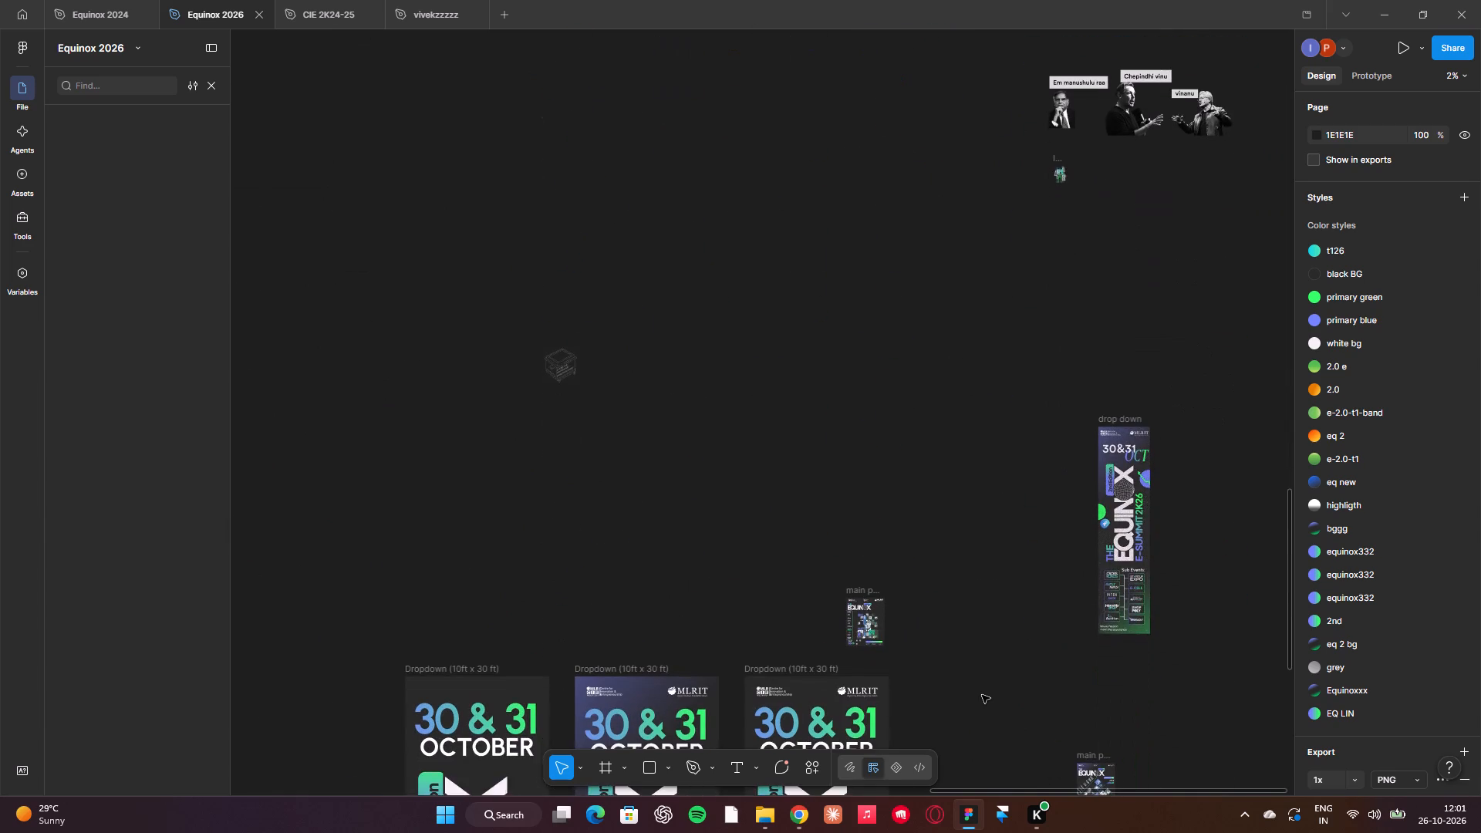
pyautogui.hscroll(-1, 982, 695)
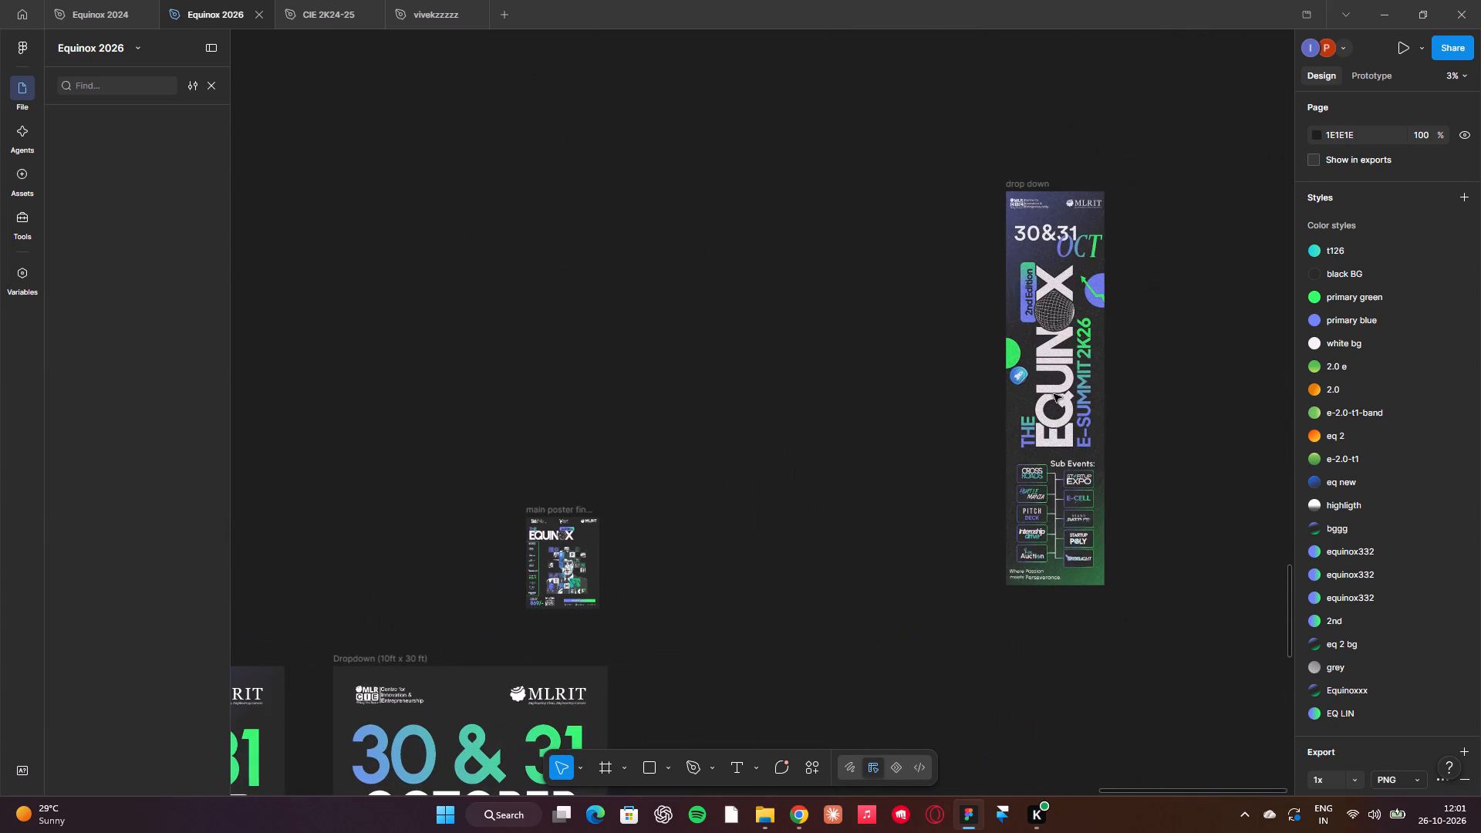
pyautogui.click(1055, 400)
pyautogui.hotkey('ctrl', 'c')
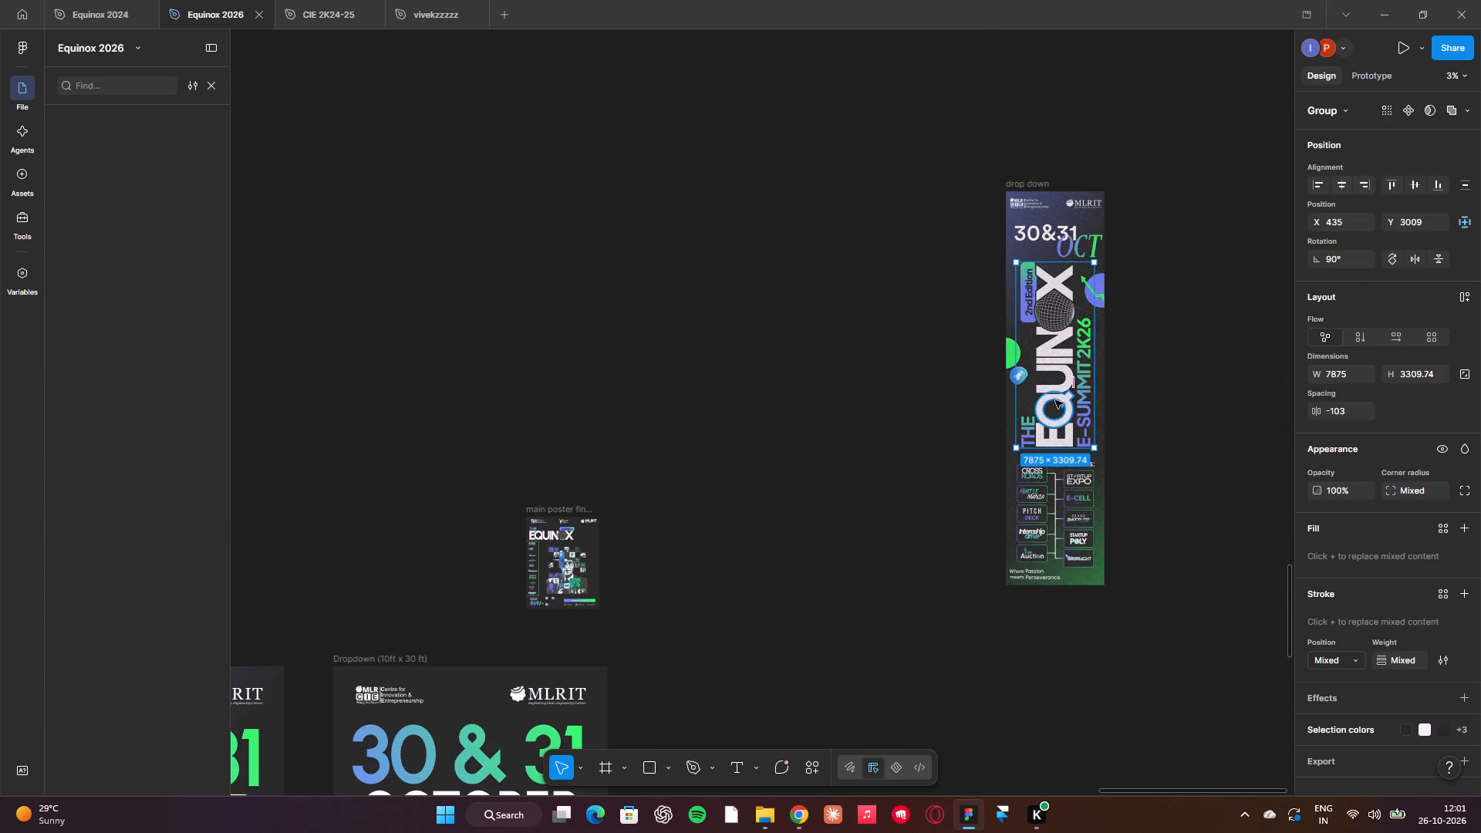
pyautogui.click(678, 495)
# Paste the copied vertical Equinox logo over the ID card area of the PRINT section.
pyautogui.hscroll(18, 678, 495)
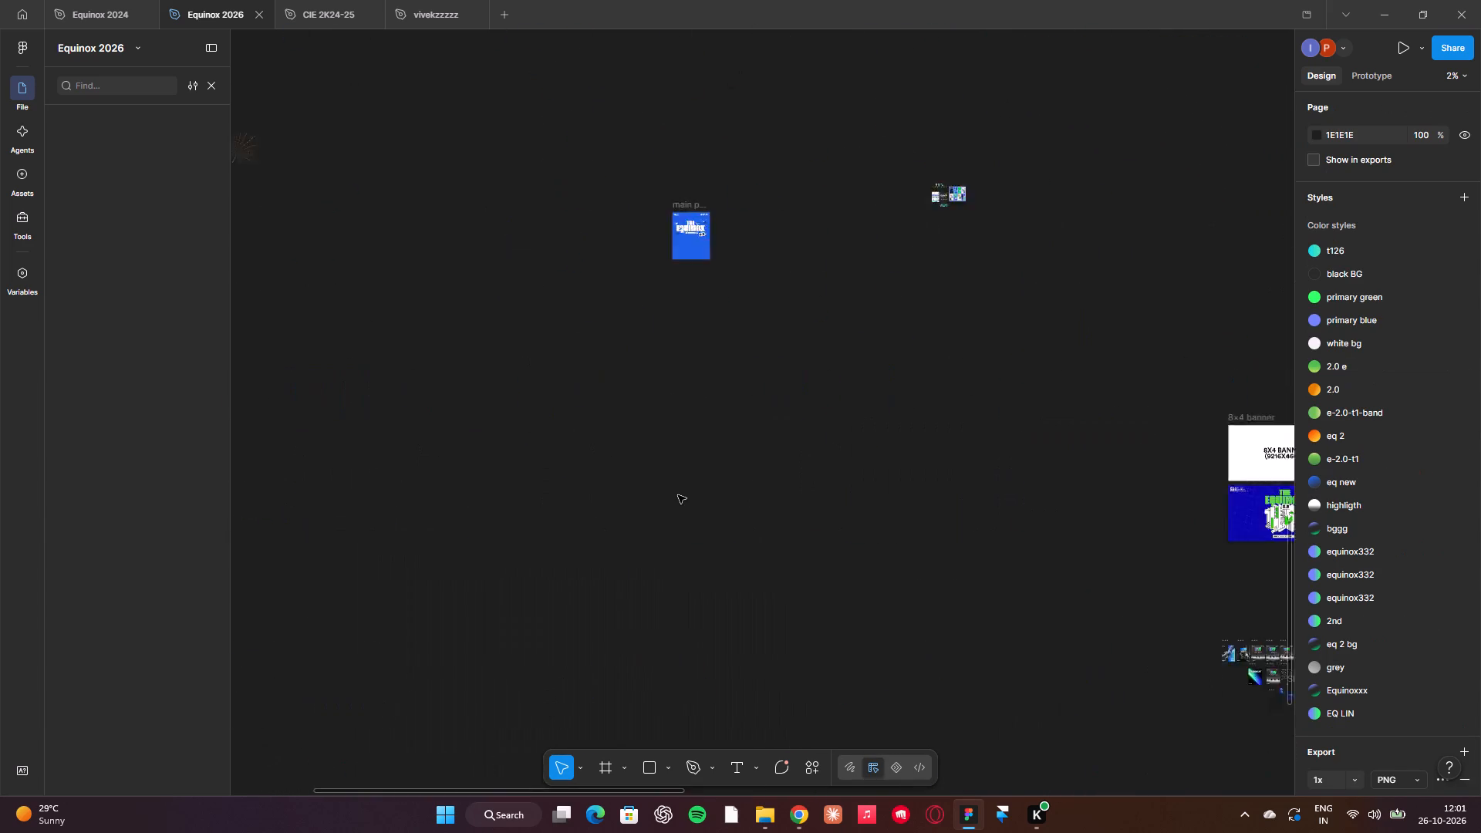
pyautogui.hscroll(7, 678, 495)
pyautogui.scroll(17, 678, 495)
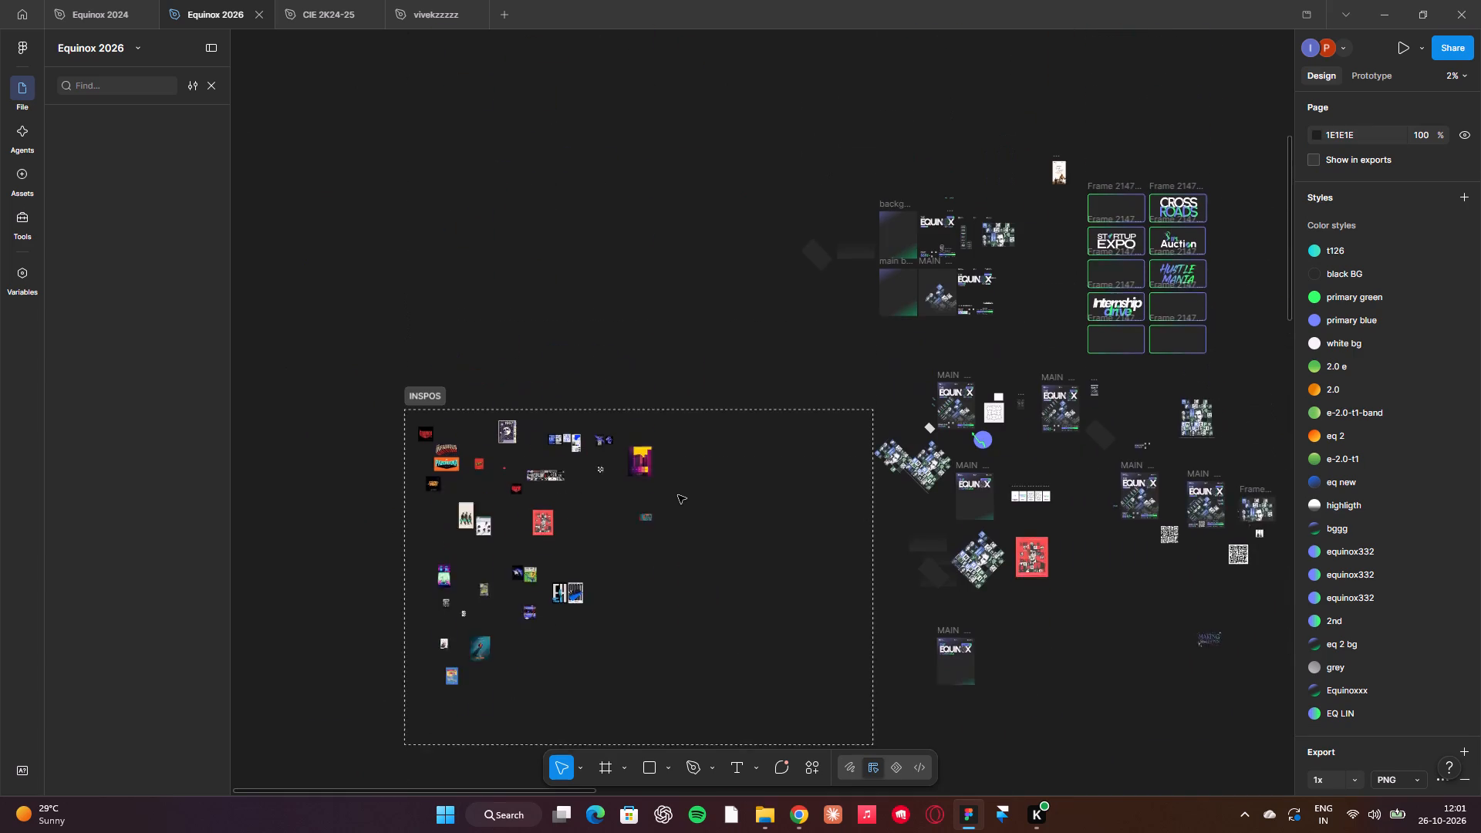
pyautogui.scroll(1, 678, 495)
pyautogui.hscroll(9, 678, 495)
pyautogui.scroll(4, 678, 495)
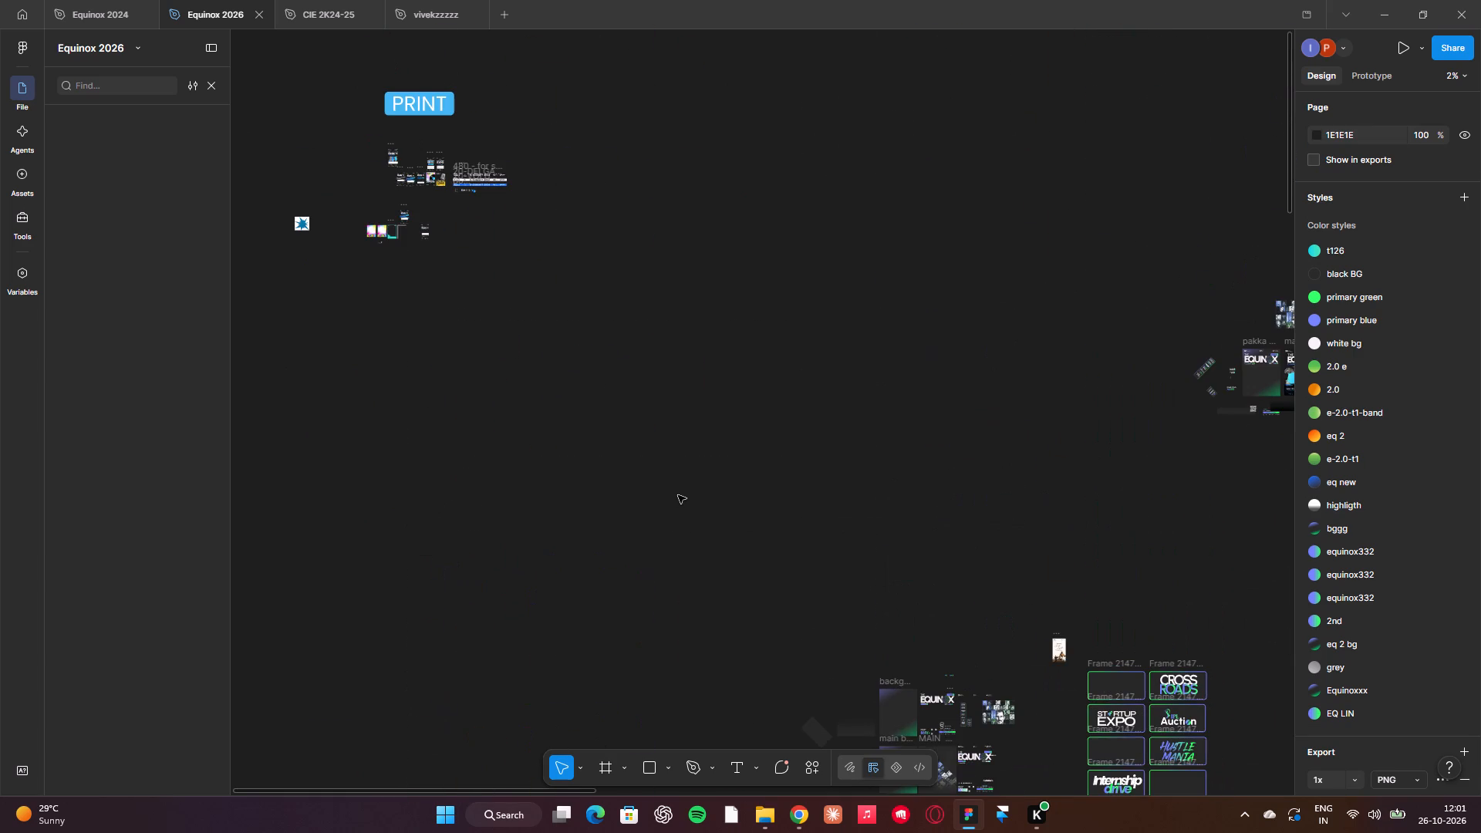
pyautogui.scroll(1, 678, 495)
pyautogui.hscroll(2, 400, 197)
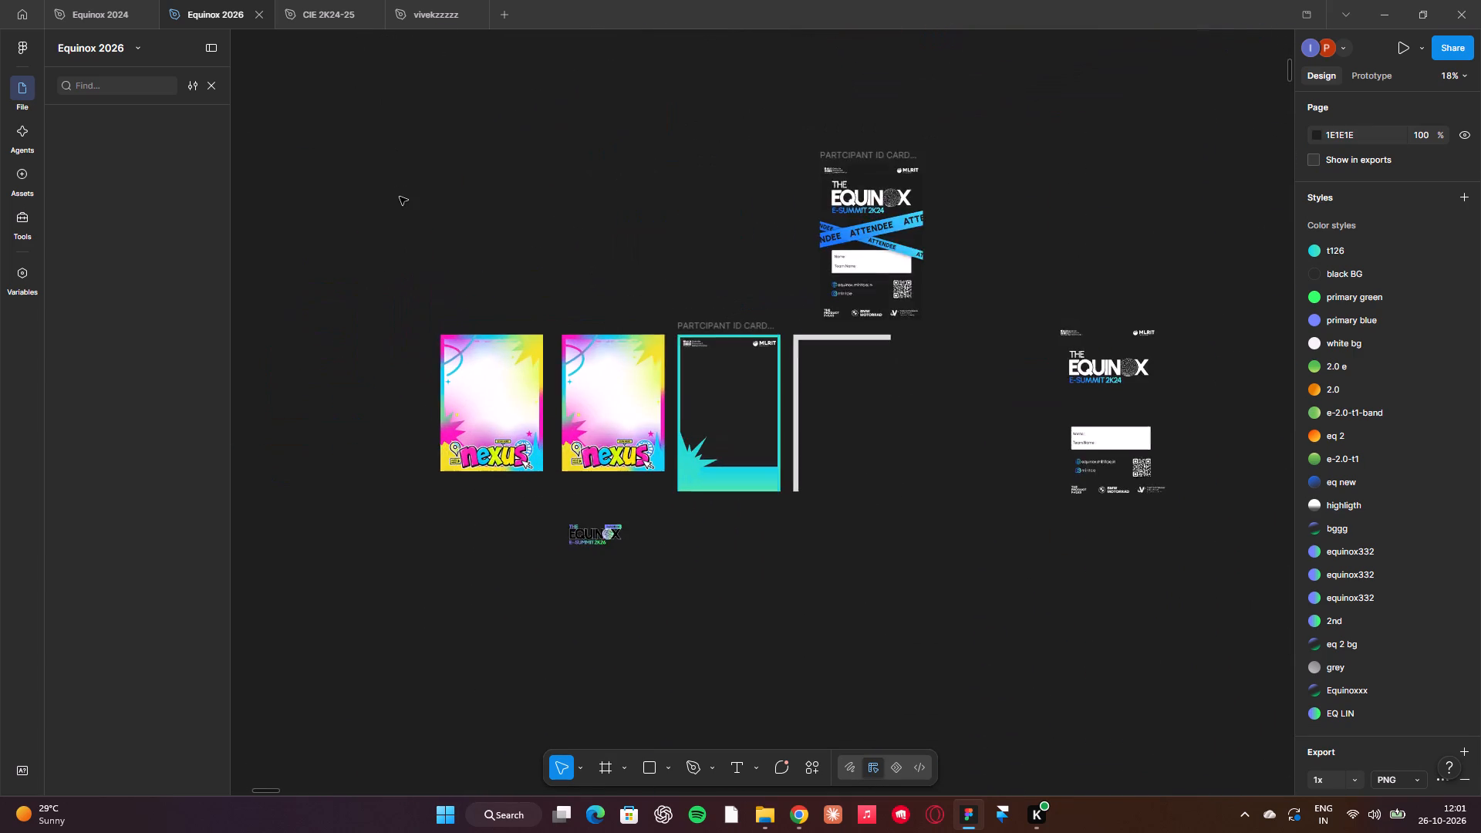
pyautogui.scroll(-2, 400, 197)
pyautogui.click(808, 388)
pyautogui.hotkey('ctrl', 'v')
pyautogui.scroll(1, 808, 388)
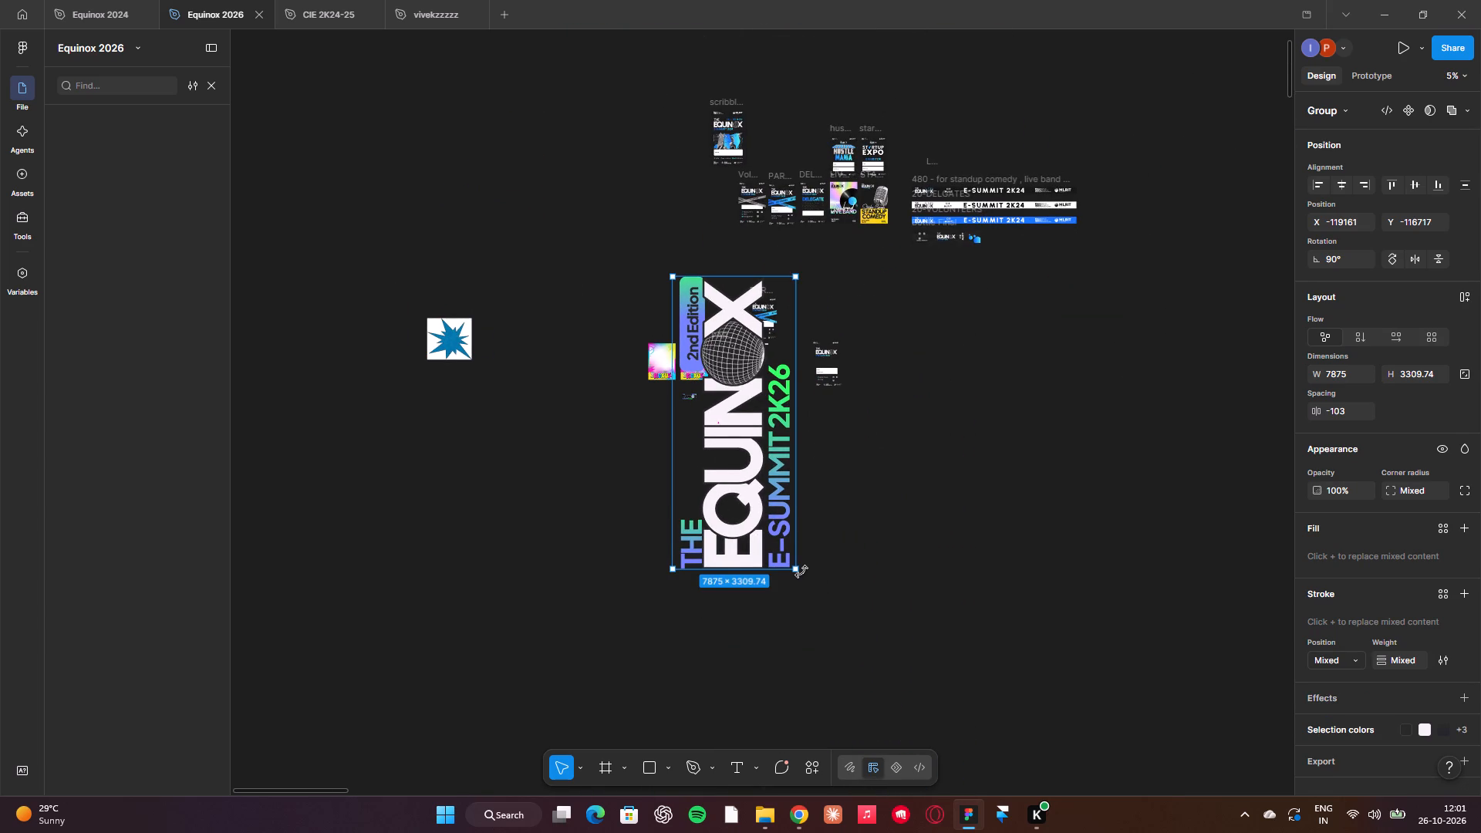
# Scale the pasted vertical logo to 0.34x, about 2689 × 1130, and move it onto the empty canvas below the cards.
pyautogui.press('k')
pyautogui.moveTo(801, 572); pyautogui.dragTo(736, 463)
pyautogui.hotkey('ctrl', 'z')
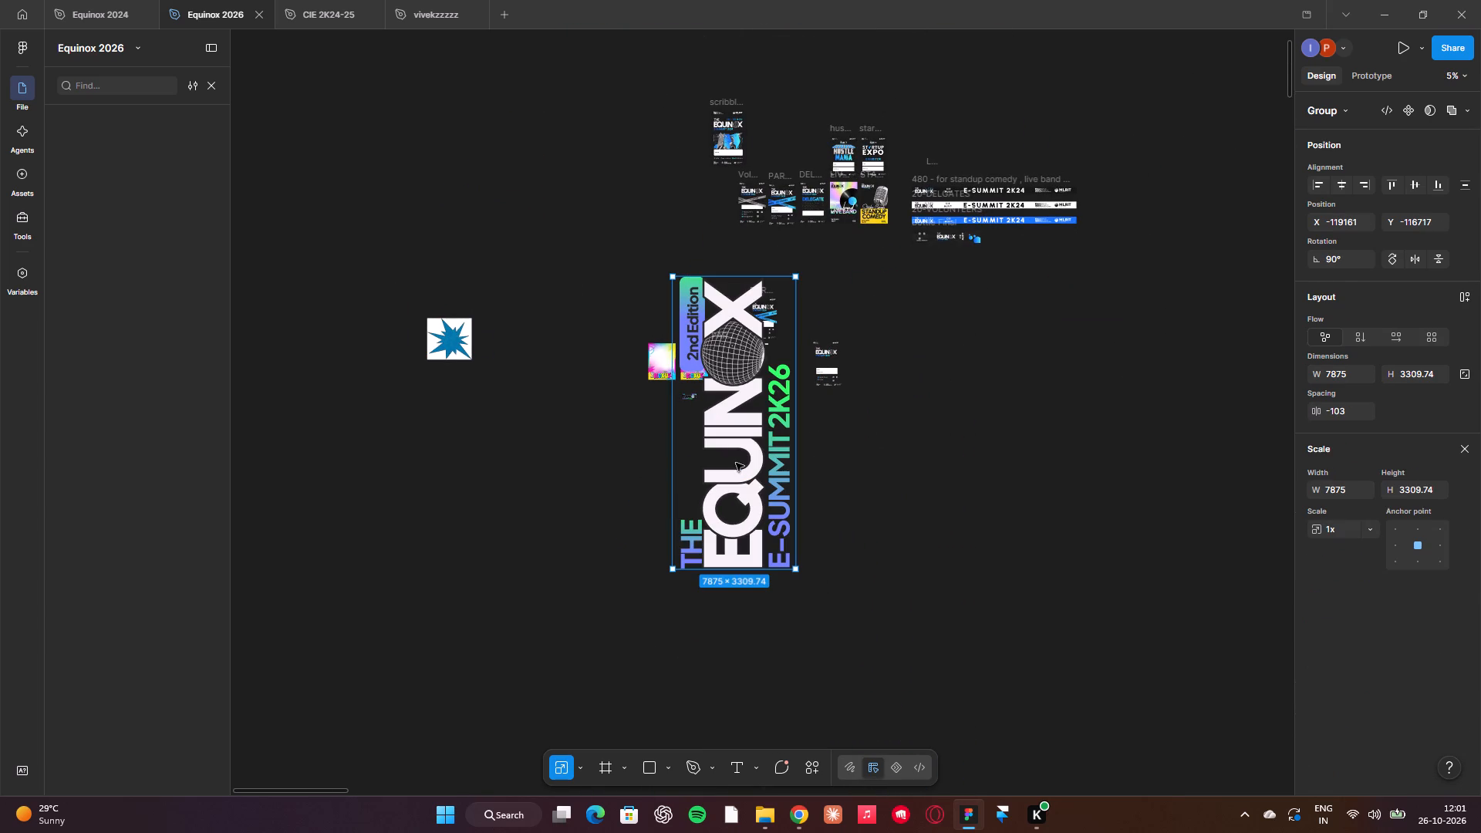
pyautogui.moveTo(797, 572); pyautogui.dragTo(796, 570)
pyautogui.moveTo(796, 570); pyautogui.dragTo(700, 376)
pyautogui.moveTo(687, 341); pyautogui.dragTo(725, 472)
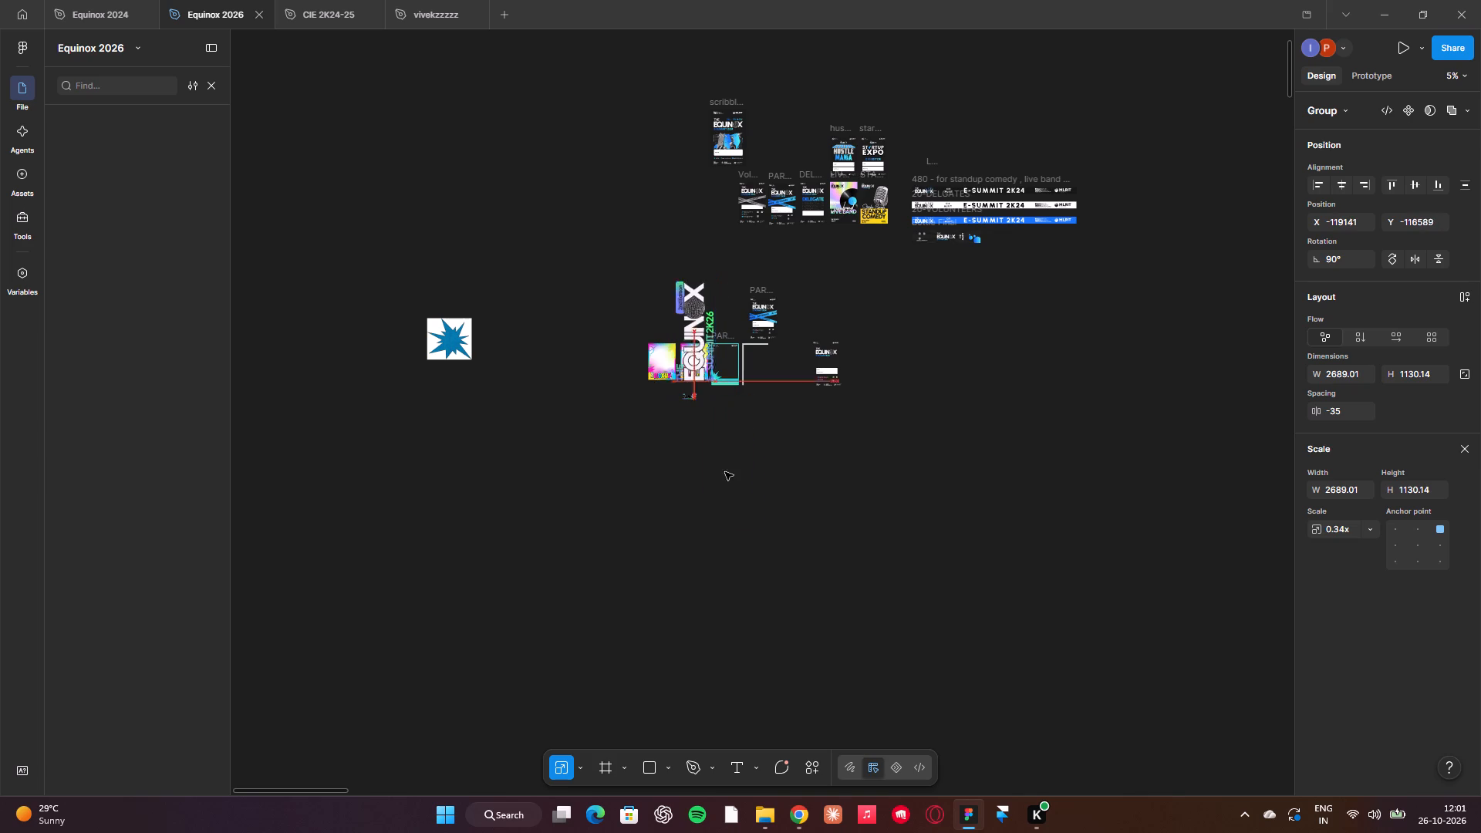
# Move the vertical Equinox logo onto the empty canvas below the cards and set its rotation to 0°.
pyautogui.moveTo(725, 472); pyautogui.dragTo(736, 494)
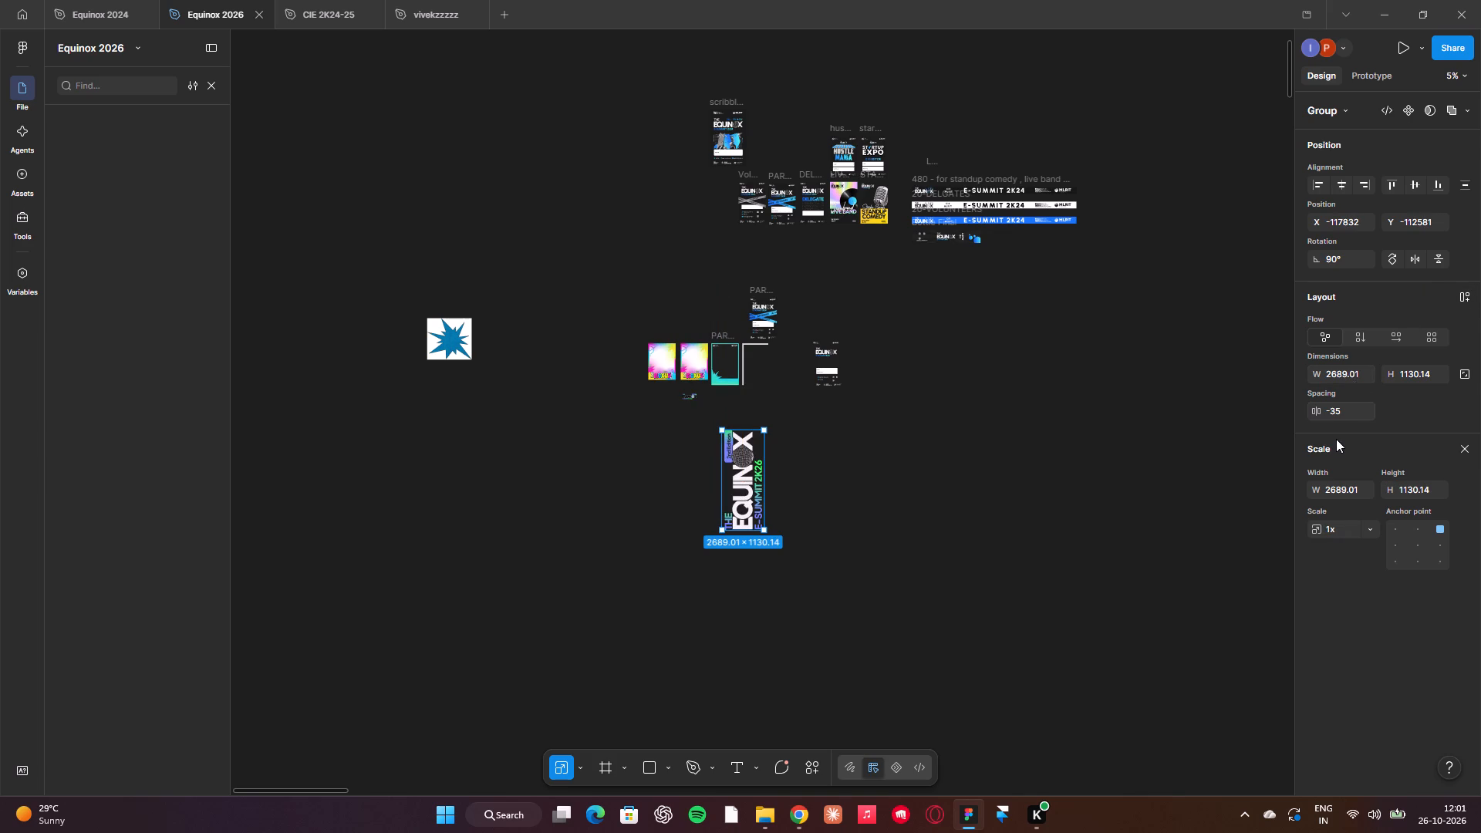
pyautogui.click(1346, 260)
pyautogui.press('0')
pyautogui.press('Return')
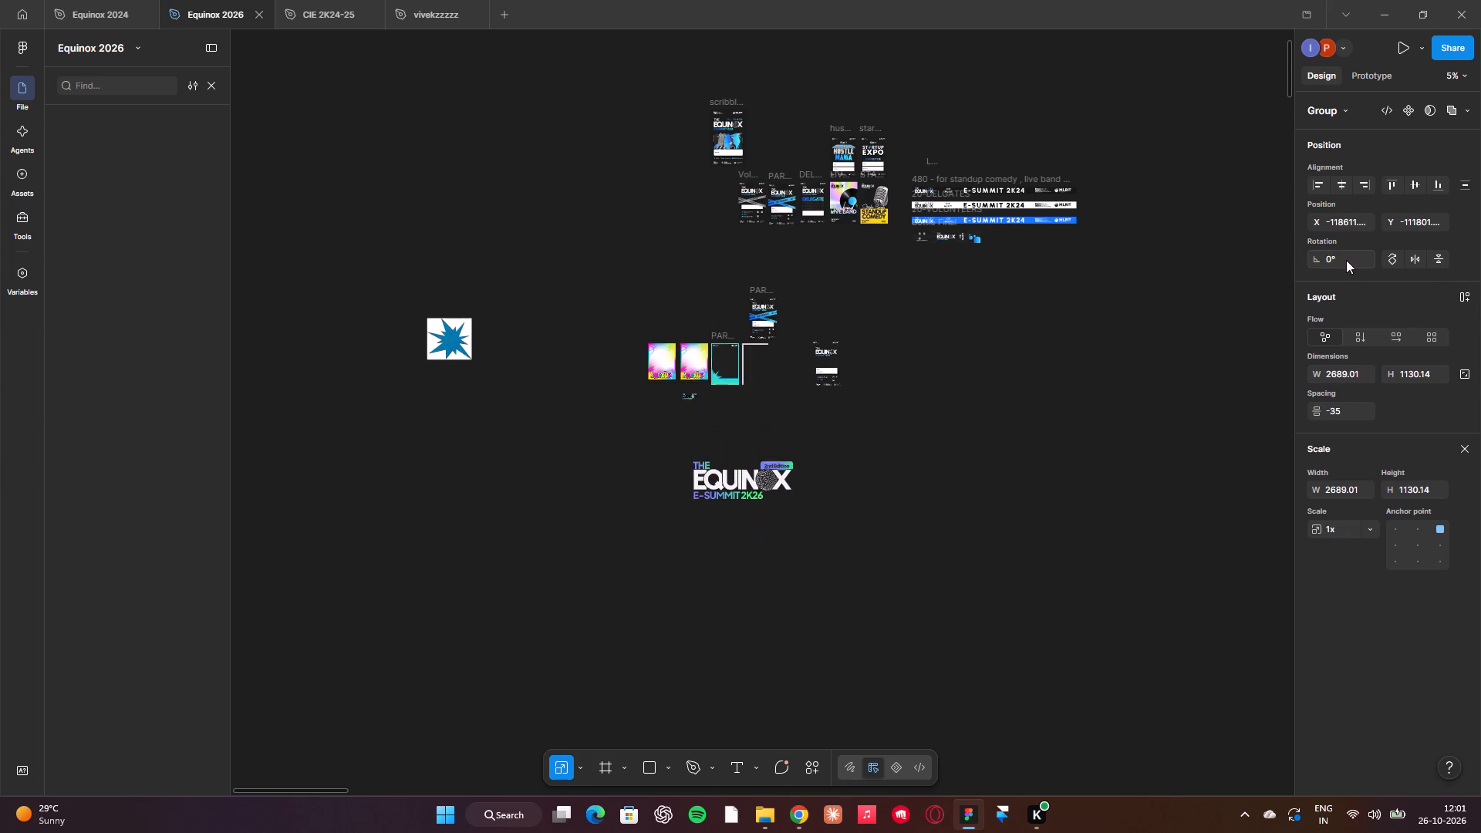
pyautogui.click(1200, 255)
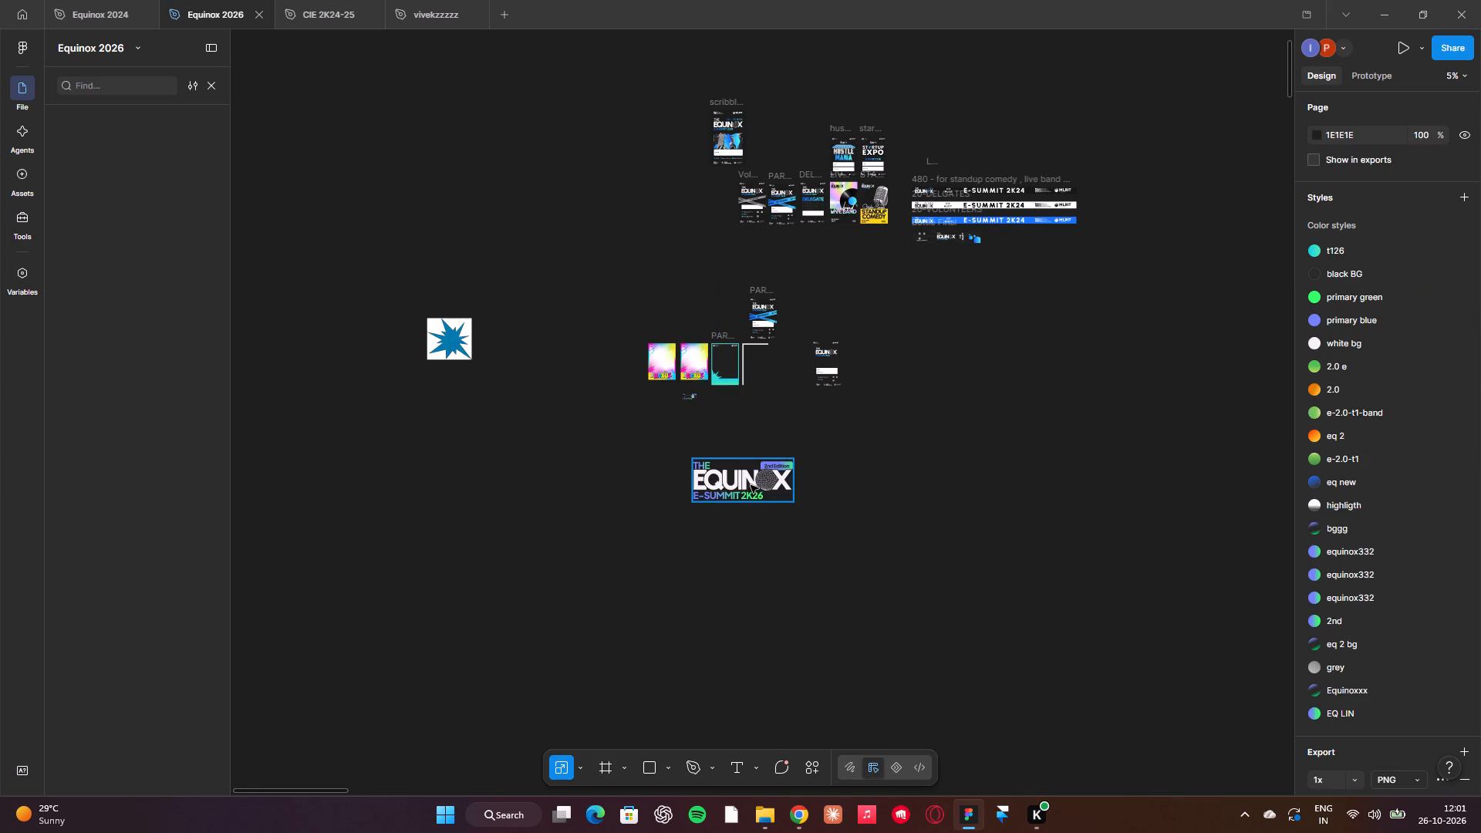
# Scale the horizontal Equinox logo down proportionally to about 349 × 147.
pyautogui.click(834, 501)
pyautogui.click(786, 472)
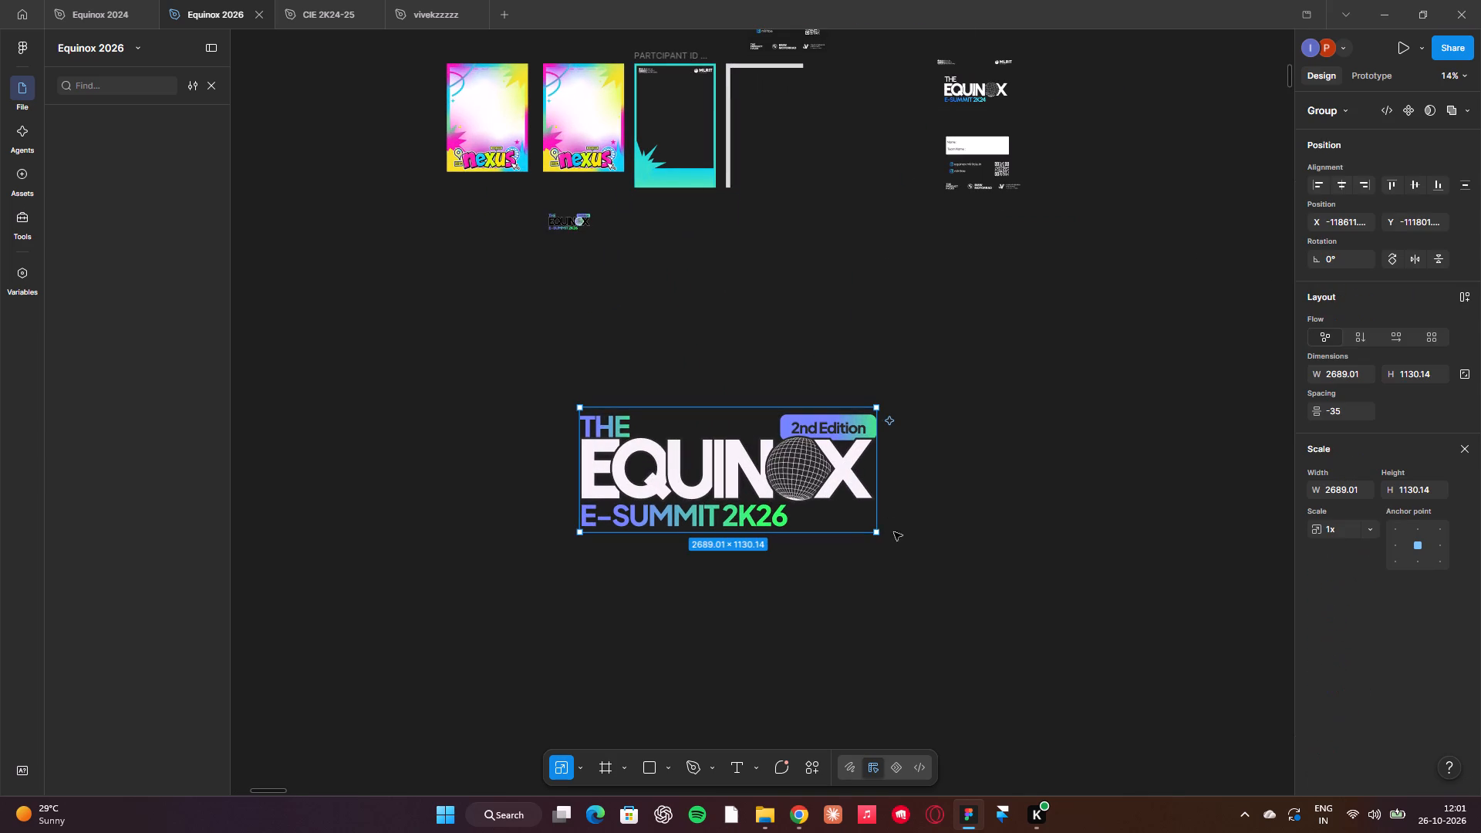
pyautogui.moveTo(876, 535); pyautogui.dragTo(754, 470)
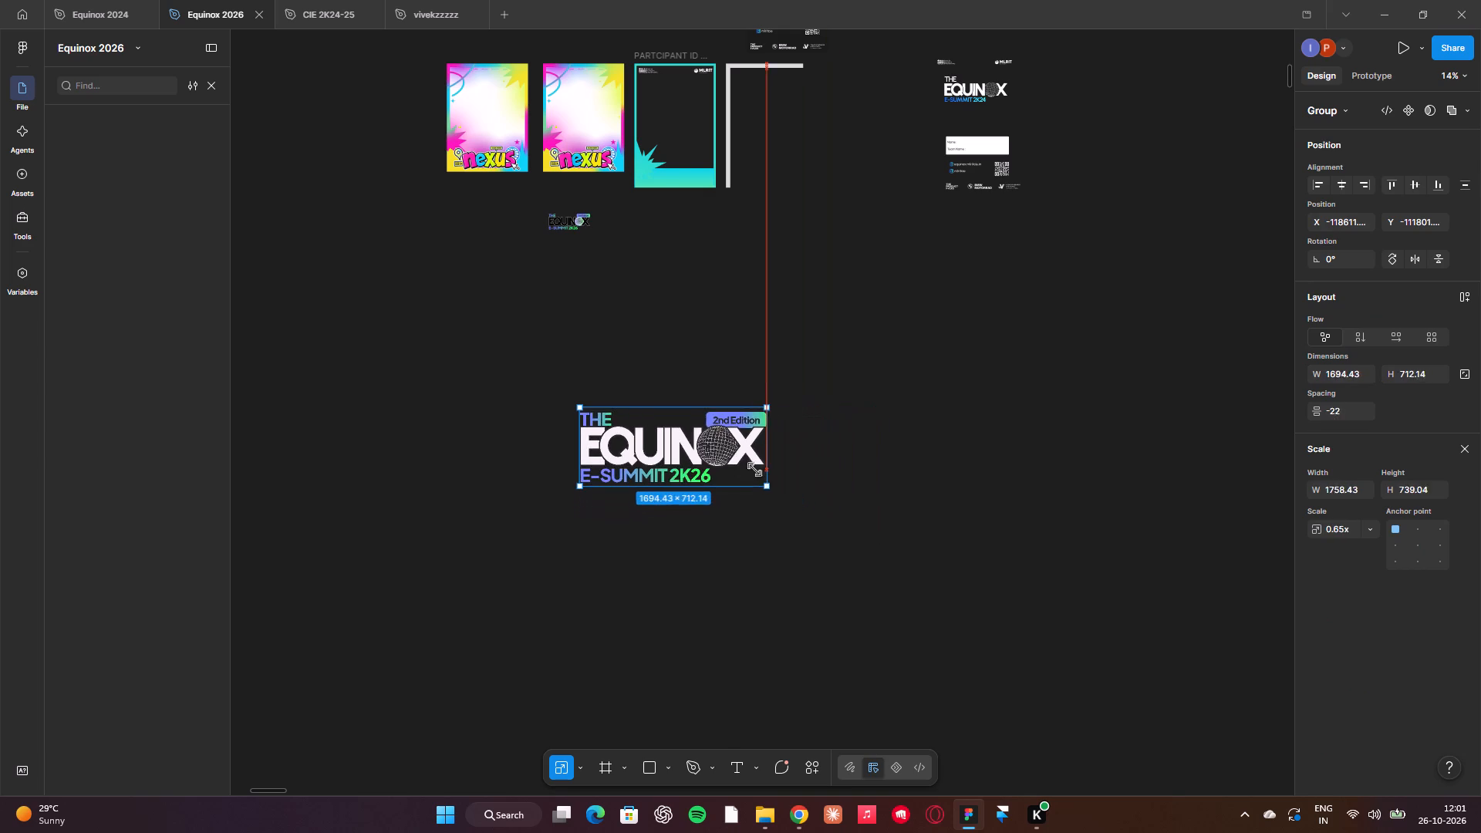
pyautogui.moveTo(754, 470); pyautogui.dragTo(751, 470)
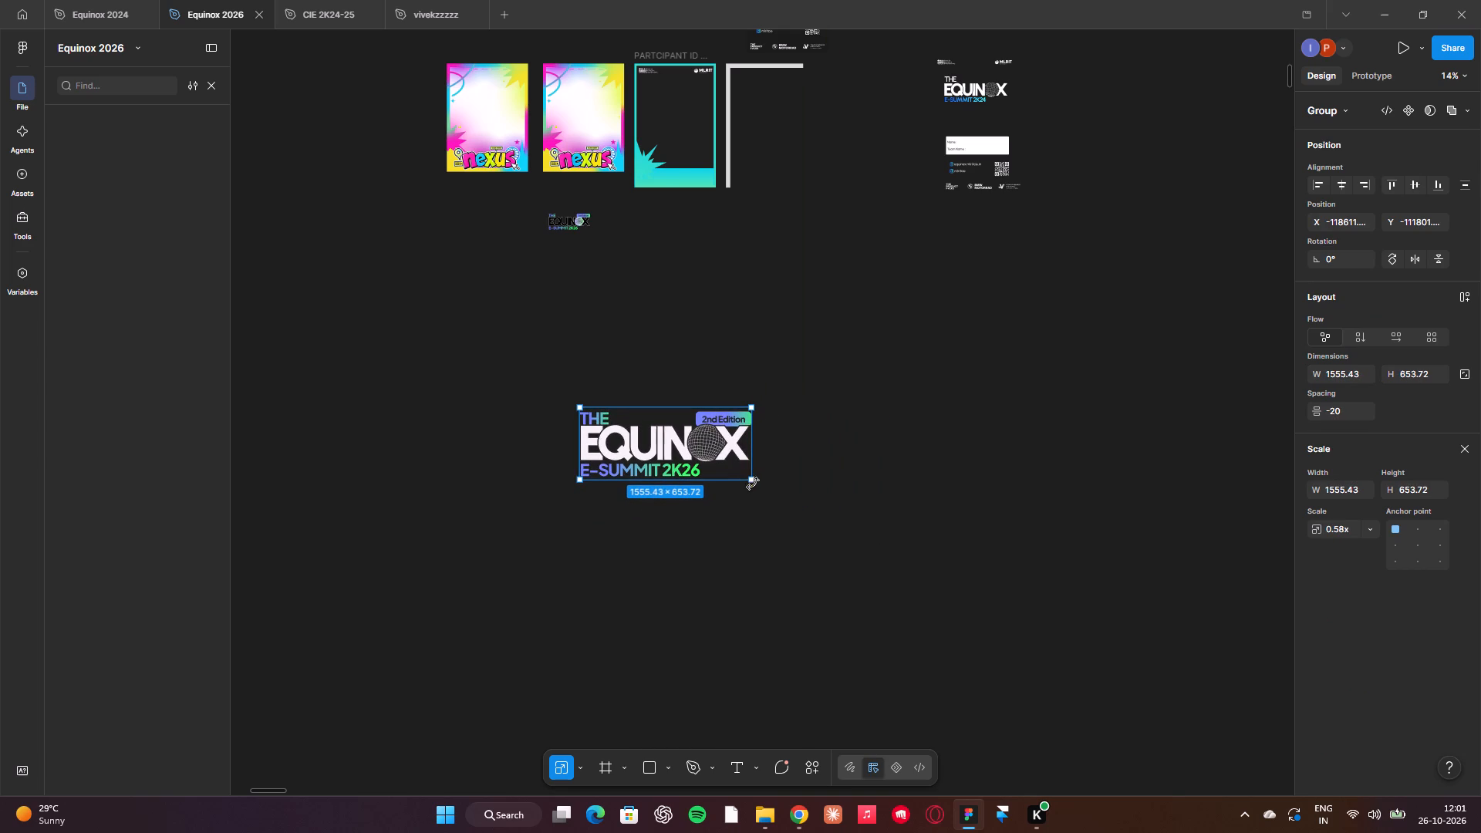
pyautogui.moveTo(746, 479); pyautogui.dragTo(599, 430)
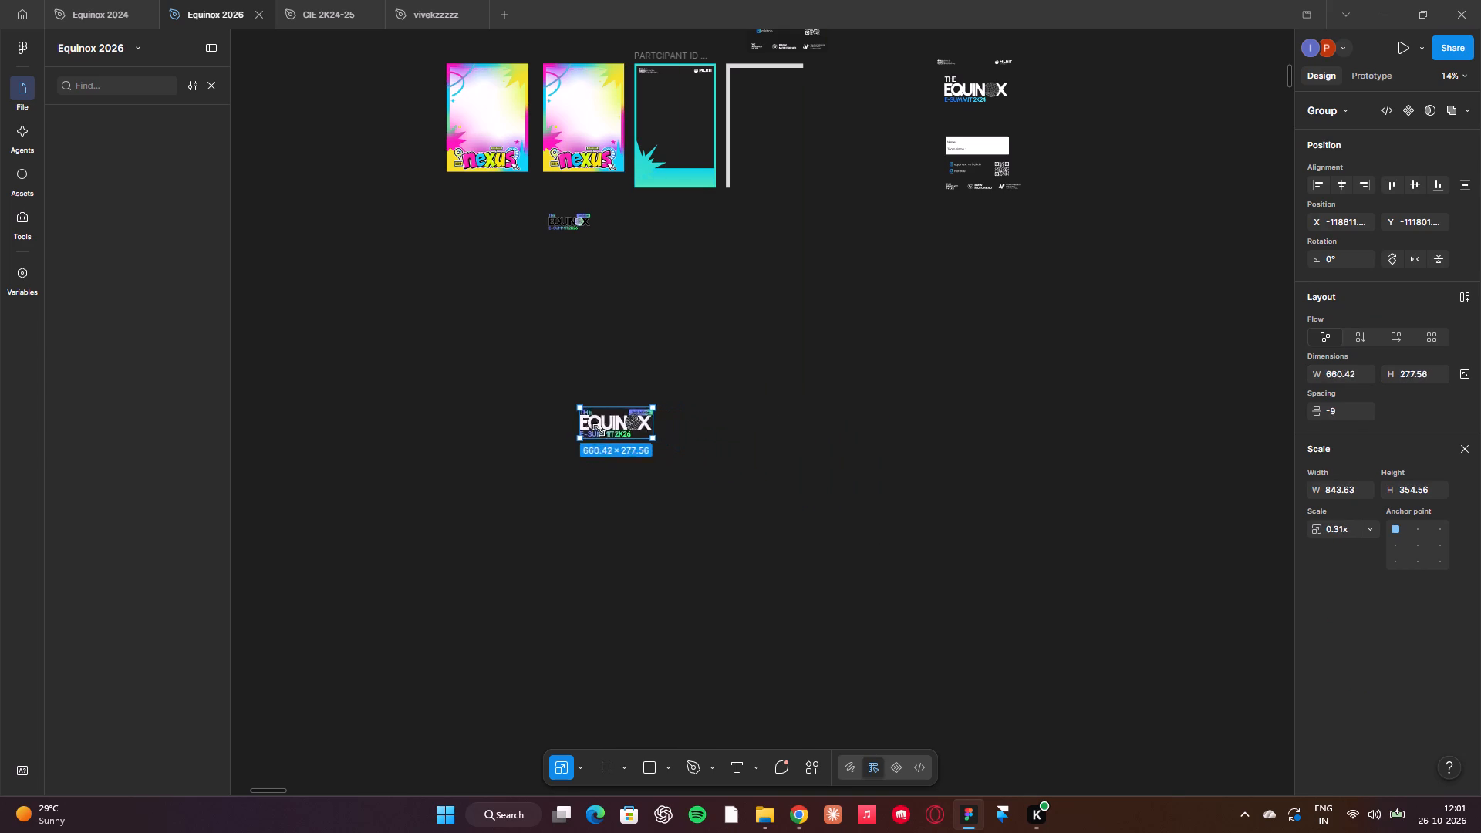
pyautogui.moveTo(599, 430); pyautogui.dragTo(596, 428)
pyautogui.moveTo(663, 425); pyautogui.dragTo(631, 420)
# Place the Equinox logo on the turquoise bottom band of the participant ID card, at about X 33, Y 964.
pyautogui.moveTo(610, 405); pyautogui.dragTo(705, 162)
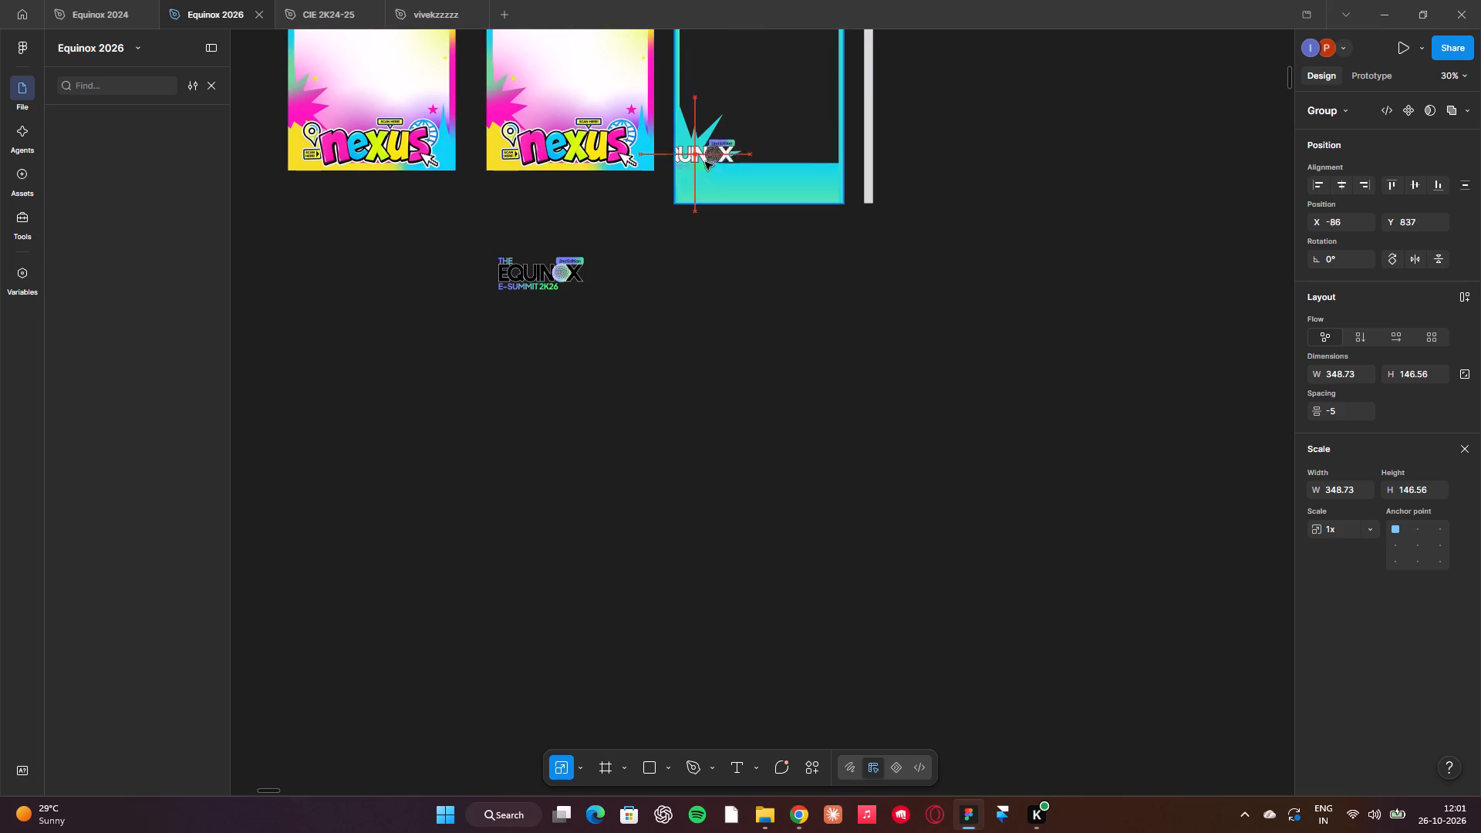
pyautogui.moveTo(705, 162); pyautogui.dragTo(731, 184)
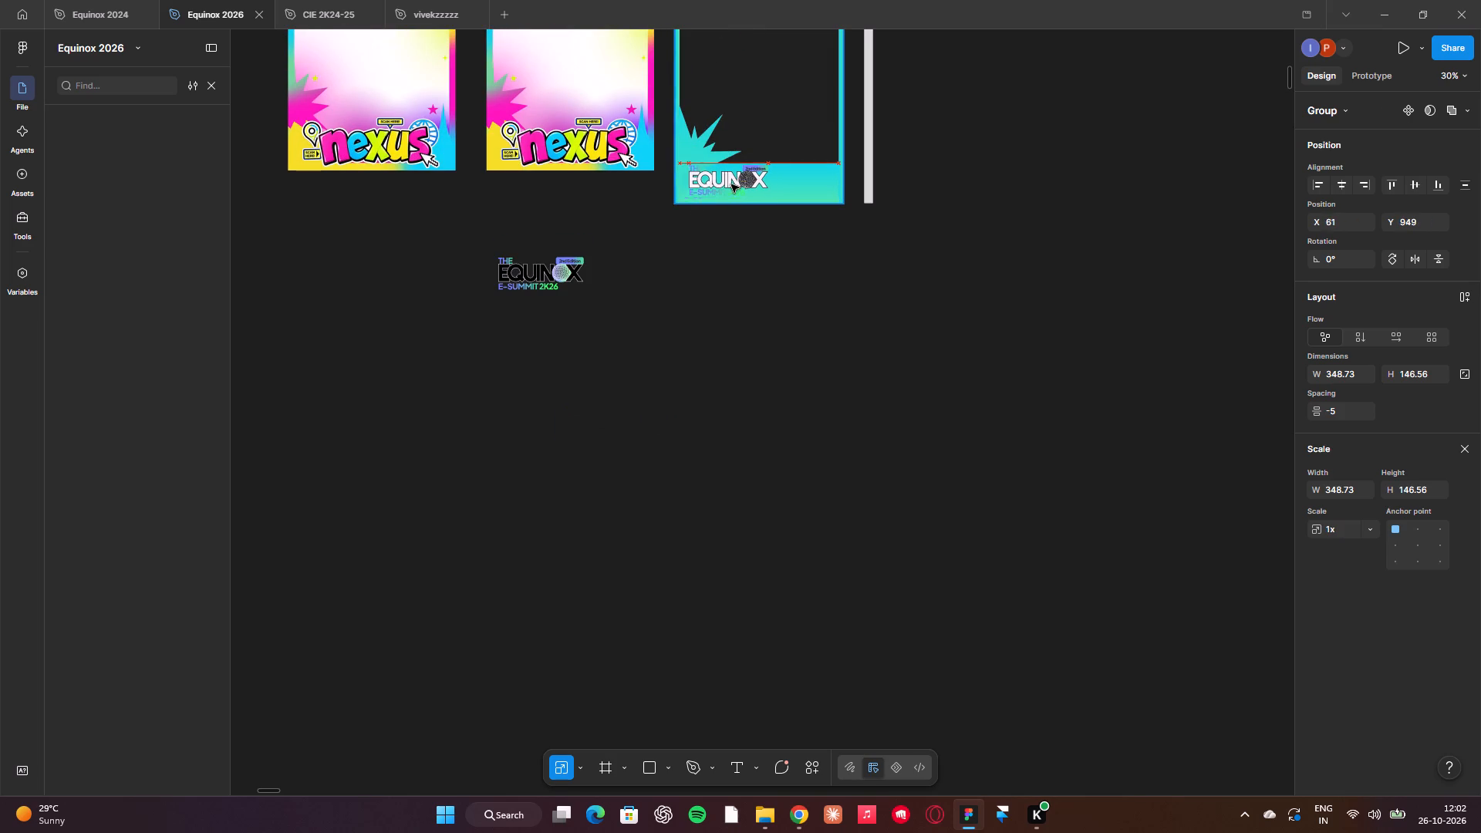
pyautogui.moveTo(731, 184); pyautogui.dragTo(730, 184)
pyautogui.scroll(1, 730, 184)
pyautogui.moveTo(730, 231); pyautogui.dragTo(792, 177)
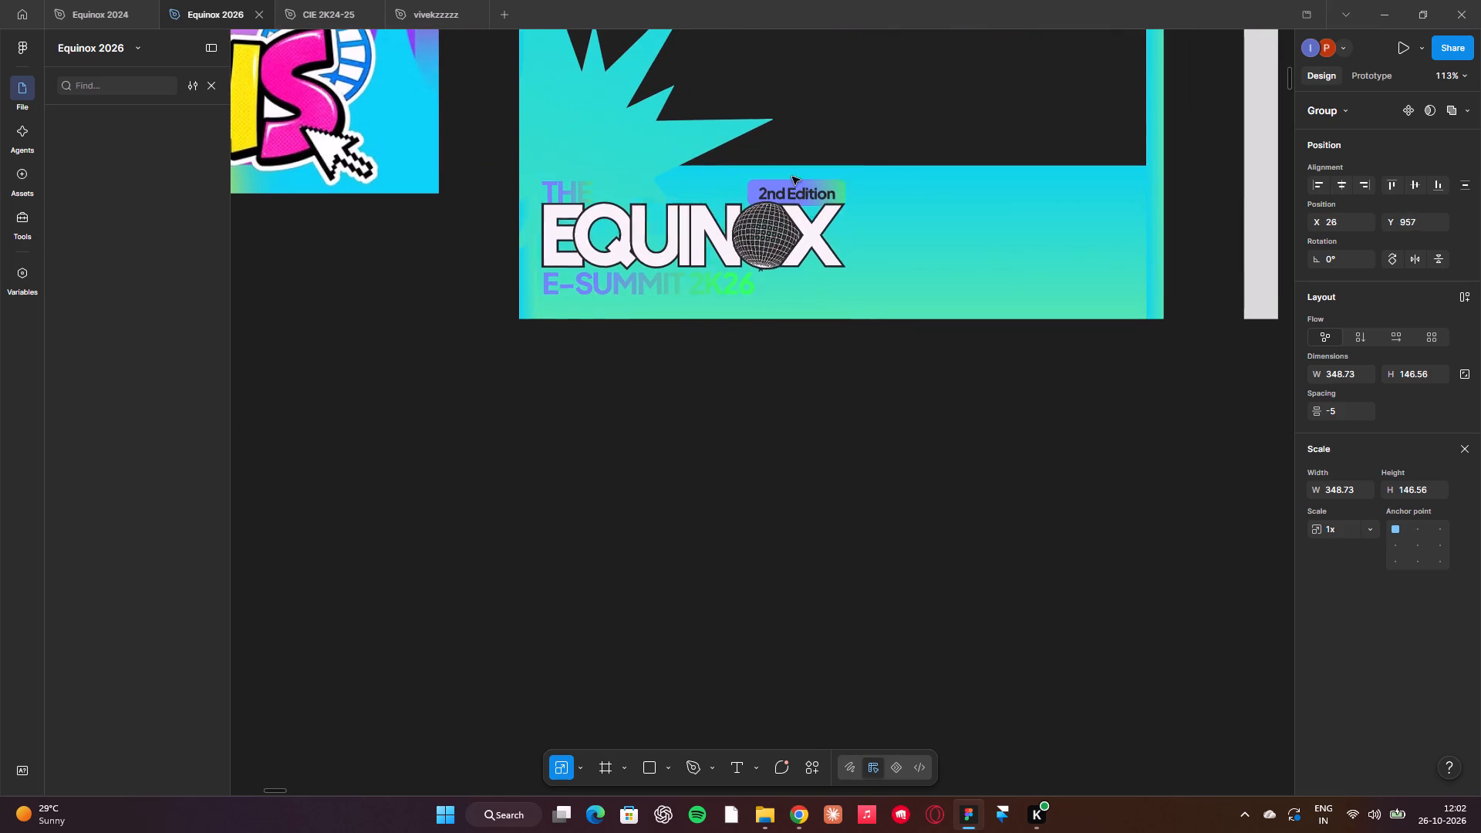
pyautogui.moveTo(792, 177); pyautogui.dragTo(987, 66)
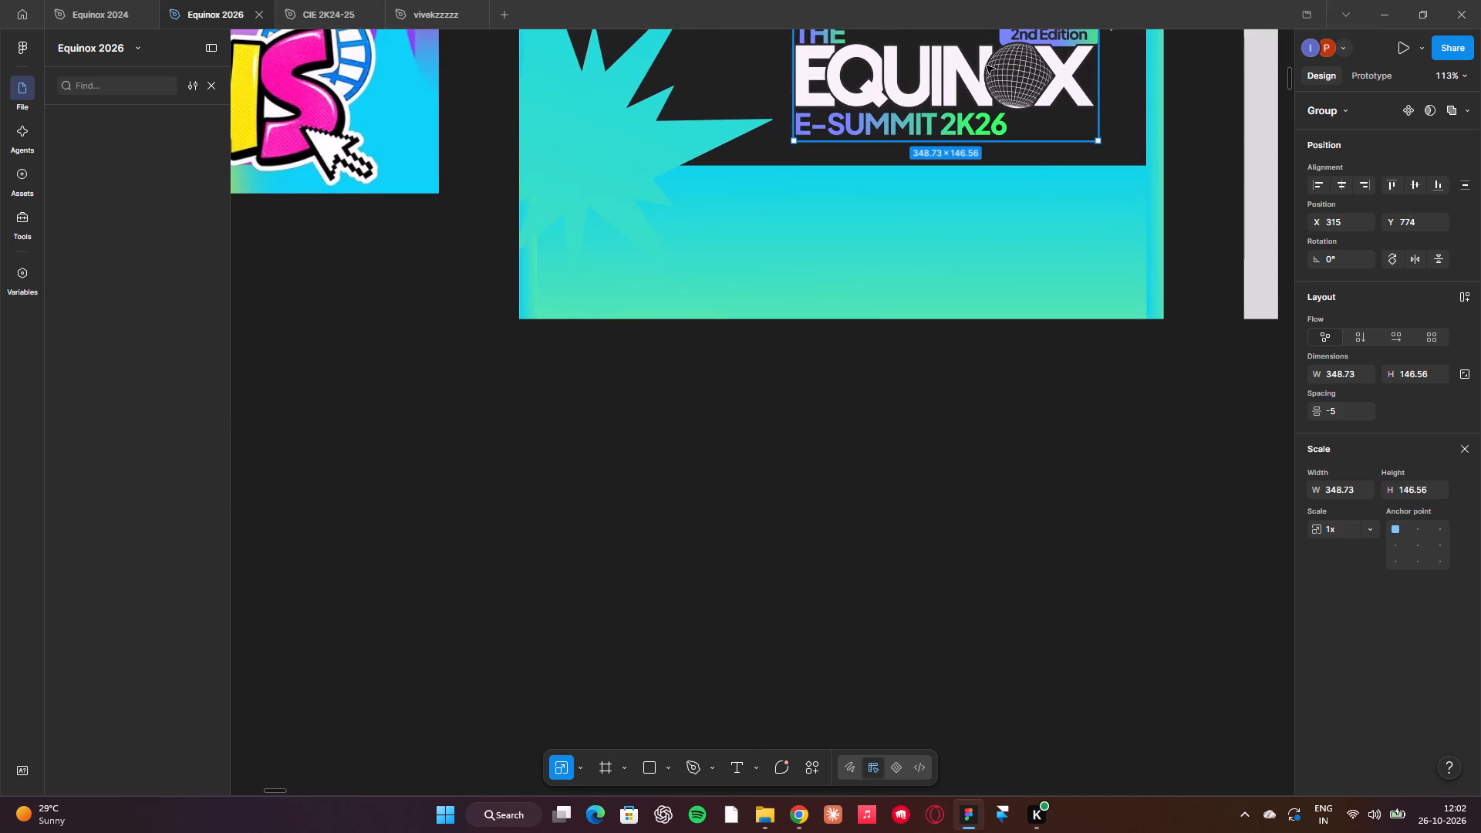
pyautogui.scroll(1, 987, 66)
pyautogui.moveTo(964, 233); pyautogui.dragTo(766, 341)
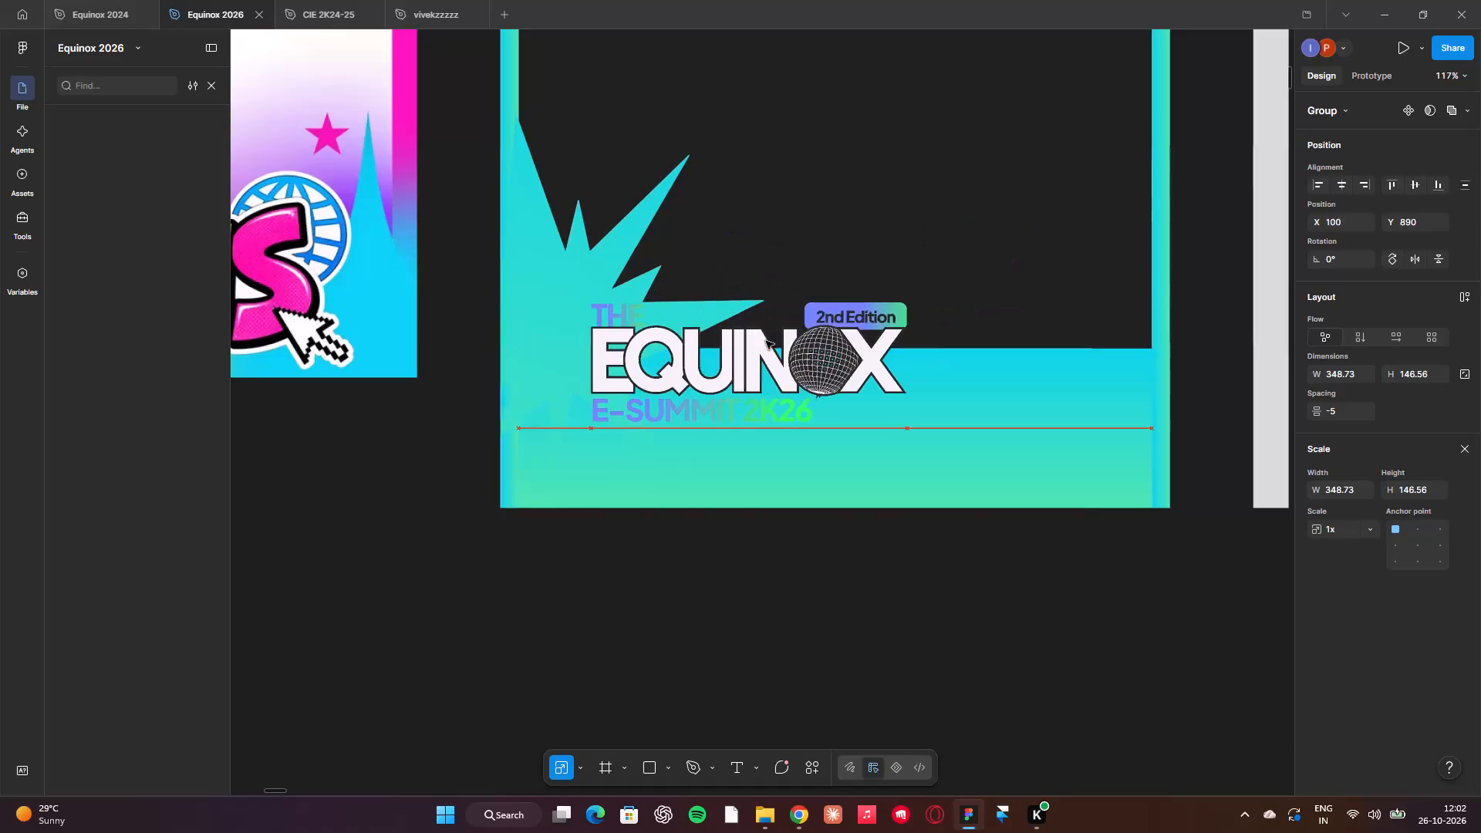
pyautogui.moveTo(766, 341); pyautogui.dragTo(709, 401)
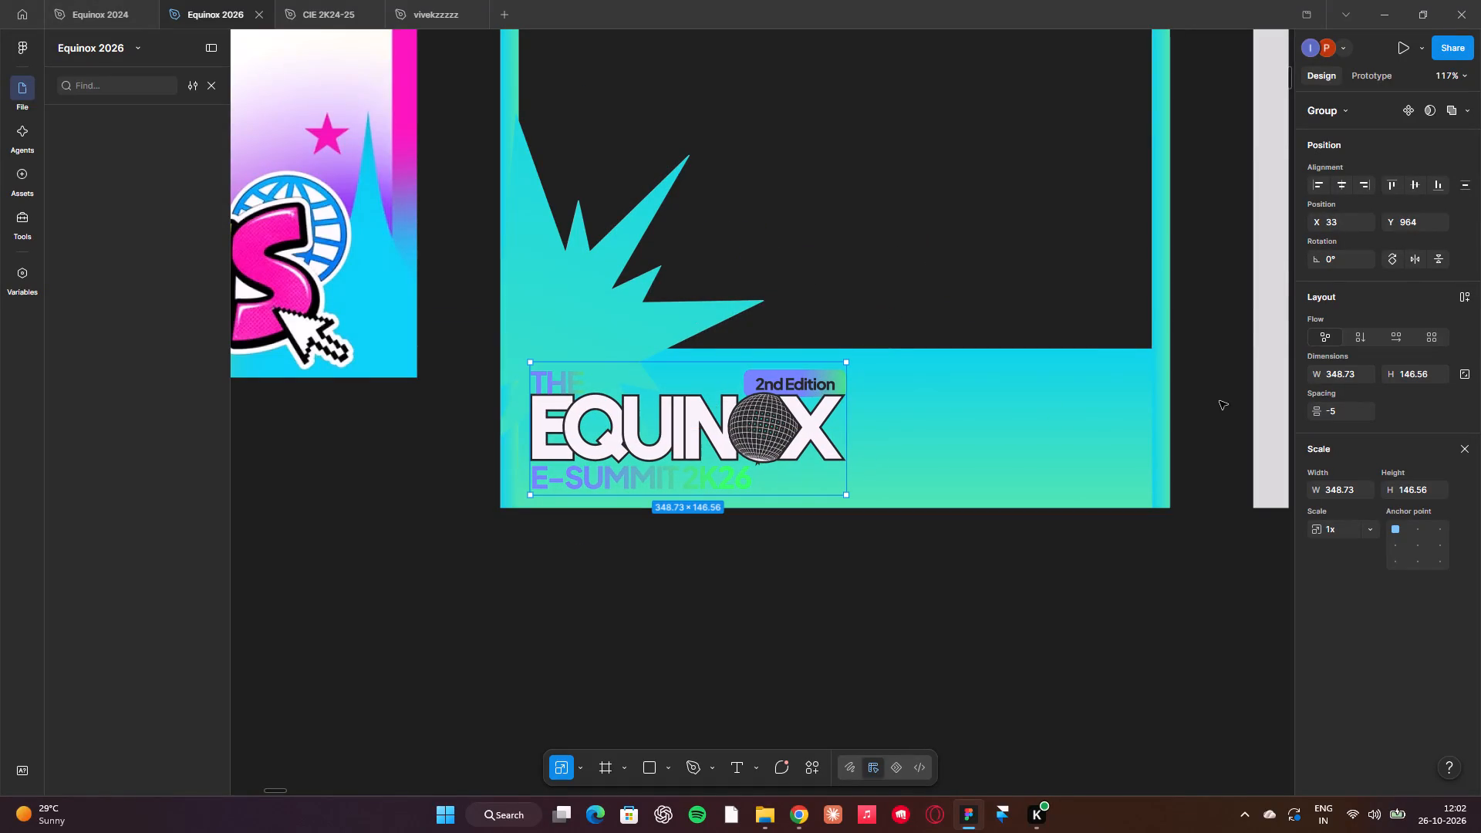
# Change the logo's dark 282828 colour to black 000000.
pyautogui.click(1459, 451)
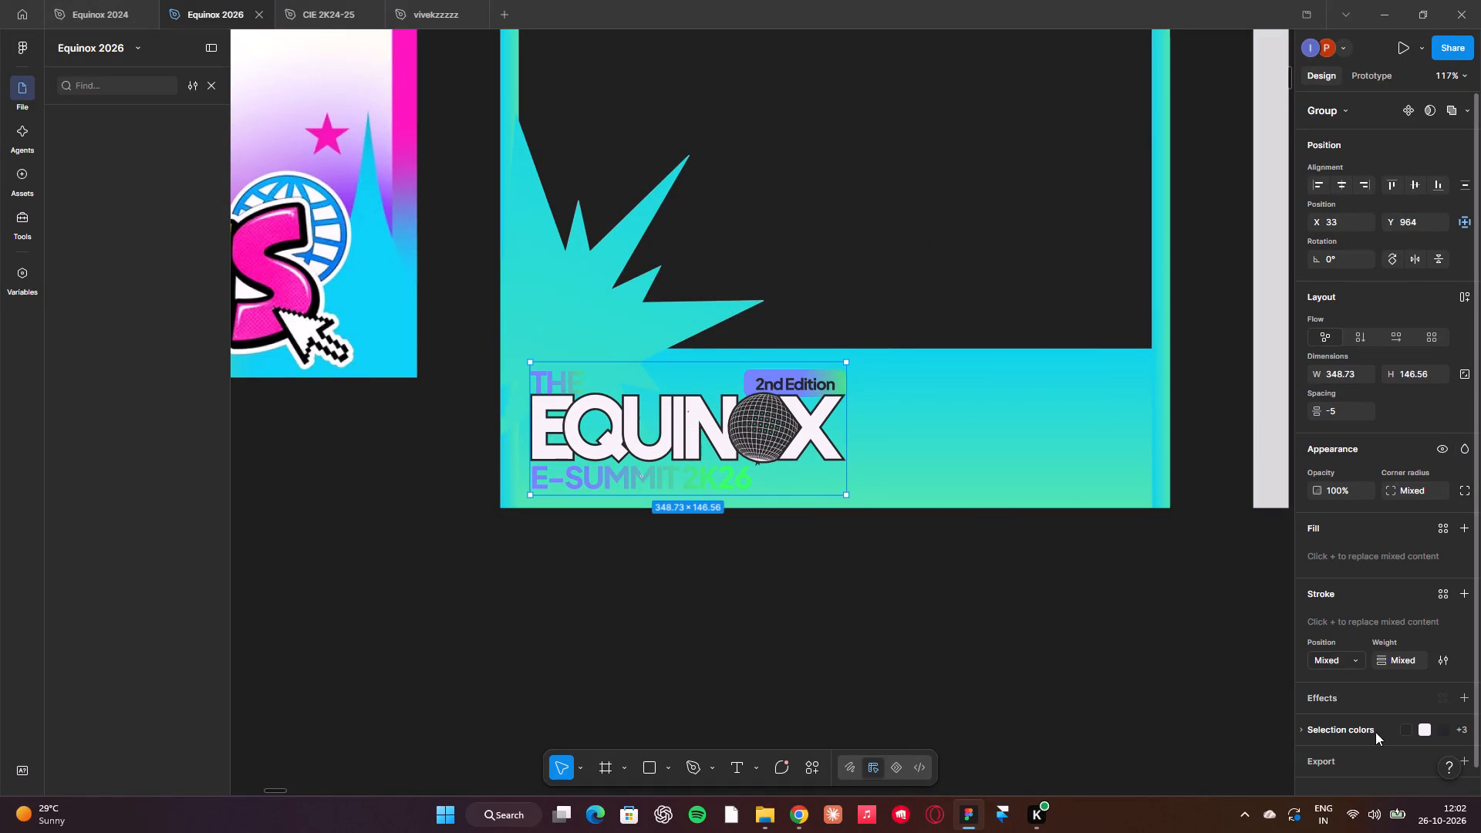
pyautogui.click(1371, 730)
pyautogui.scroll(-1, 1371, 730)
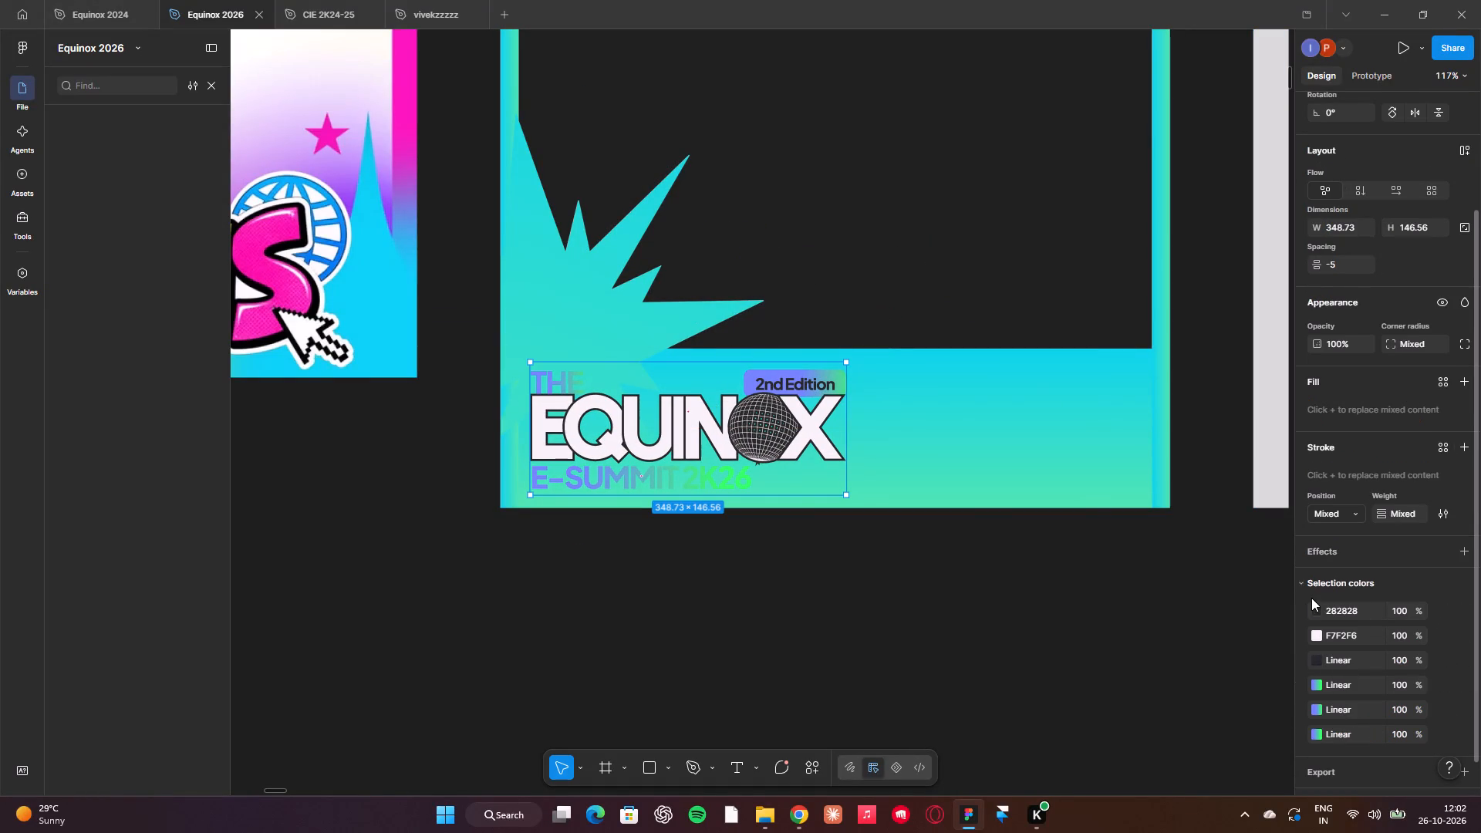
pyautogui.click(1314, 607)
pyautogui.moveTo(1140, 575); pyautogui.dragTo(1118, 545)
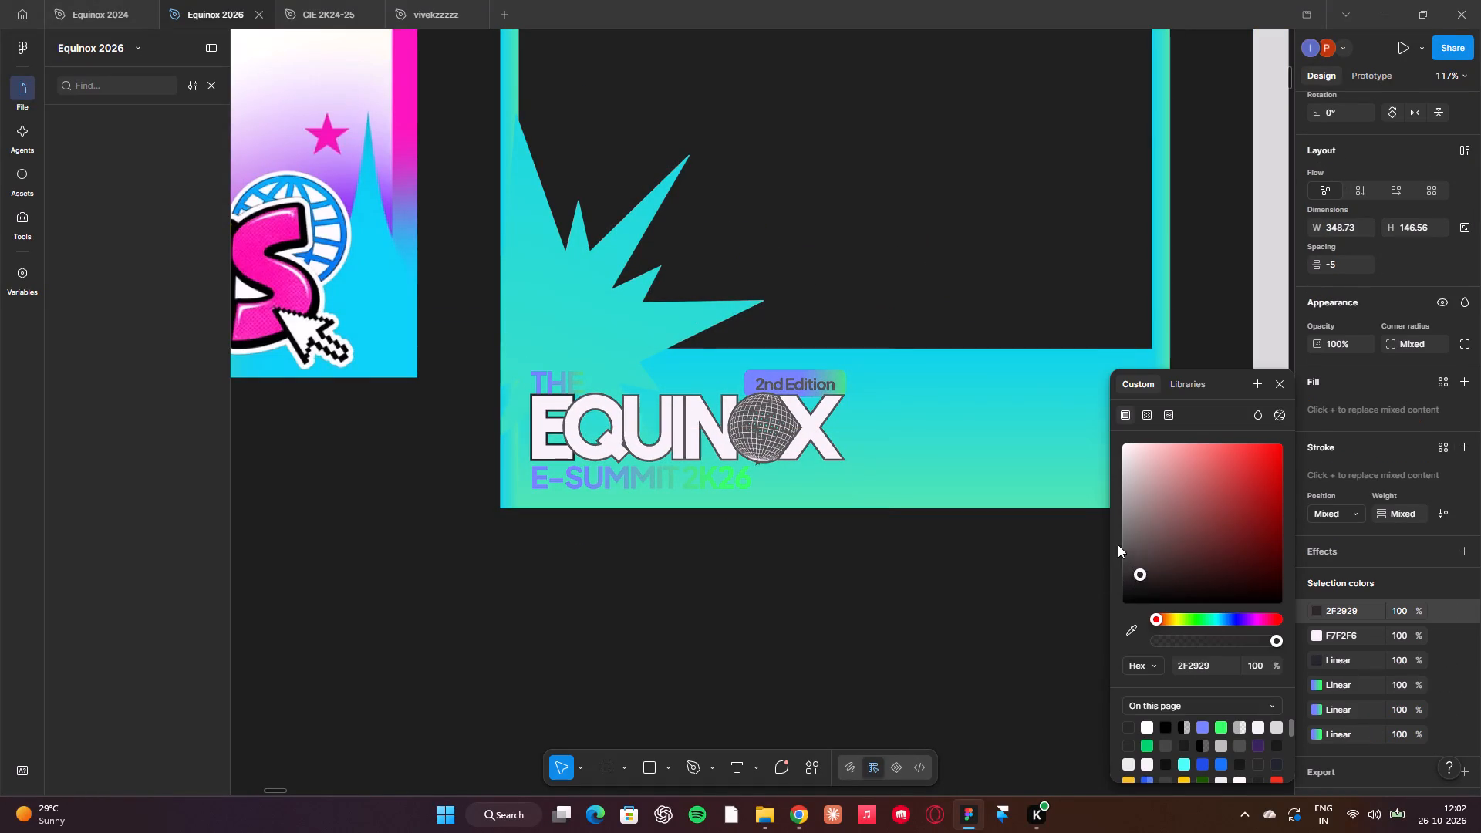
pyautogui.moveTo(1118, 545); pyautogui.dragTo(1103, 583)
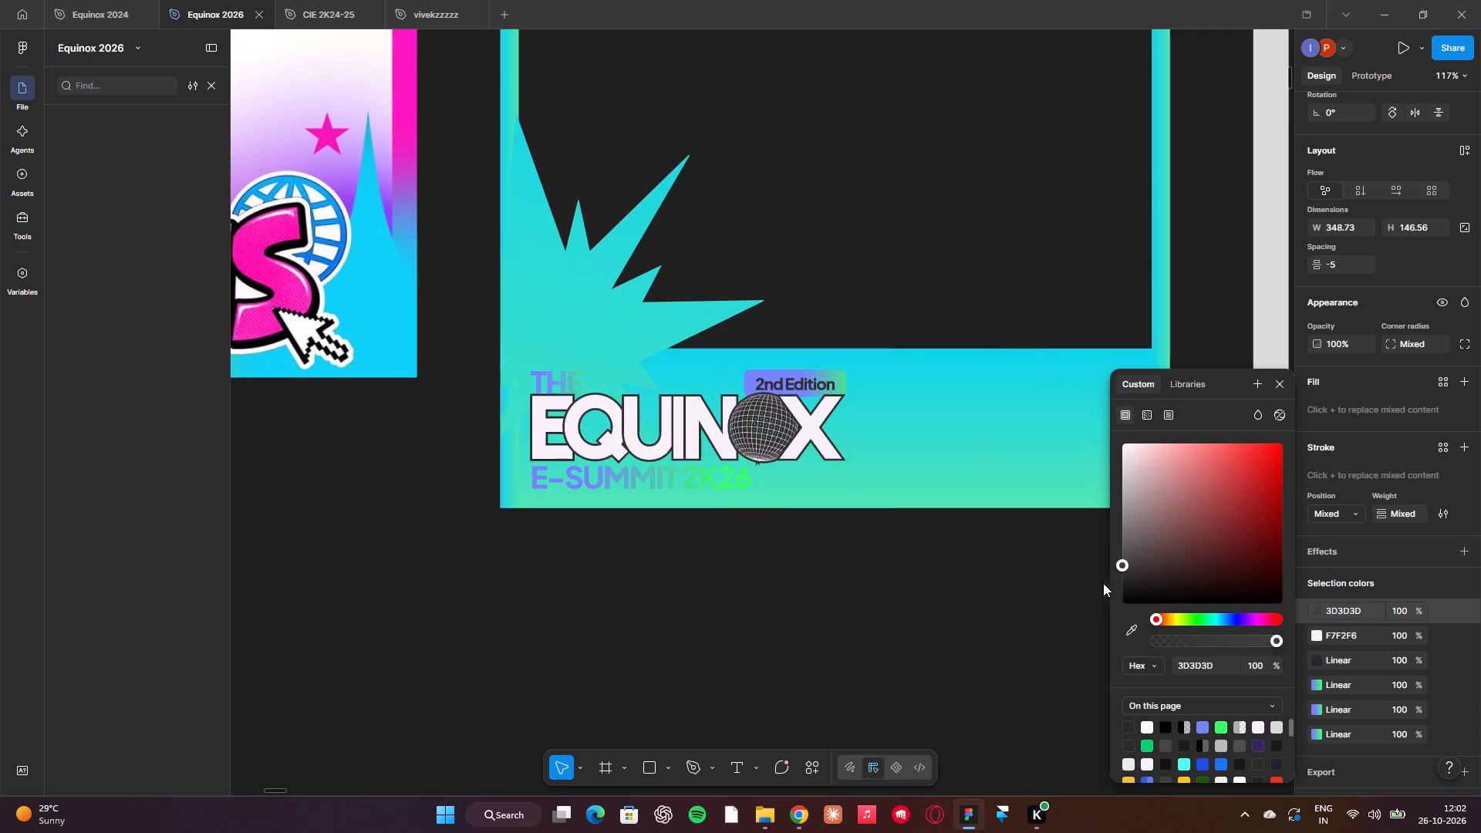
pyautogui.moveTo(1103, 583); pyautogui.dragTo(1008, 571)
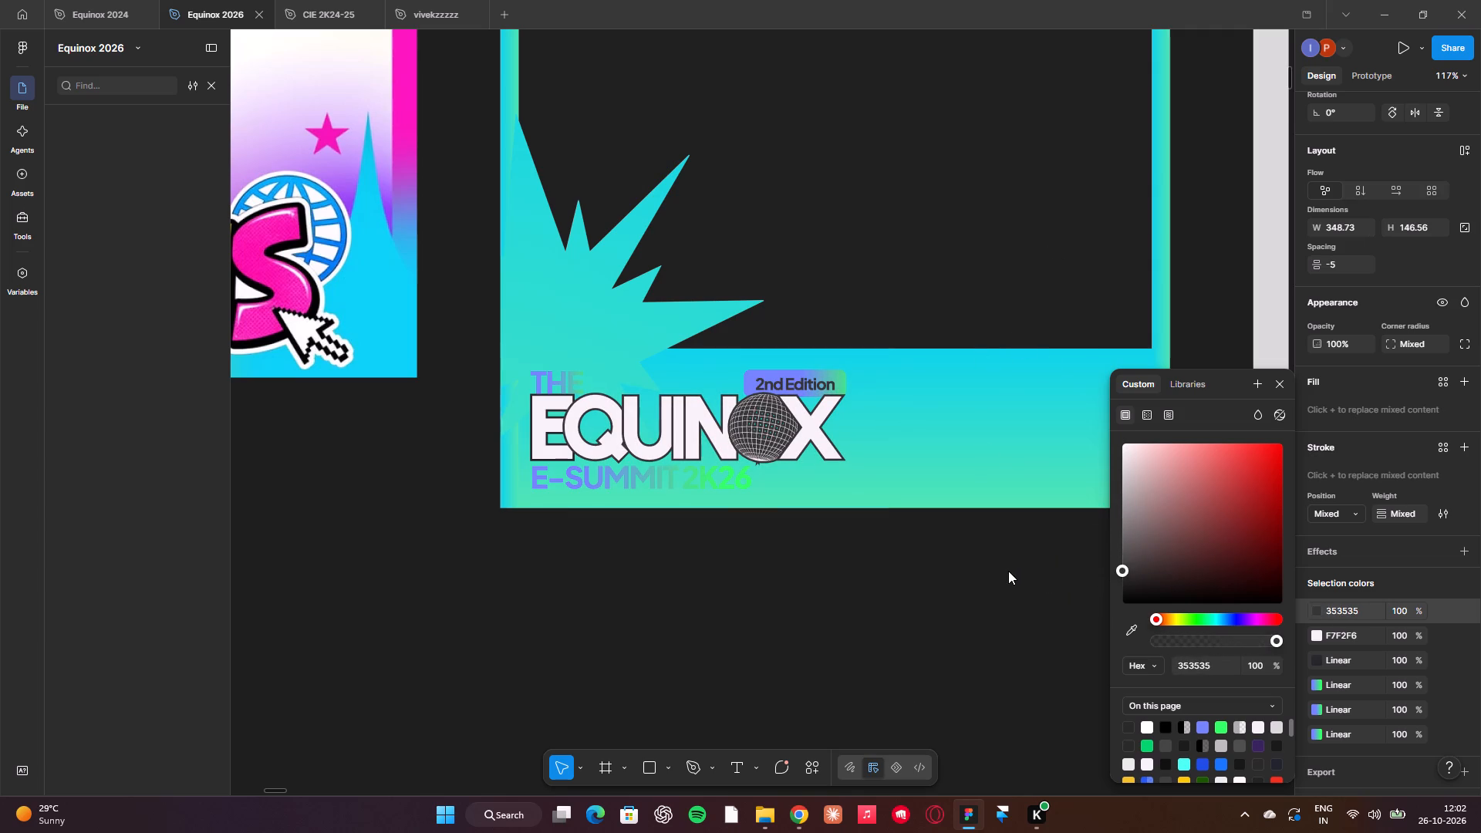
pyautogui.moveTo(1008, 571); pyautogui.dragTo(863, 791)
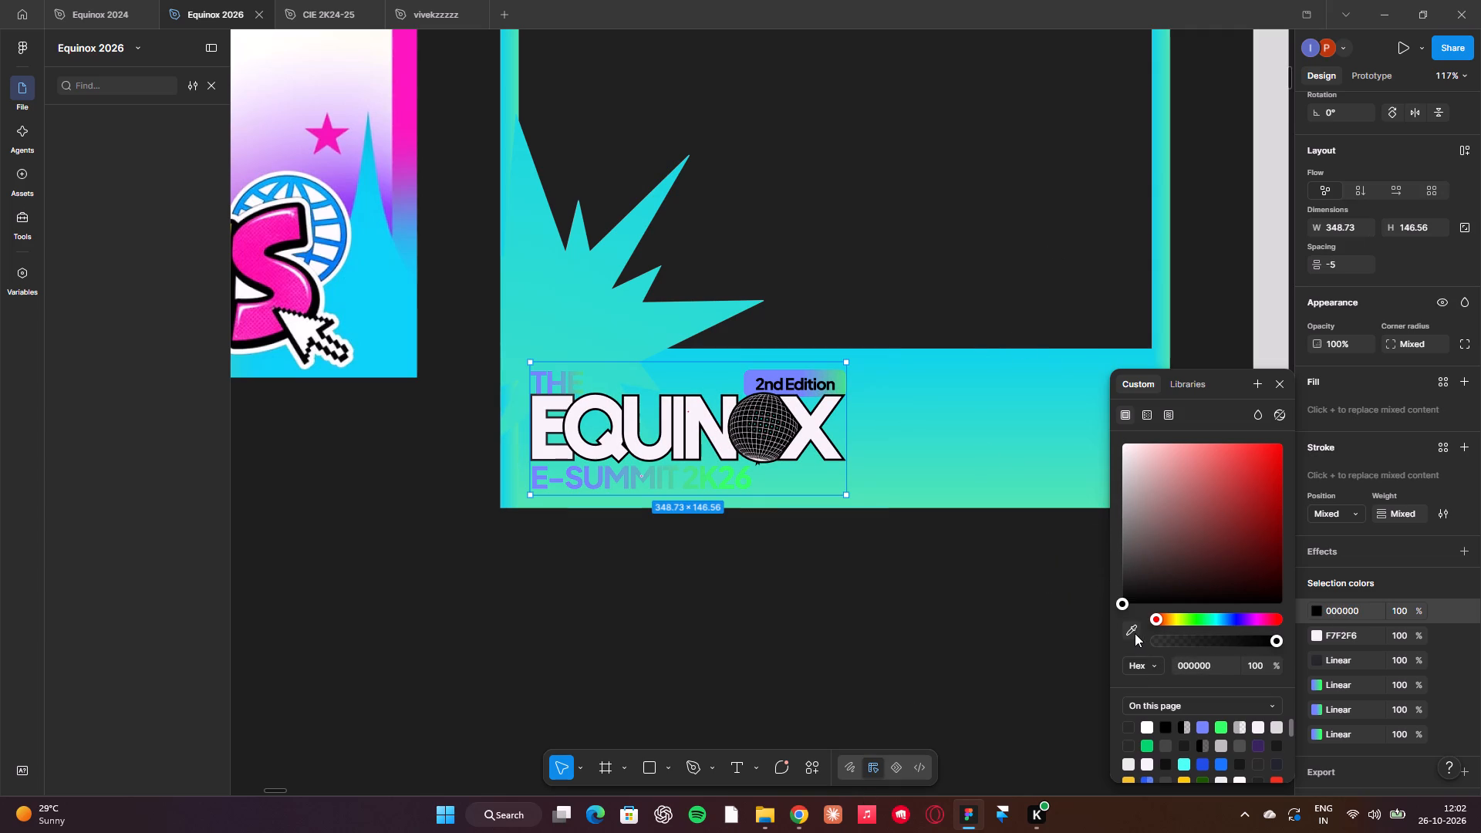
# Apply the t126 colour style to the black 000000 colour in the logo.
pyautogui.click(1189, 389)
pyautogui.rightClick(1185, 562)
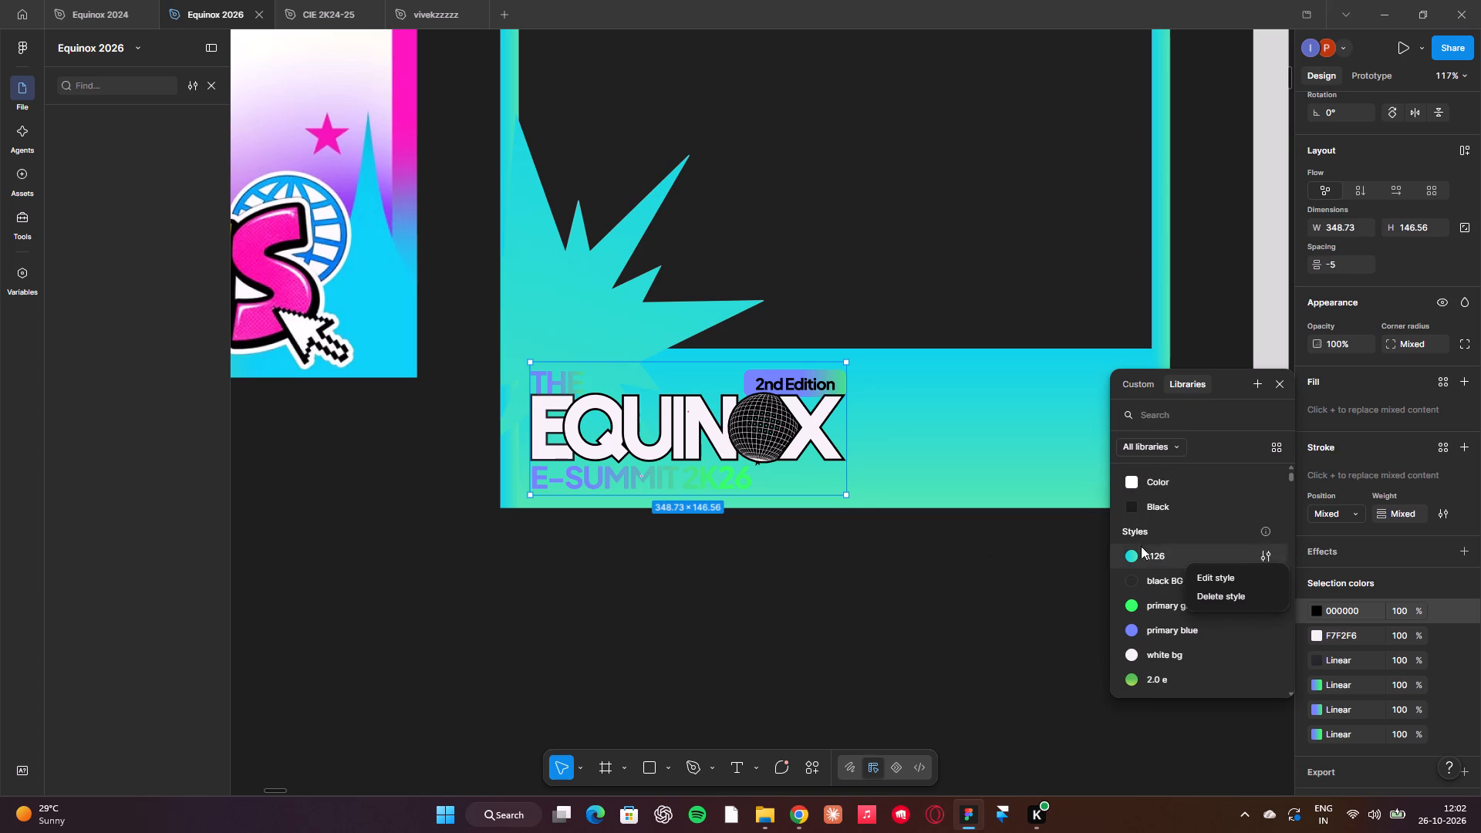
pyautogui.click(1156, 549)
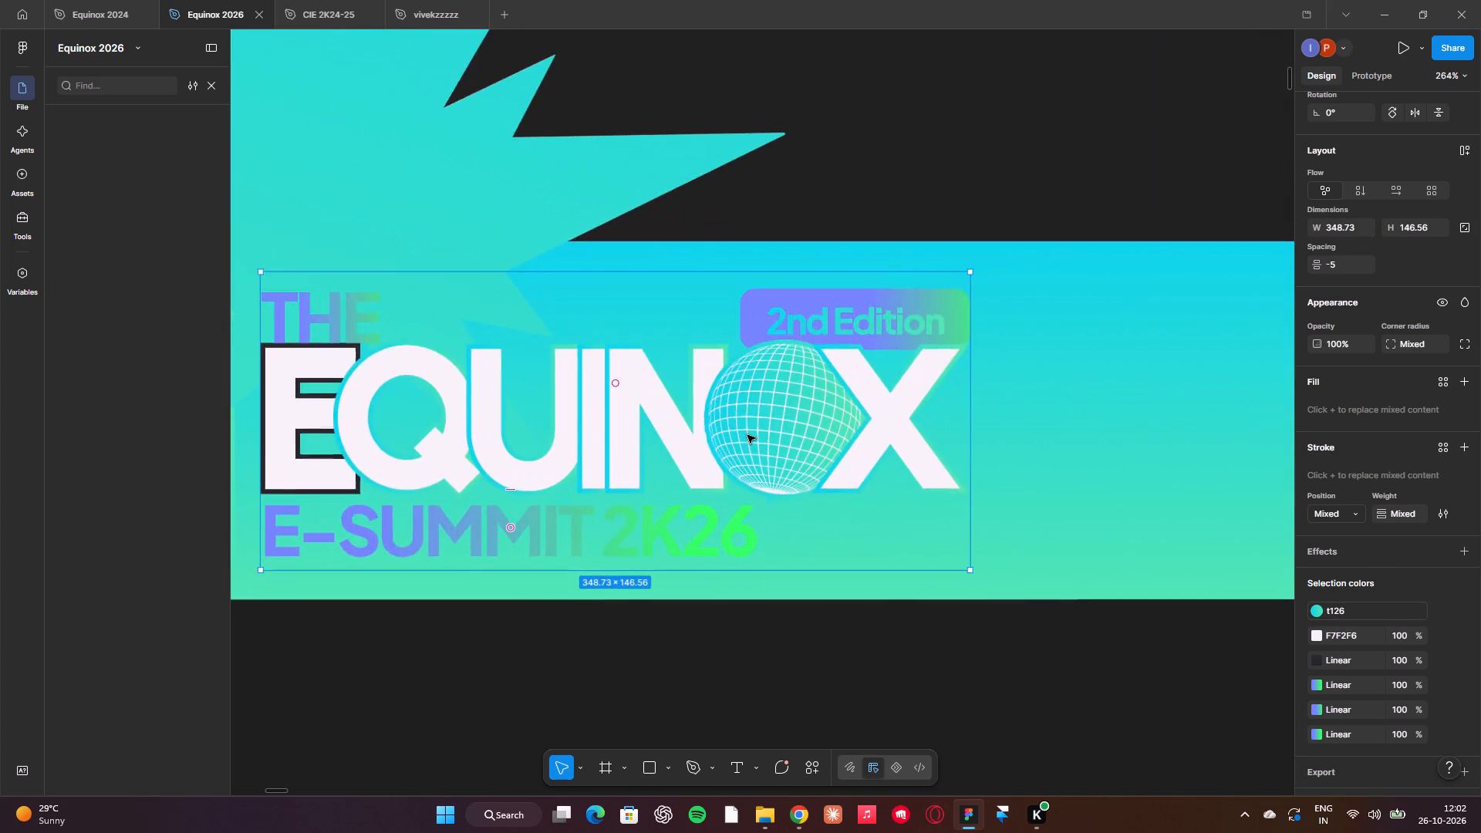
# Within the logo's EQUINOX lettering group, replace the dark linear gradient outlining the letter E with the t126 style.
pyautogui.hscroll(2, 747, 435)
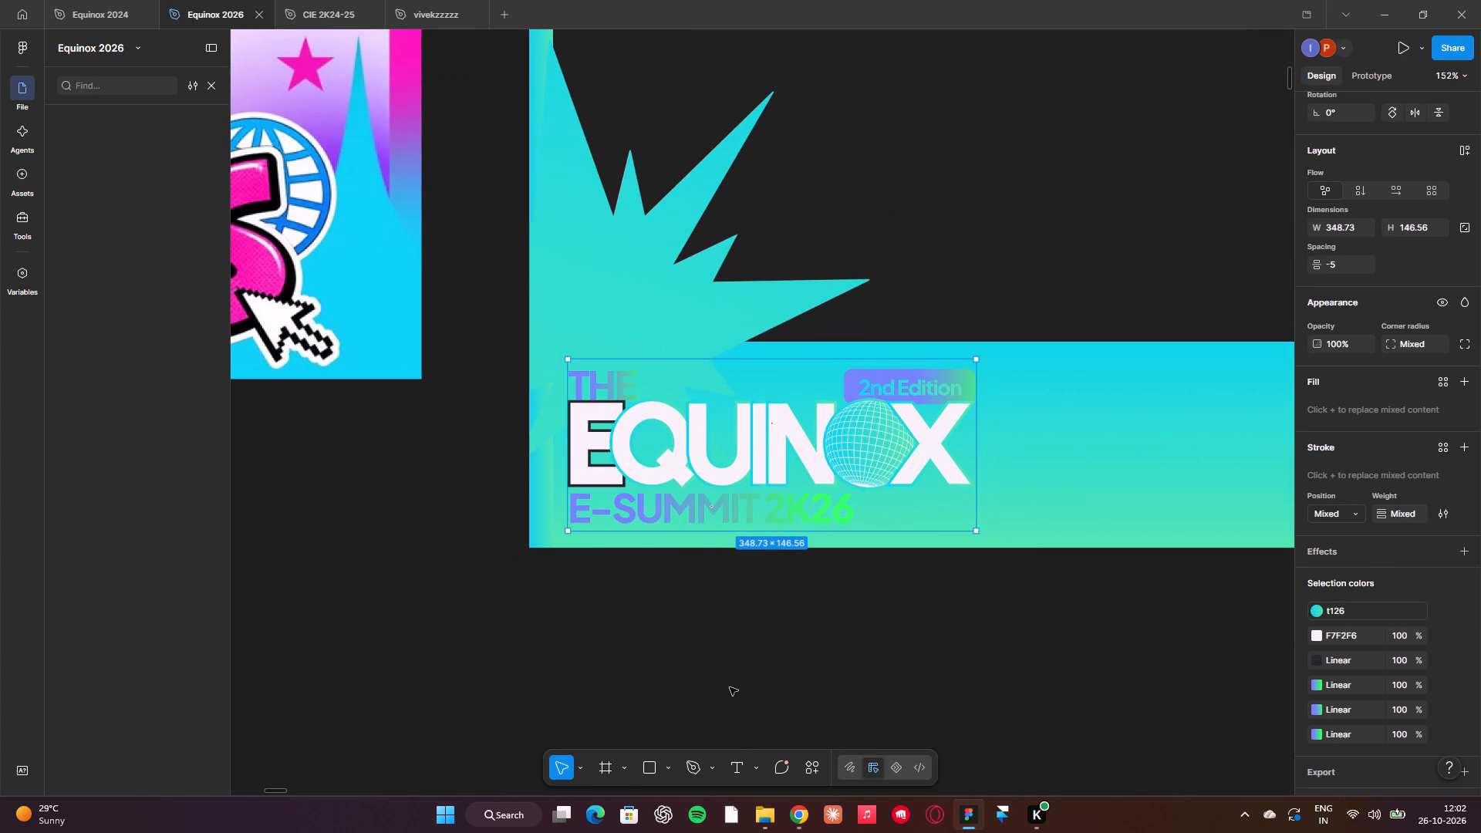
pyautogui.click(594, 470)
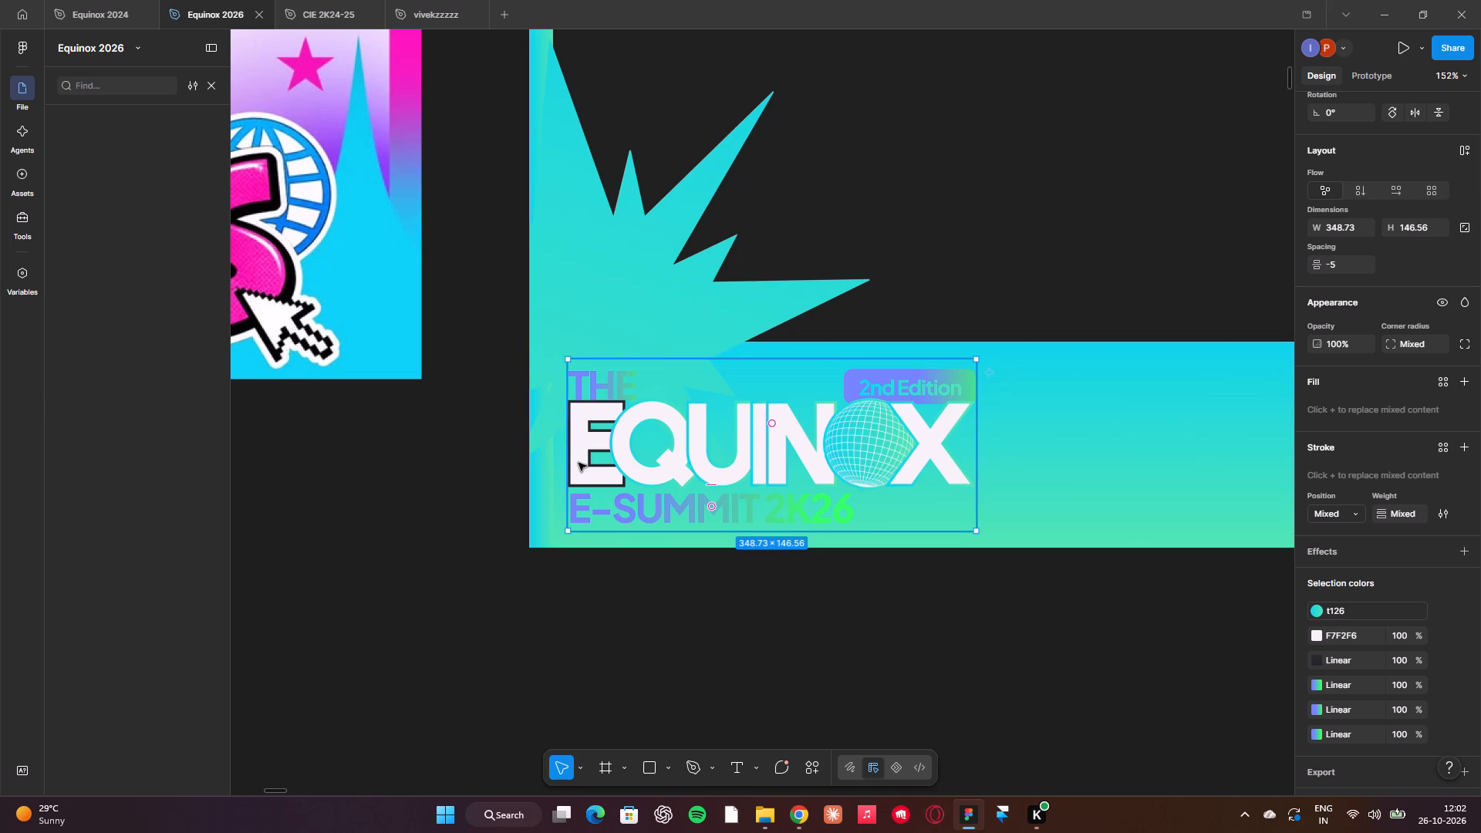
pyautogui.doubleClick(579, 461)
pyautogui.doubleClick(579, 461)
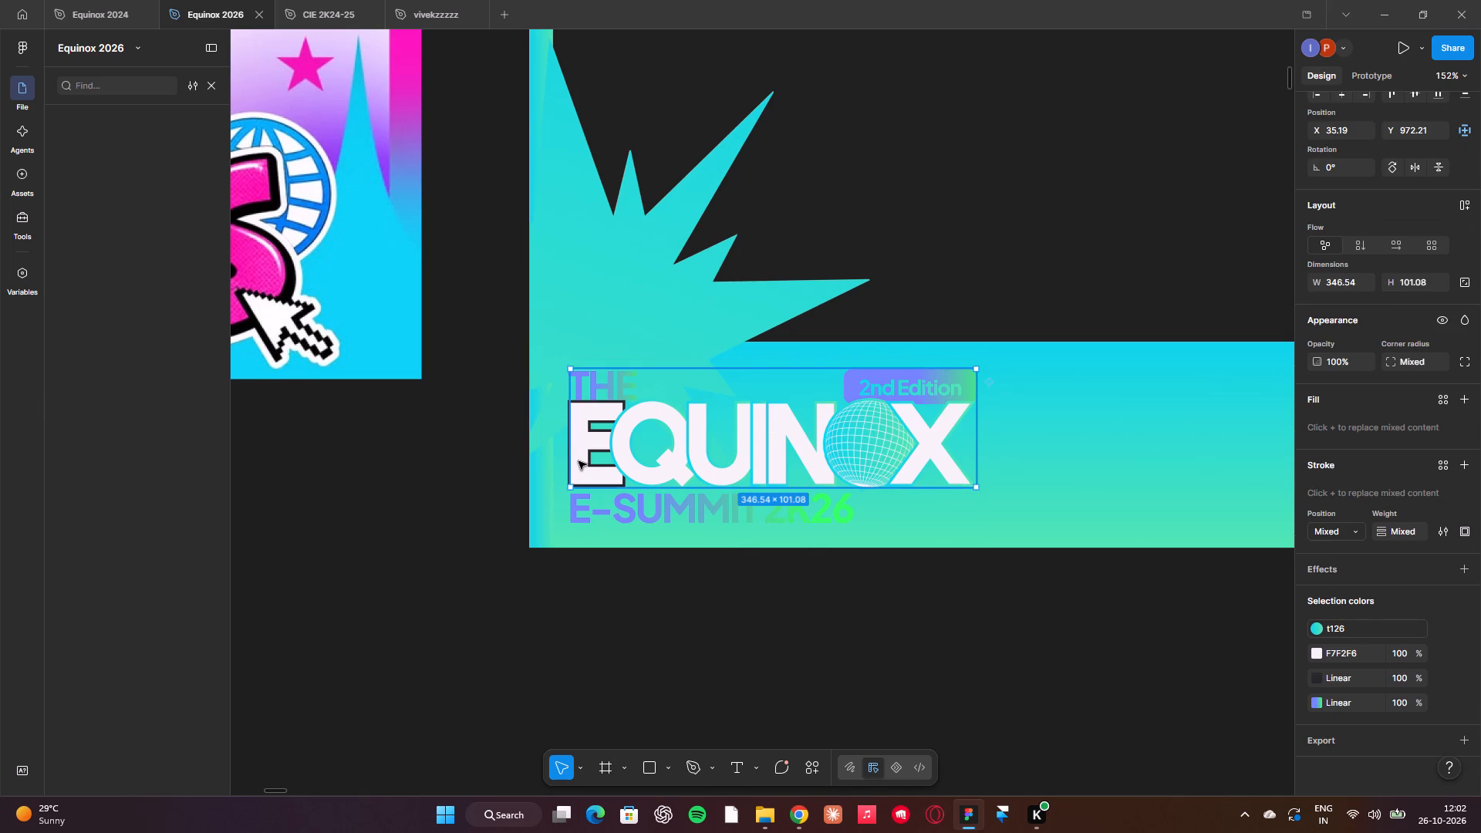
pyautogui.click(579, 461)
pyautogui.click(1316, 680)
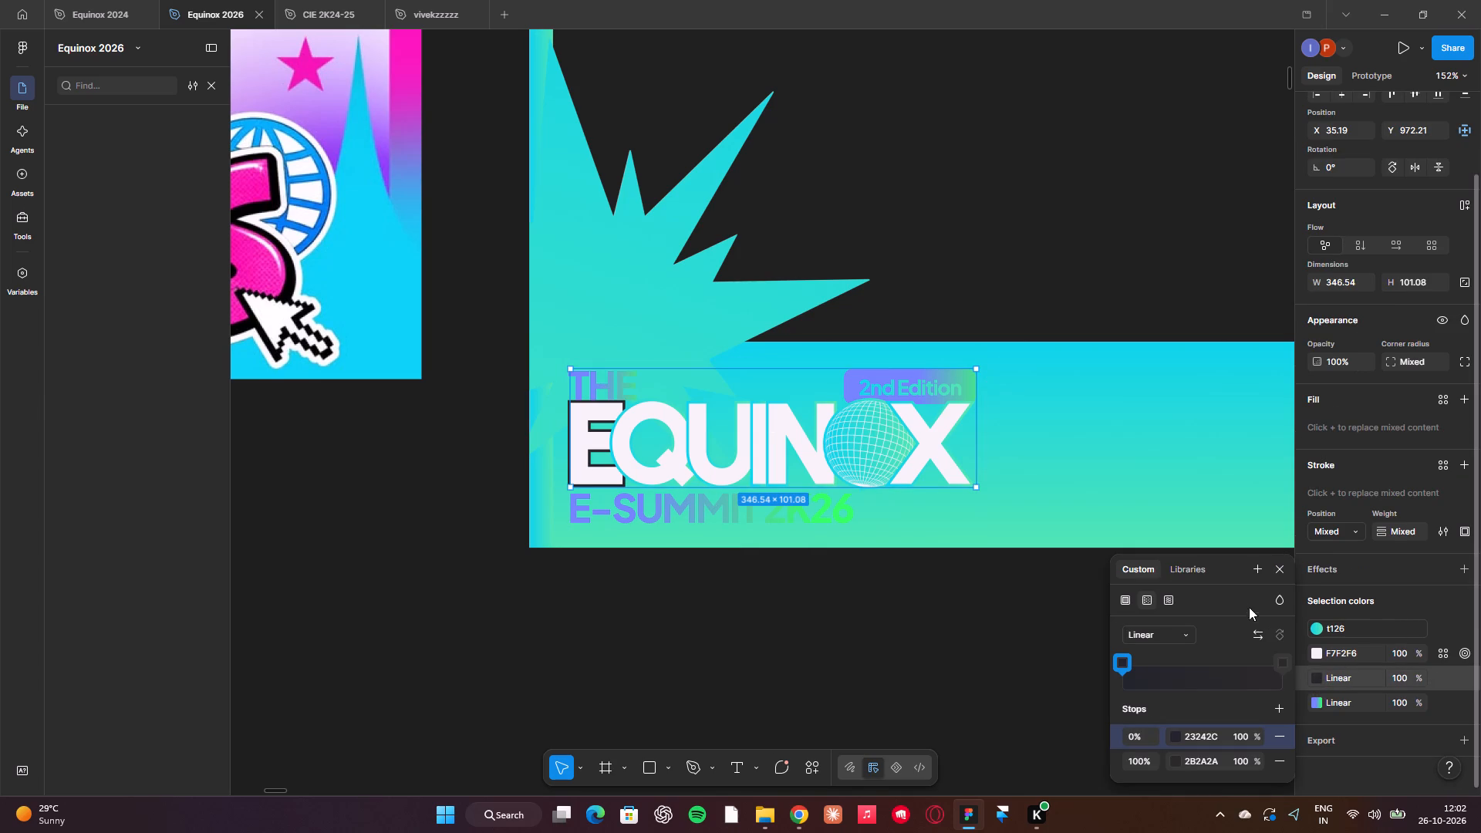
pyautogui.click(1202, 557)
pyautogui.click(1196, 563)
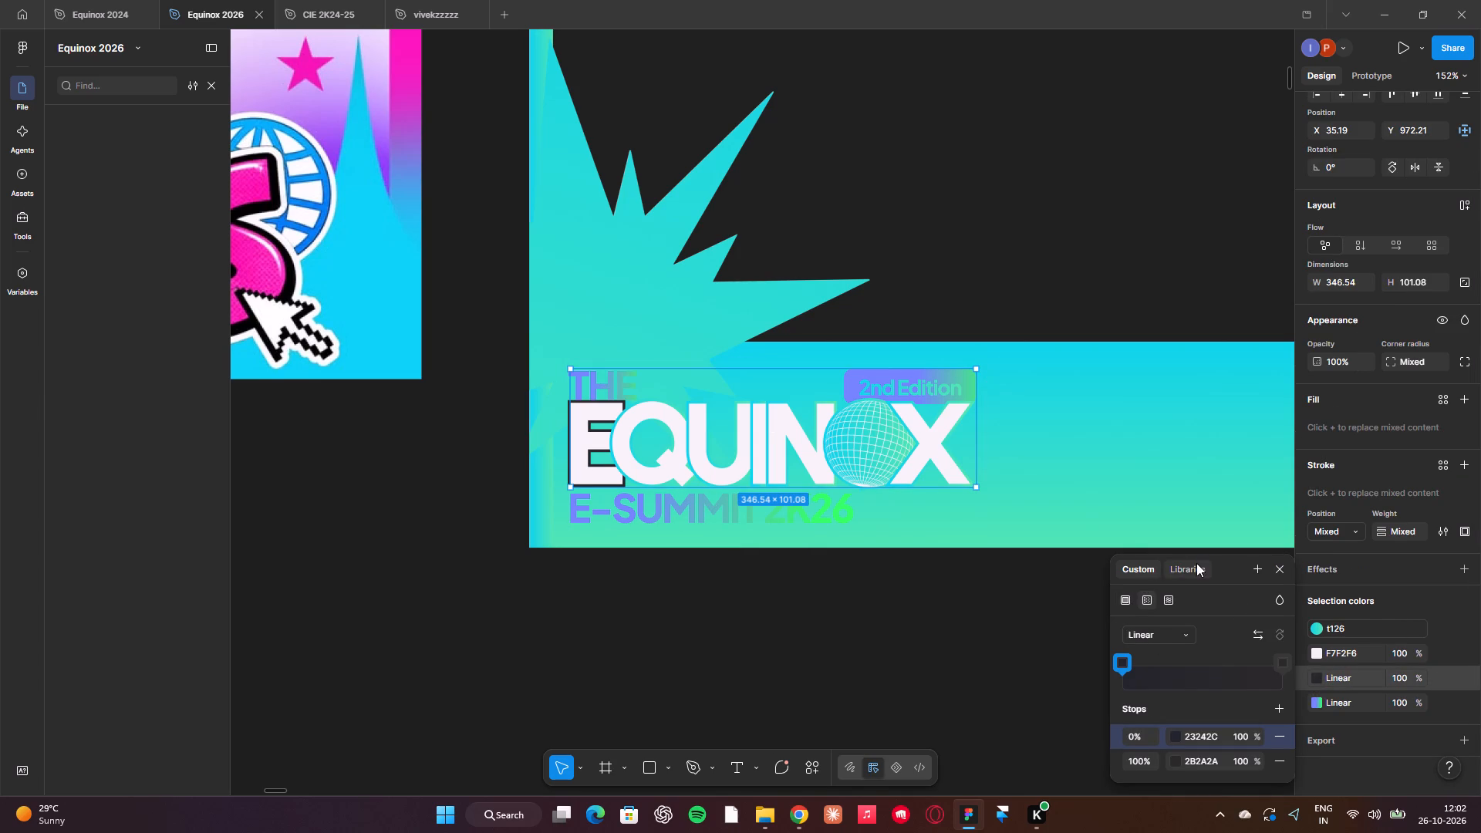
pyautogui.click(1152, 637)
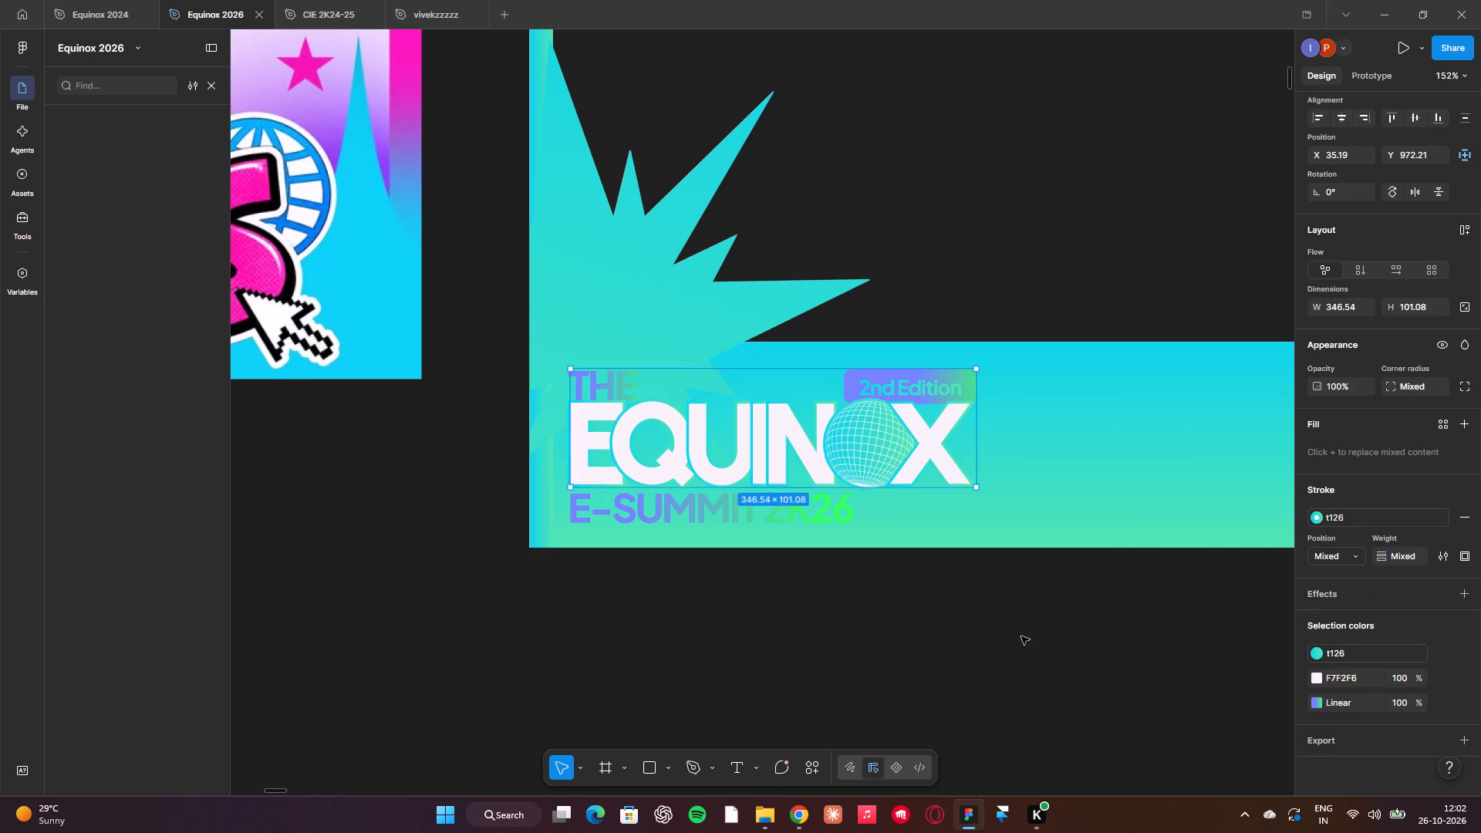
pyautogui.click(1001, 632)
# Change the whole logo's F7F2F6 colour to black 000000.
pyautogui.click(916, 563)
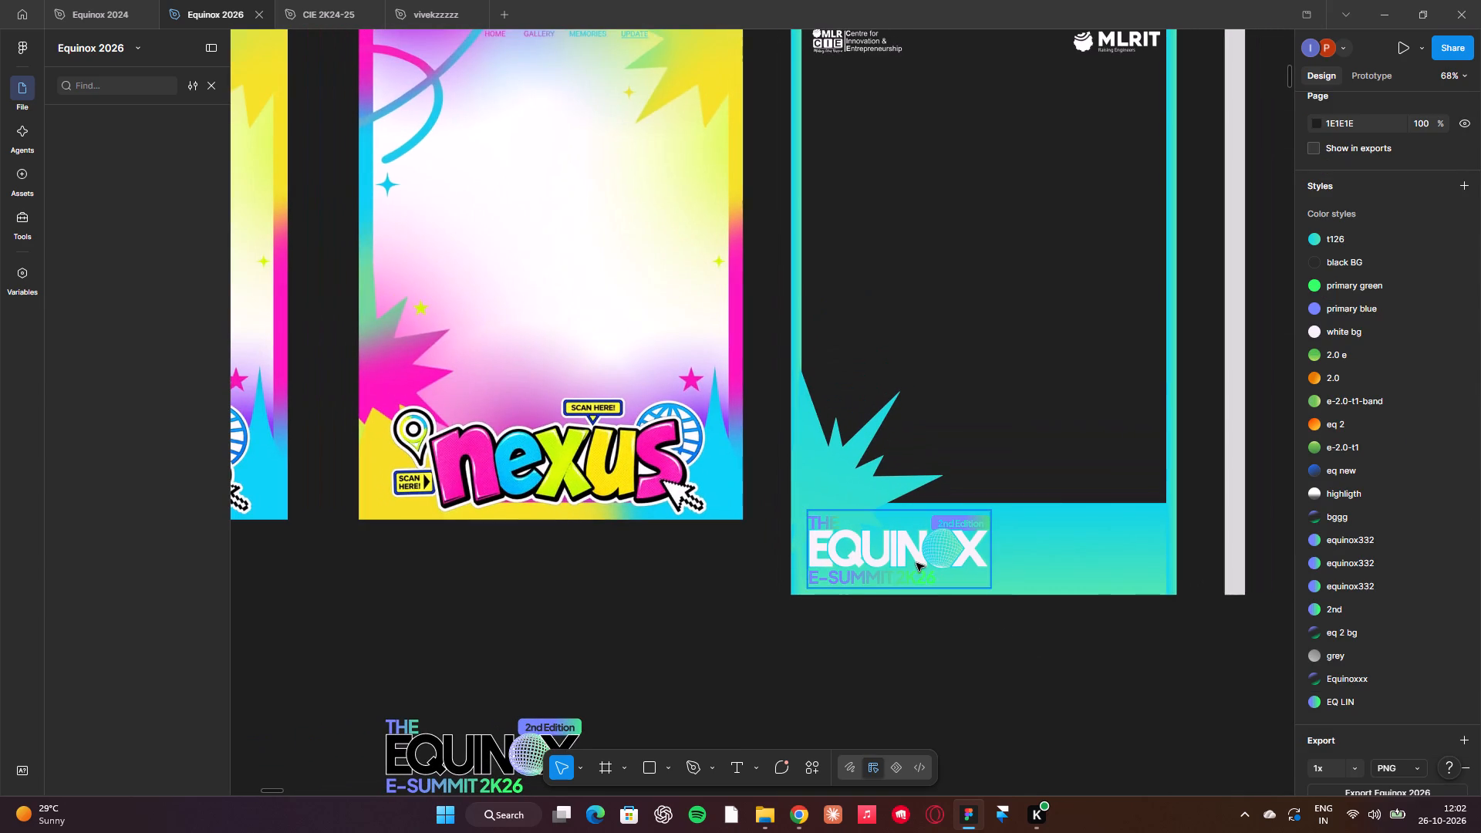
pyautogui.click(1360, 730)
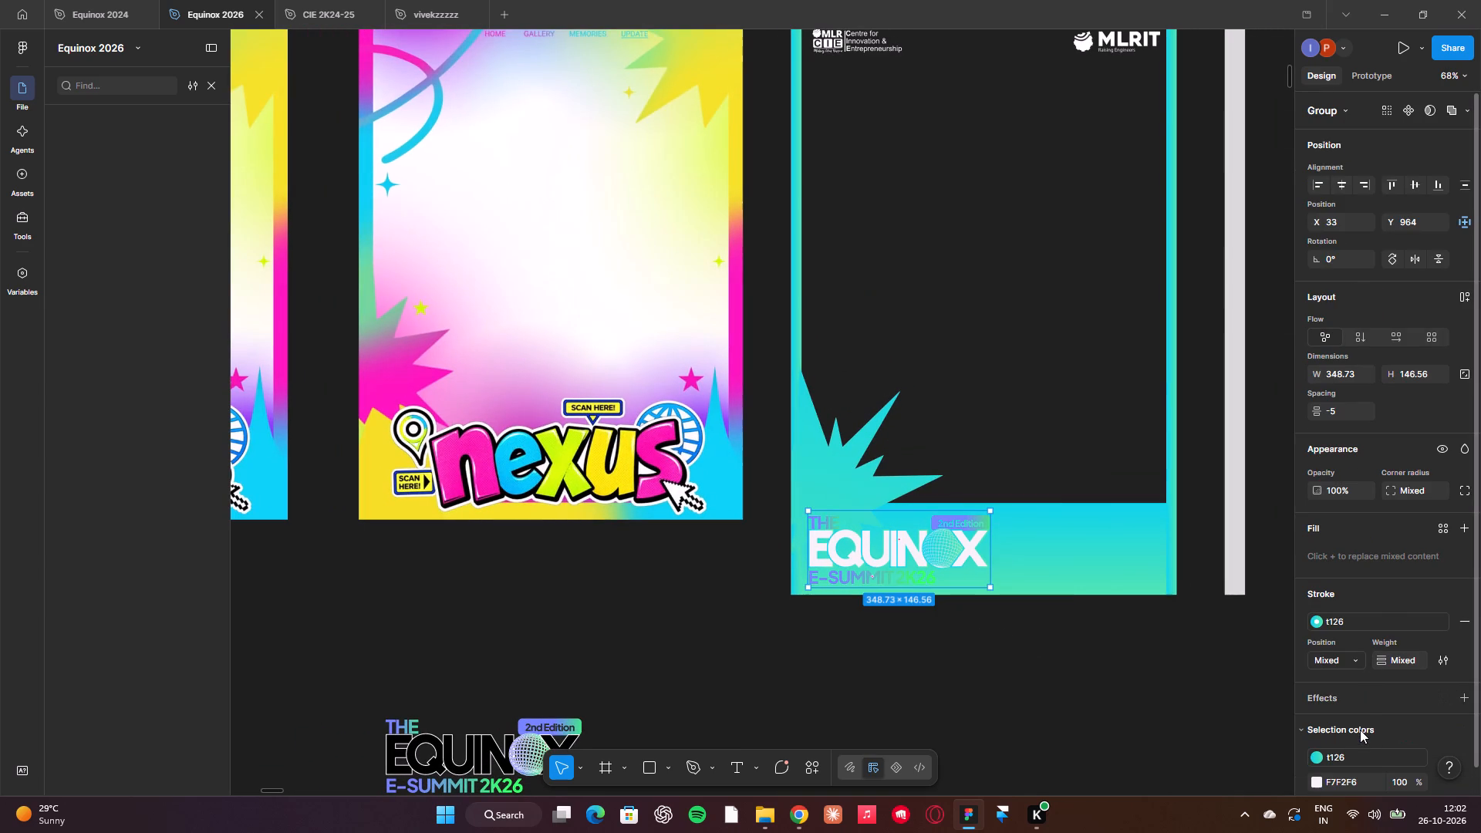
pyautogui.scroll(-1, 1360, 730)
pyautogui.click(1317, 725)
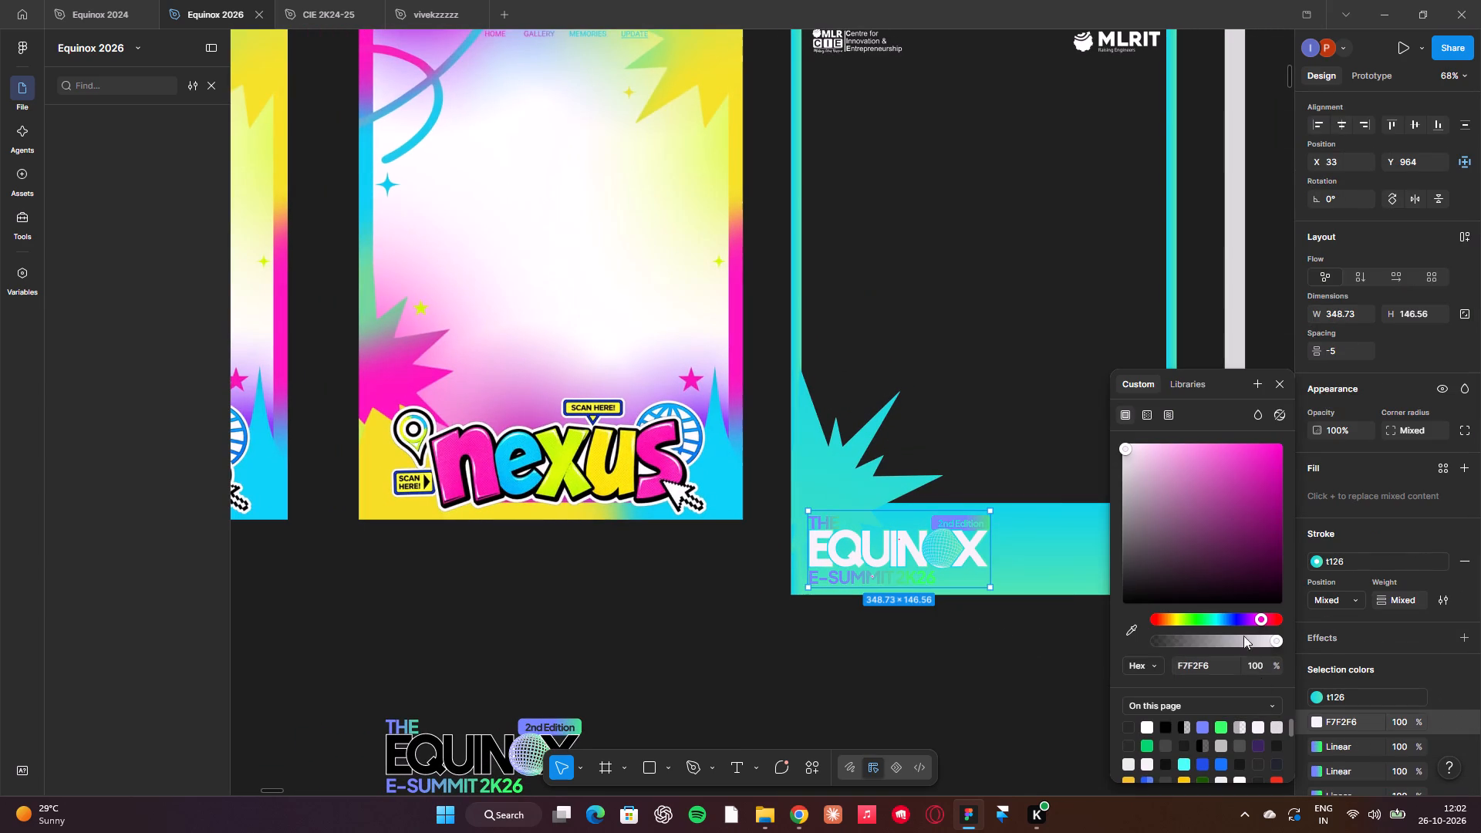
pyautogui.moveTo(1226, 474); pyautogui.dragTo(828, 832)
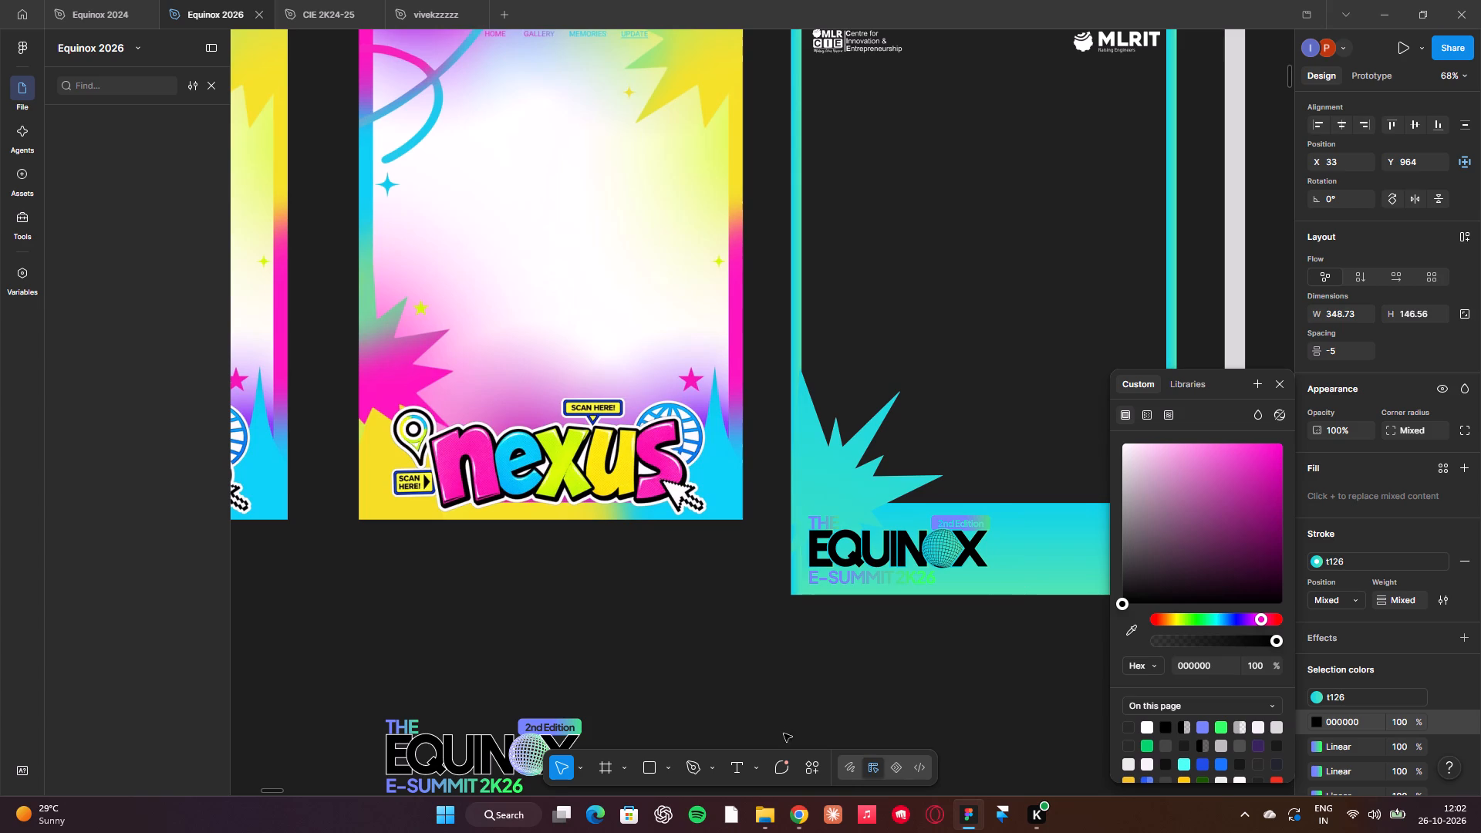
pyautogui.click(818, 680)
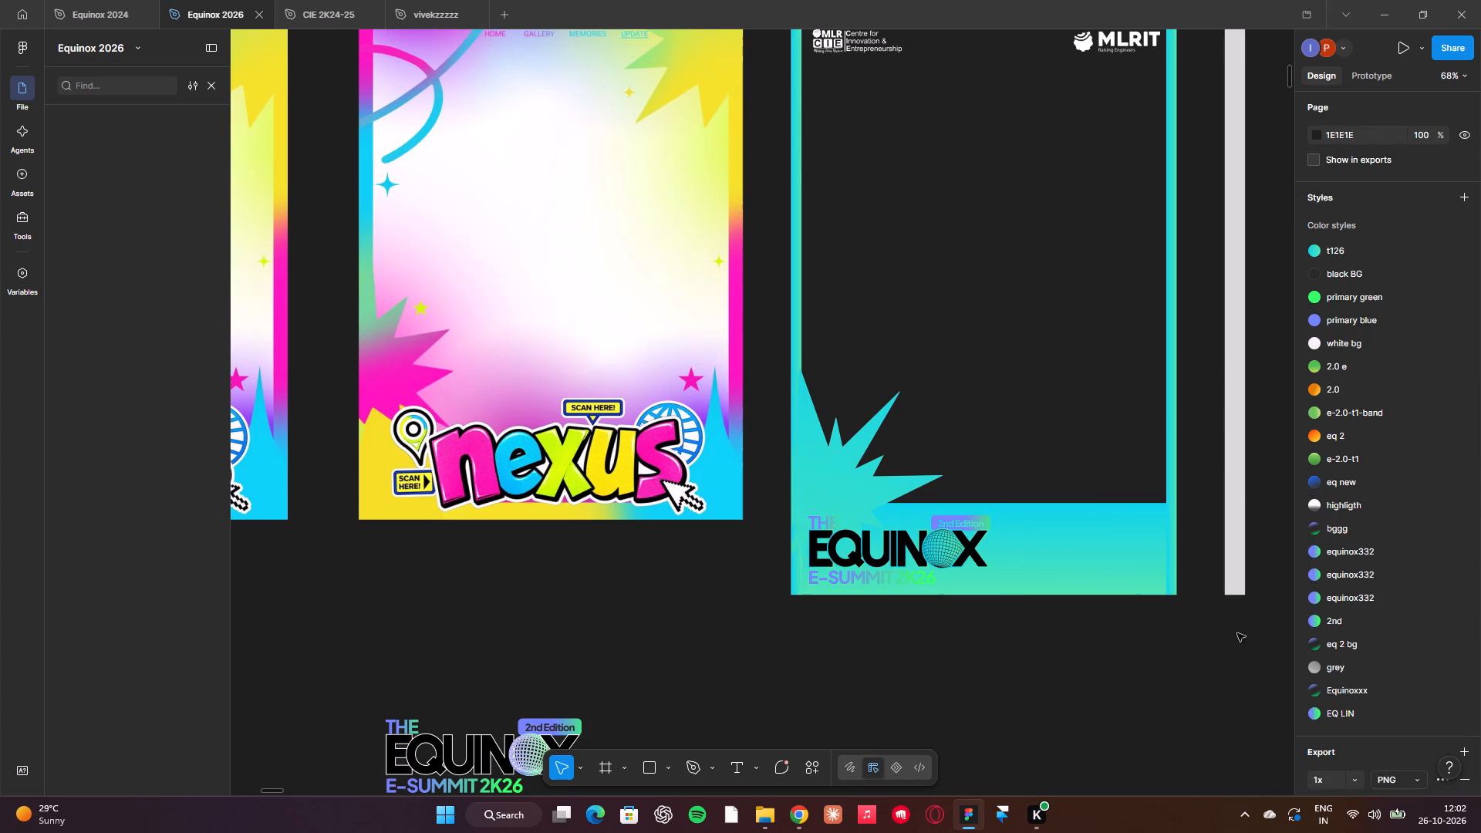
# Move the turquoise-outlined Equinox logo off the participant ID card onto the empty canvas beside the original white-outlined logo.
pyautogui.scroll(-3, 1341, 663)
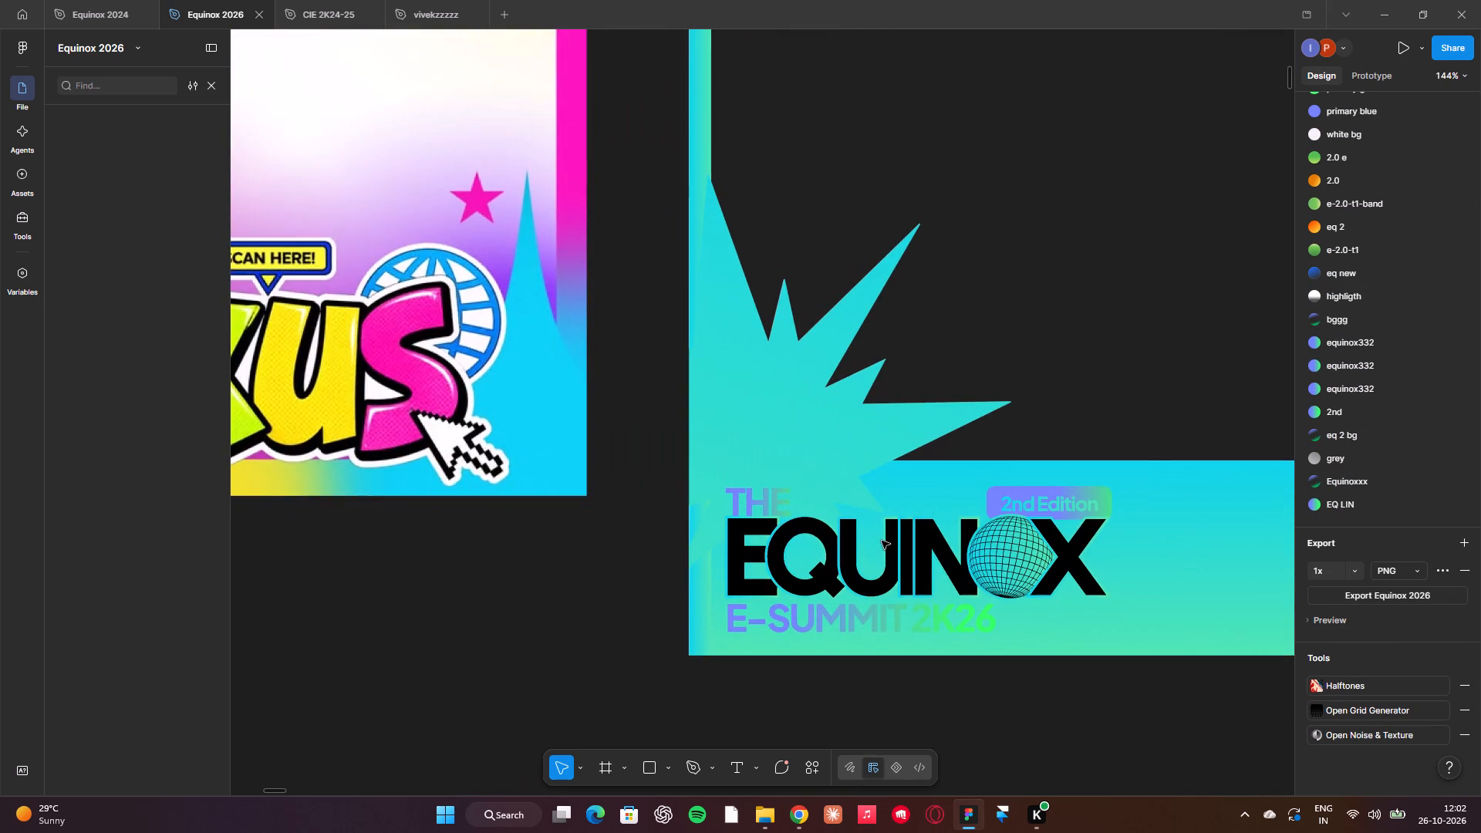
pyautogui.hscroll(-1, 882, 541)
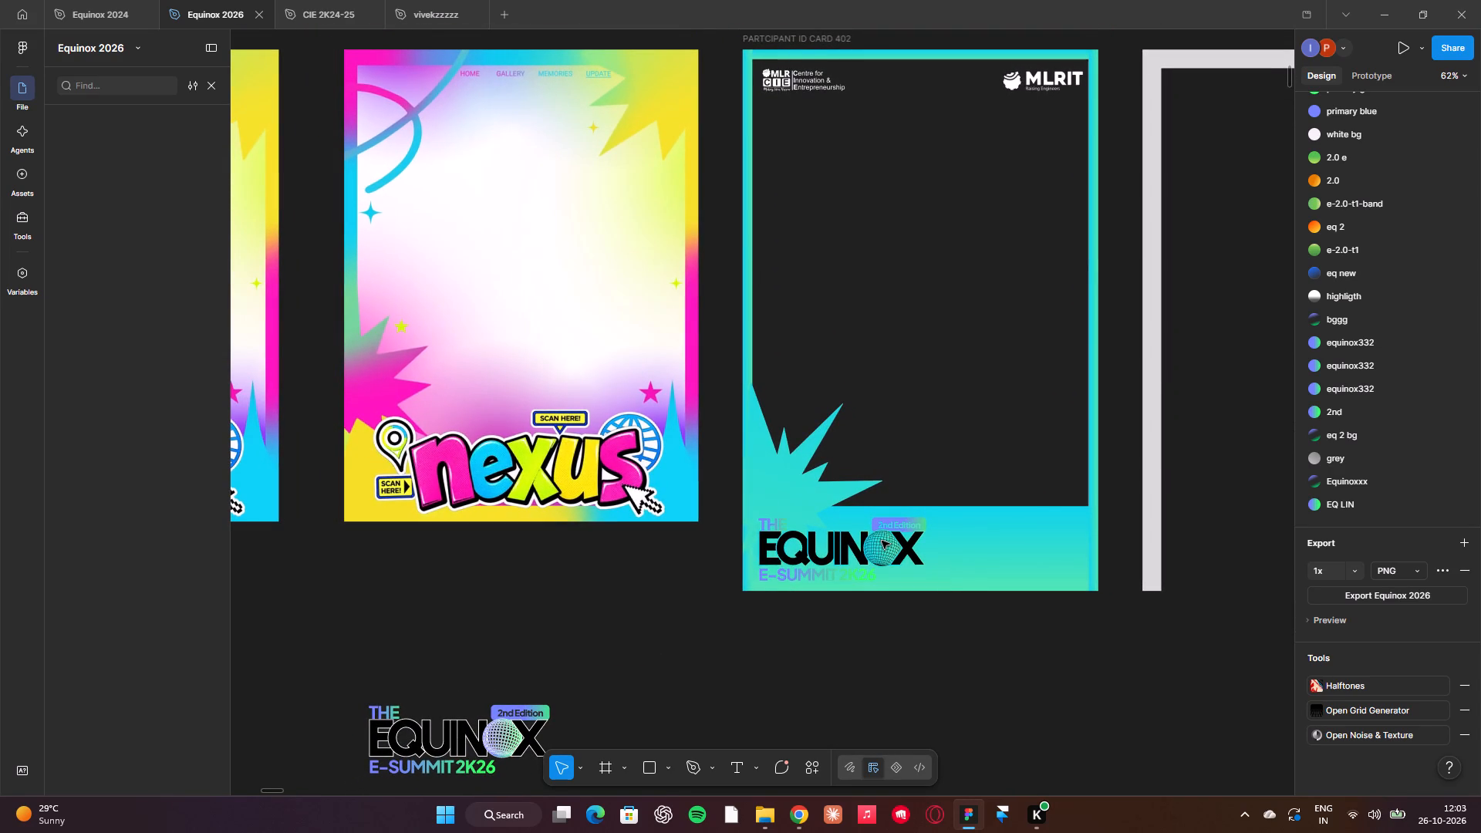
pyautogui.moveTo(850, 546); pyautogui.dragTo(906, 655)
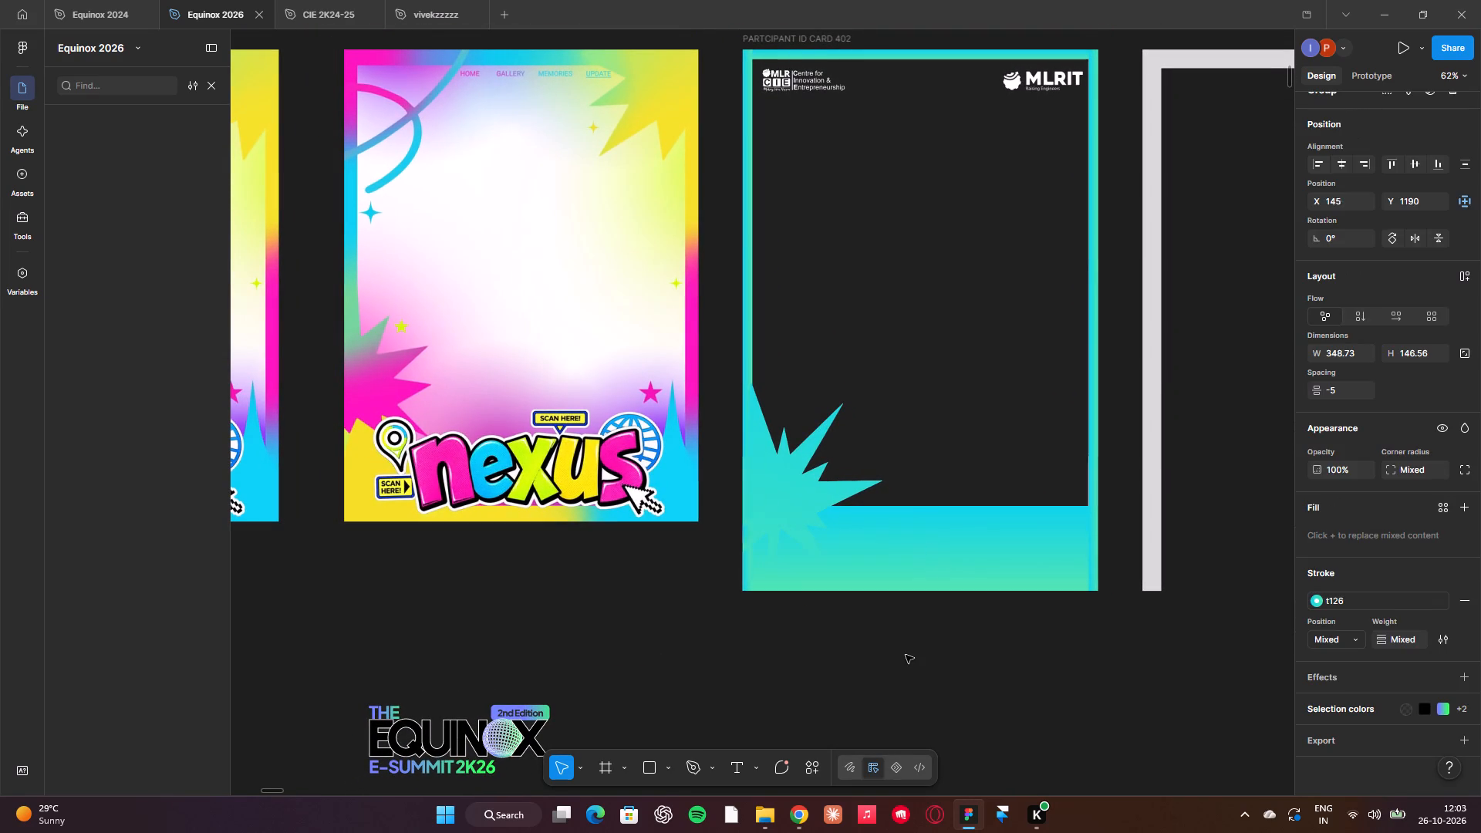
pyautogui.moveTo(906, 655); pyautogui.dragTo(892, 656)
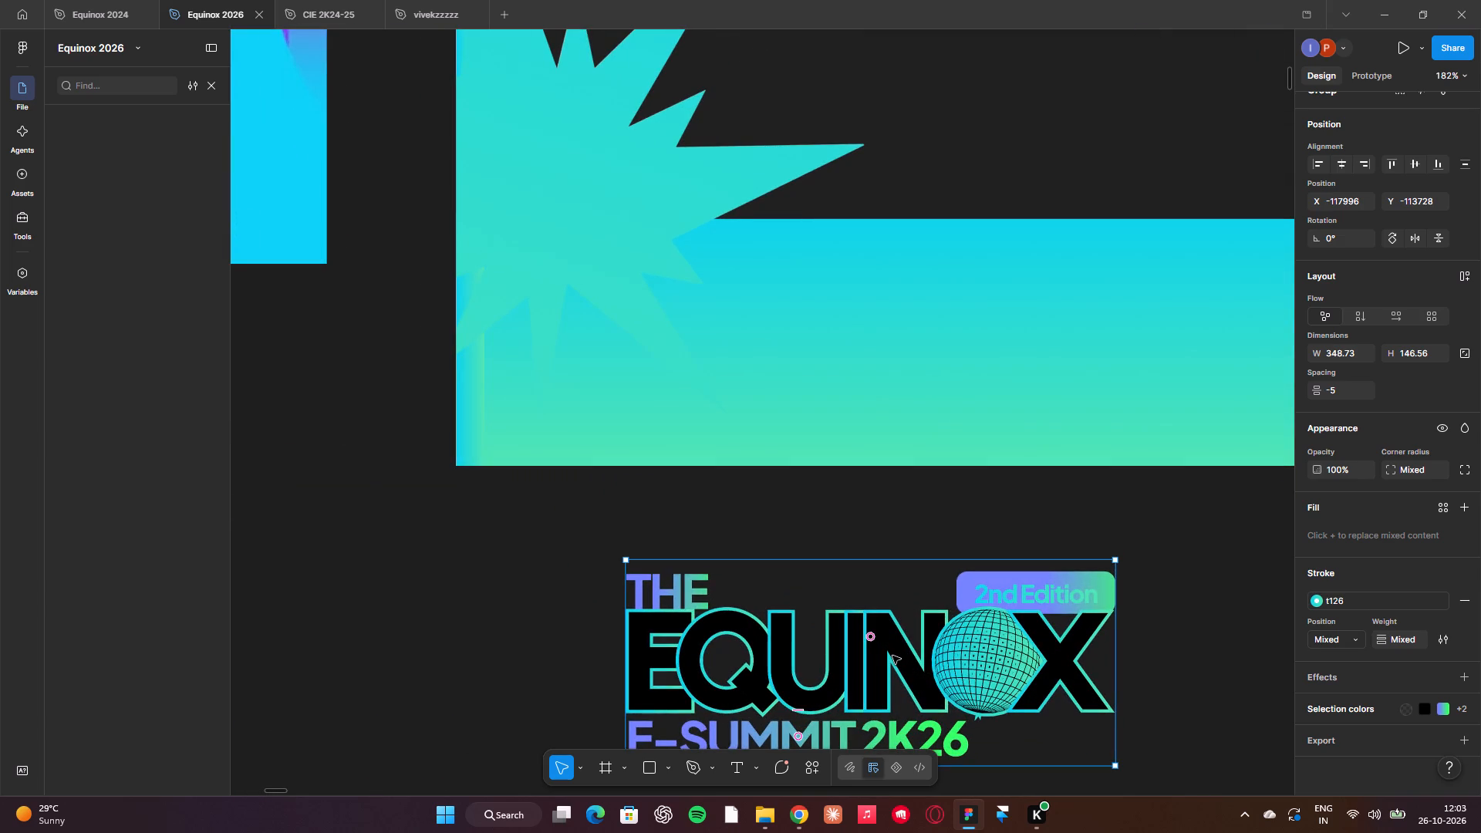
pyautogui.moveTo(892, 656); pyautogui.dragTo(937, 193)
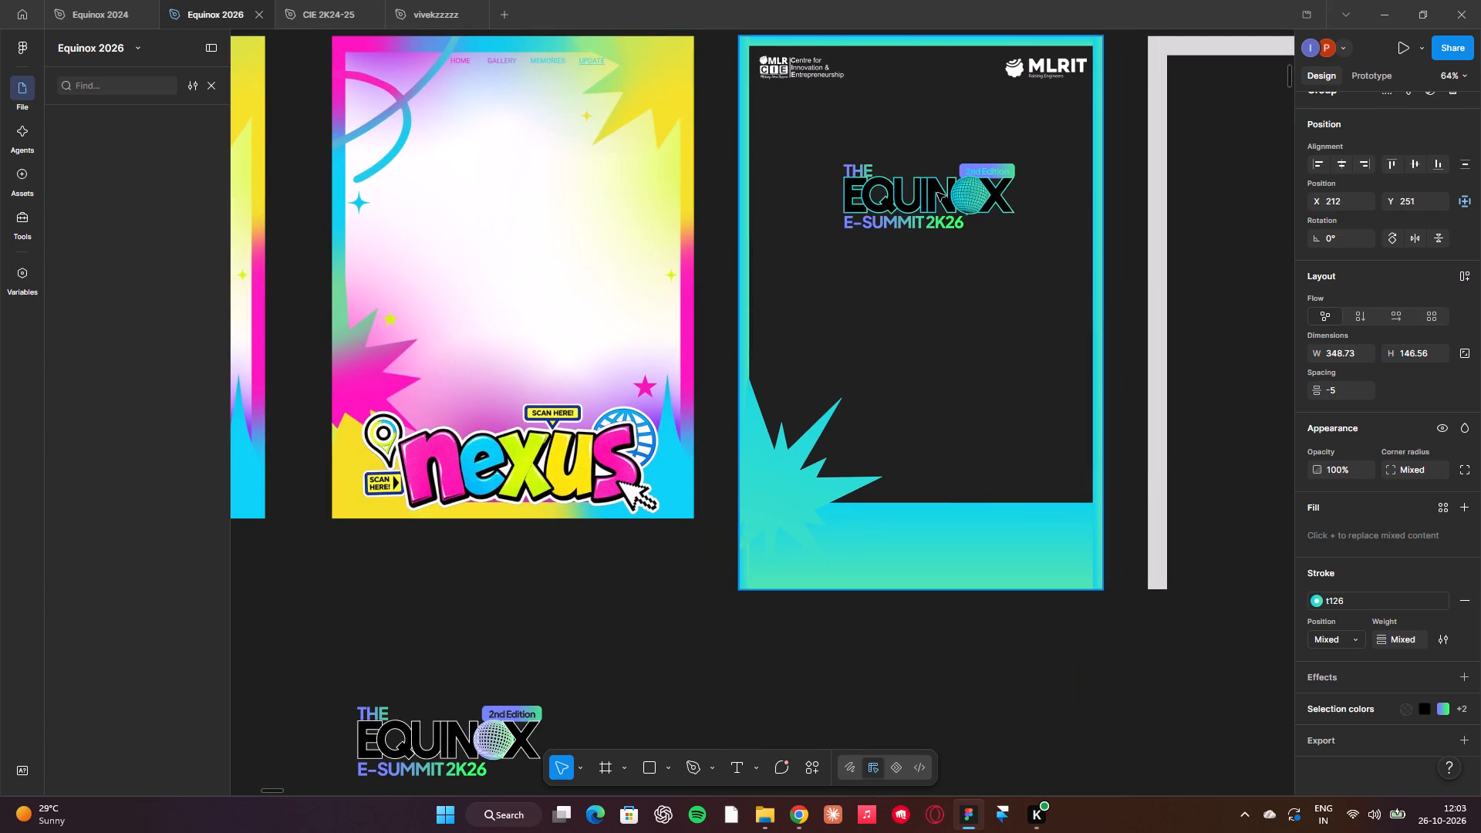
pyautogui.moveTo(937, 193); pyautogui.dragTo(691, 735)
pyautogui.scroll(-1, 691, 735)
pyautogui.click(650, 539)
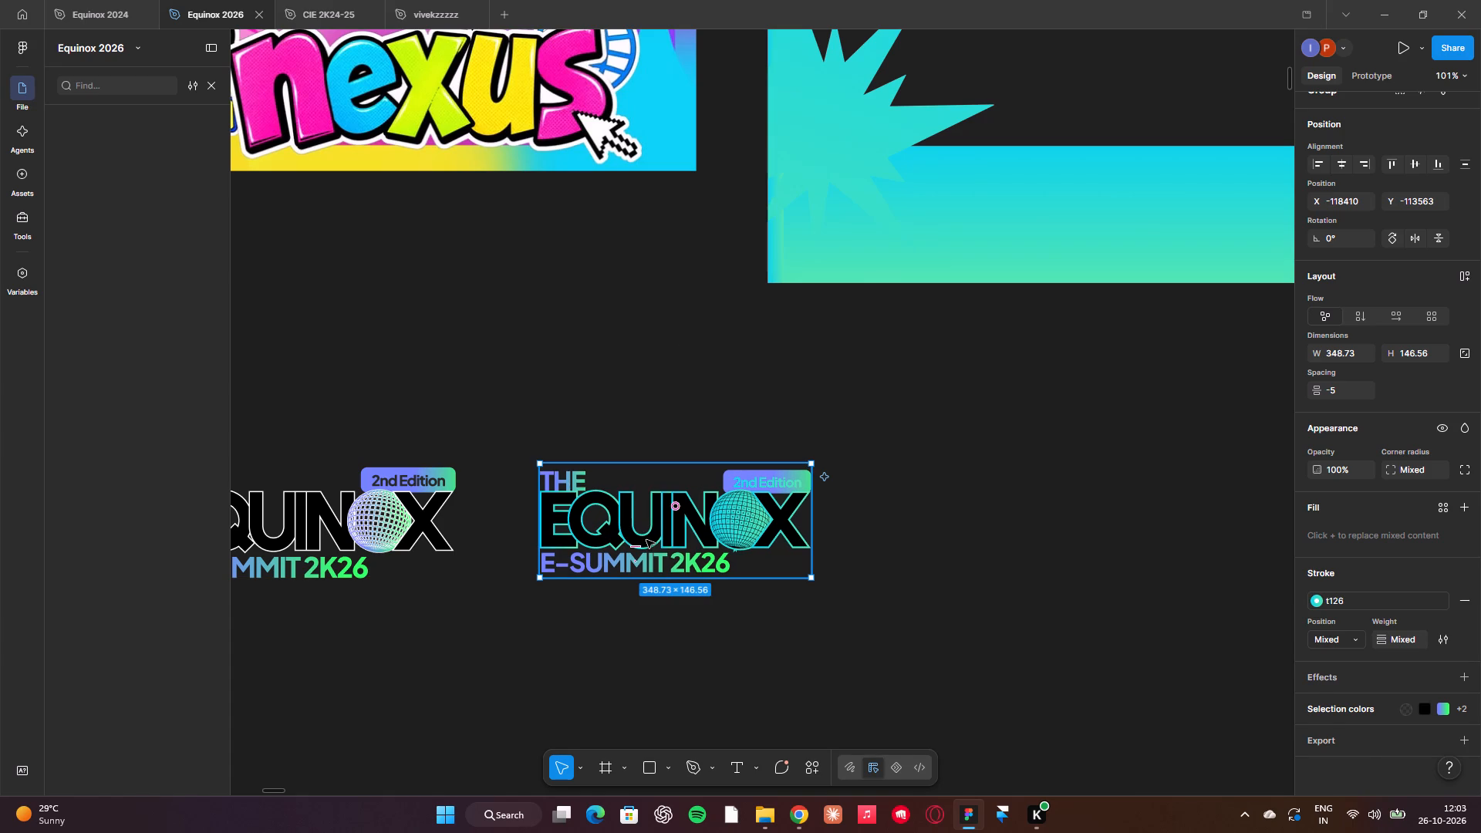
pyautogui.click(678, 277)
pyautogui.click(722, 423)
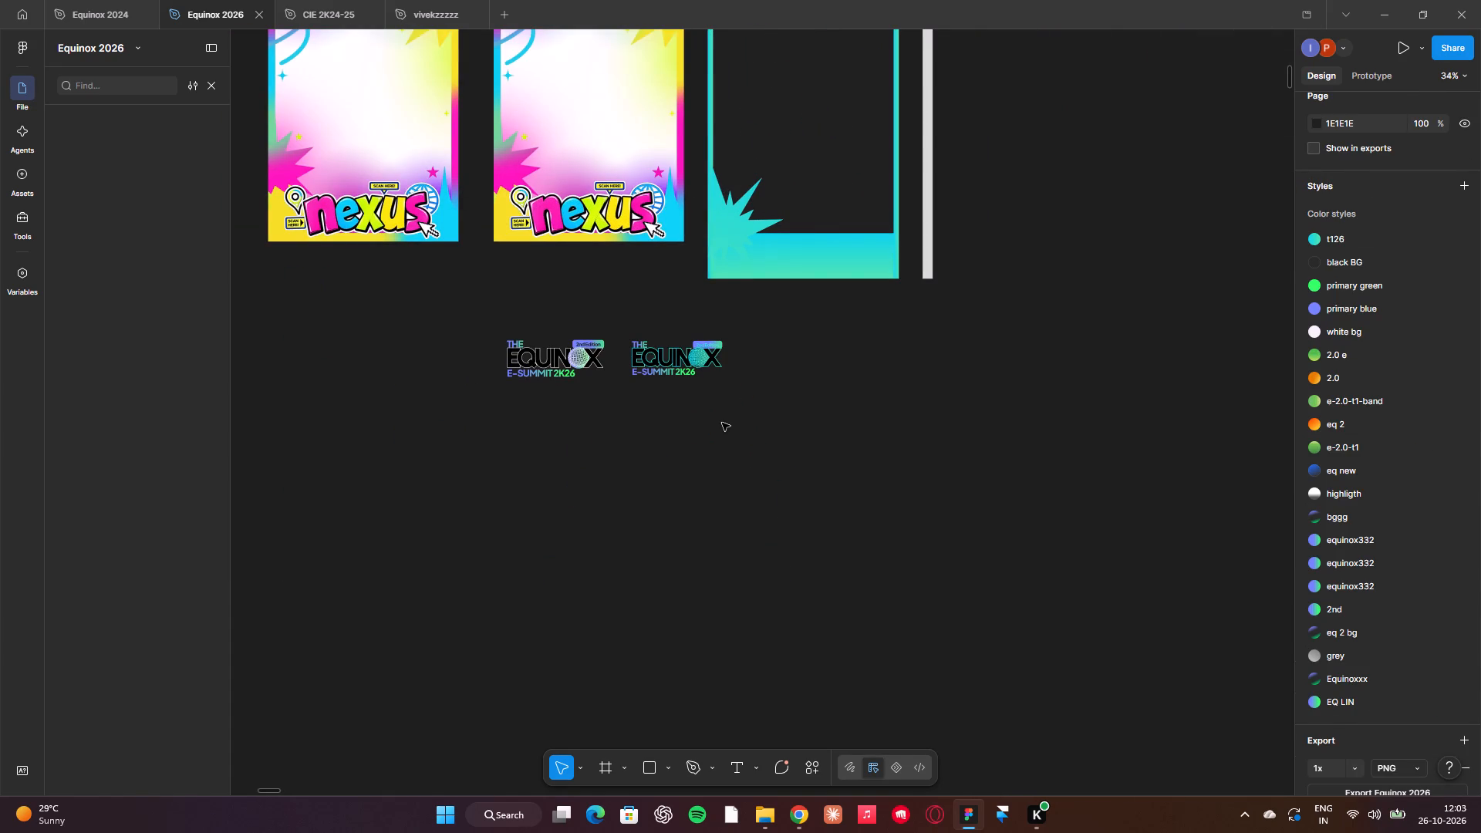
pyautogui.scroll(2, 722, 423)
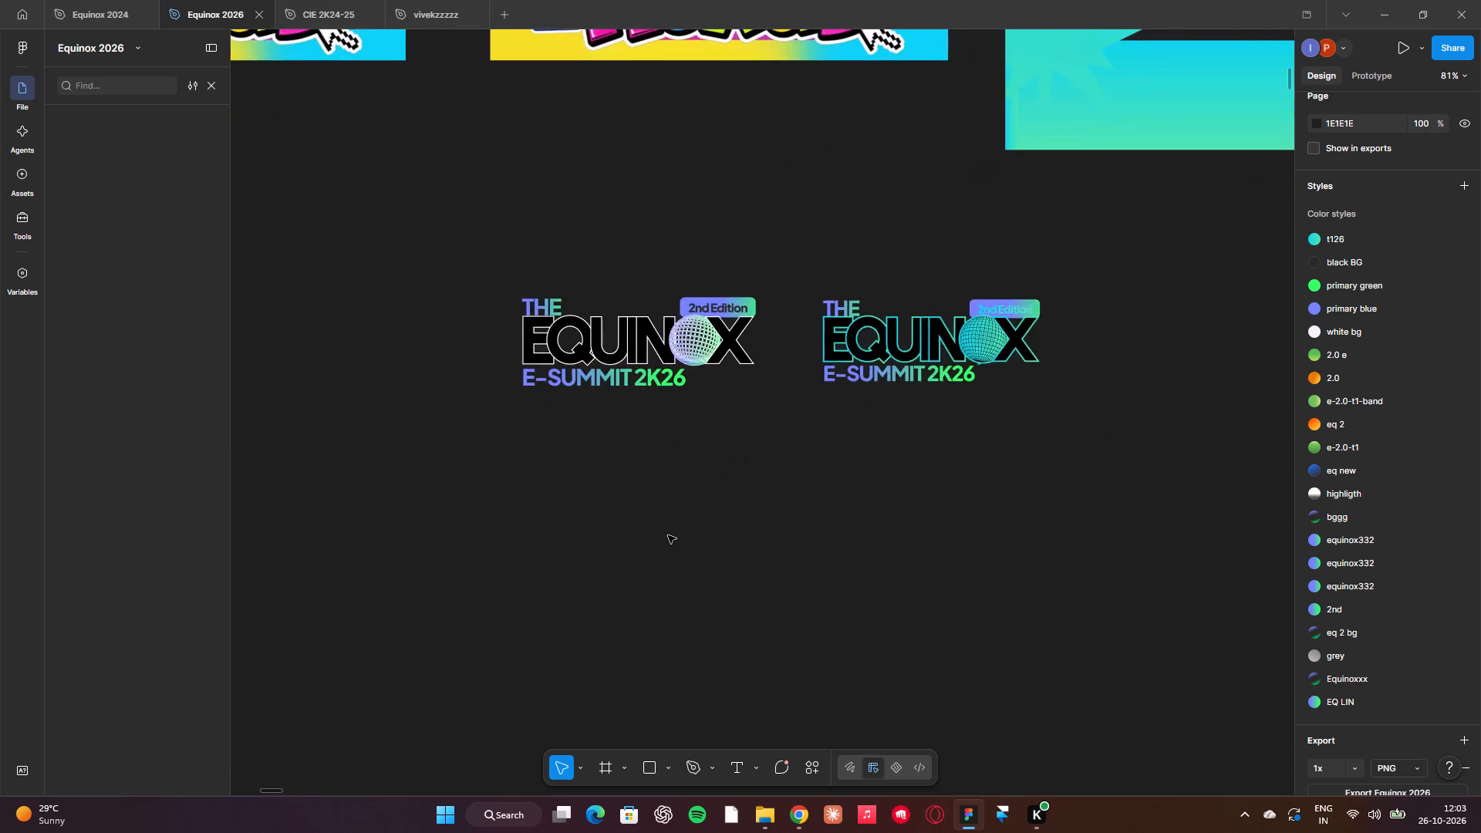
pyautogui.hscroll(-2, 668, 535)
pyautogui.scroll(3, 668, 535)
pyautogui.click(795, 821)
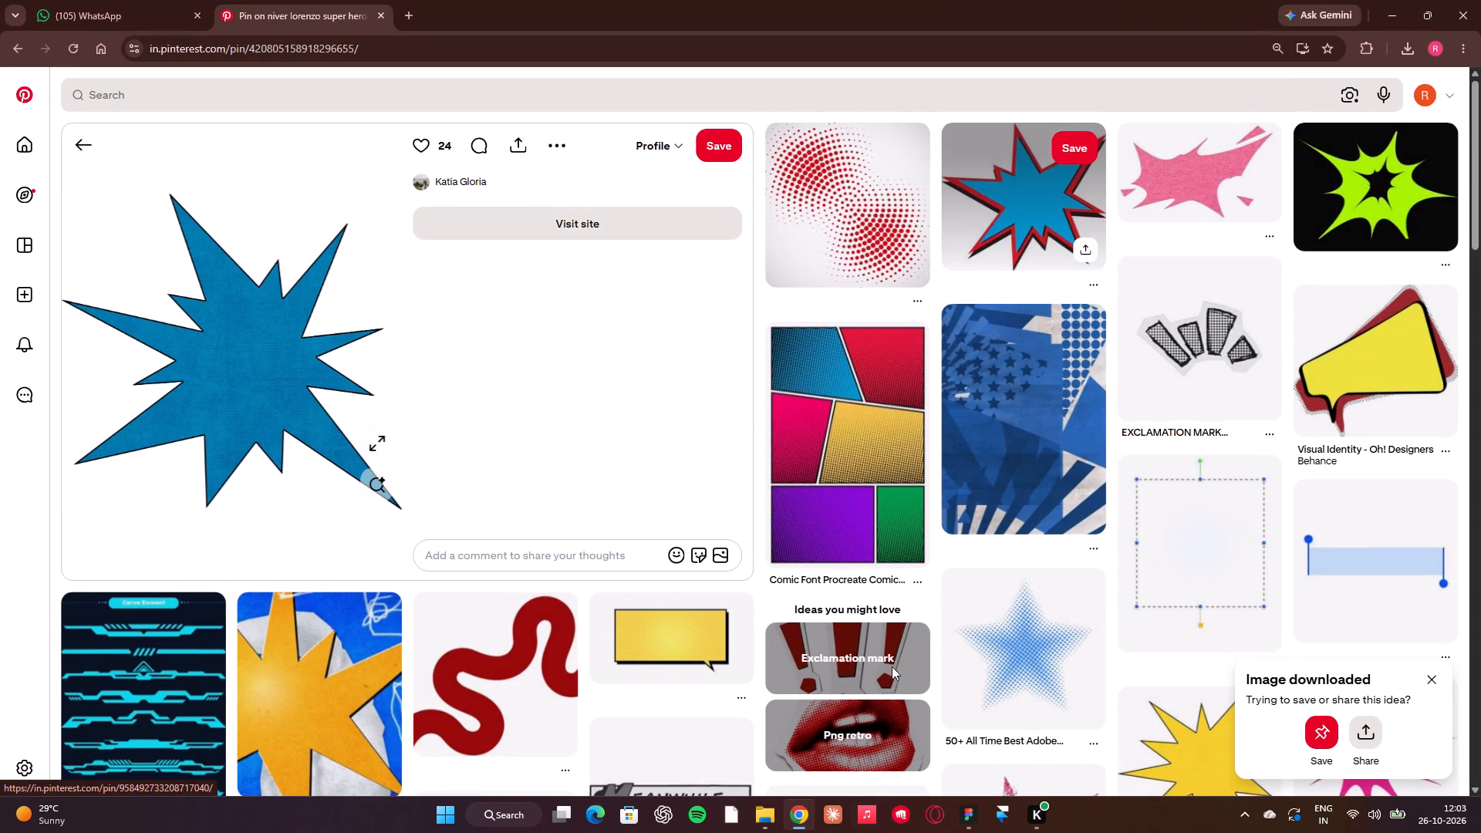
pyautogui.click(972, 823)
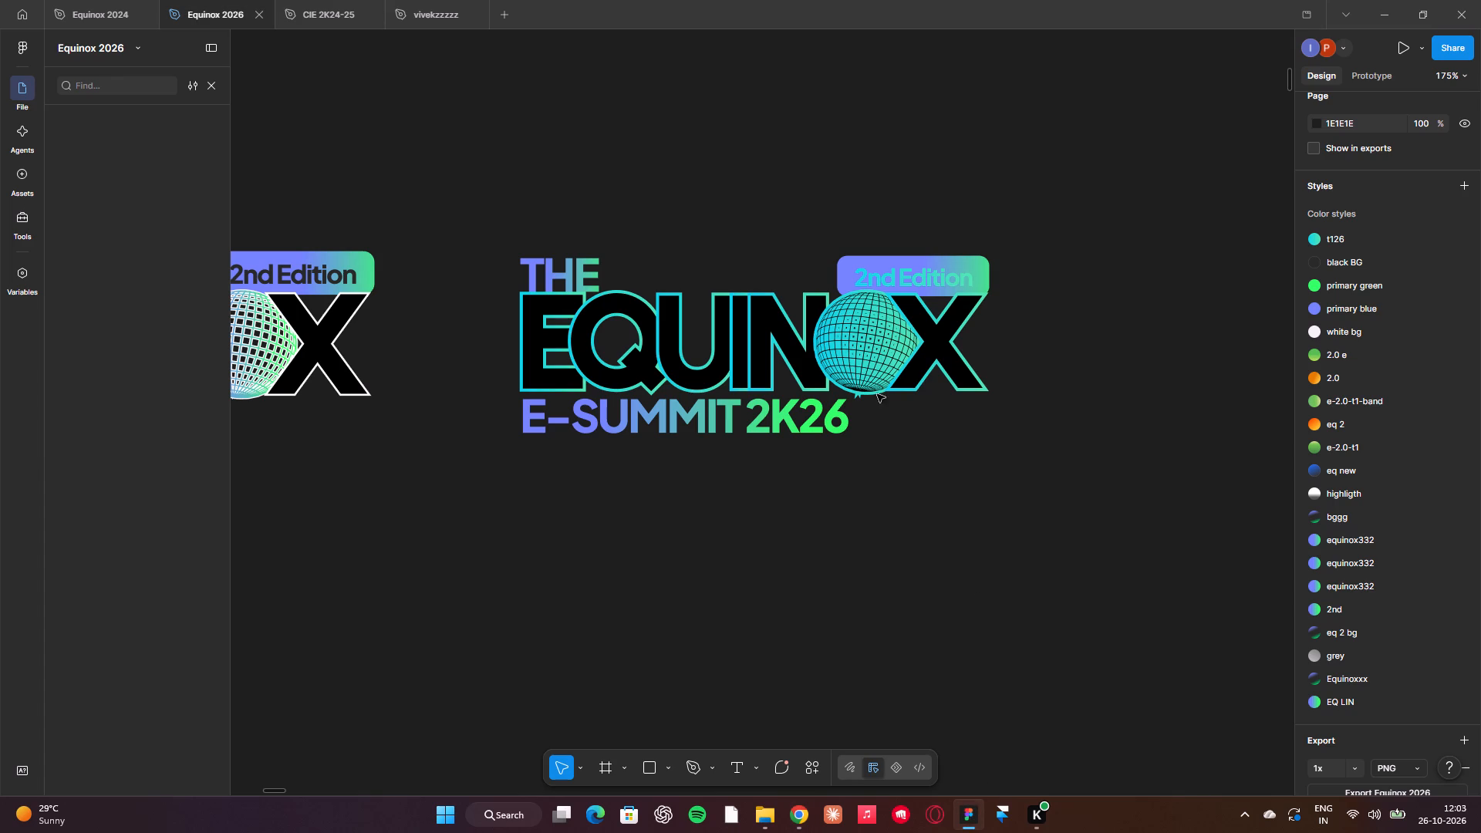
# Duplicate the turquoise-outlined Equinox logo and place the copy on the empty canvas, to the right of and slightly below it.
pyautogui.click(870, 381)
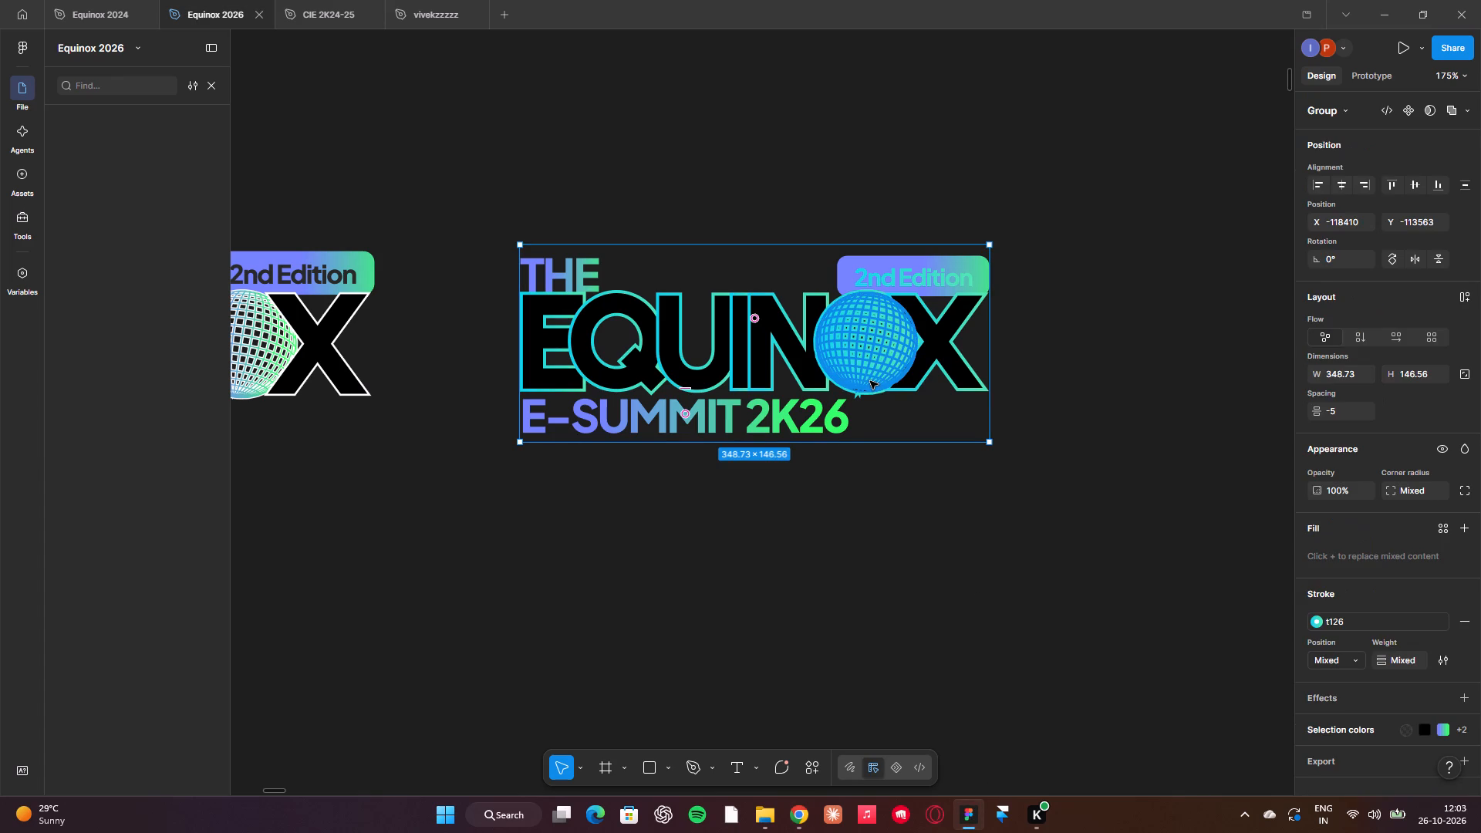
pyautogui.hotkey('ctrl', 'd')
pyautogui.moveTo(870, 381); pyautogui.dragTo(1345, 565)
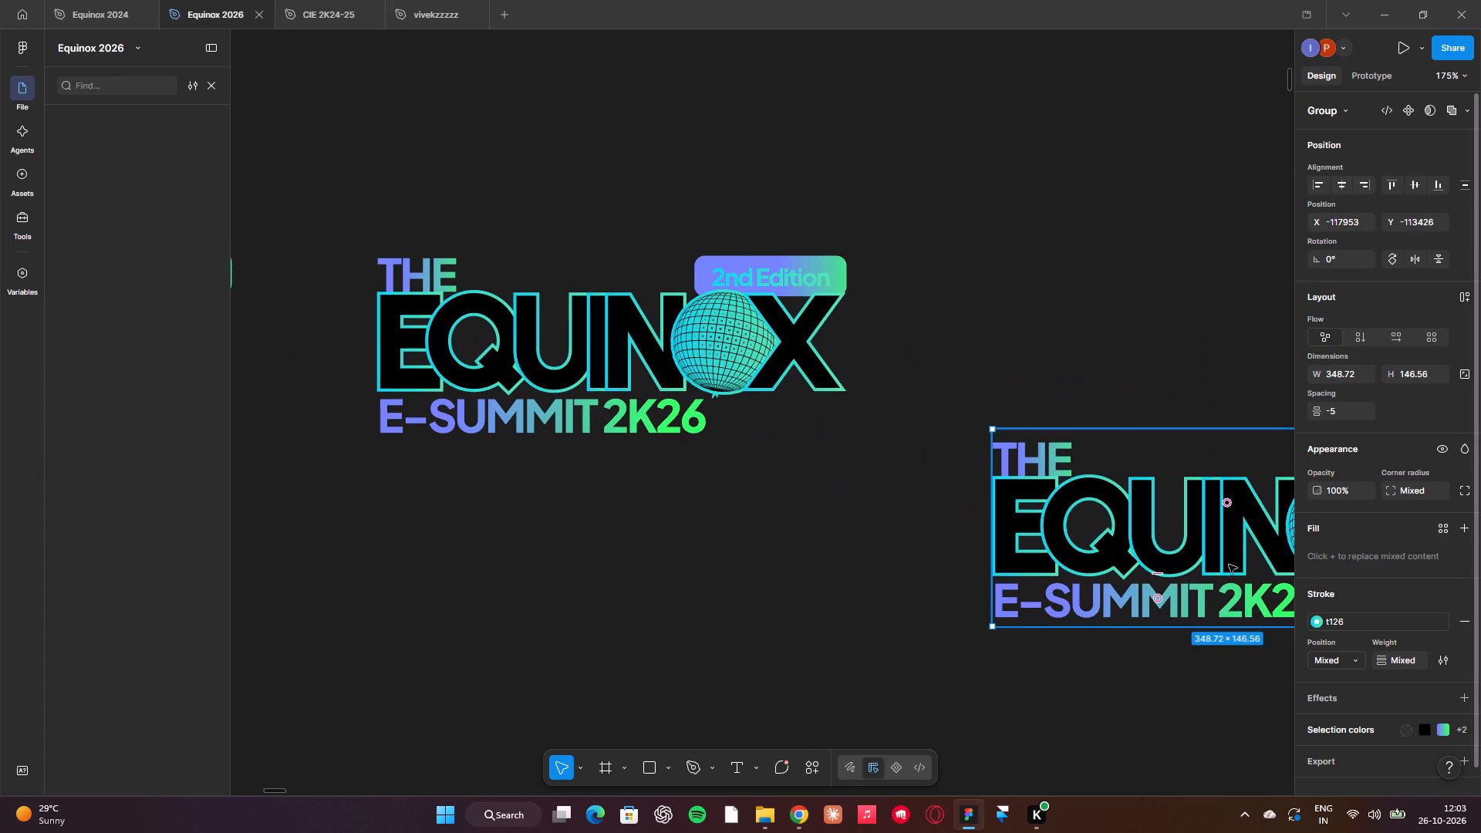
pyautogui.click(855, 569)
# Duplicate all three Equinox logos together and place the copies on the empty canvas below the originals.
pyautogui.moveTo(483, 433); pyautogui.dragTo(879, 656)
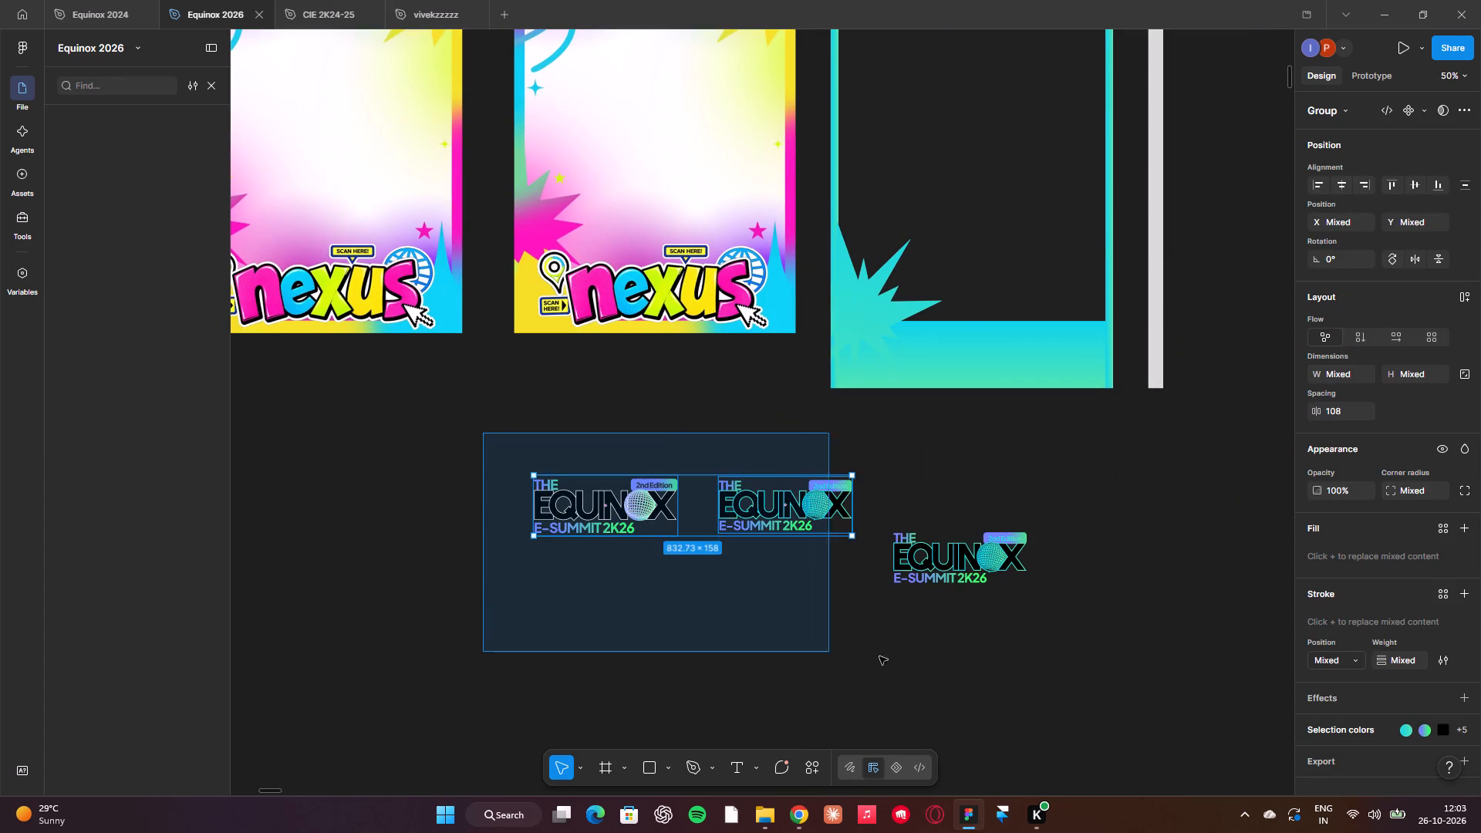
pyautogui.moveTo(879, 656); pyautogui.dragTo(970, 656)
pyautogui.hotkey('ctrl', 'd')
pyautogui.click(821, 464)
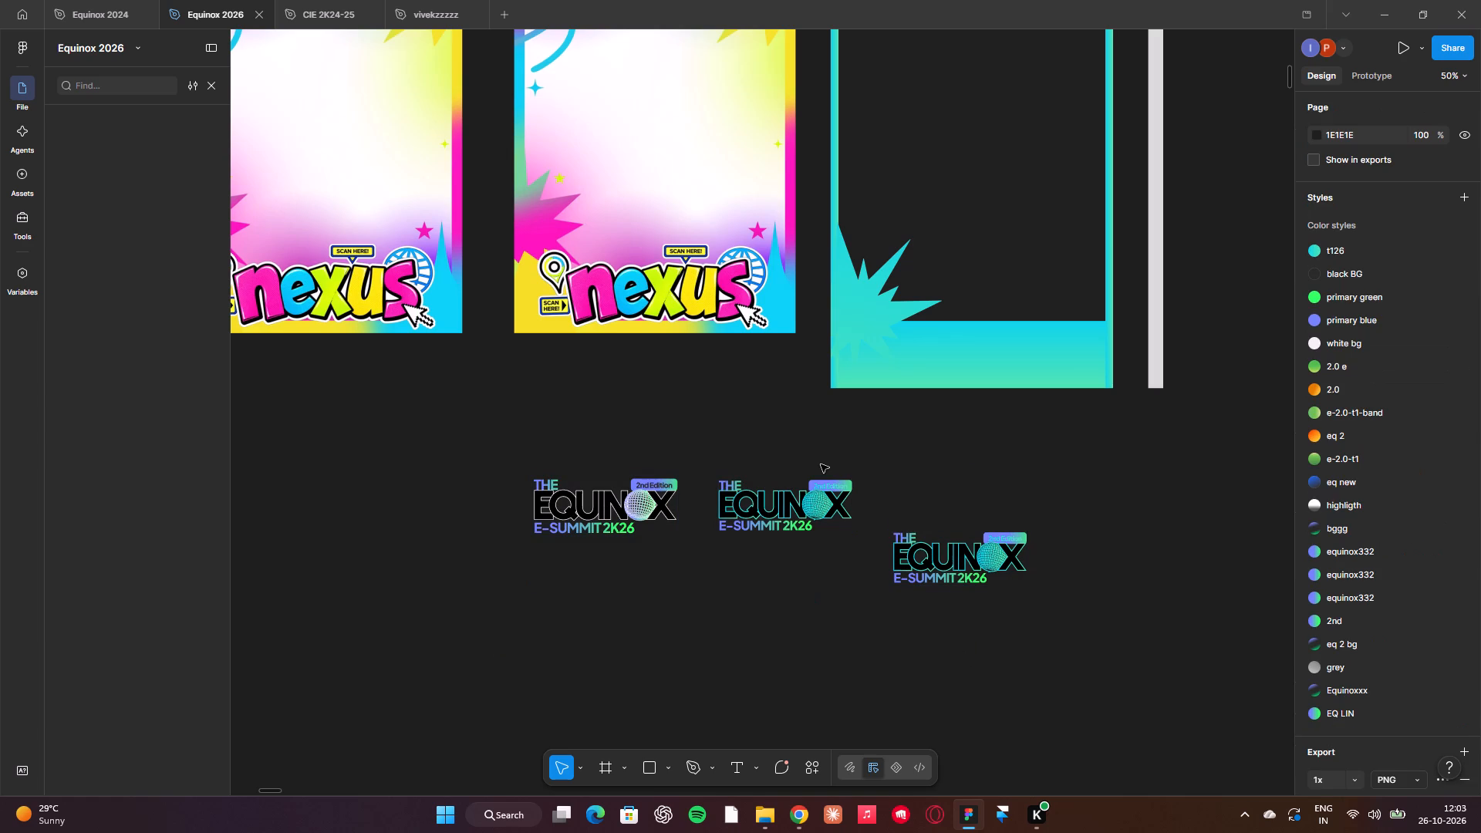
pyautogui.click(793, 509)
pyautogui.click(751, 603)
pyautogui.hotkey('ctrl', 'z')
pyautogui.hotkey('ctrl', 'z')
pyautogui.hotkey('ctrl', 'z')
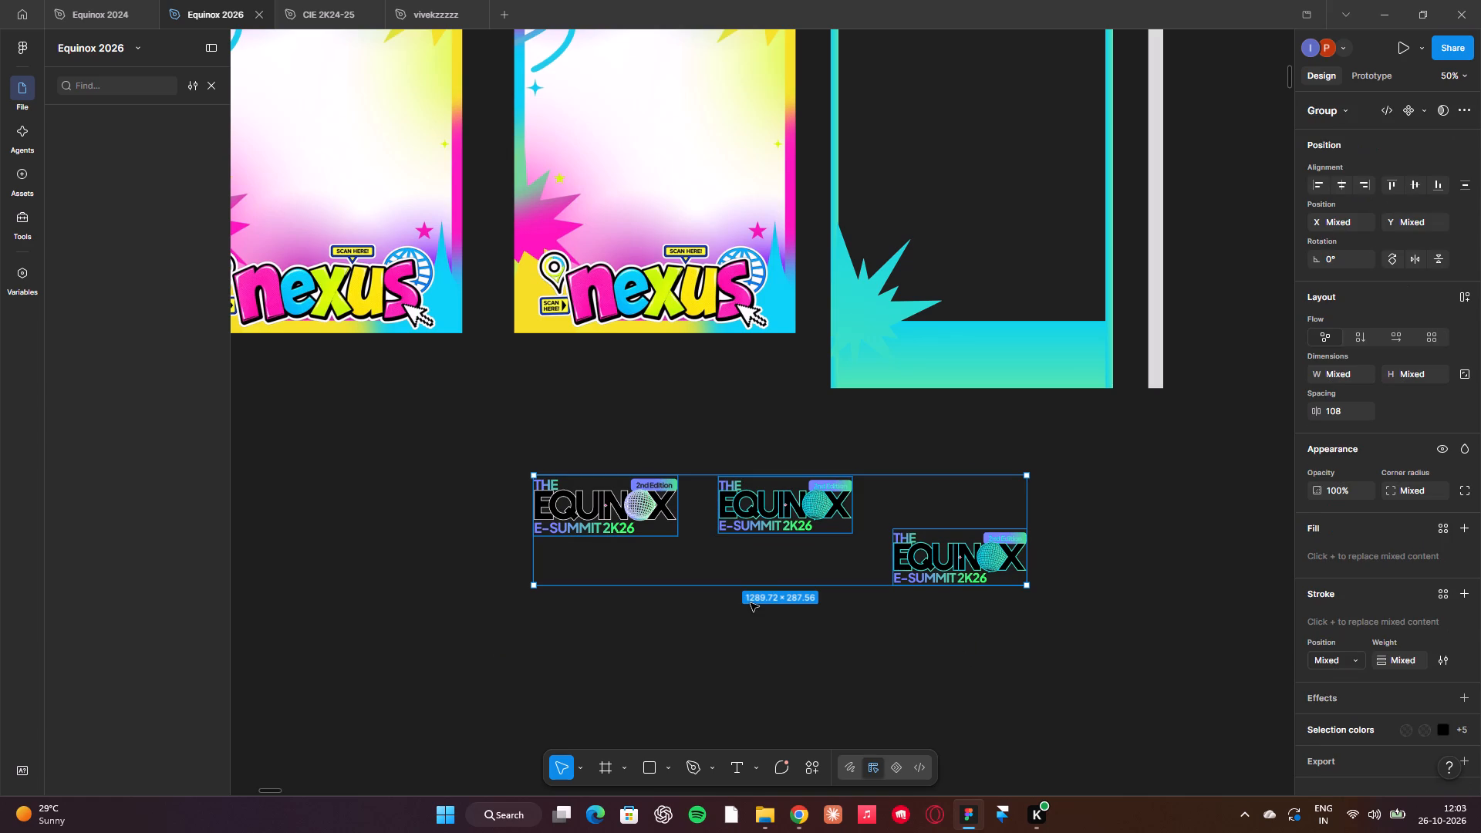
pyautogui.hotkey('ctrl', 'd')
pyautogui.moveTo(709, 528); pyautogui.dragTo(680, 832)
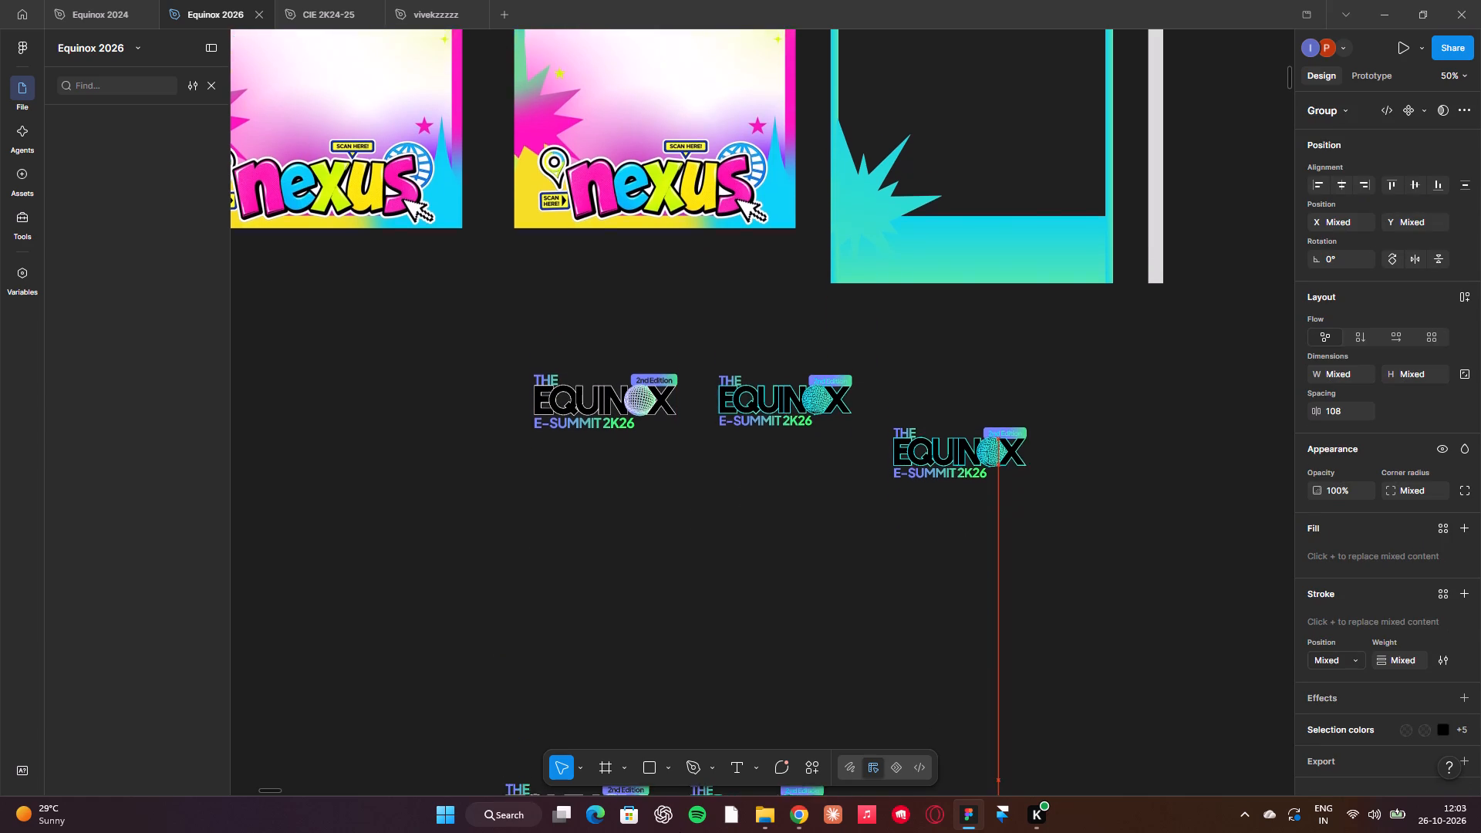
pyautogui.moveTo(680, 832); pyautogui.dragTo(702, 623)
pyautogui.click(568, 517)
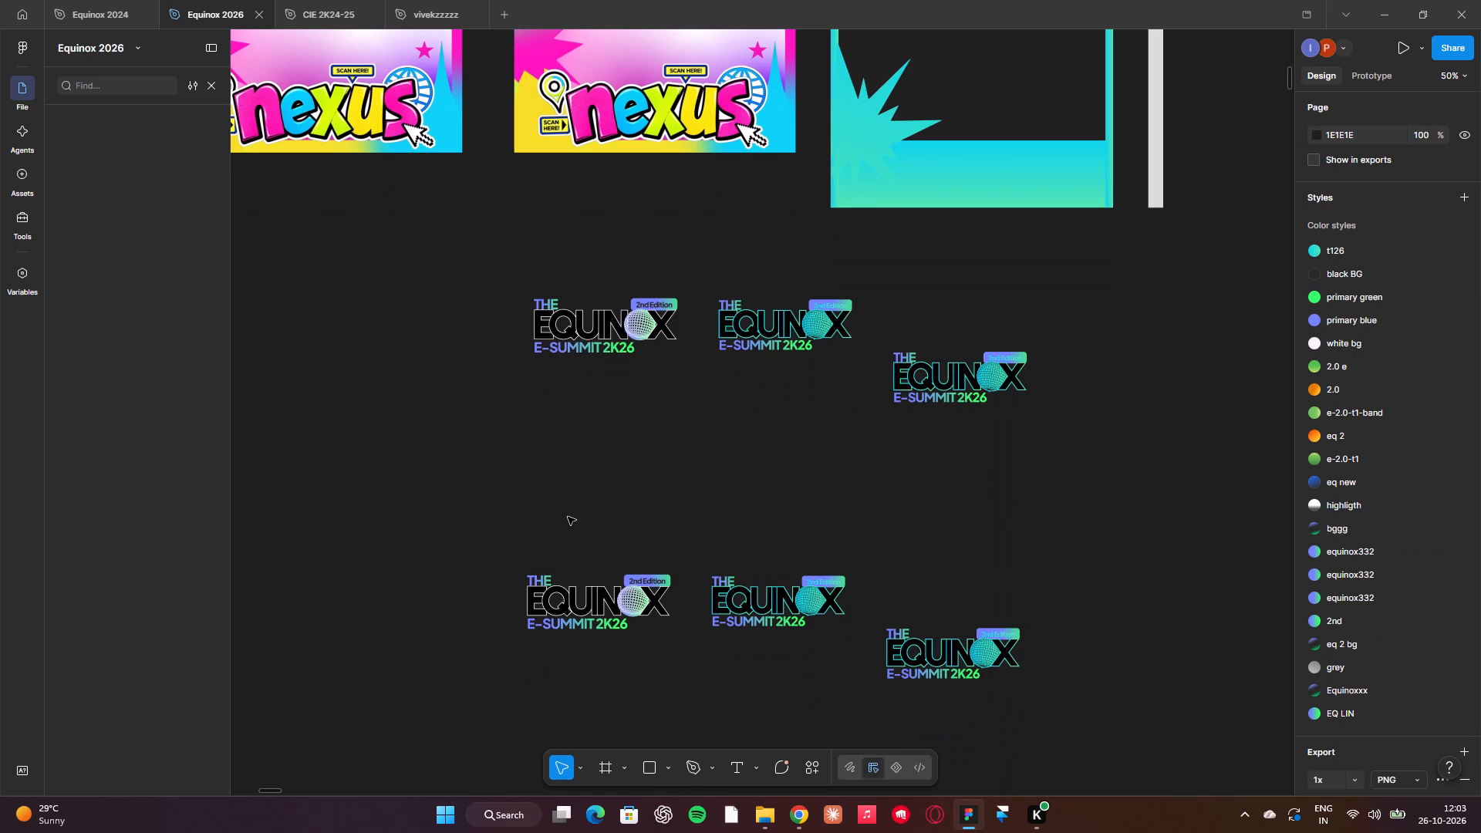
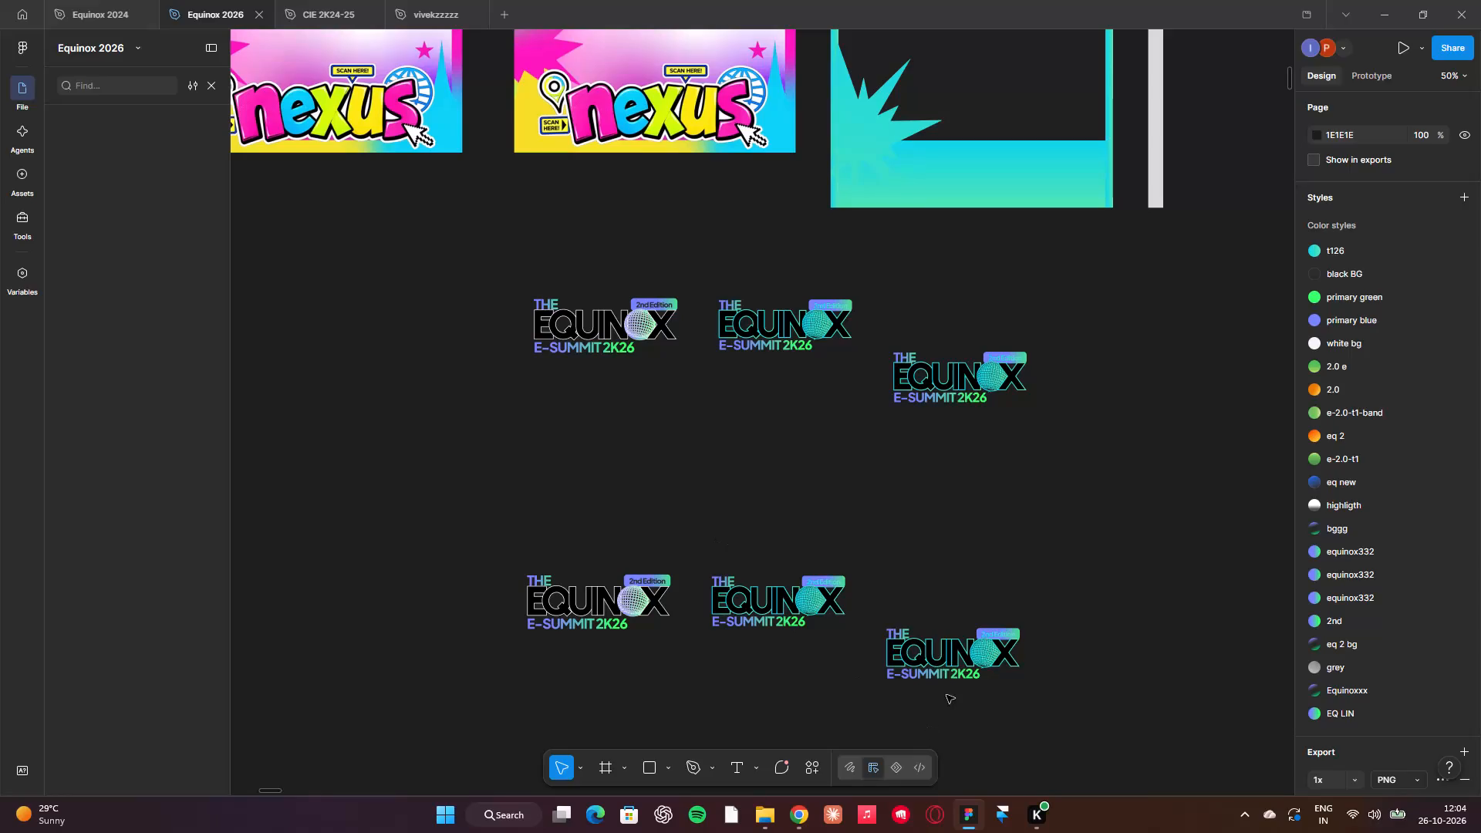
# Line up the bottom row of Equinox logos by raising the third logo level with the others and moving the first closer to the second.
pyautogui.moveTo(946, 660); pyautogui.dragTo(953, 614)
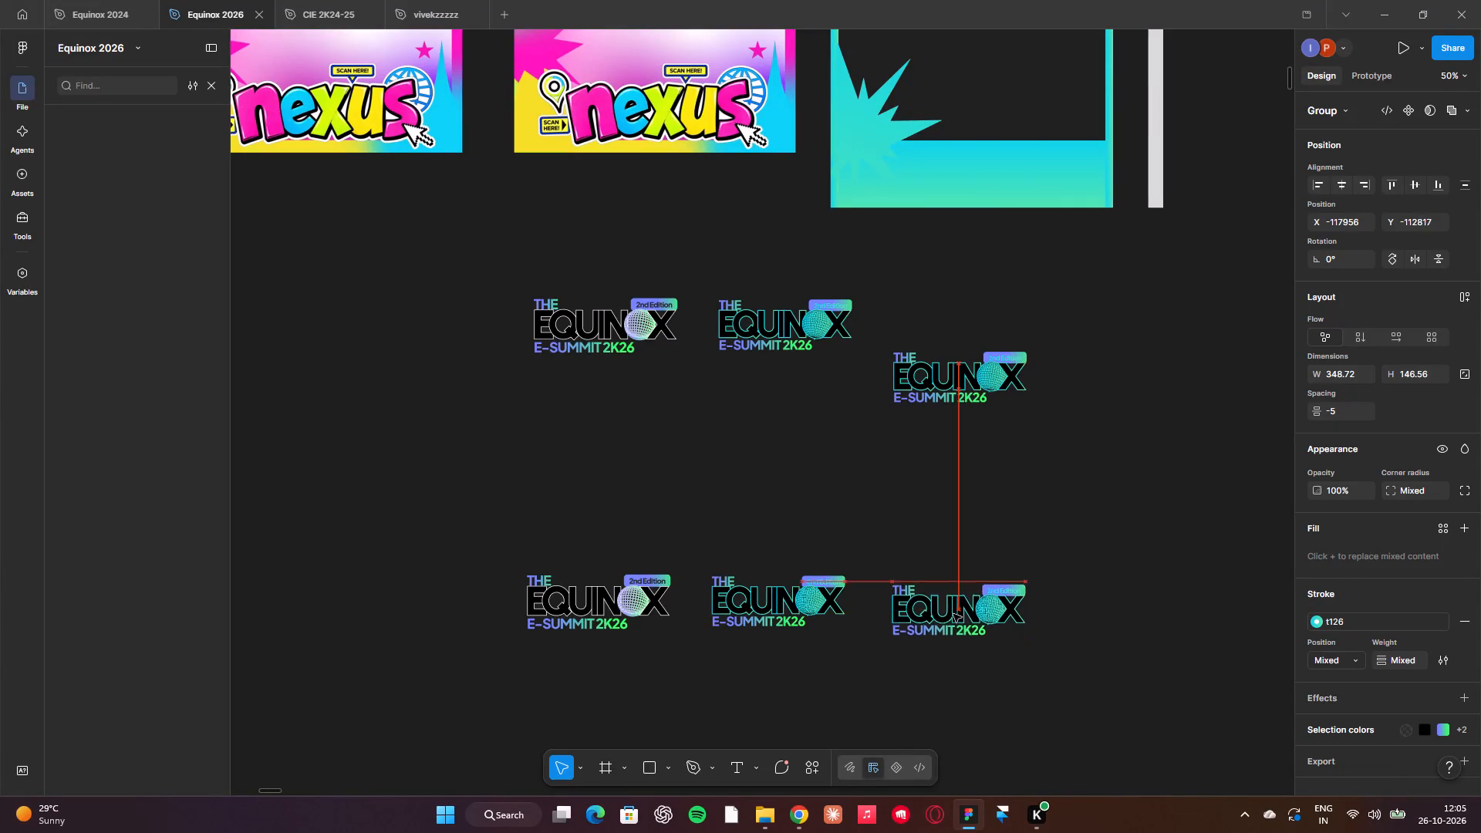
pyautogui.moveTo(953, 614); pyautogui.dragTo(953, 609)
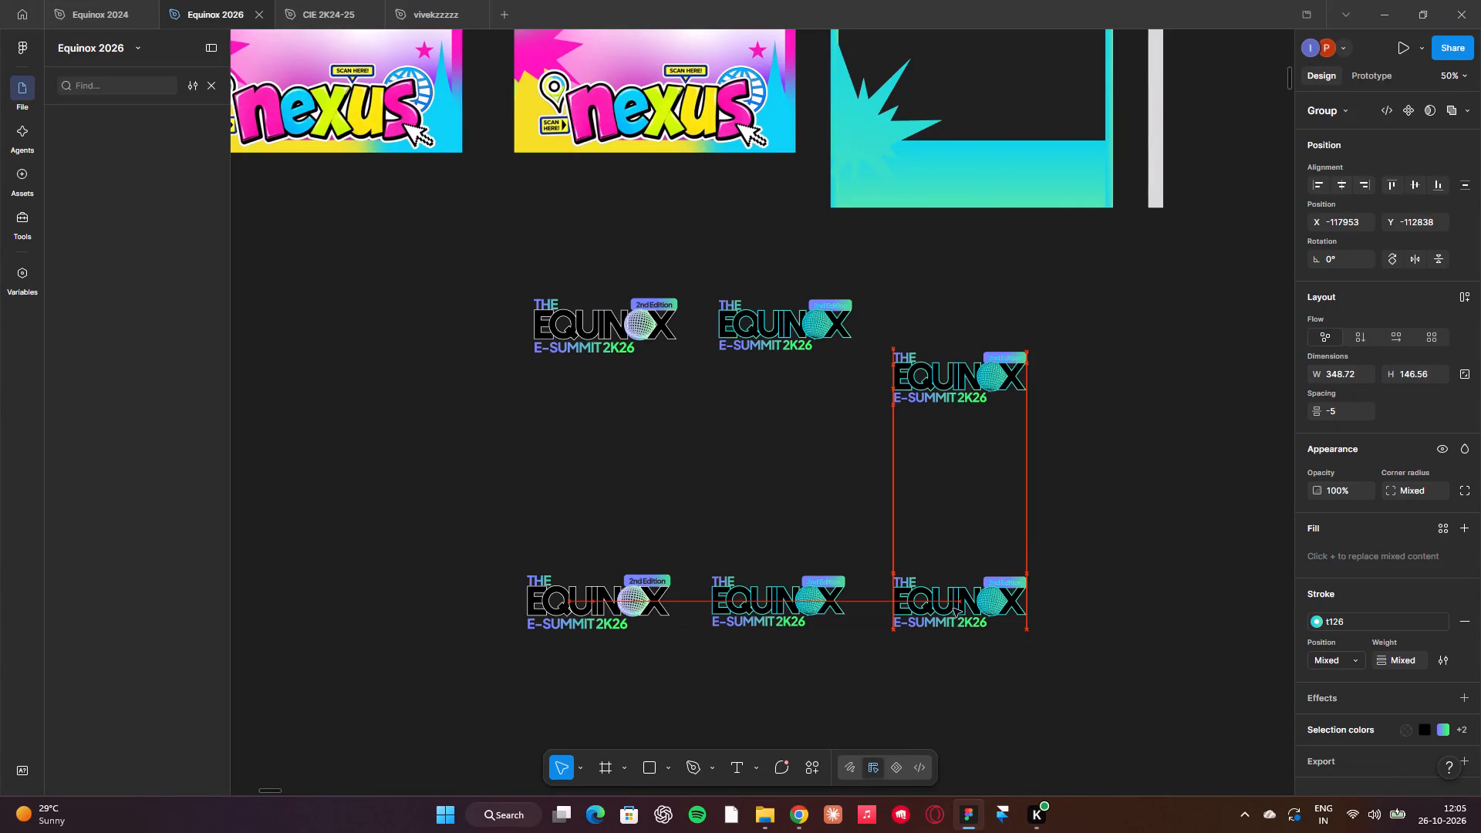
pyautogui.moveTo(953, 609); pyautogui.dragTo(940, 607)
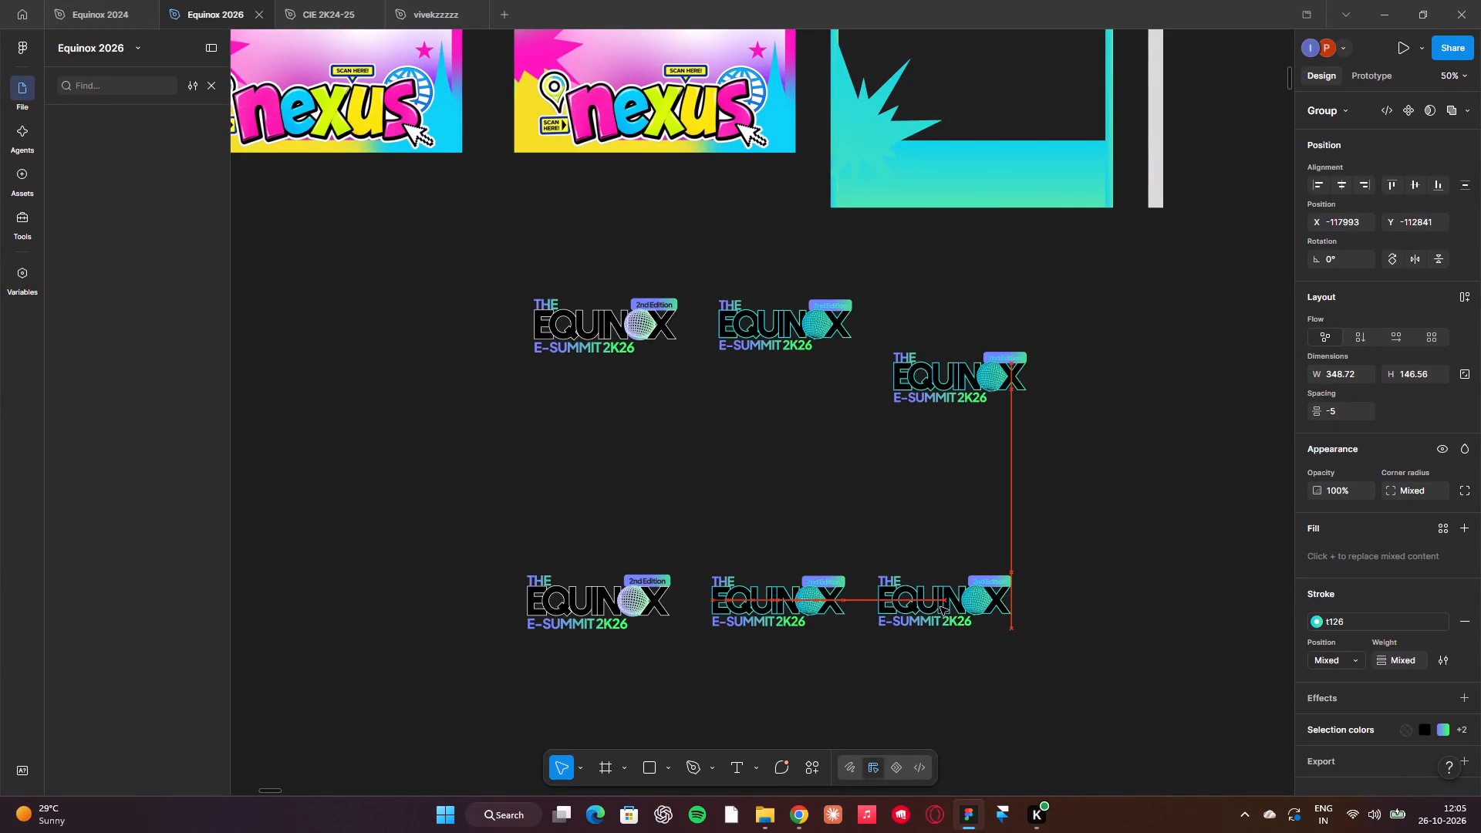
pyautogui.moveTo(940, 607); pyautogui.dragTo(940, 608)
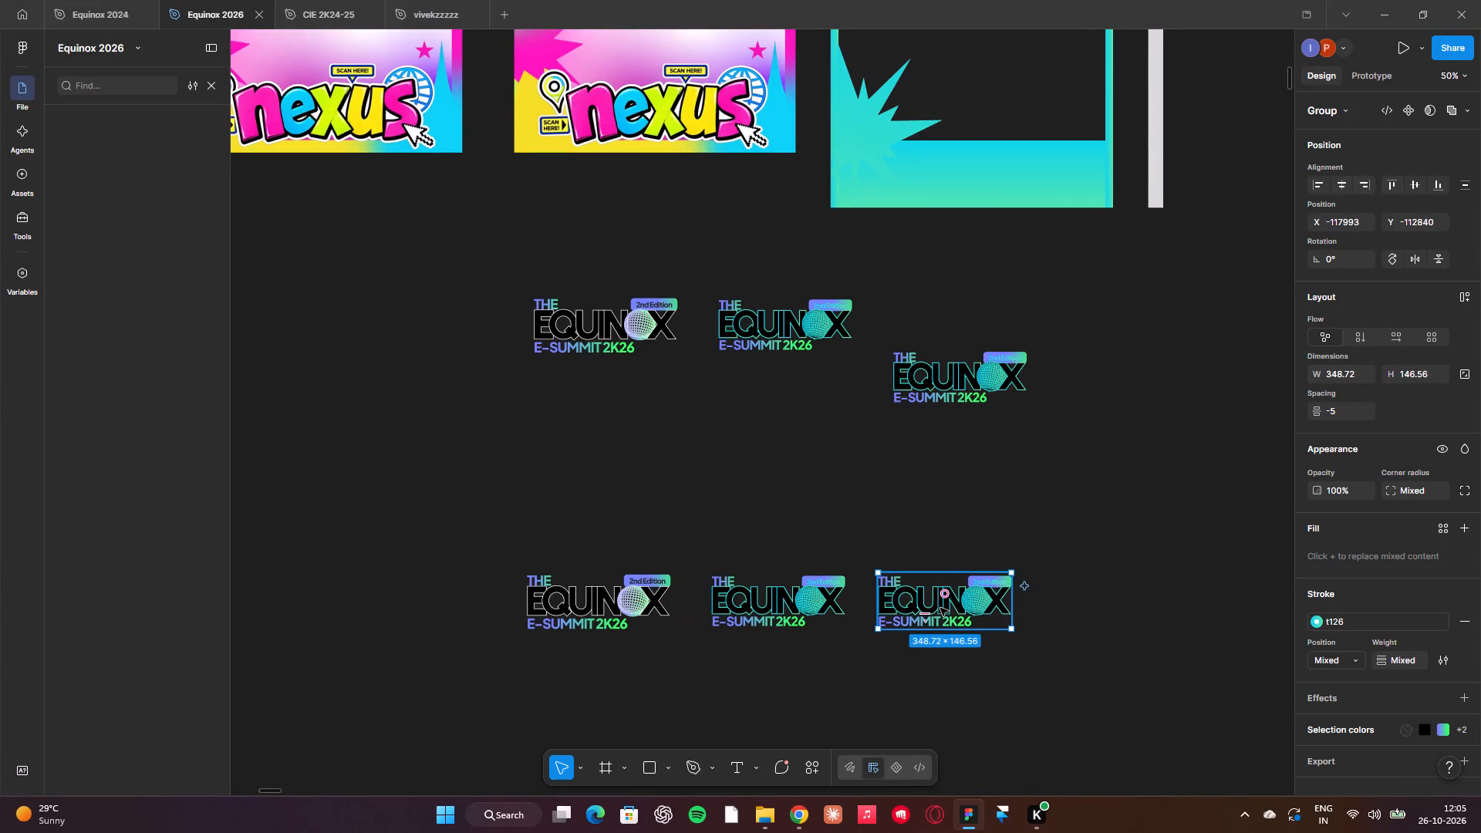
pyautogui.hscroll(3, 939, 609)
pyautogui.moveTo(412, 617); pyautogui.dragTo(462, 615)
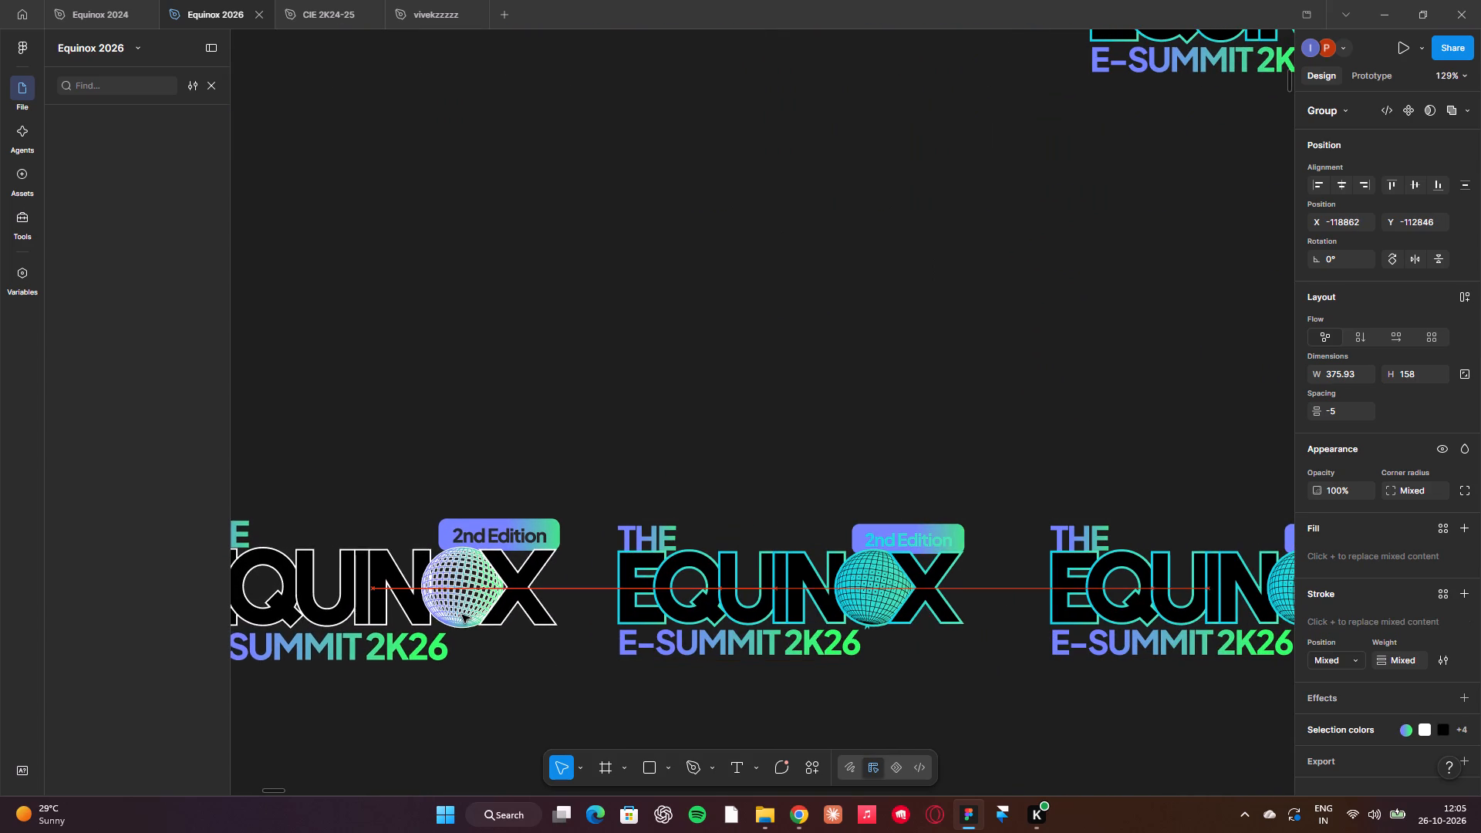
pyautogui.moveTo(462, 615); pyautogui.dragTo(463, 614)
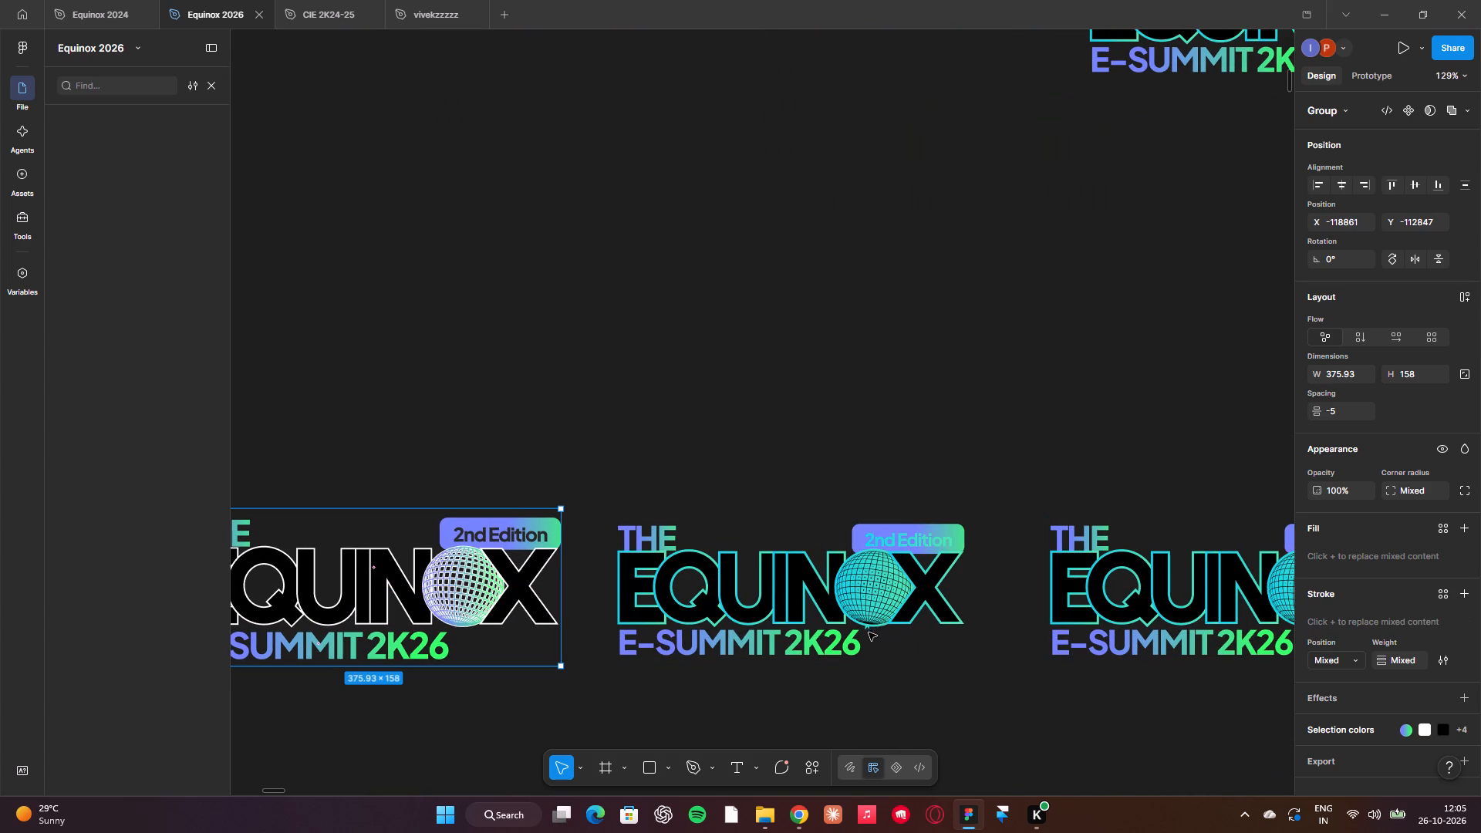
pyautogui.click(778, 447)
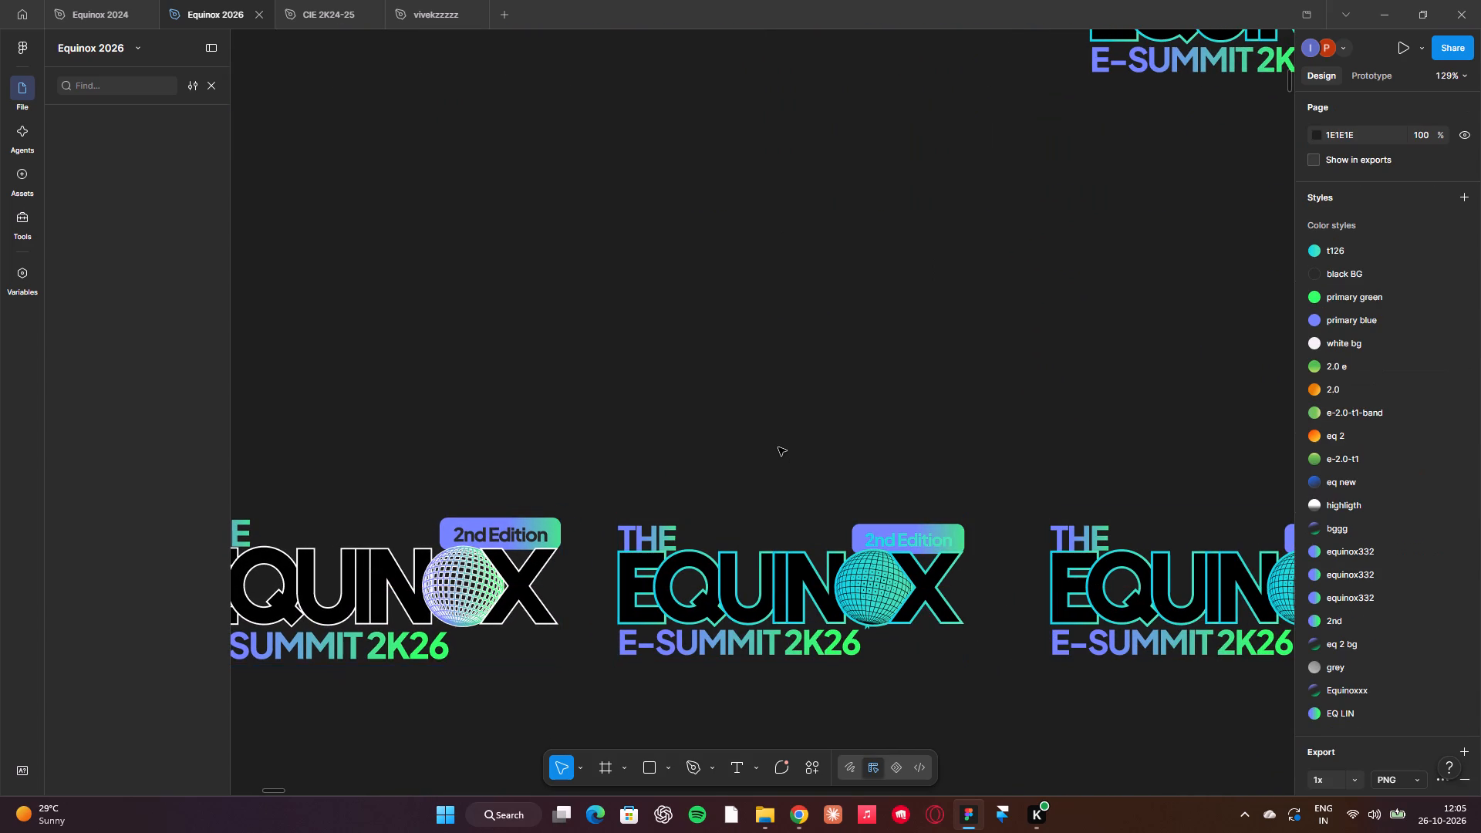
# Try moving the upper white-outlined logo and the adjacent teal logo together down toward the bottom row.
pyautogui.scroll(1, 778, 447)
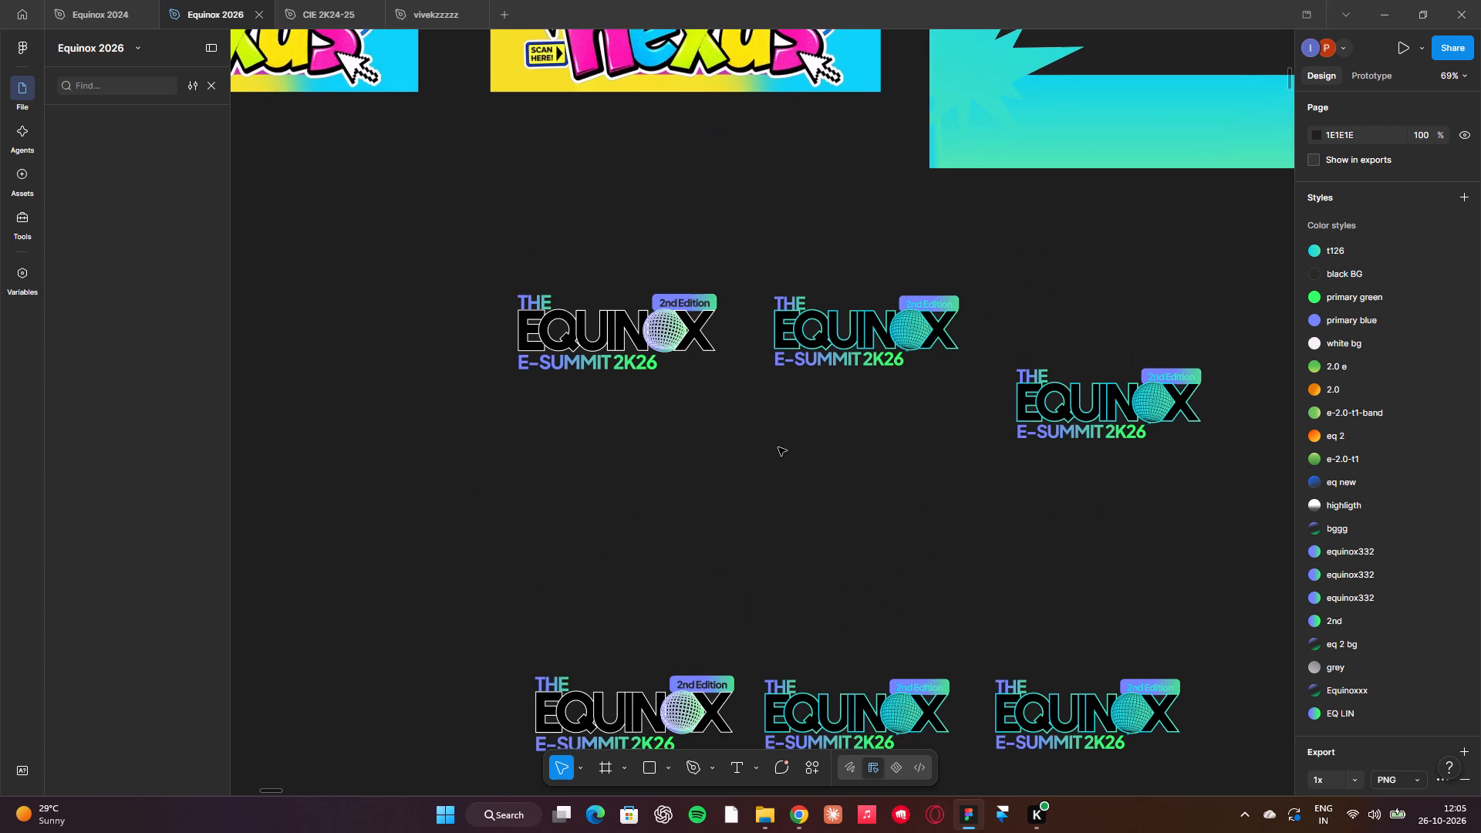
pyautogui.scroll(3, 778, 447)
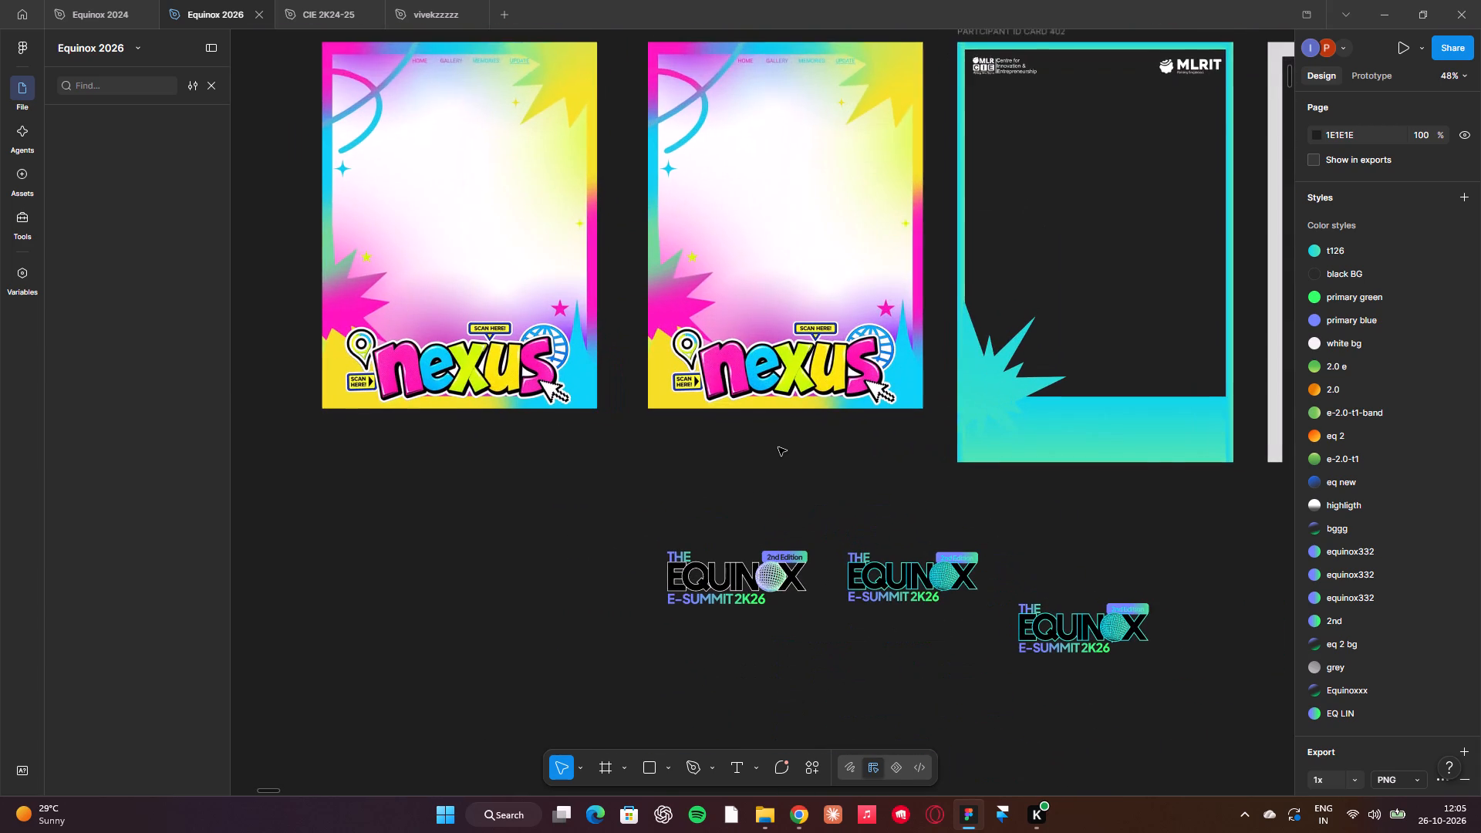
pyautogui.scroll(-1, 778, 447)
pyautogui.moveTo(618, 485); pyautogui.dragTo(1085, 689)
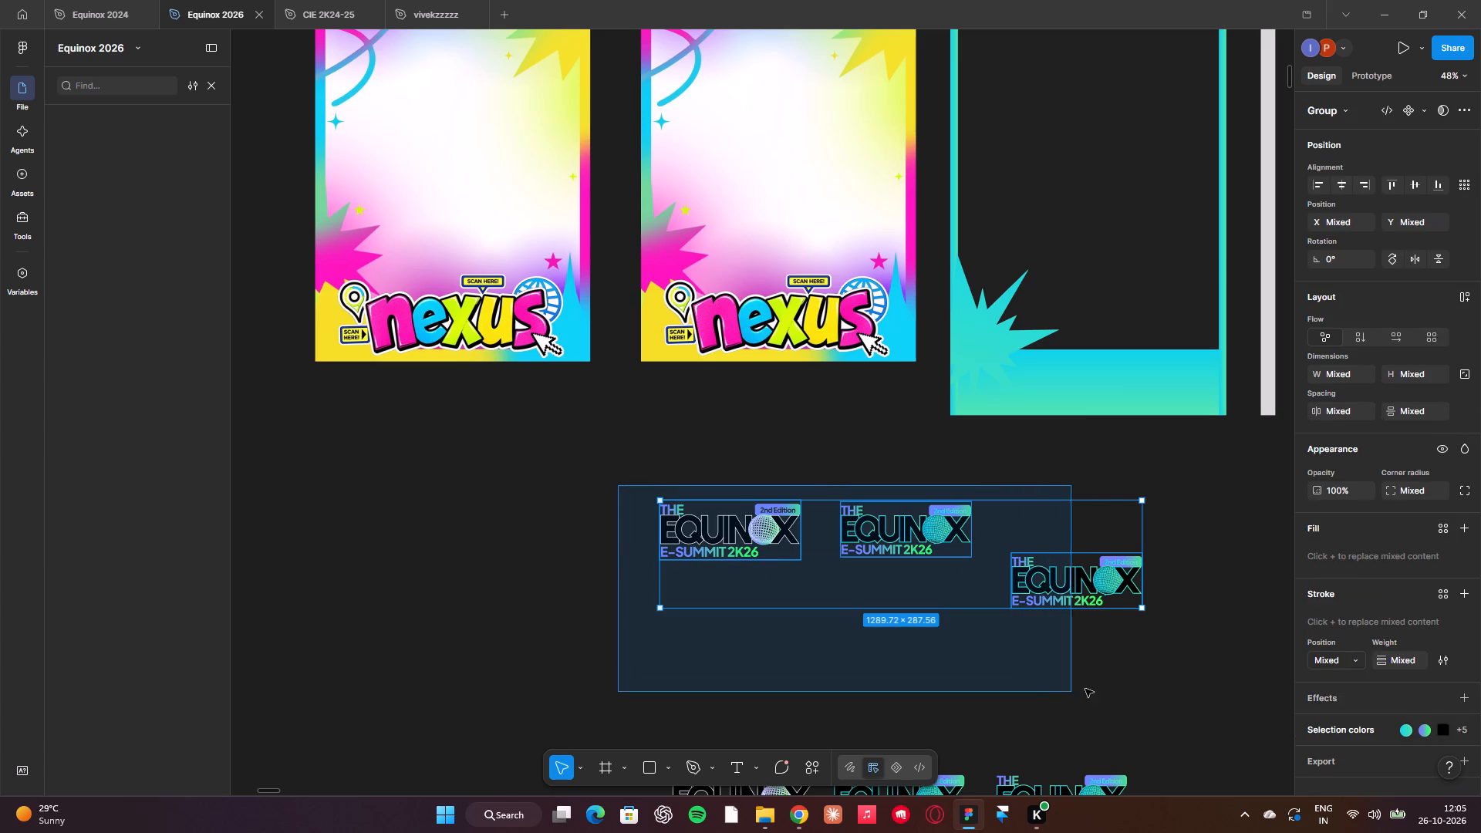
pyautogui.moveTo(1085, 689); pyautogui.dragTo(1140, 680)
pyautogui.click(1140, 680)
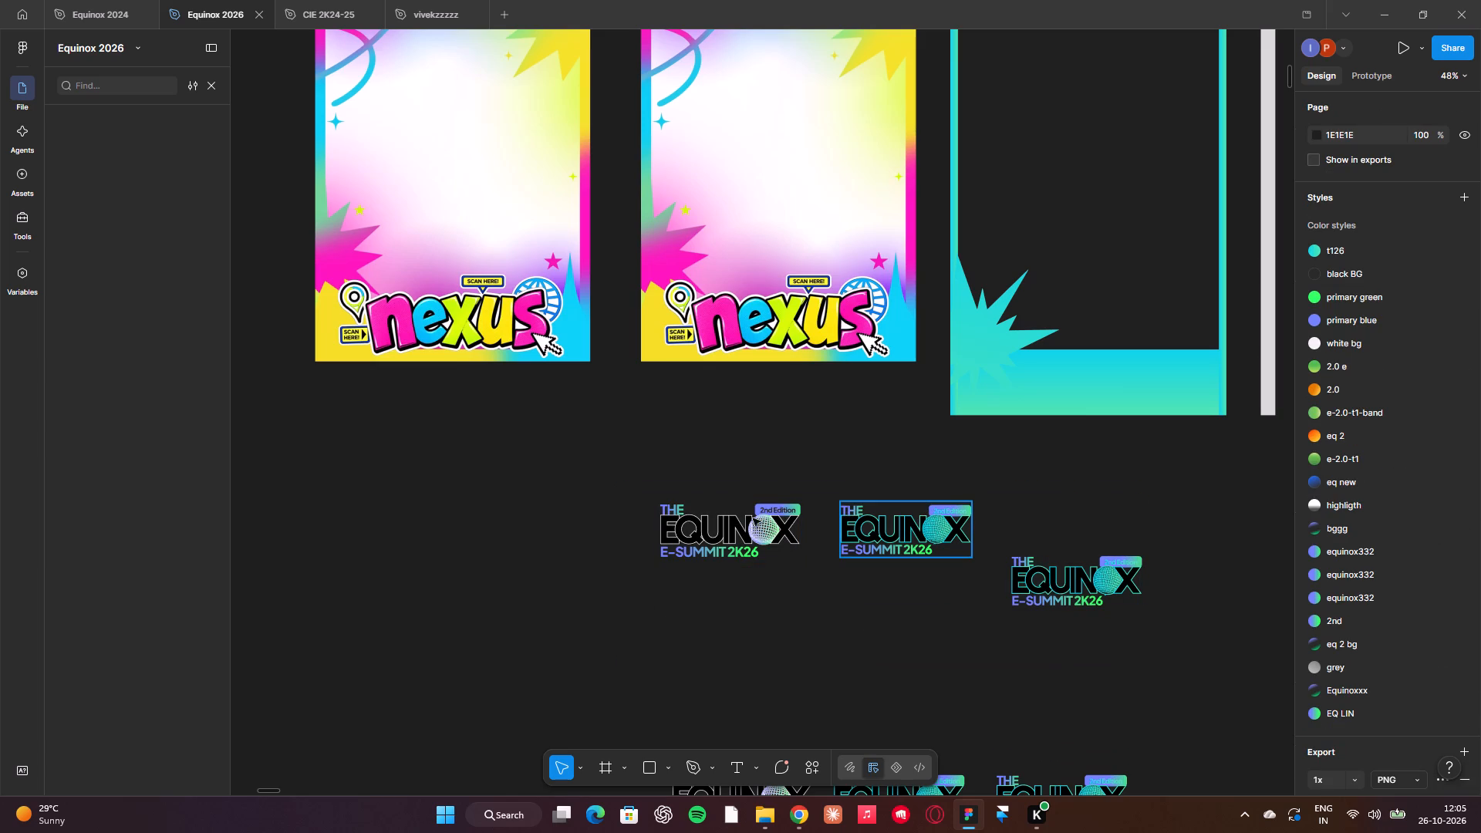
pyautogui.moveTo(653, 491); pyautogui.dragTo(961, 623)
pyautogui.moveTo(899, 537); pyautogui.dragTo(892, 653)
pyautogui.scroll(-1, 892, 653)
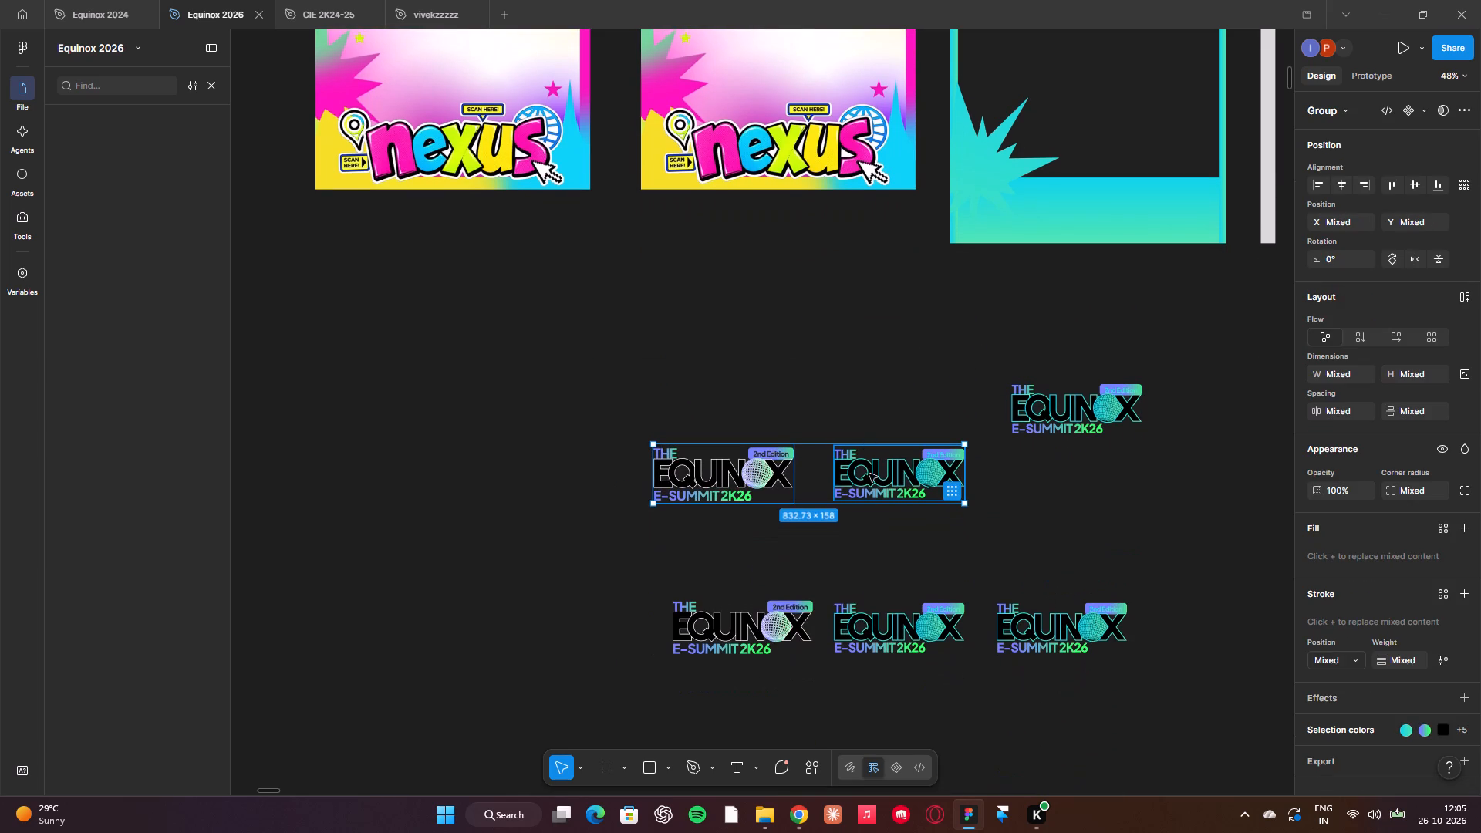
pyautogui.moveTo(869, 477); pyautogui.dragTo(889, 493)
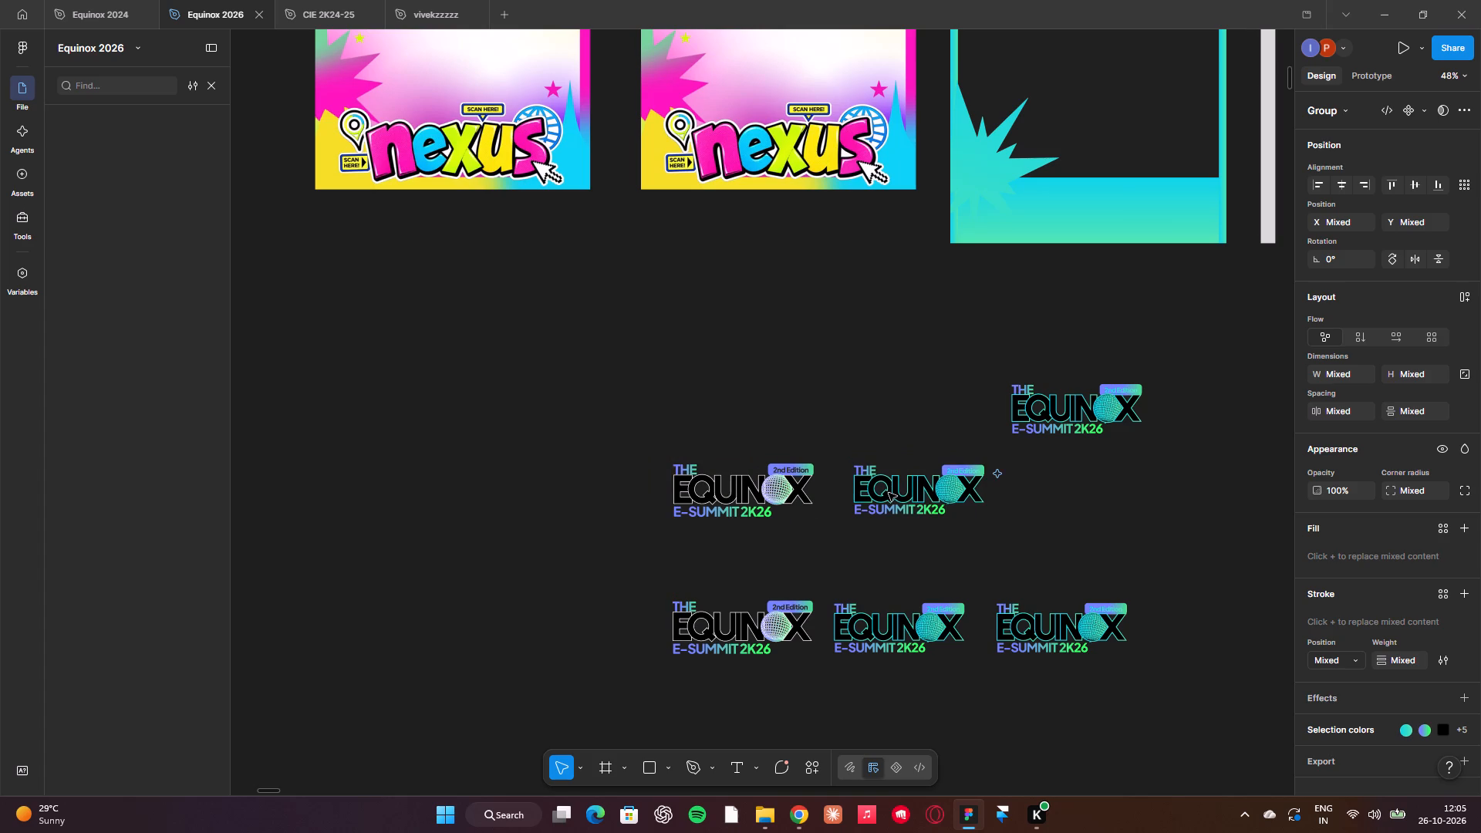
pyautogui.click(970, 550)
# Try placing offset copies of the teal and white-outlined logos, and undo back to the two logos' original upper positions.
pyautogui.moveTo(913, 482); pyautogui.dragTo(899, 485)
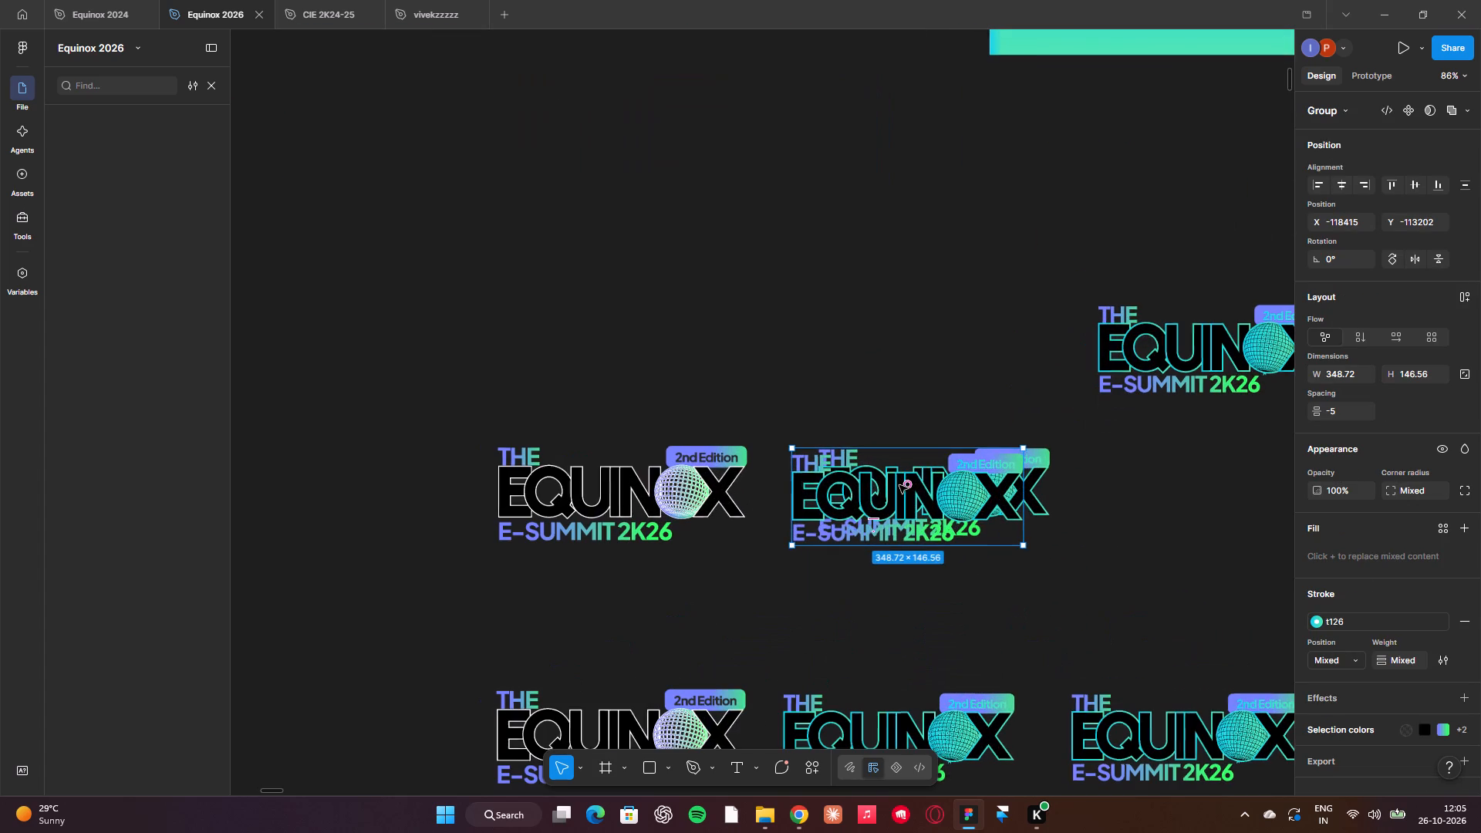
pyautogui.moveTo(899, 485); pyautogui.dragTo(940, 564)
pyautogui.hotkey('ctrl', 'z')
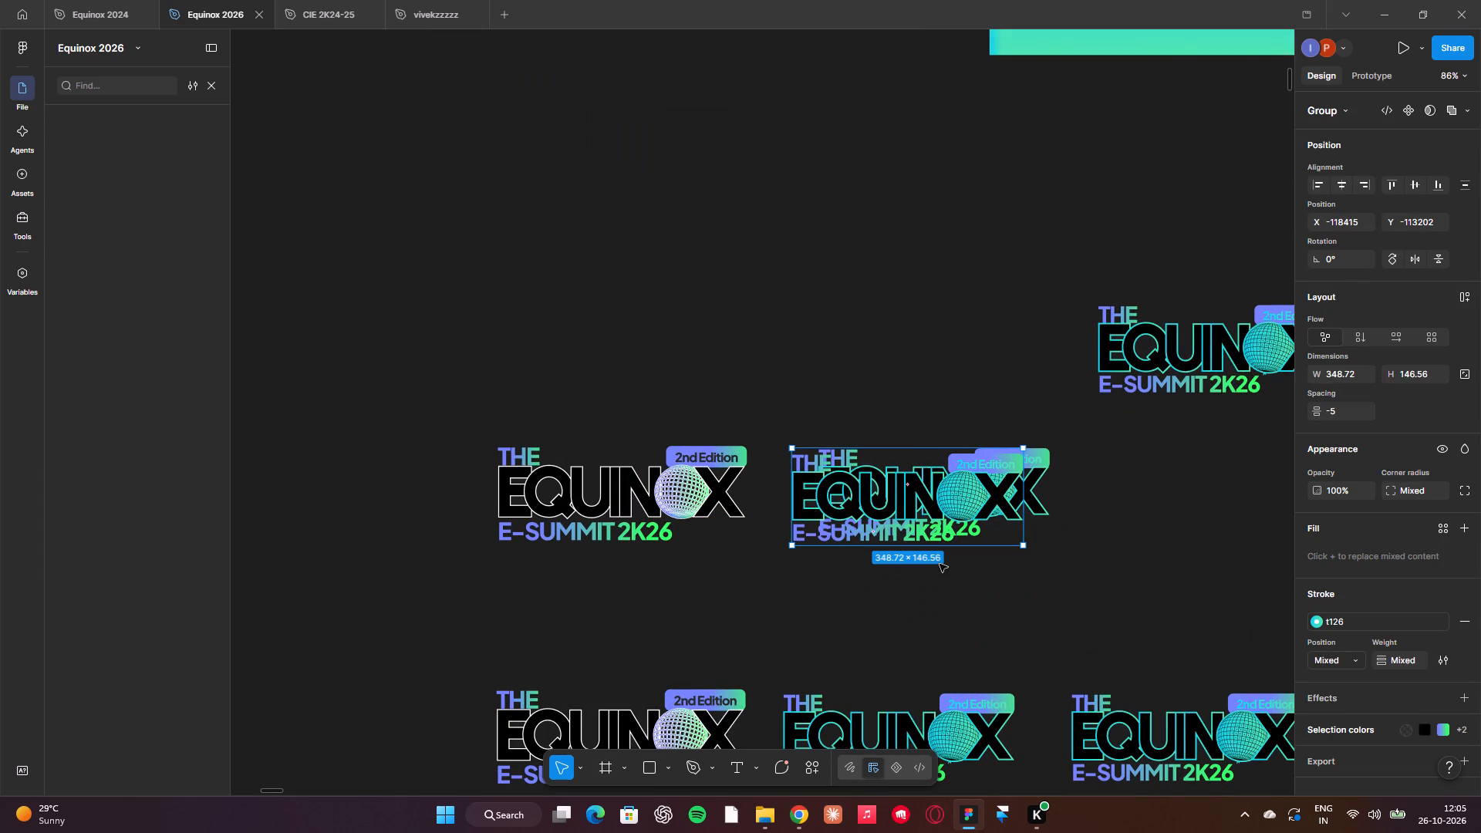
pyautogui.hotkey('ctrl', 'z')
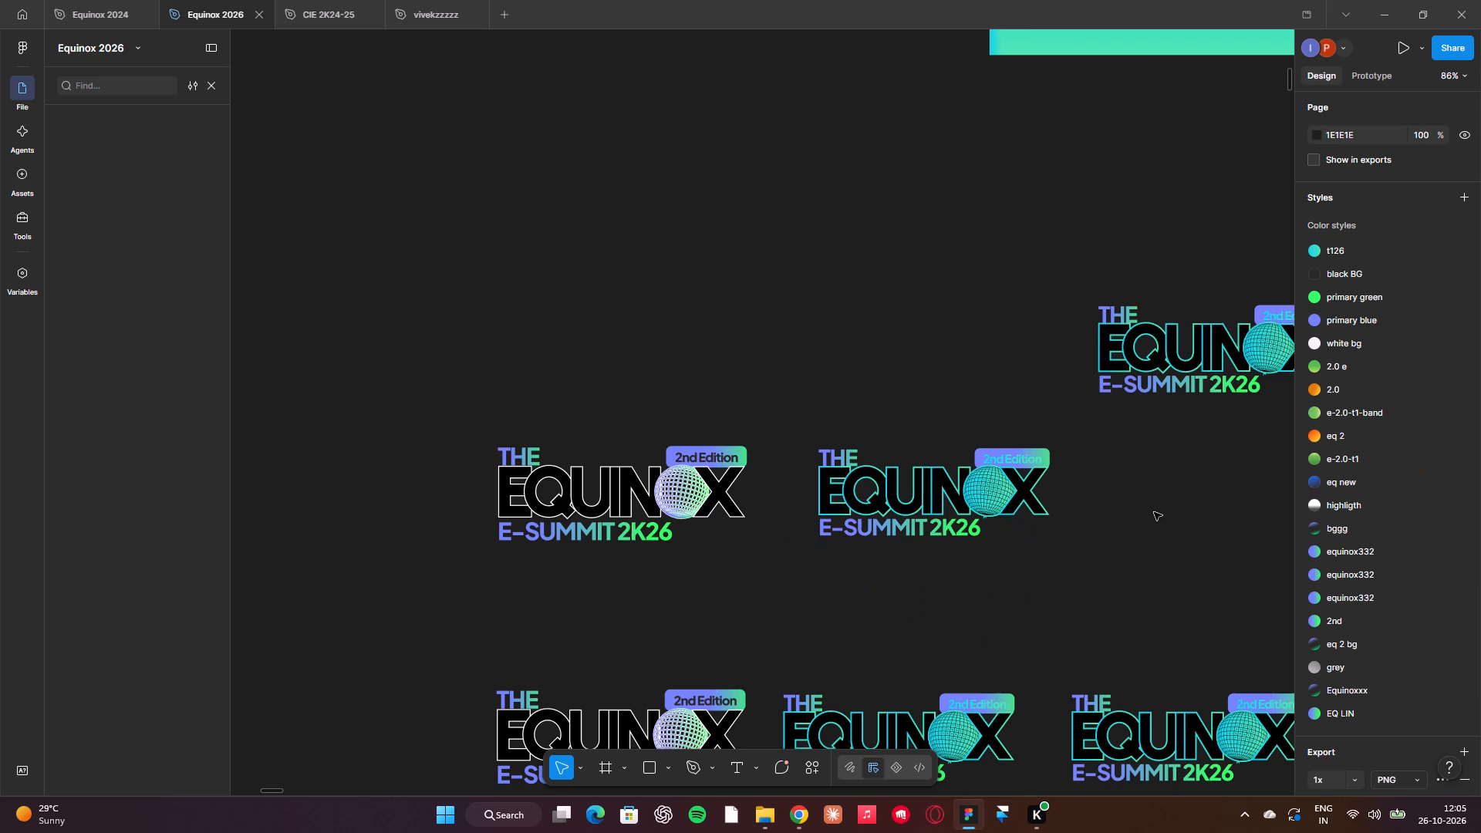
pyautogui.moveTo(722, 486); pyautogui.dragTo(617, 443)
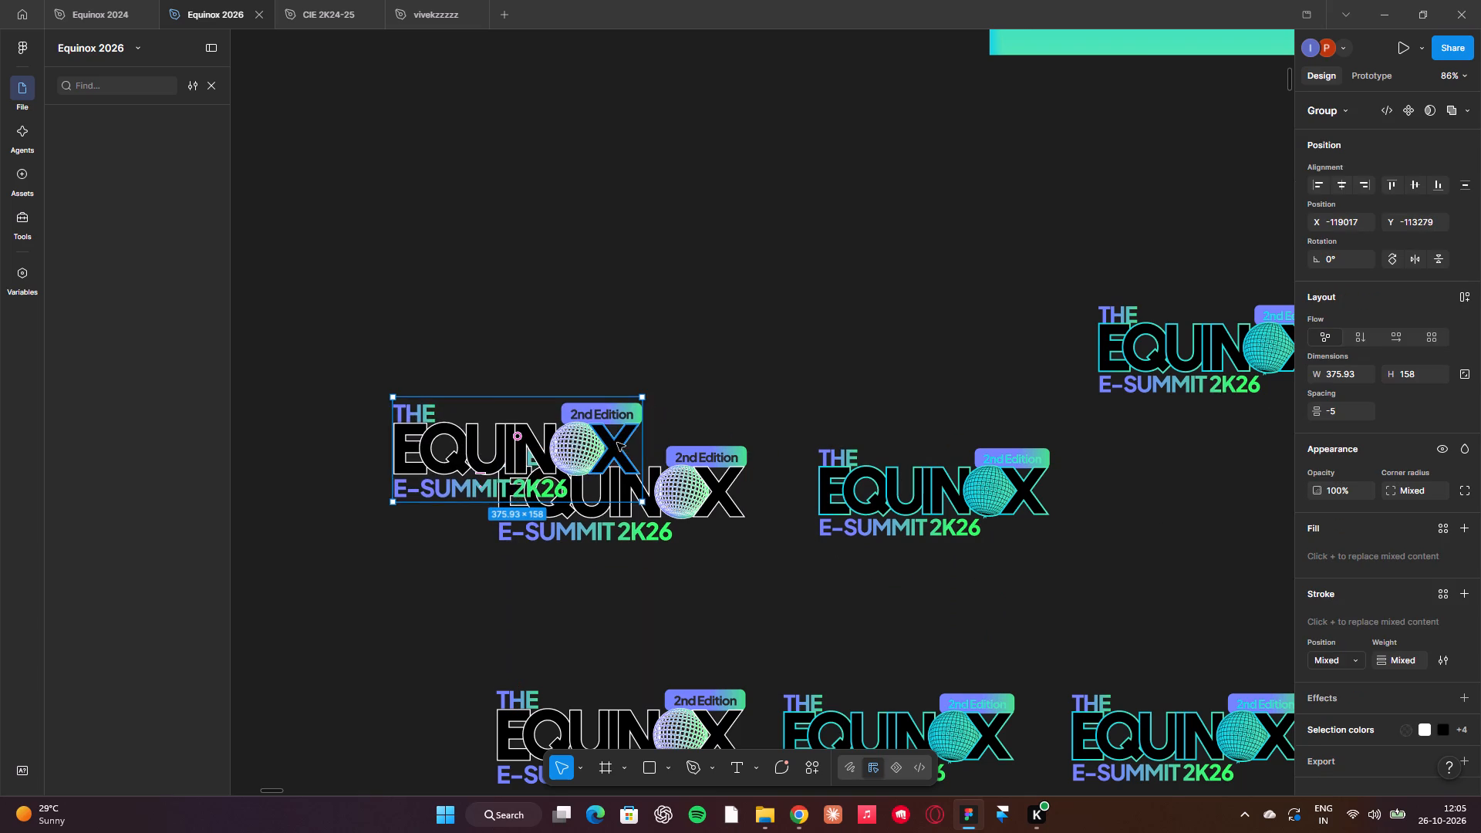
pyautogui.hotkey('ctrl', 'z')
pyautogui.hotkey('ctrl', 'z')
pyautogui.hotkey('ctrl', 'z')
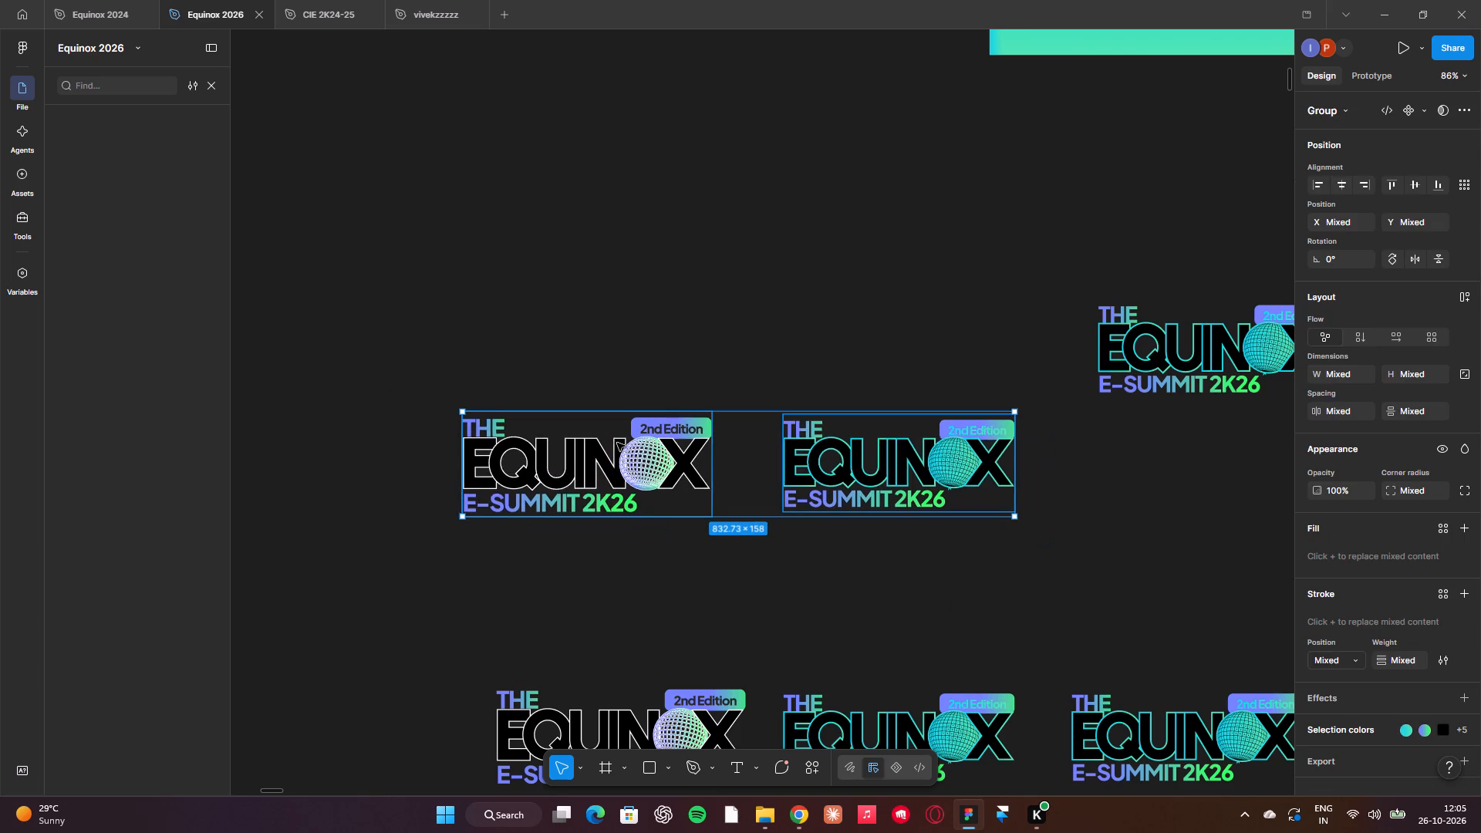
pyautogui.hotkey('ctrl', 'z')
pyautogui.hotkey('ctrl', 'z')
# Duplicate the three upper Equinox logos into a left-aligned vertical stack beside them, with the white-outlined version on top.
pyautogui.moveTo(526, 274); pyautogui.dragTo(302, 397)
pyautogui.moveTo(818, 288); pyautogui.dragTo(591, 467)
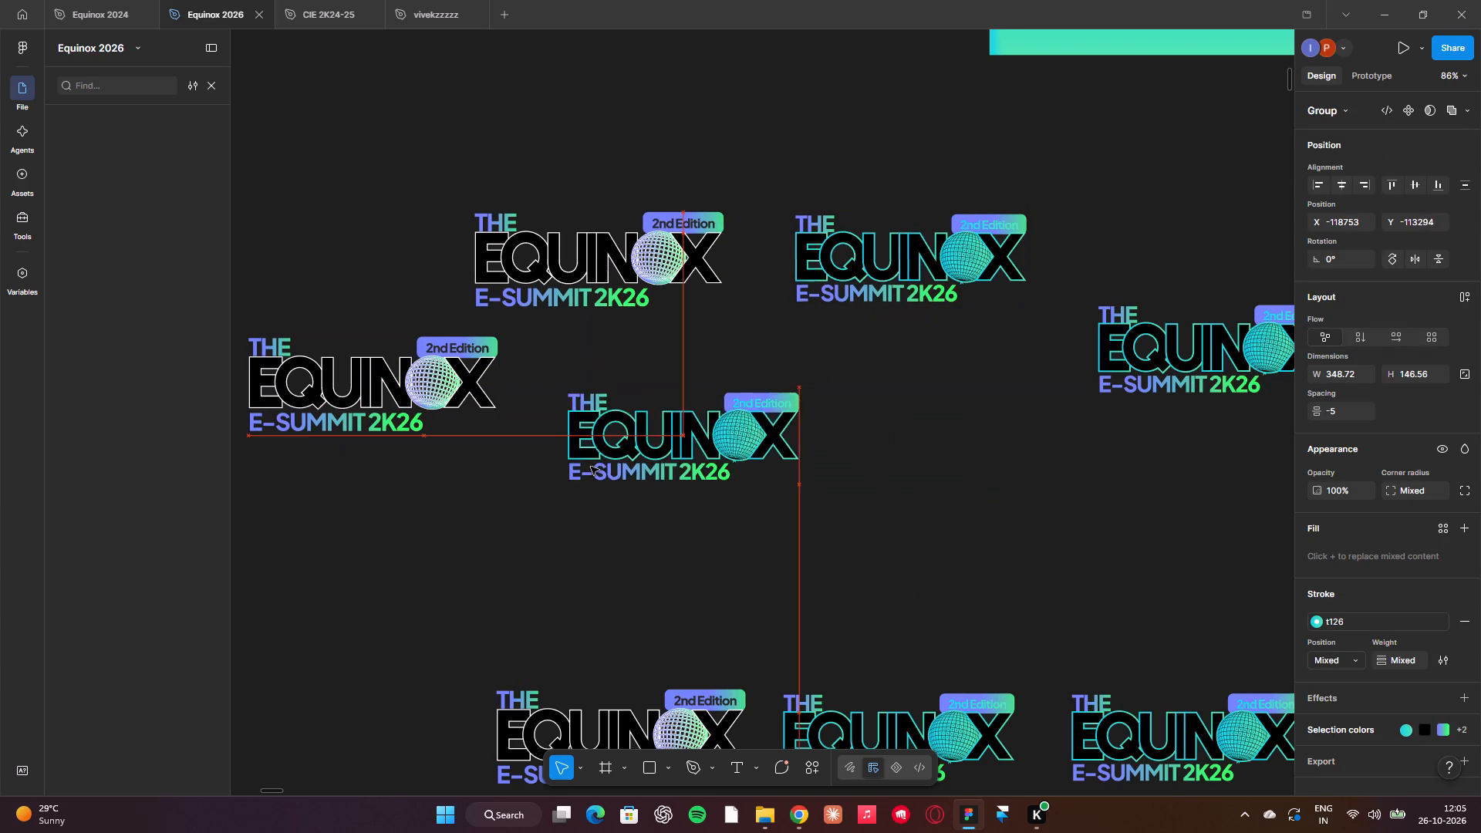
pyautogui.moveTo(591, 467); pyautogui.dragTo(275, 530)
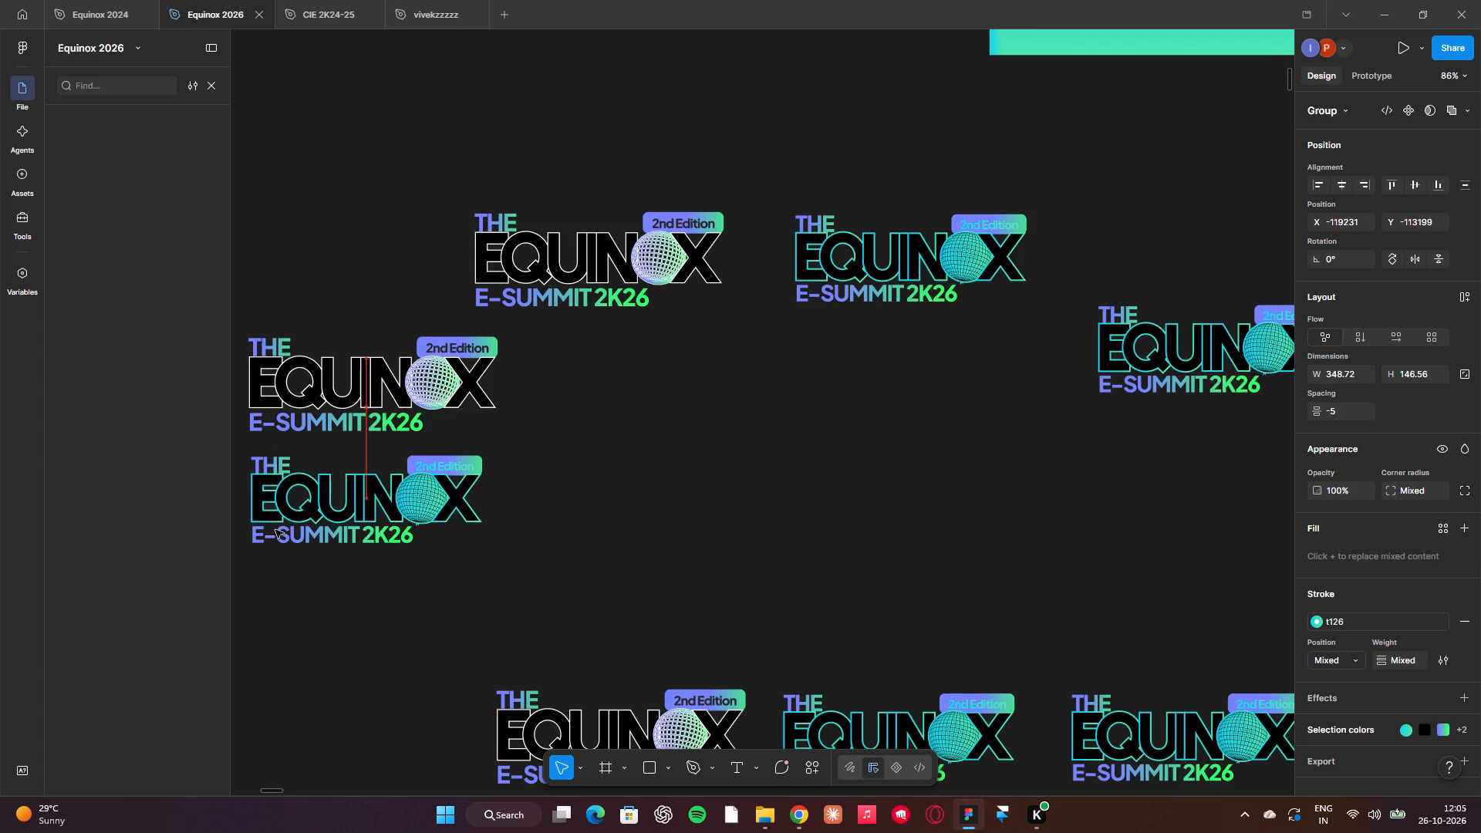
pyautogui.moveTo(275, 530); pyautogui.dragTo(272, 527)
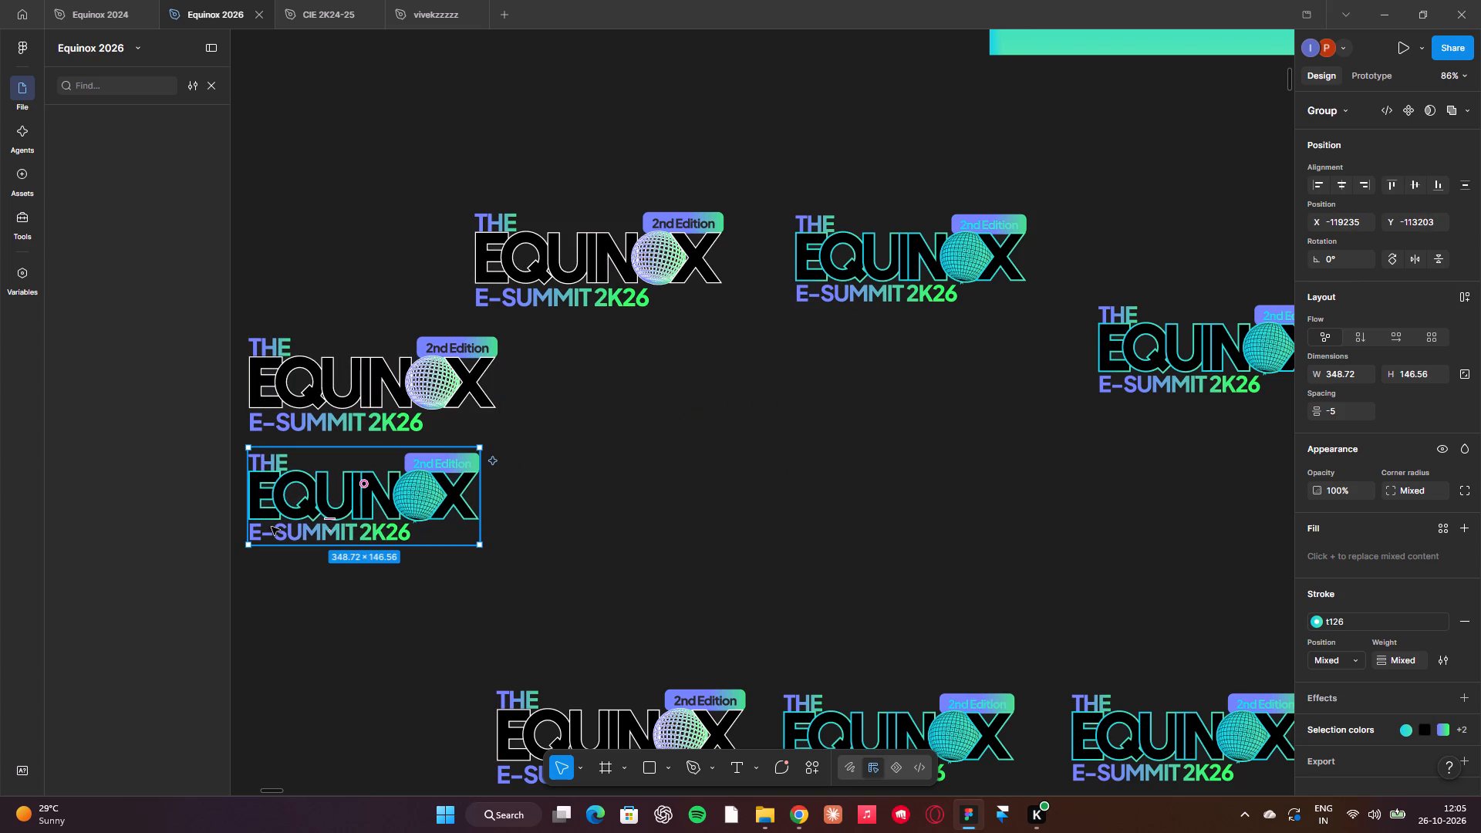
pyautogui.click(889, 541)
pyautogui.click(1184, 338)
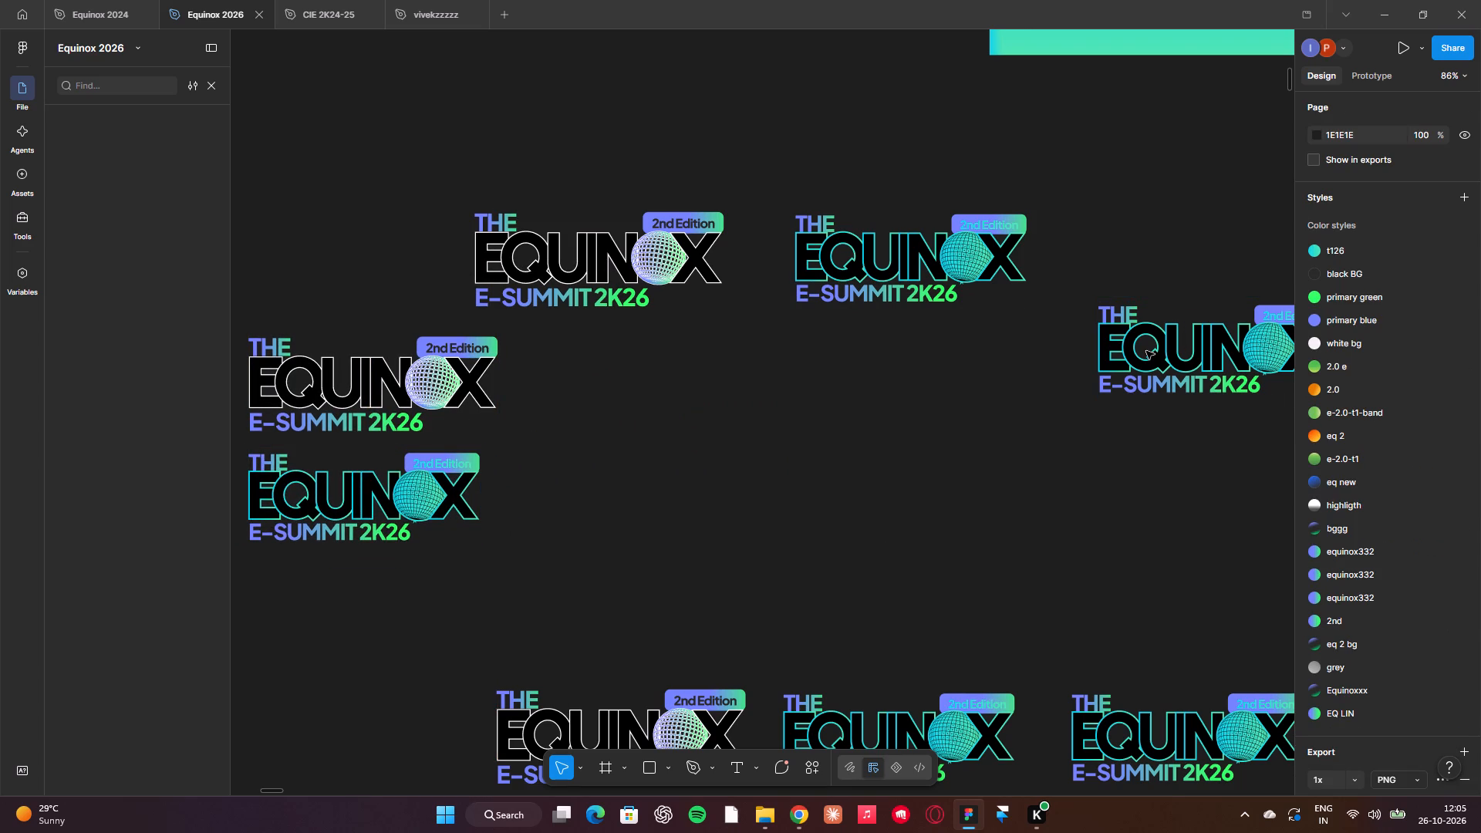
pyautogui.click(1146, 351)
pyautogui.click(1104, 365)
pyautogui.moveTo(1123, 363); pyautogui.dragTo(272, 629)
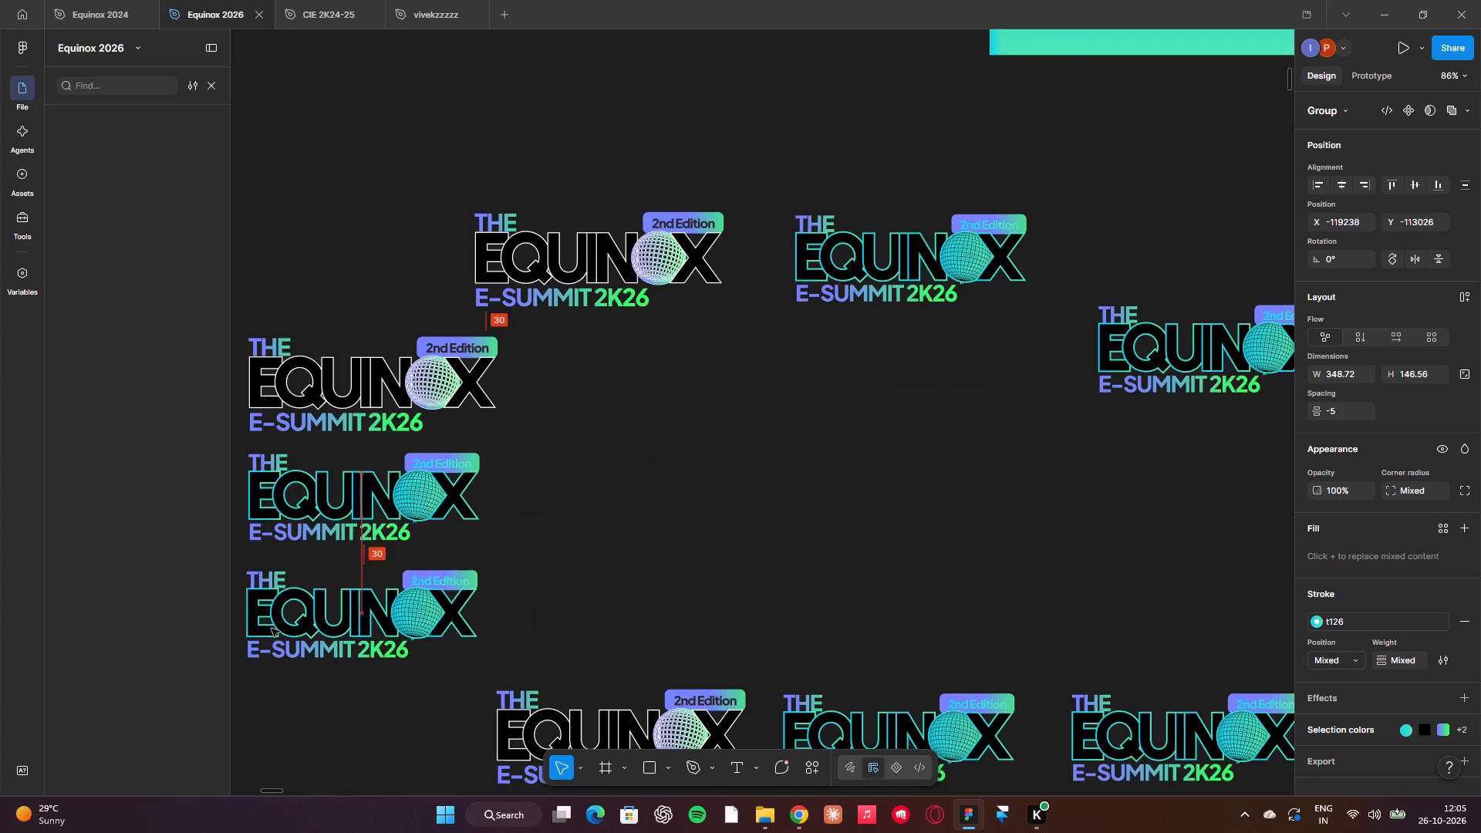
pyautogui.moveTo(272, 629); pyautogui.dragTo(275, 625)
# Move the stack of three duplicated logos together farther left, away from the original logos.
pyautogui.click(622, 376)
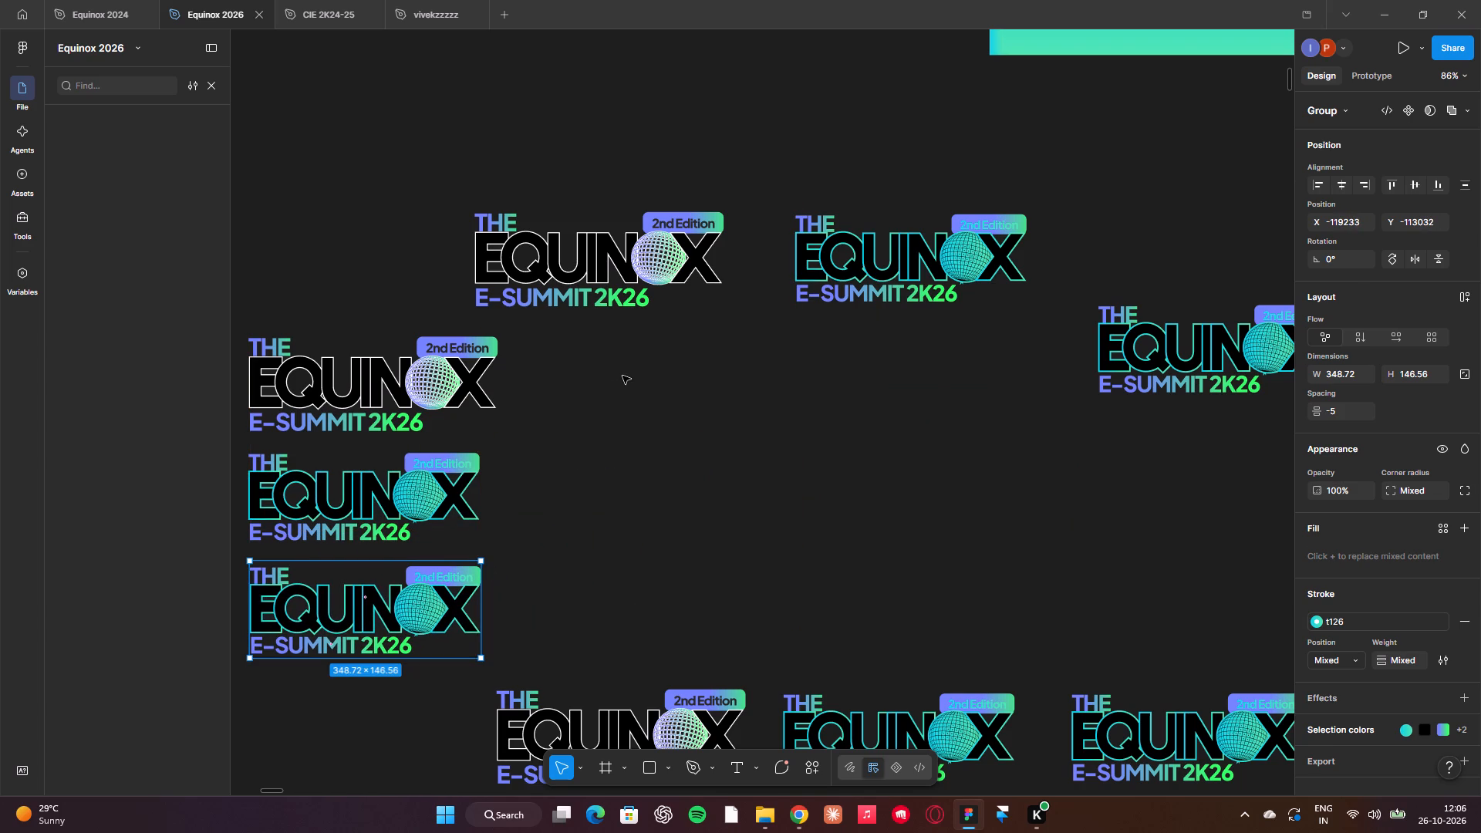
pyautogui.moveTo(587, 356); pyautogui.dragTo(363, 642)
pyautogui.moveTo(363, 642); pyautogui.dragTo(361, 642)
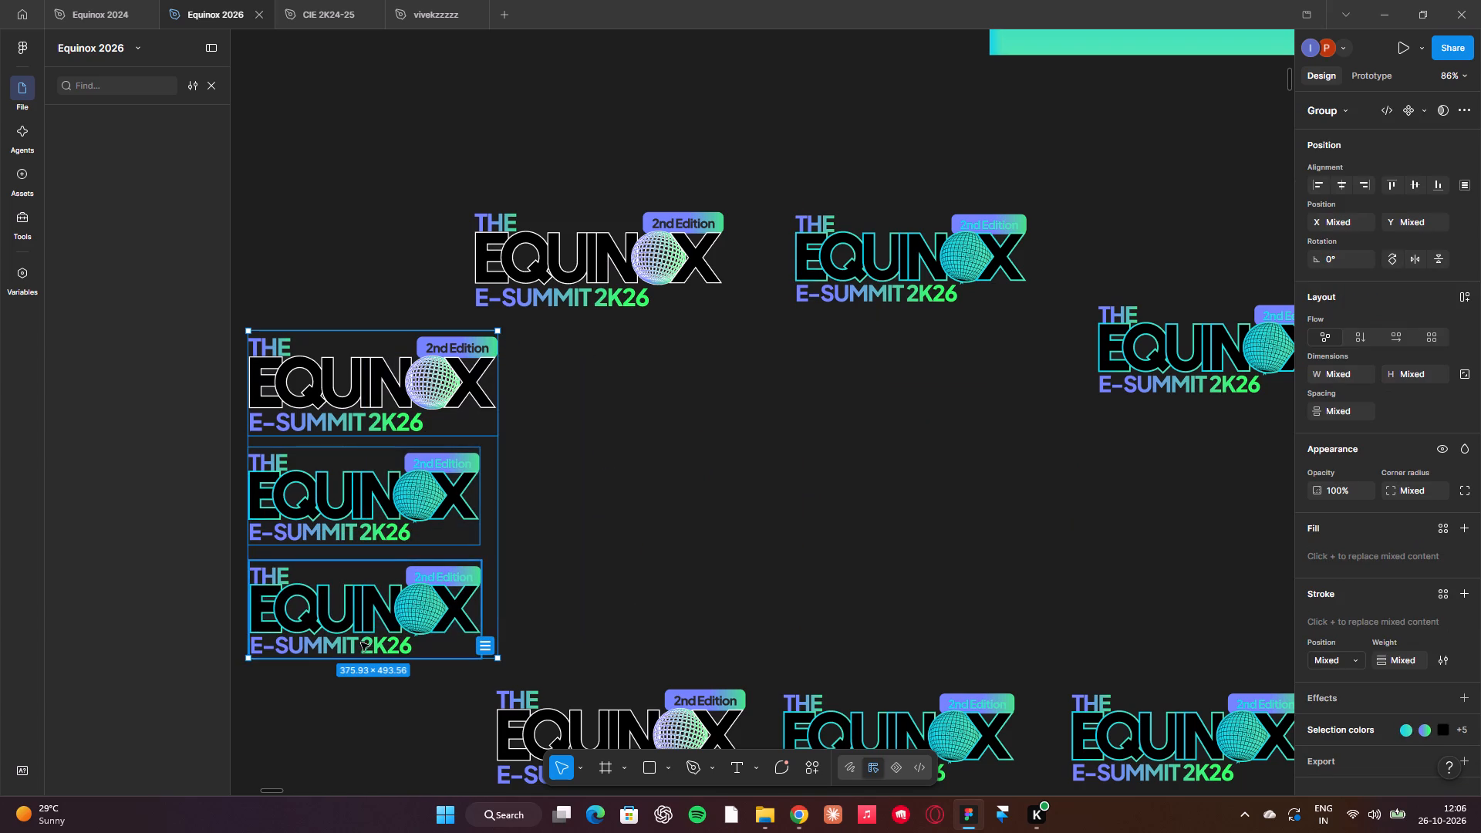
pyautogui.moveTo(361, 642); pyautogui.dragTo(228, 659)
pyautogui.click(622, 571)
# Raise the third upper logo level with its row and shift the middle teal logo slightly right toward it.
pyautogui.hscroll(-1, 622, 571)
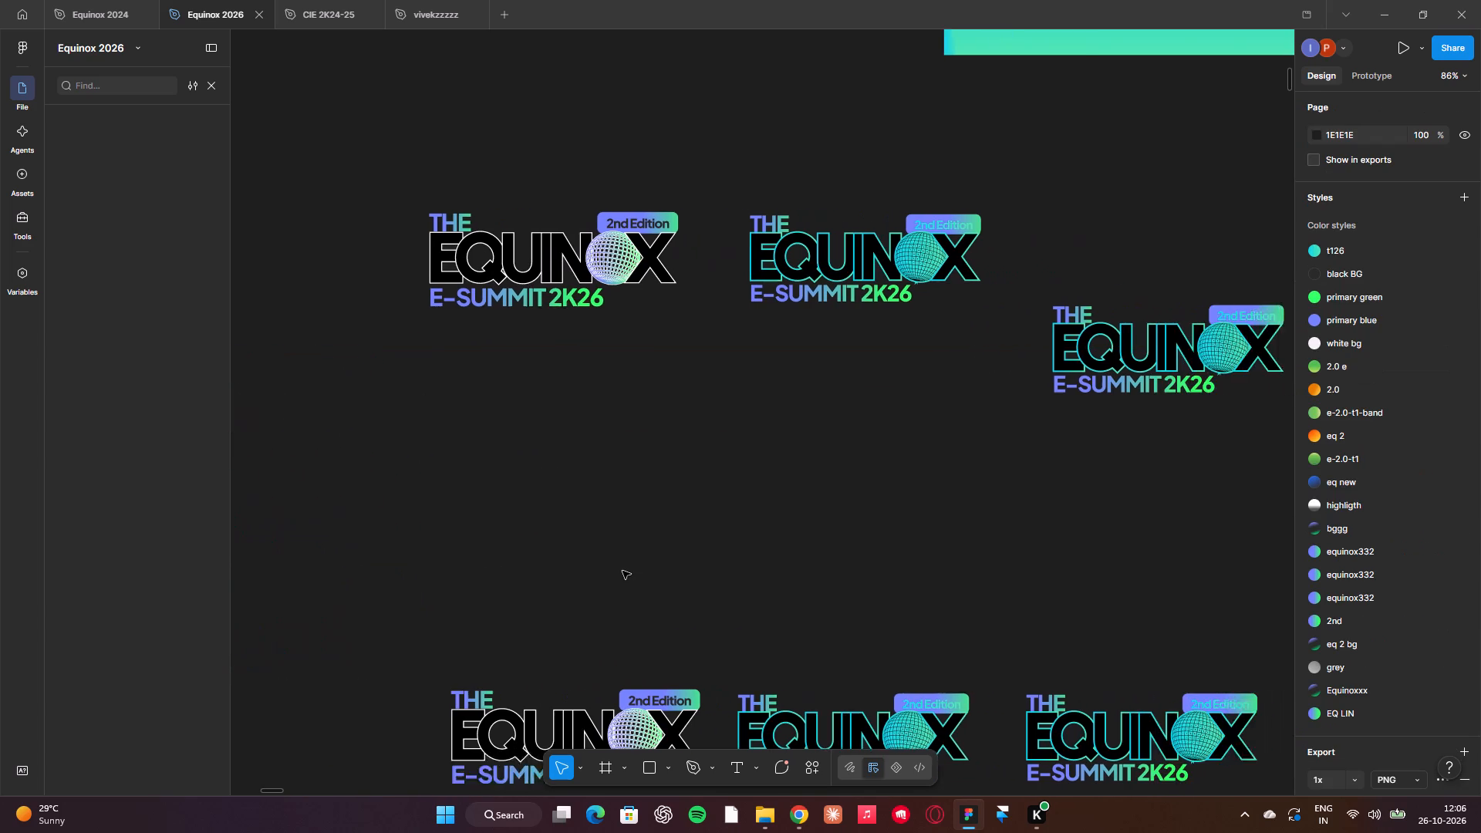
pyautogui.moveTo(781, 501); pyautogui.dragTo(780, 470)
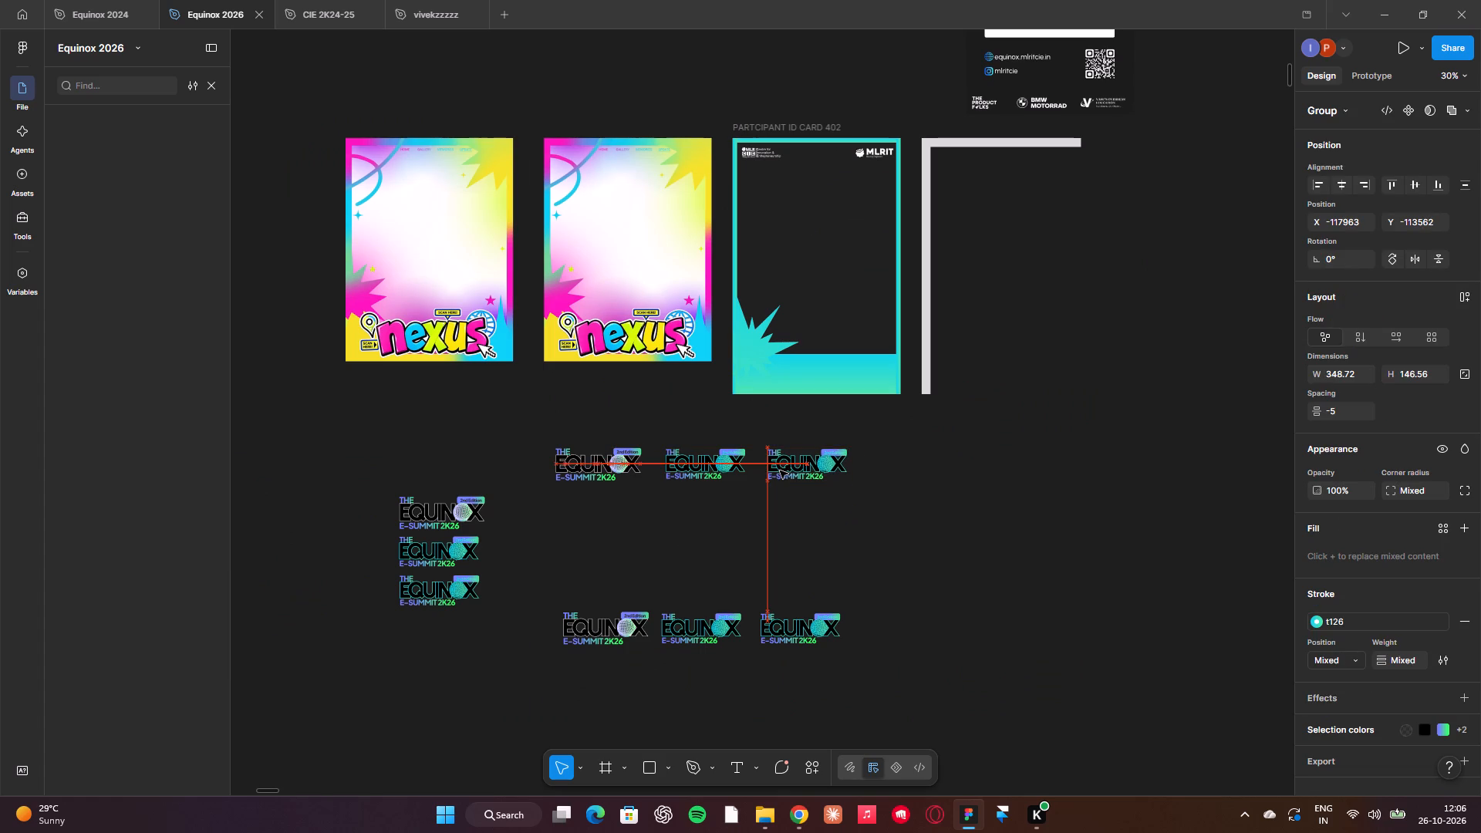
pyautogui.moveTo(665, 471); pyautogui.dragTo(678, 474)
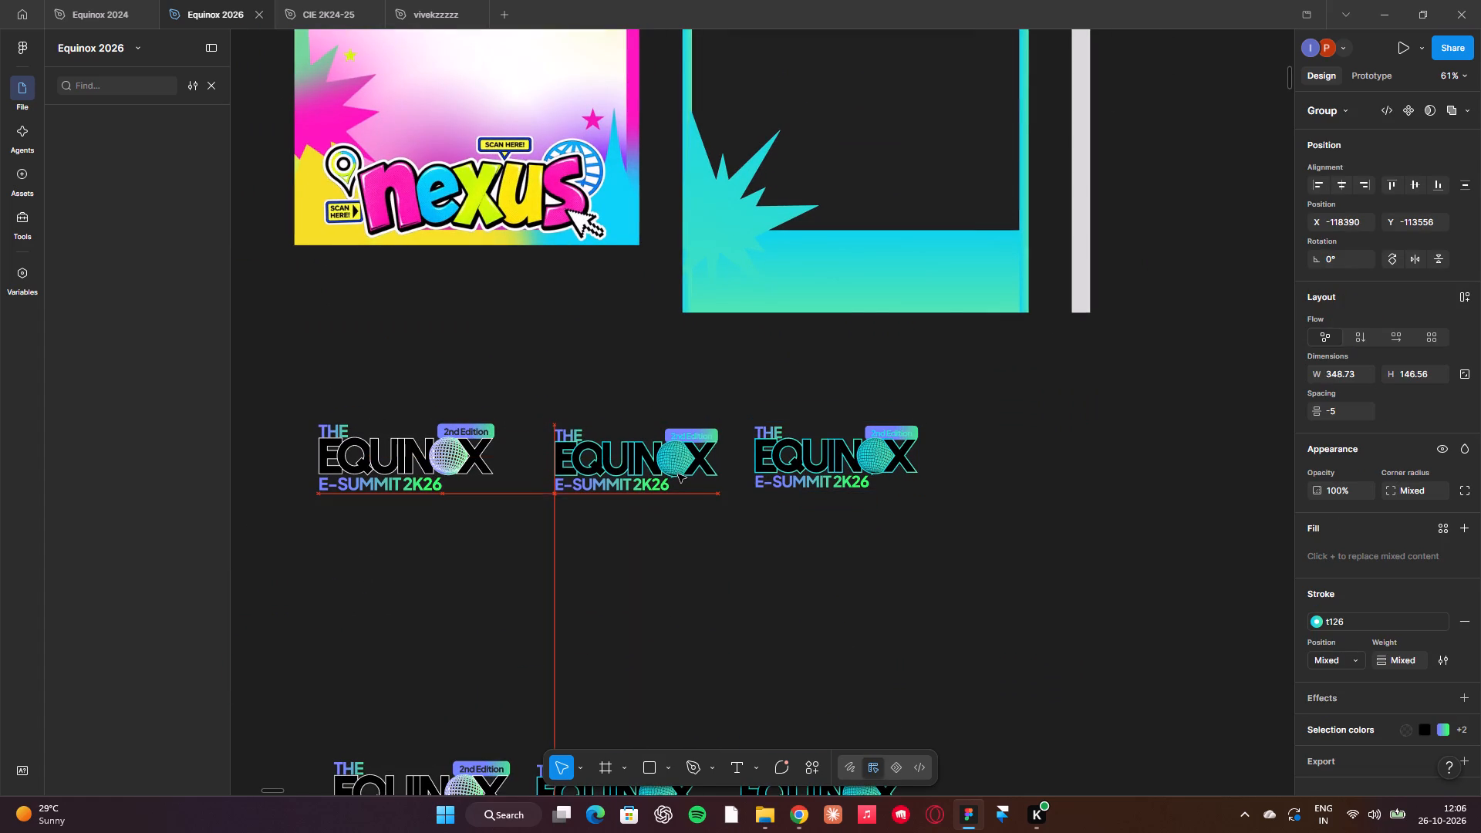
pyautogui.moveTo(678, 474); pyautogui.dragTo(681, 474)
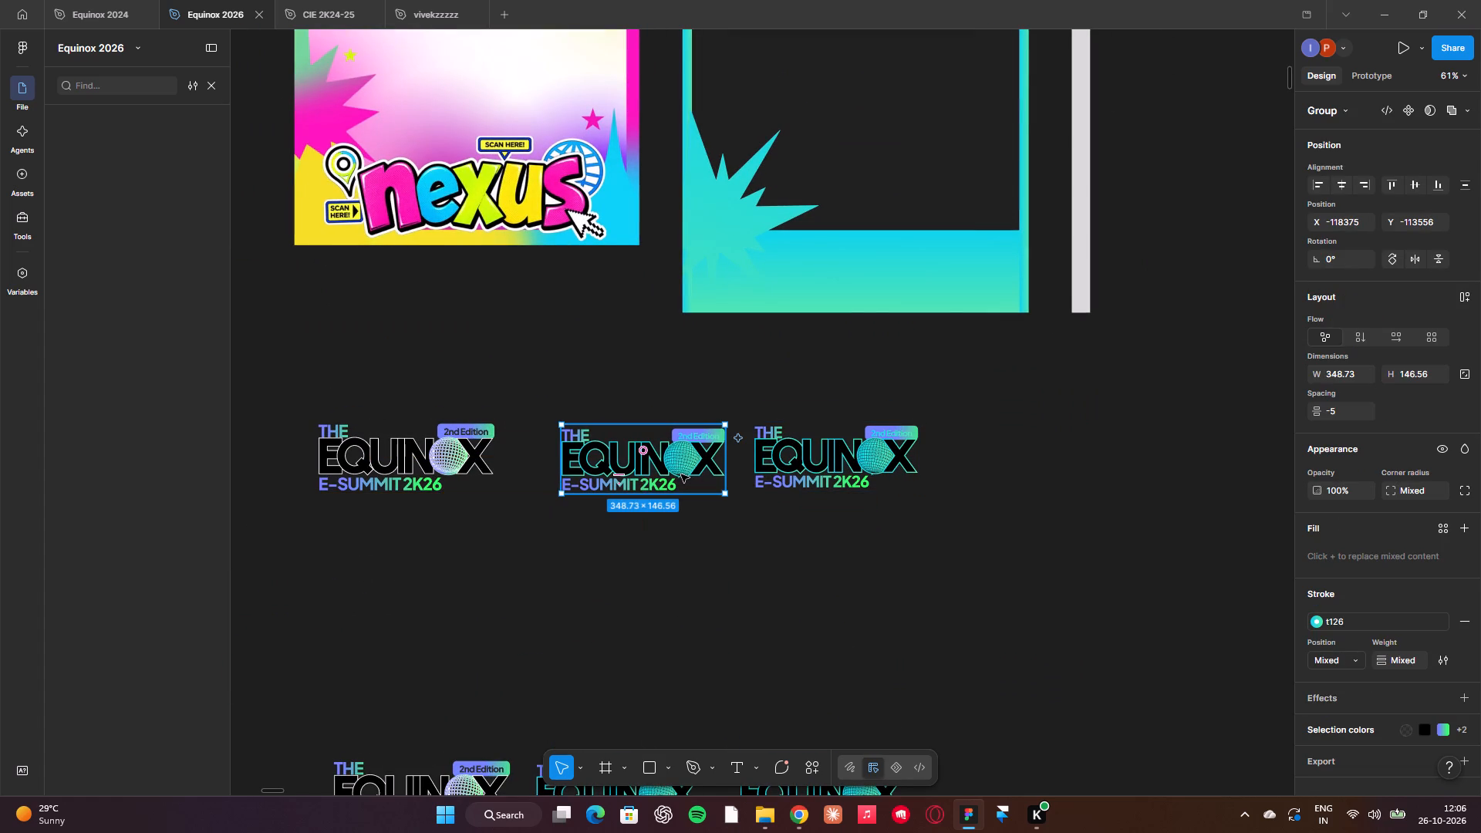
# Move the upper row's two teal logos down, placing them side by side above the matching logos of the bottom row.
pyautogui.scroll(-1, 681, 474)
pyautogui.moveTo(666, 446); pyautogui.dragTo(606, 539)
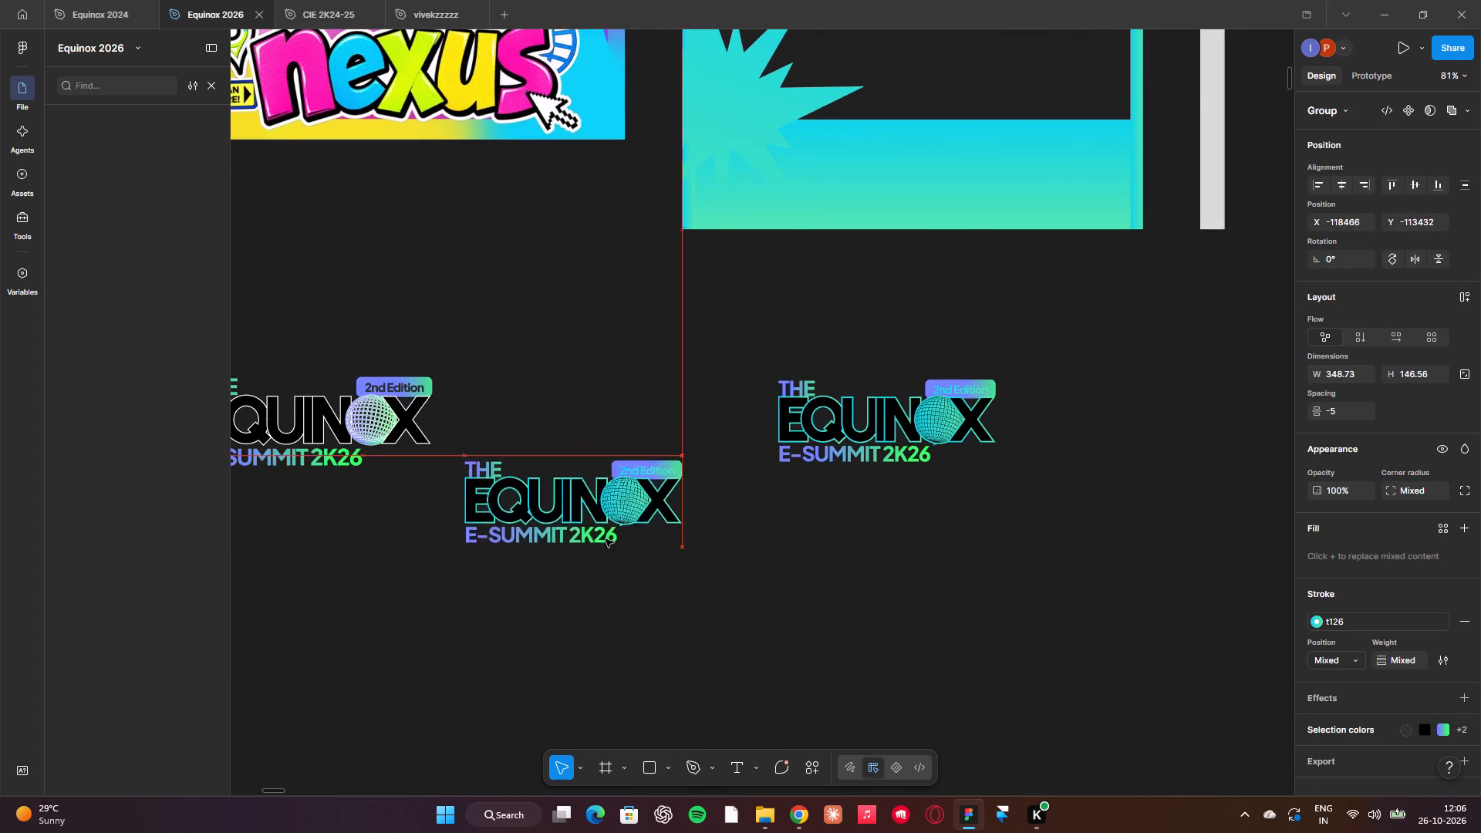
pyautogui.moveTo(606, 539); pyautogui.dragTo(620, 625)
pyautogui.scroll(-1, 620, 625)
pyautogui.moveTo(651, 427); pyautogui.dragTo(676, 456)
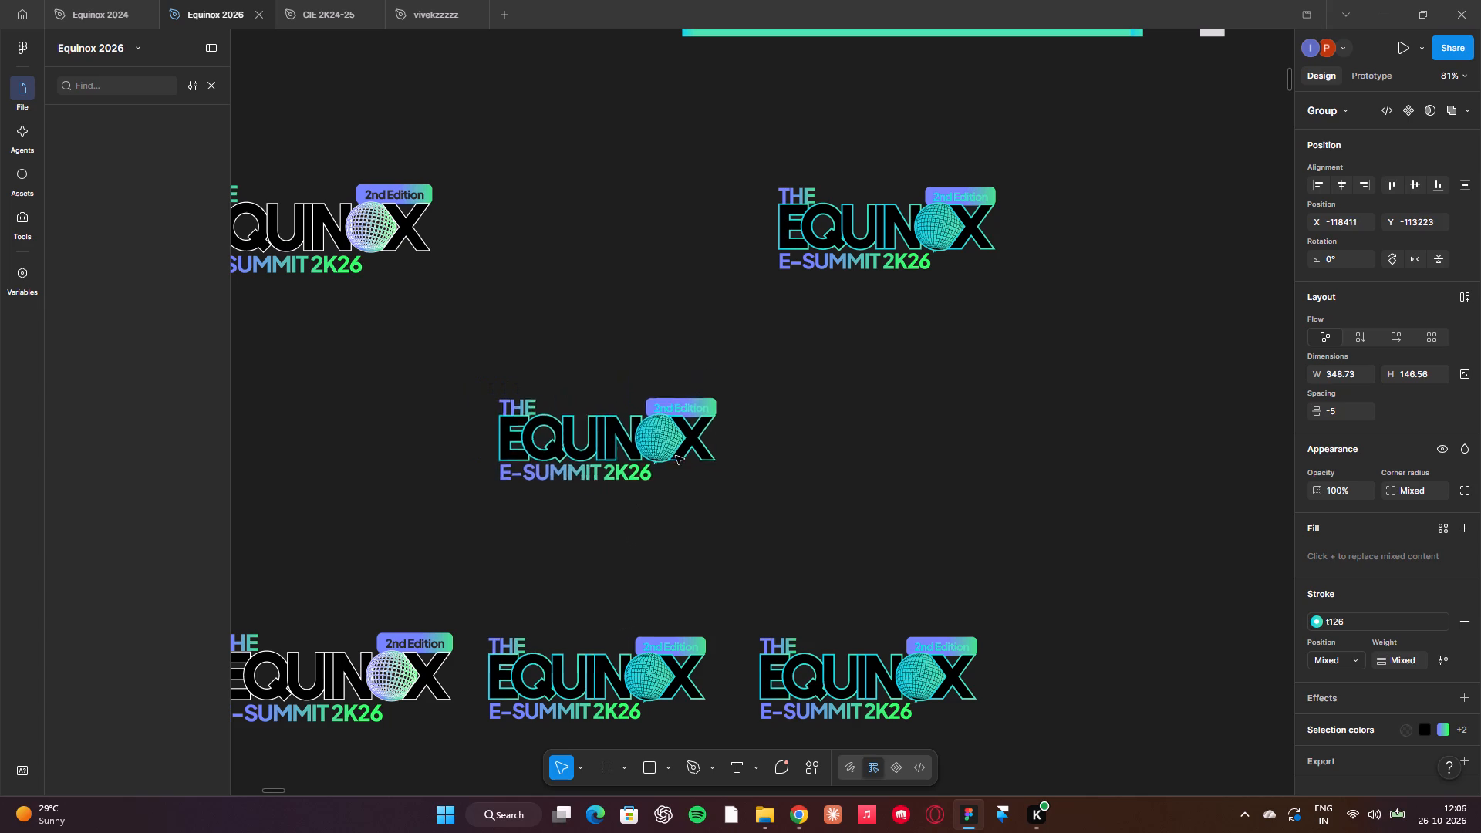
pyautogui.moveTo(676, 456); pyautogui.dragTo(667, 459)
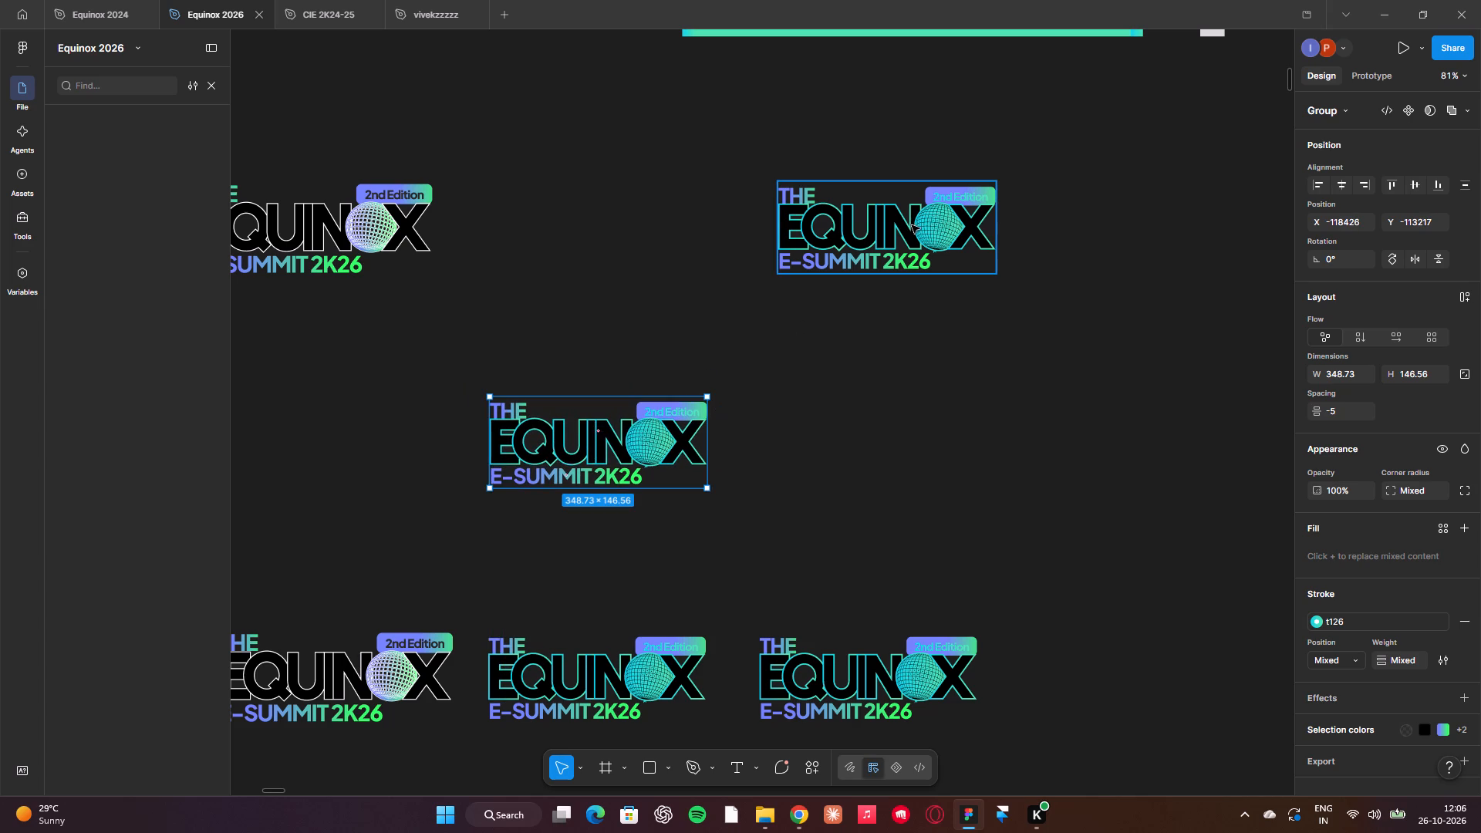
pyautogui.moveTo(912, 225); pyautogui.dragTo(888, 424)
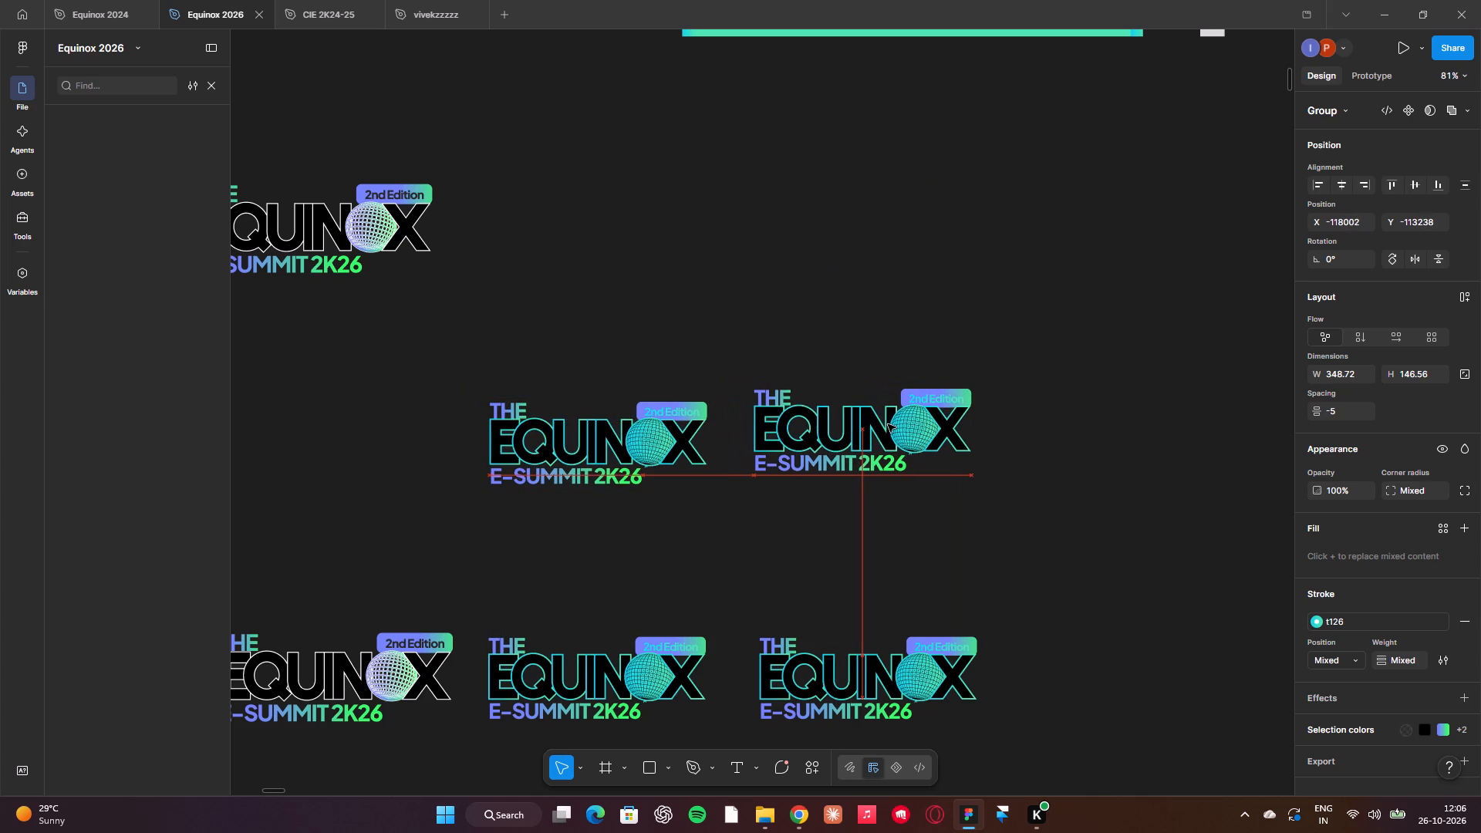
pyautogui.moveTo(888, 424); pyautogui.dragTo(888, 435)
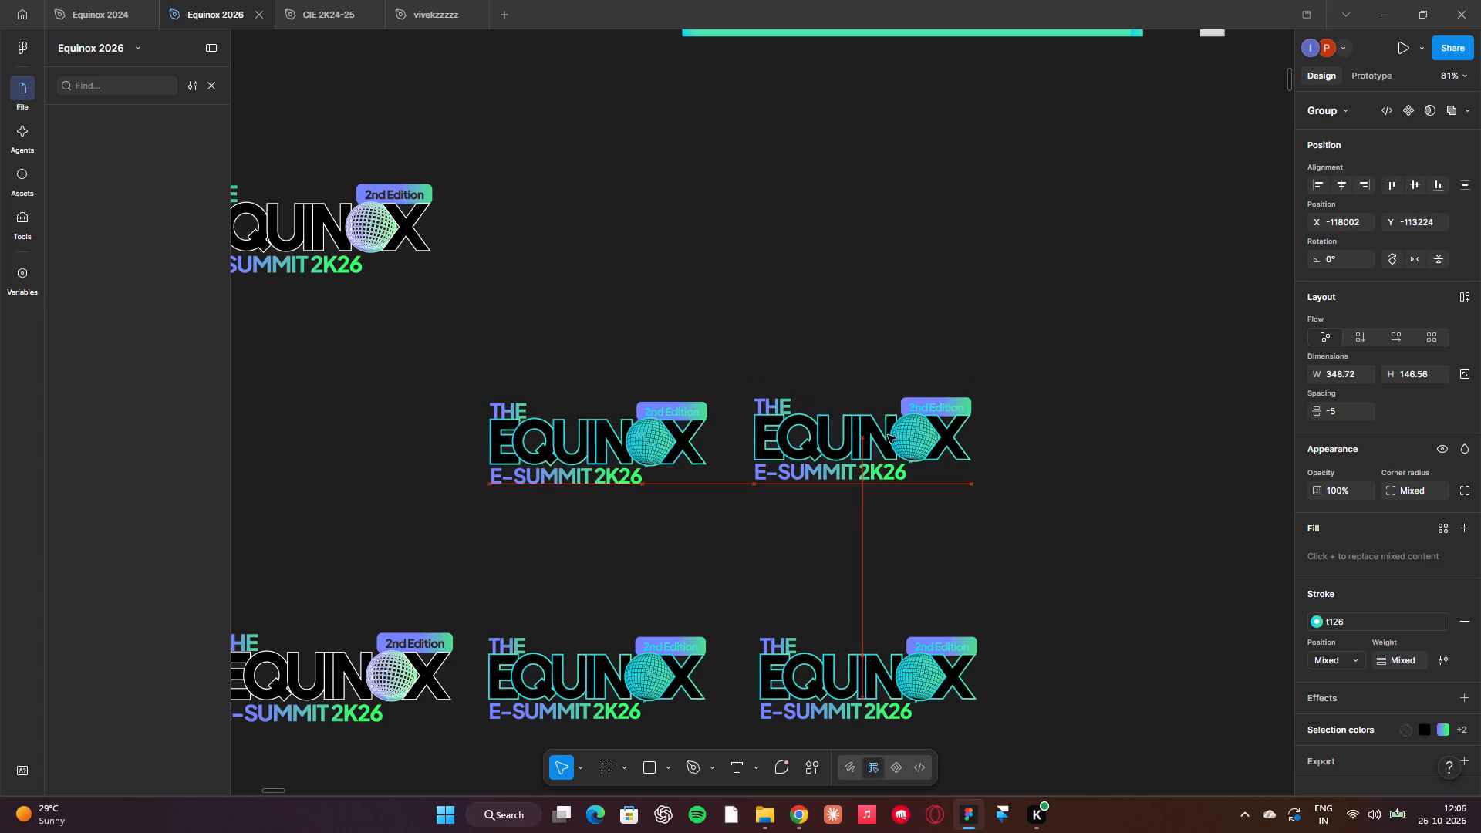
pyautogui.moveTo(888, 435); pyautogui.dragTo(889, 435)
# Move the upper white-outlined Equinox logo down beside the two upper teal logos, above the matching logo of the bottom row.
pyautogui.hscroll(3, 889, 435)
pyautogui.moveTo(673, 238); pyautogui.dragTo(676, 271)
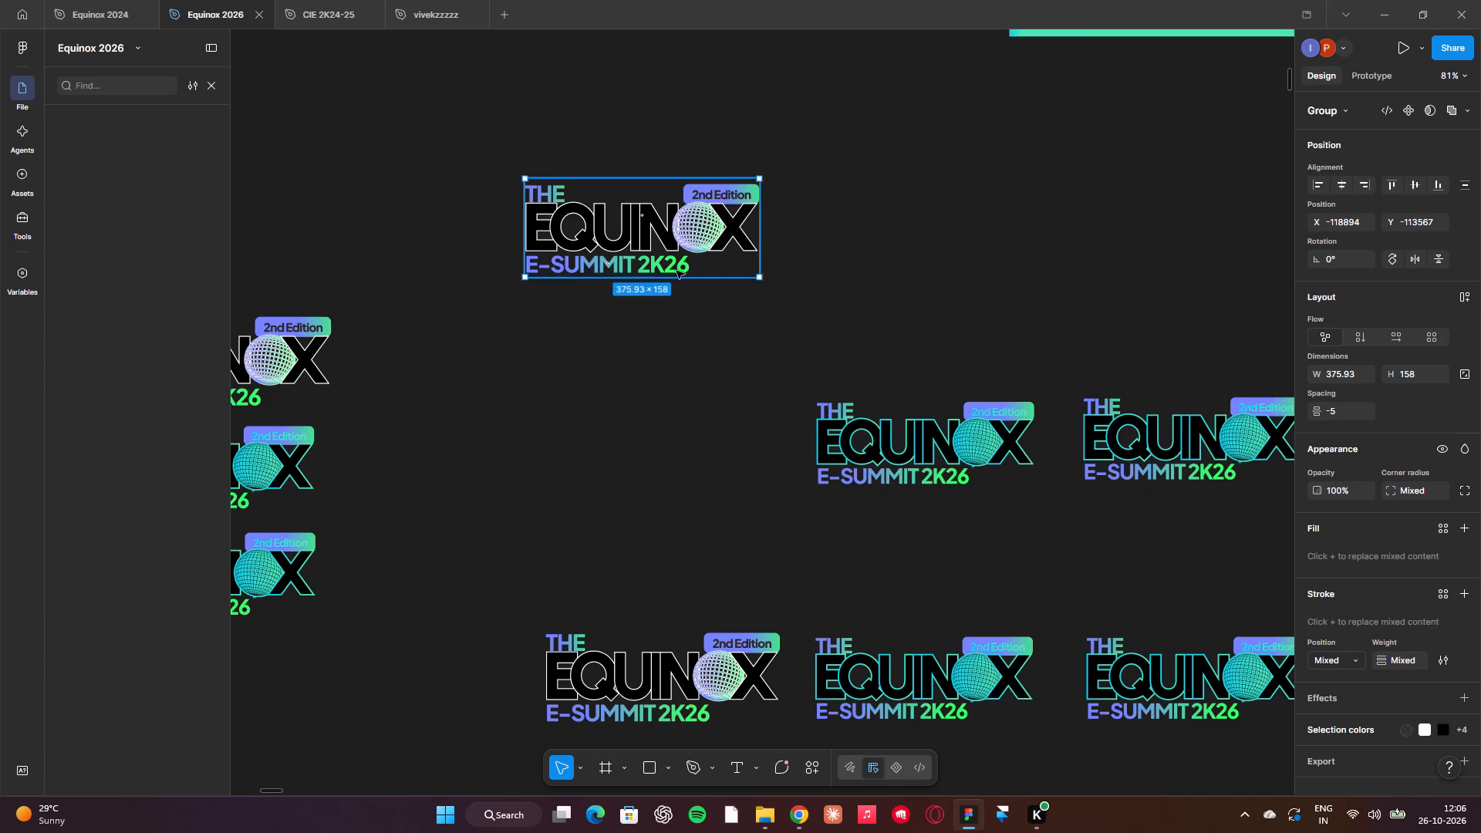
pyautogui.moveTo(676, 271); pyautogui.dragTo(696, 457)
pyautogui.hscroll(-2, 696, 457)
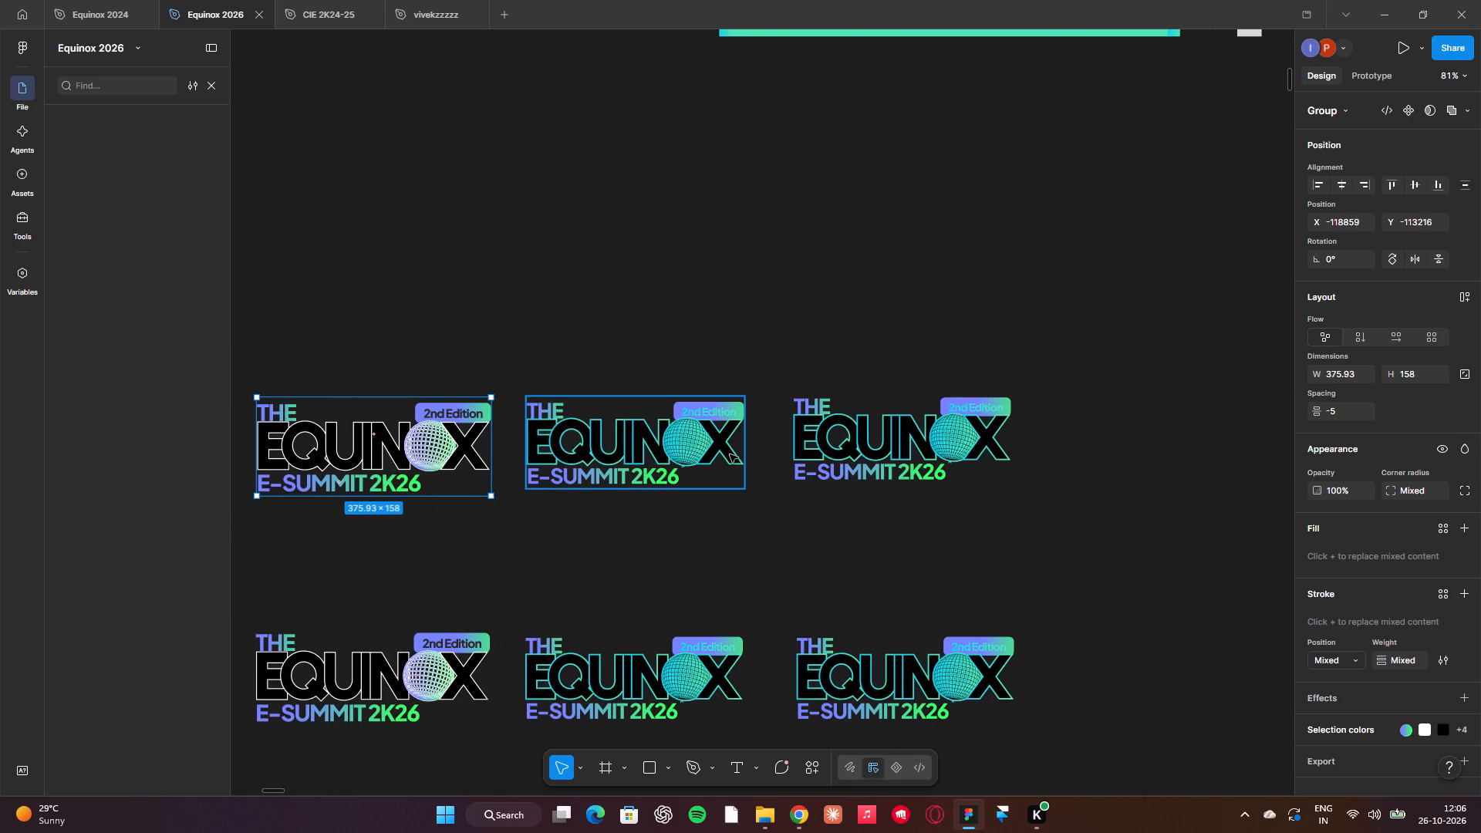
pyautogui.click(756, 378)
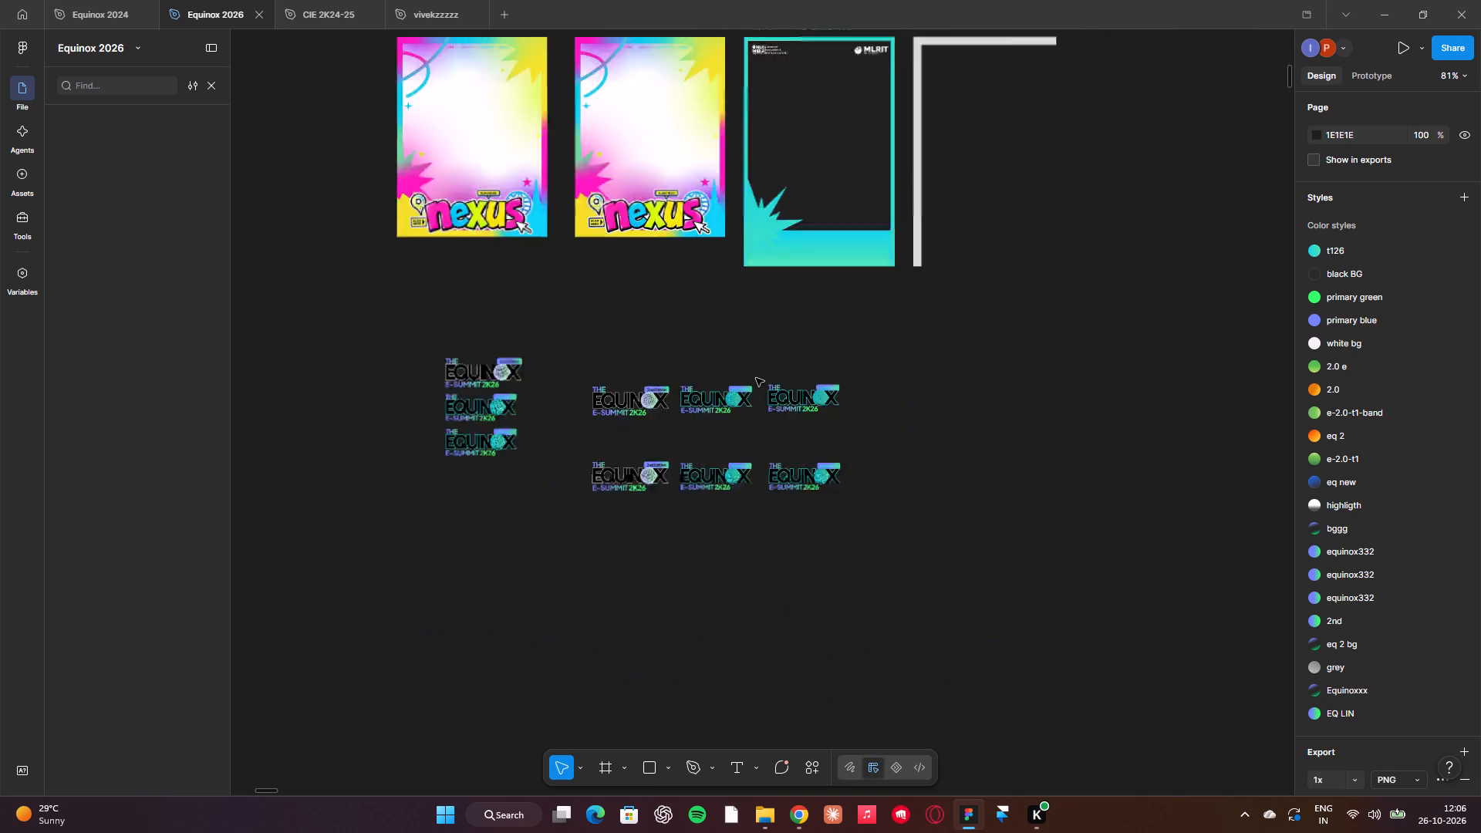
# Move the upper row's two teal logos up, stacking them one above the other over the white-outlined logo.
pyautogui.hscroll(1, 756, 378)
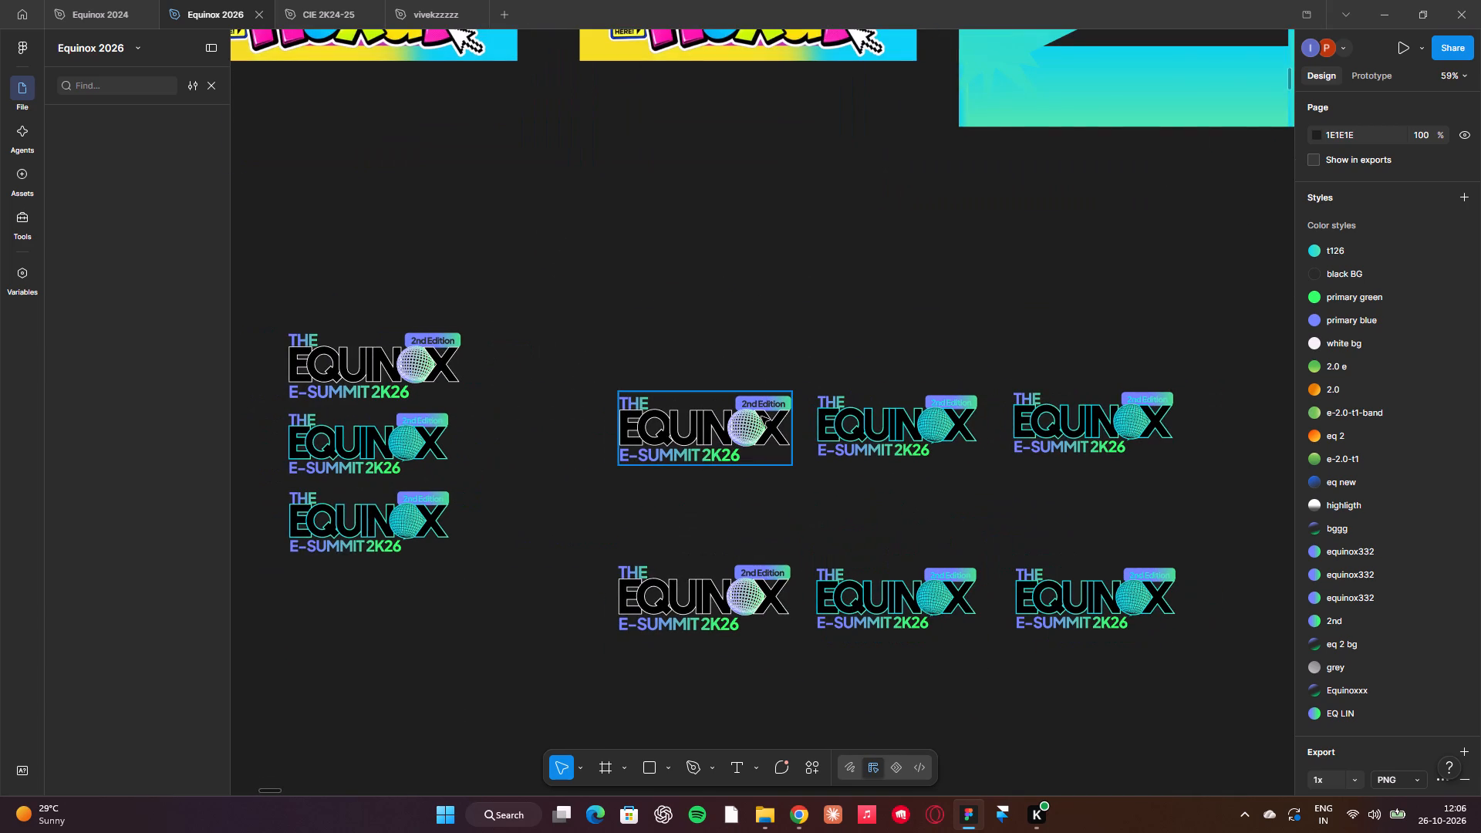
pyautogui.moveTo(877, 433); pyautogui.dragTo(1074, 332)
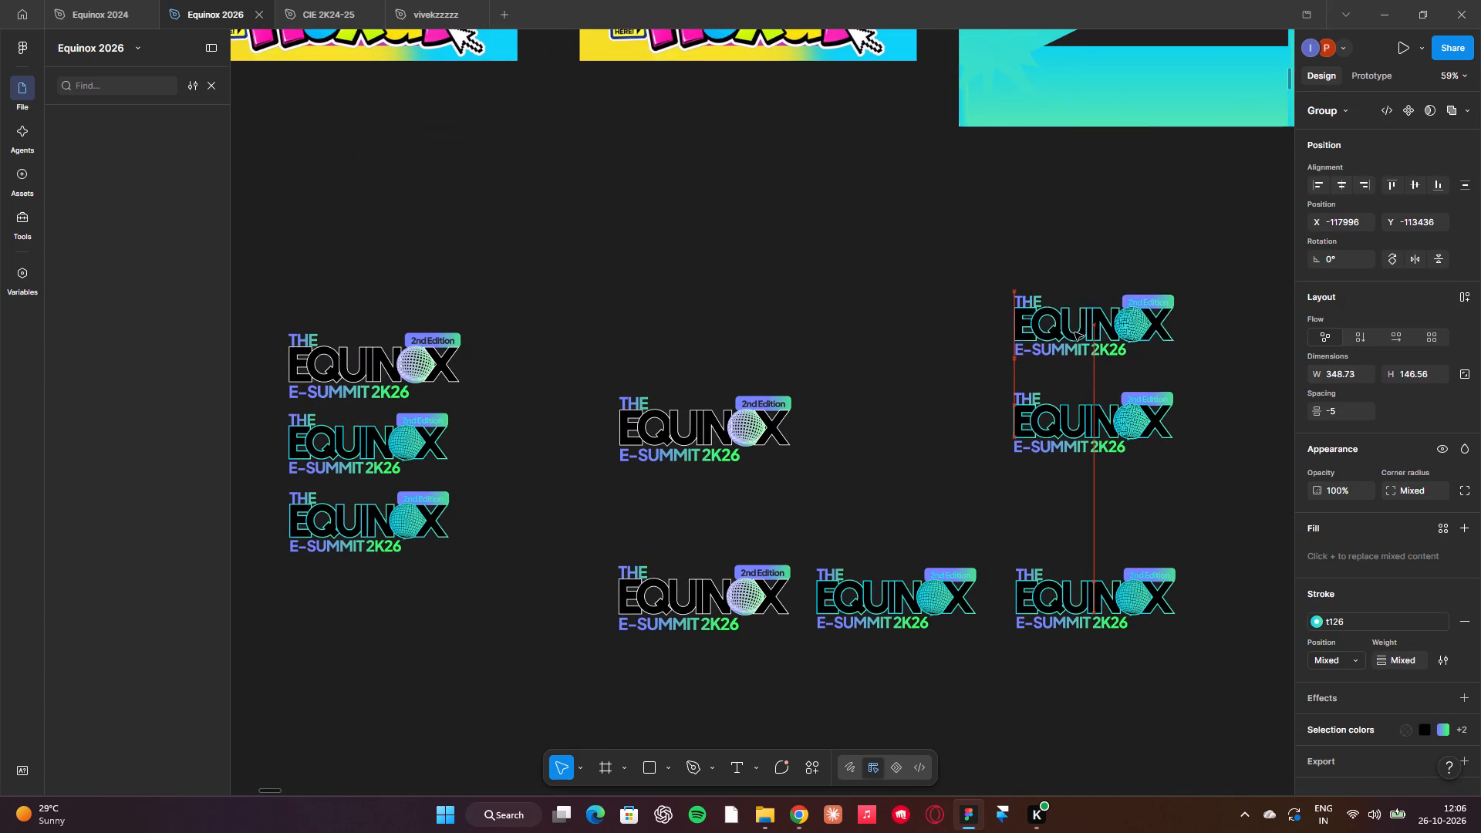
pyautogui.moveTo(1074, 332); pyautogui.dragTo(719, 221)
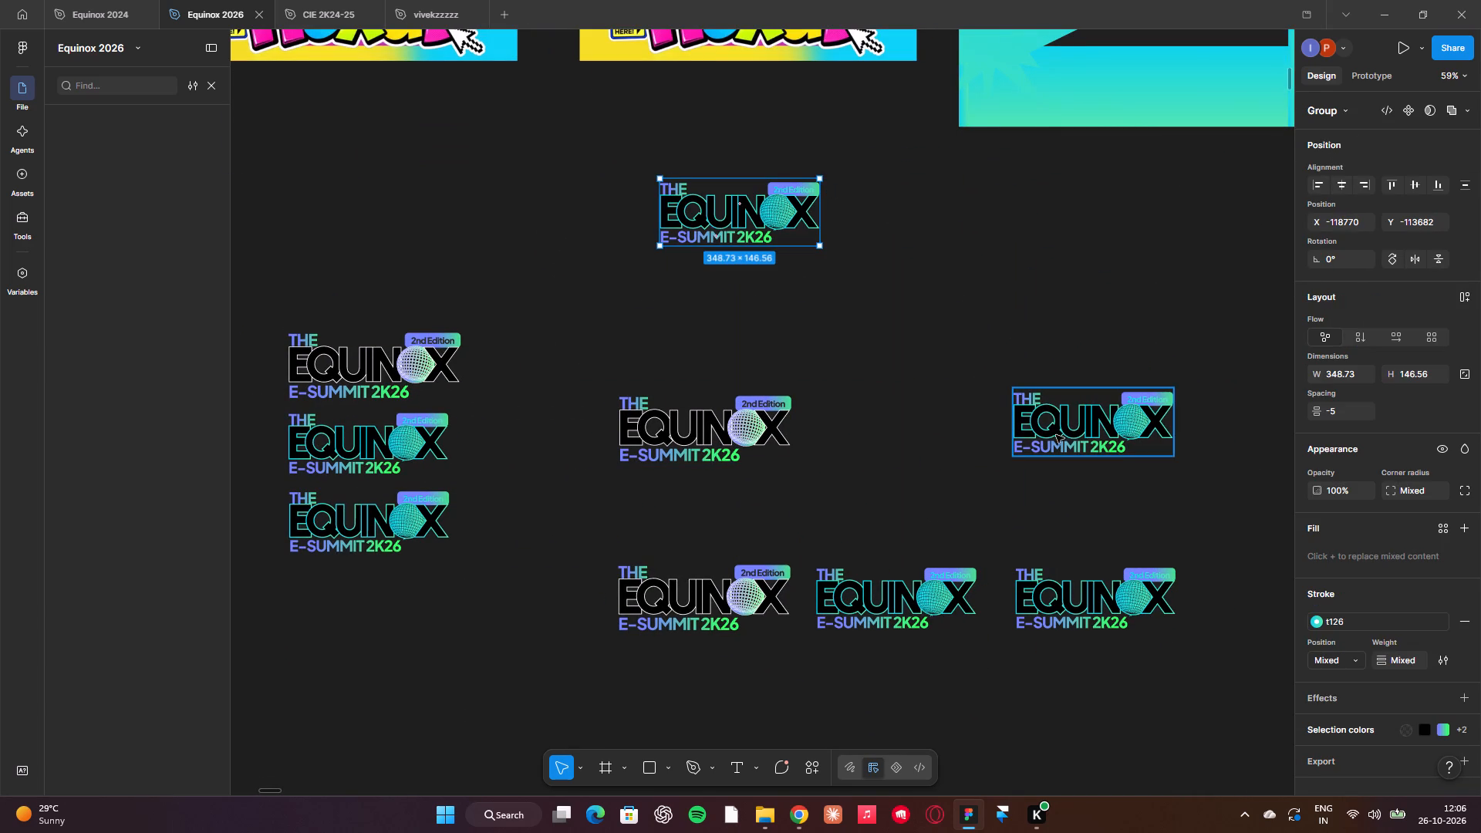
pyautogui.moveTo(1056, 435); pyautogui.dragTo(704, 298)
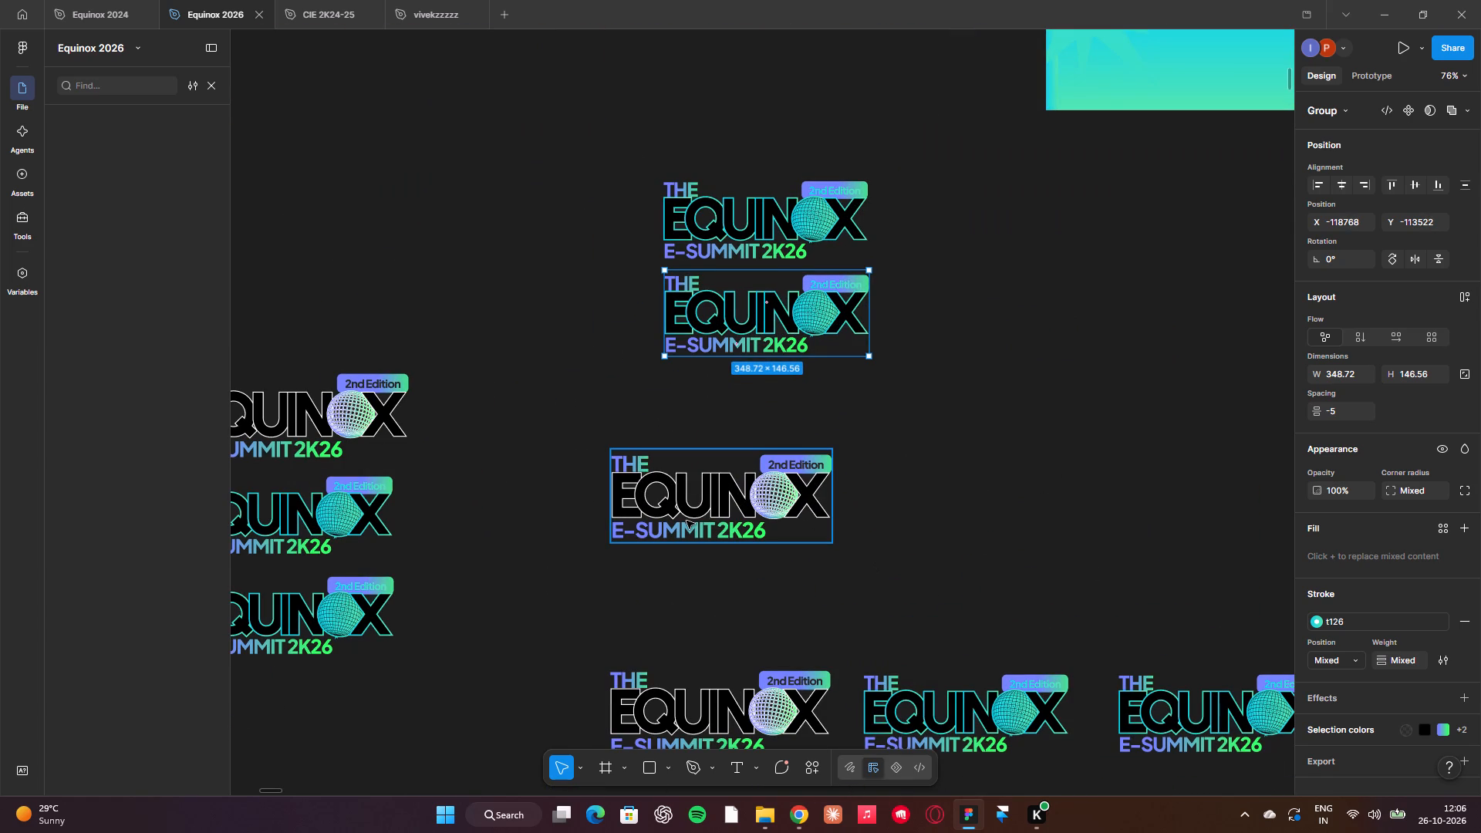
# Move the upper white-outlined logo beneath the three-logo stack, left-aligned with it and spaced 24 below the last teal logo.
pyautogui.moveTo(634, 521); pyautogui.dragTo(562, 538)
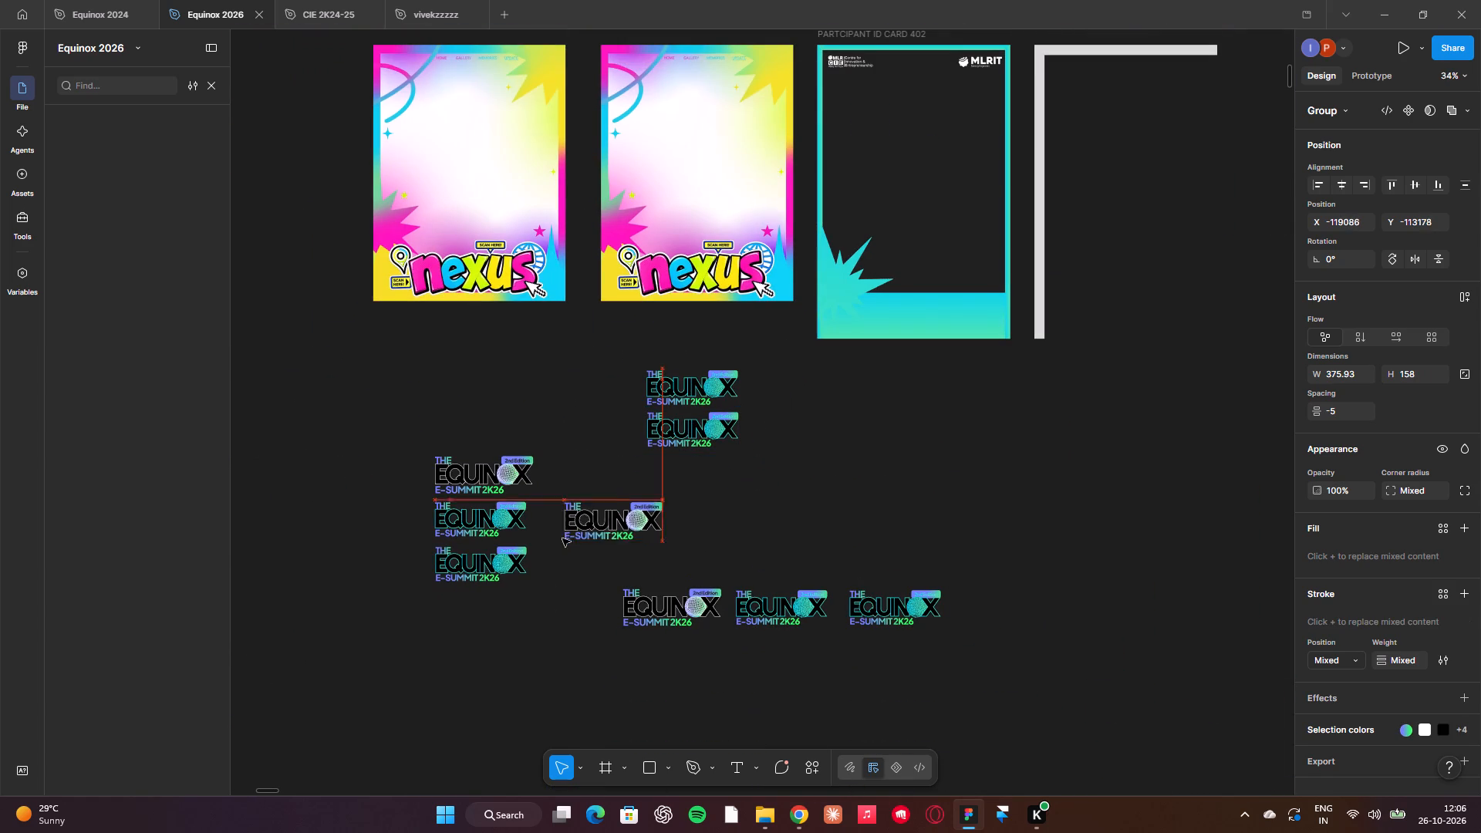
pyautogui.moveTo(562, 538); pyautogui.dragTo(448, 622)
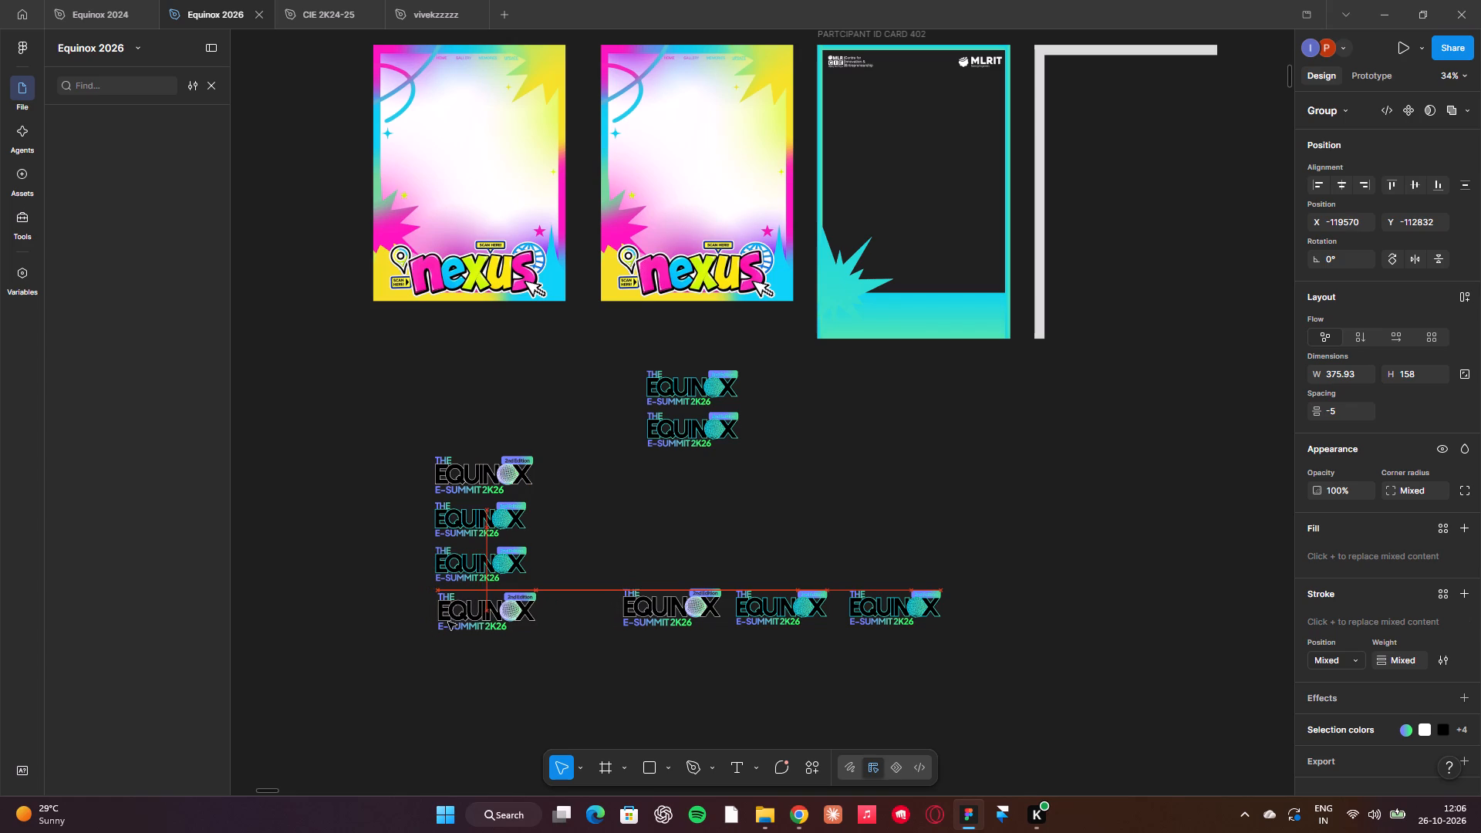
pyautogui.moveTo(448, 622); pyautogui.dragTo(450, 620)
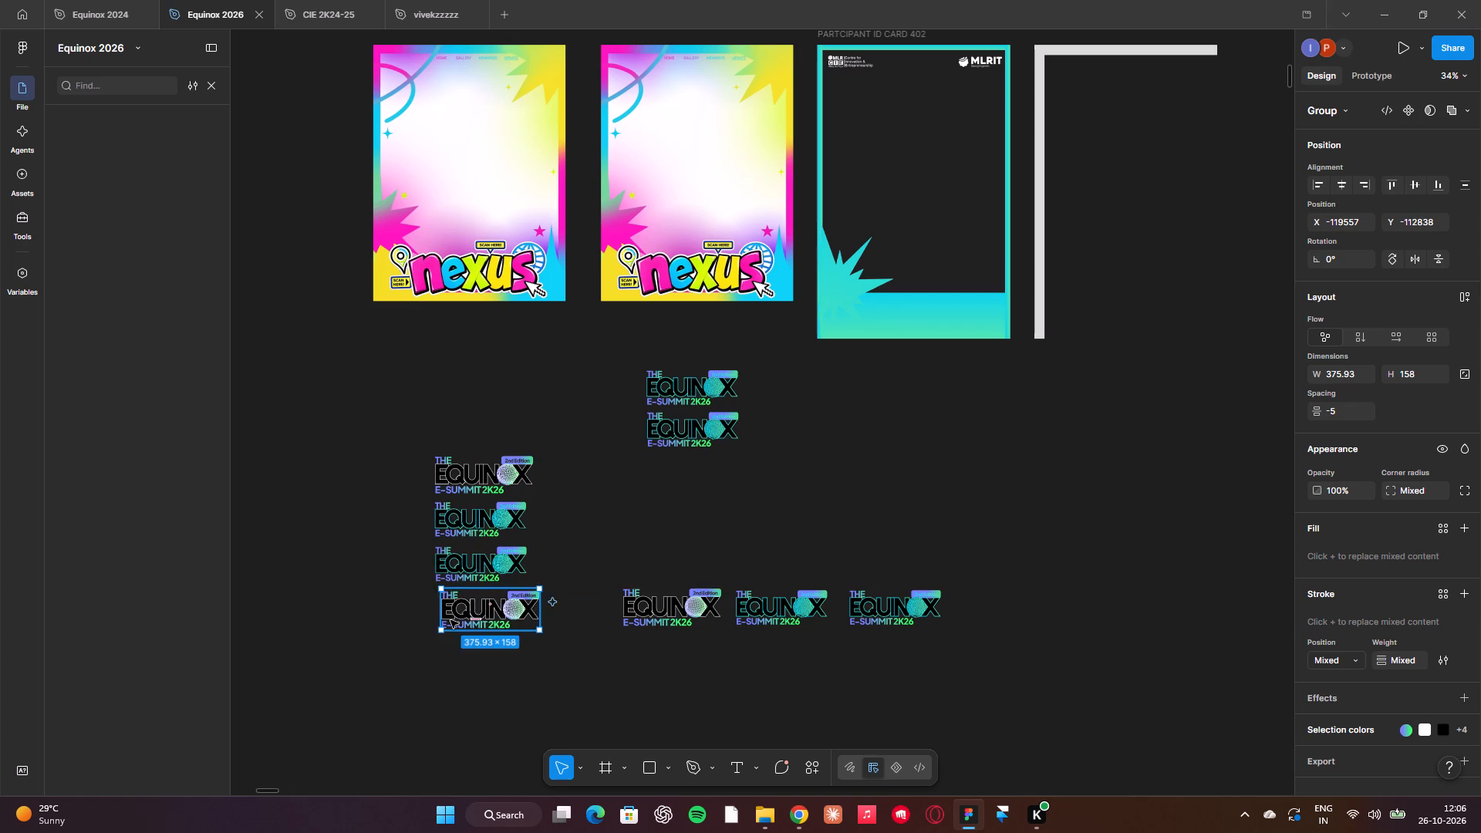
pyautogui.moveTo(450, 620); pyautogui.dragTo(434, 624)
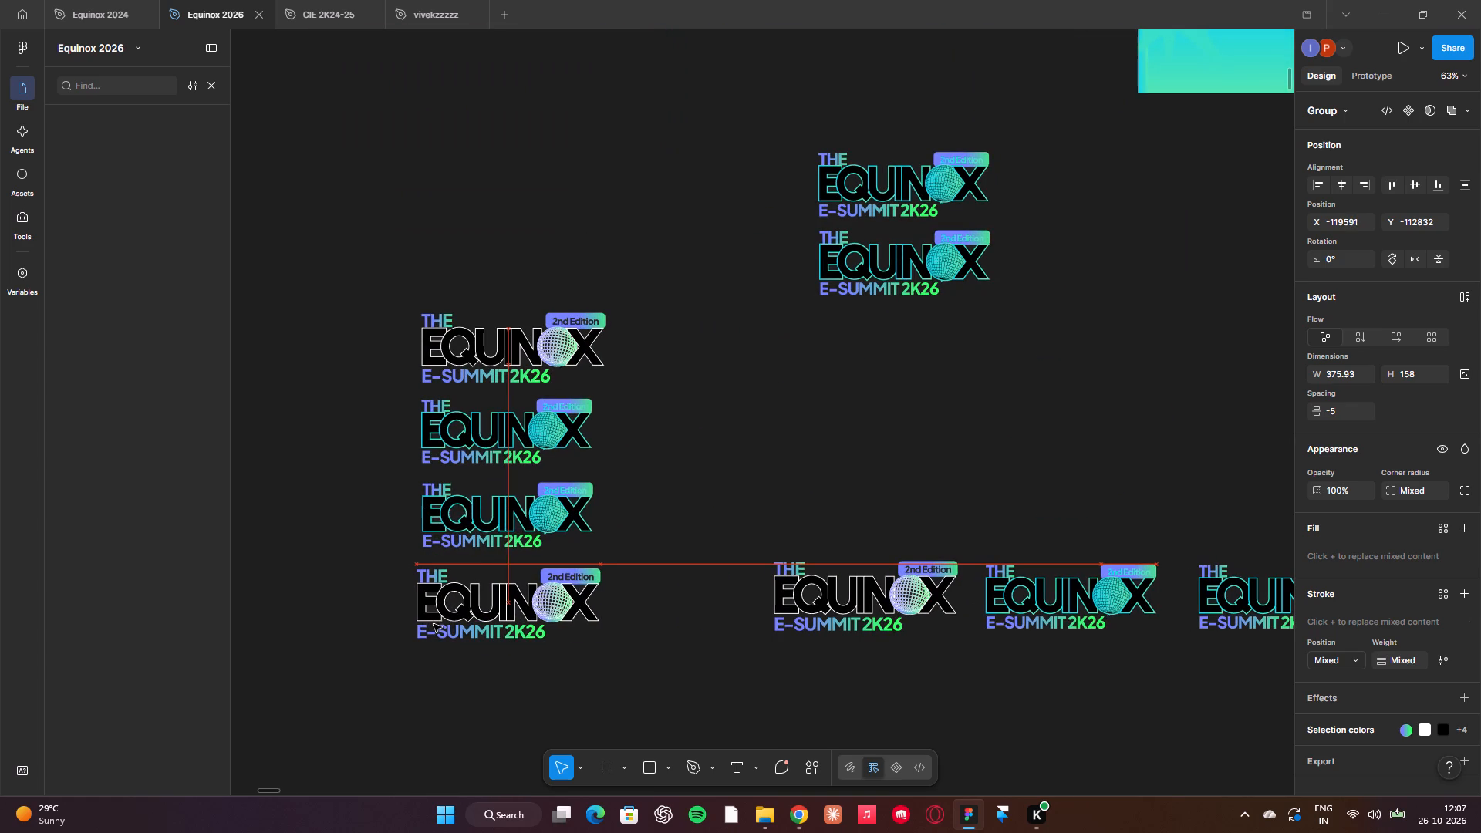
pyautogui.moveTo(434, 624); pyautogui.dragTo(437, 619)
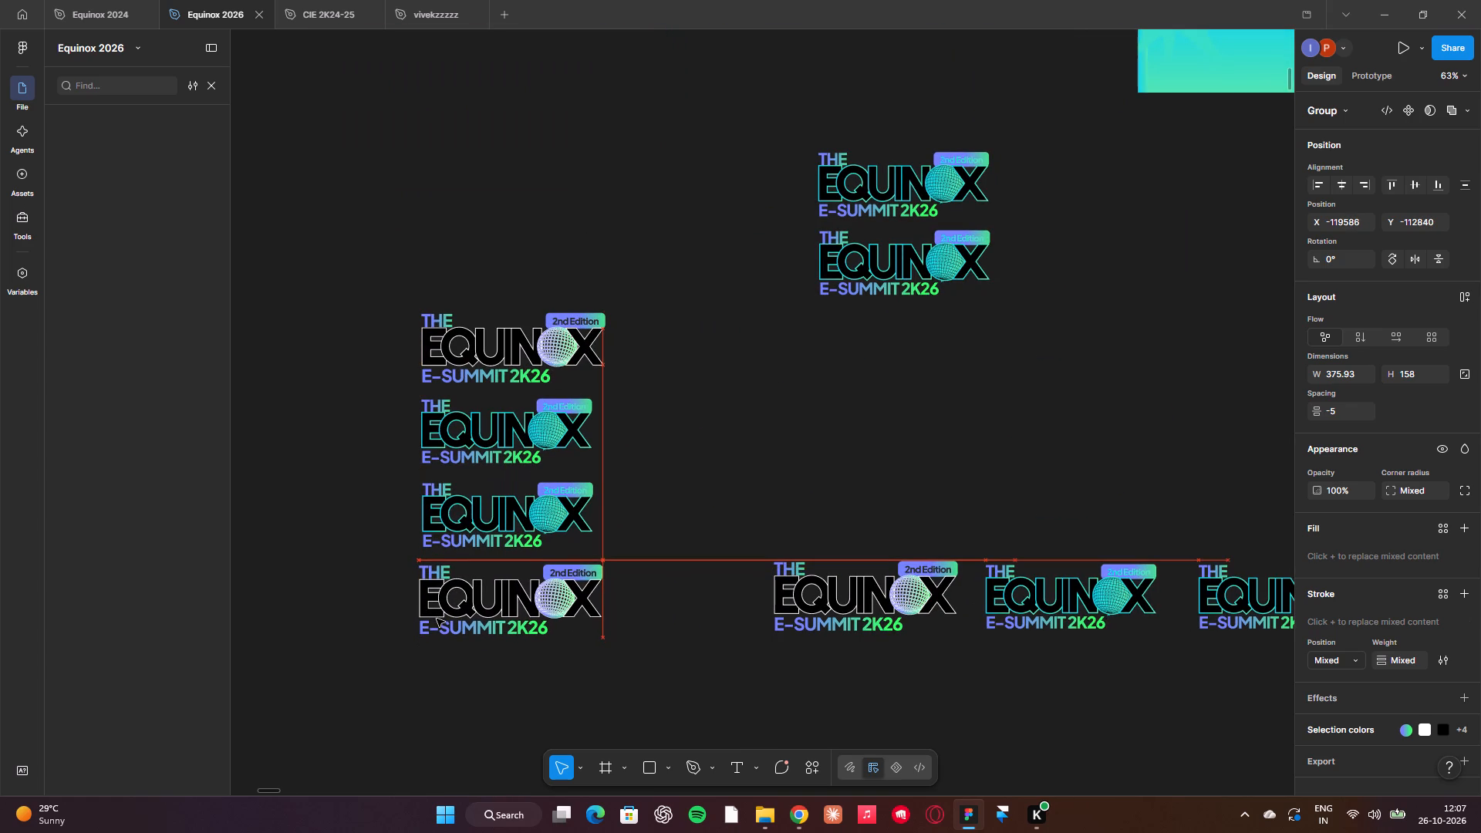
pyautogui.moveTo(437, 619); pyautogui.dragTo(439, 614)
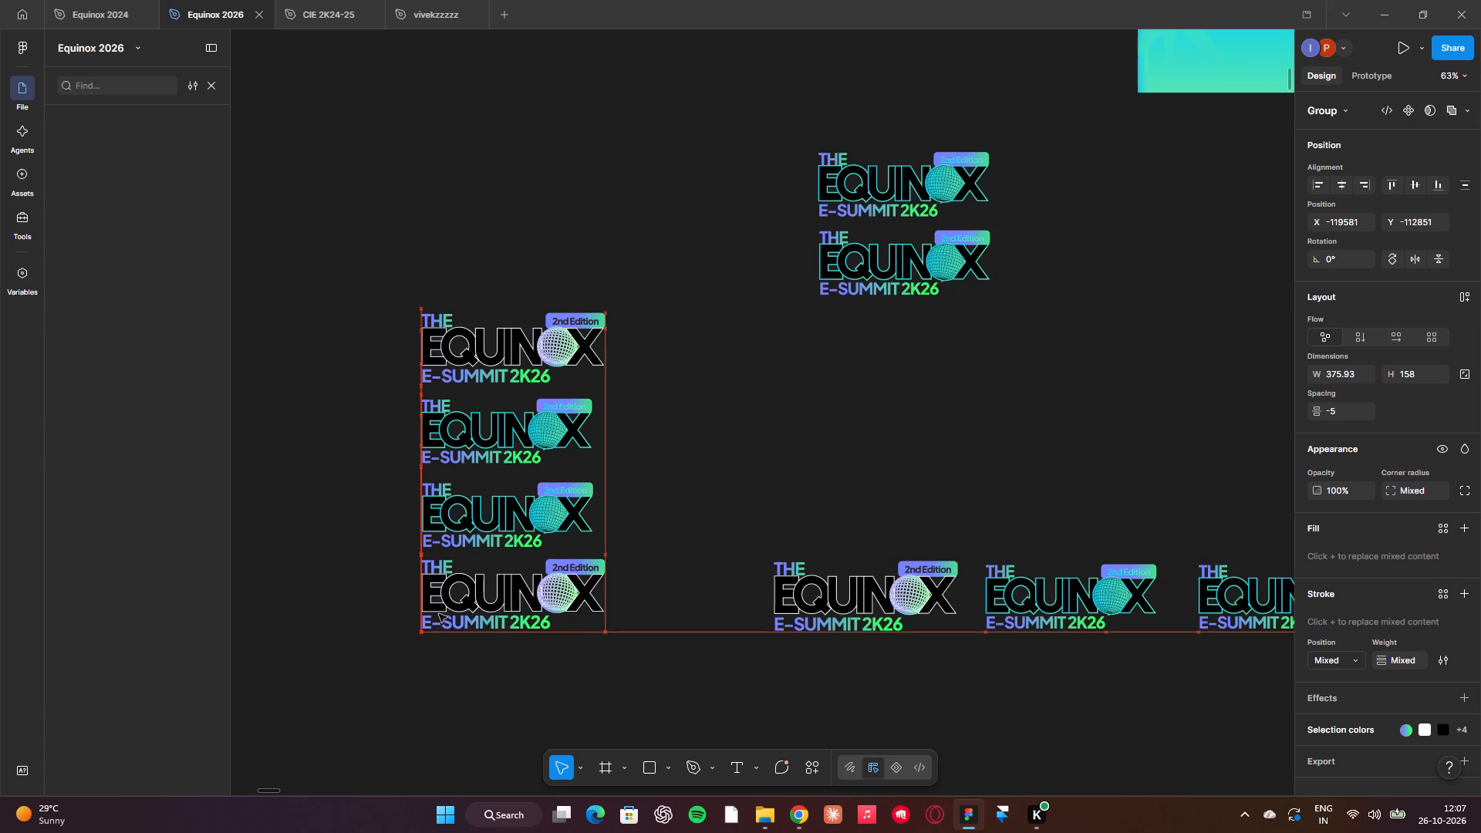
pyautogui.moveTo(439, 614); pyautogui.dragTo(439, 620)
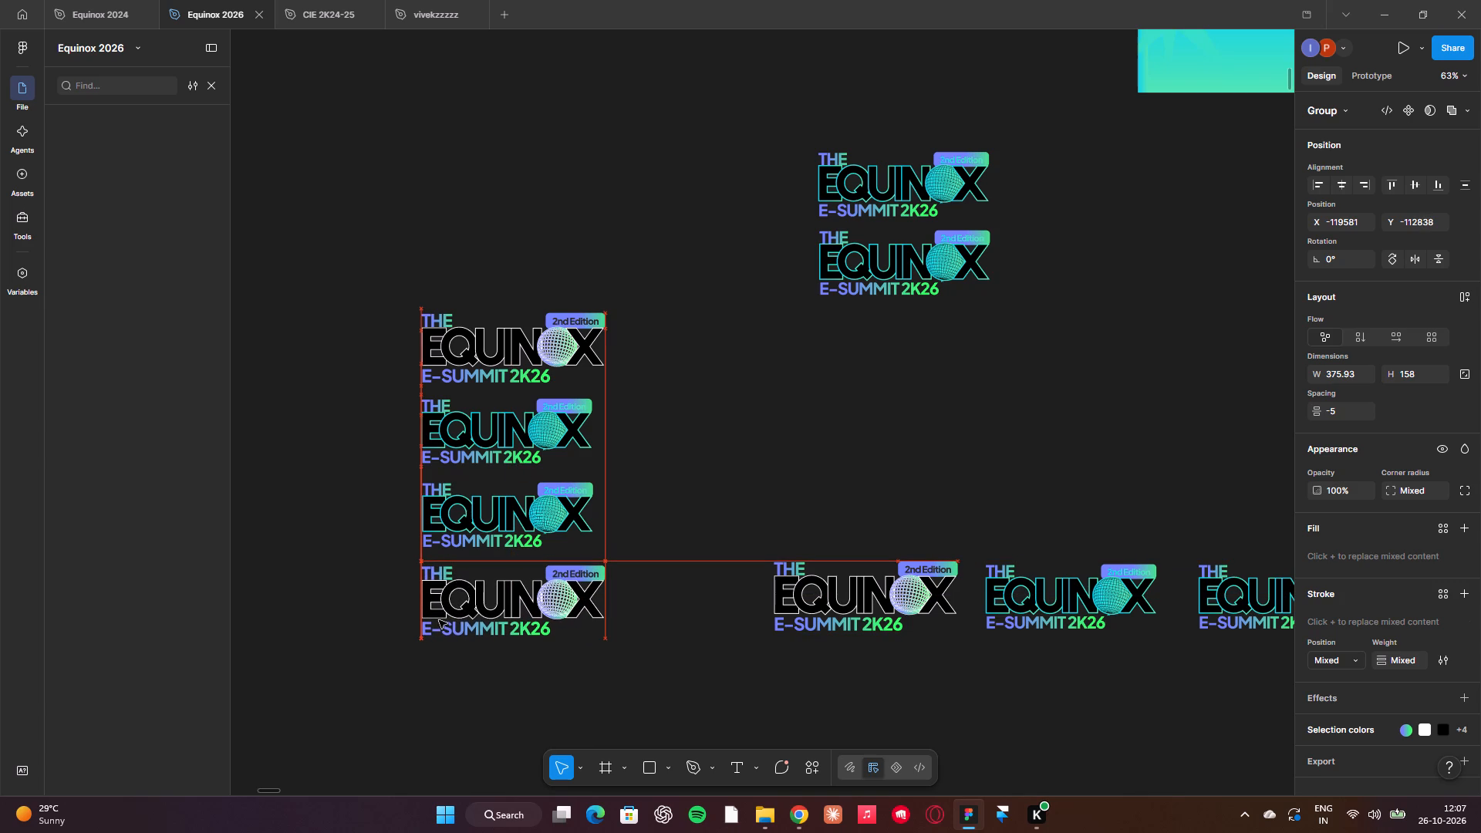
pyautogui.moveTo(439, 620); pyautogui.dragTo(440, 622)
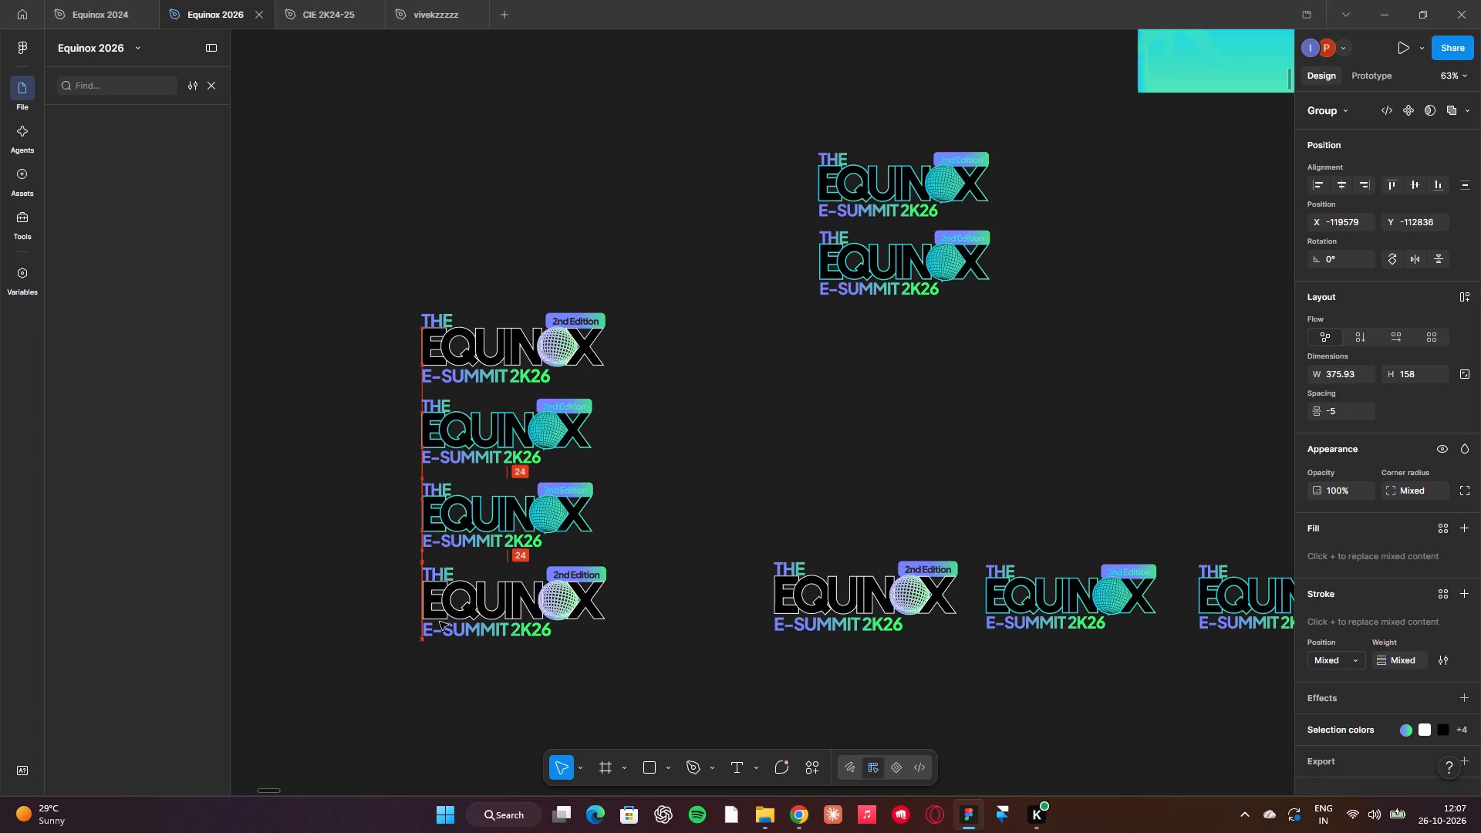
pyautogui.moveTo(440, 622); pyautogui.dragTo(439, 621)
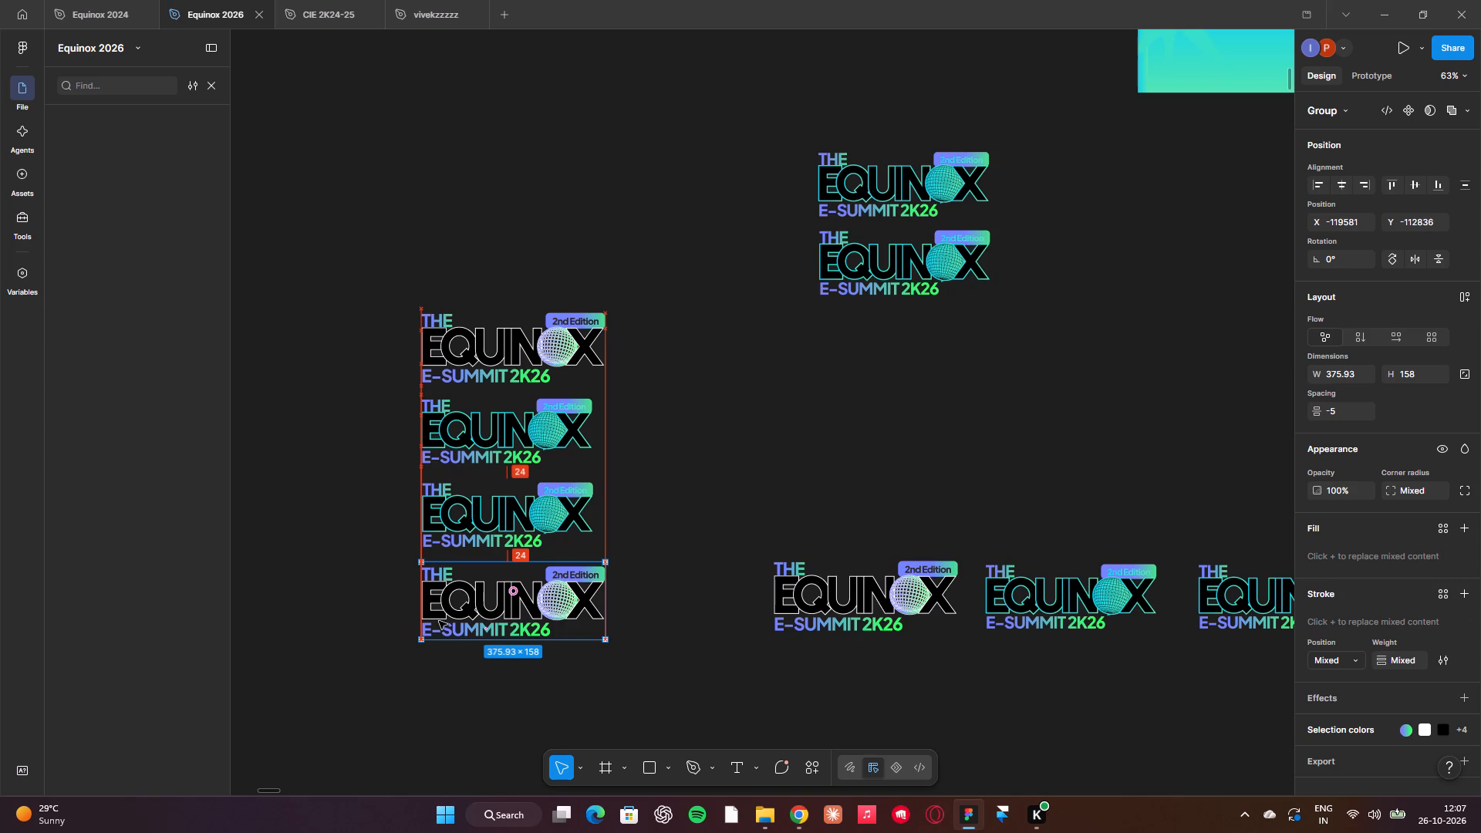
pyautogui.moveTo(439, 621); pyautogui.dragTo(438, 621)
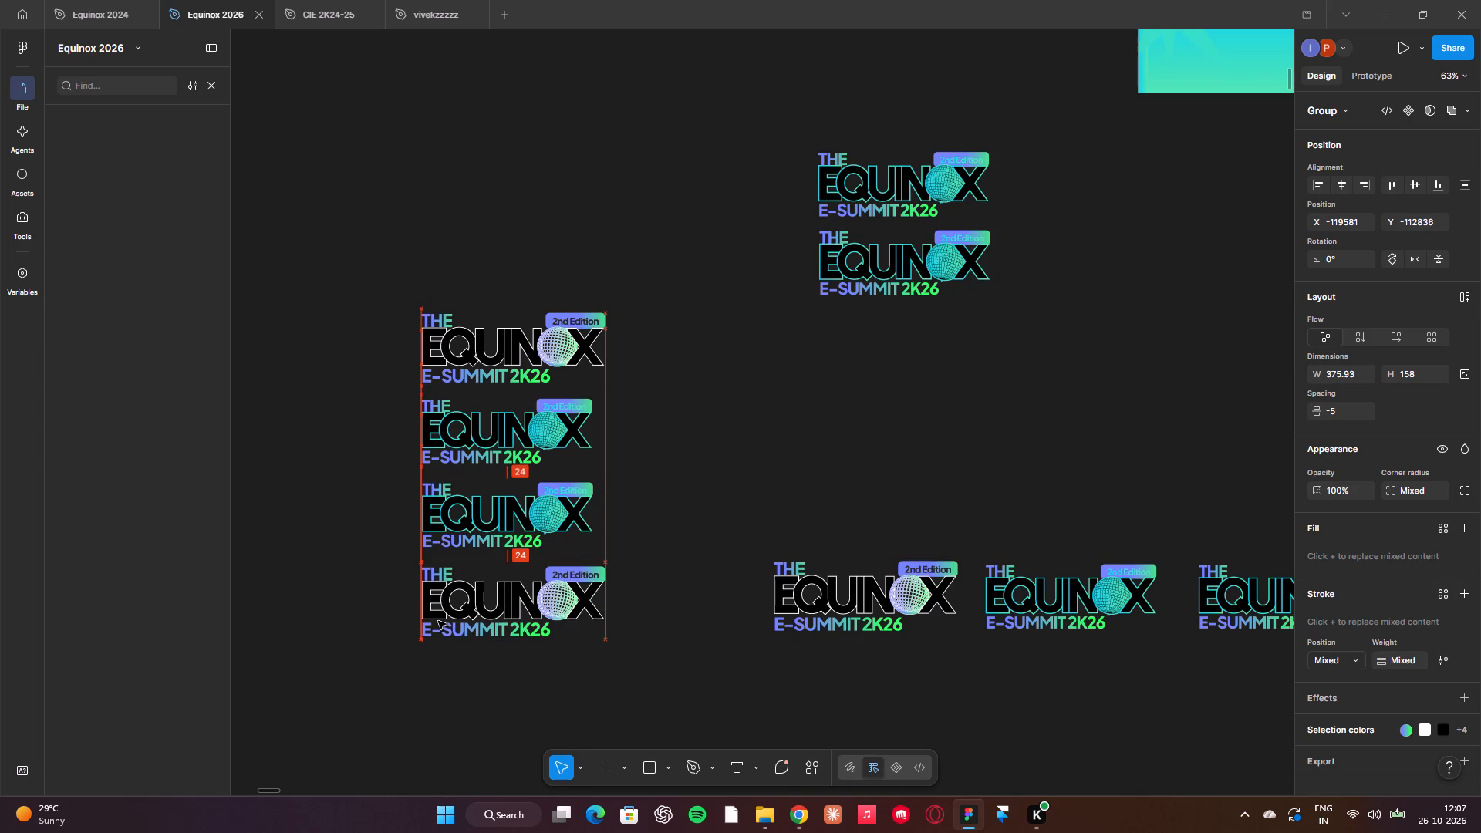
pyautogui.moveTo(438, 621); pyautogui.dragTo(440, 621)
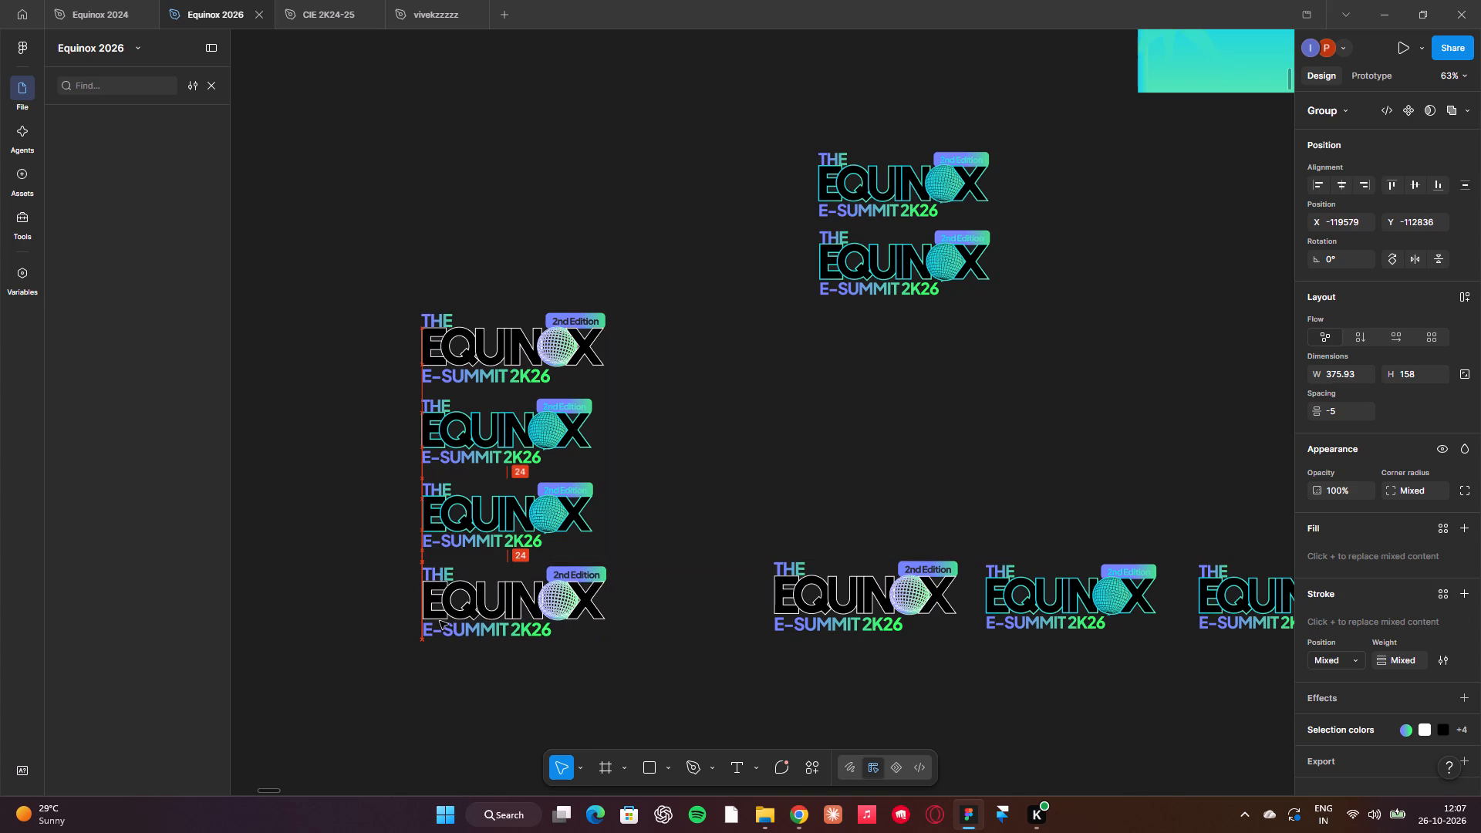
pyautogui.moveTo(440, 621); pyautogui.dragTo(439, 619)
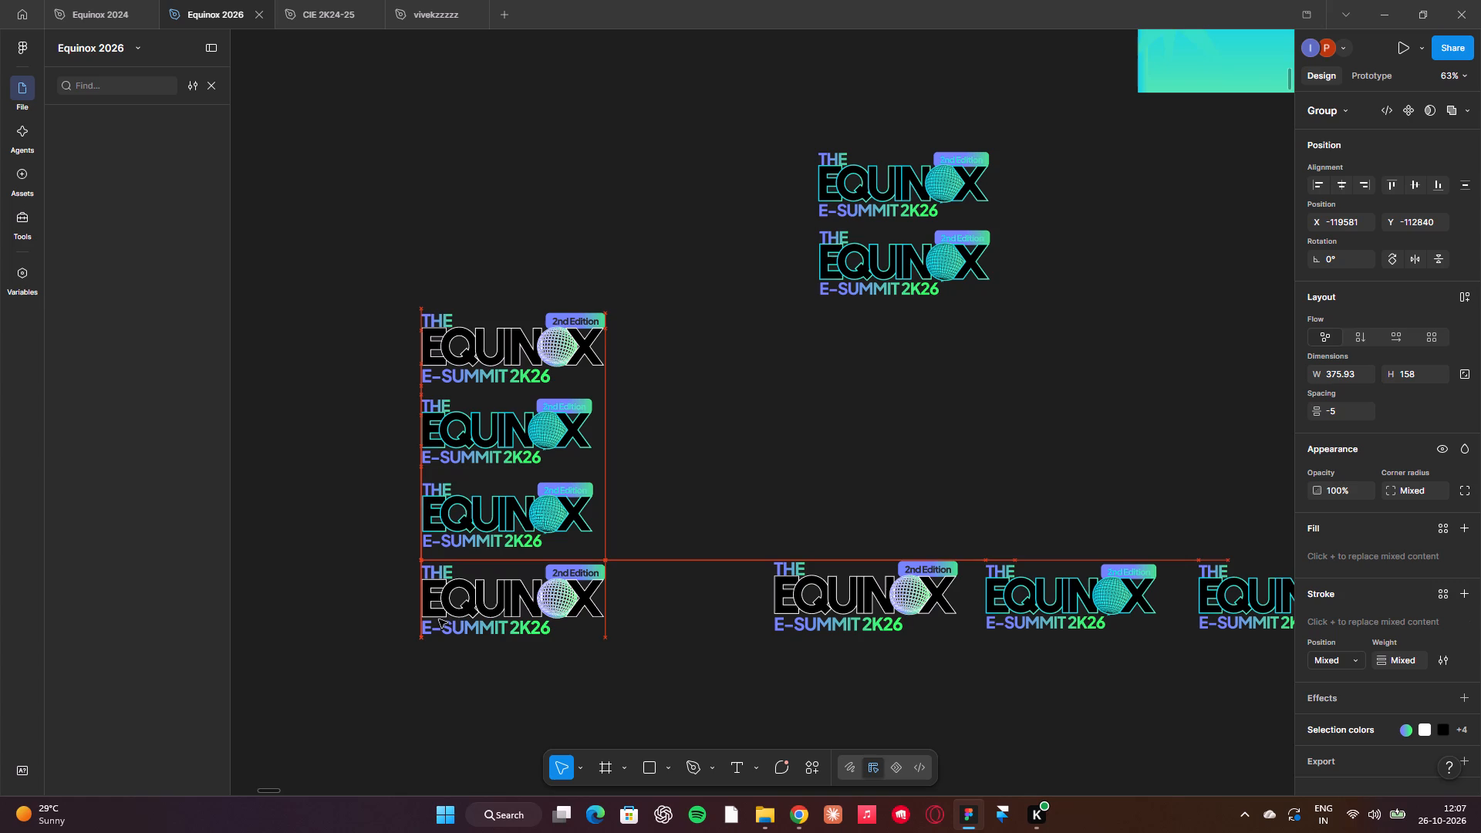
pyautogui.moveTo(439, 619); pyautogui.dragTo(440, 621)
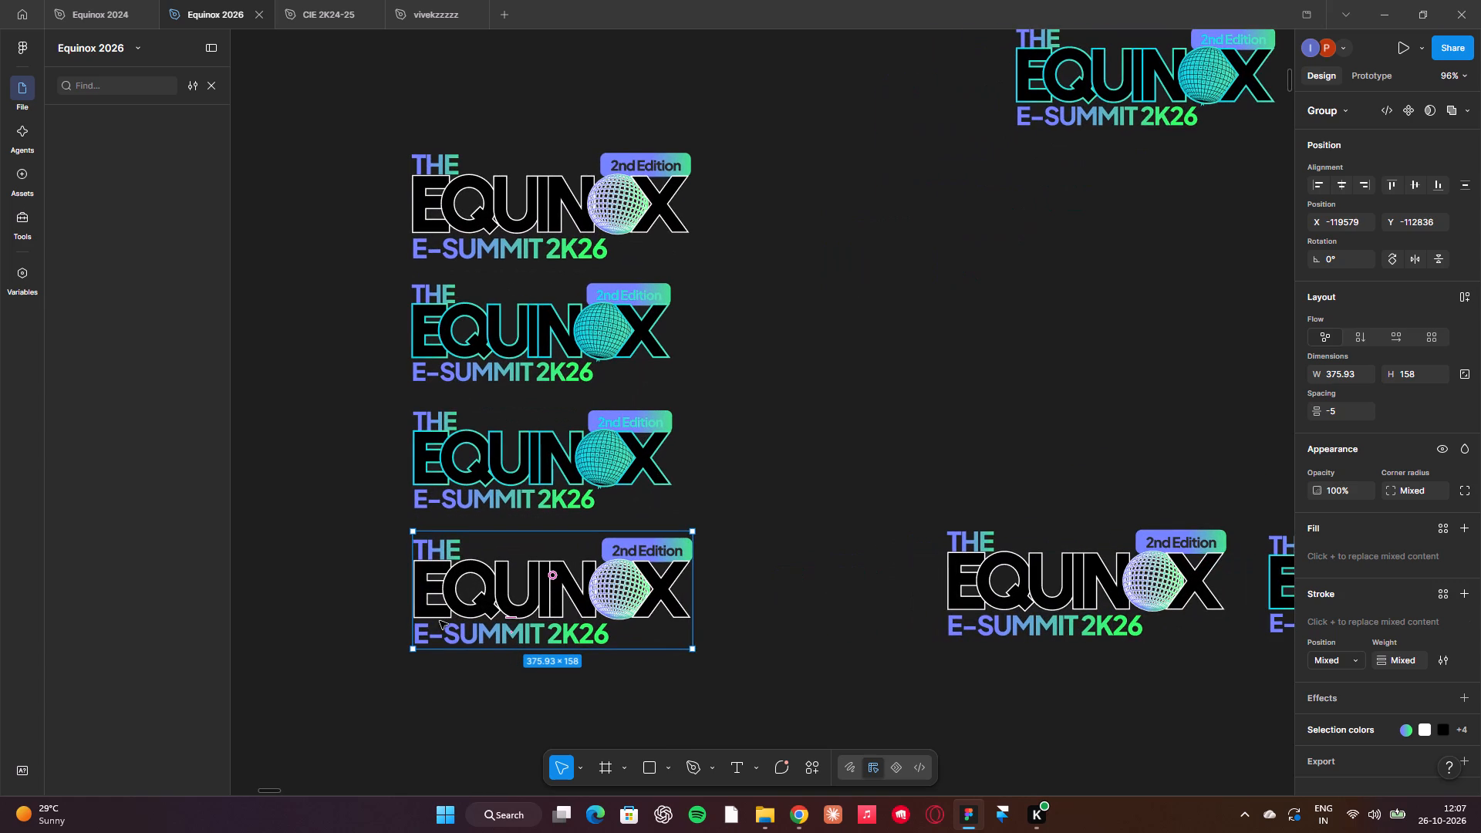
# Lower the white-outlined logo under the stack a little further, keeping its left edge in line with the stack.
pyautogui.click(440, 621)
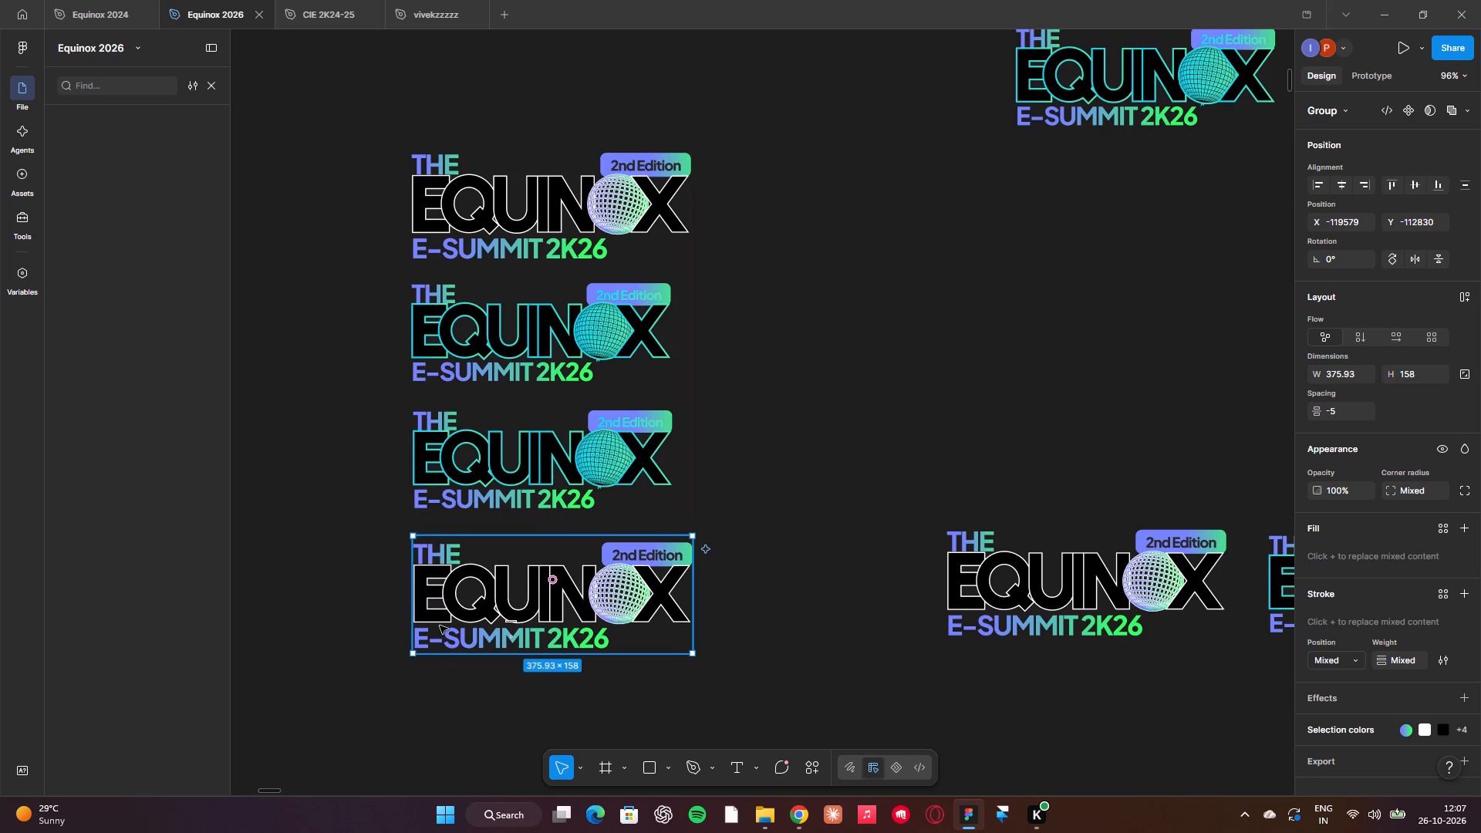
pyautogui.moveTo(440, 626); pyautogui.dragTo(439, 626)
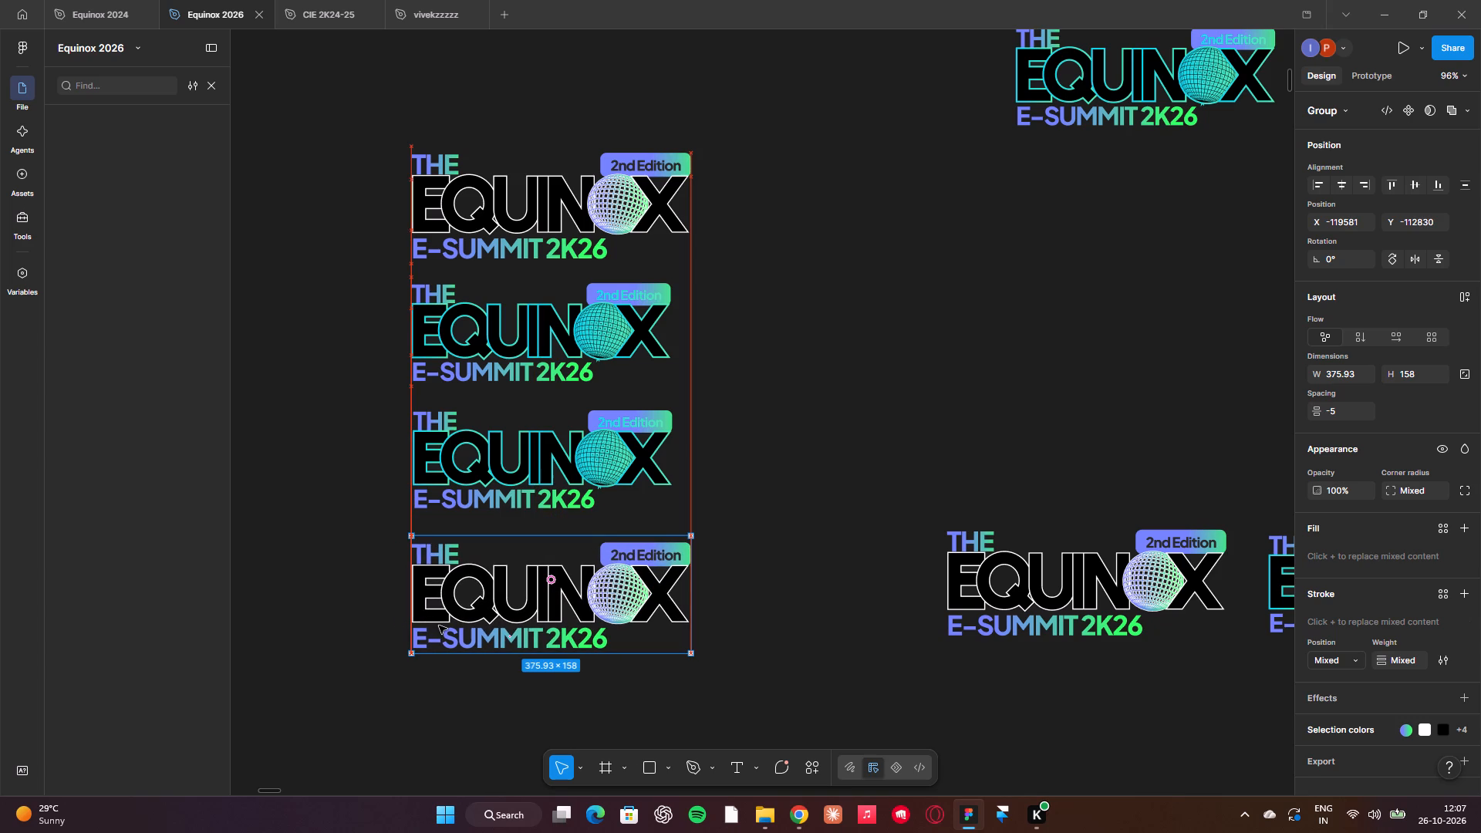
pyautogui.moveTo(439, 626); pyautogui.dragTo(440, 626)
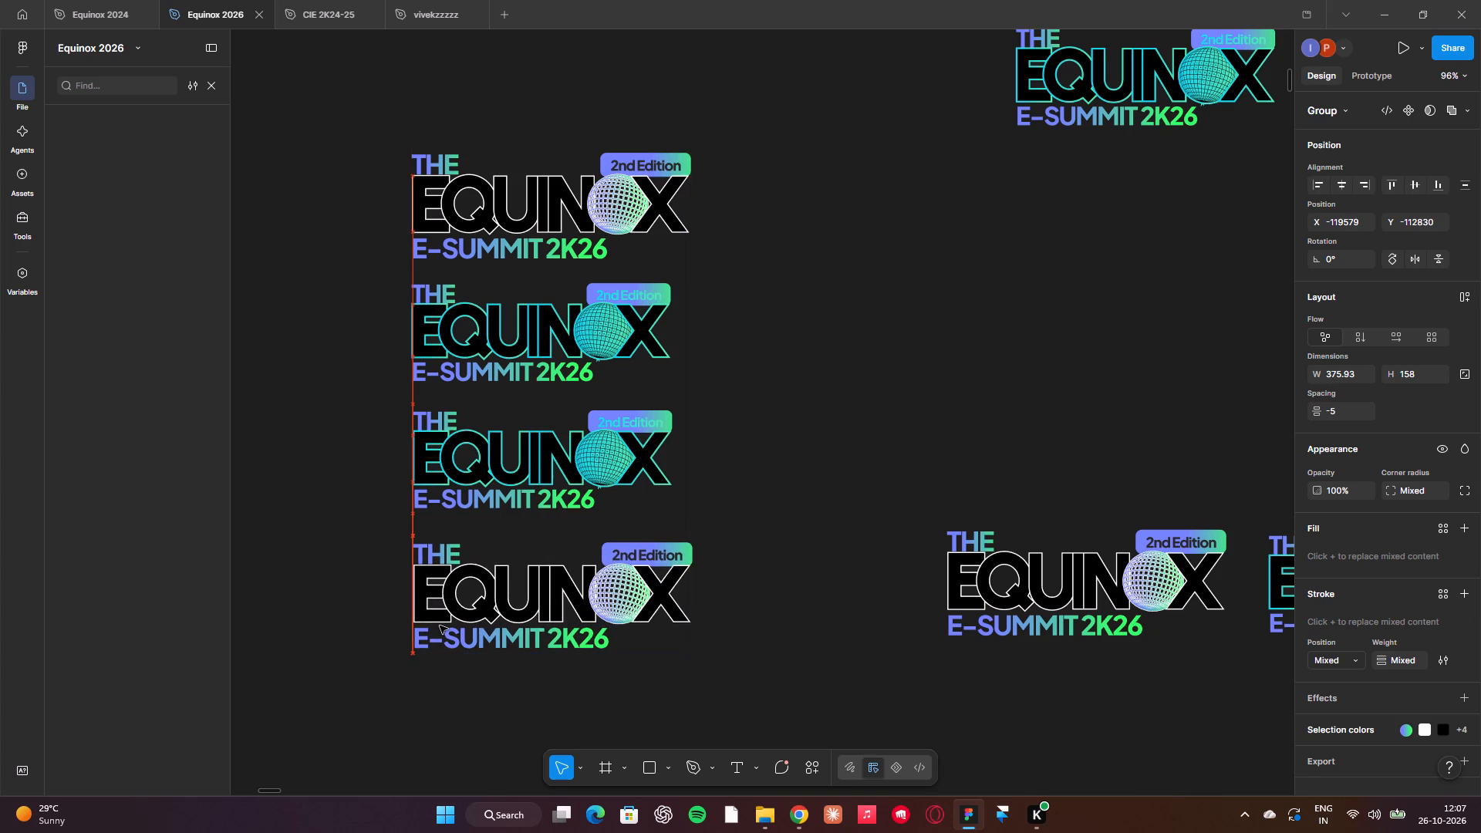
pyautogui.moveTo(440, 626); pyautogui.dragTo(444, 646)
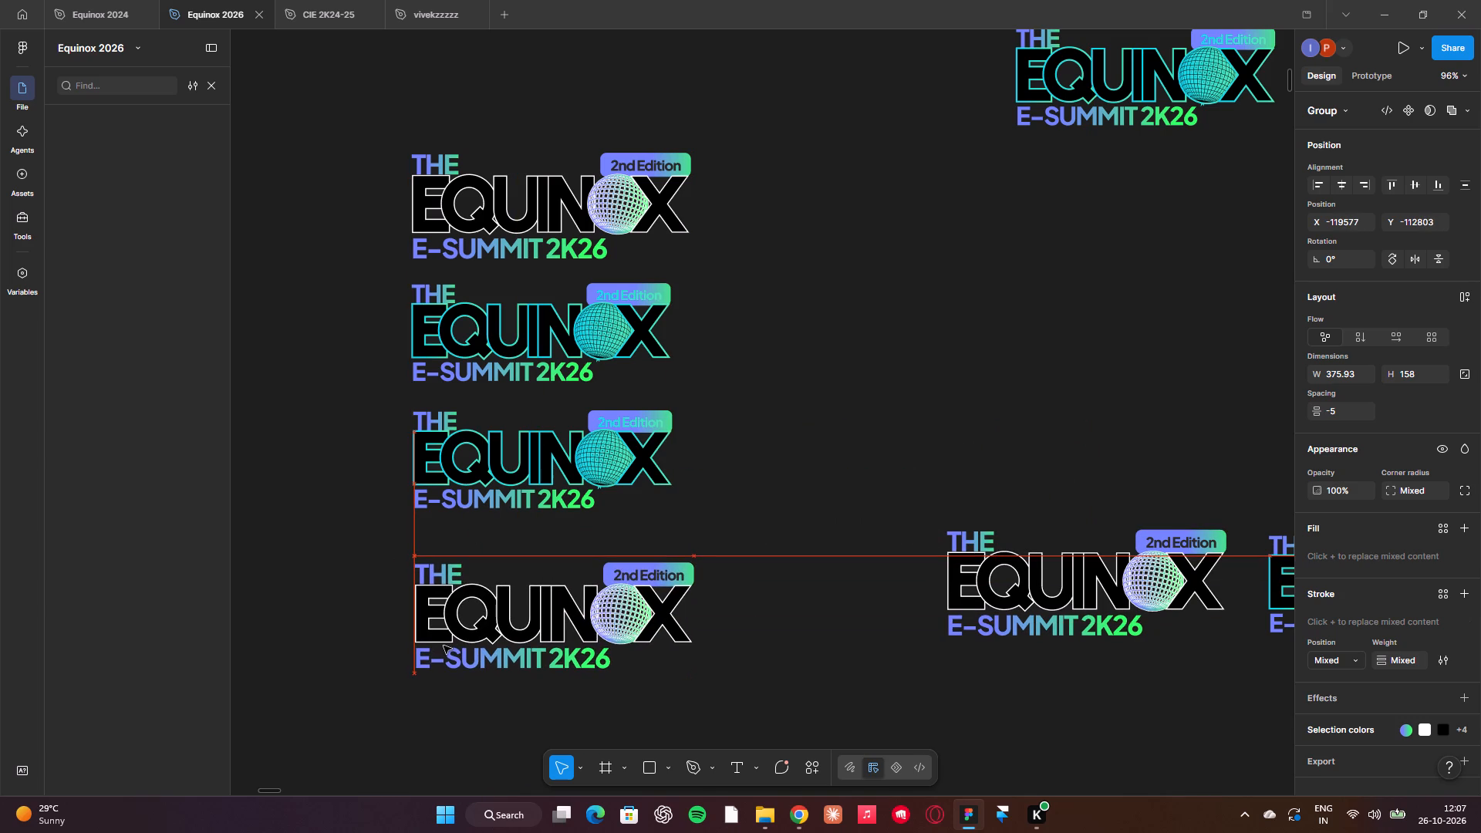
pyautogui.moveTo(444, 646); pyautogui.dragTo(438, 646)
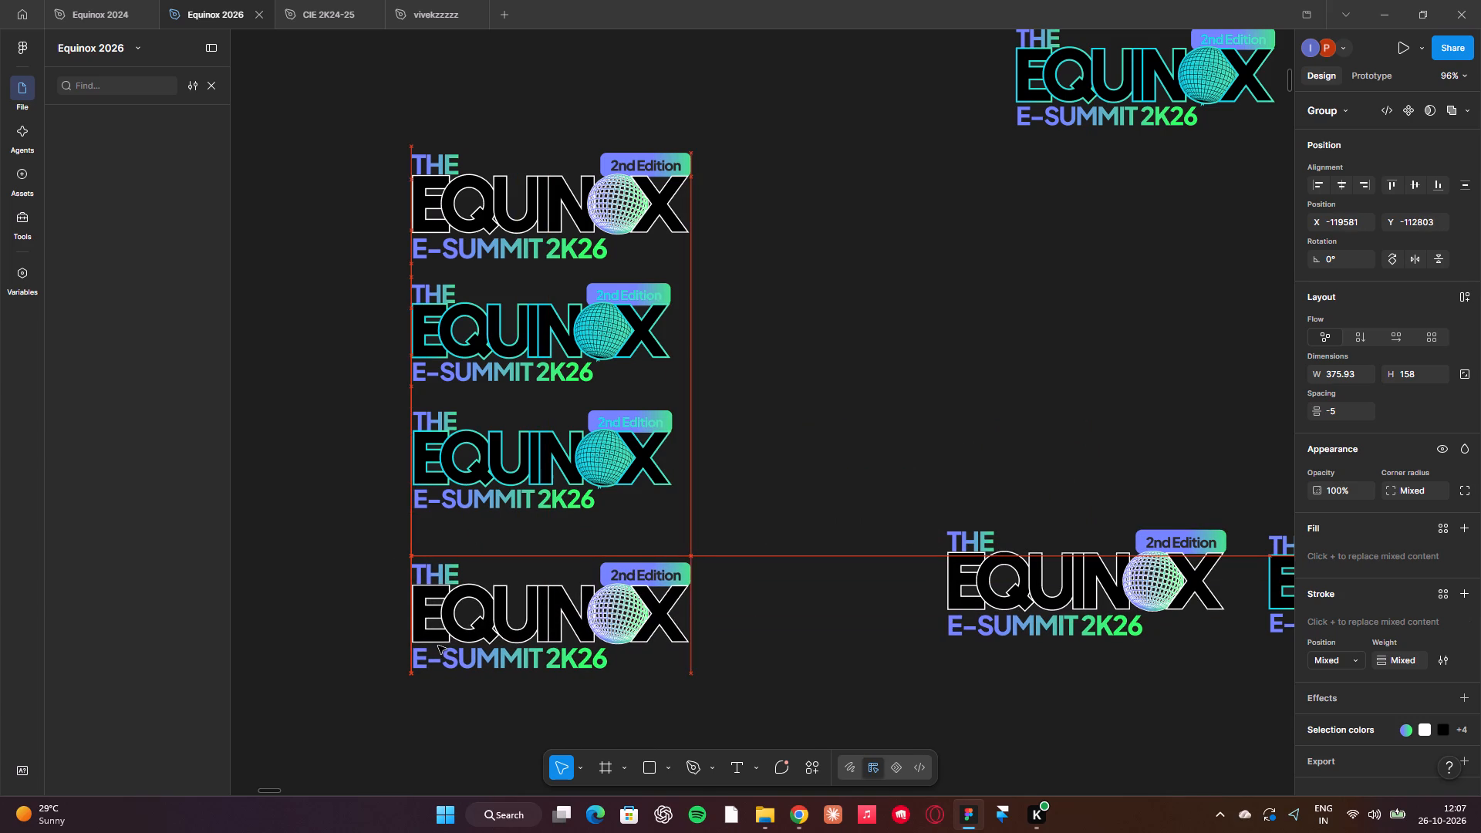
pyautogui.moveTo(438, 646); pyautogui.dragTo(440, 646)
pyautogui.click(683, 535)
# Move the lower of the two separately stacked teal logos up beside the other one, almost level with it.
pyautogui.scroll(2, 683, 535)
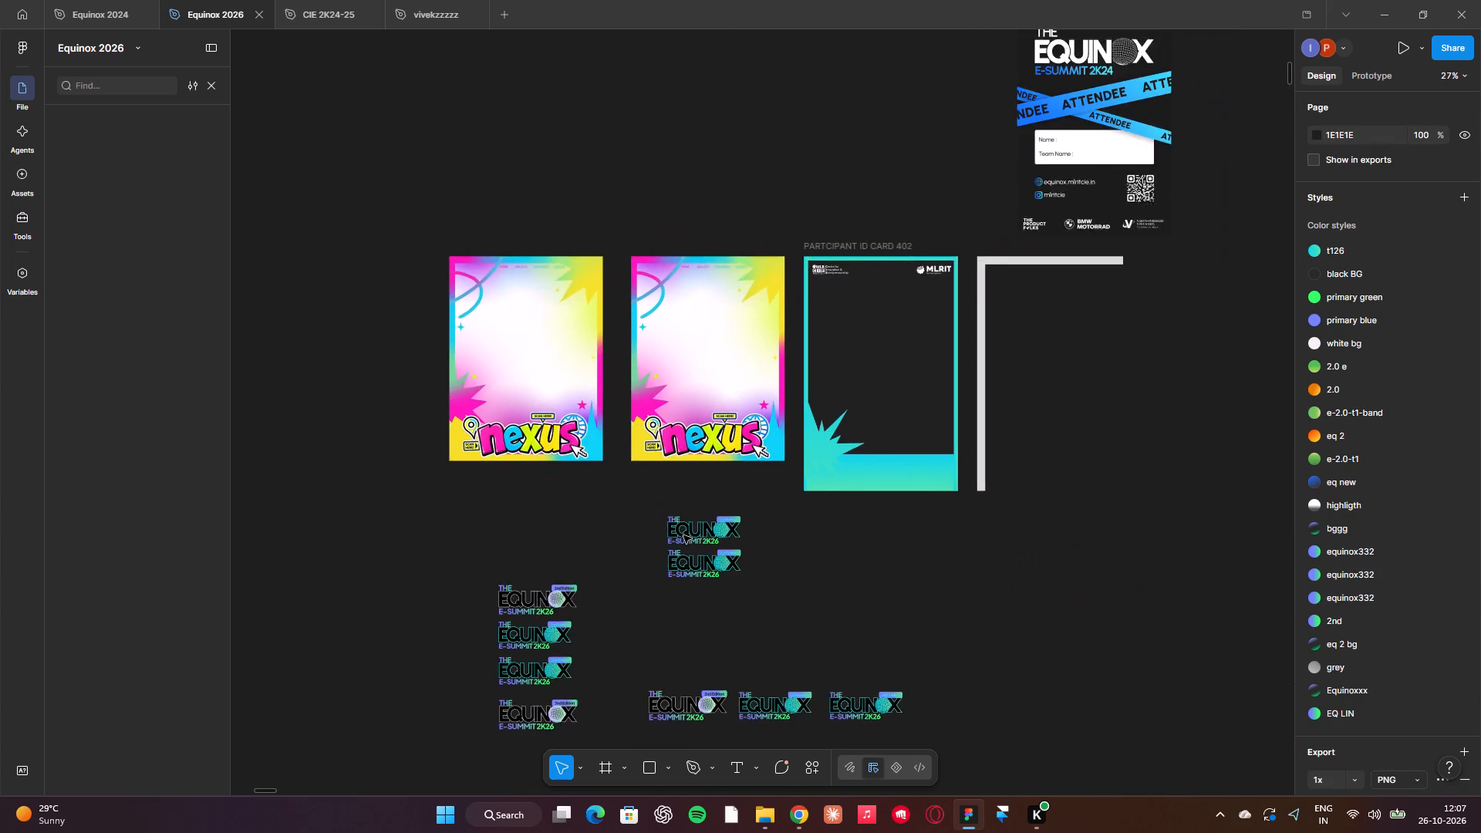
pyautogui.scroll(-1, 683, 535)
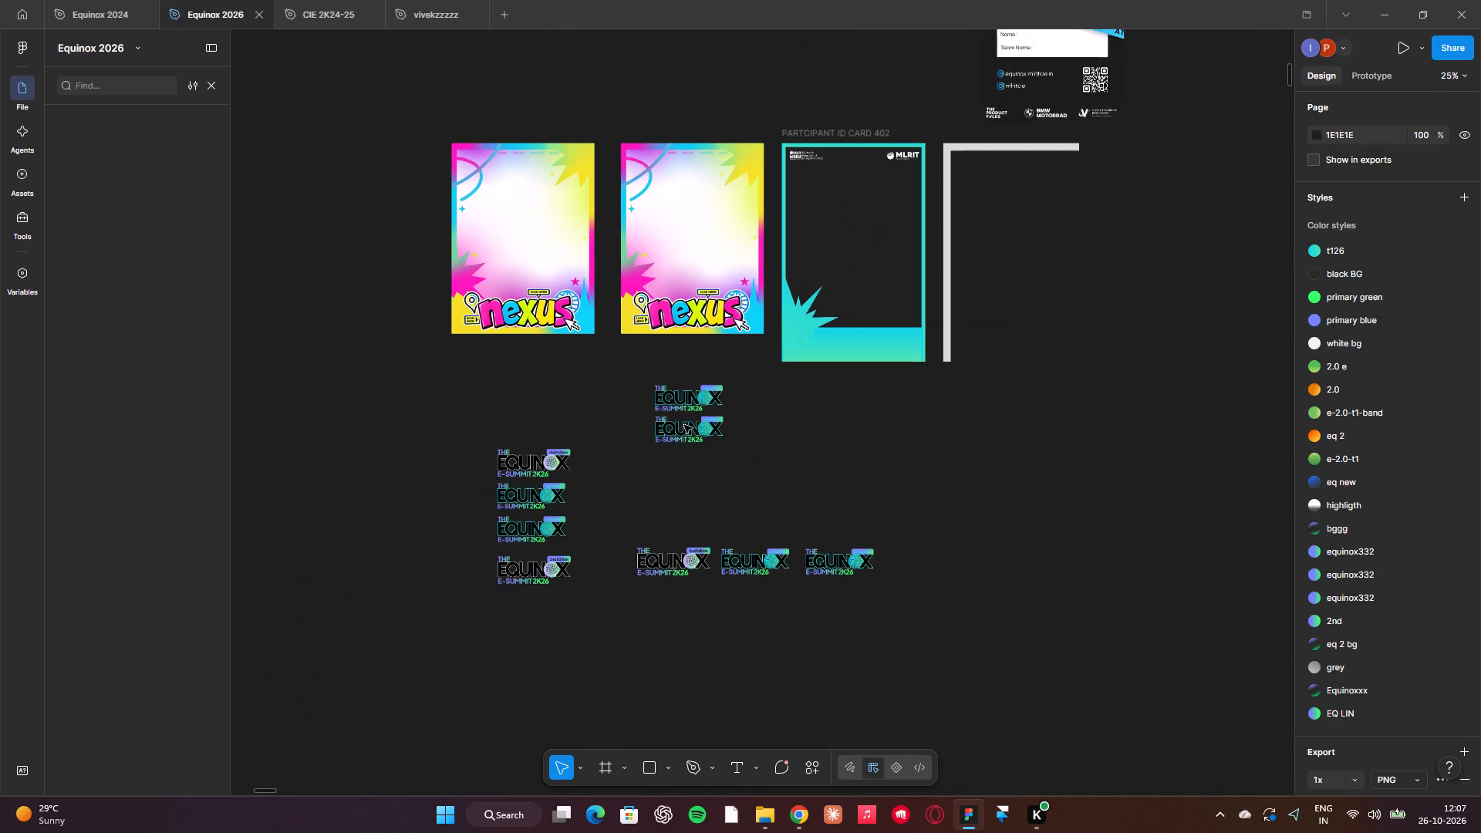
pyautogui.moveTo(677, 431); pyautogui.dragTo(769, 402)
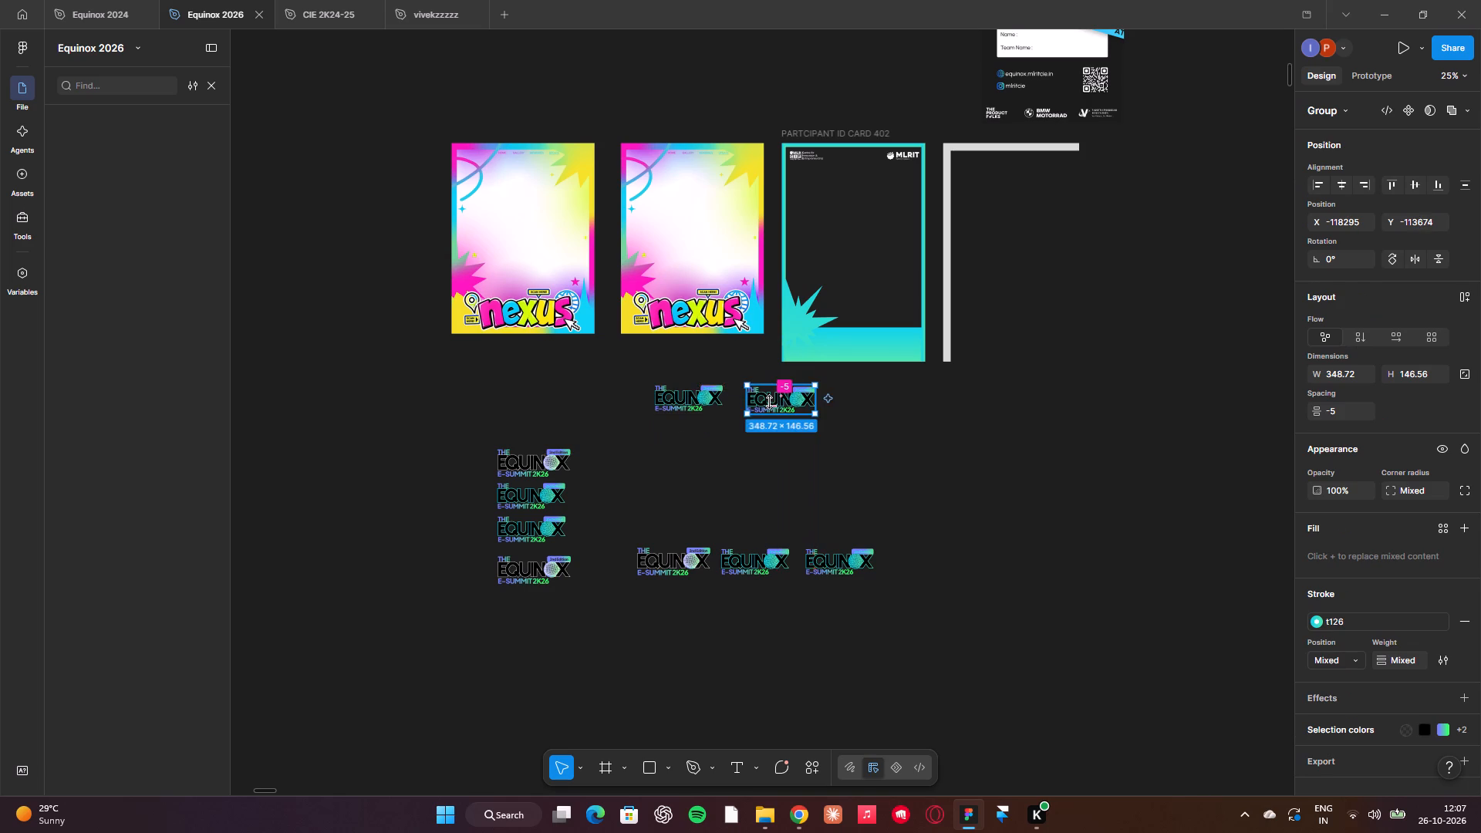
pyautogui.moveTo(760, 403); pyautogui.dragTo(751, 393)
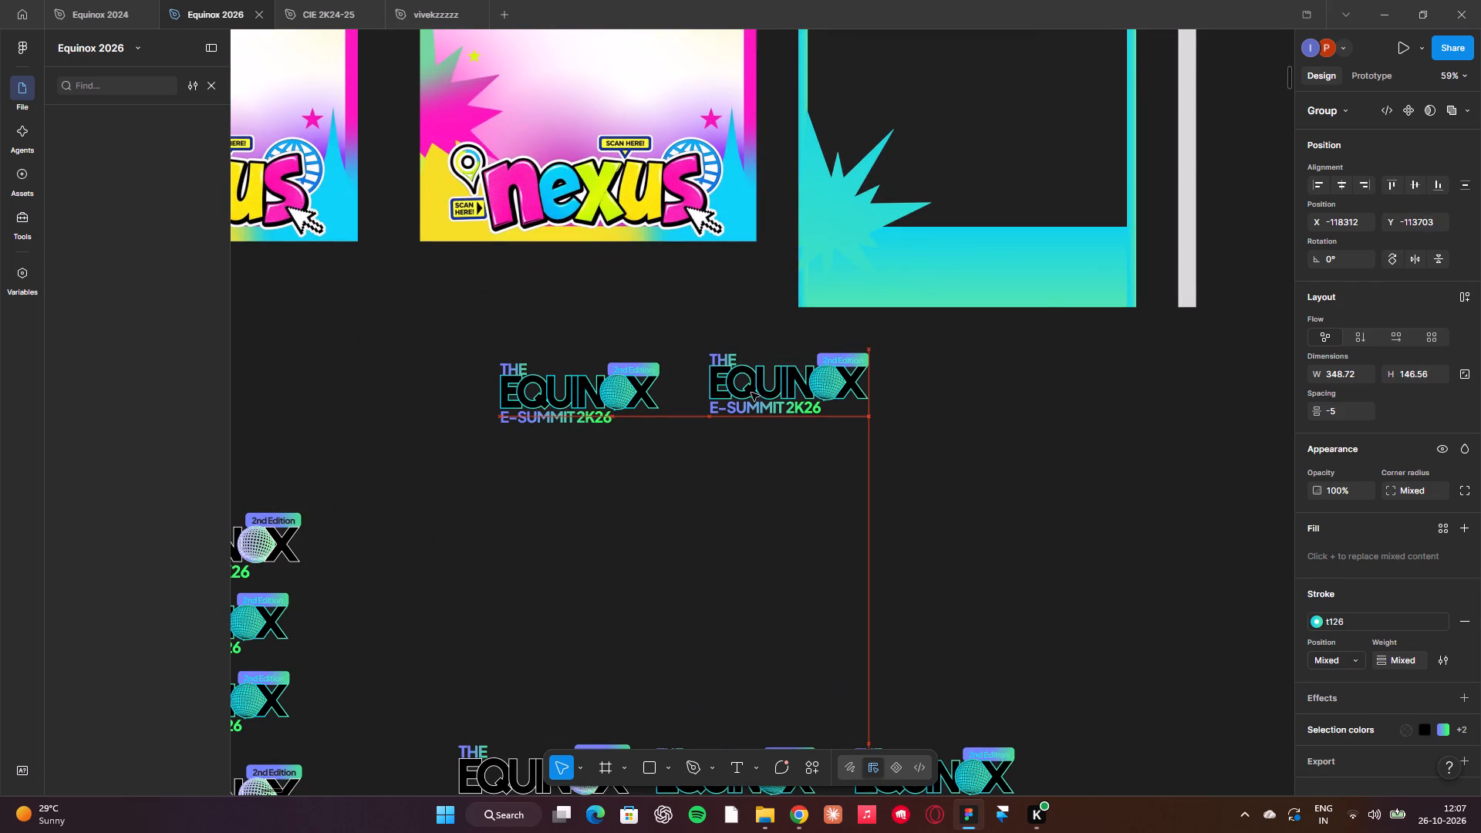
pyautogui.moveTo(751, 393); pyautogui.dragTo(751, 397)
pyautogui.click(740, 466)
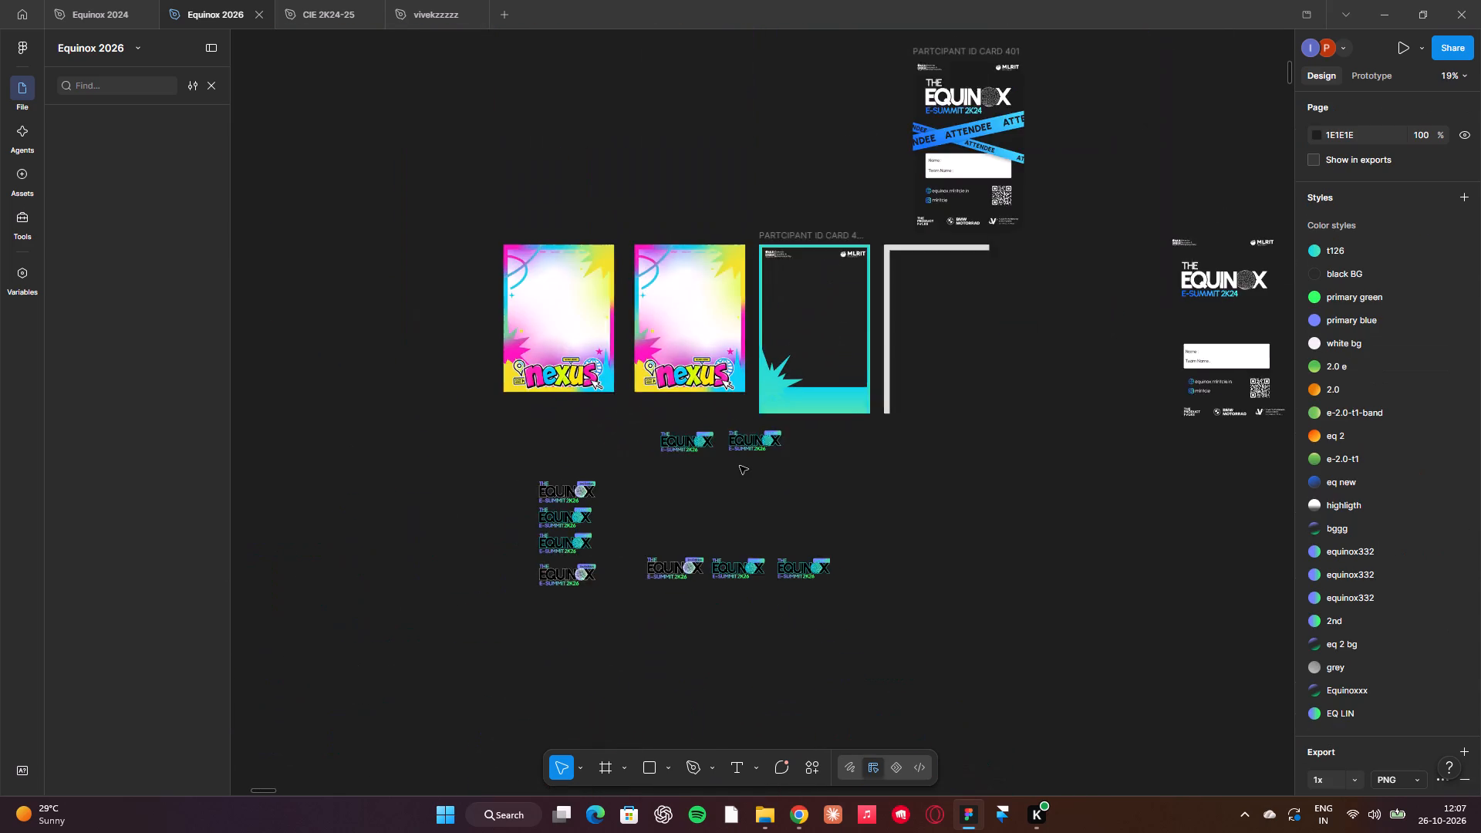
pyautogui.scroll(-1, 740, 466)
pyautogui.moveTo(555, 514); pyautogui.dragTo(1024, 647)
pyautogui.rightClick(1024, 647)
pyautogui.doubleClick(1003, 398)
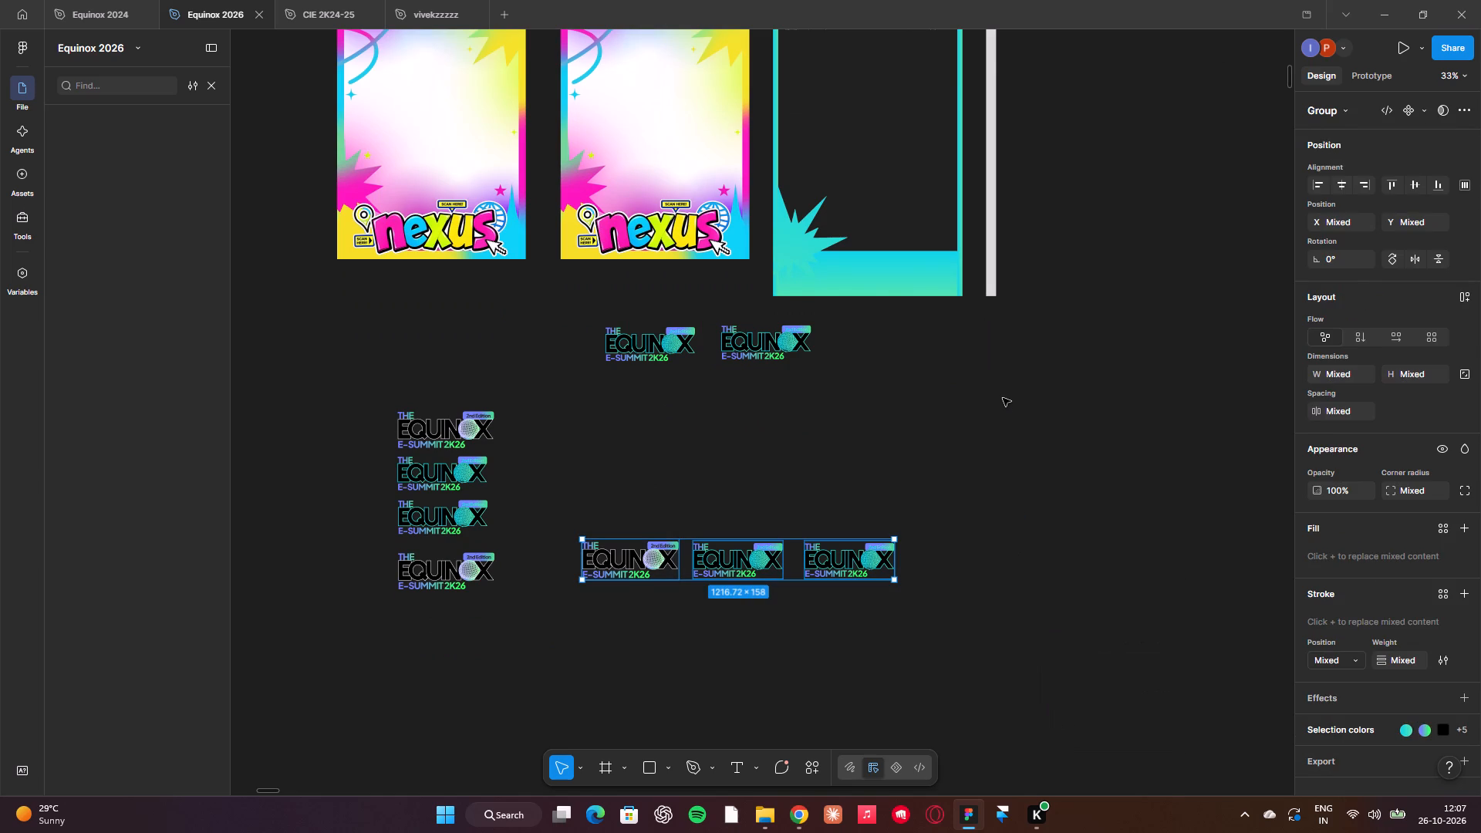
# Move the pair of side-by-side teal logos together so that the second one sits directly above the four-logo stack.
pyautogui.moveTo(580, 309); pyautogui.dragTo(859, 391)
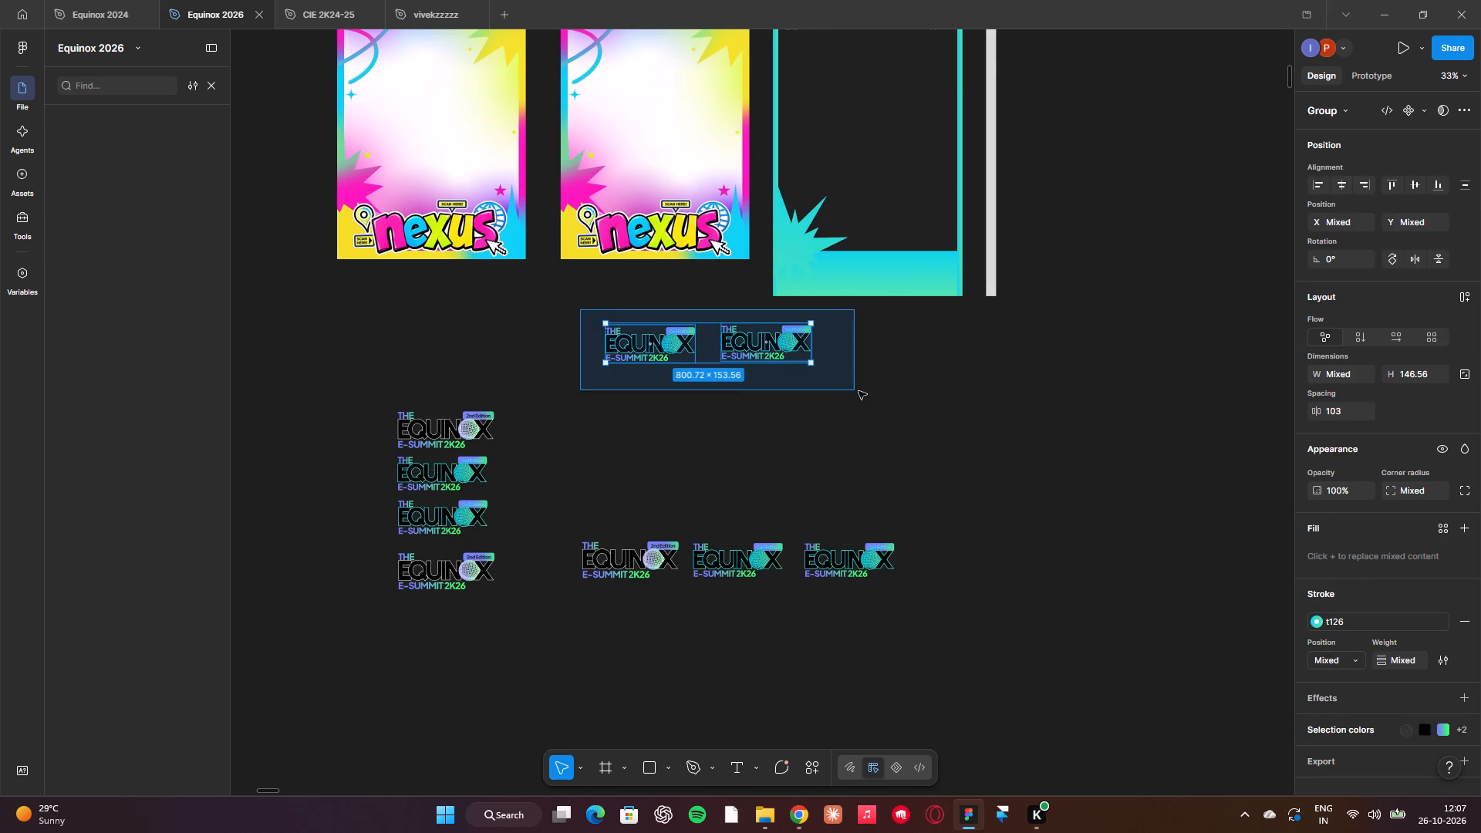
pyautogui.moveTo(859, 391); pyautogui.dragTo(861, 392)
pyautogui.moveTo(730, 331); pyautogui.dragTo(417, 359)
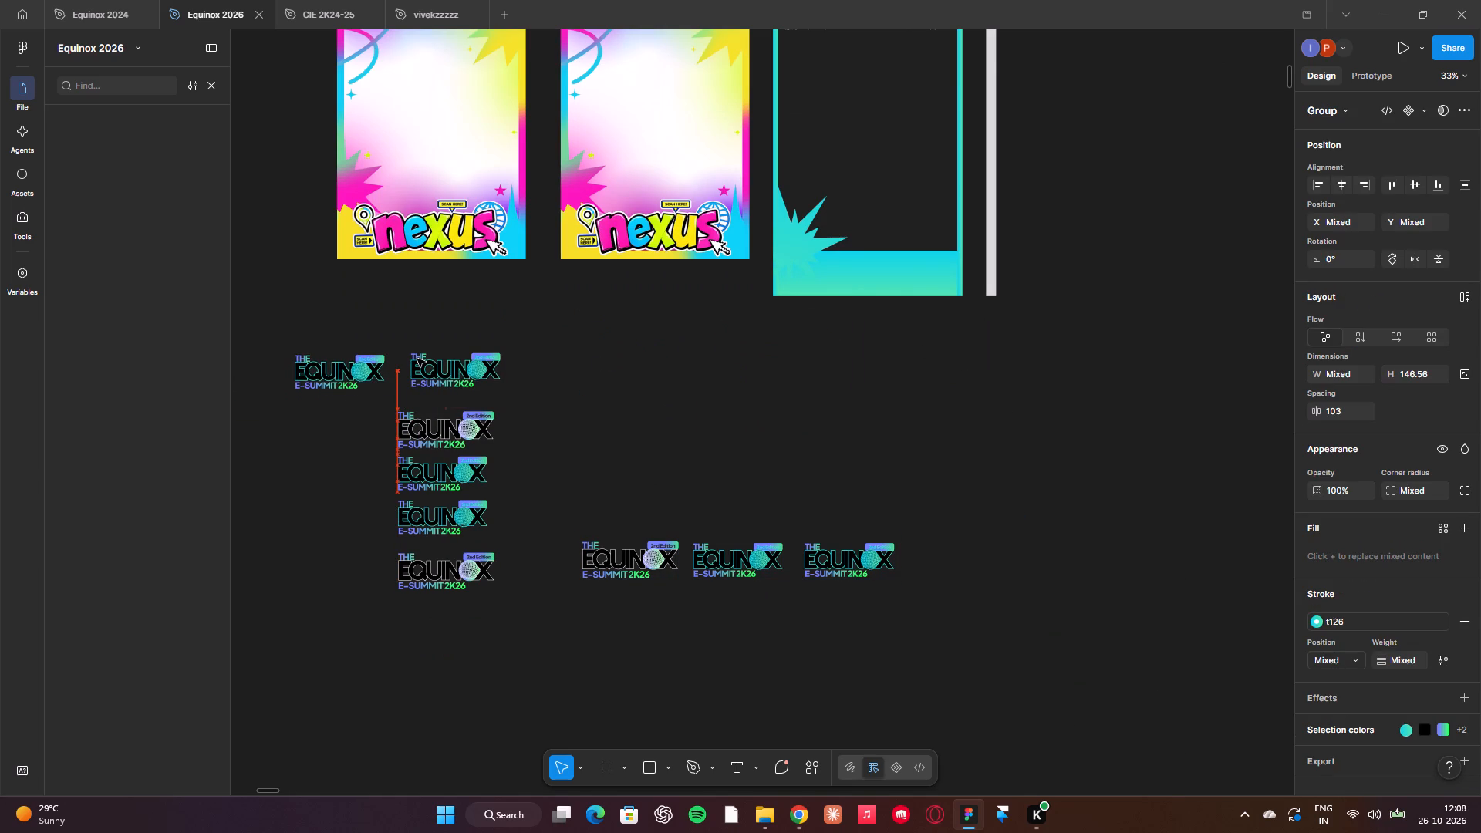
pyautogui.moveTo(417, 359); pyautogui.dragTo(413, 359)
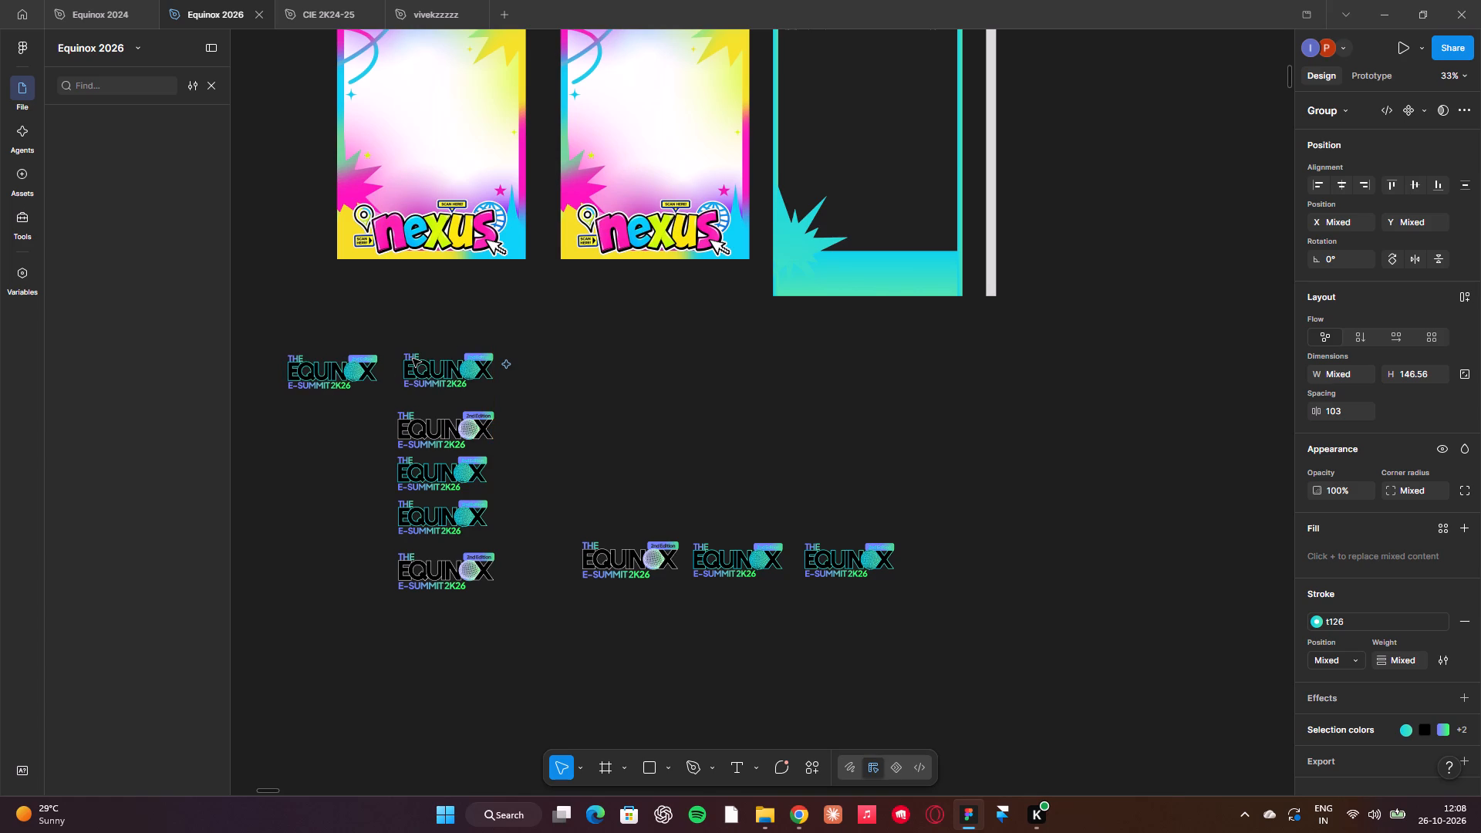
pyautogui.click(740, 402)
pyautogui.hscroll(3, 740, 402)
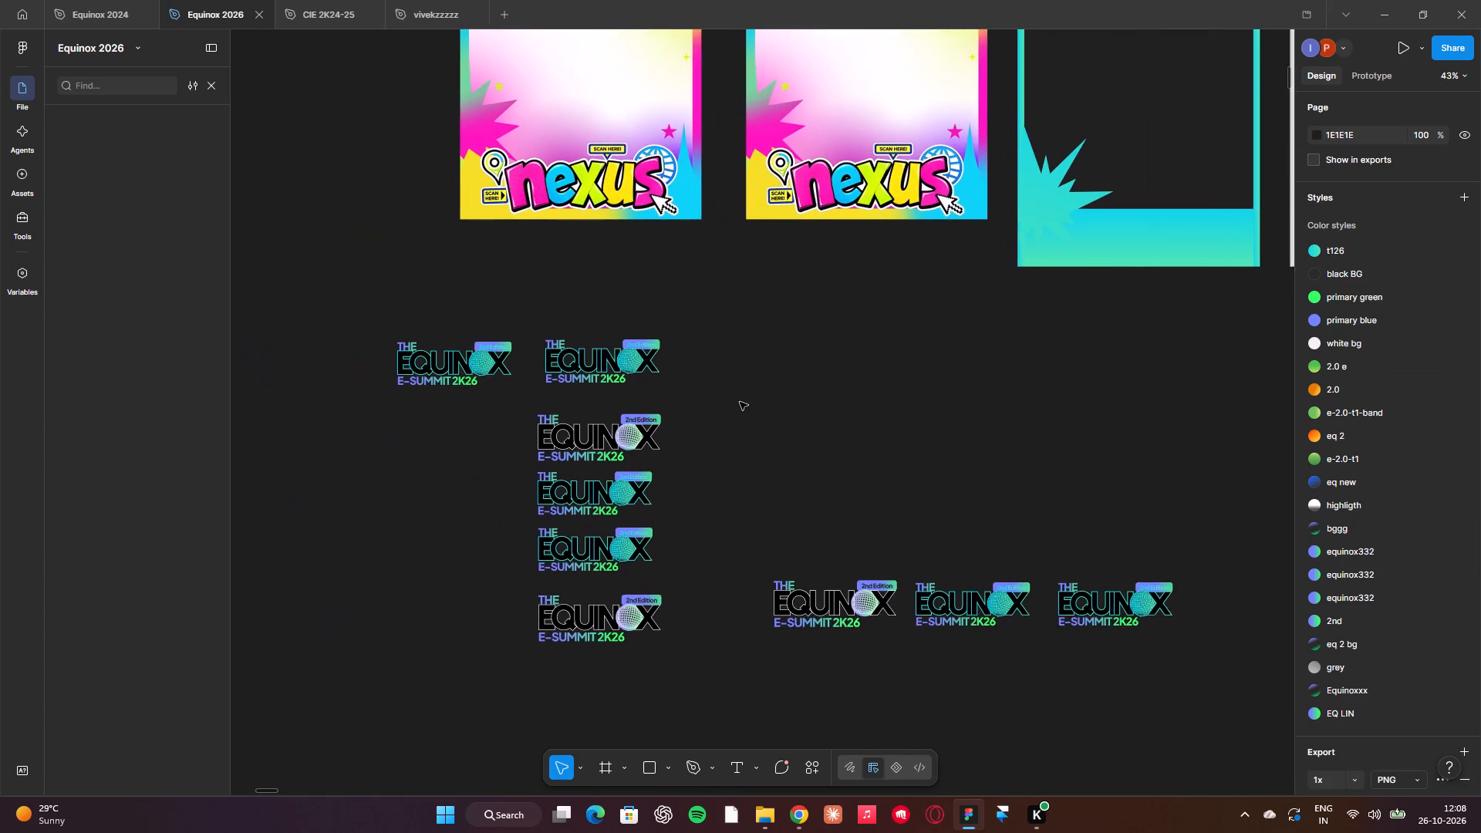
# Shift the second of the side-by-side teal logos slightly left and up, nearly in line with the stack's left edge.
pyautogui.click(554, 342)
pyautogui.moveTo(554, 342); pyautogui.dragTo(548, 344)
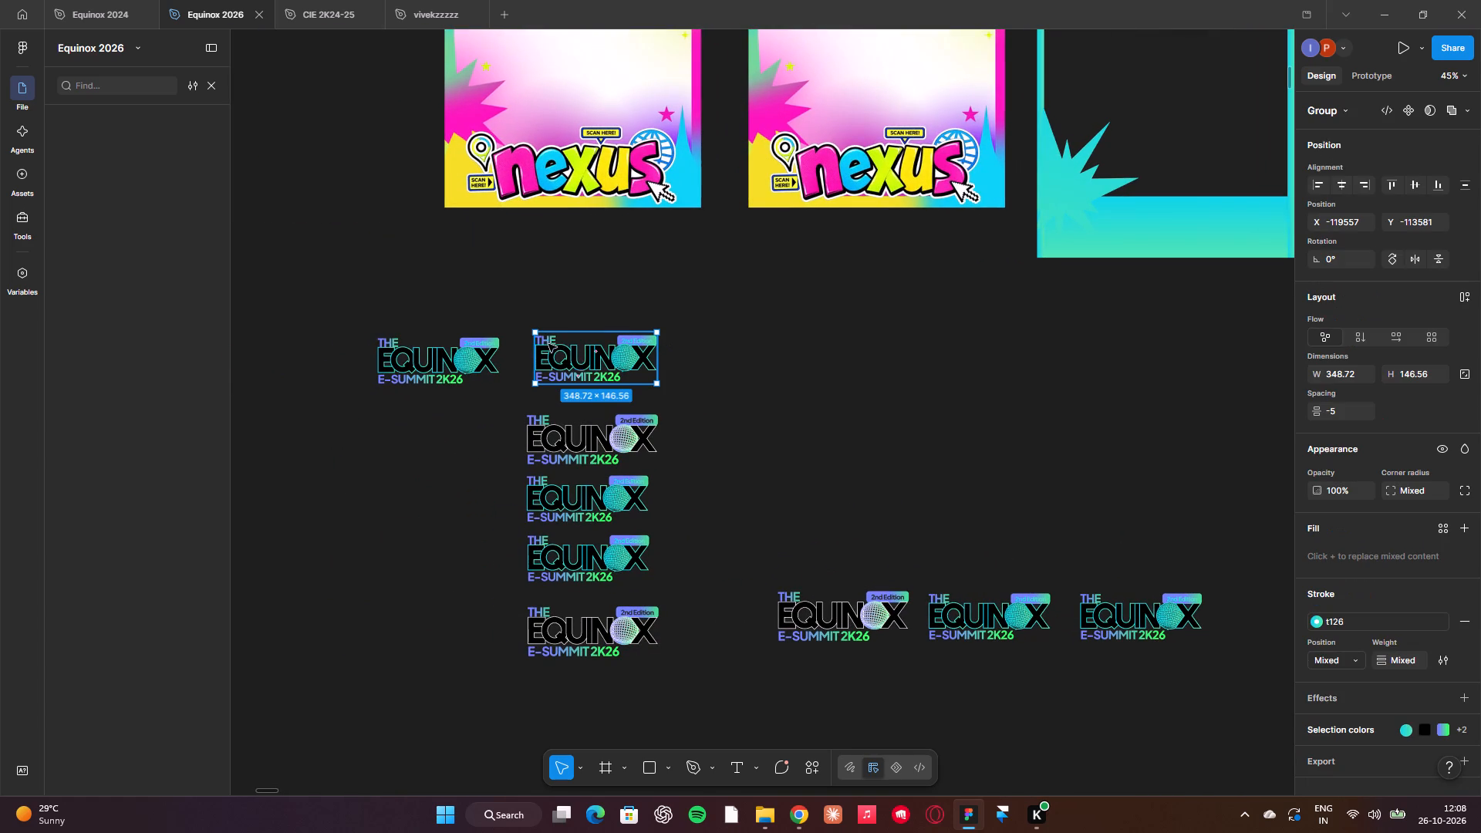
pyautogui.moveTo(548, 344); pyautogui.dragTo(547, 340)
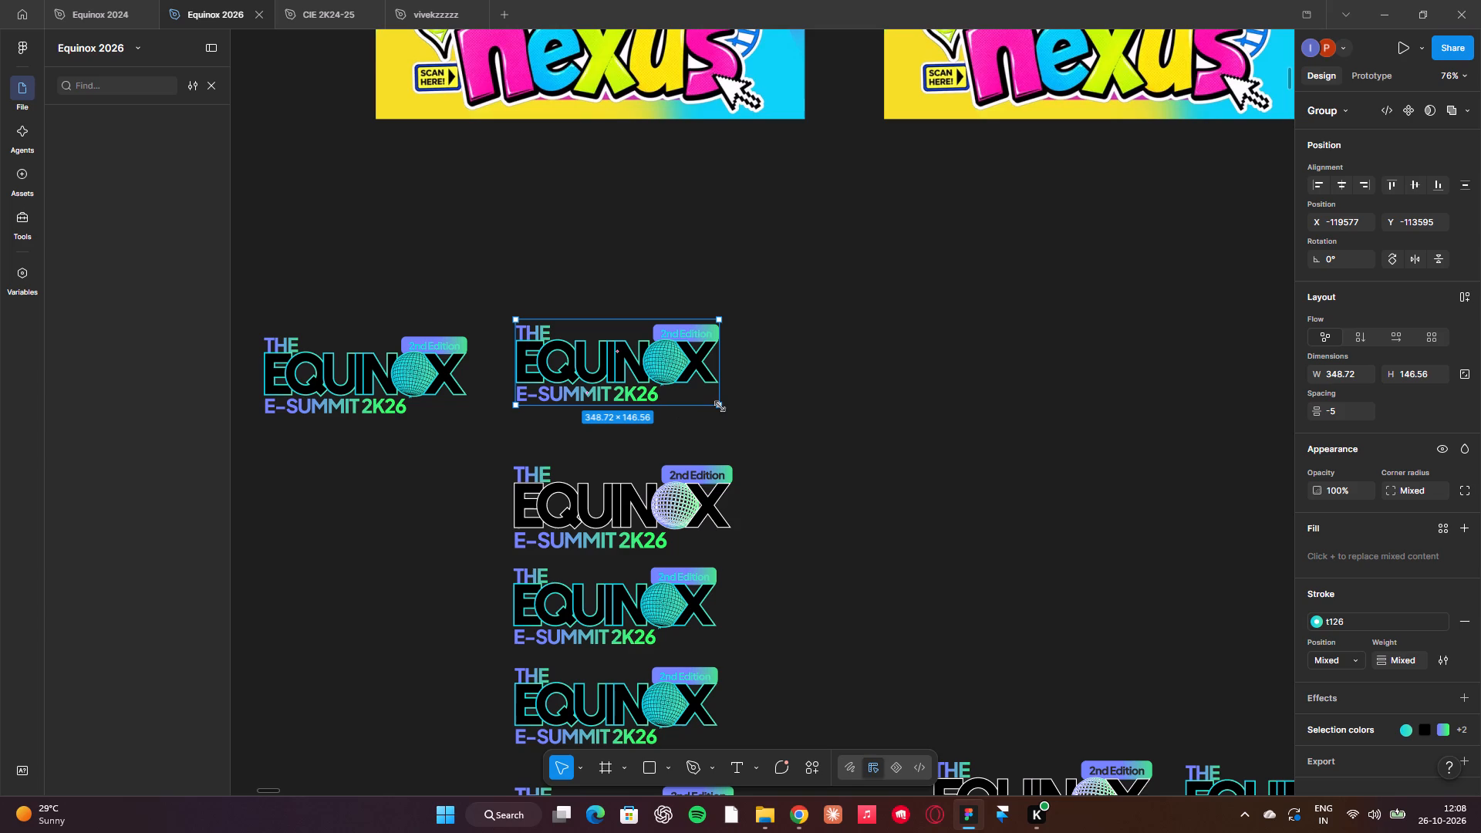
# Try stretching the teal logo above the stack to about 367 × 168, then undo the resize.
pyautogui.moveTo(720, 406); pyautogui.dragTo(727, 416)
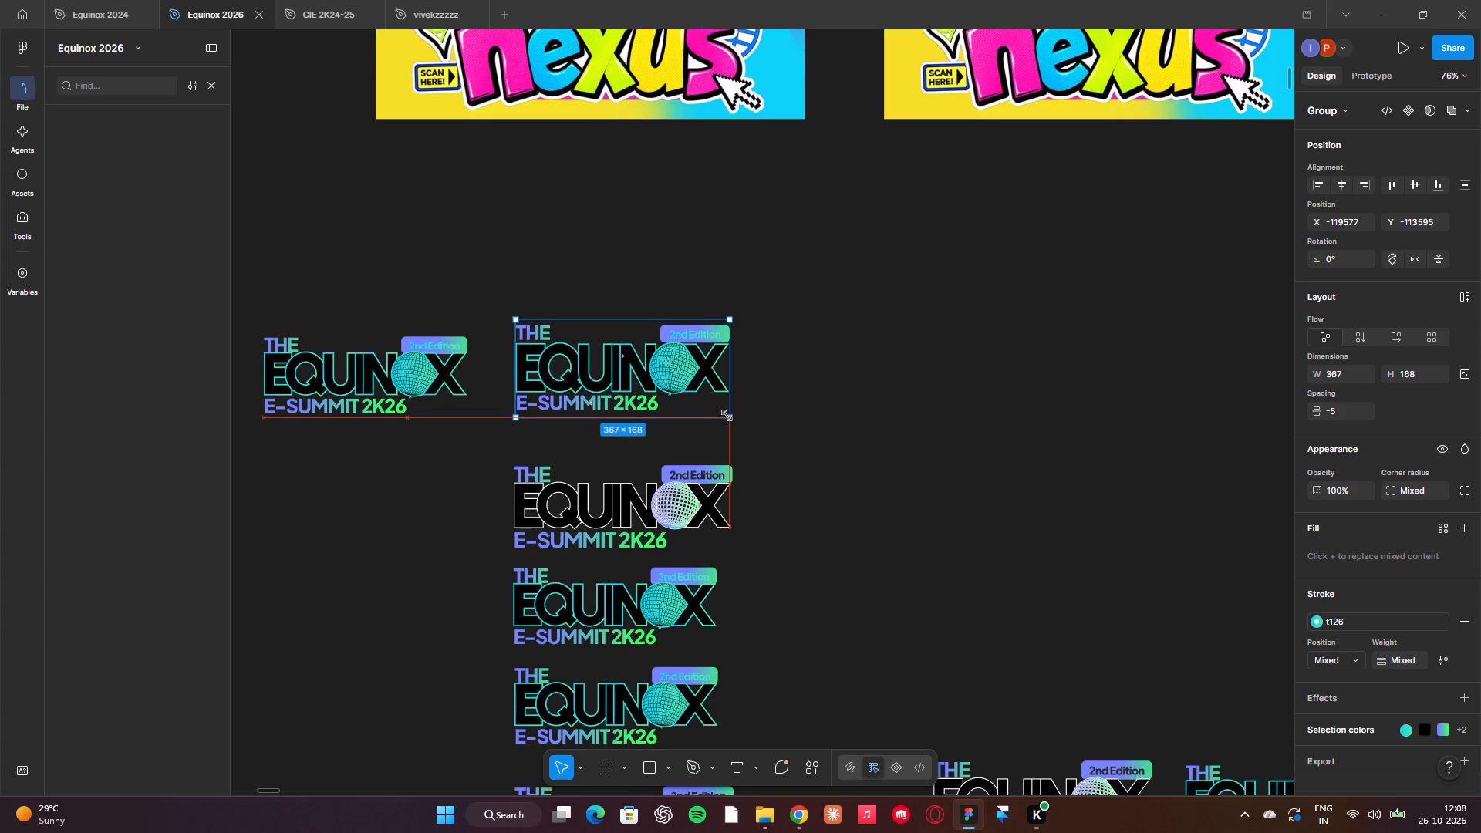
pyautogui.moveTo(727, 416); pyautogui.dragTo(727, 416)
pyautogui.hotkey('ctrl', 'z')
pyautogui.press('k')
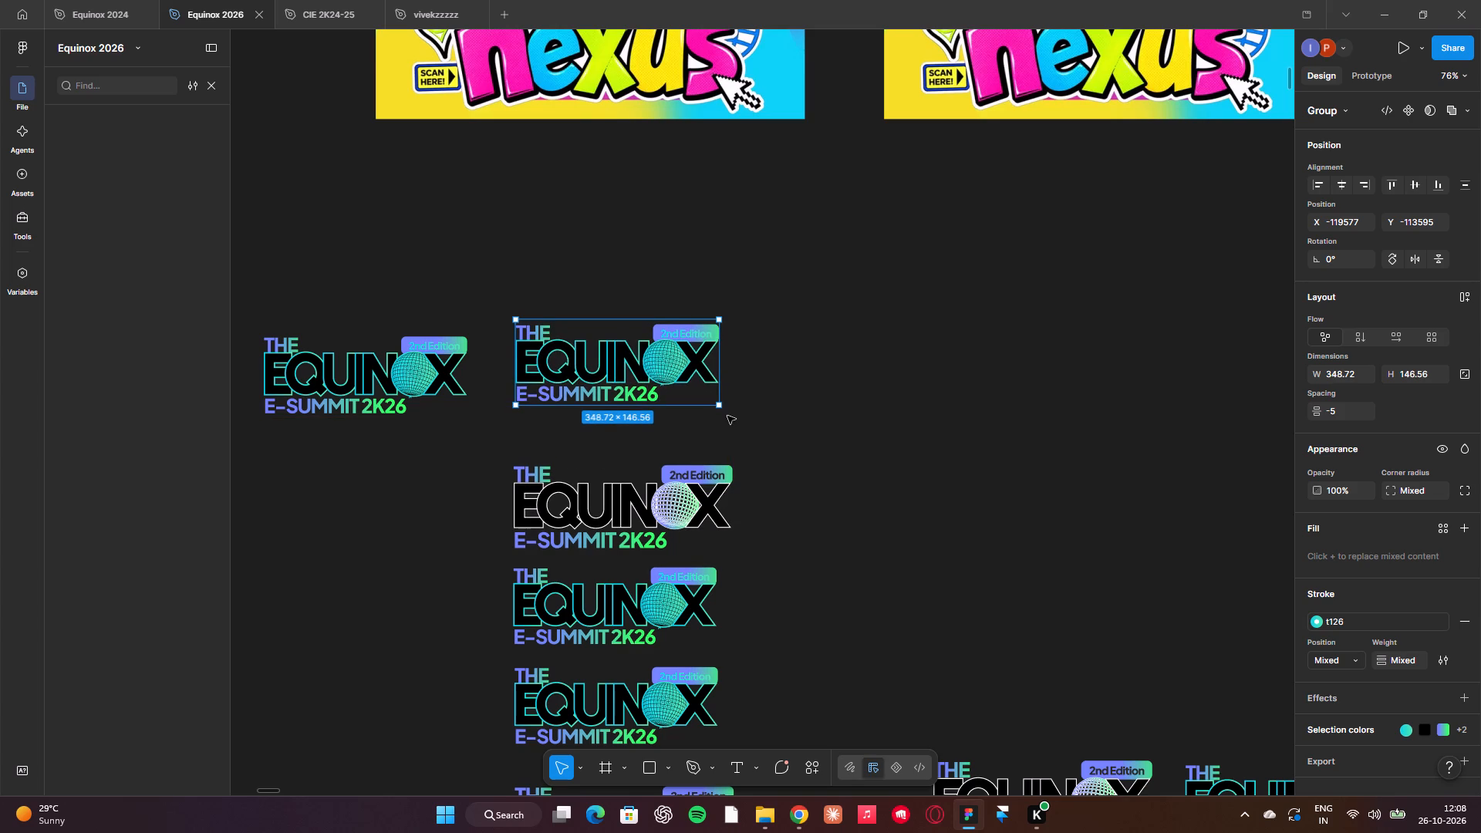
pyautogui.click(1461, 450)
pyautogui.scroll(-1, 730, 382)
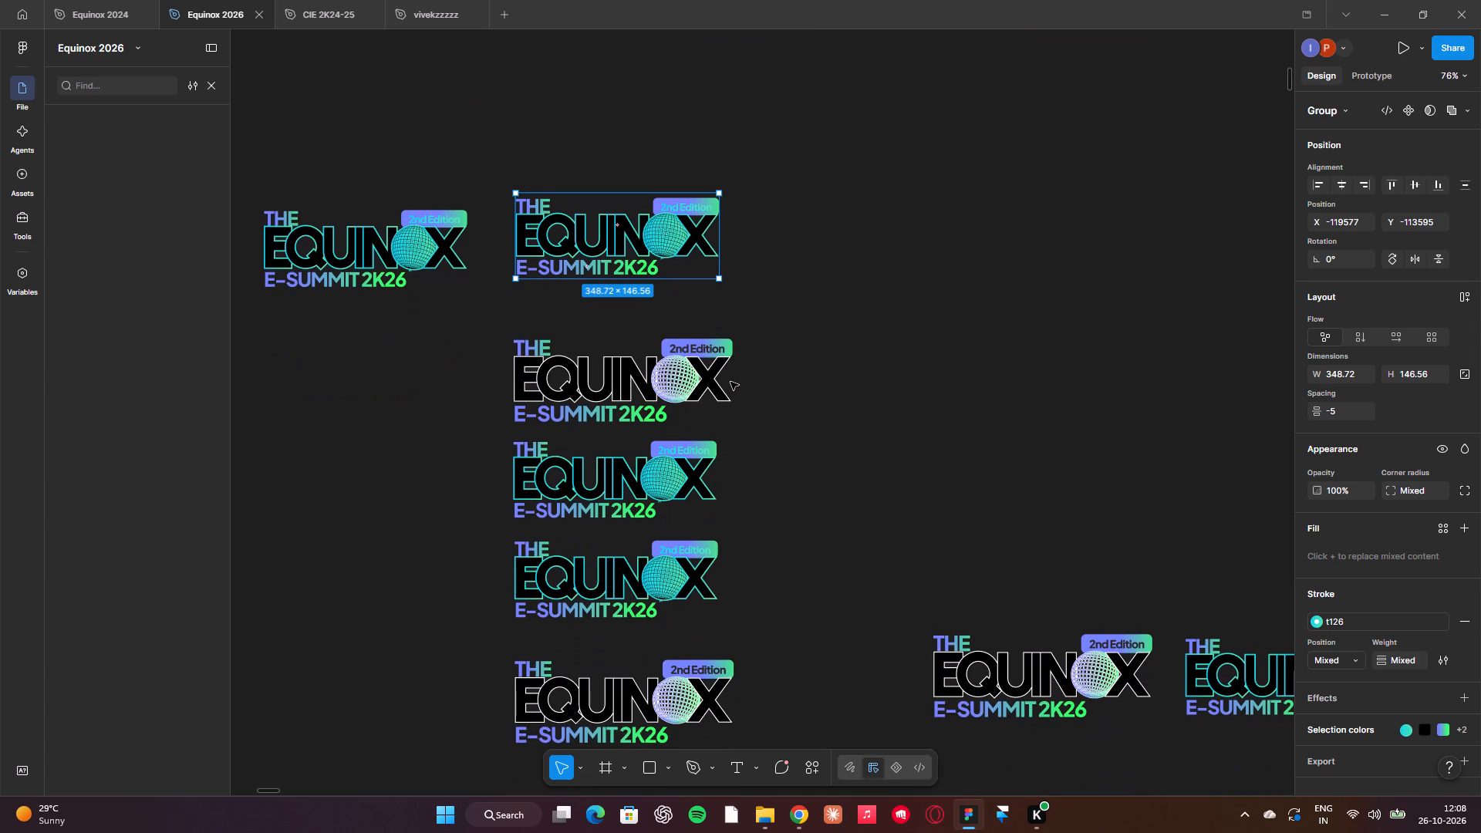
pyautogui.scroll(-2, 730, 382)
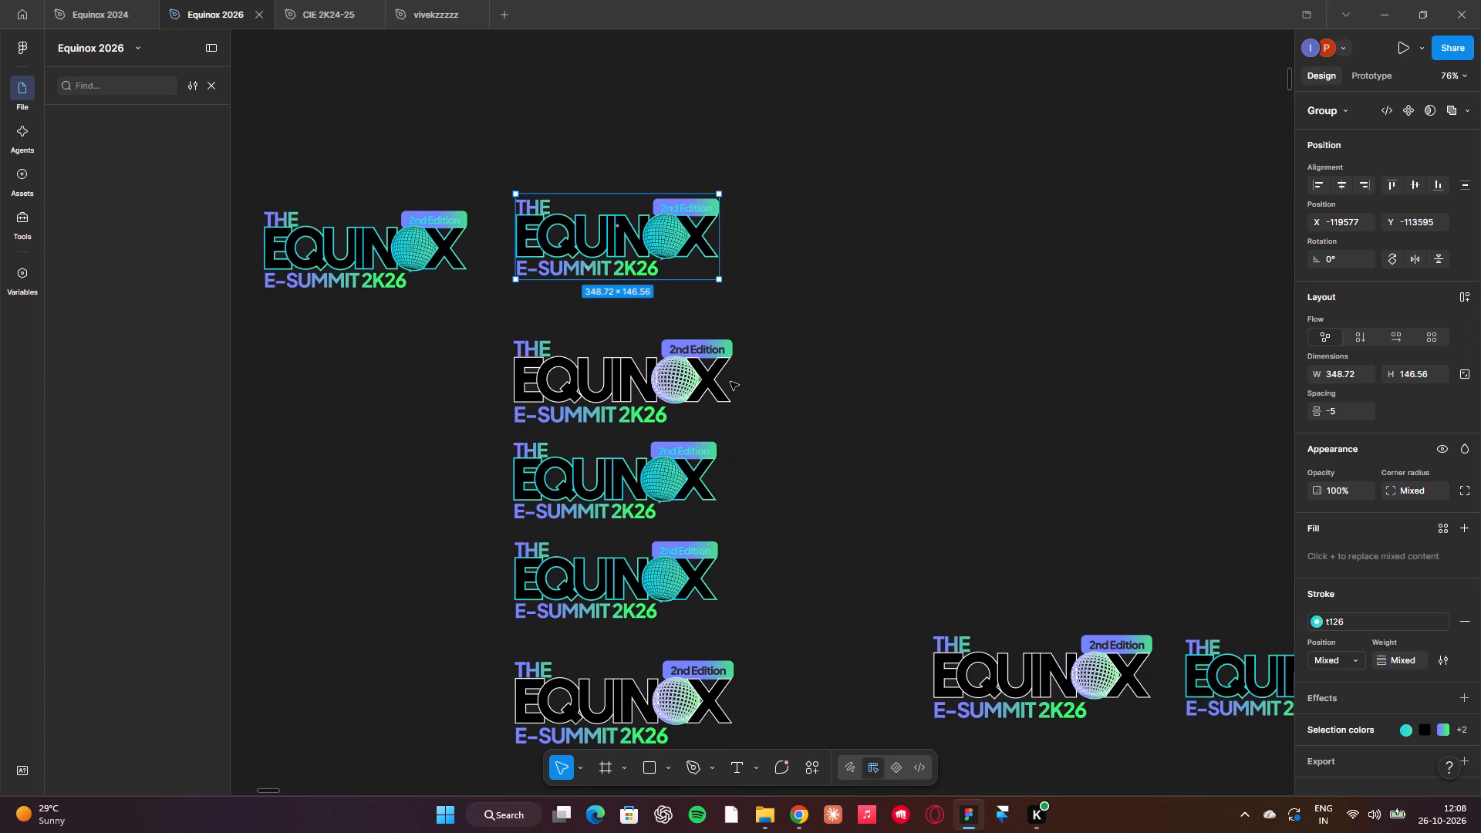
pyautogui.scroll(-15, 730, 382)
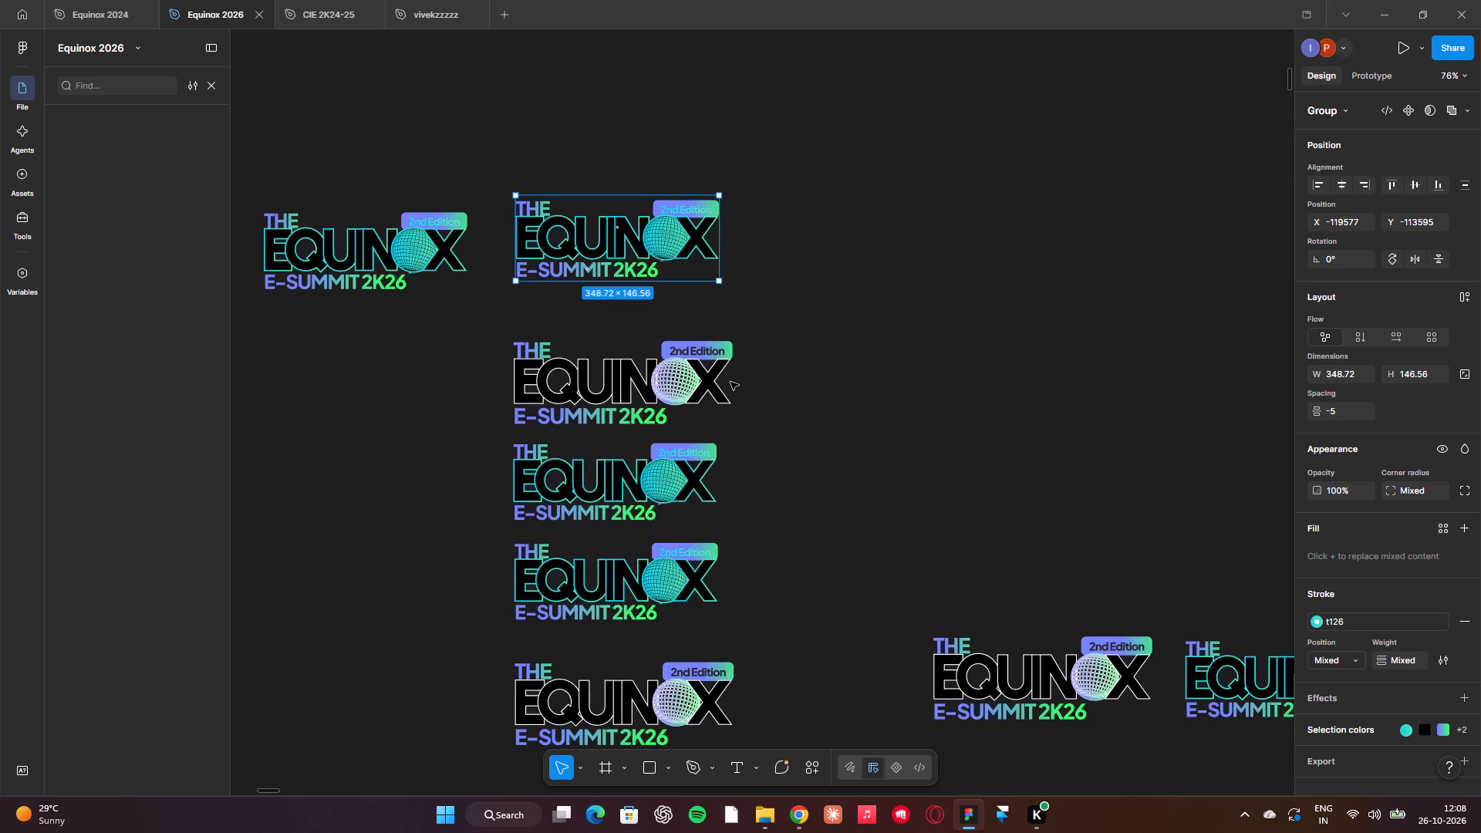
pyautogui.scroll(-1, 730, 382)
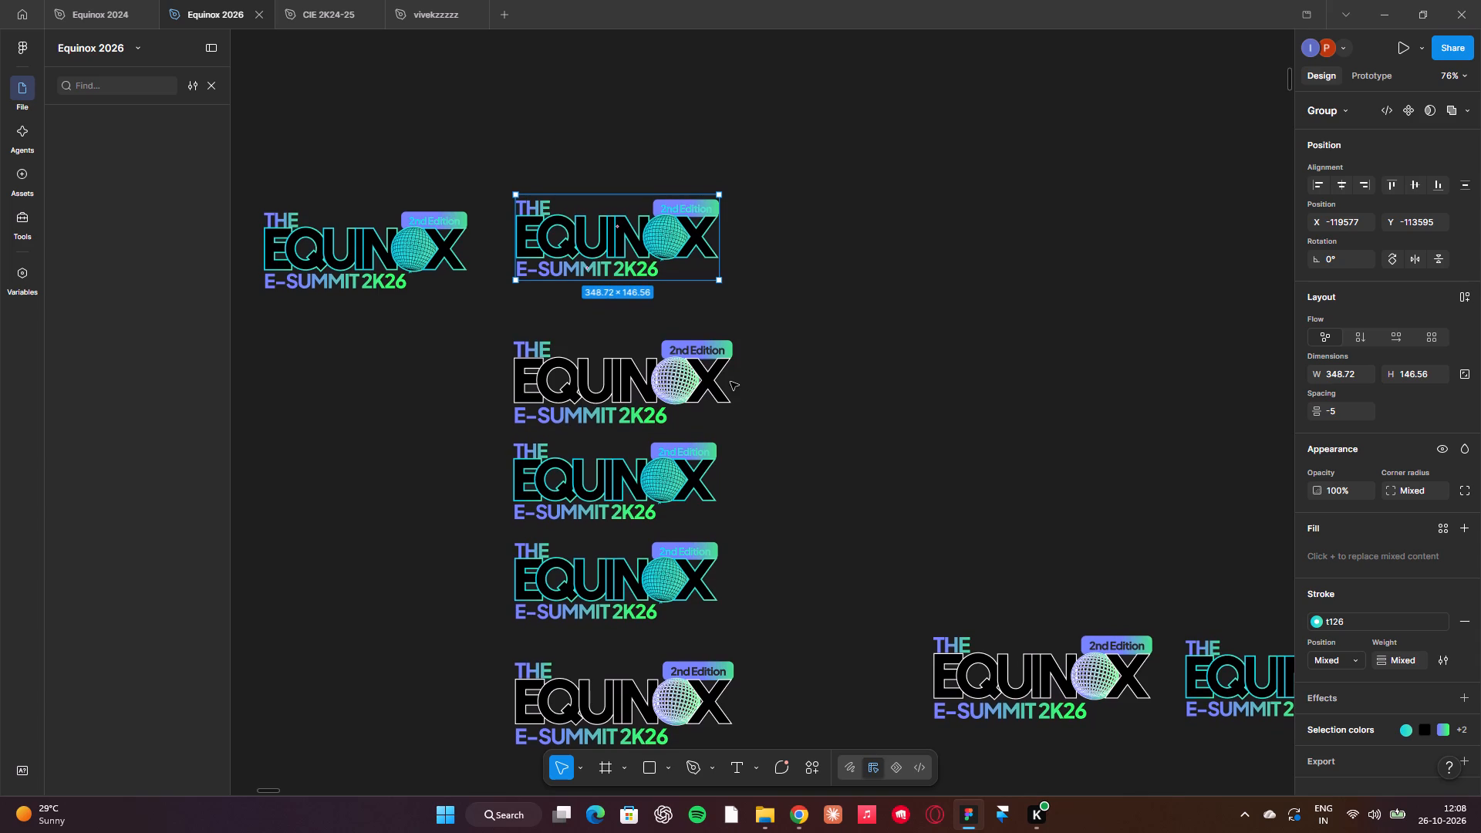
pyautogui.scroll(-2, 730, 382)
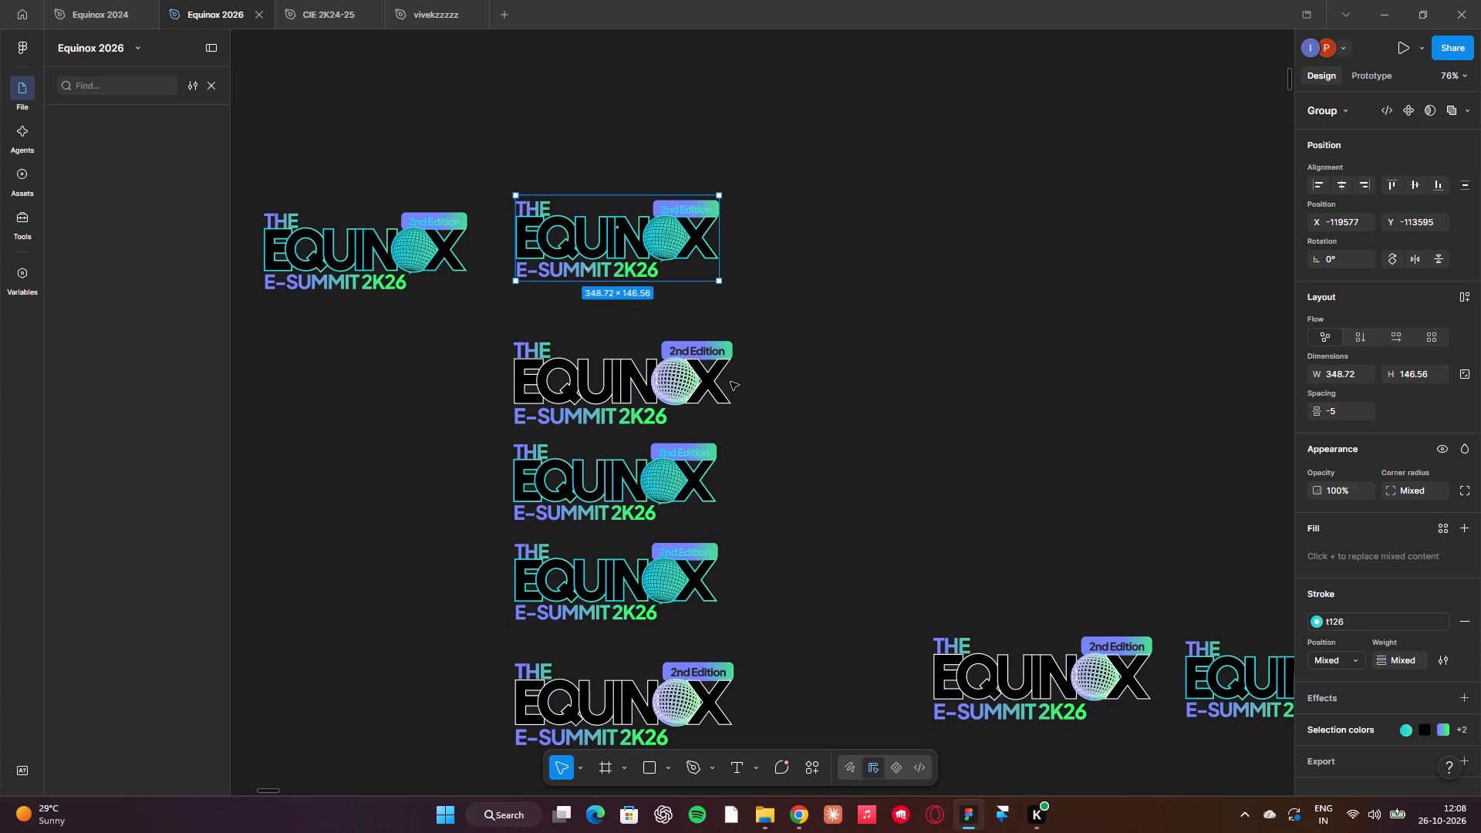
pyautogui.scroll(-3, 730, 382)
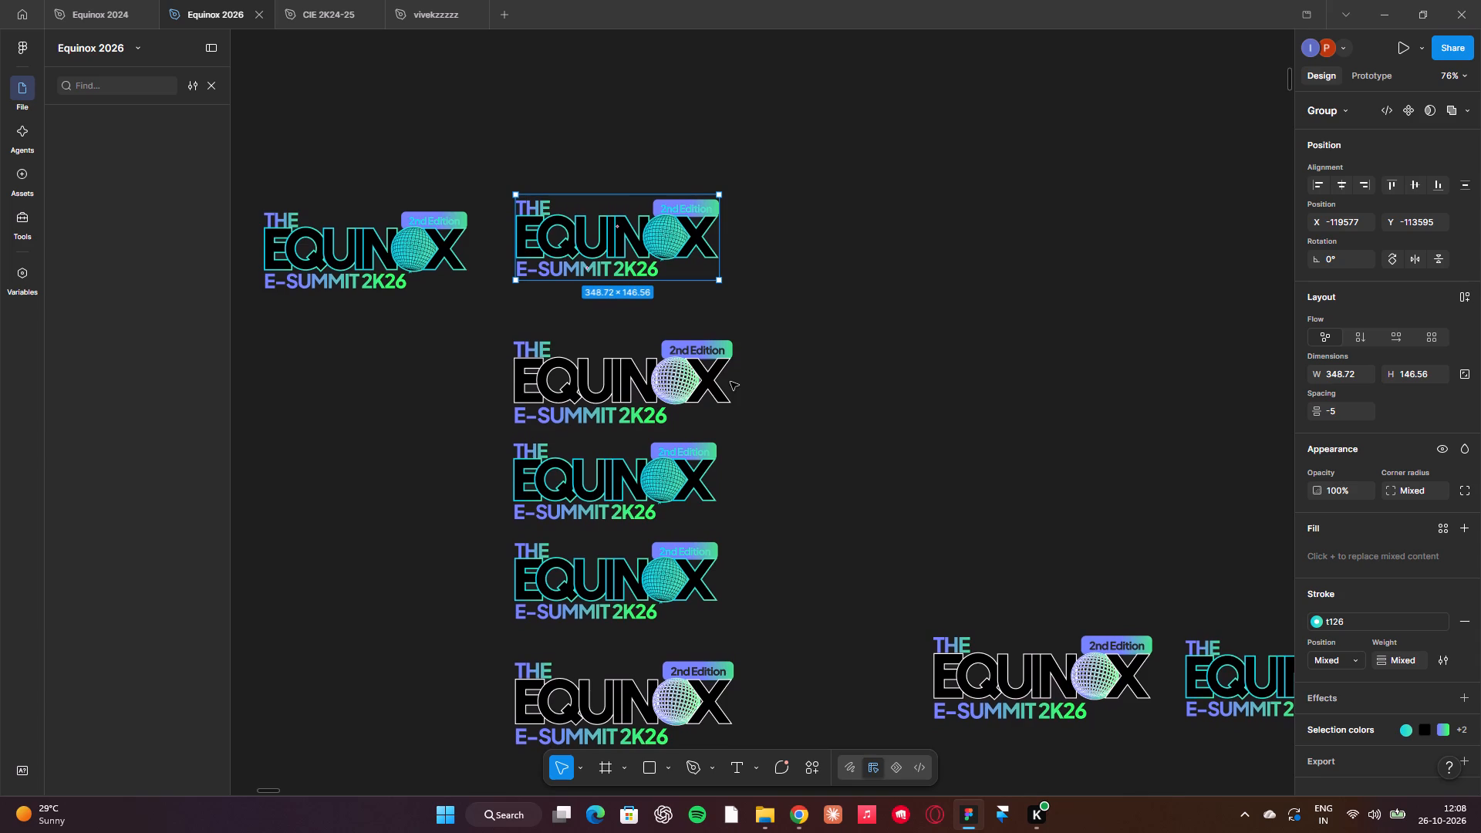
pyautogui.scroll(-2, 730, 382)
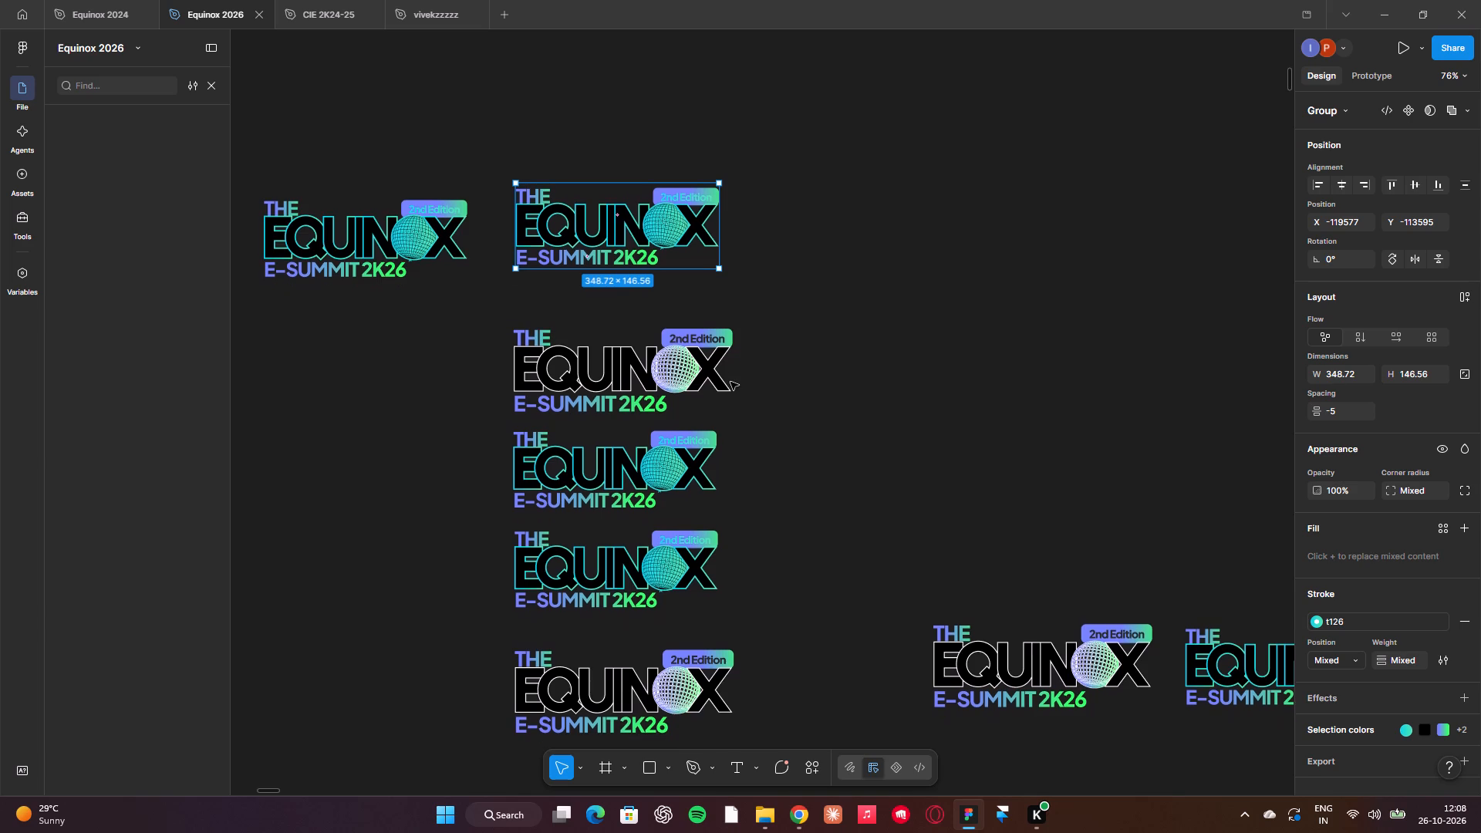
# Scale the teal logo above the stack proportionally to about 371 × 156.
pyautogui.scroll(2, 730, 382)
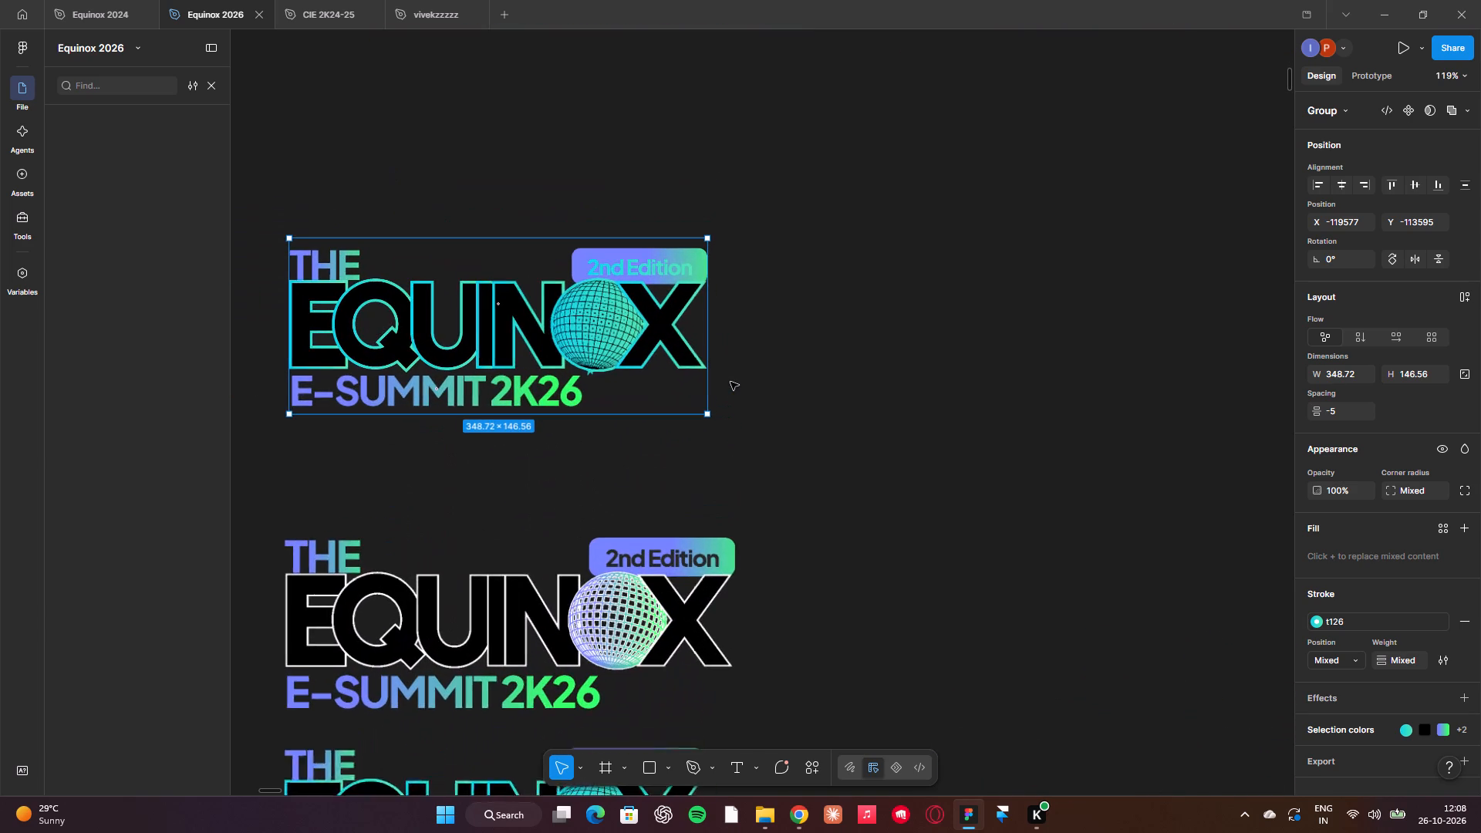
pyautogui.click(481, 292)
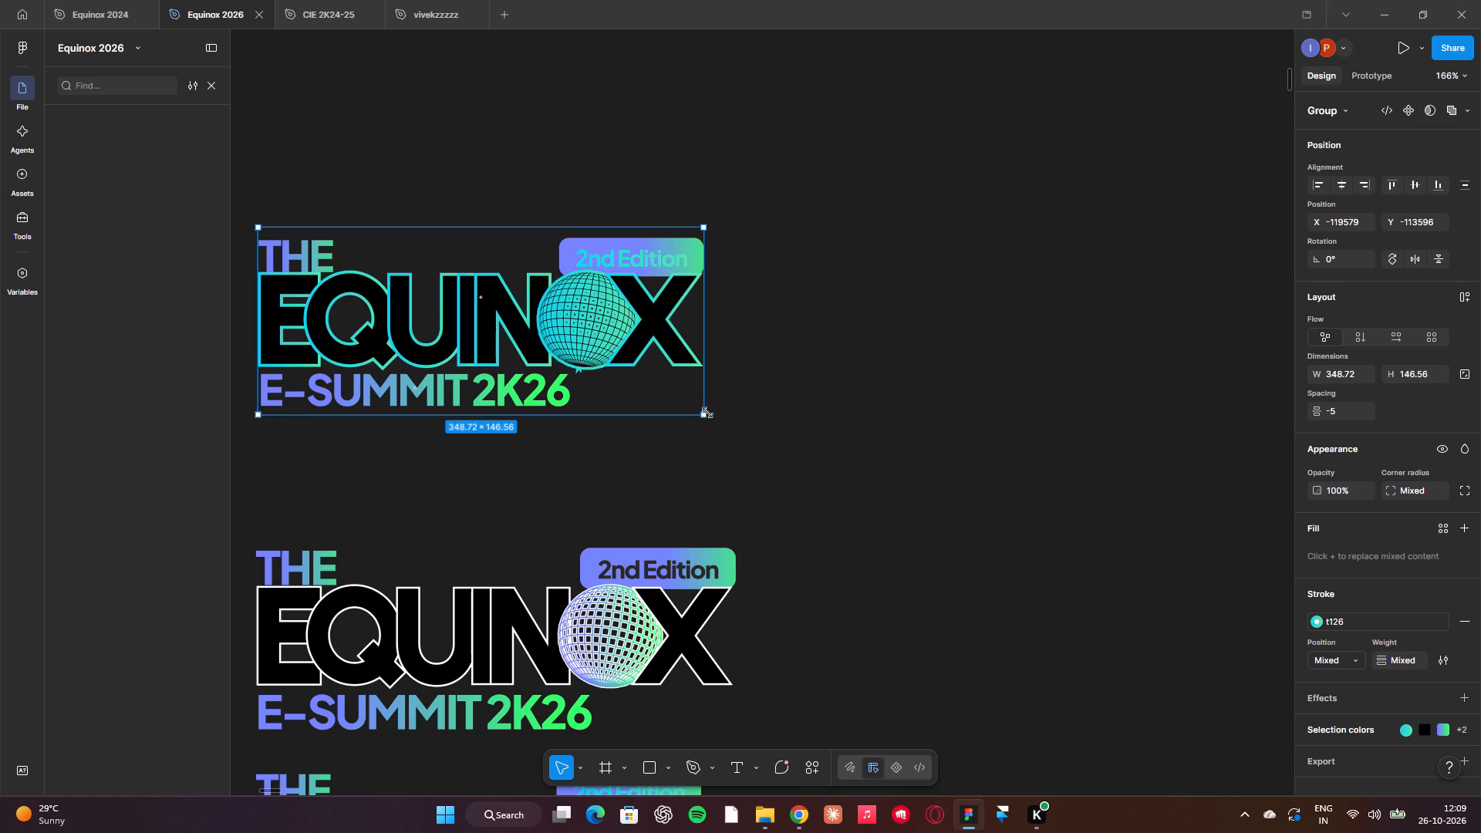
pyautogui.press('k')
pyautogui.moveTo(707, 413); pyautogui.dragTo(717, 432)
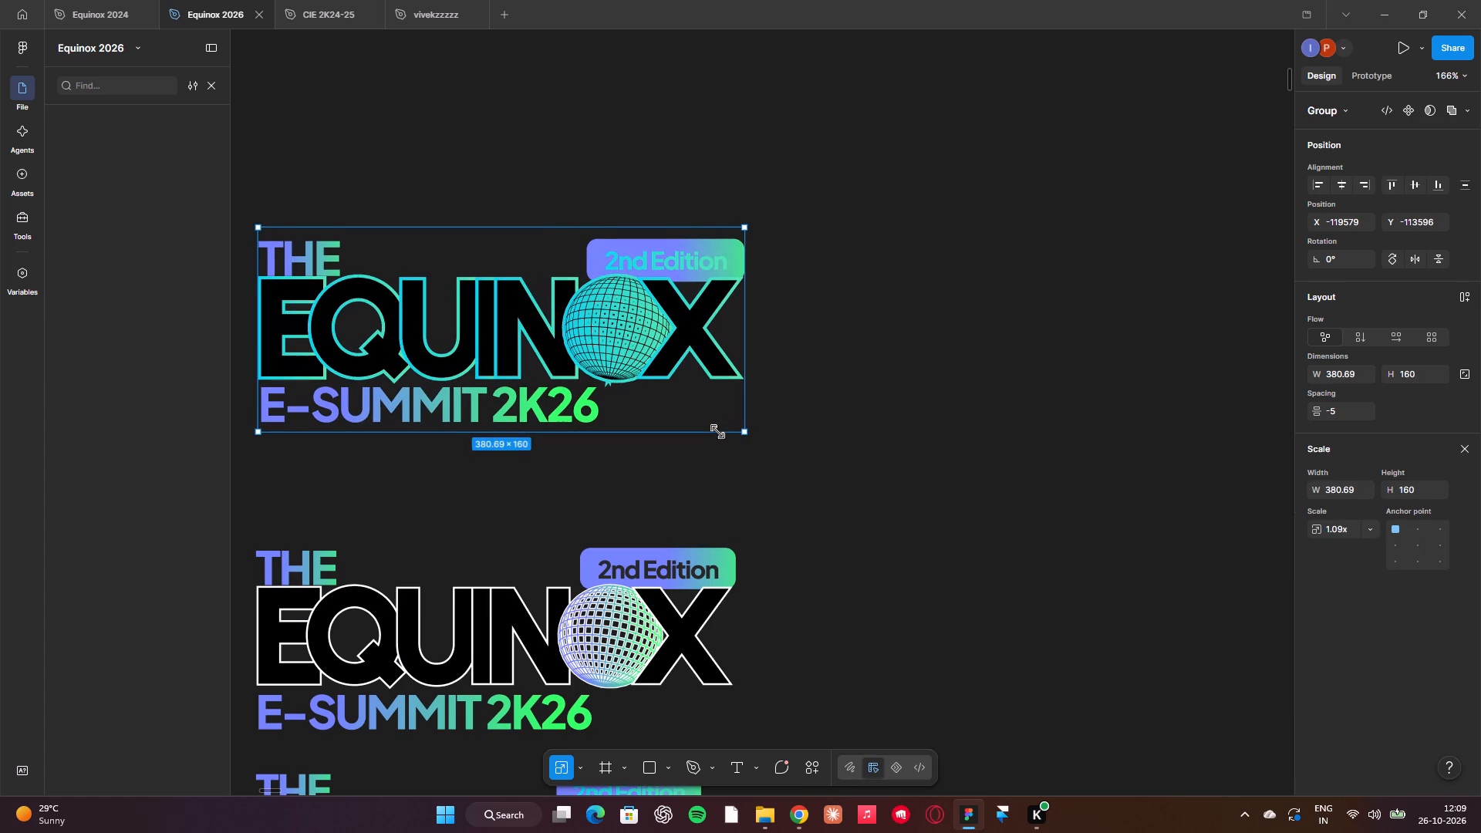
pyautogui.moveTo(717, 432); pyautogui.dragTo(712, 427)
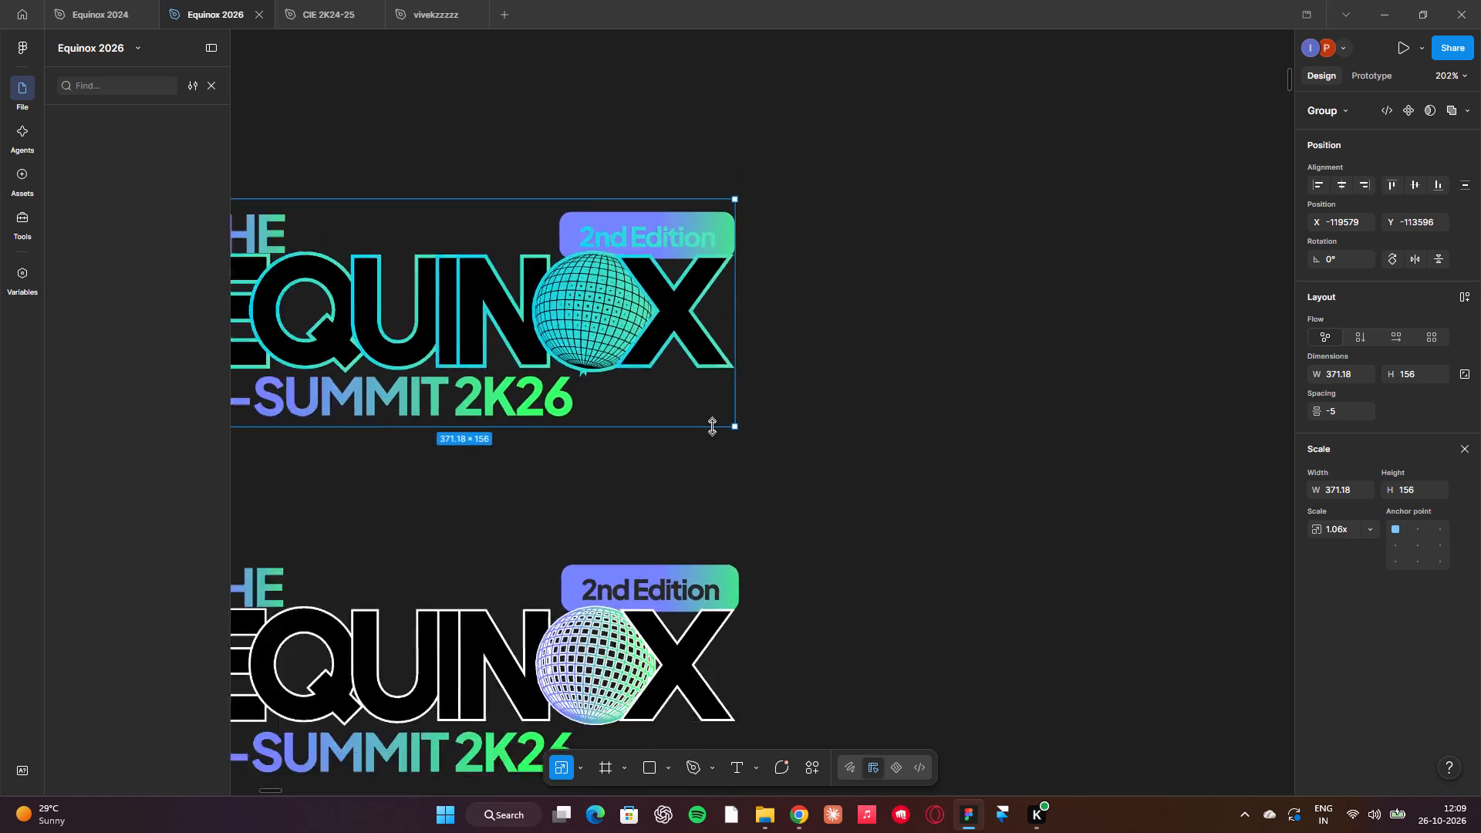
# Move the scaled teal logo down to about Y -113566, left-aligned with the white-outlined logo at the top of the stack.
pyautogui.moveTo(691, 399); pyautogui.dragTo(691, 413)
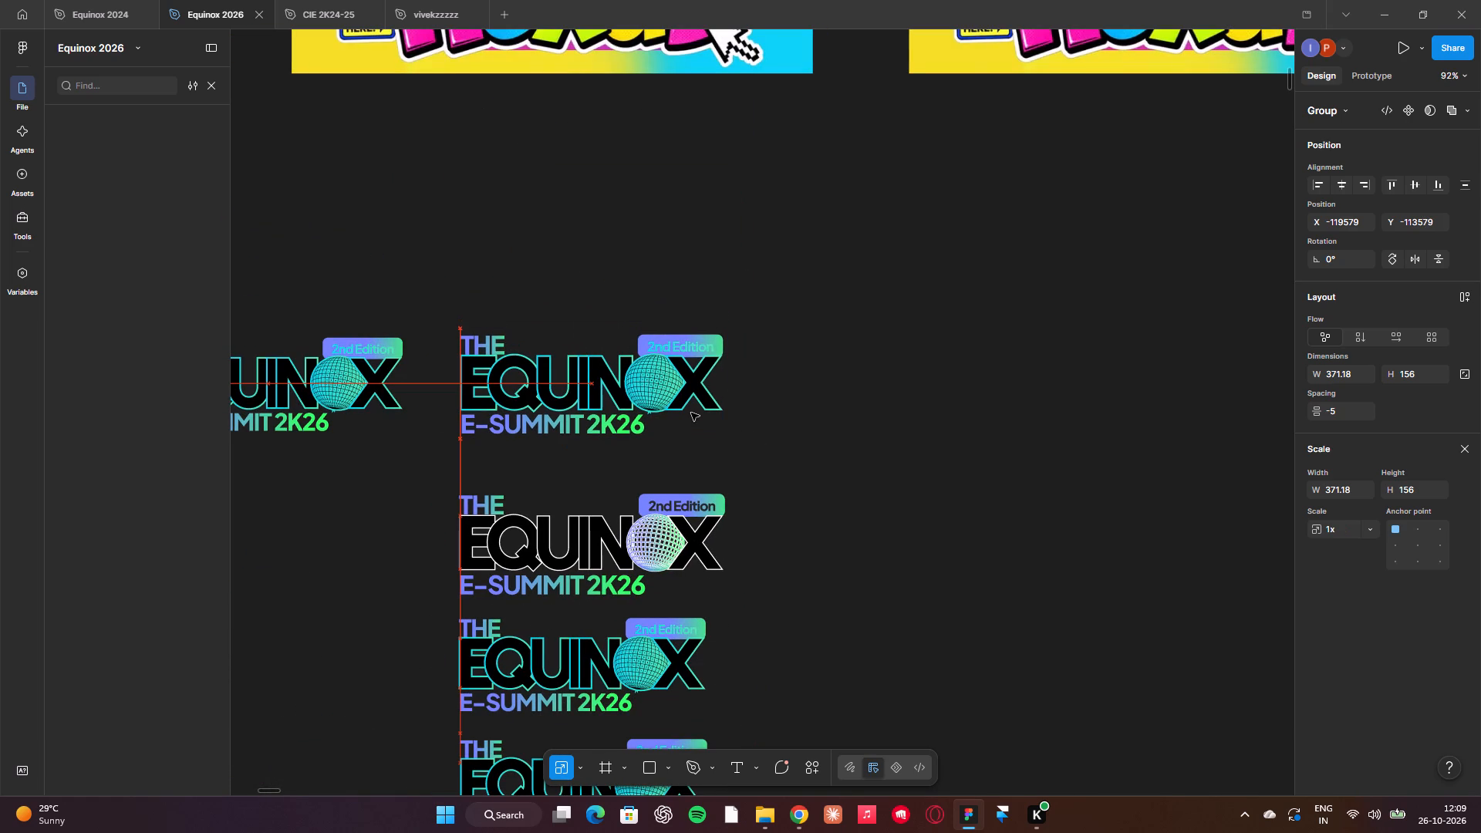
pyautogui.moveTo(691, 413); pyautogui.dragTo(690, 420)
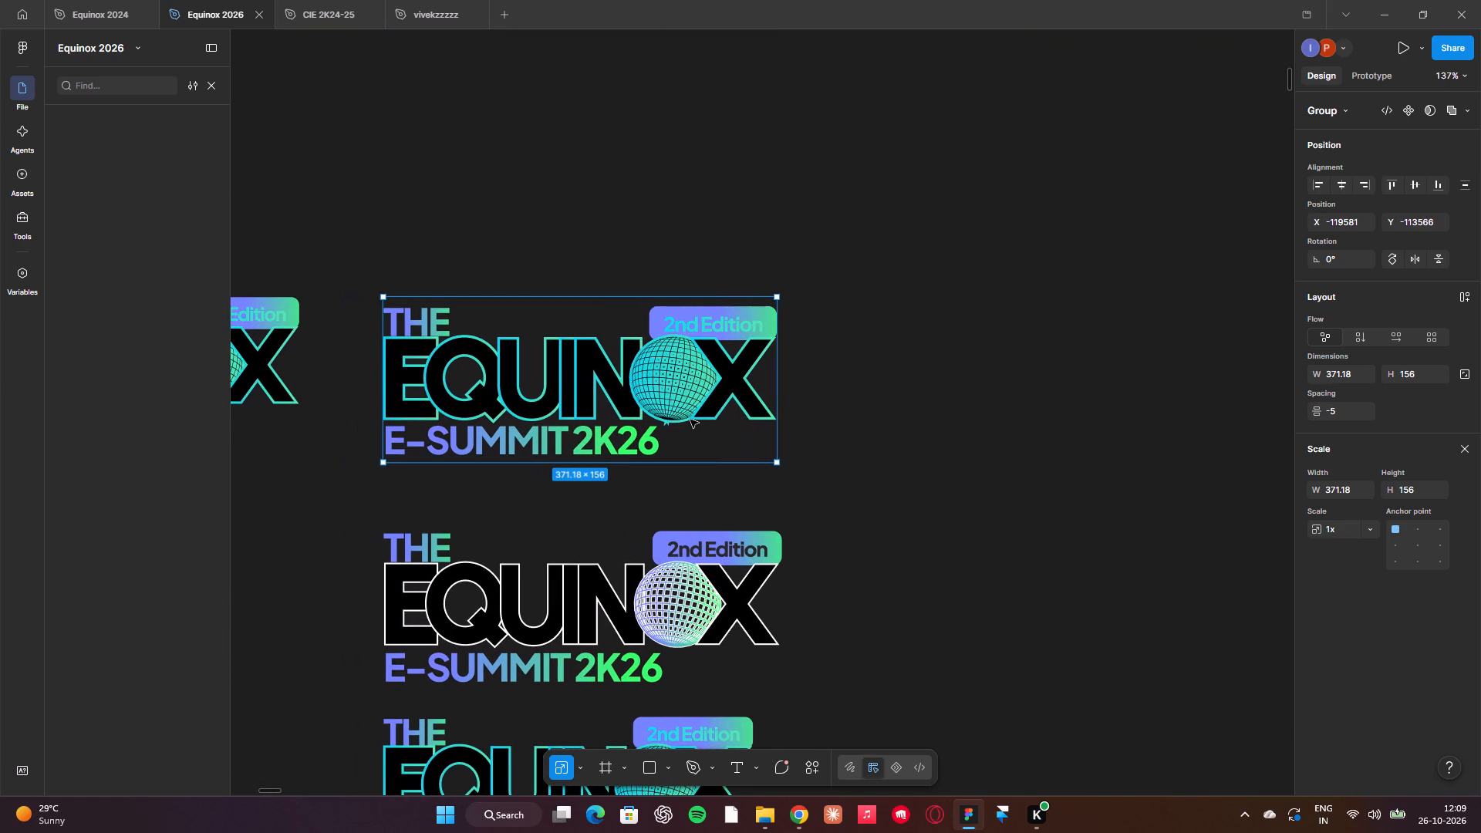
pyautogui.click(690, 420)
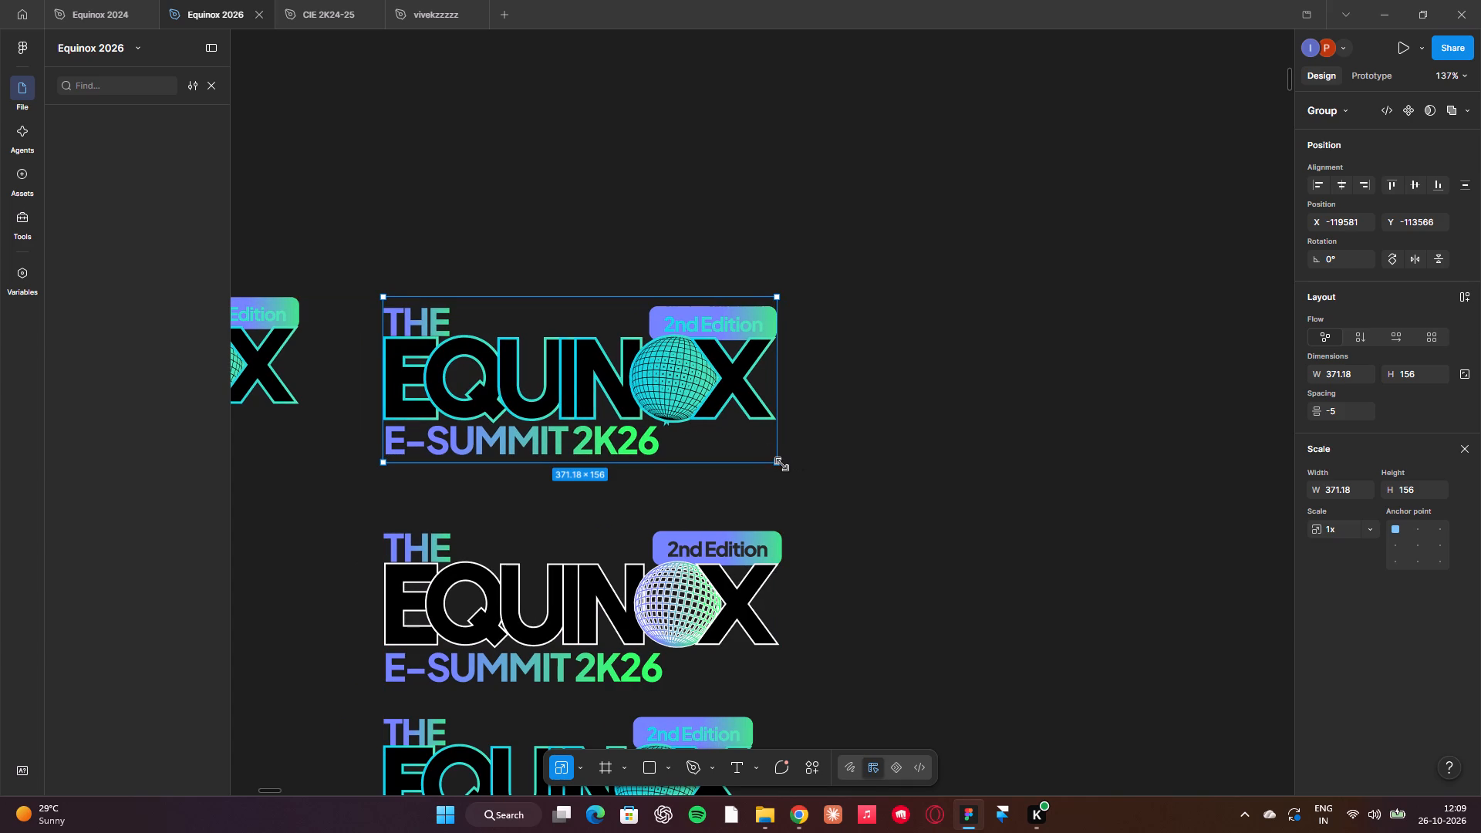
# Fine-tune the teal logo's proportional scale to about 373.56 × 157, closely matching the width of the white-outlined logo below it.
pyautogui.moveTo(779, 464); pyautogui.dragTo(774, 467)
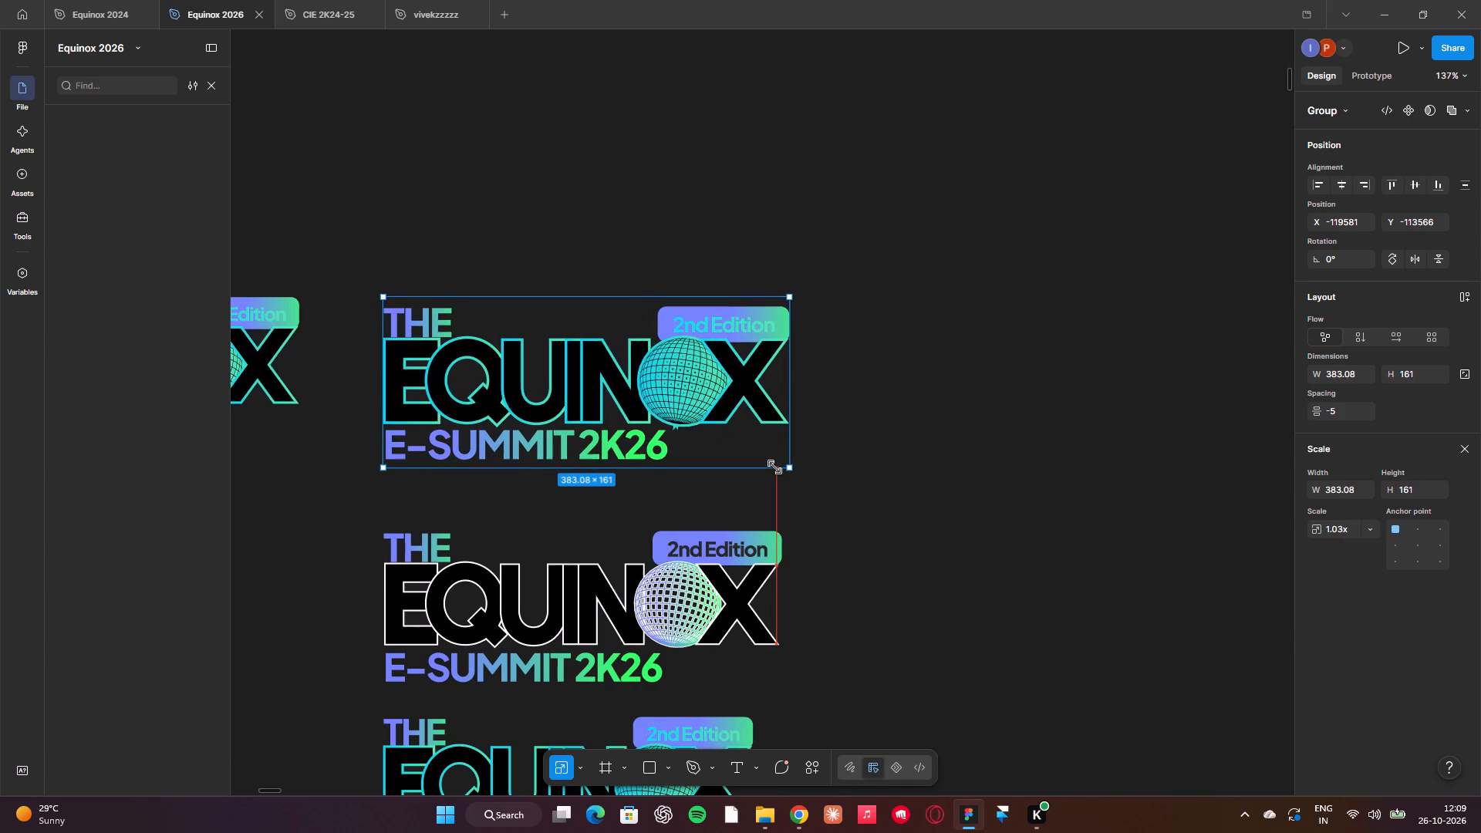
pyautogui.moveTo(774, 467); pyautogui.dragTo(769, 465)
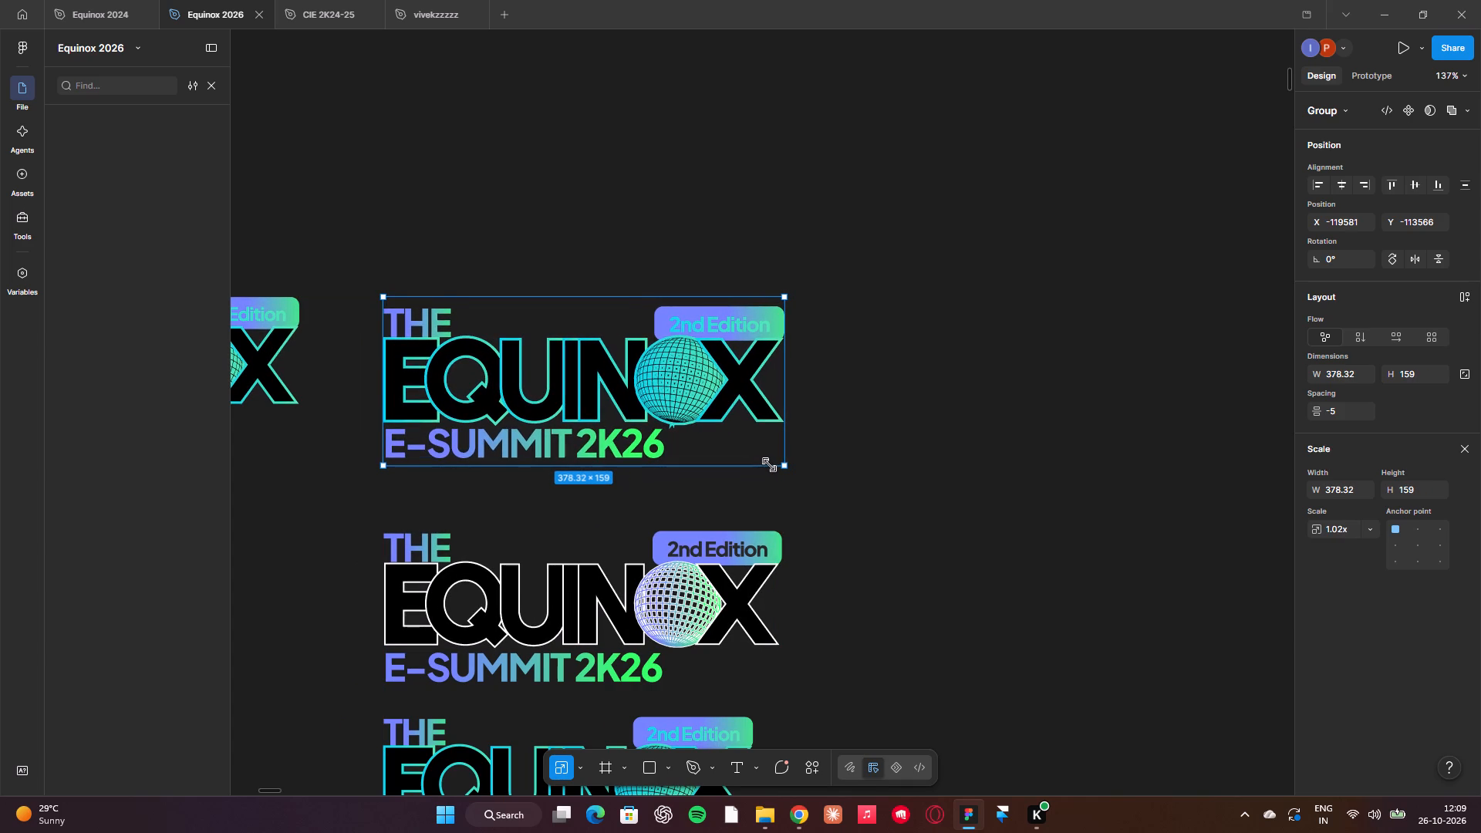
pyautogui.moveTo(769, 465); pyautogui.dragTo(766, 464)
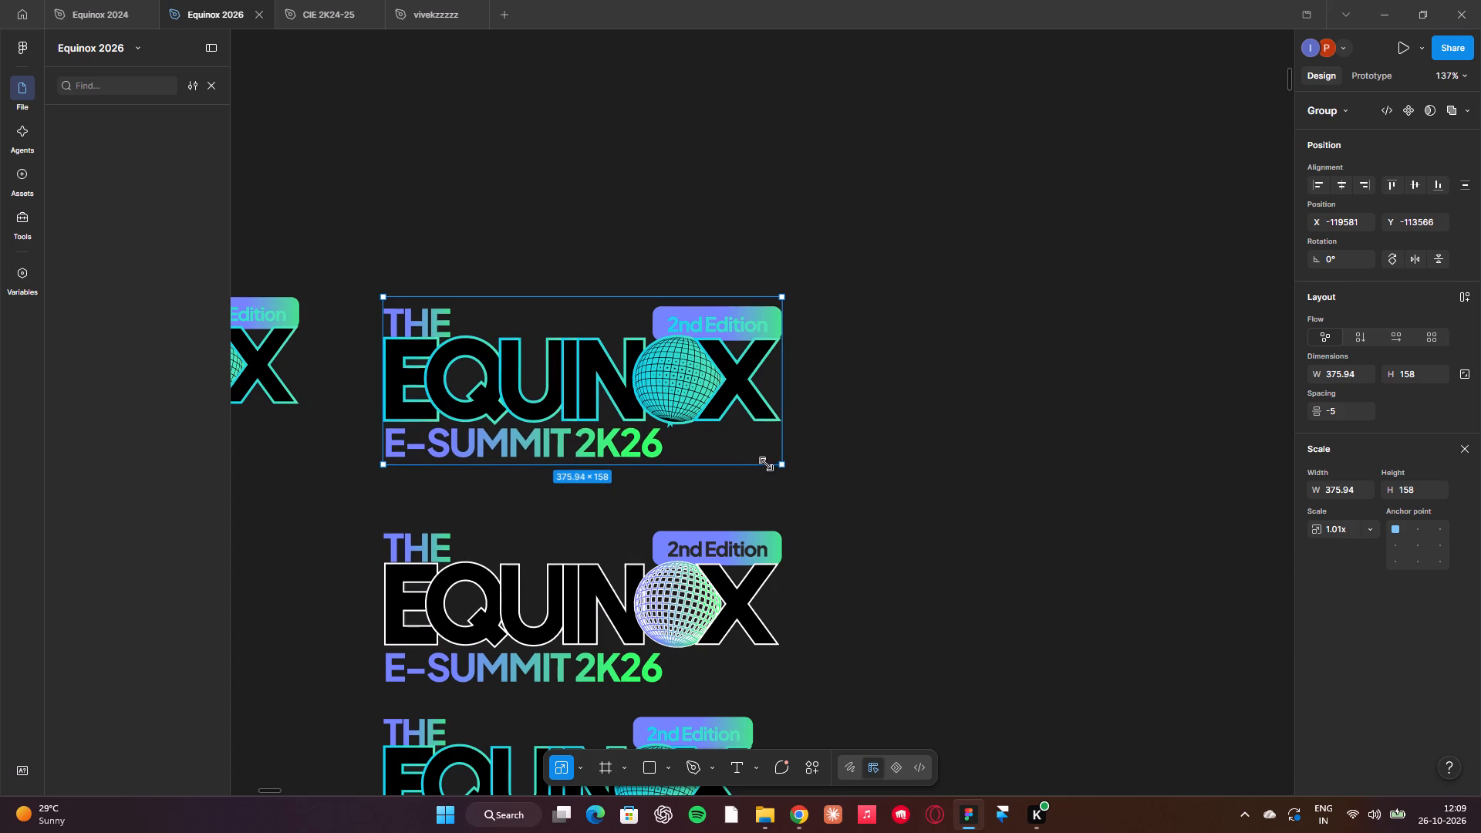
pyautogui.moveTo(766, 464); pyautogui.dragTo(764, 468)
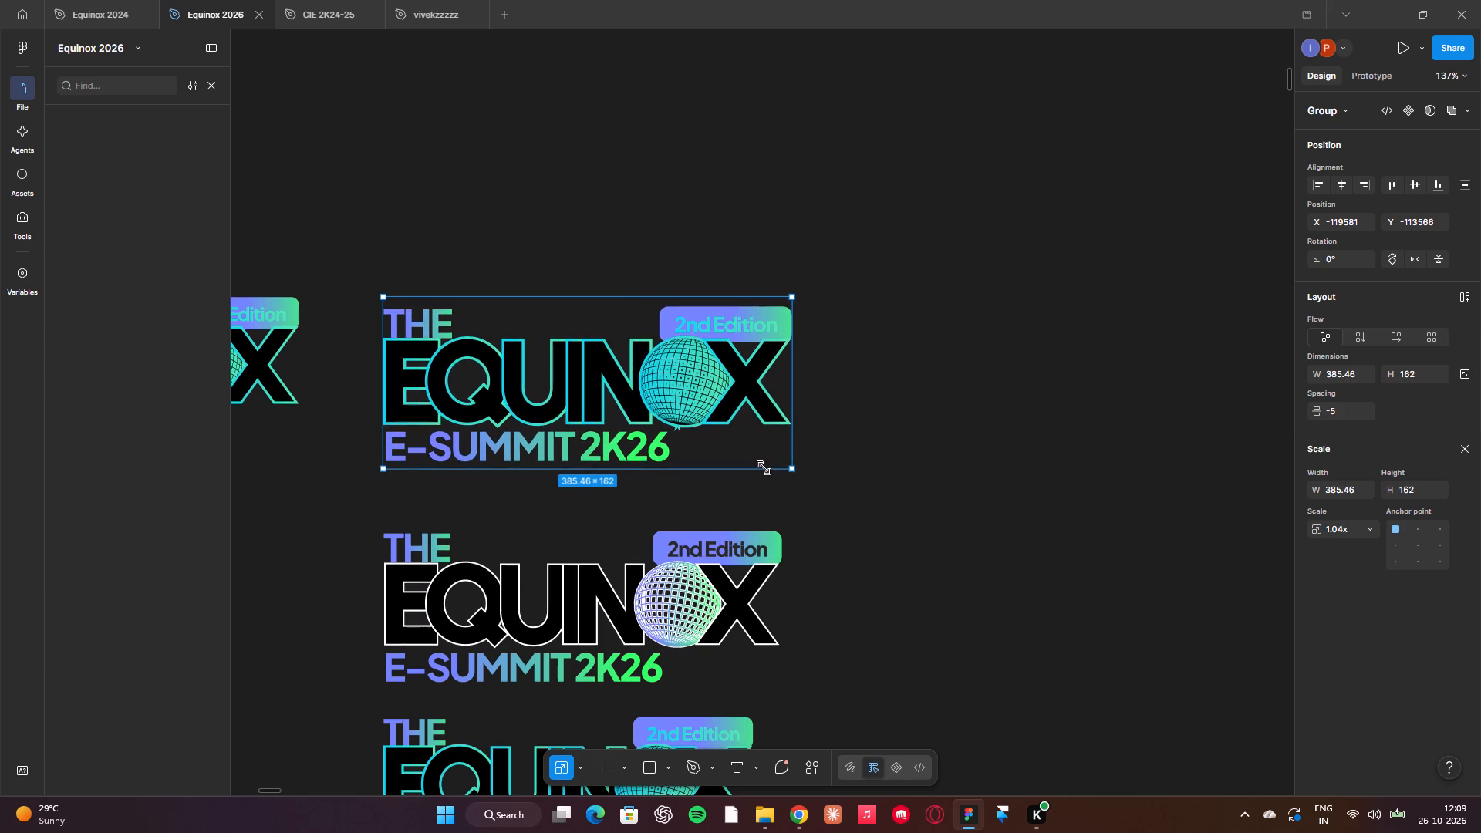
pyautogui.moveTo(764, 468); pyautogui.dragTo(761, 470)
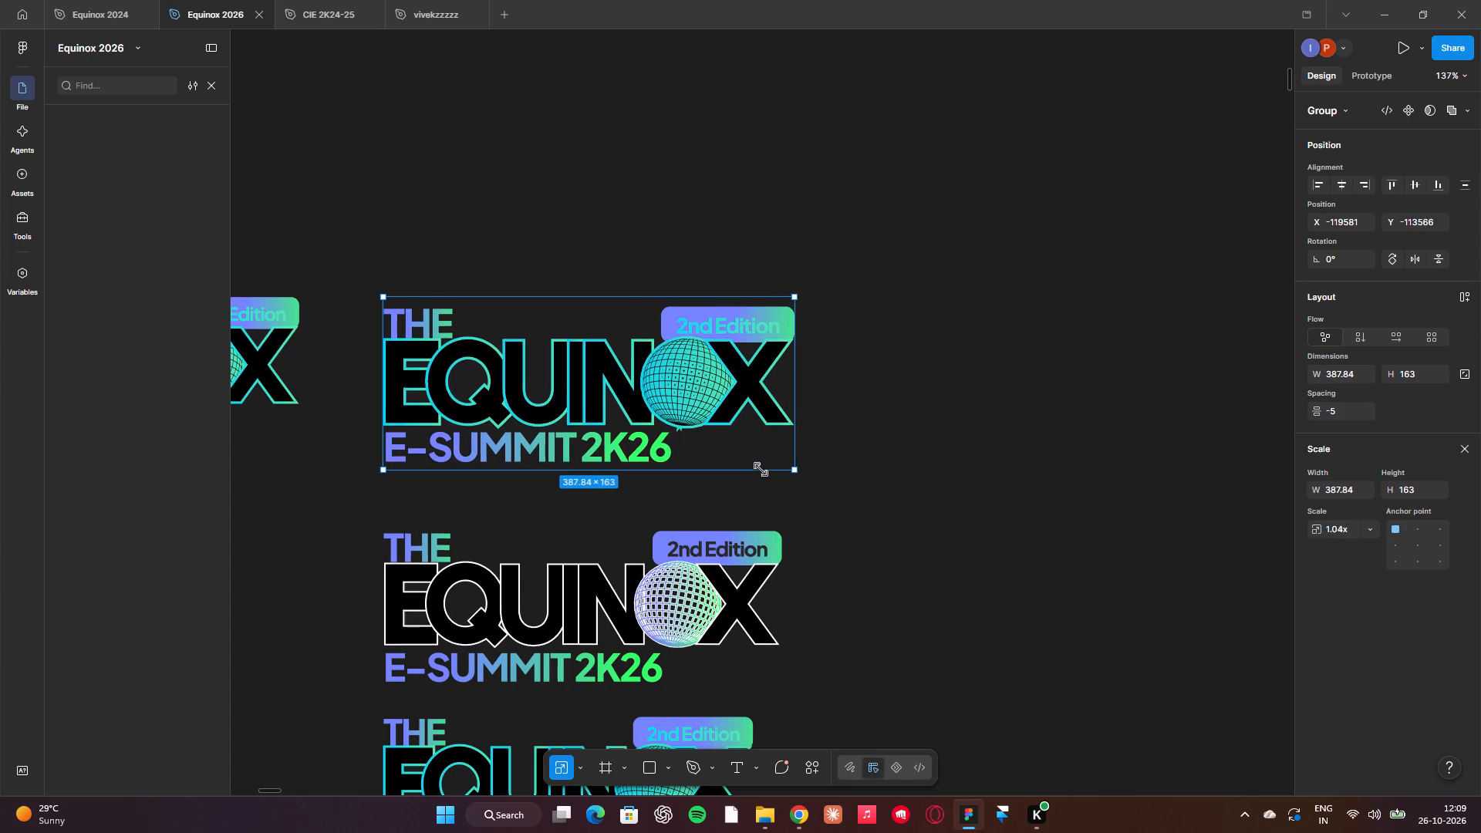
pyautogui.moveTo(761, 470); pyautogui.dragTo(757, 464)
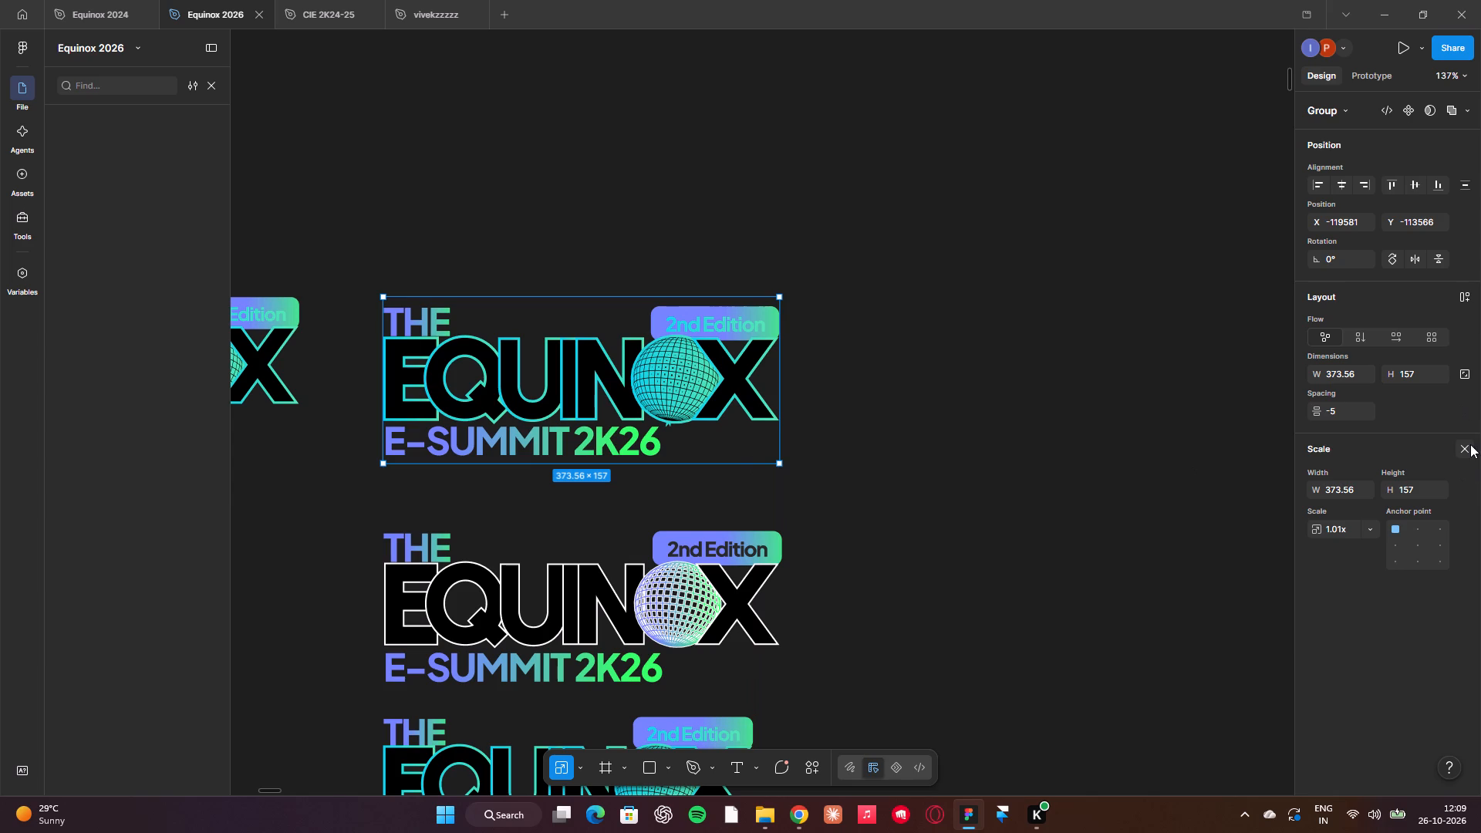
pyautogui.click(1470, 448)
pyautogui.click(1105, 465)
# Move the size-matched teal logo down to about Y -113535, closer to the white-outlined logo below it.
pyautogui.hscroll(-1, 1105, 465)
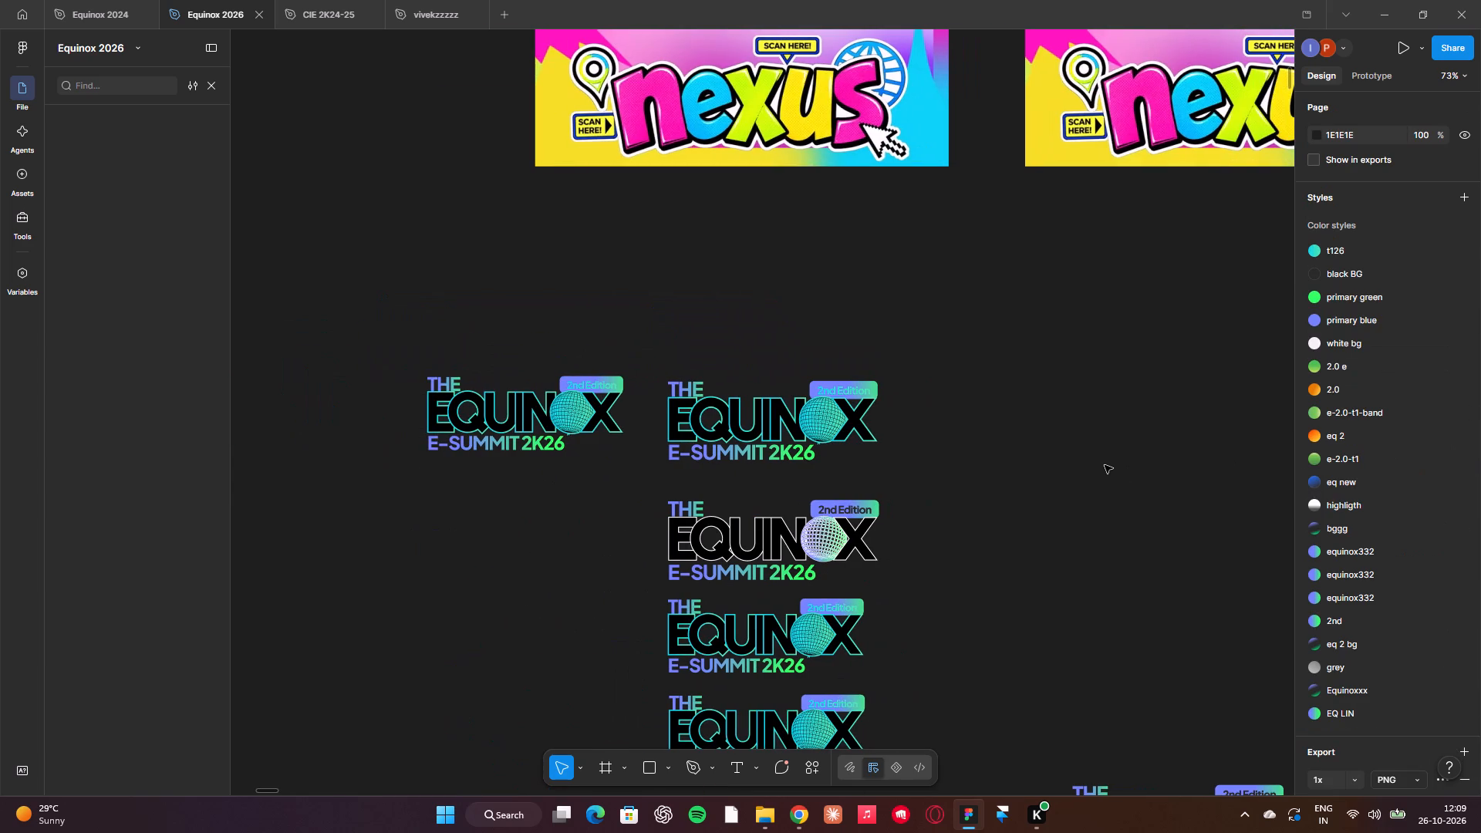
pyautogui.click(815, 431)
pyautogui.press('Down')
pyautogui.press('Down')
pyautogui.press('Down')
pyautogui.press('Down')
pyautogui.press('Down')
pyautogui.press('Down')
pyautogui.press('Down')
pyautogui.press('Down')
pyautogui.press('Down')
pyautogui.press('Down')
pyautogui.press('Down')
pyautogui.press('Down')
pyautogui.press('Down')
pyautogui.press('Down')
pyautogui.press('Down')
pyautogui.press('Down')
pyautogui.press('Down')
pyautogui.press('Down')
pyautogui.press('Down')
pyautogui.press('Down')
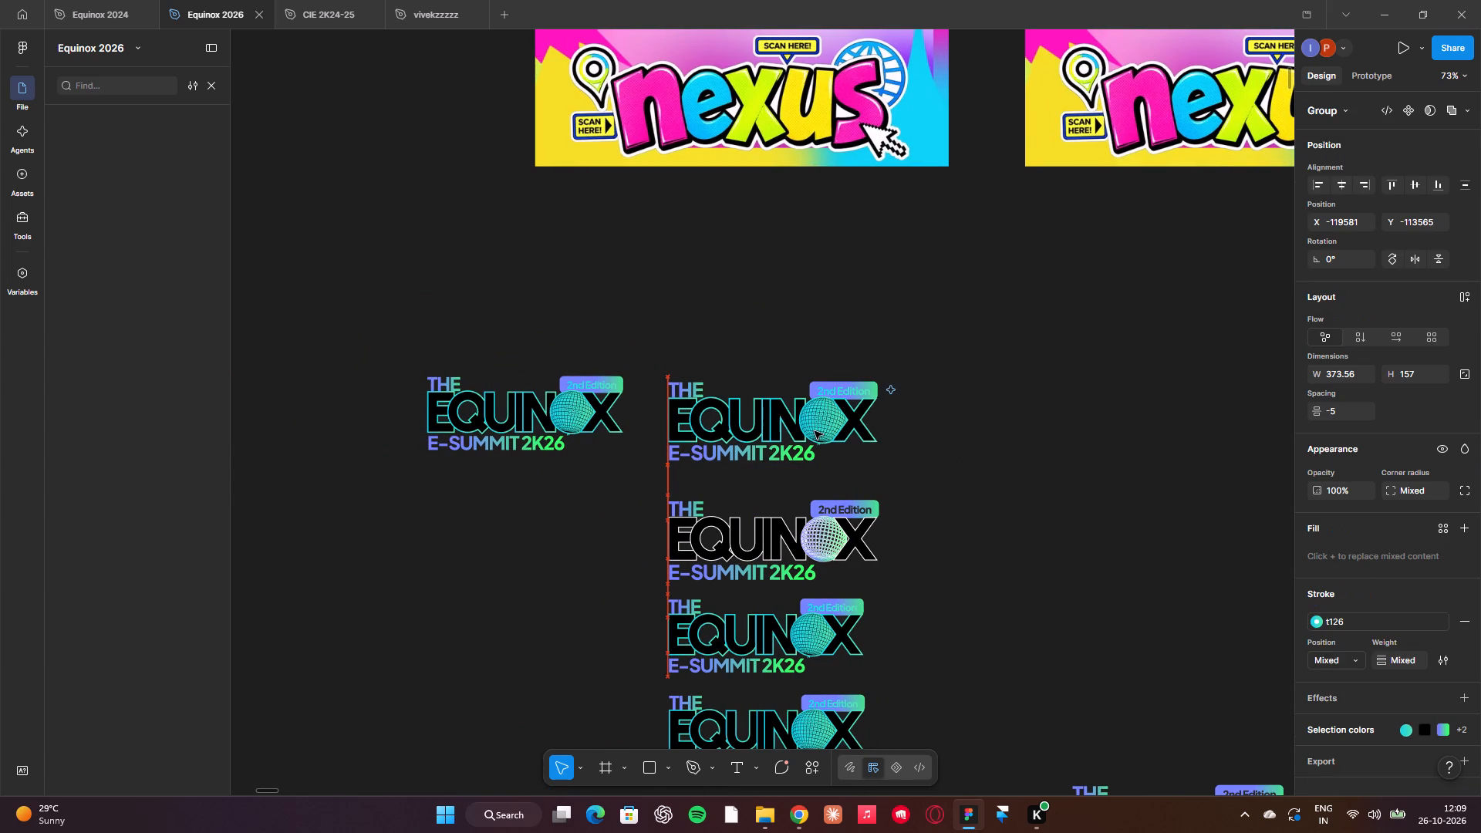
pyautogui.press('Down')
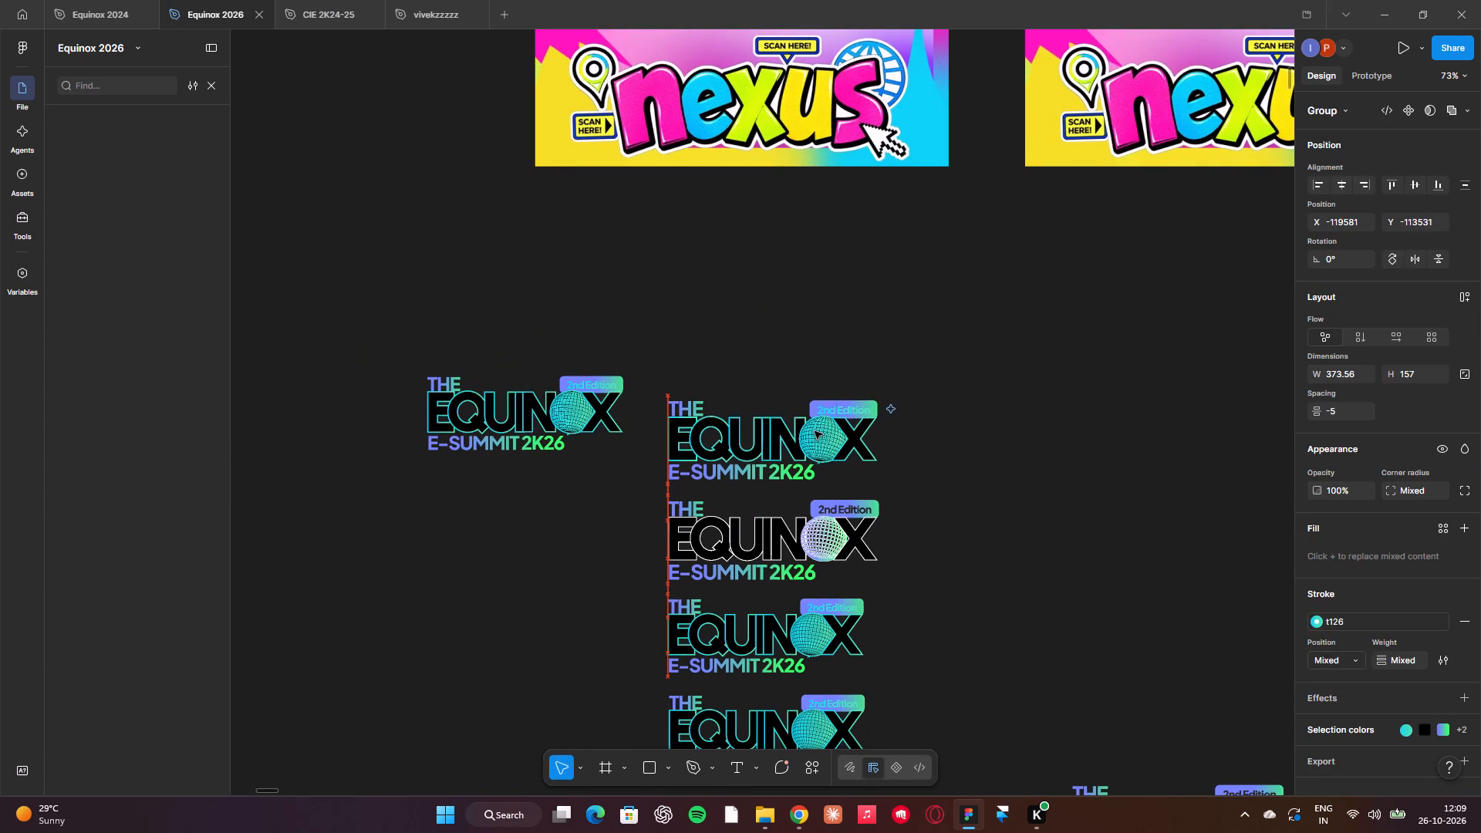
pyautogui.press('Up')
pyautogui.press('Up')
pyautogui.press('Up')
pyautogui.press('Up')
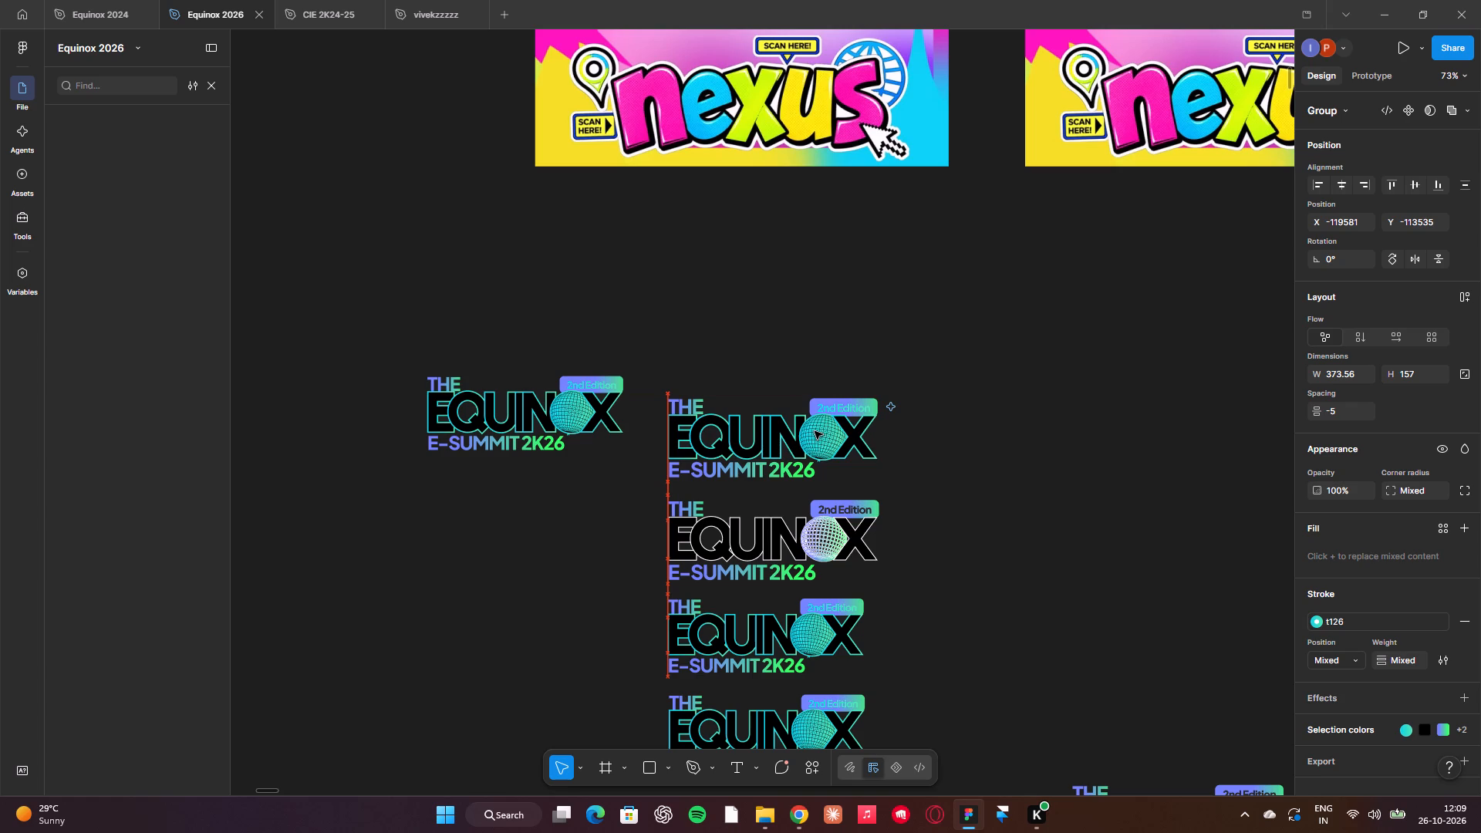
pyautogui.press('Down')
# Move the separate smaller teal logo to the top of the left-aligned stack, at about X -119579, Y -113738.
pyautogui.moveTo(564, 399); pyautogui.dragTo(838, 288)
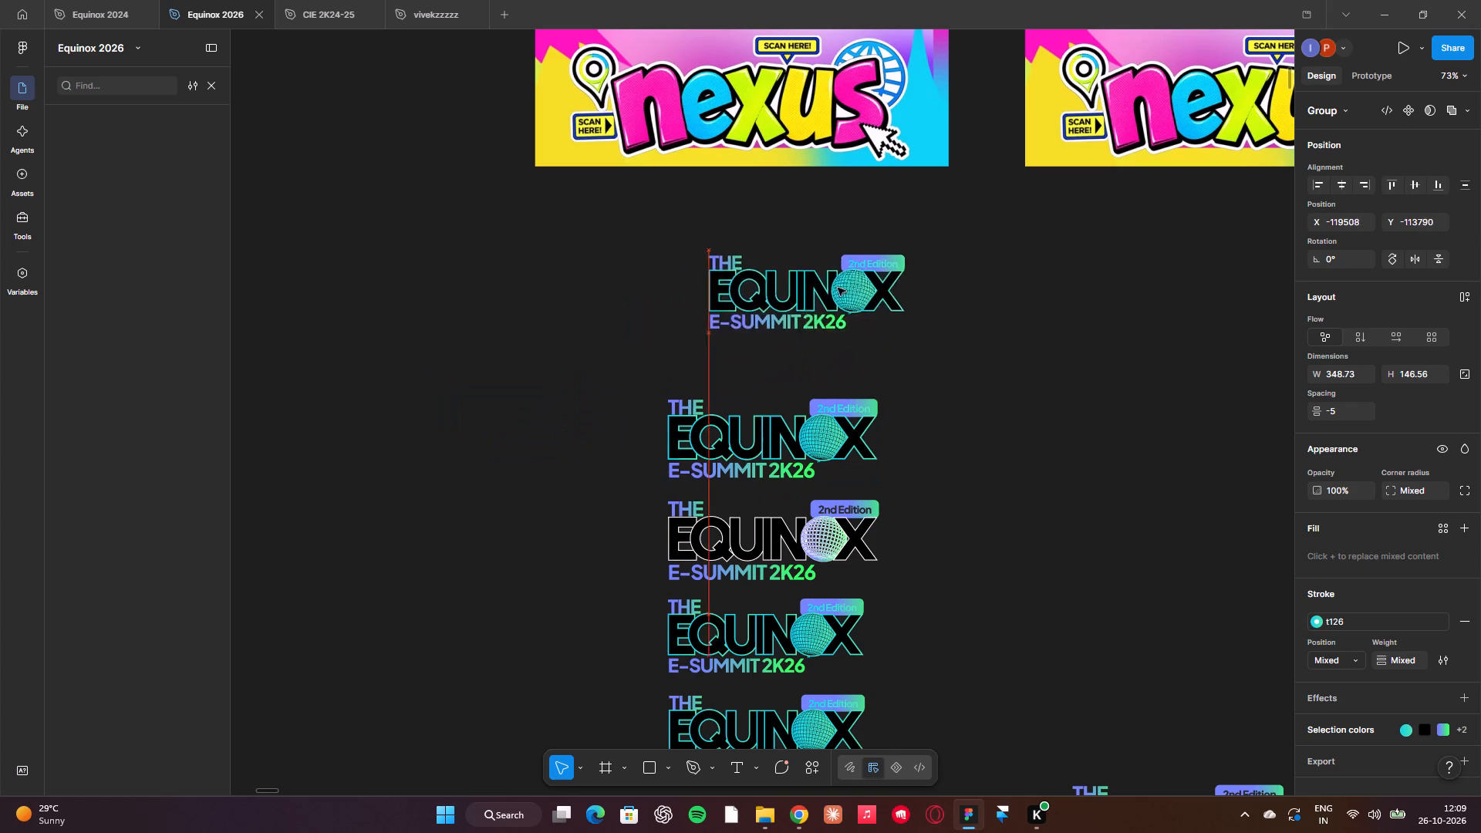
pyautogui.moveTo(838, 288); pyautogui.dragTo(805, 315)
pyautogui.press('Down')
pyautogui.press('Down')
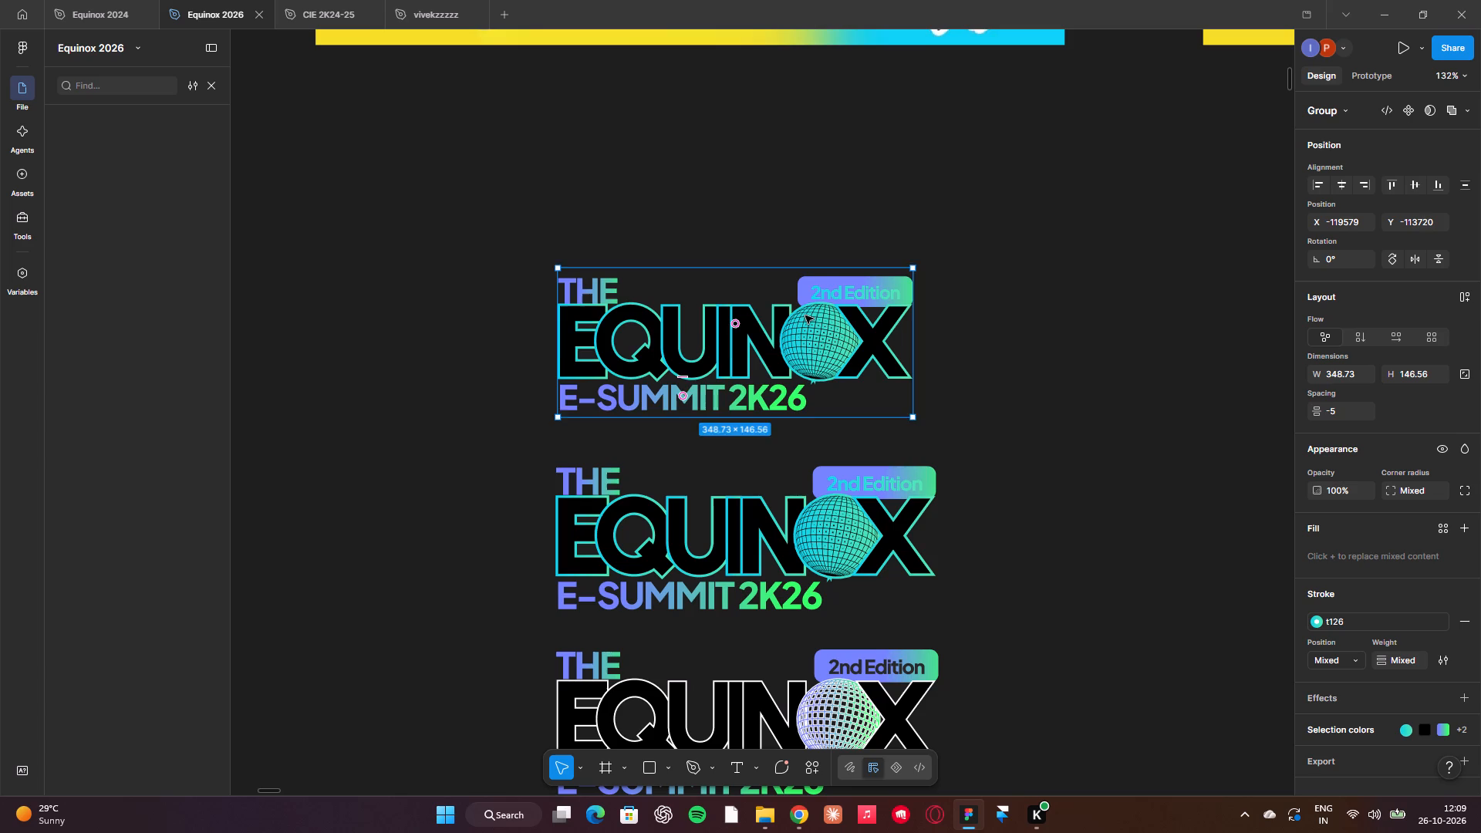
pyautogui.press('Down')
pyautogui.press('Down')
pyautogui.press('Down')
pyautogui.press('Down')
pyautogui.hscroll(-1, 805, 315)
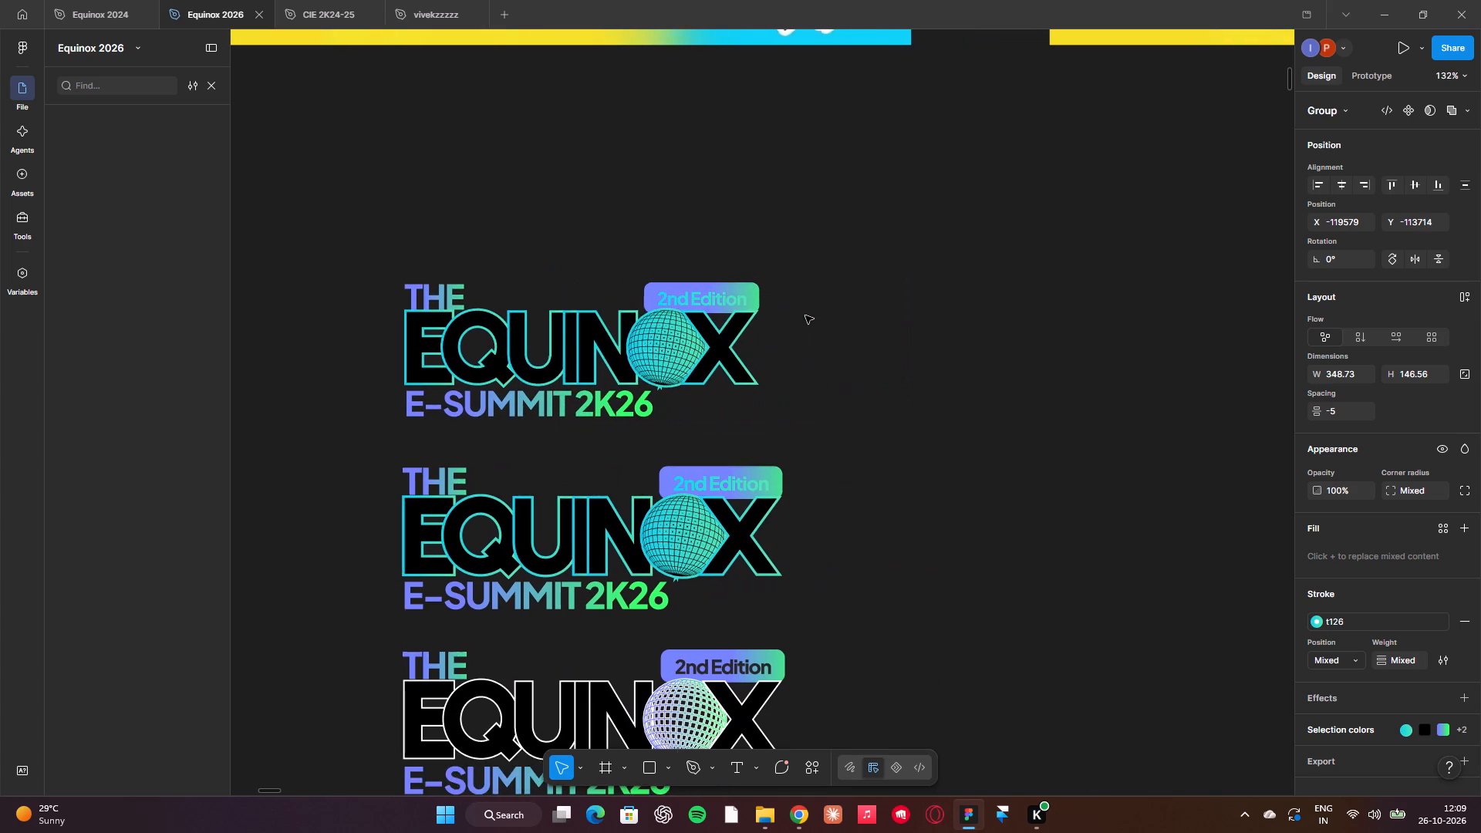
pyautogui.hscroll(-2, 805, 315)
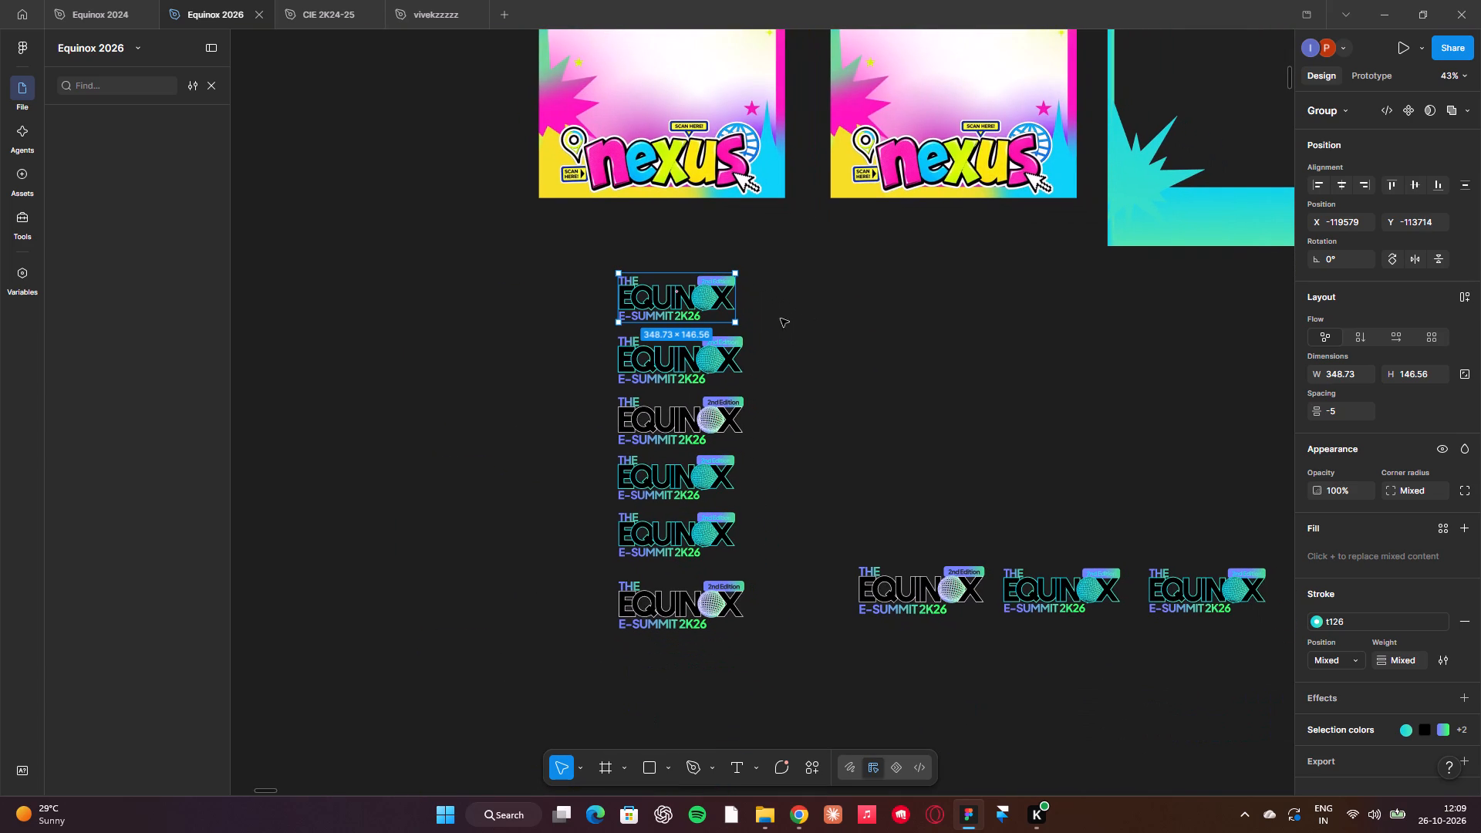
pyautogui.press('Up')
pyautogui.press('Up')
pyautogui.press('Up')
pyautogui.press('Up')
pyautogui.press('Up')
pyautogui.press('Up')
pyautogui.press('Up')
pyautogui.press('Up')
pyautogui.press('Up')
pyautogui.press('Up')
pyautogui.press('Up')
pyautogui.press('Up')
pyautogui.press('Up')
pyautogui.press('Up')
pyautogui.press('Up')
pyautogui.press('Up')
pyautogui.press('Up')
pyautogui.press('Up')
pyautogui.press('Up')
pyautogui.press('Up')
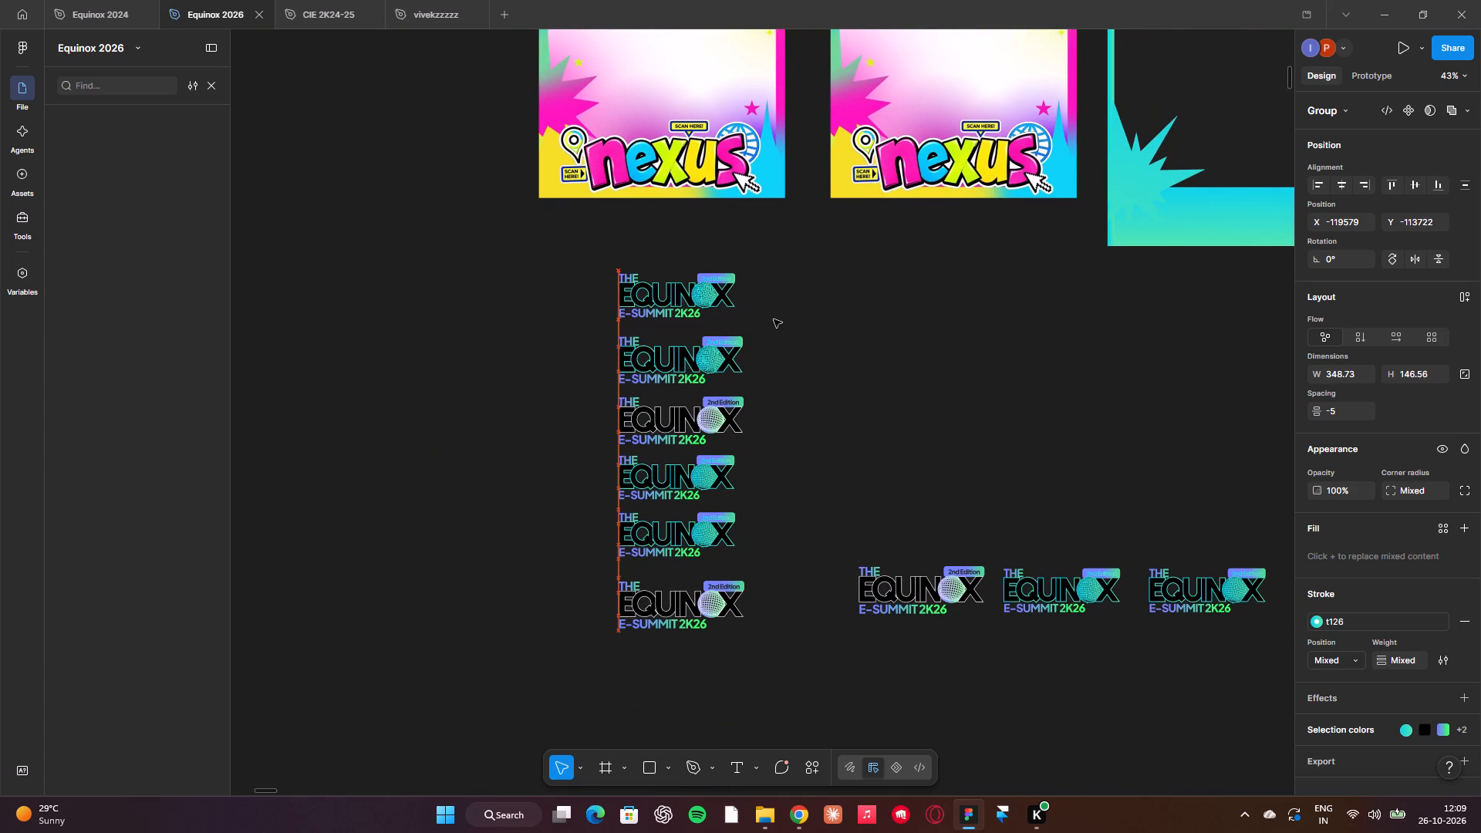
pyautogui.press('Up')
pyautogui.press('Up')
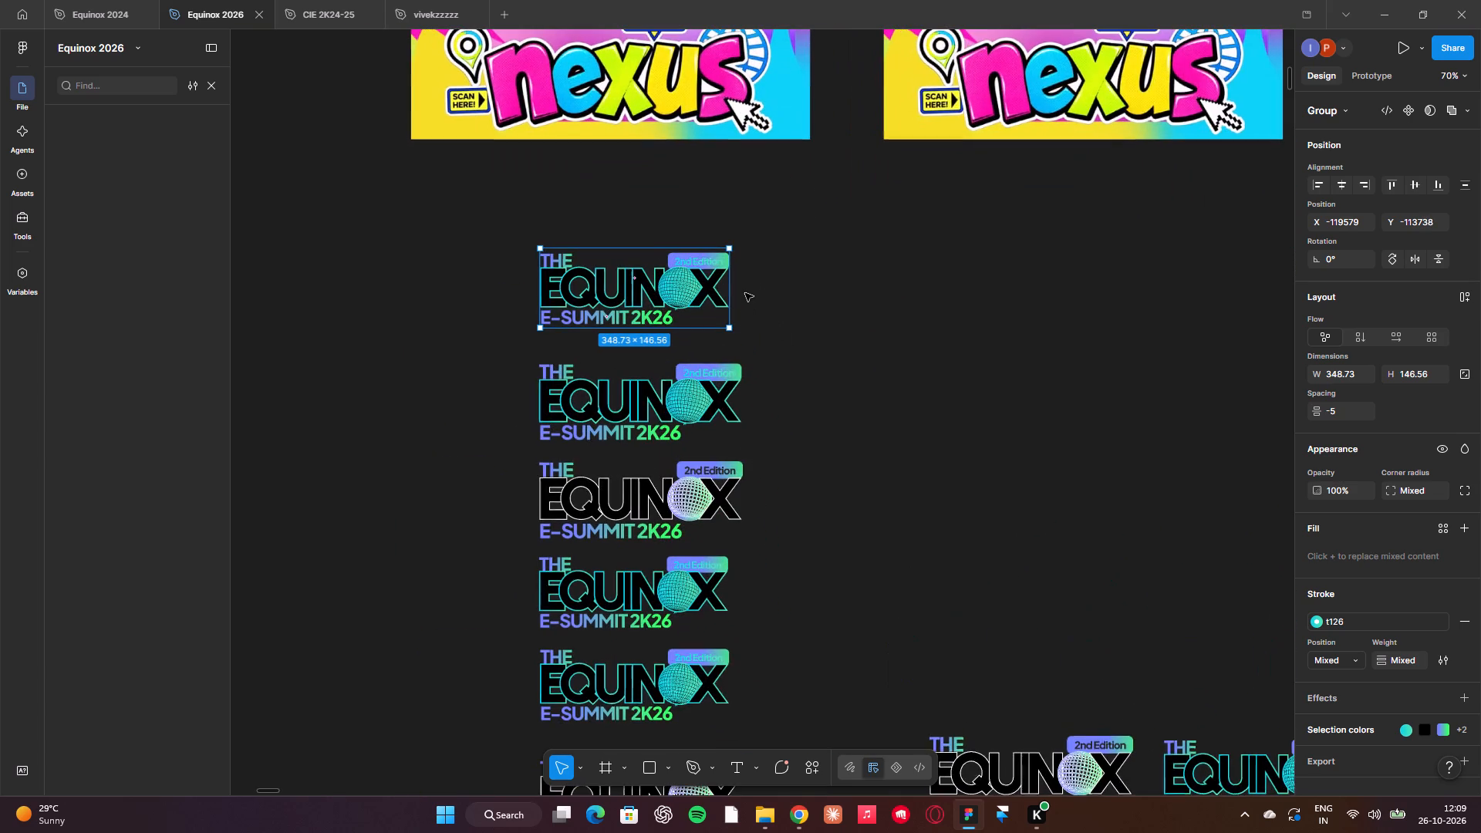
# Scale the top teal logo proportionally to about 371.18 × 156, closely matching the width of the teal logo below it.
pyautogui.press('k')
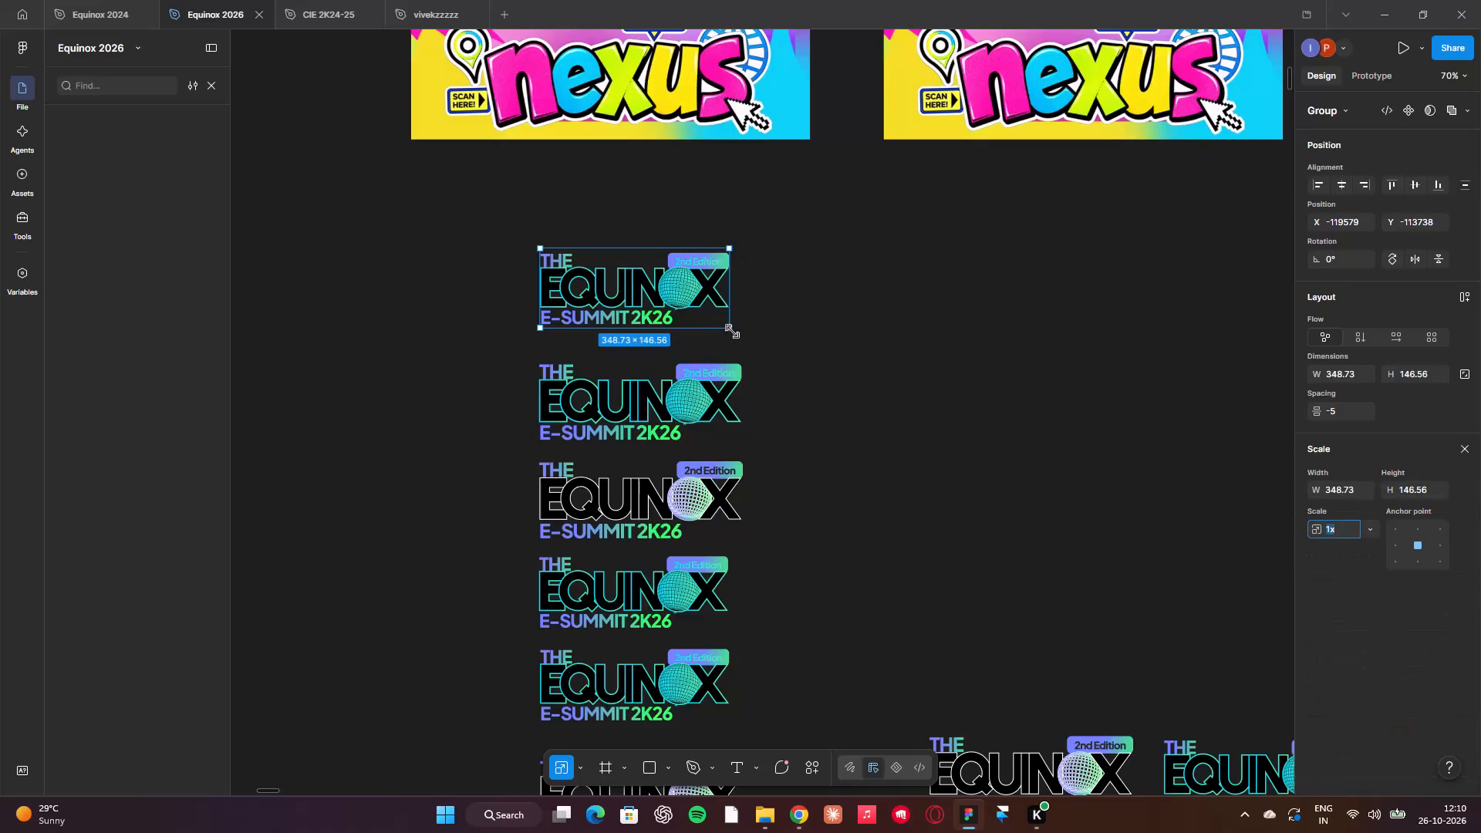
pyautogui.moveTo(733, 332); pyautogui.dragTo(731, 336)
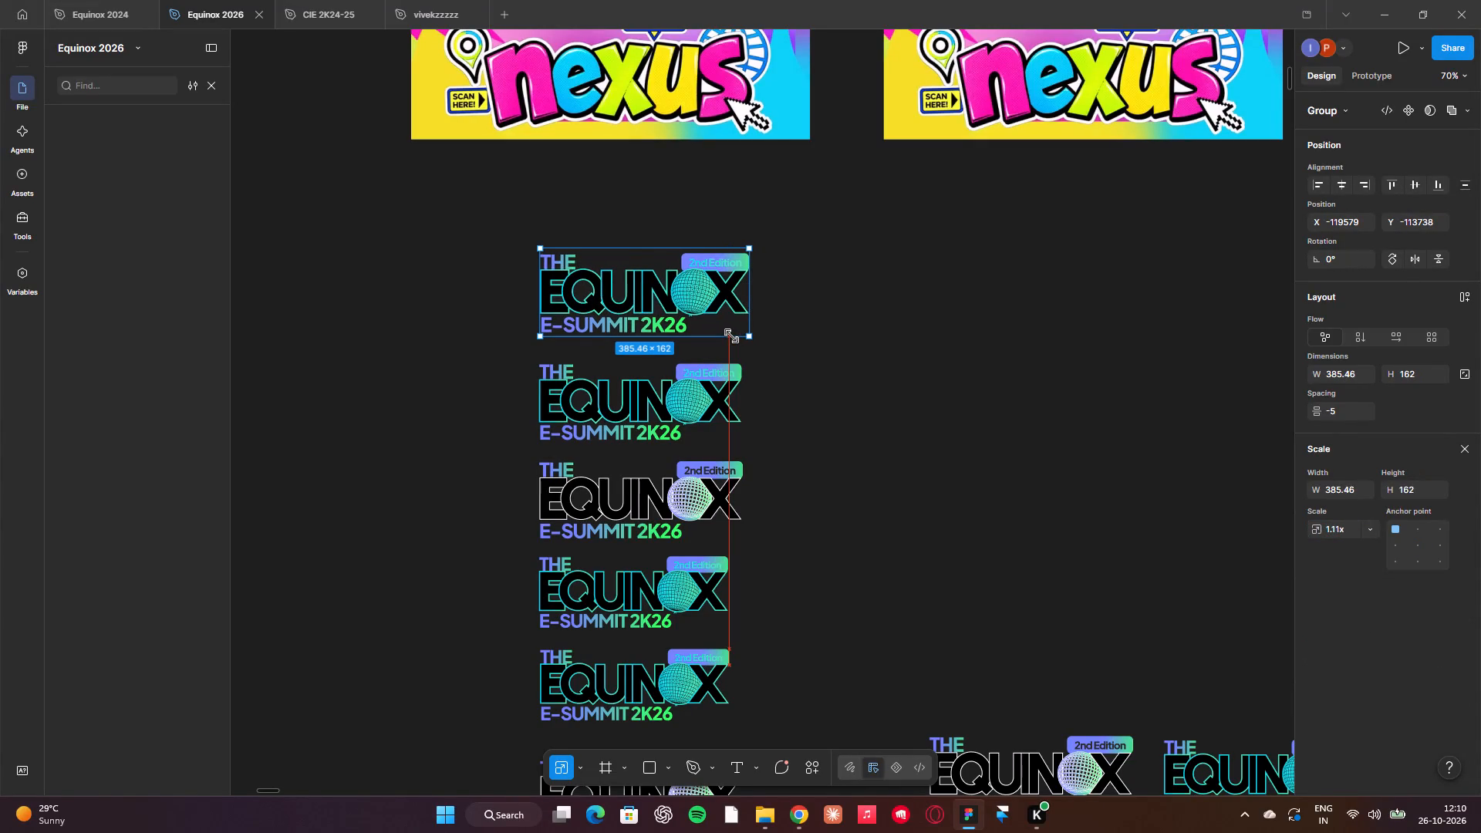
pyautogui.moveTo(731, 336); pyautogui.dragTo(720, 332)
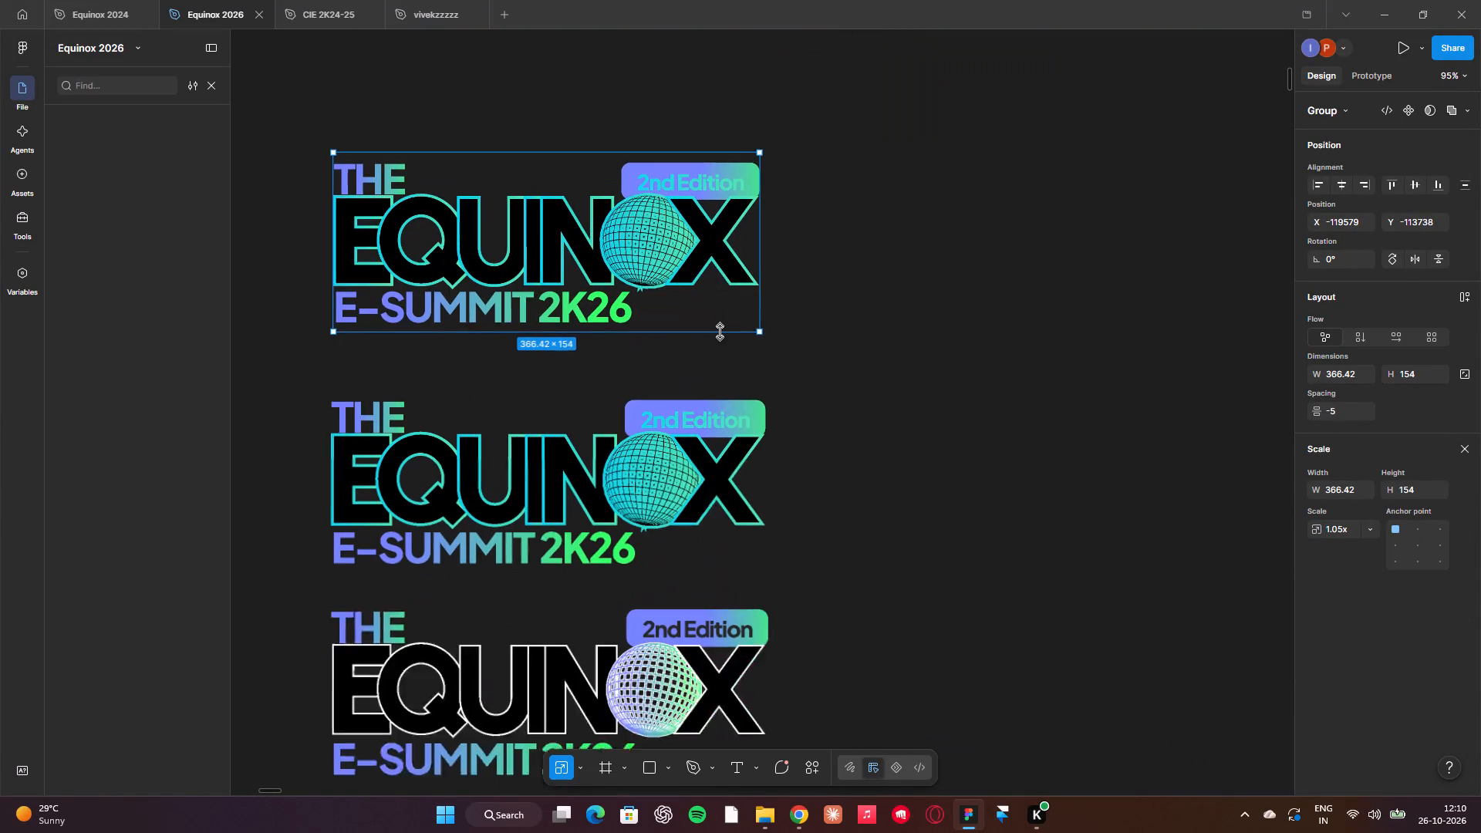
pyautogui.moveTo(763, 335); pyautogui.dragTo(767, 346)
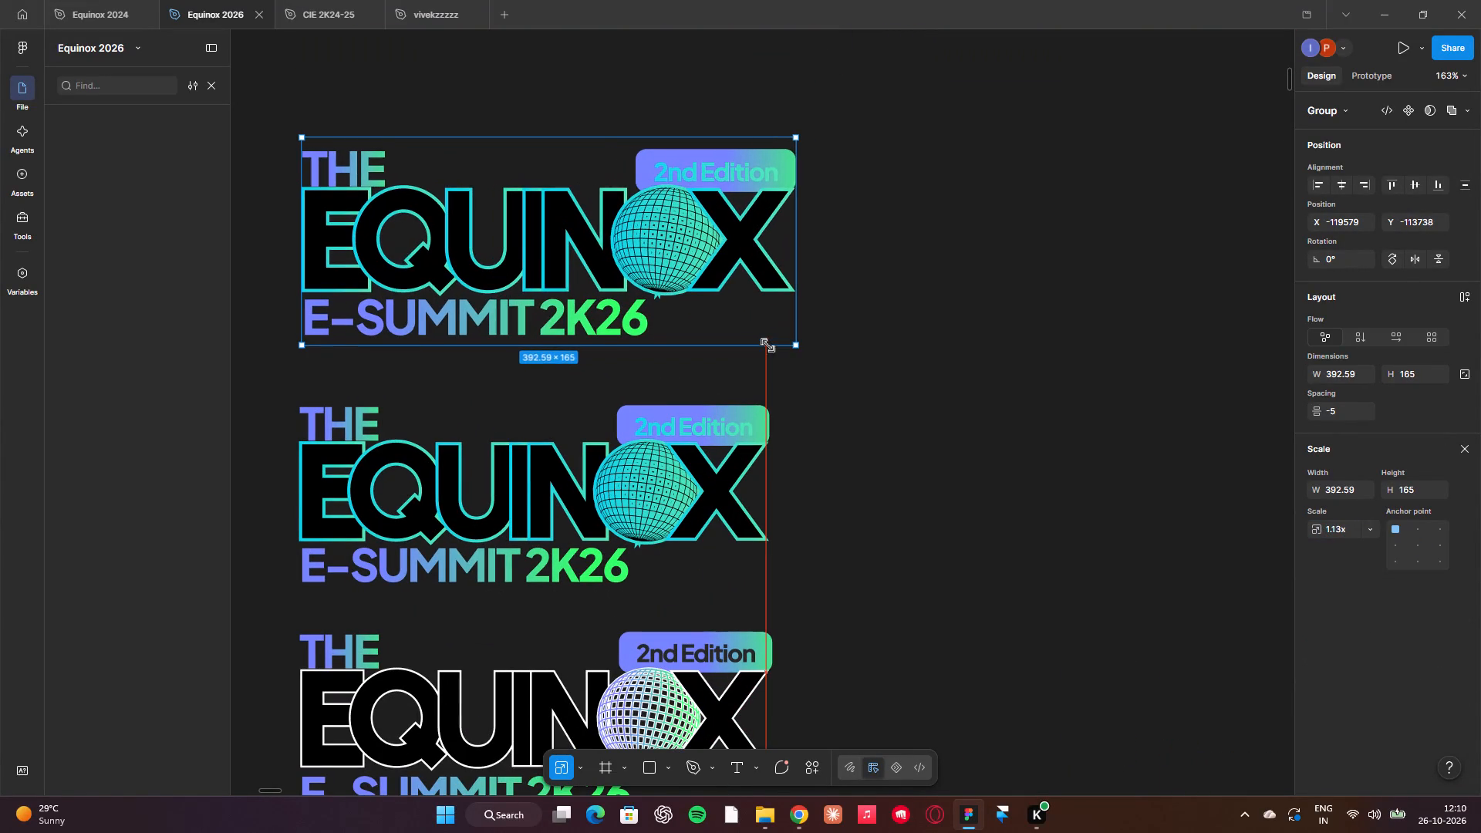
pyautogui.moveTo(767, 346); pyautogui.dragTo(714, 313)
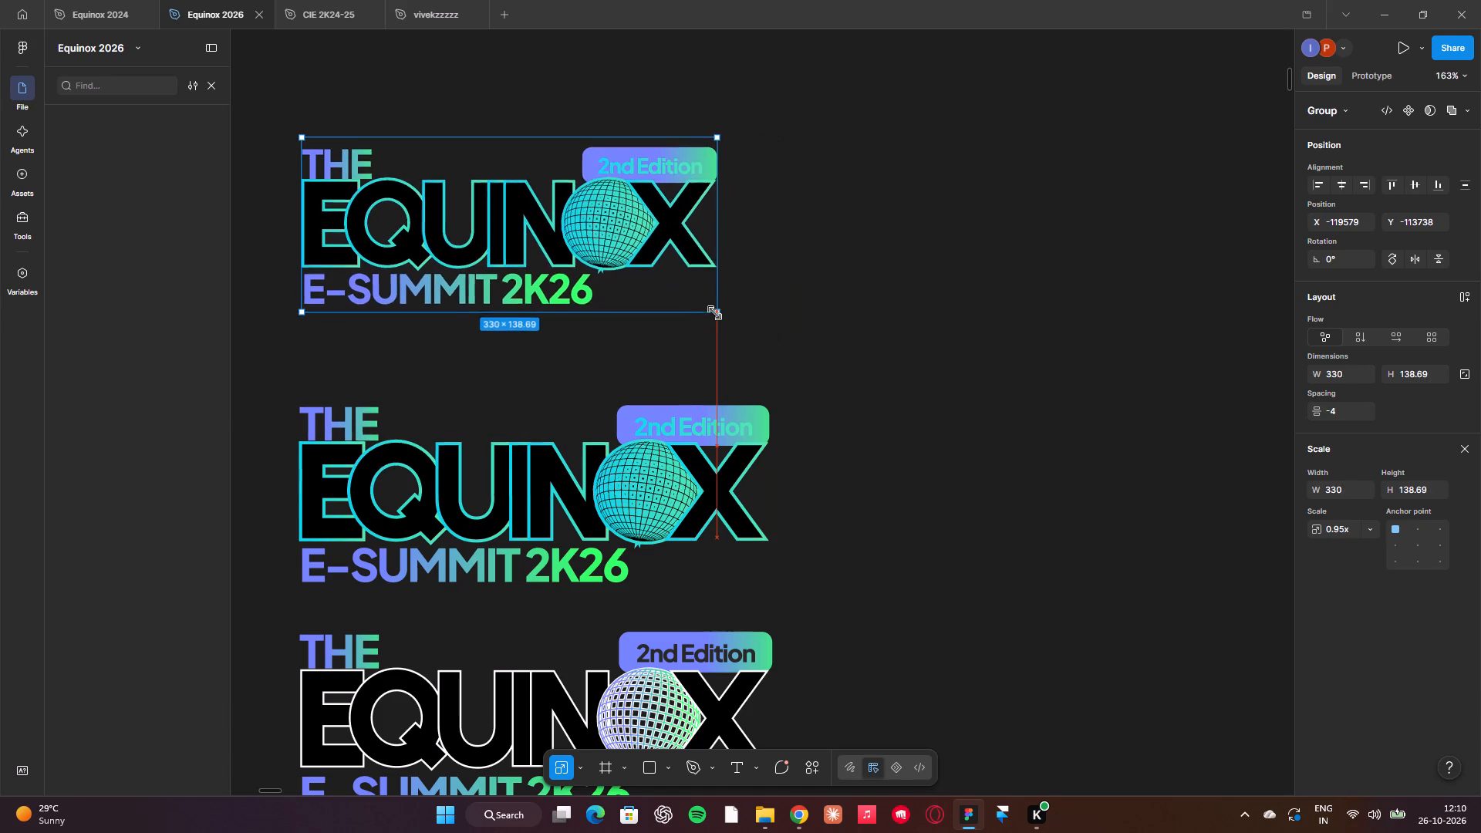
pyautogui.moveTo(714, 313); pyautogui.dragTo(725, 333)
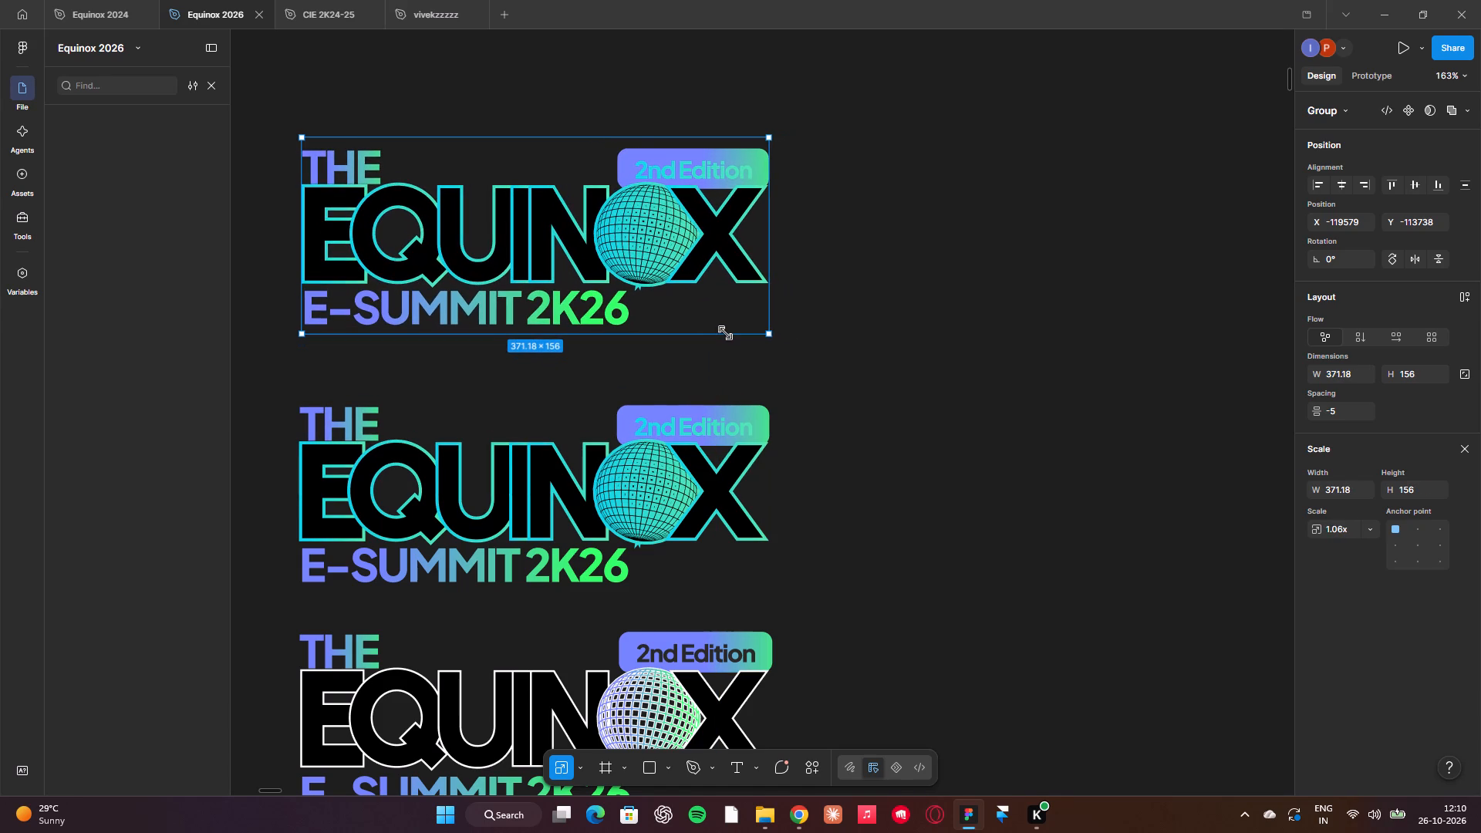
pyautogui.moveTo(725, 333); pyautogui.dragTo(726, 334)
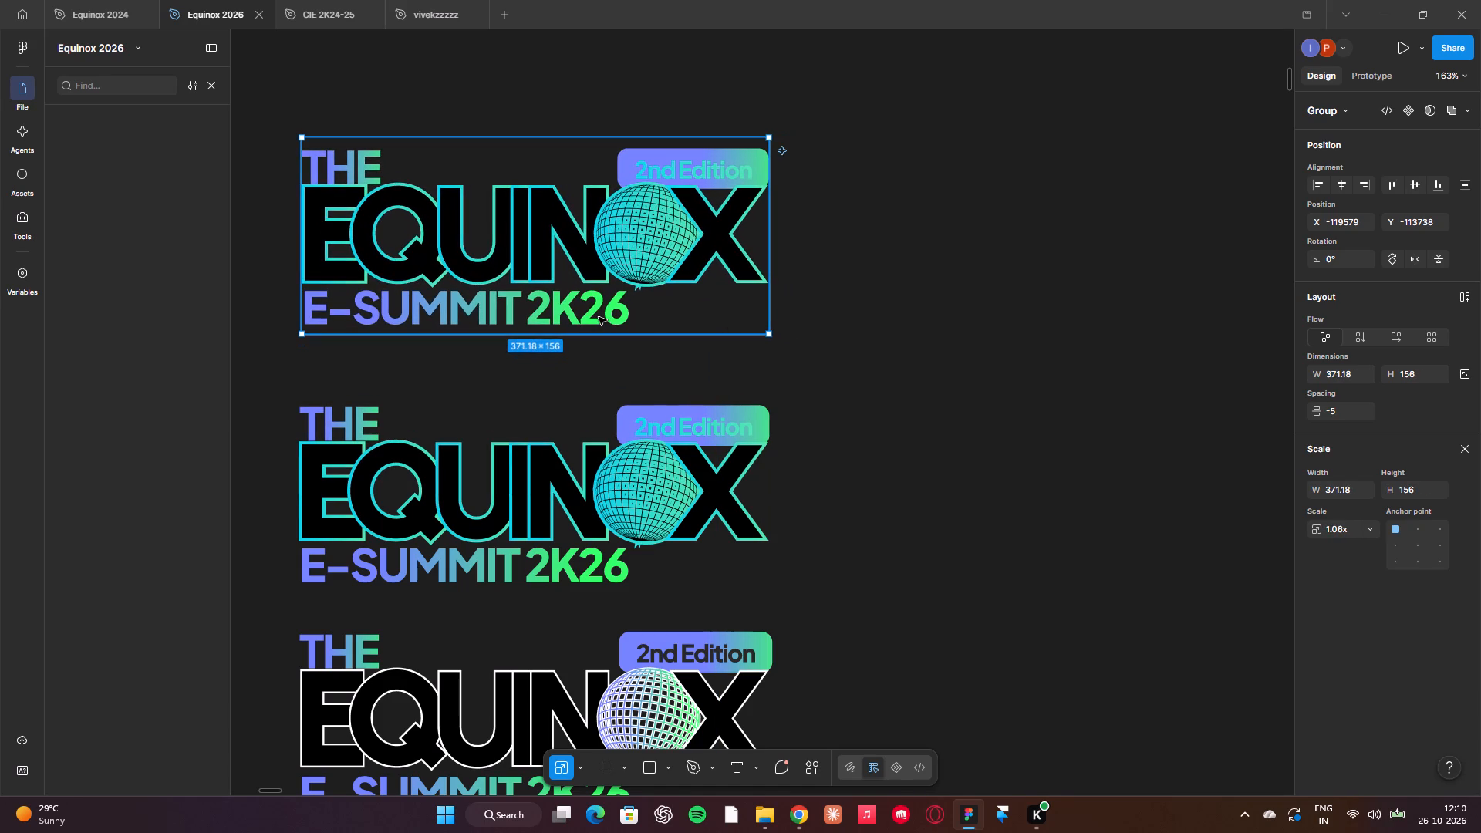
# Shift the E-SUMMIT 2K26 text in the top teal logo slightly left to X -119581, aligning it with the stack.
pyautogui.doubleClick(599, 317)
pyautogui.press('Left')
pyautogui.press('Left')
pyautogui.press('Left')
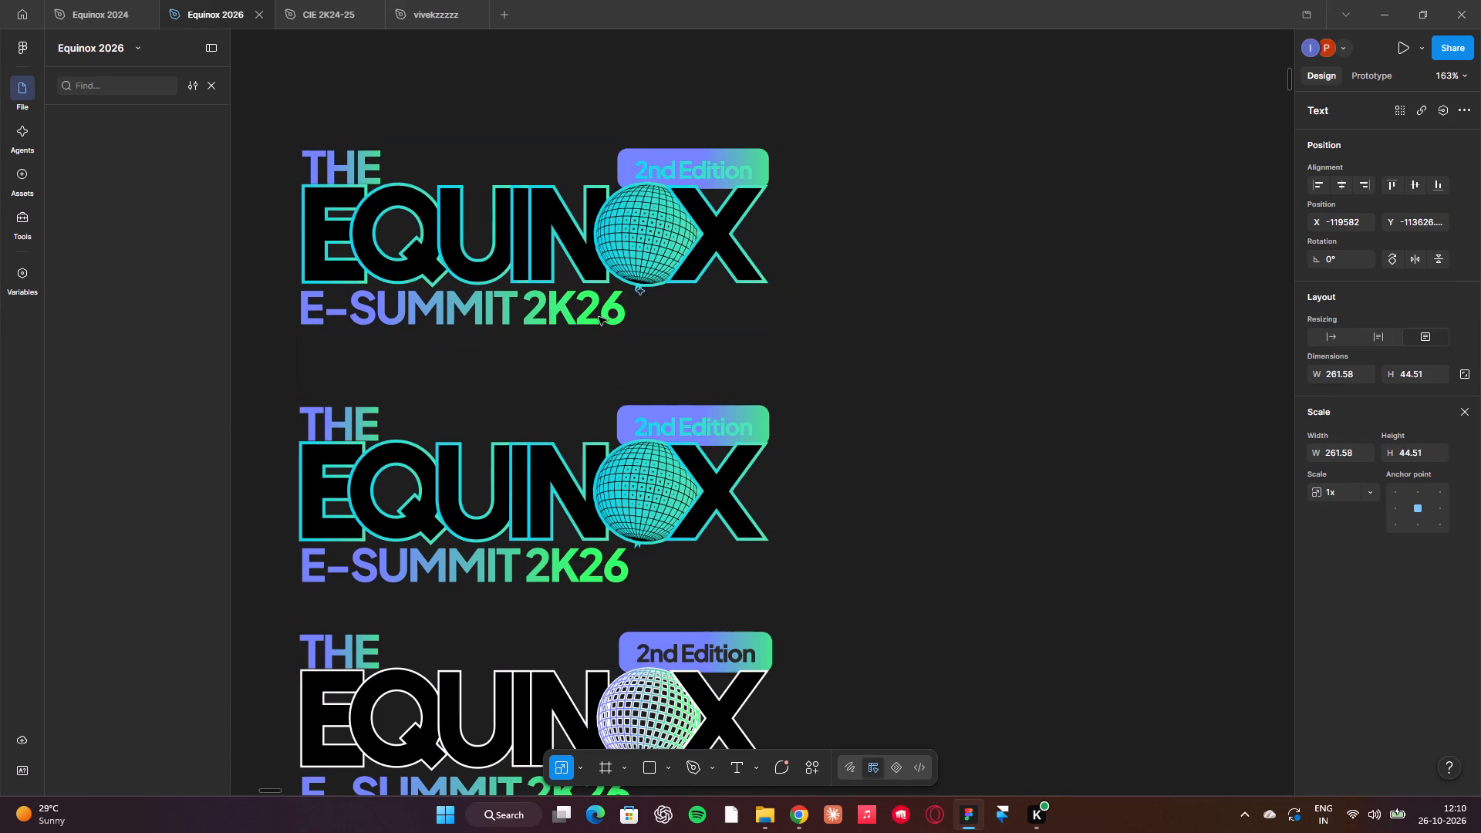
pyautogui.press('Down')
pyautogui.press('Up')
pyautogui.press('Right')
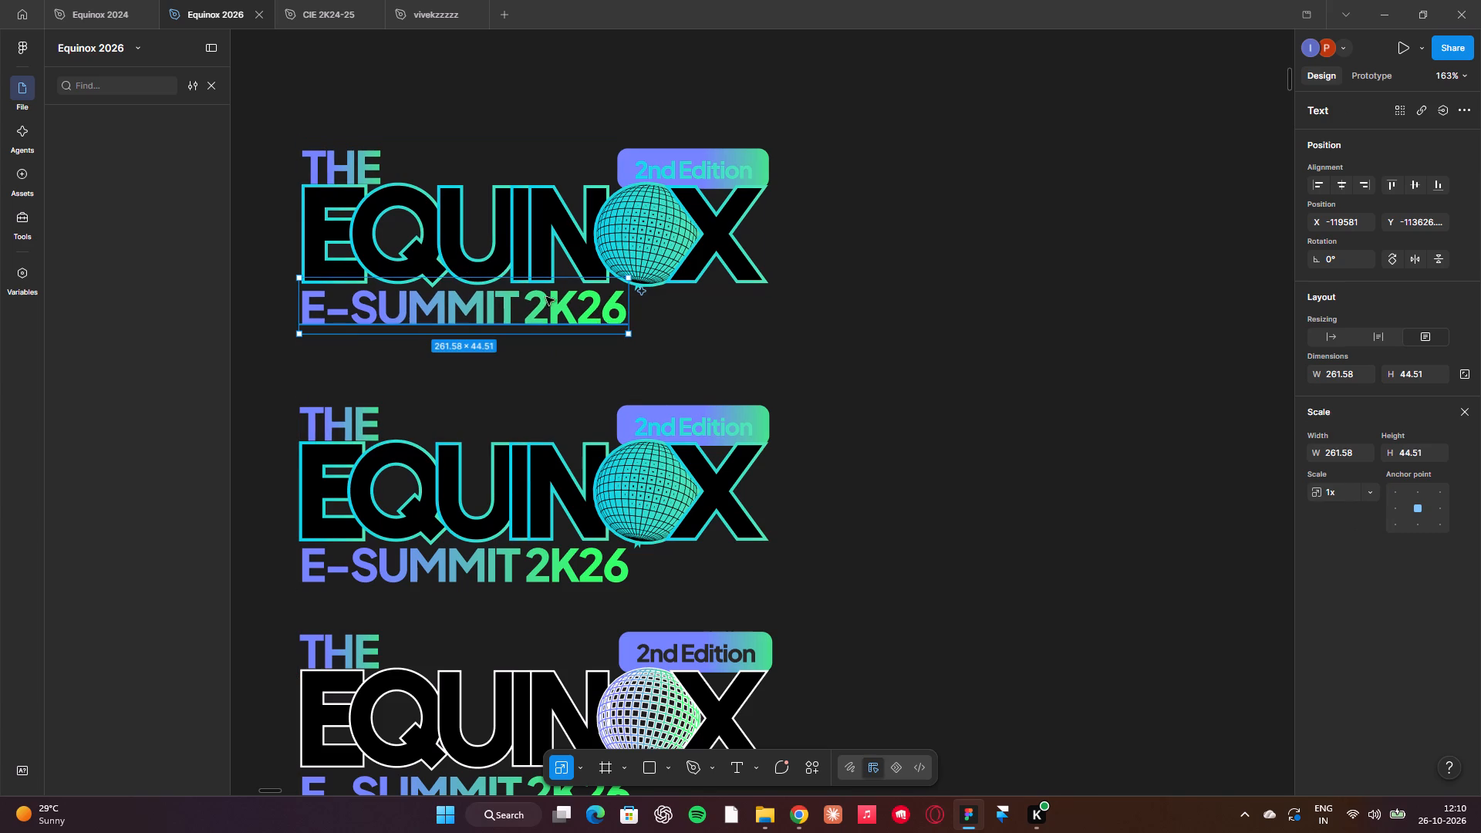
pyautogui.click(553, 396)
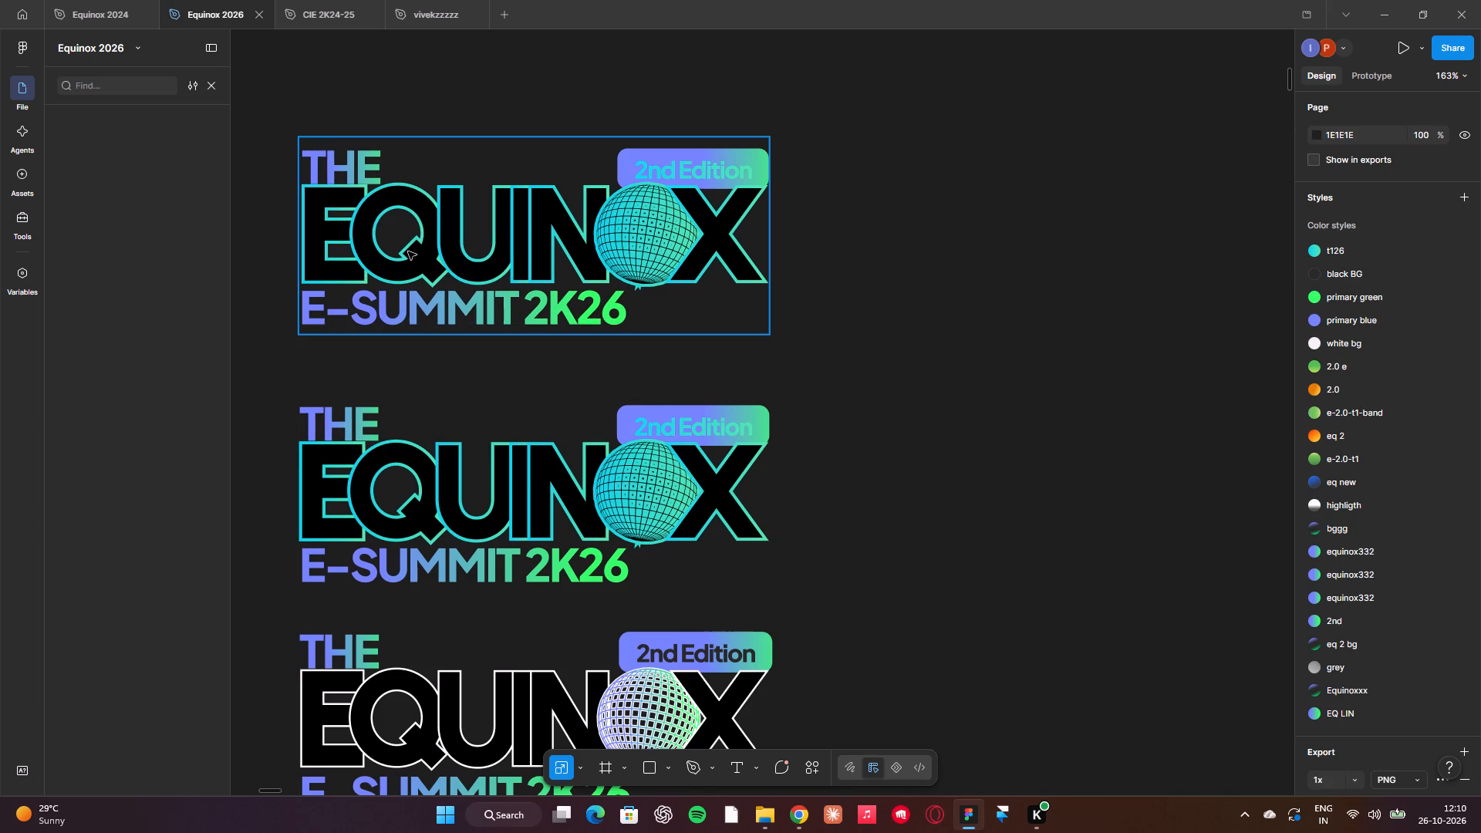
# Move the second teal logo in the stack up to about Y -113556, closer to the top teal logo.
pyautogui.click(407, 251)
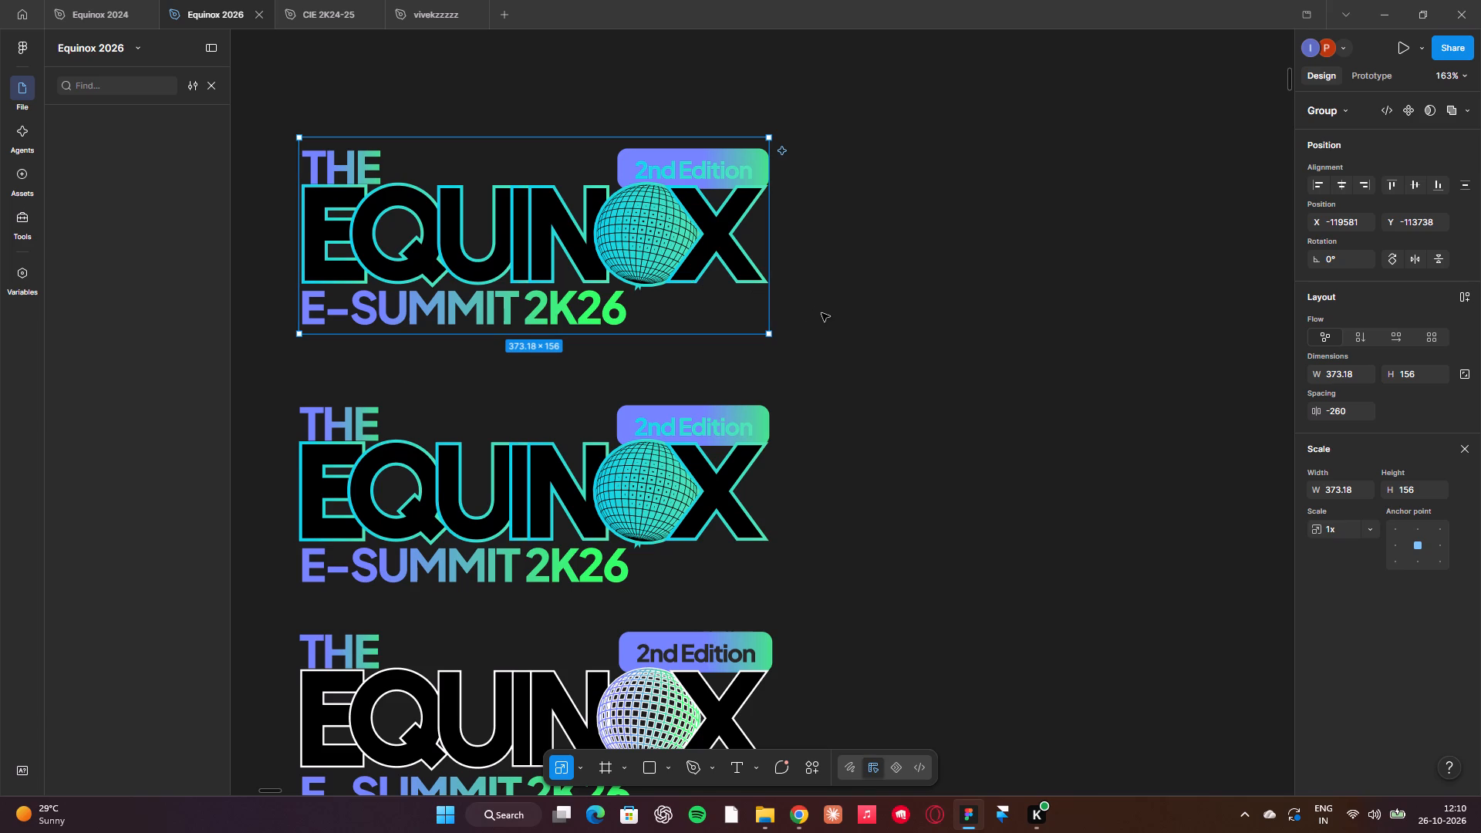
pyautogui.hscroll(-1, 865, 400)
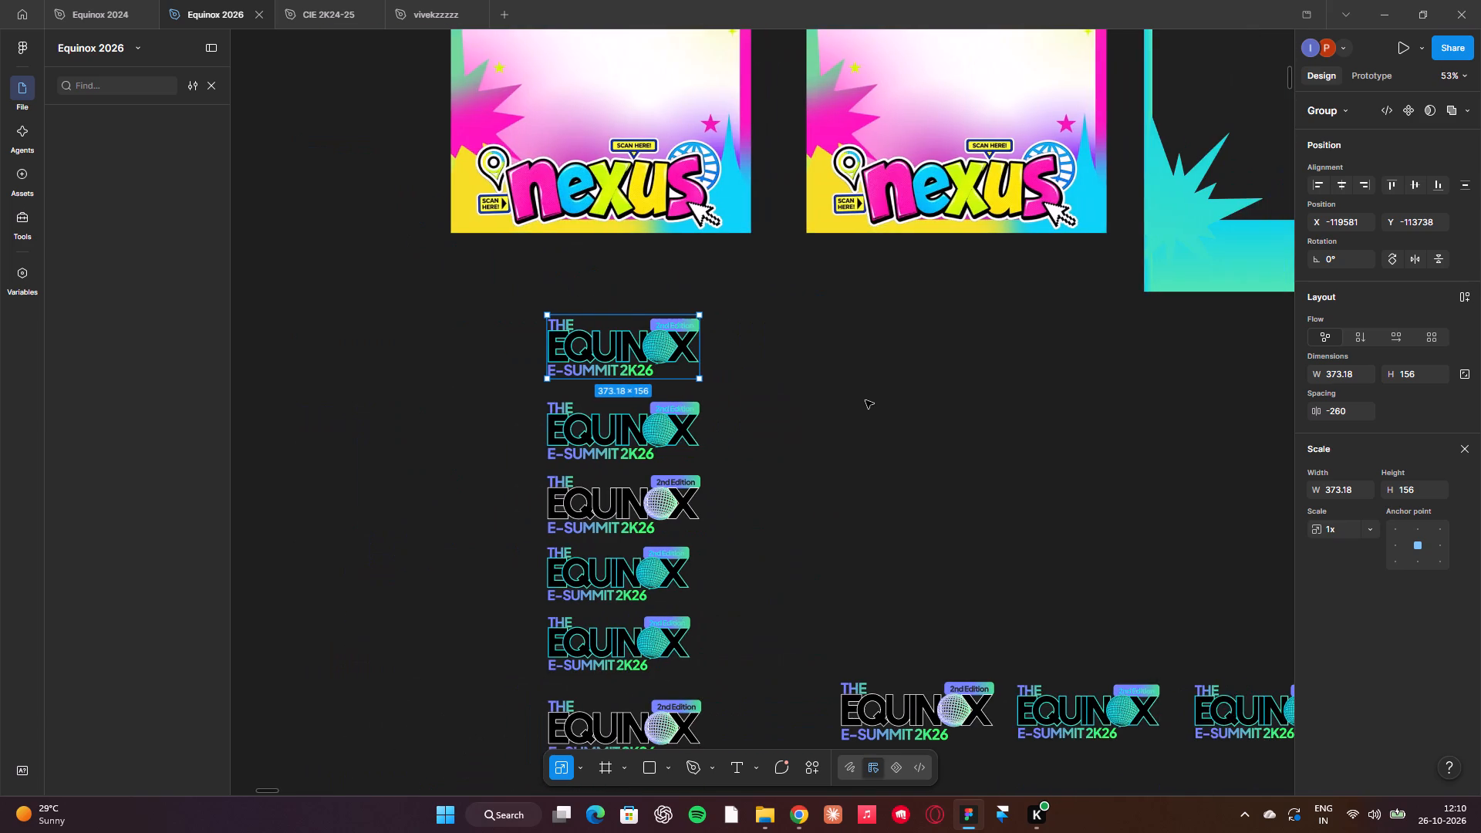
pyautogui.hscroll(-1, 865, 400)
pyautogui.hscroll(2, 865, 400)
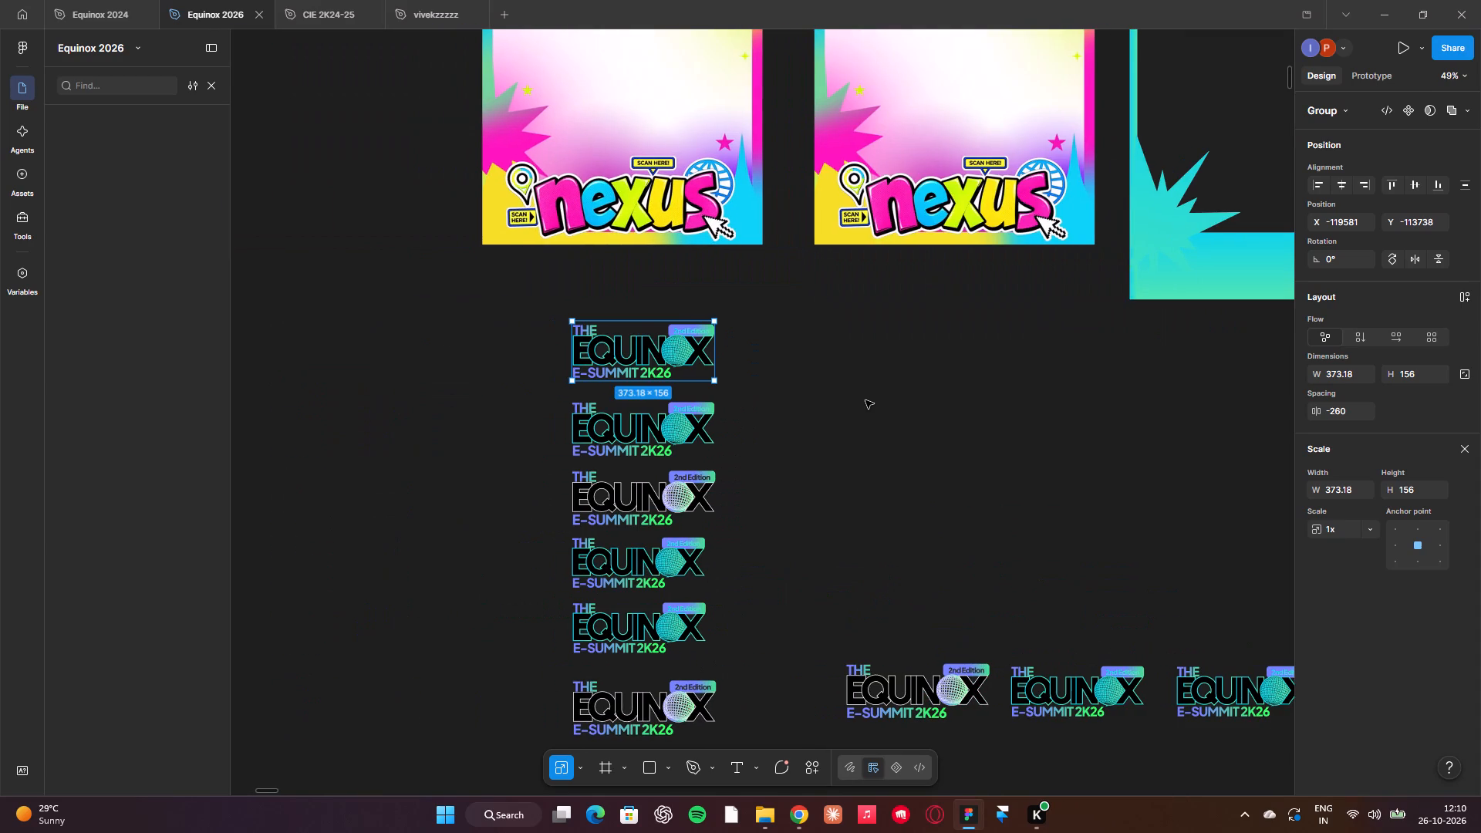
pyautogui.click(705, 424)
pyautogui.click(676, 345)
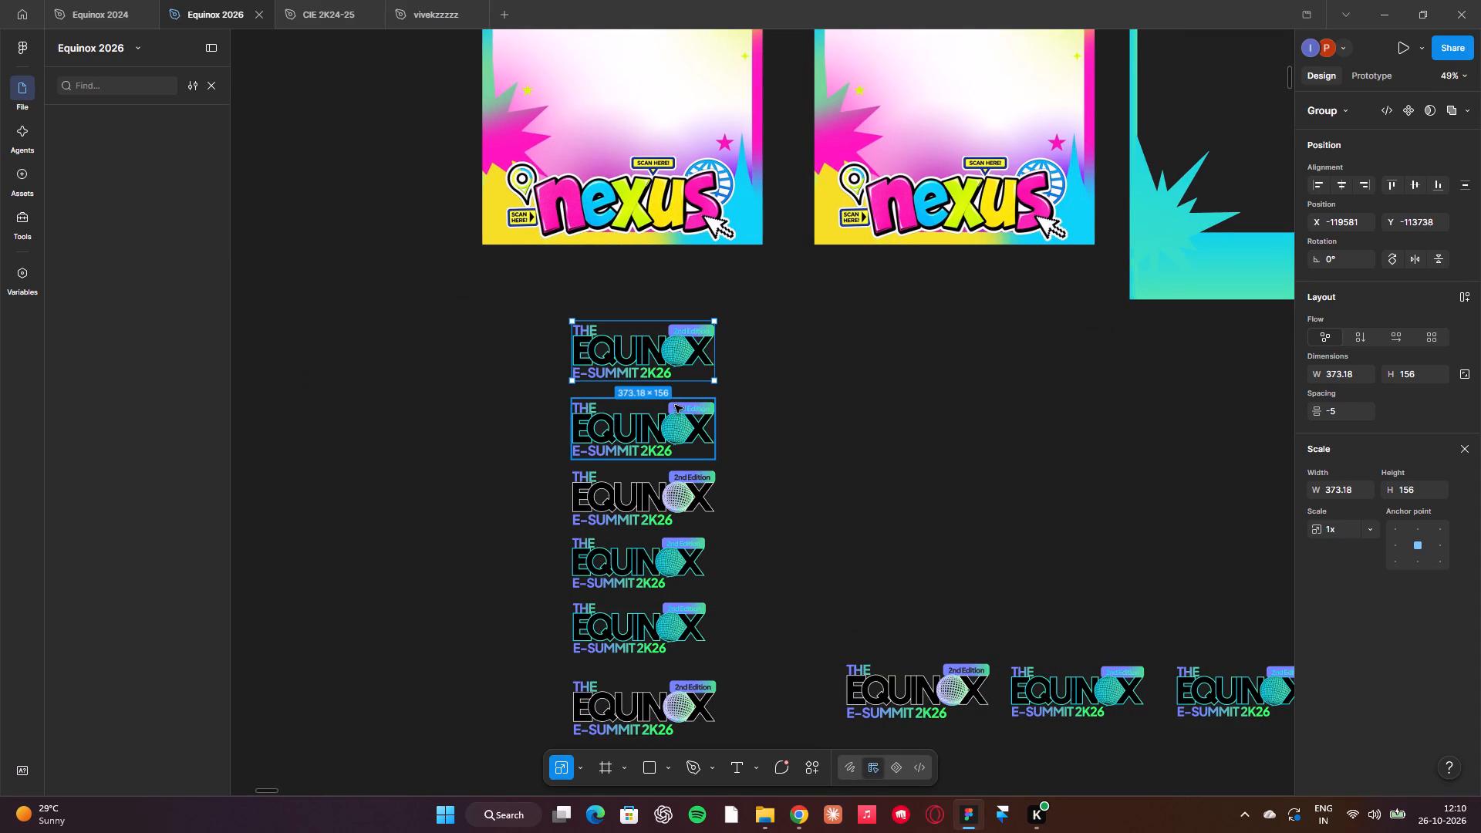
pyautogui.scroll(1, 675, 405)
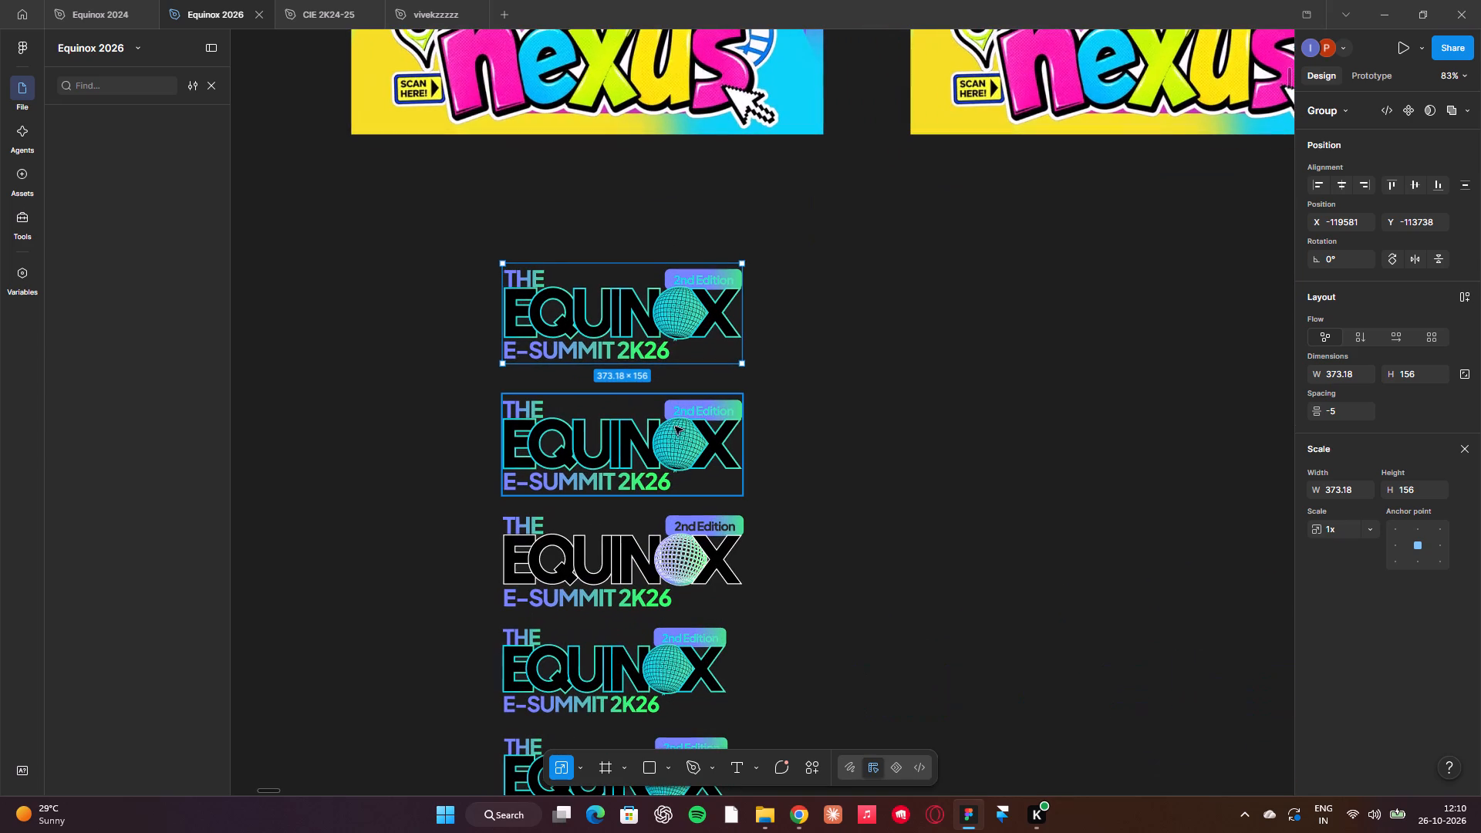
pyautogui.click(673, 433)
pyautogui.press('Up')
pyautogui.press('Up')
pyautogui.press('Up')
pyautogui.press('Up')
pyautogui.press('Up')
pyautogui.press('Up')
pyautogui.press('Up')
pyautogui.press('Up')
pyautogui.press('Up')
pyautogui.press('Up')
pyautogui.press('Up')
pyautogui.press('Up')
pyautogui.press('Up')
pyautogui.press('Up')
pyautogui.press('Up')
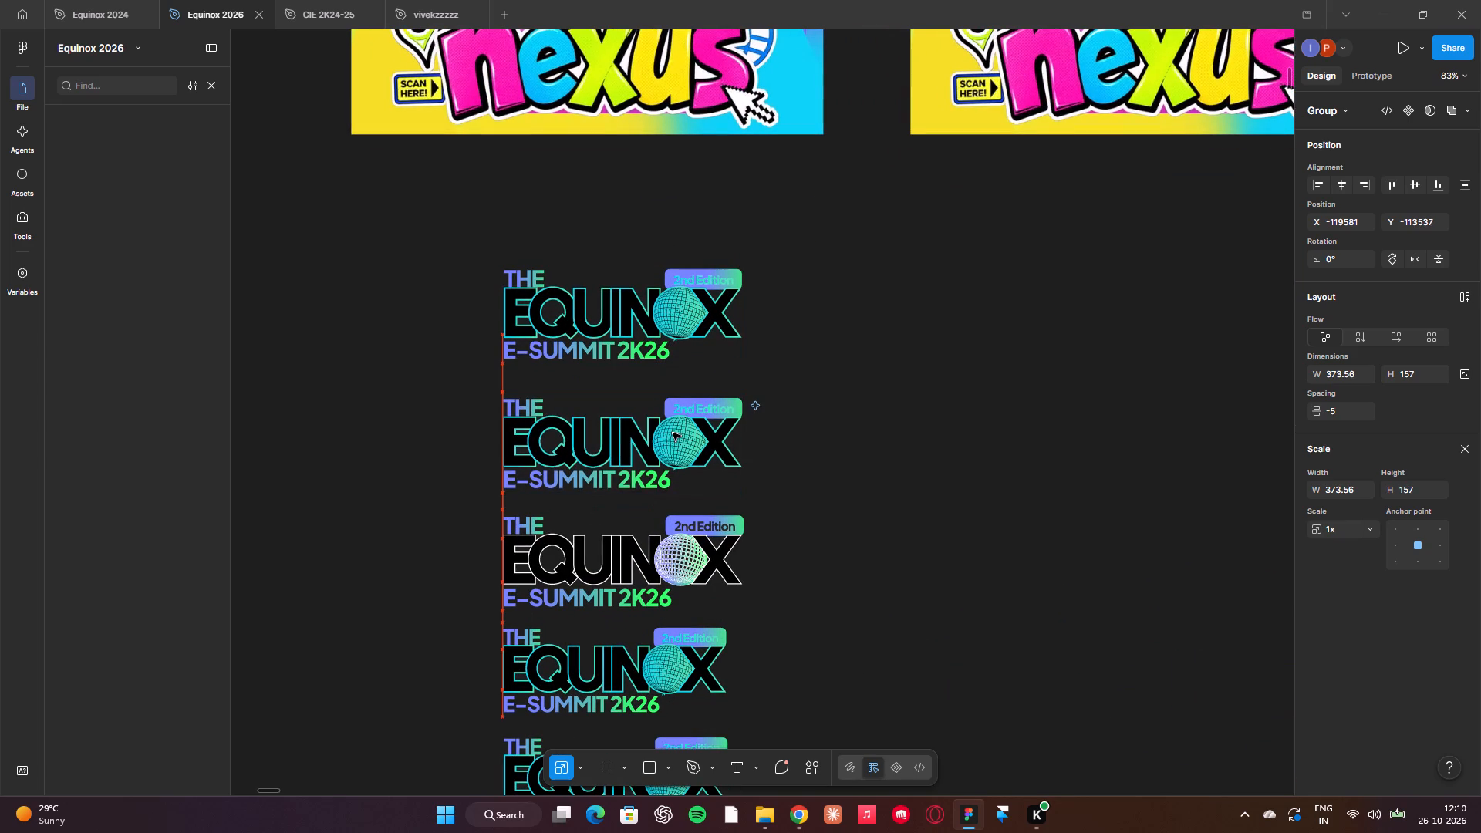
pyautogui.press('Up')
pyautogui.press('Up')
pyautogui.press('Up')
pyautogui.press('Up')
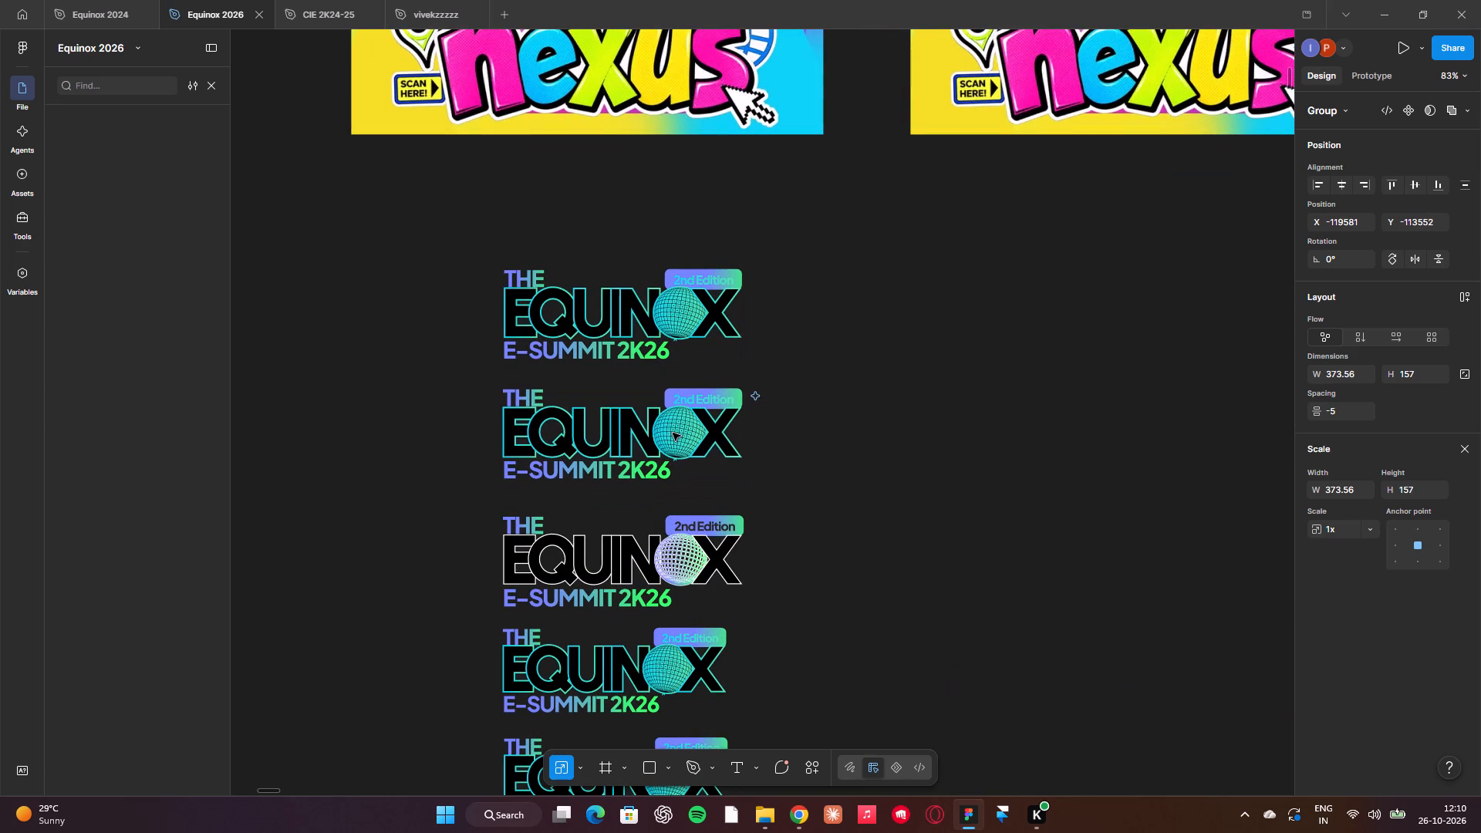
pyautogui.press('Down')
pyautogui.press('Up')
pyautogui.press('Up')
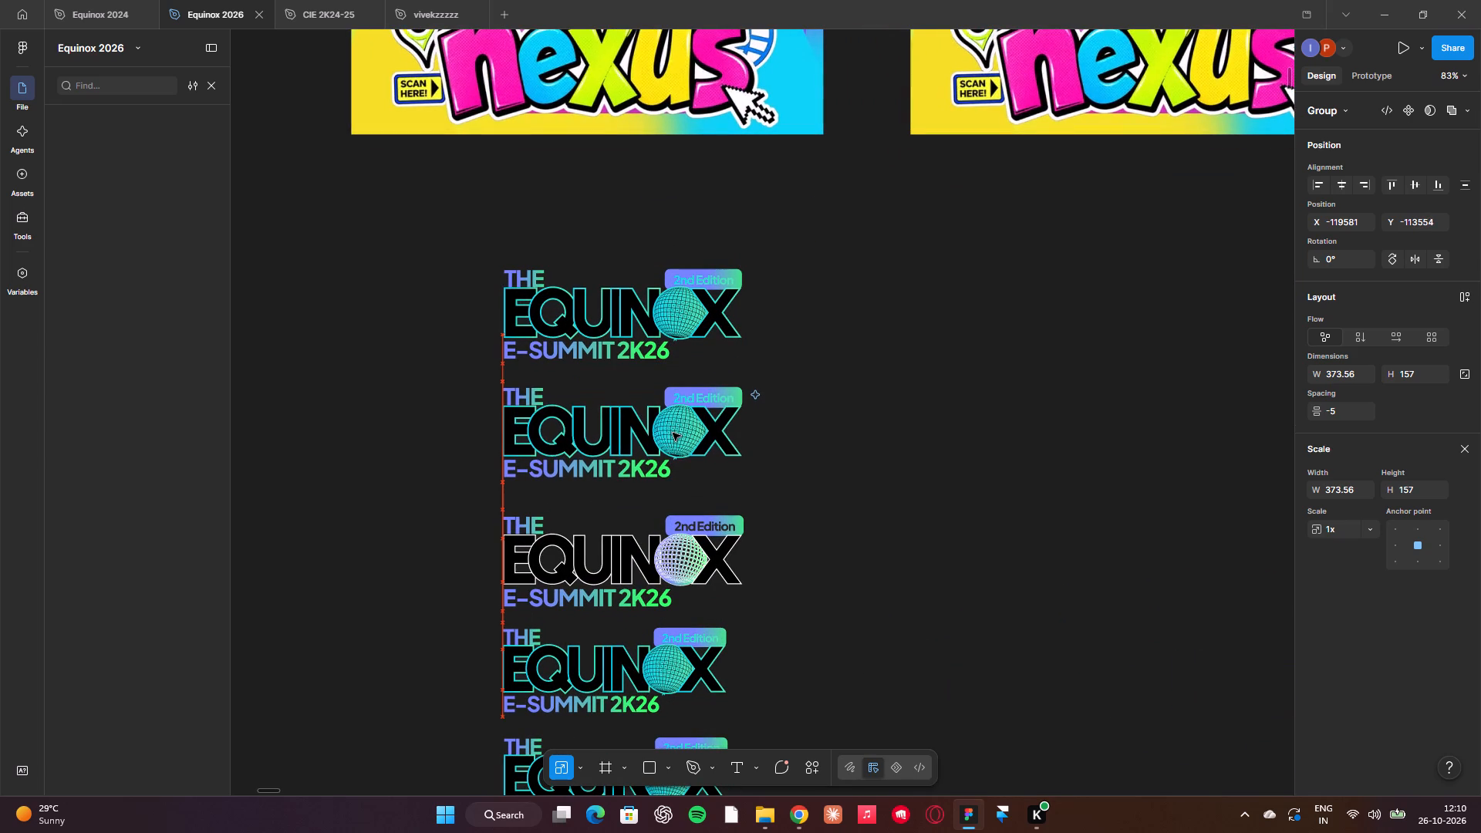
pyautogui.press('Up')
pyautogui.press('Up')
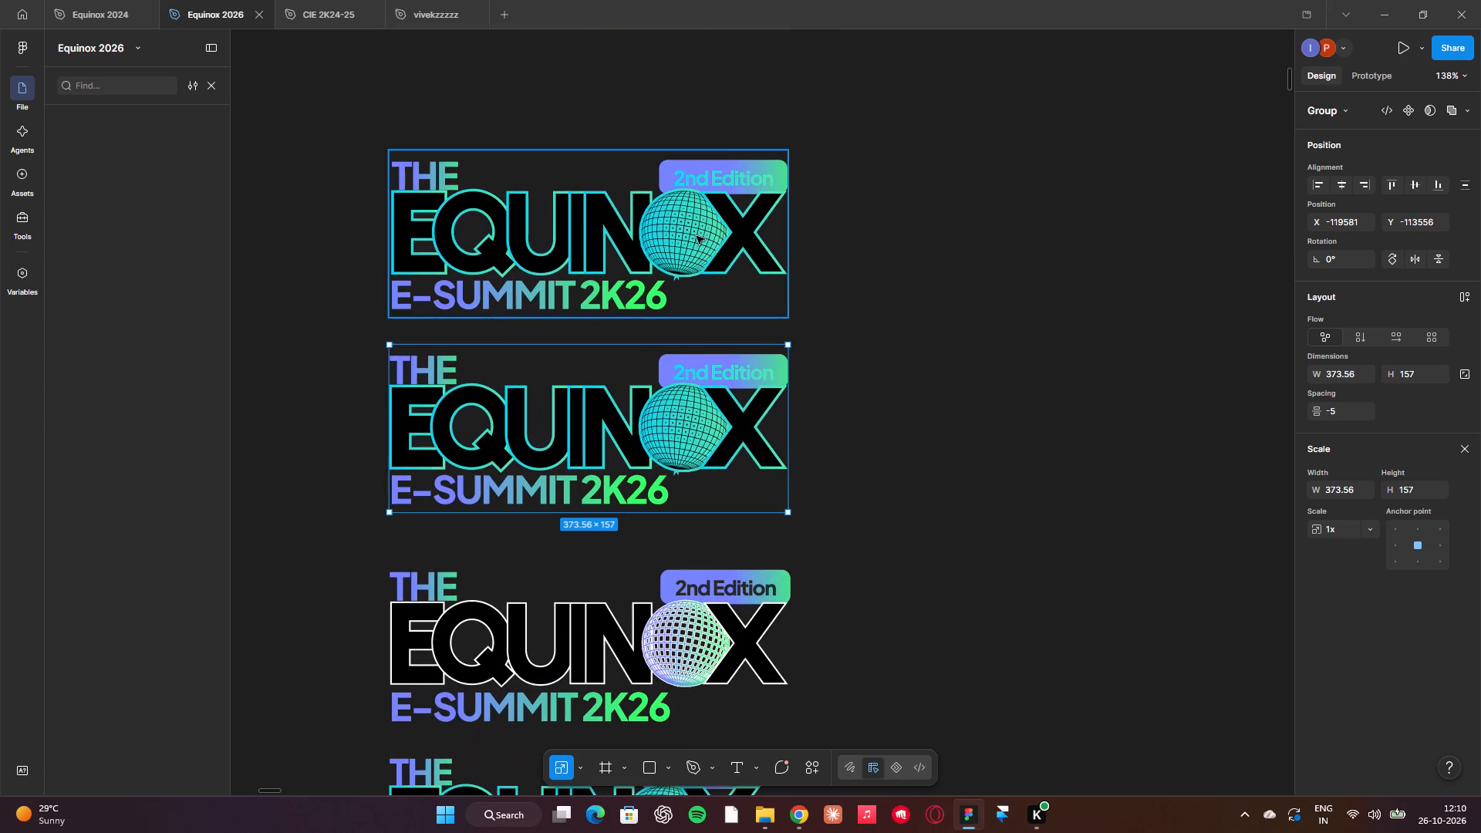
# Compare the sizes and positions of the two top teal logos and the white-outlined logo below them.
pyautogui.click(696, 241)
pyautogui.click(724, 373)
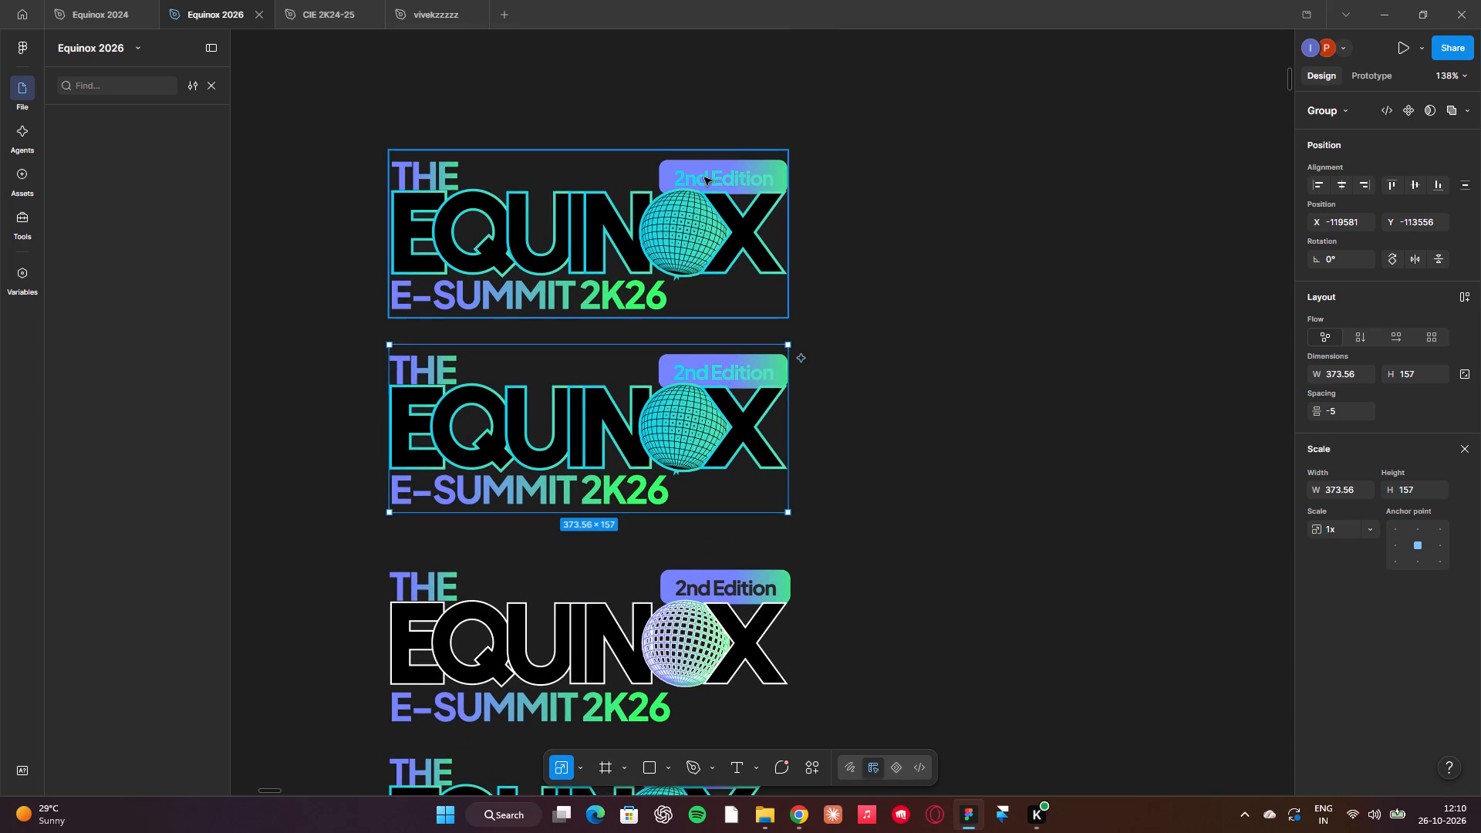
pyautogui.click(704, 177)
pyautogui.click(707, 381)
pyautogui.click(720, 262)
pyautogui.click(723, 406)
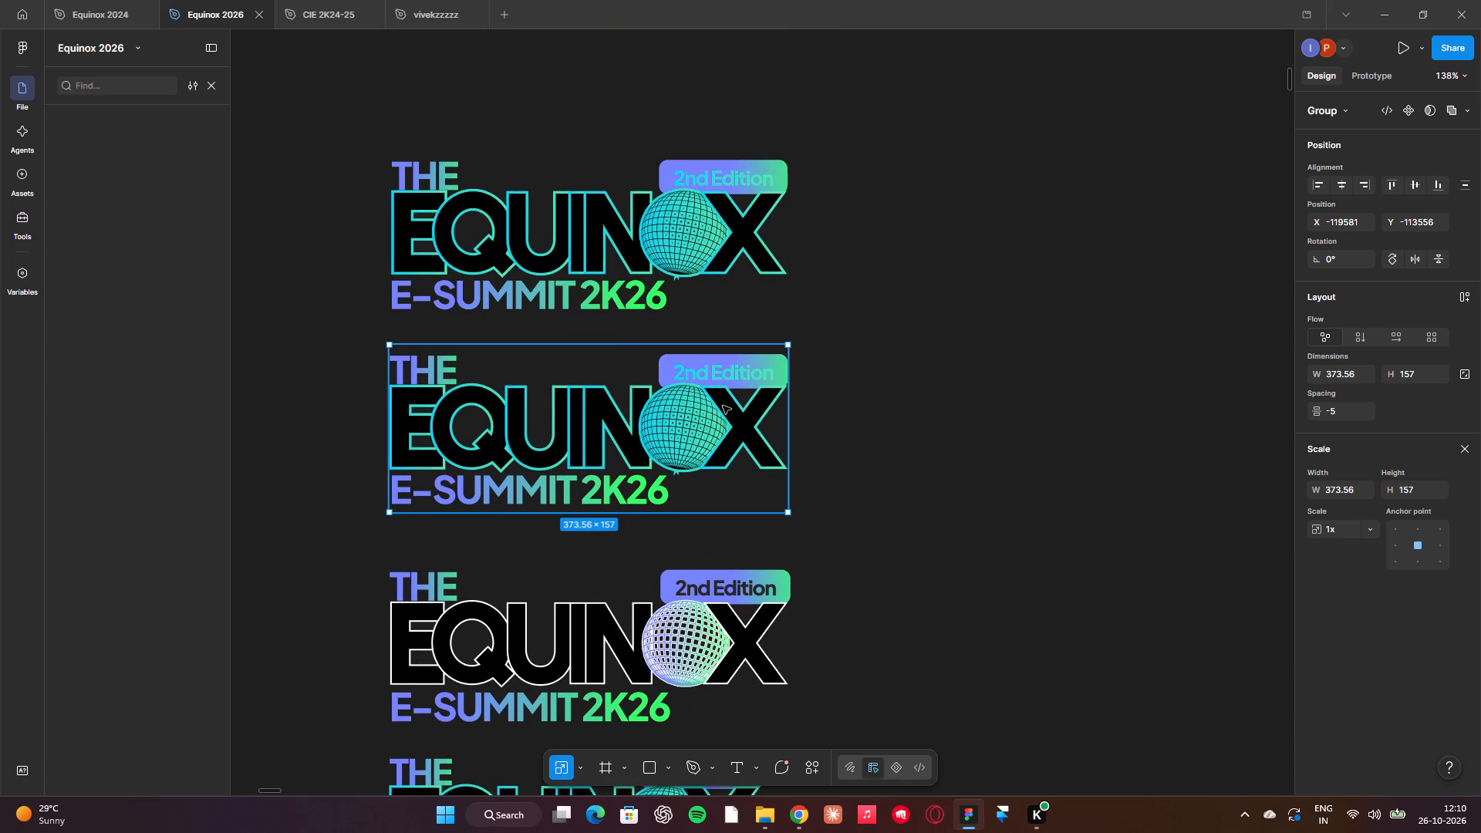
pyautogui.scroll(-1, 723, 406)
pyautogui.click(727, 524)
pyautogui.click(740, 344)
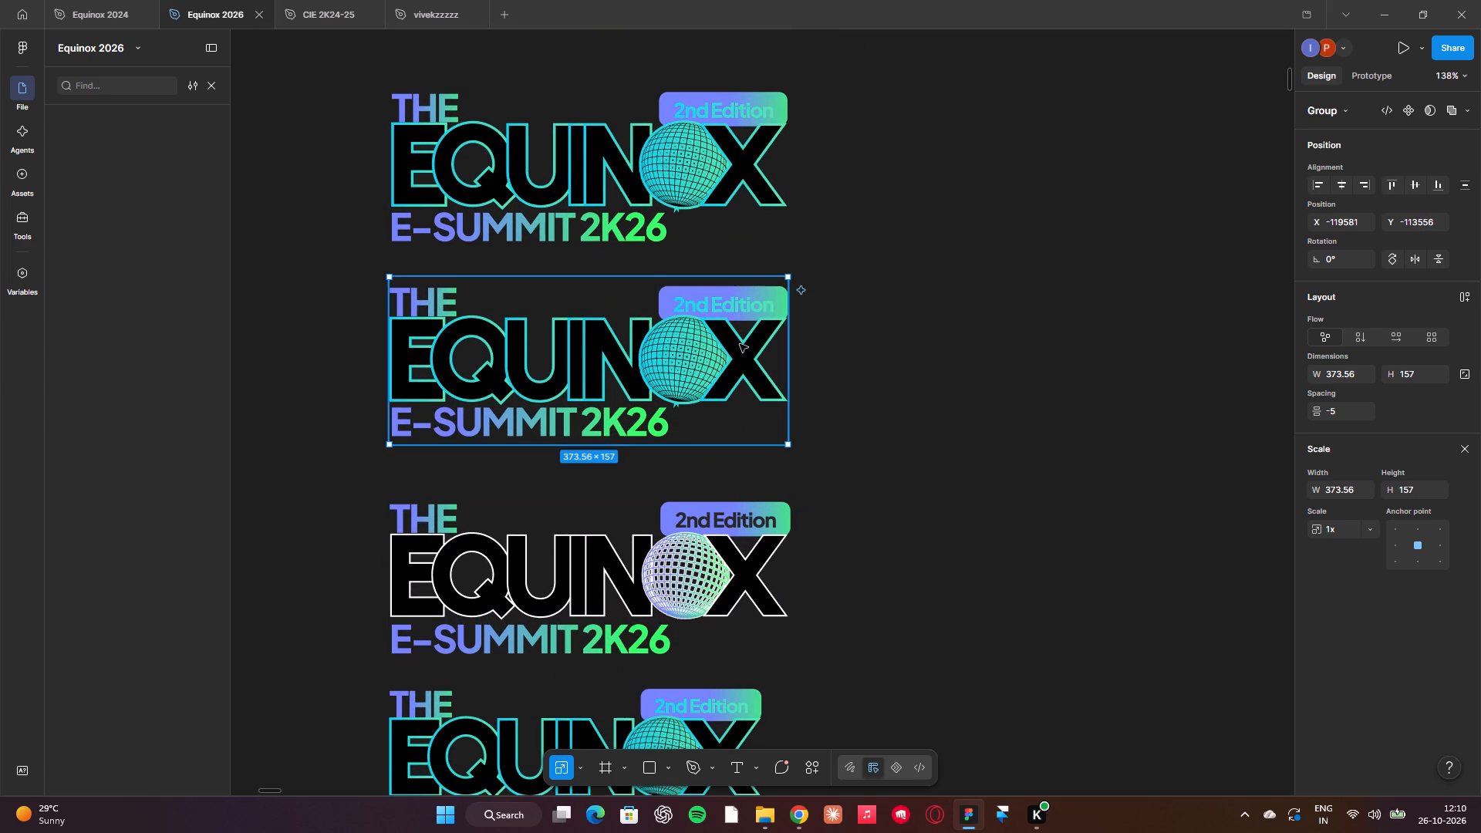
pyautogui.scroll(1, 740, 344)
pyautogui.click(720, 319)
pyautogui.click(768, 457)
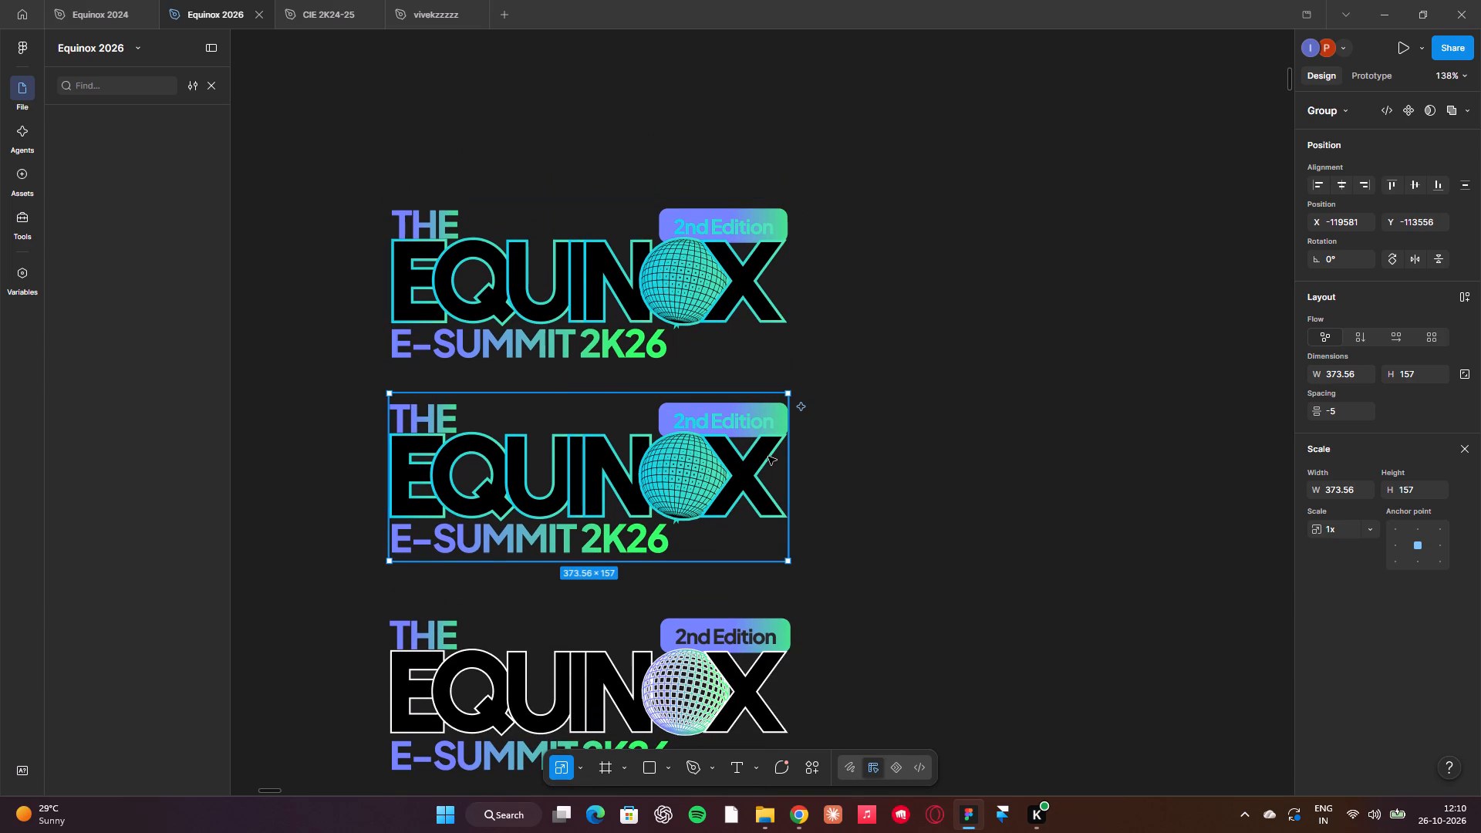
pyautogui.click(710, 599)
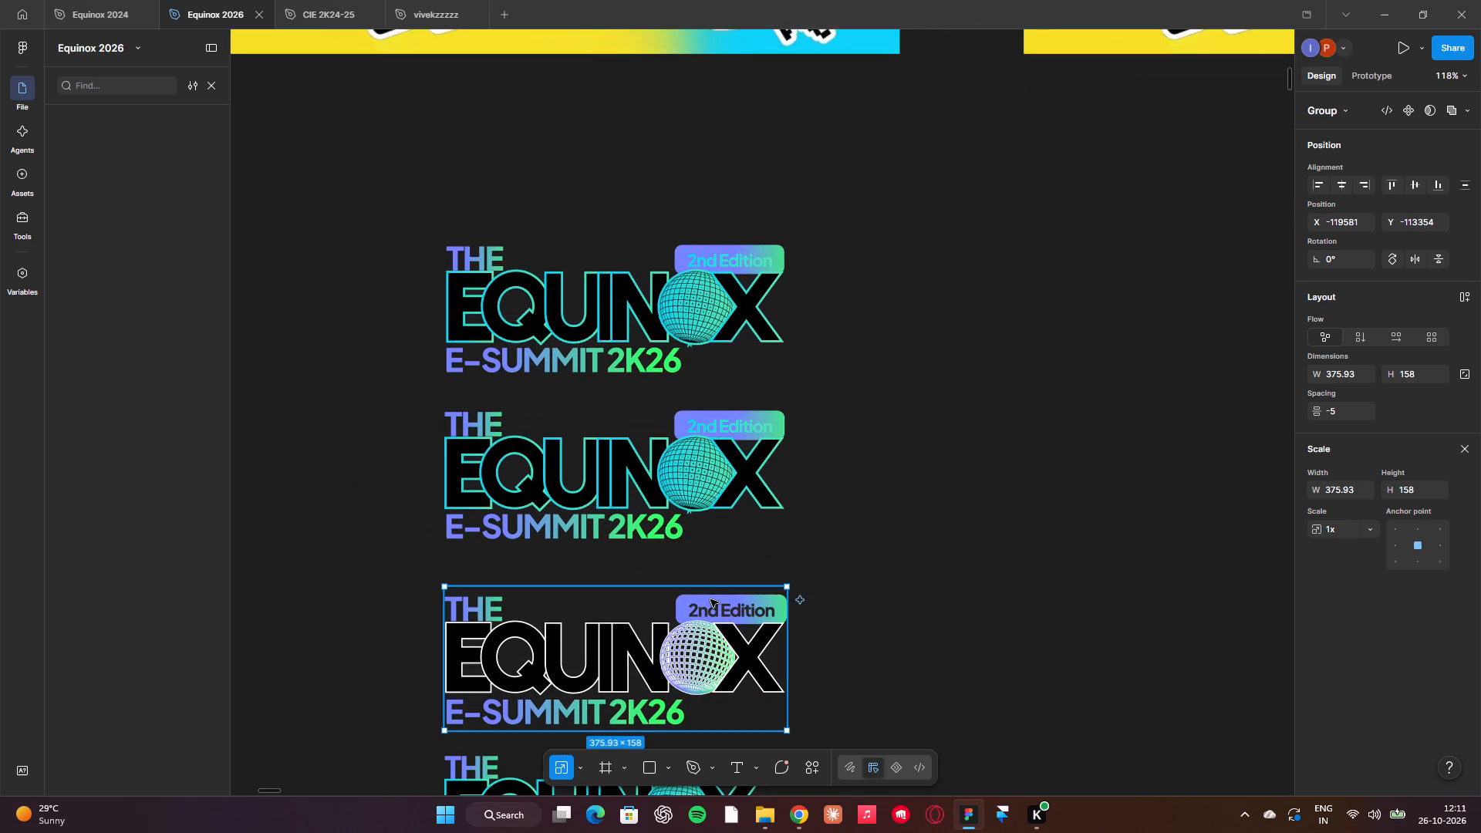
# Compare the sizes, positions and vertical spacing of the two top teal logos and the white-outlined logo below them.
pyautogui.click(723, 468)
pyautogui.click(681, 352)
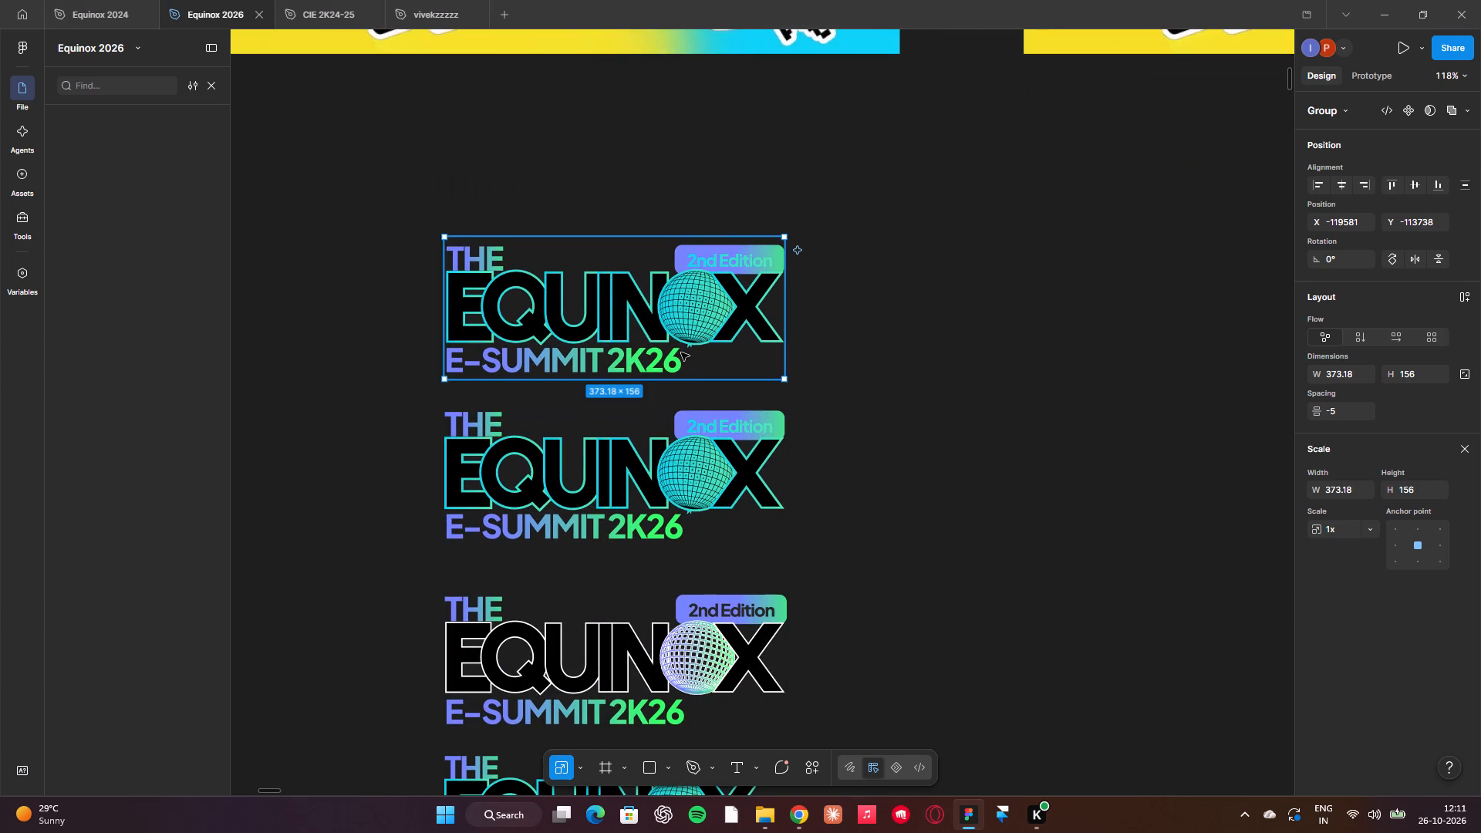
pyautogui.click(674, 447)
pyautogui.click(619, 336)
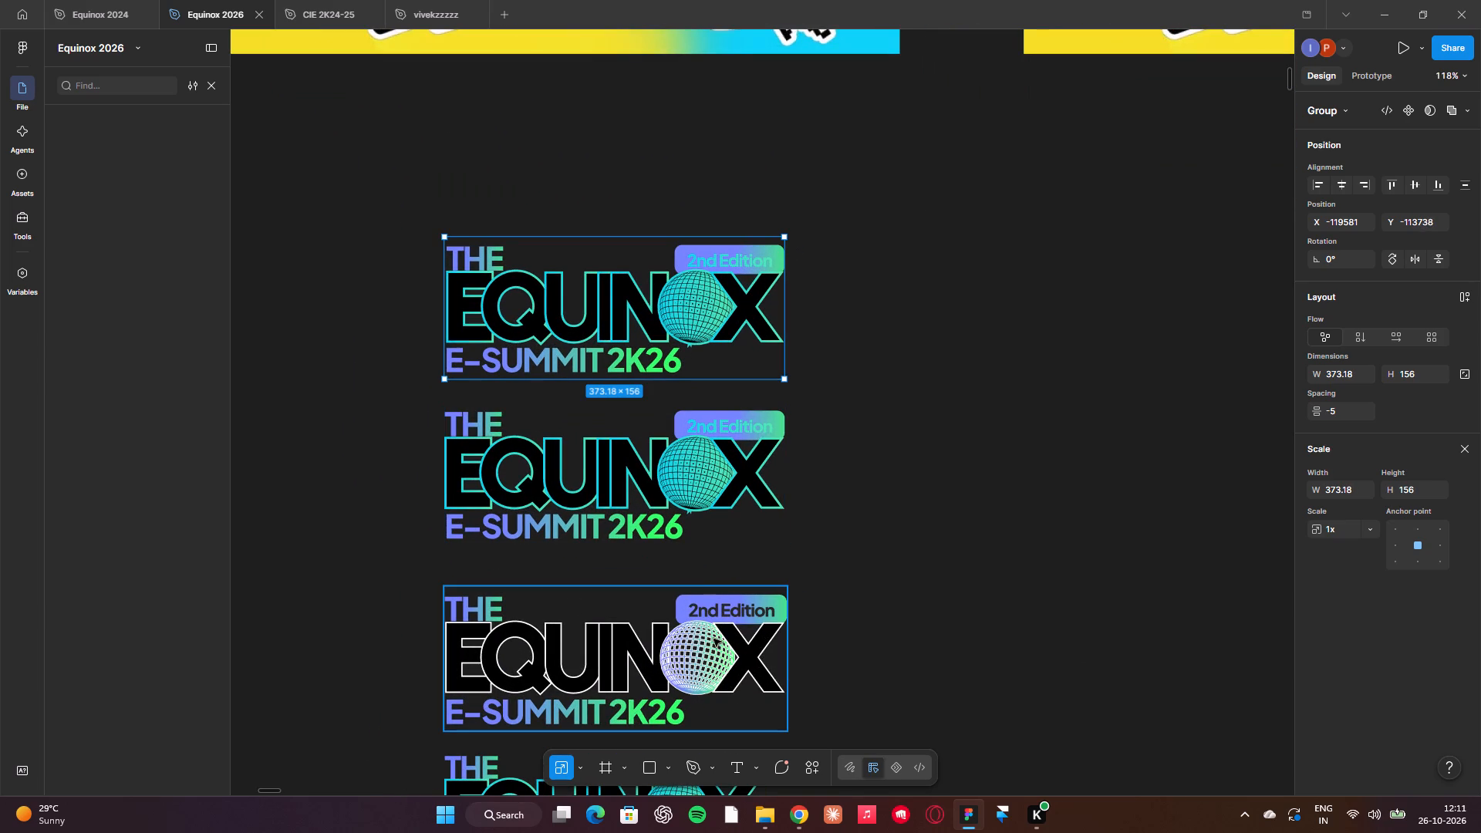
pyautogui.keyDown('shift'); pyautogui.click(714, 639); pyautogui.keyUp('shift')
pyautogui.click(687, 512)
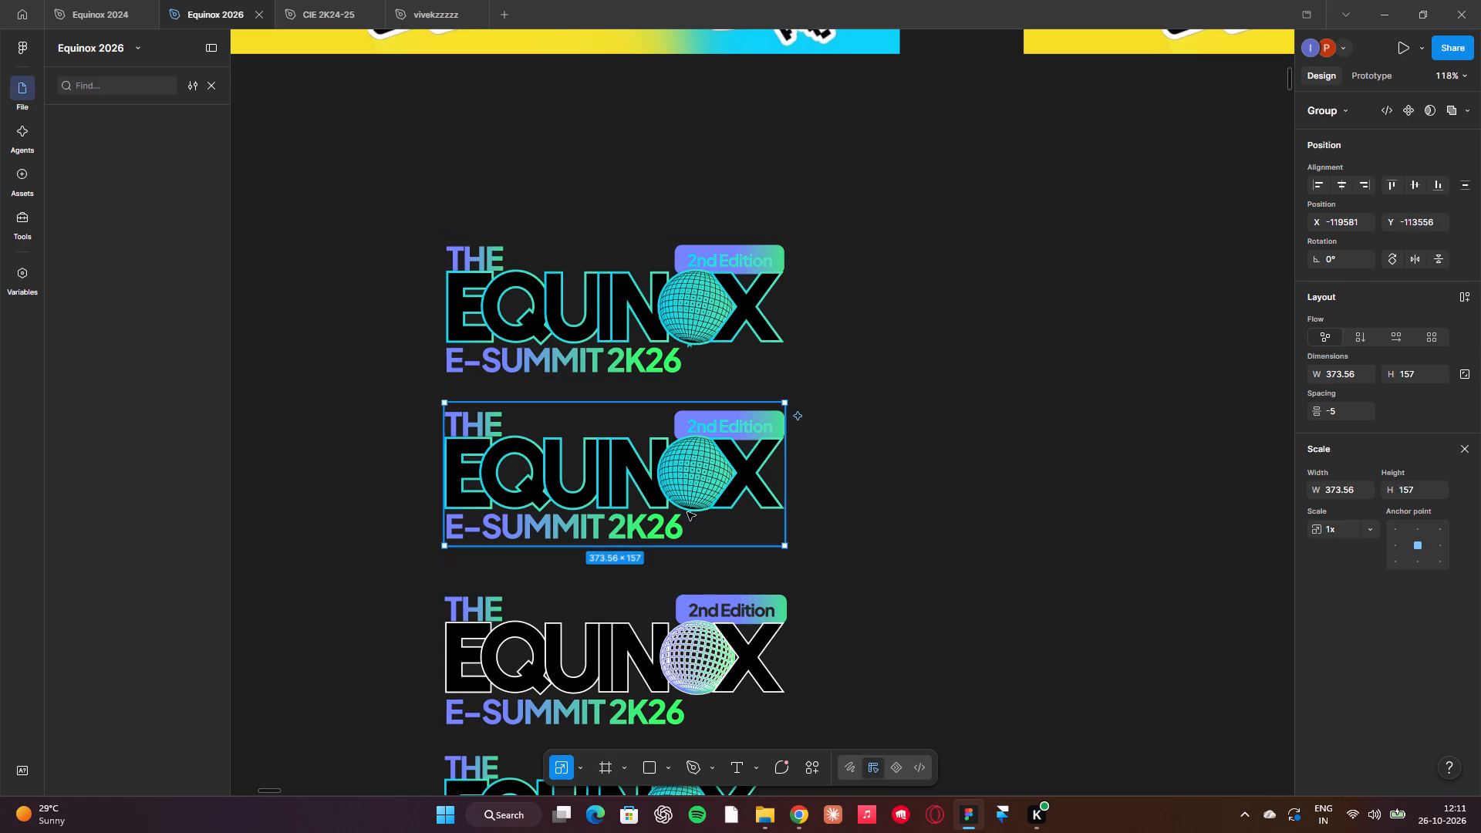
pyautogui.click(851, 481)
pyautogui.click(680, 320)
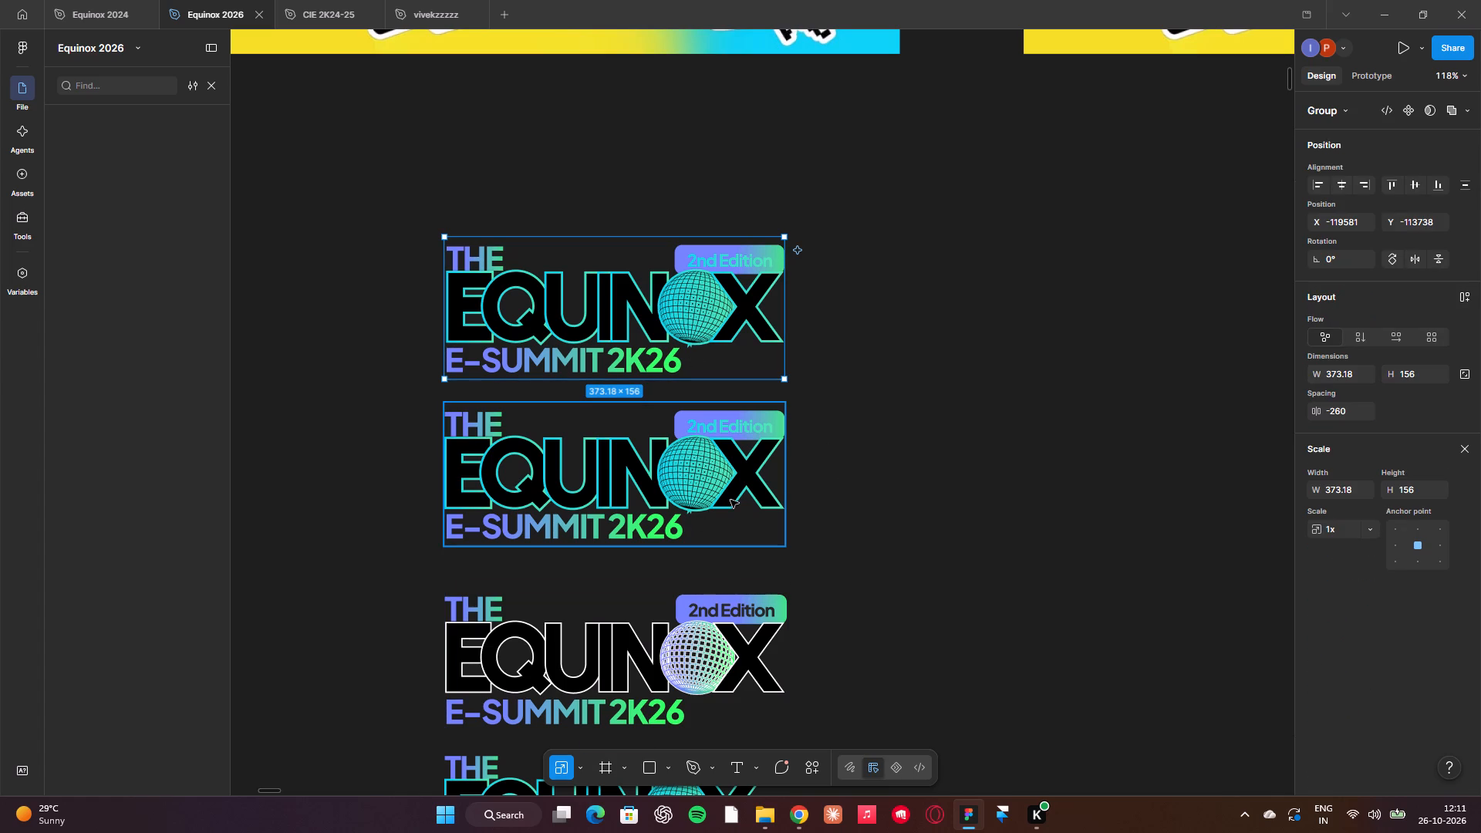
pyautogui.click(934, 483)
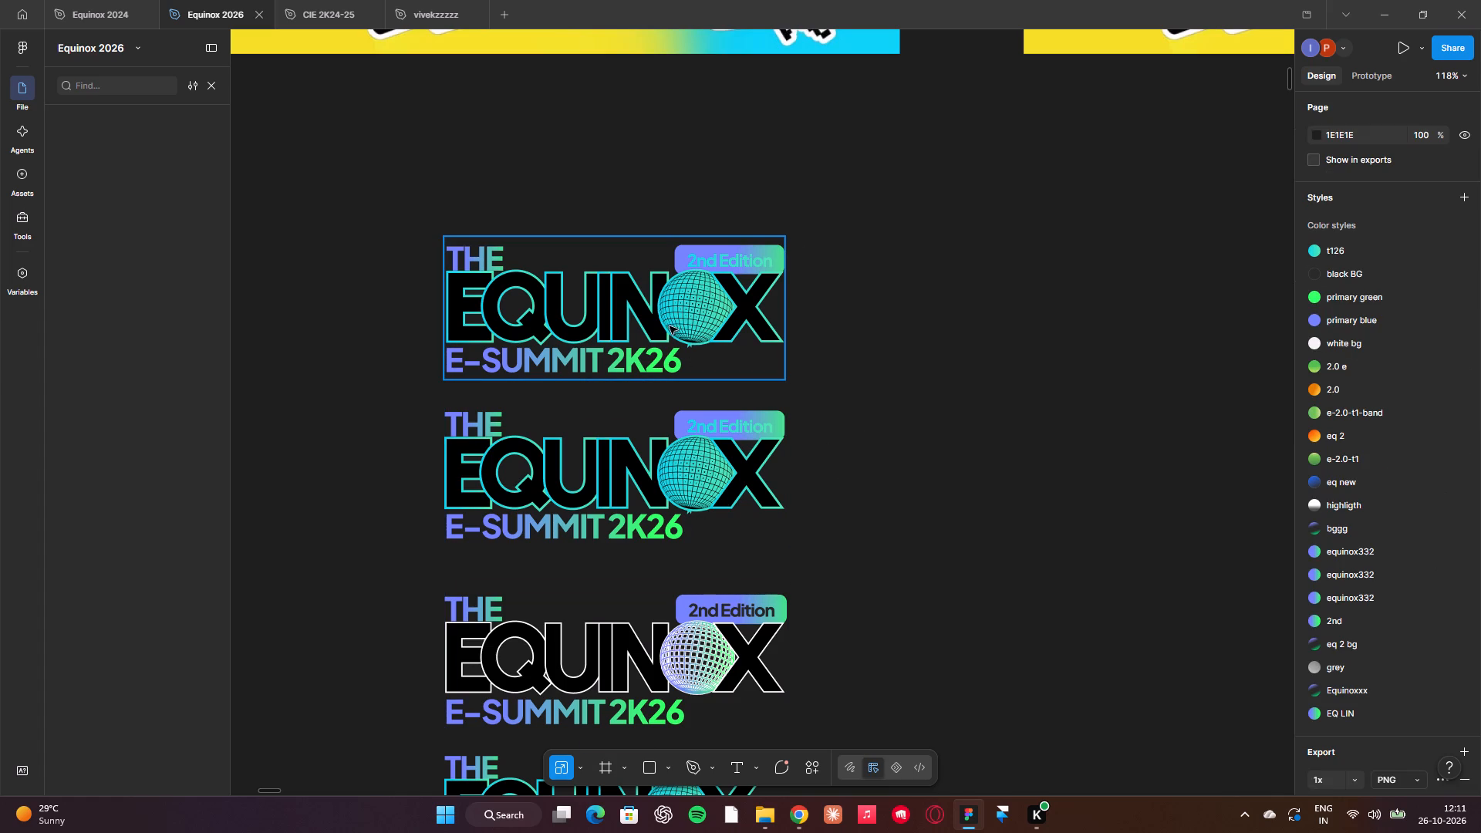
pyautogui.click(672, 328)
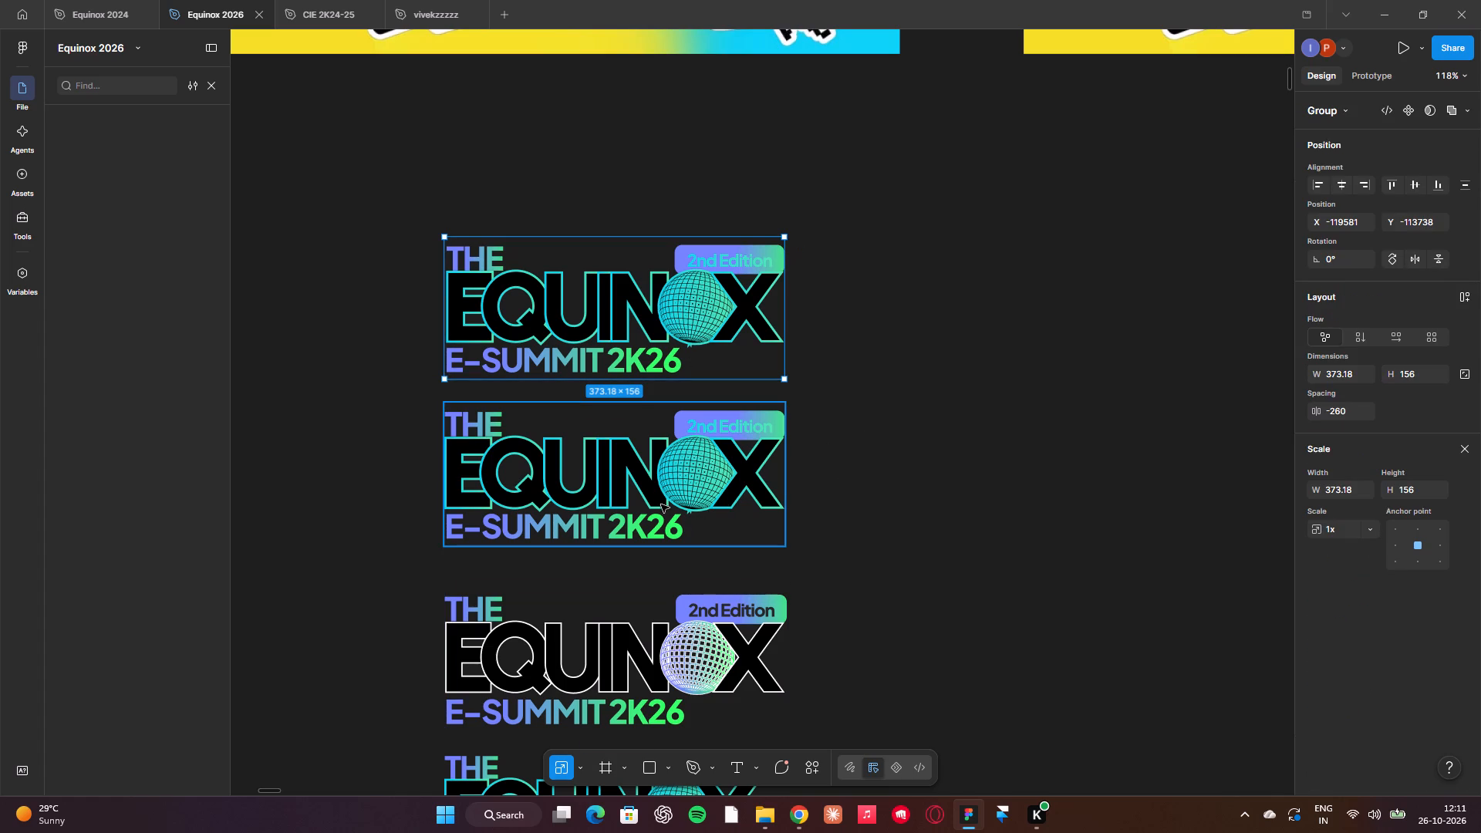
pyautogui.click(801, 523)
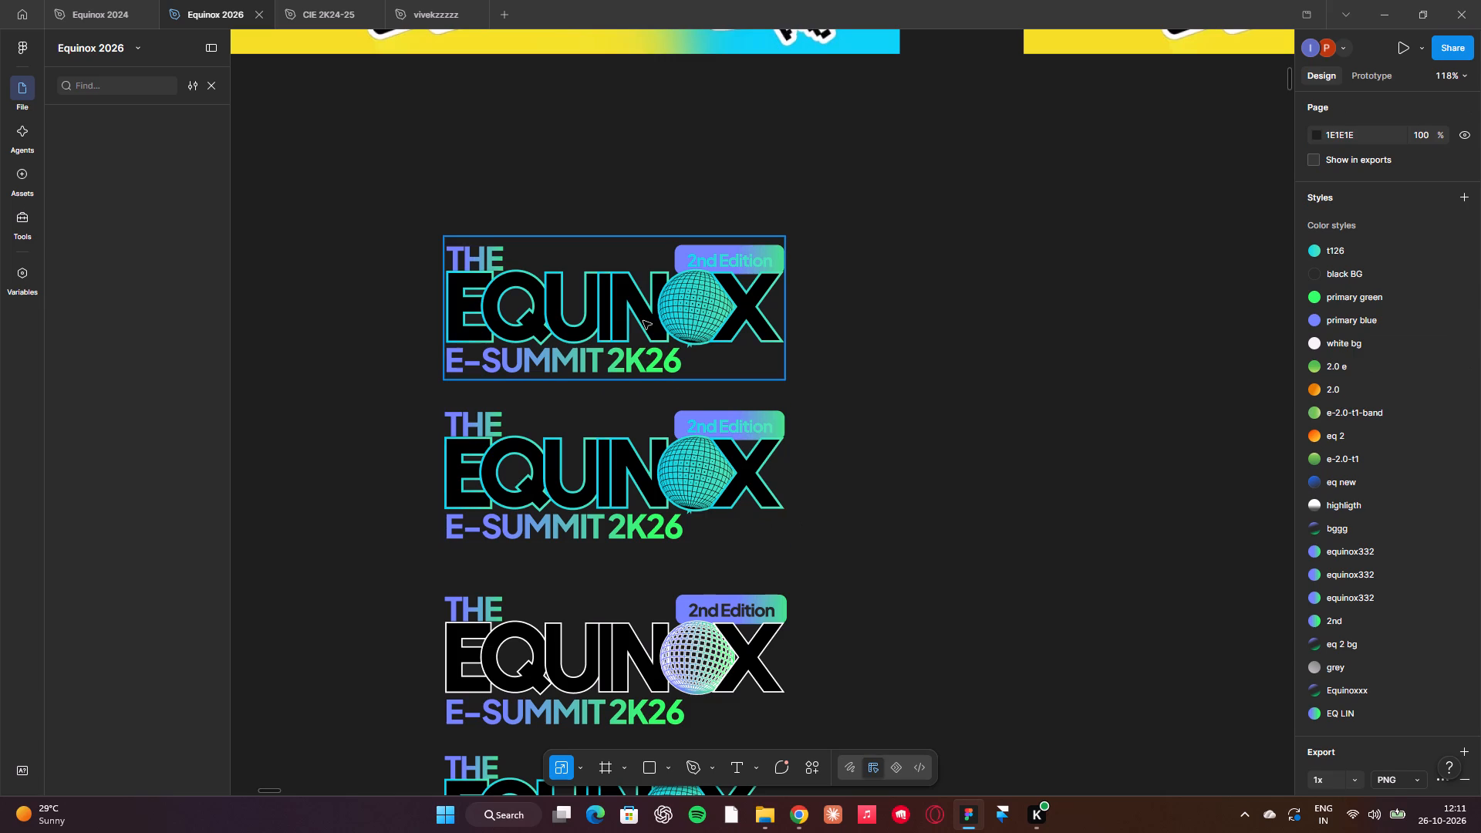
pyautogui.click(644, 329)
pyautogui.click(880, 429)
pyautogui.click(683, 364)
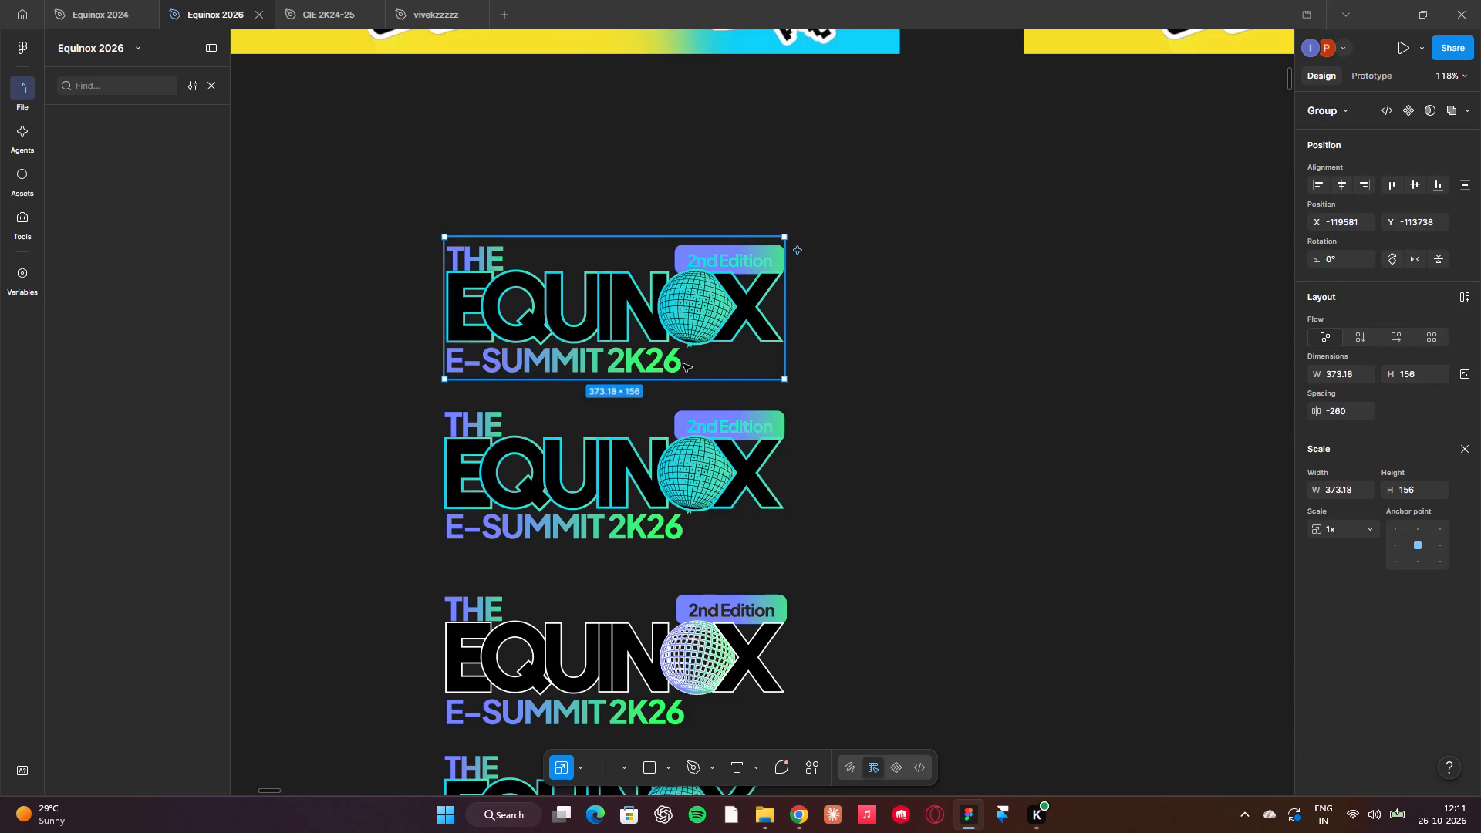
pyautogui.keyDown('shift'); pyautogui.click(708, 449); pyautogui.keyUp('shift')
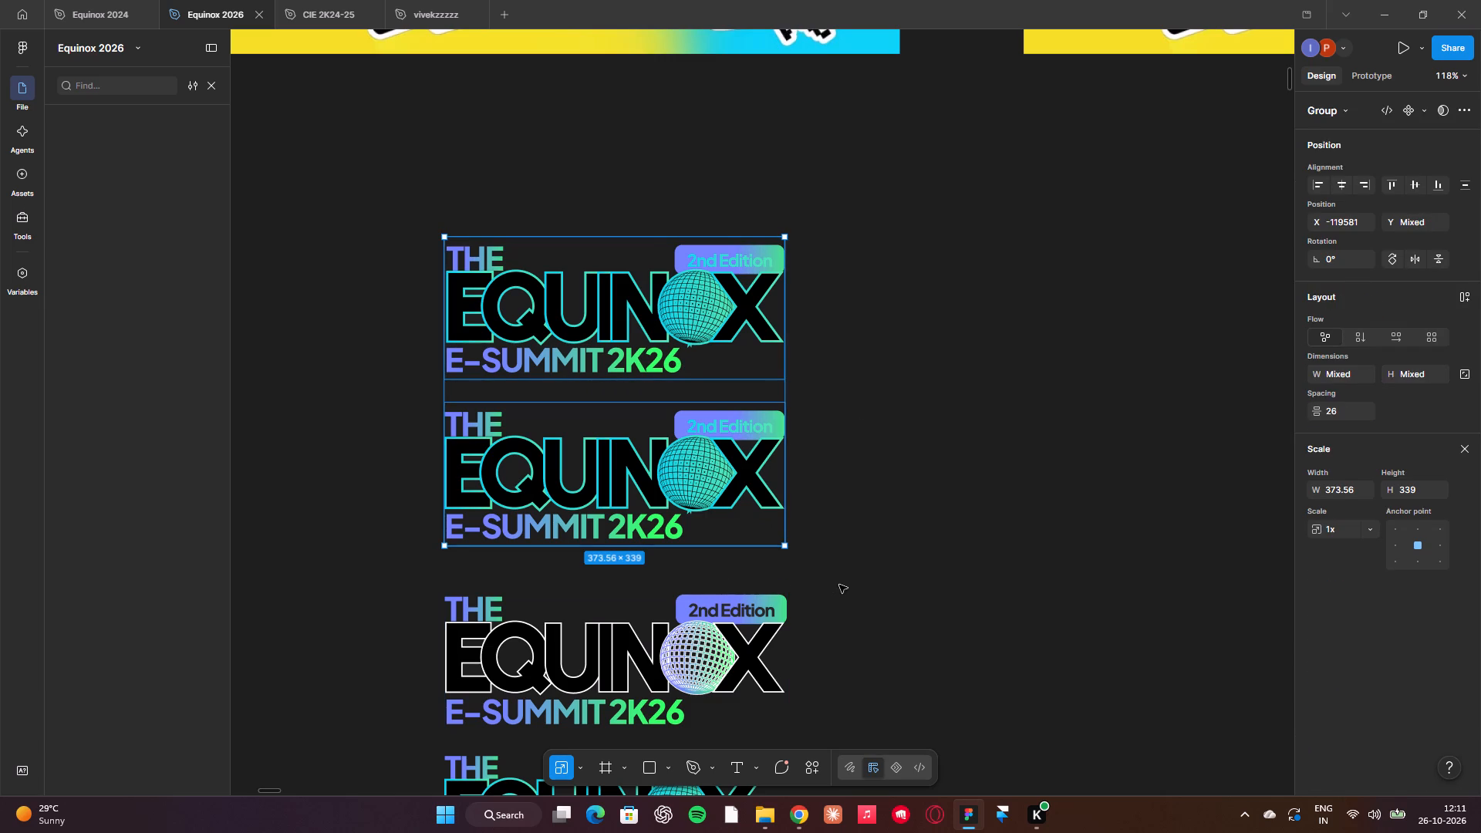
pyautogui.click(842, 584)
# Move the white-outlined third logo up to Y -113374, matching the spacing between the two teal logos above it.
pyautogui.click(703, 641)
pyautogui.press('Up')
pyautogui.press('Up')
pyautogui.press('Up')
pyautogui.press('Up')
pyautogui.press('Up')
pyautogui.press('Up')
pyautogui.press('Up')
pyautogui.press('Up')
pyautogui.press('Up')
pyautogui.press('Up')
pyautogui.press('Up')
pyautogui.press('Up')
pyautogui.press('Up')
pyautogui.press('Up')
pyautogui.press('Up')
pyautogui.press('Up')
pyautogui.press('Up')
pyautogui.press('Up')
pyautogui.press('Up')
pyautogui.press('Up')
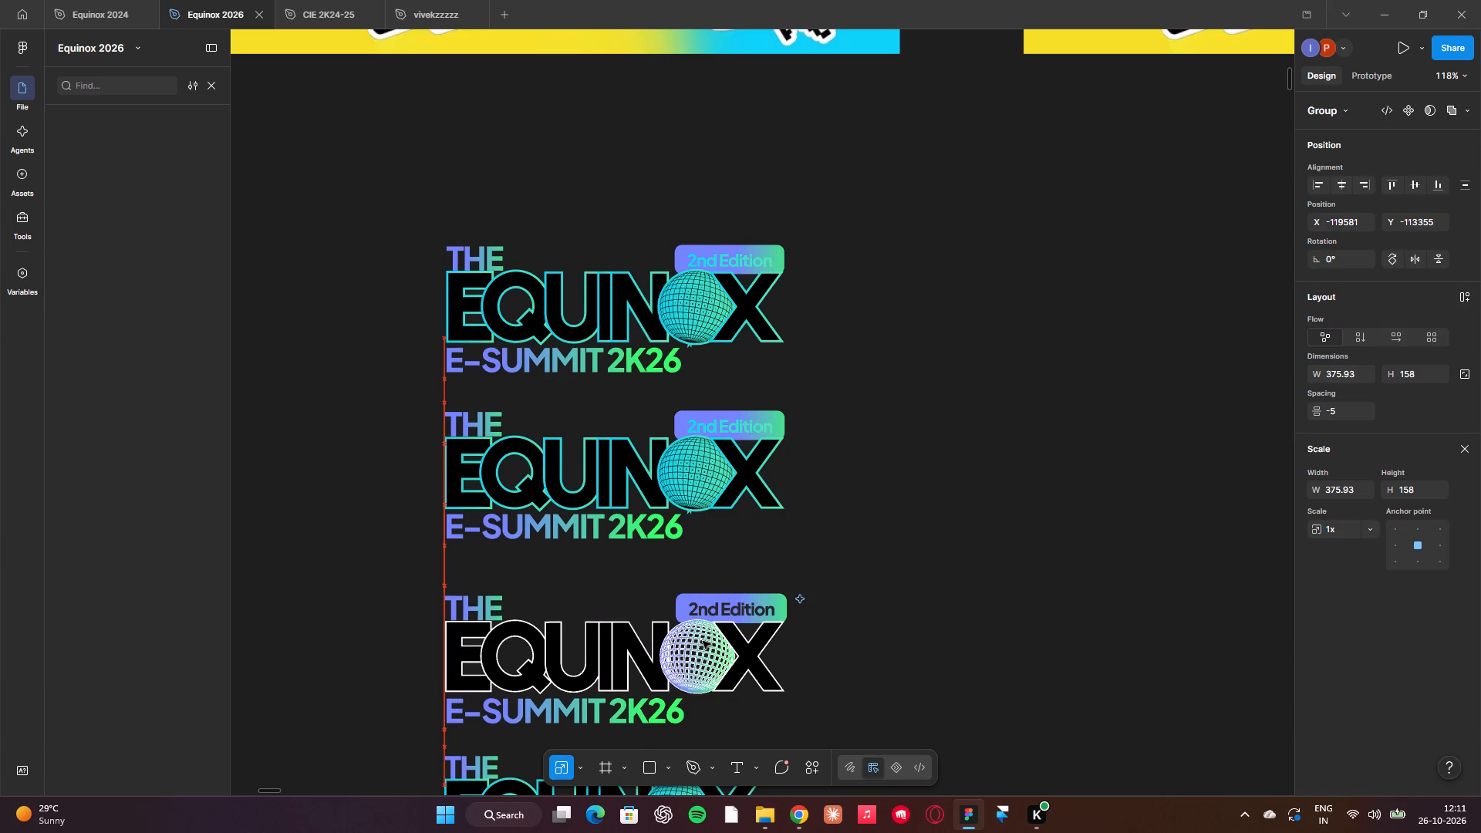
pyautogui.press('Up')
pyautogui.press('Up')
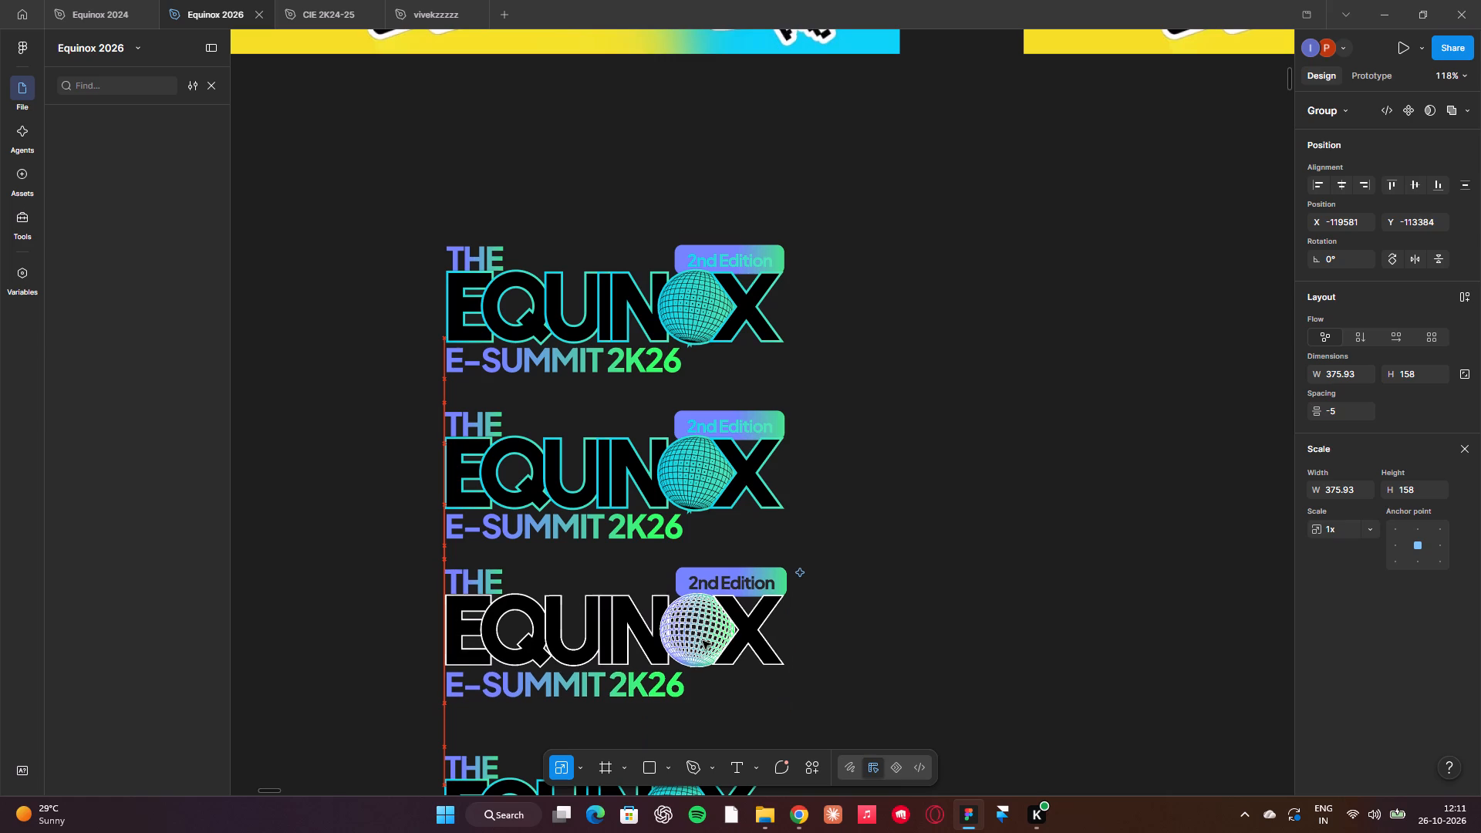
pyautogui.press('Down')
pyautogui.press('Down')
pyautogui.press('Down')
pyautogui.press('Down')
pyautogui.press('Down')
pyautogui.press('Down')
pyautogui.press('Down')
pyautogui.press('Down')
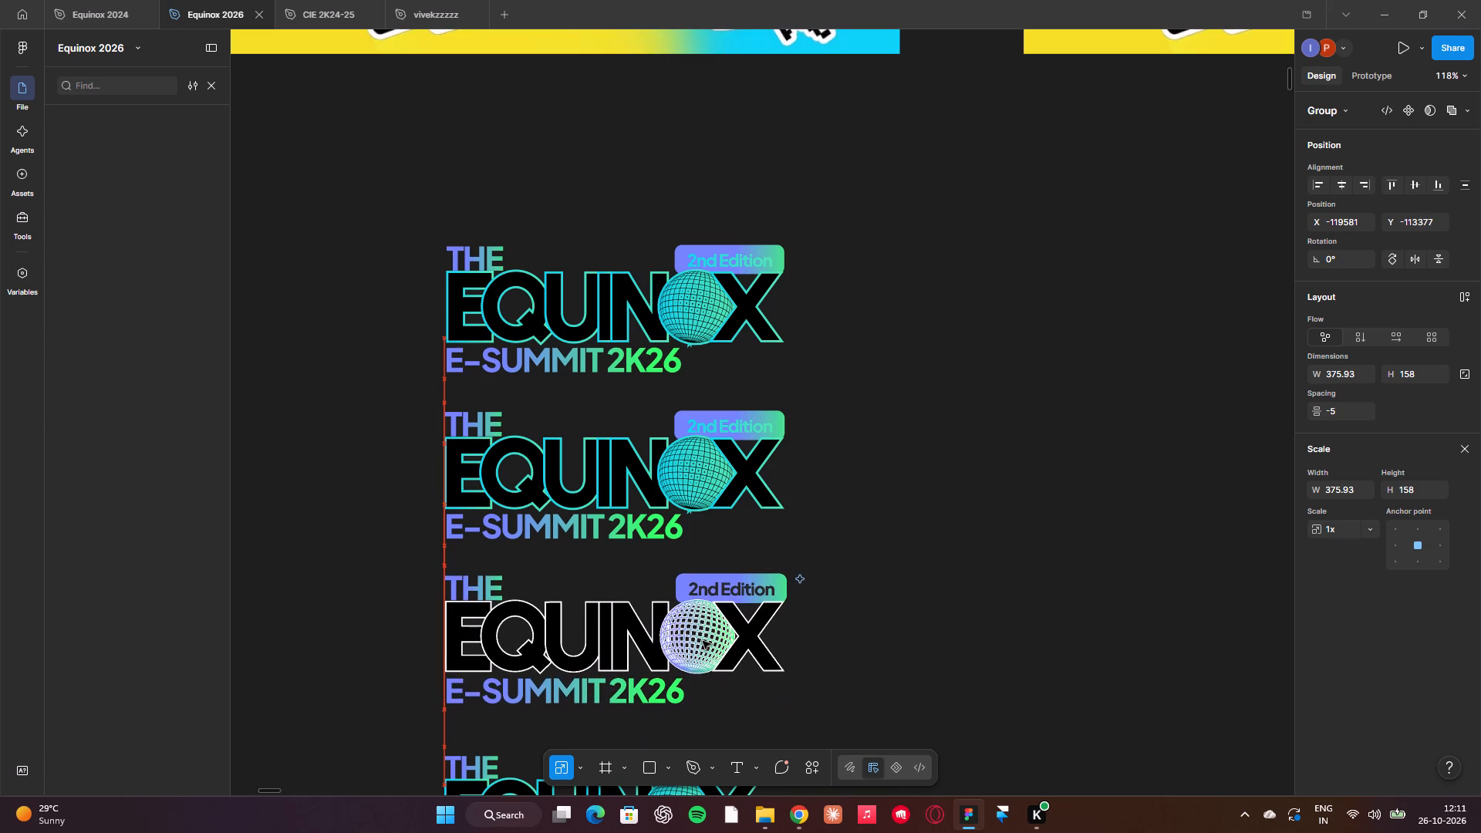
pyautogui.press('Down')
pyautogui.press('Down')
pyautogui.press('Down')
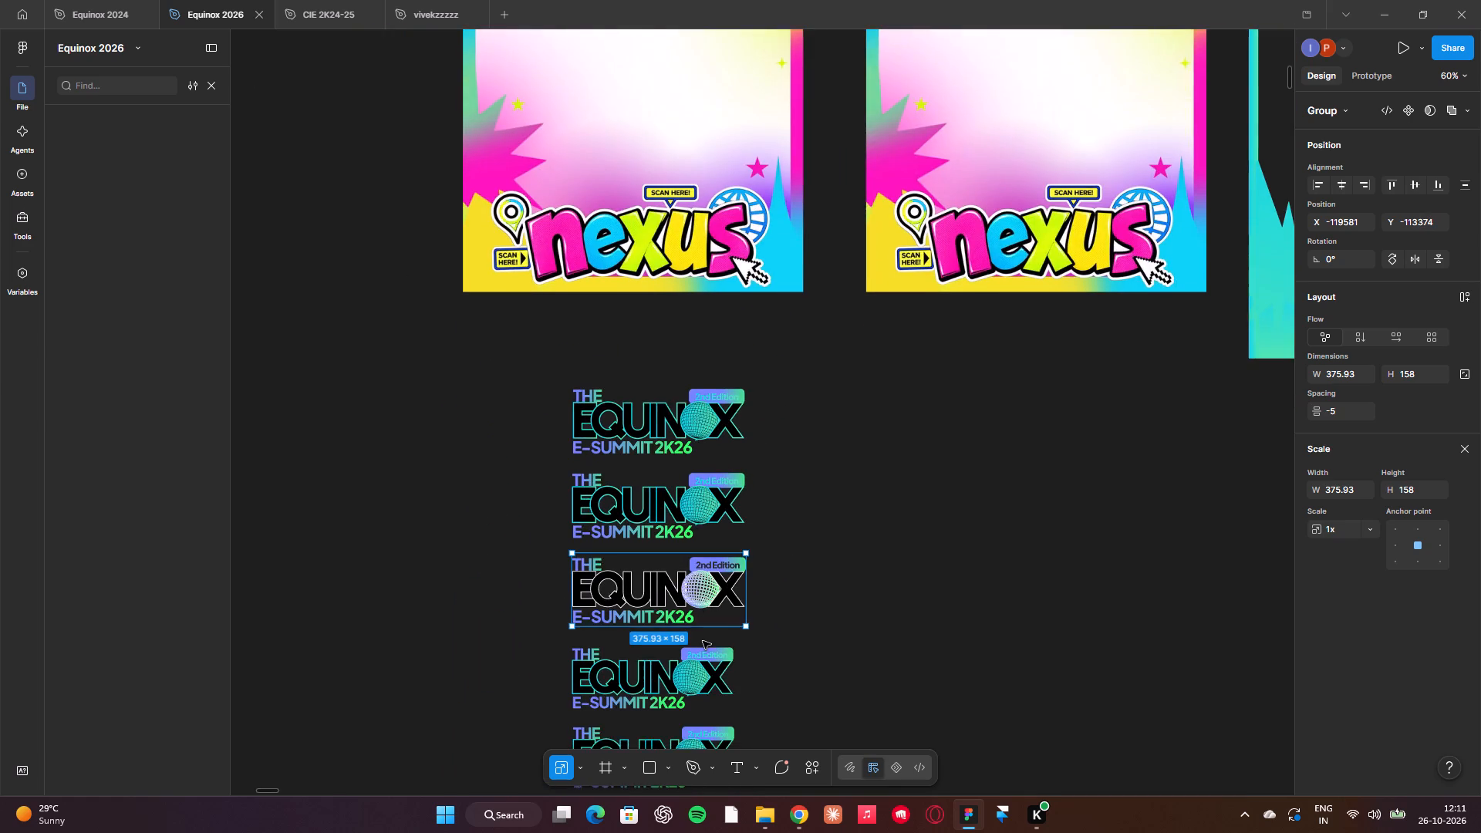
# Check the widths and left alignment of the upper logos in the stack against each other.
pyautogui.click(734, 652)
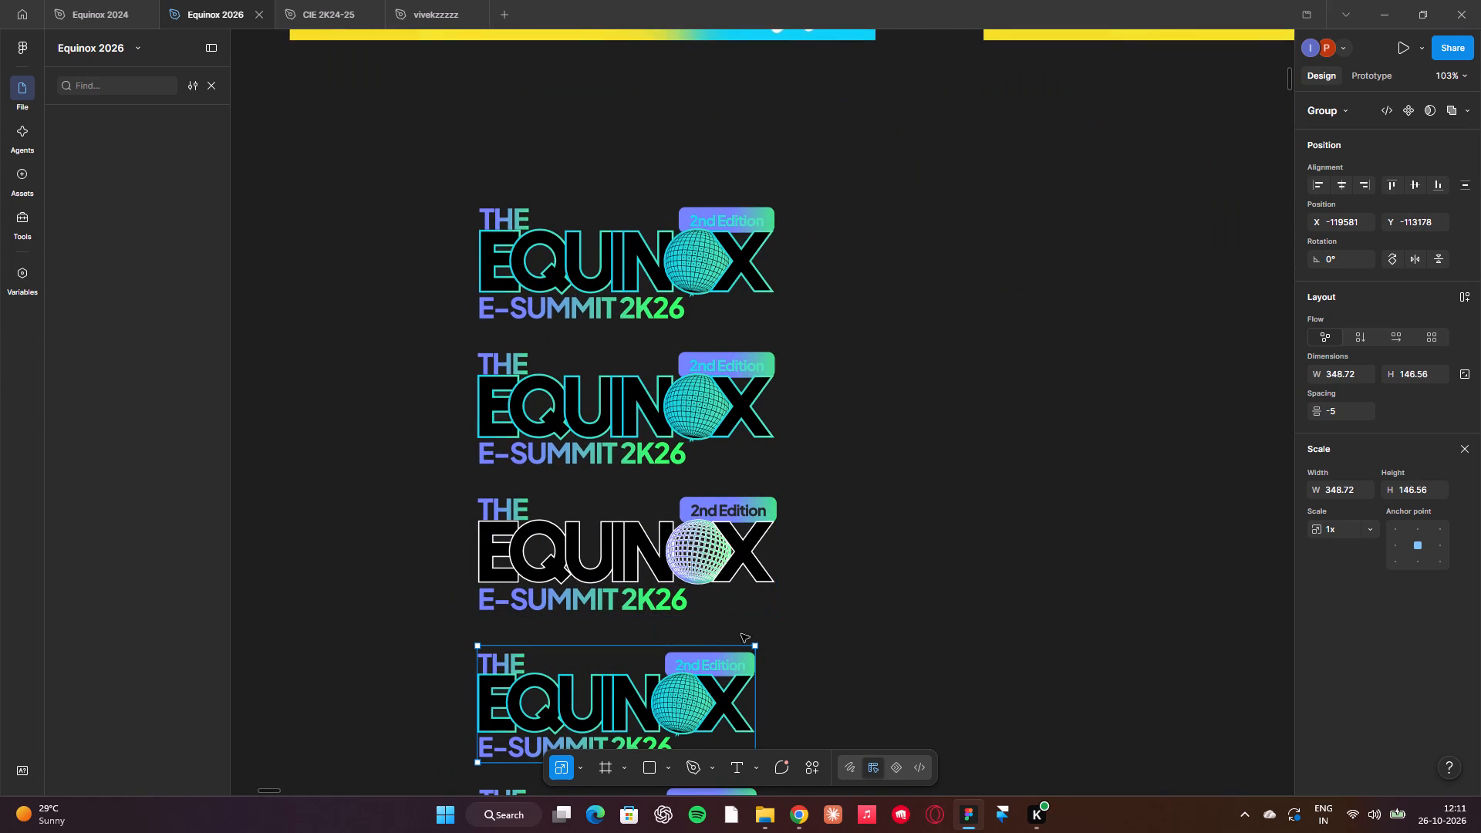
pyautogui.click(749, 578)
pyautogui.click(682, 551)
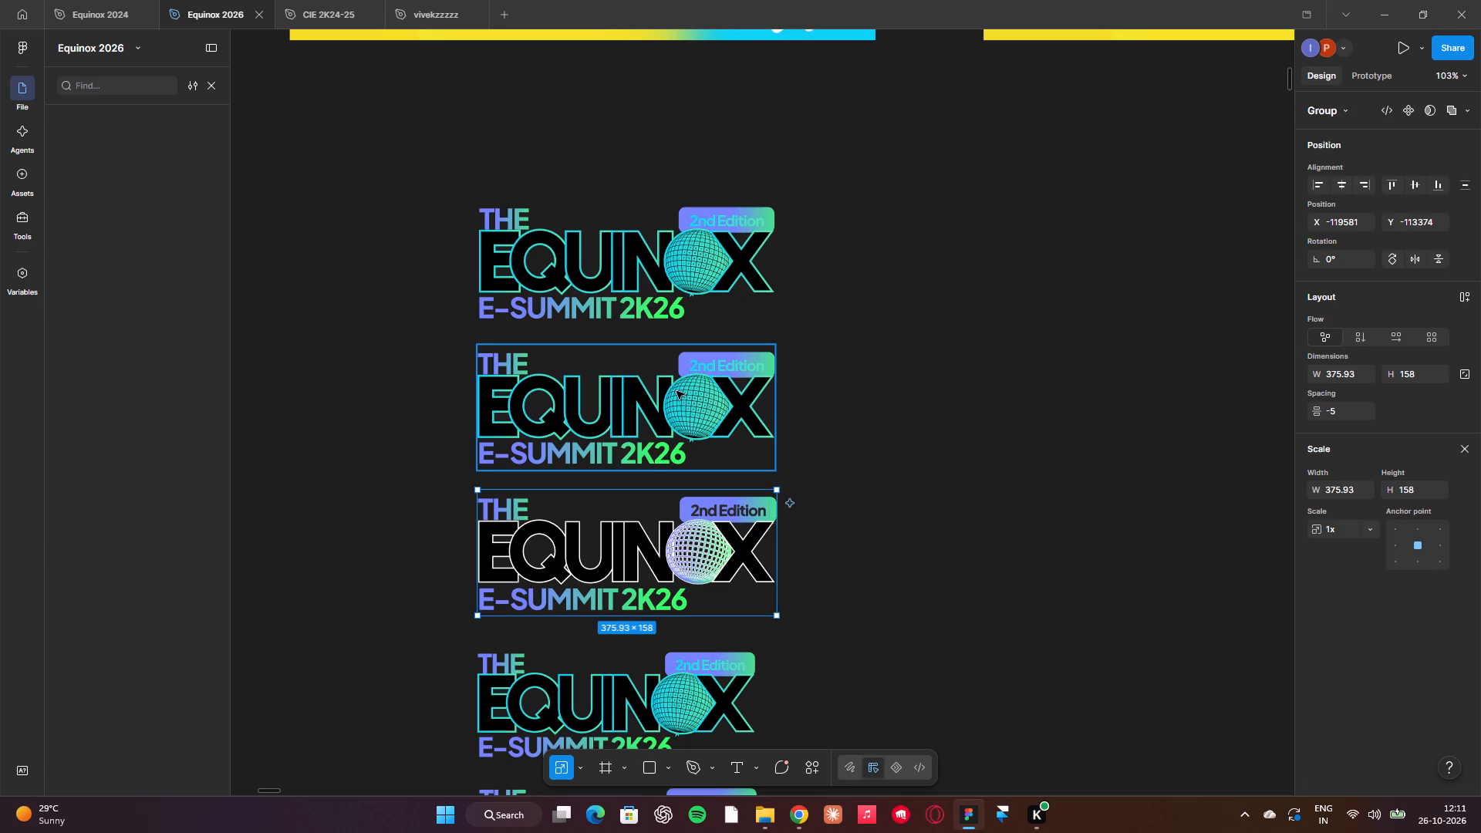
pyautogui.click(676, 393)
pyautogui.click(642, 227)
pyautogui.click(640, 248)
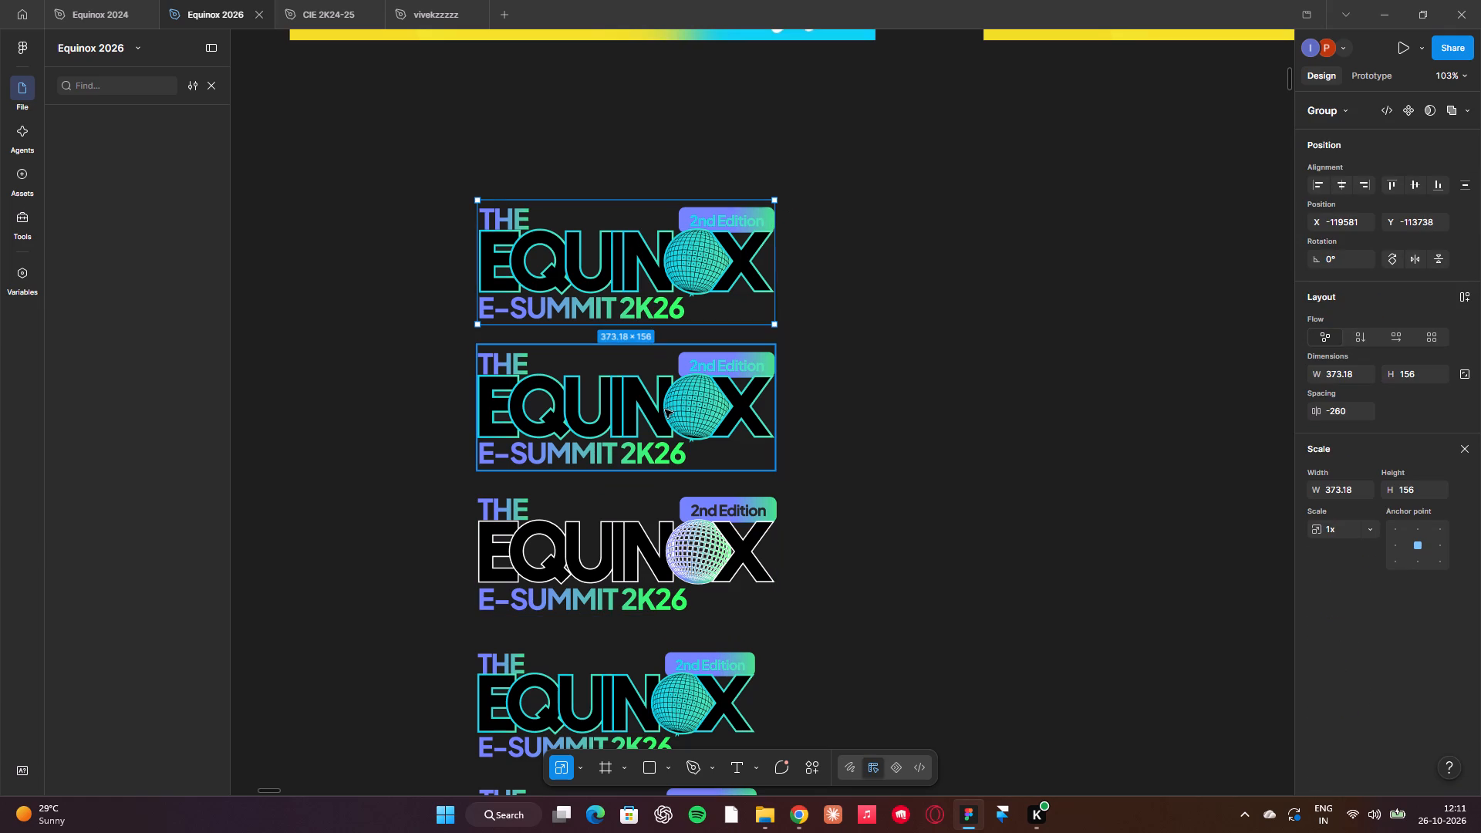
pyautogui.click(664, 408)
pyautogui.click(660, 514)
pyautogui.click(651, 555)
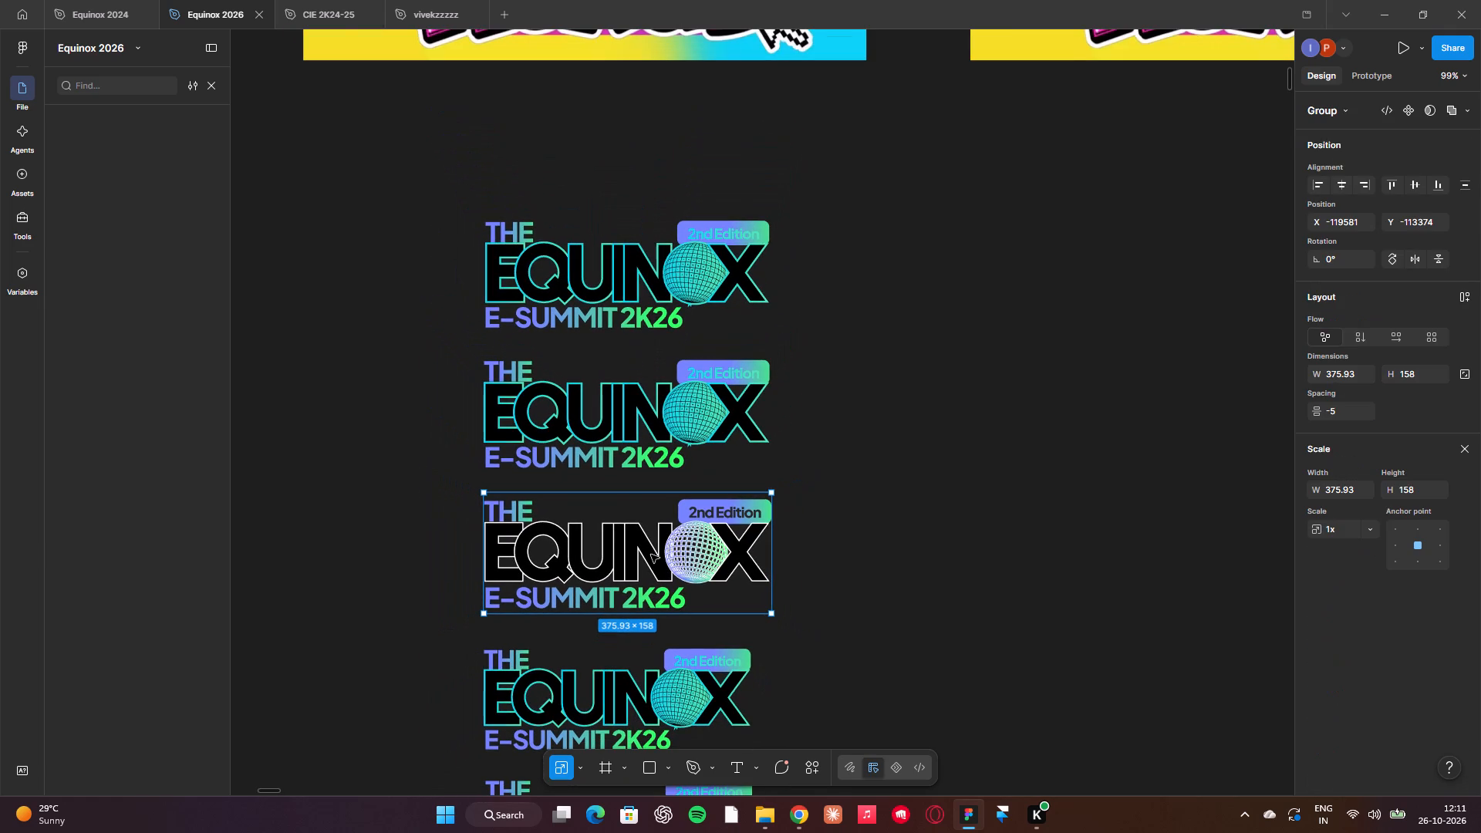
pyautogui.click(645, 555)
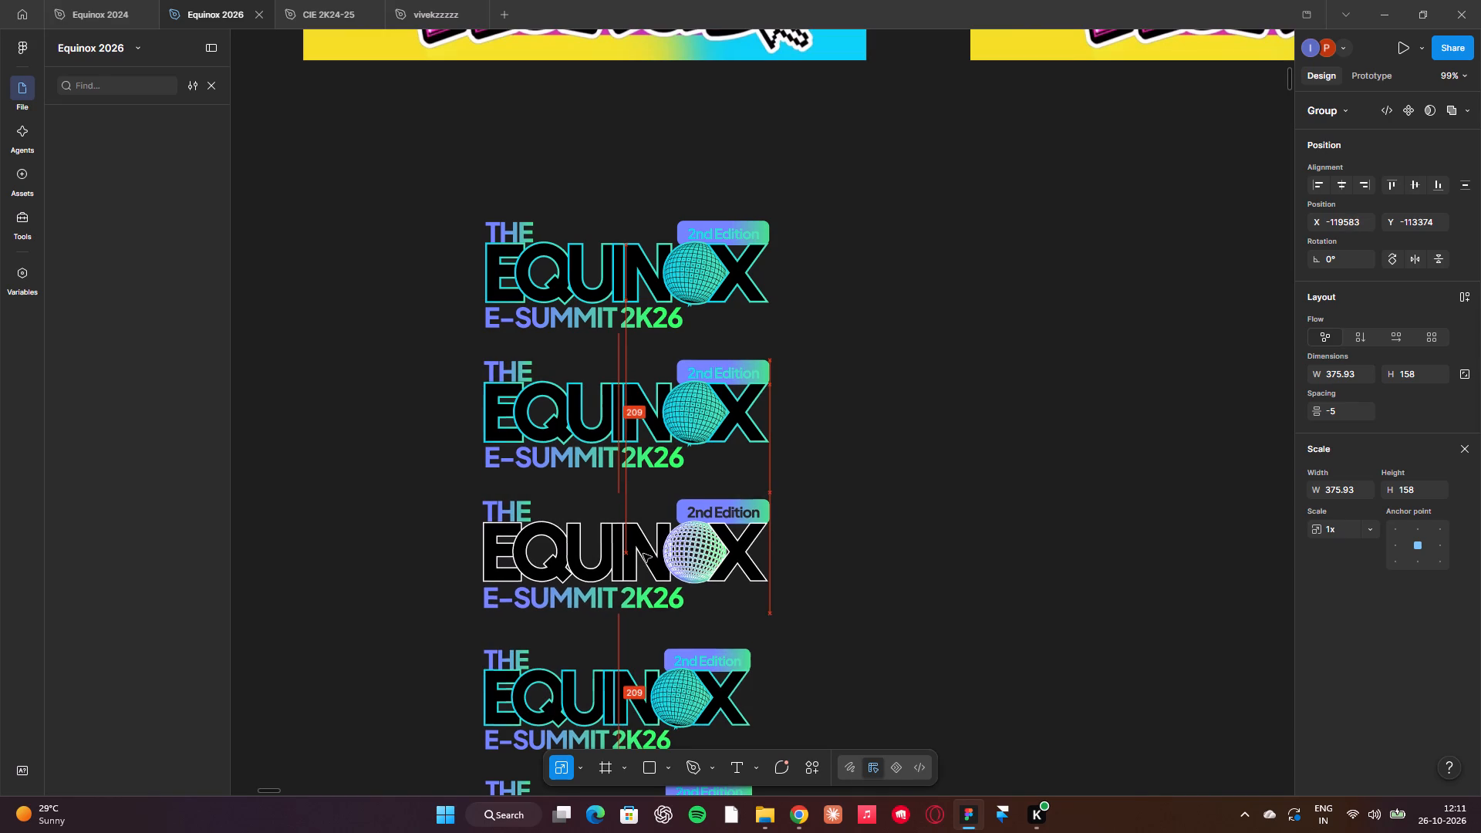
# Nudge the top teal logo to X -119580, Y -113737, and shift its THE text left to X -119579.
pyautogui.click(604, 305)
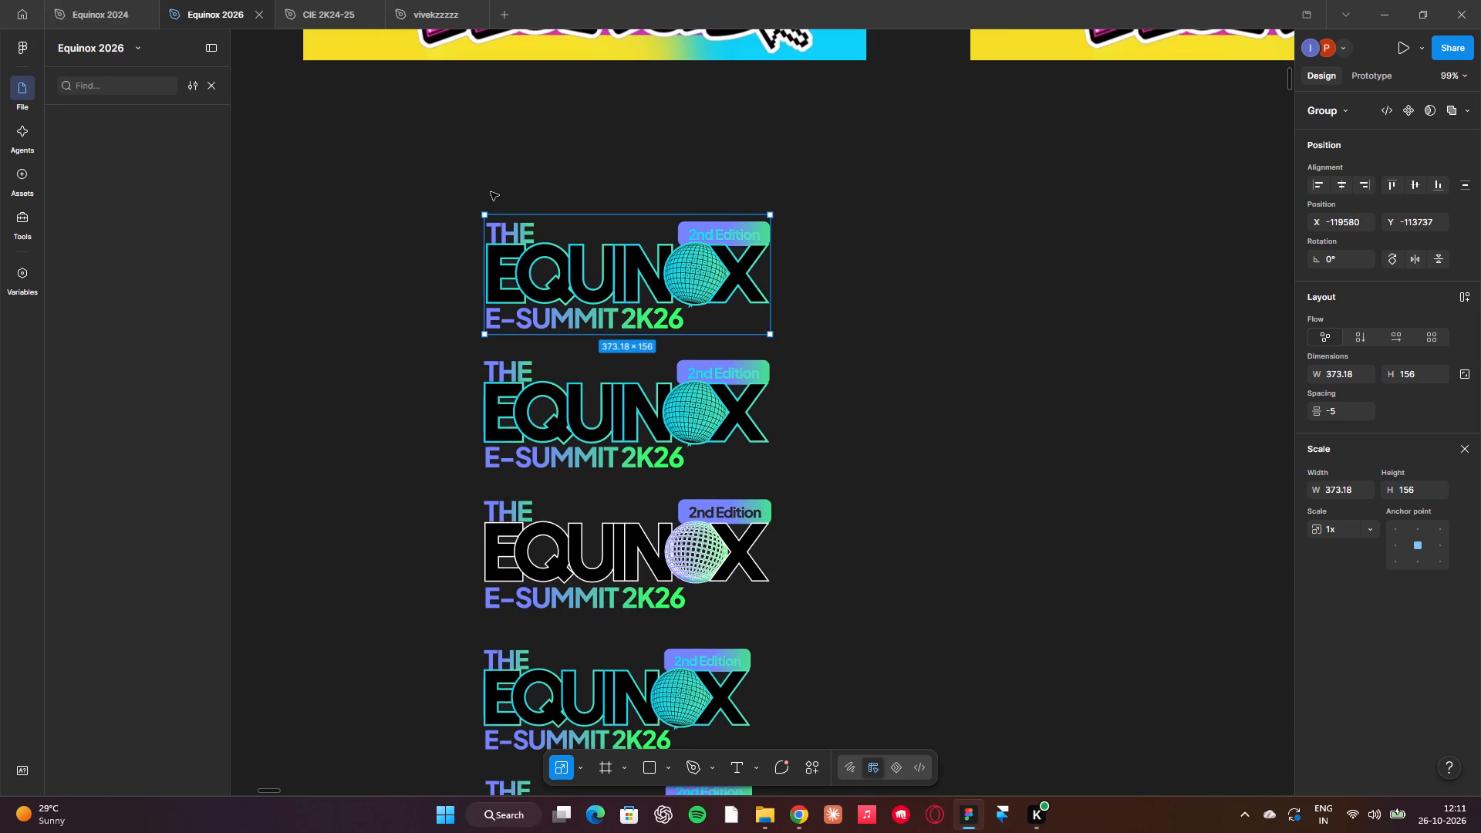
pyautogui.doubleClick(504, 243)
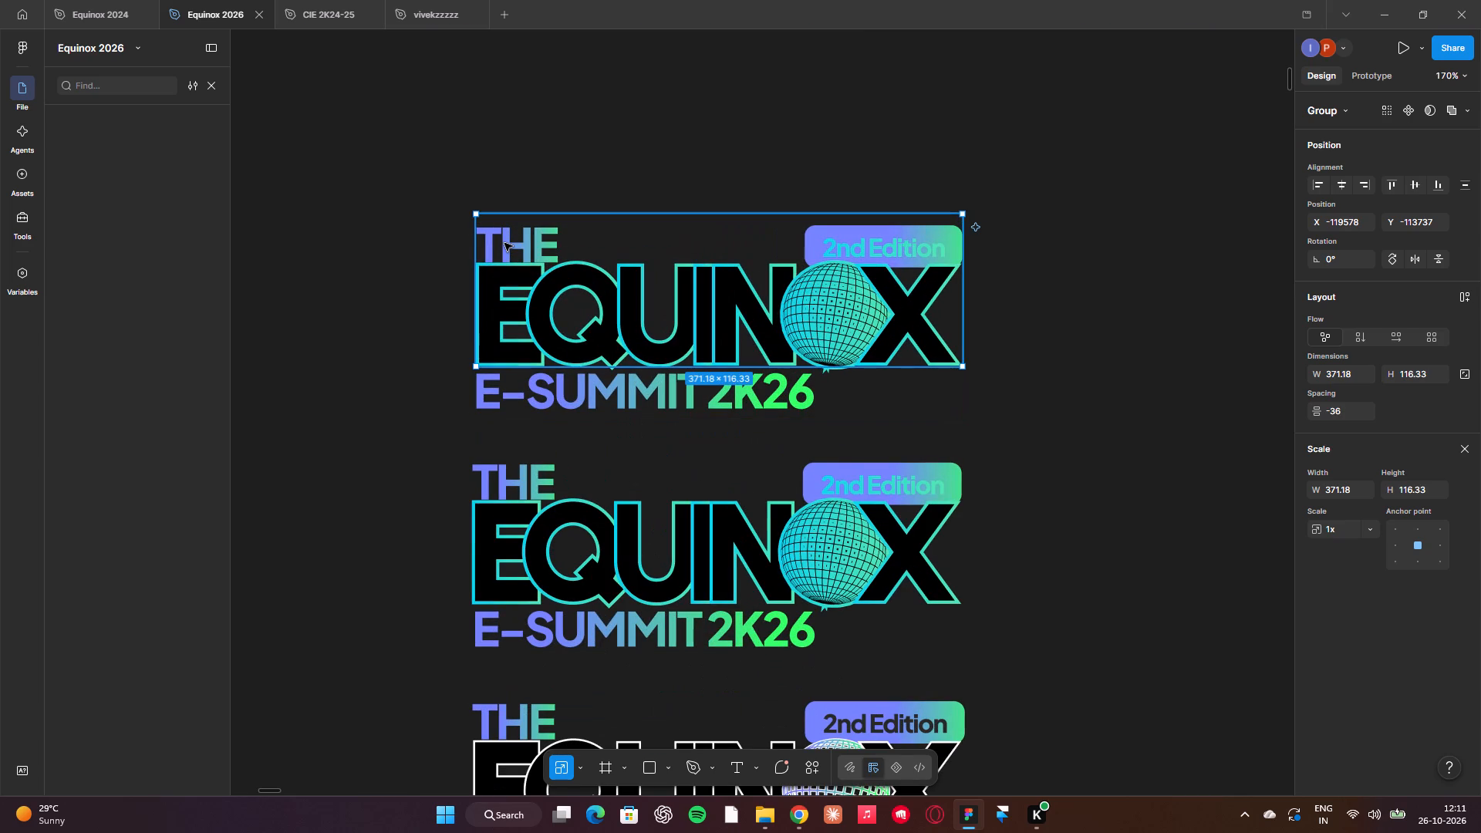
pyautogui.doubleClick(504, 243)
pyautogui.press('Left')
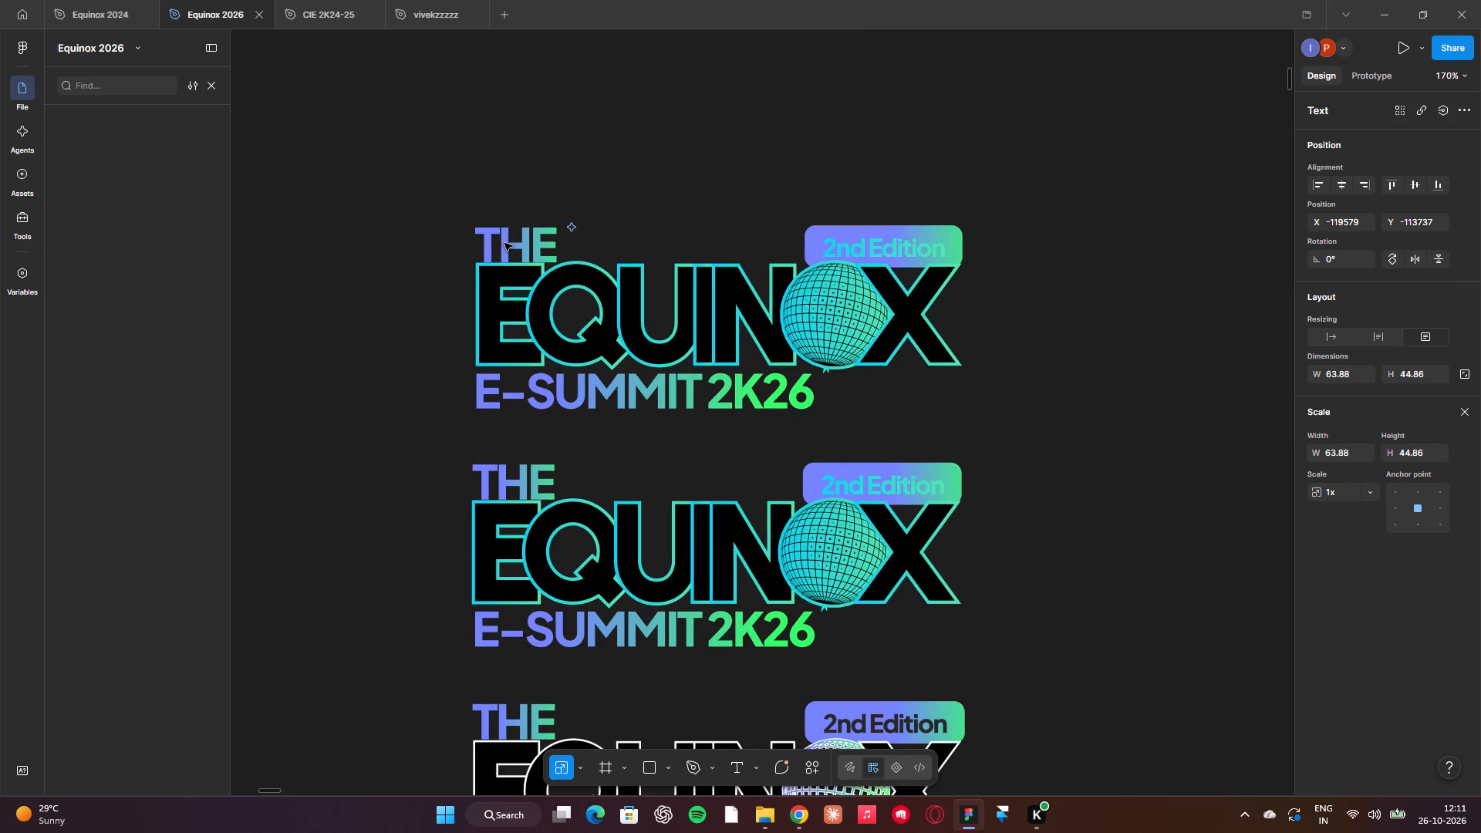
pyautogui.click(375, 334)
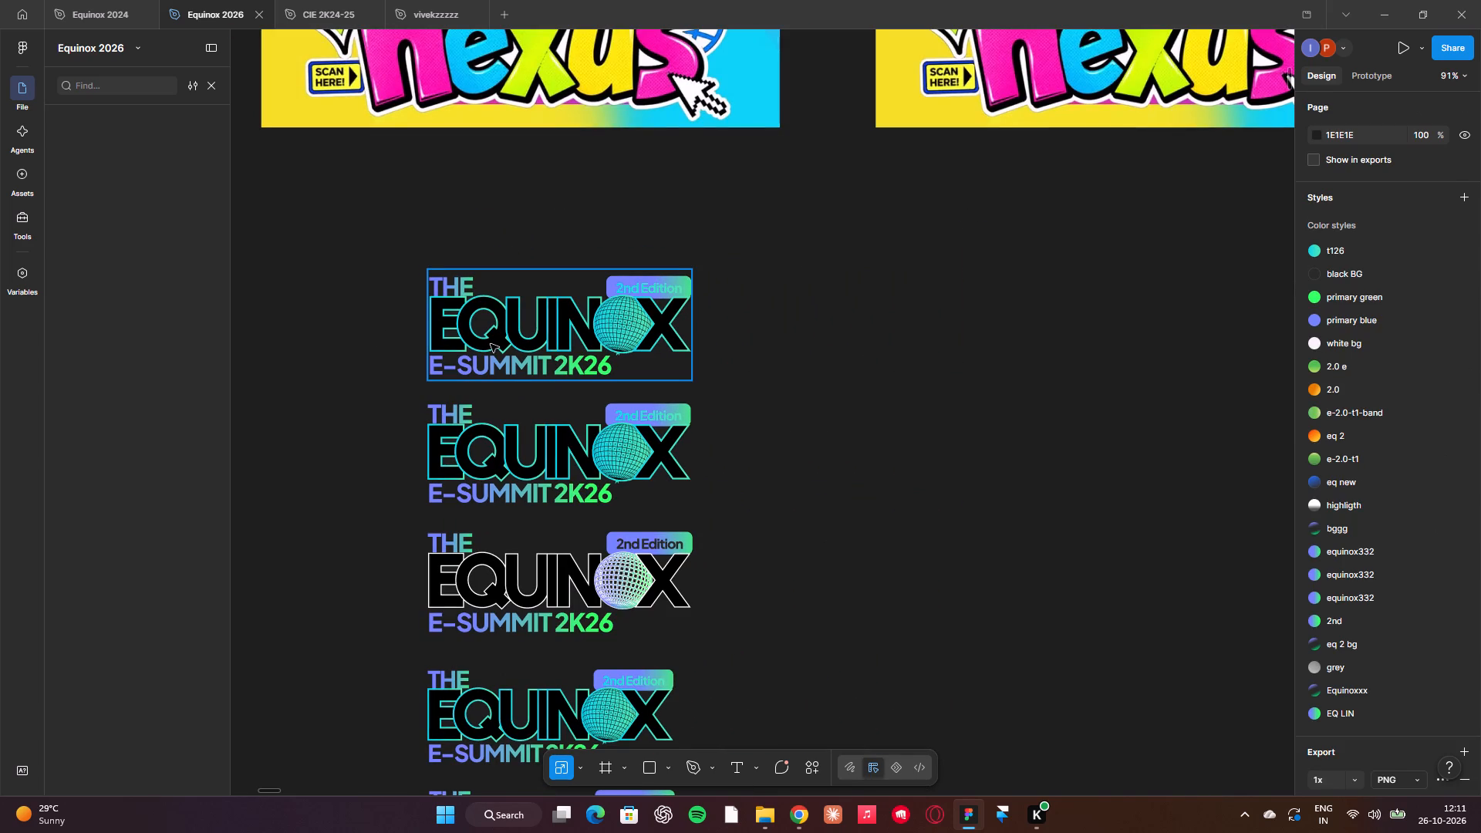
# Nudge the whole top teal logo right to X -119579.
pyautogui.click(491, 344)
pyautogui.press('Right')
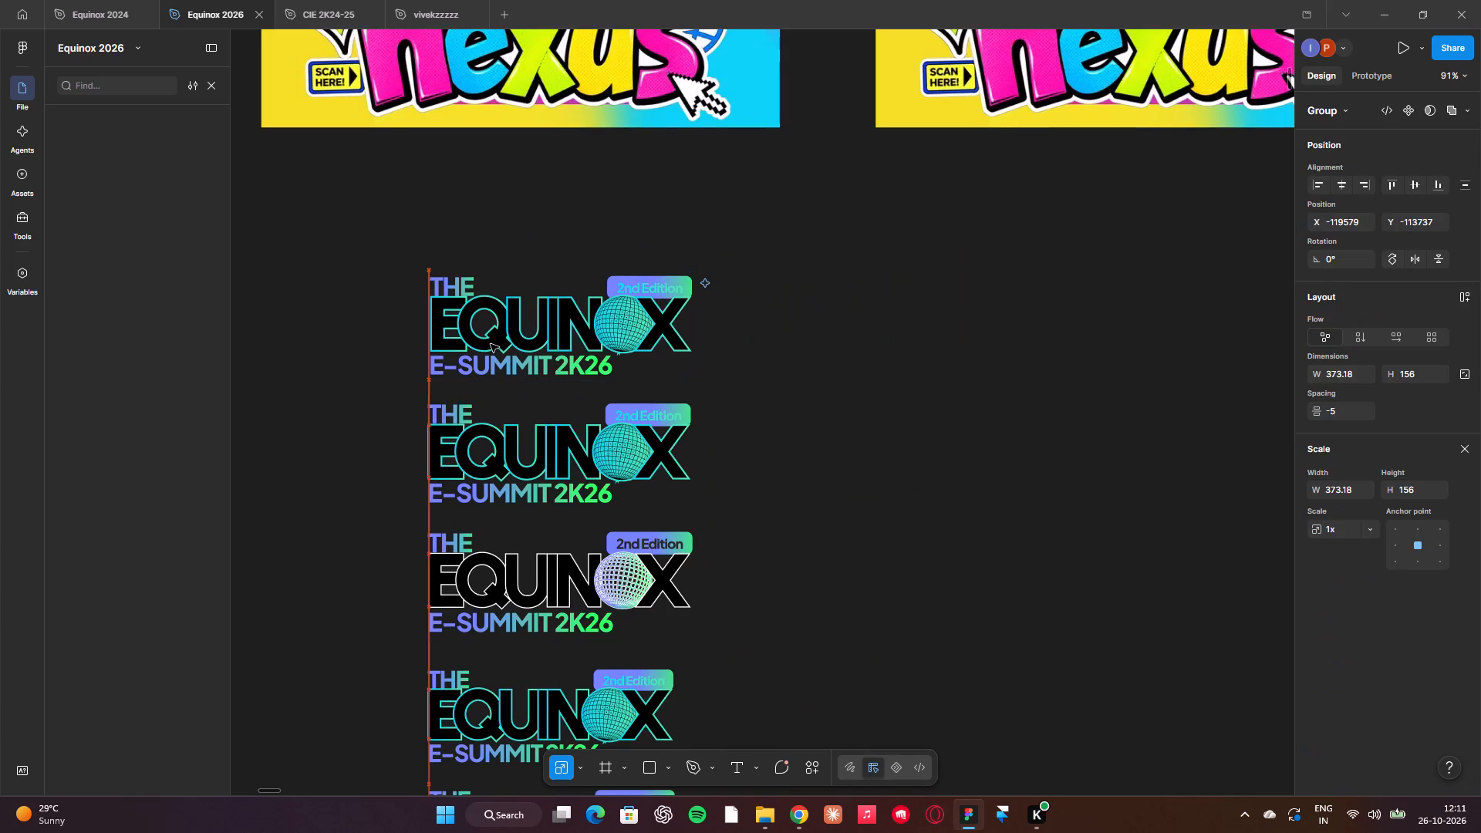
# Move the fourth logo in the stack up to about X -119581, Y -113191, leaving a 25 gap below the white-outlined logo.
pyautogui.scroll(-1, 491, 344)
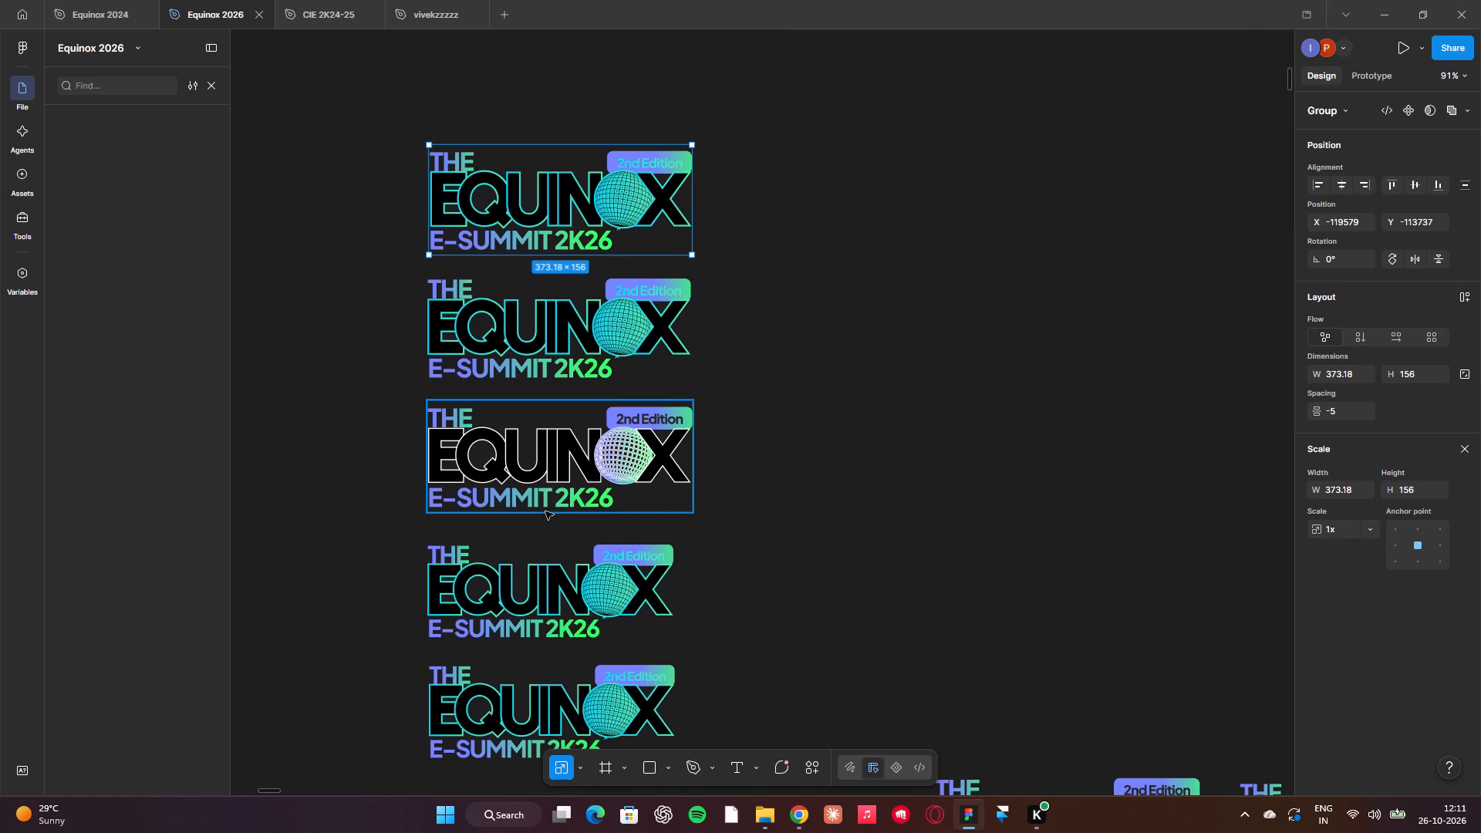
pyautogui.click(520, 560)
pyautogui.moveTo(511, 577); pyautogui.dragTo(518, 568)
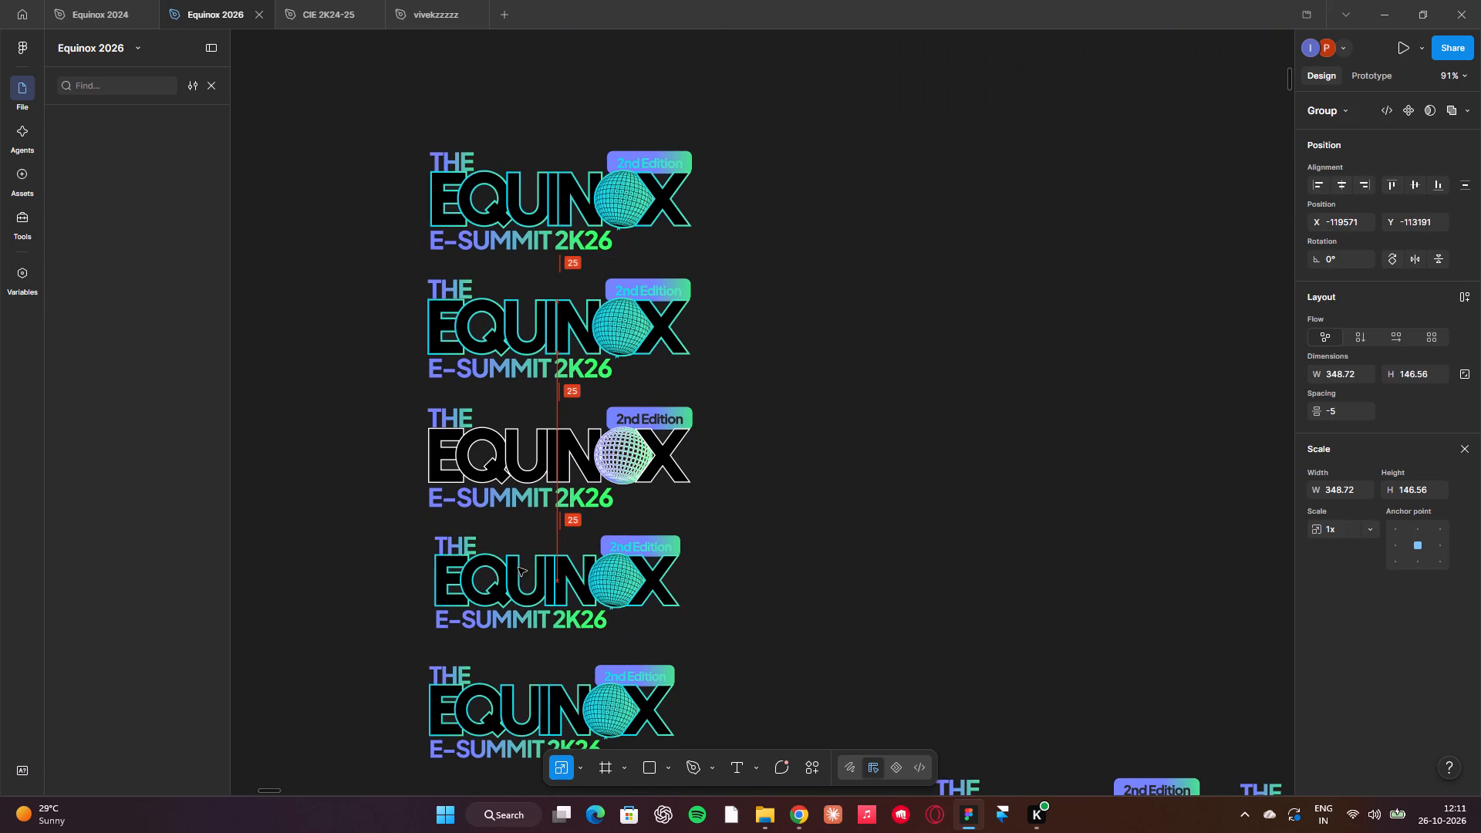
pyautogui.moveTo(518, 568); pyautogui.dragTo(514, 569)
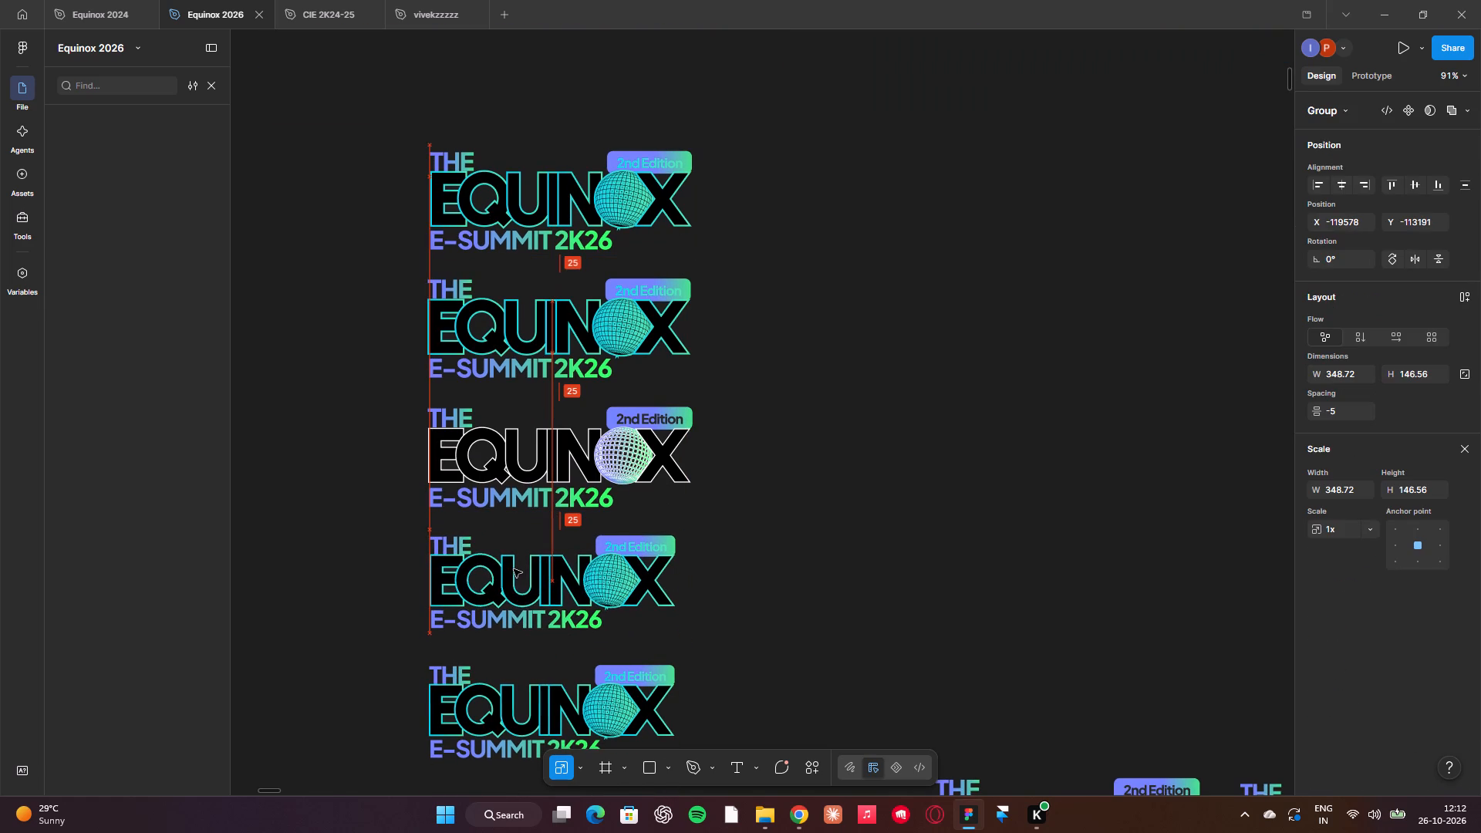
pyautogui.moveTo(514, 569); pyautogui.dragTo(511, 568)
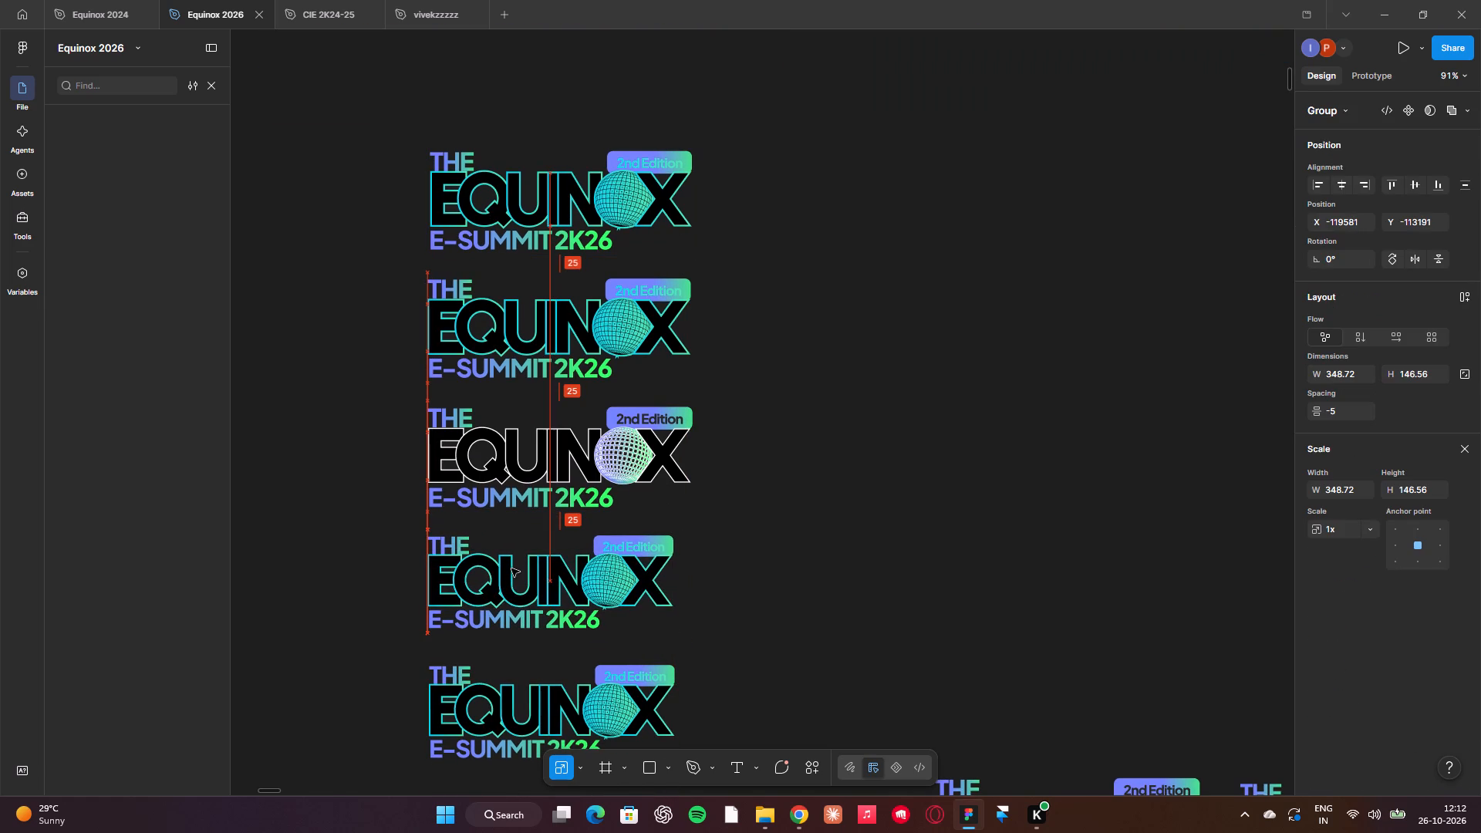
pyautogui.moveTo(511, 568); pyautogui.dragTo(512, 568)
# Nudge the top teal logo left to X -119580.
pyautogui.click(538, 214)
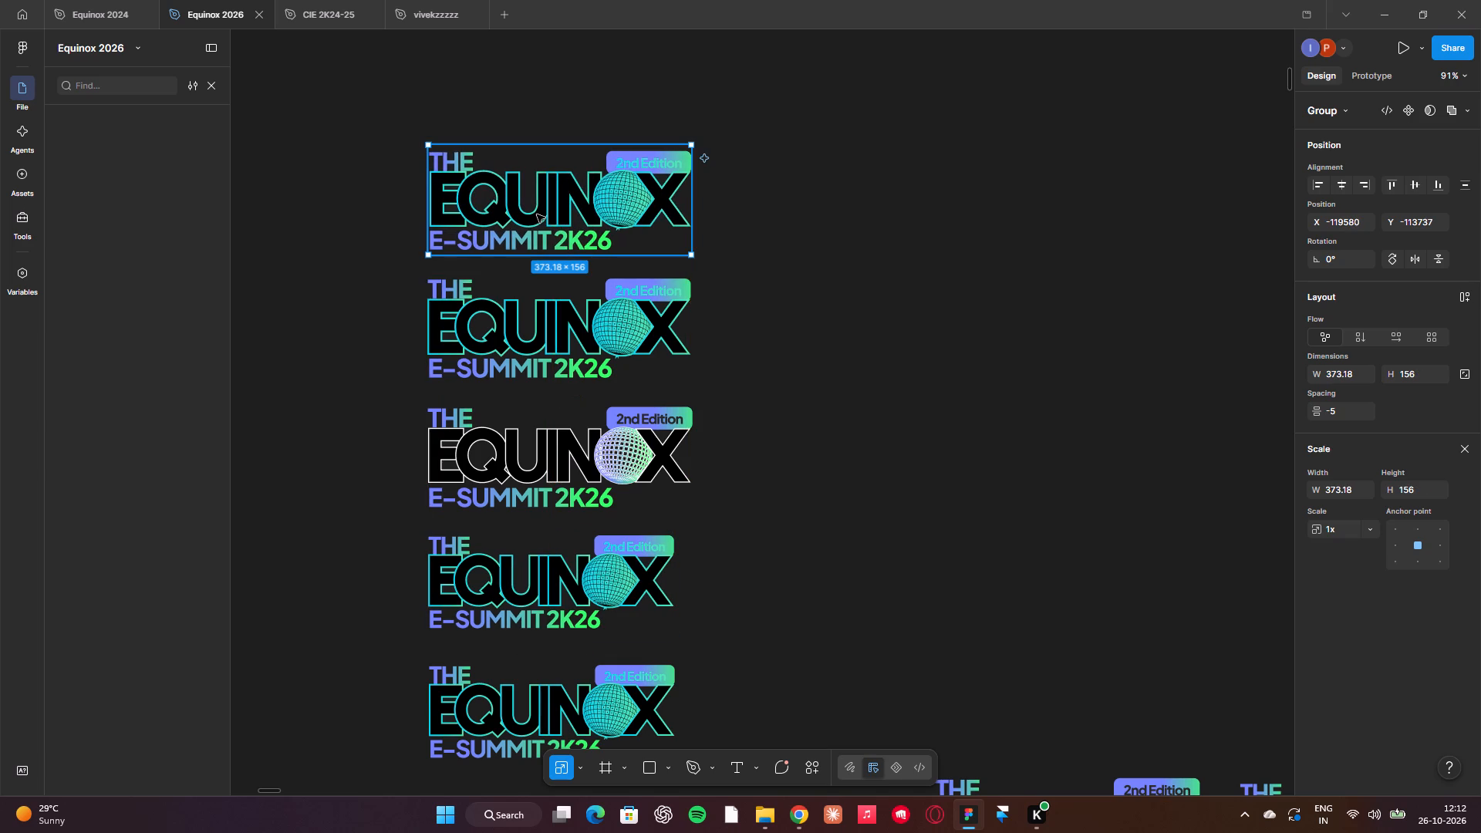
# Move the fifth logo in the stack up to about X -119582, Y -113019, leaving a 25 gap below the fourth.
pyautogui.scroll(-1, 535, 437)
pyautogui.click(538, 590)
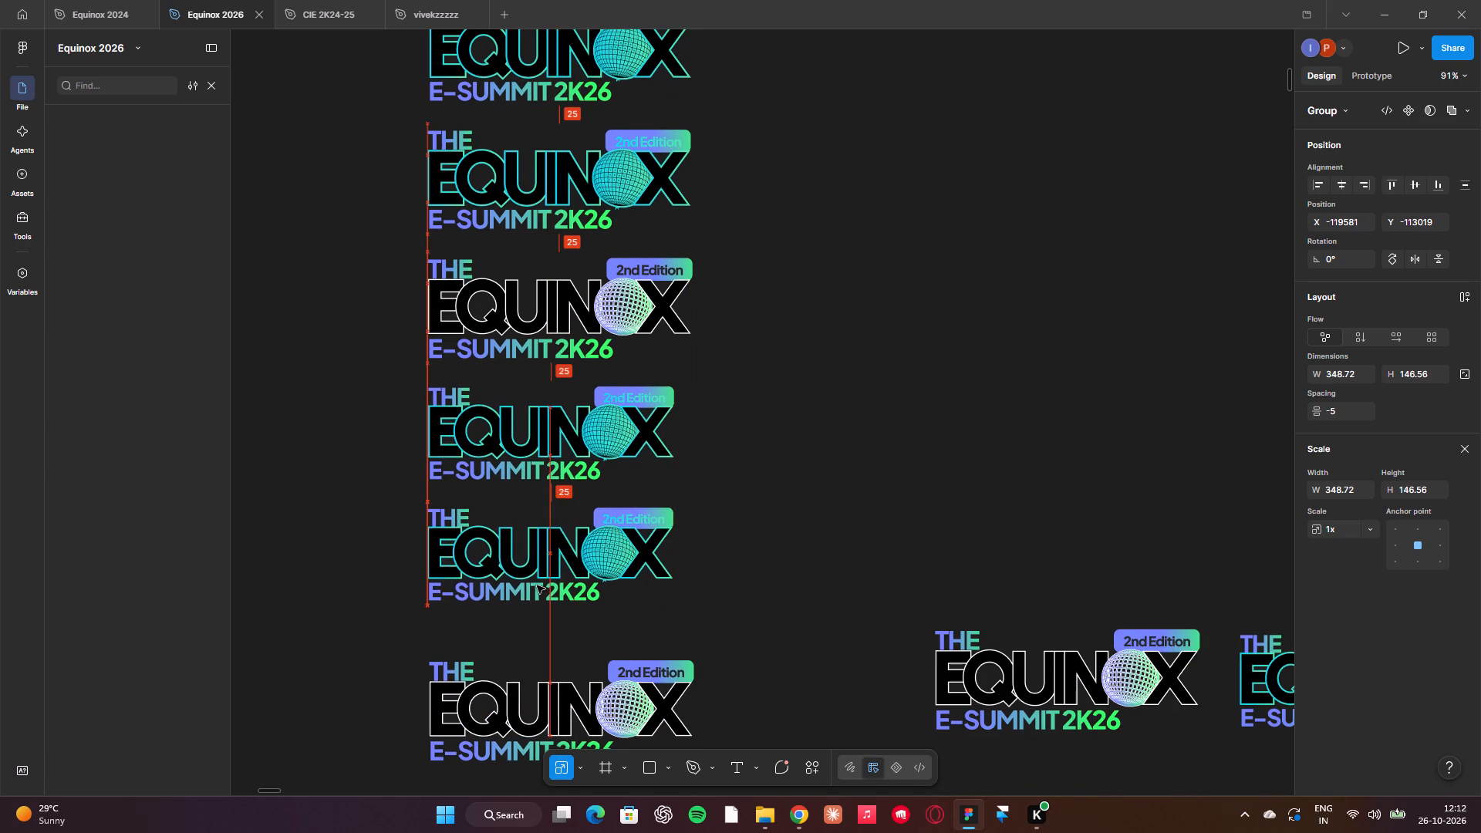
# Nudge the second teal logo in the stack to X -119579, Y -113557, lining it up with the top teal logo.
pyautogui.scroll(4, 536, 585)
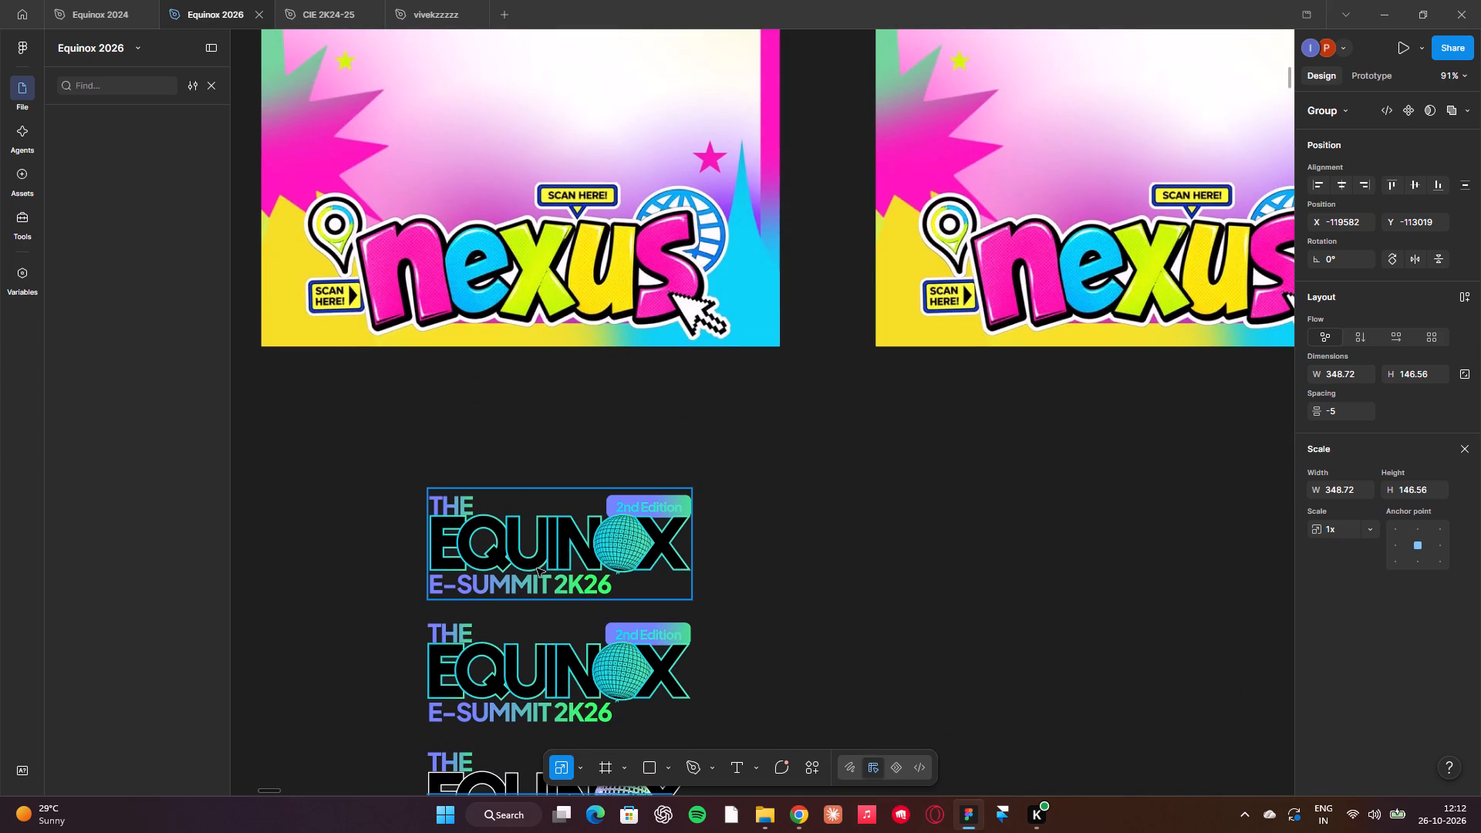
pyautogui.scroll(-2, 537, 568)
pyautogui.click(820, 460)
pyautogui.click(583, 482)
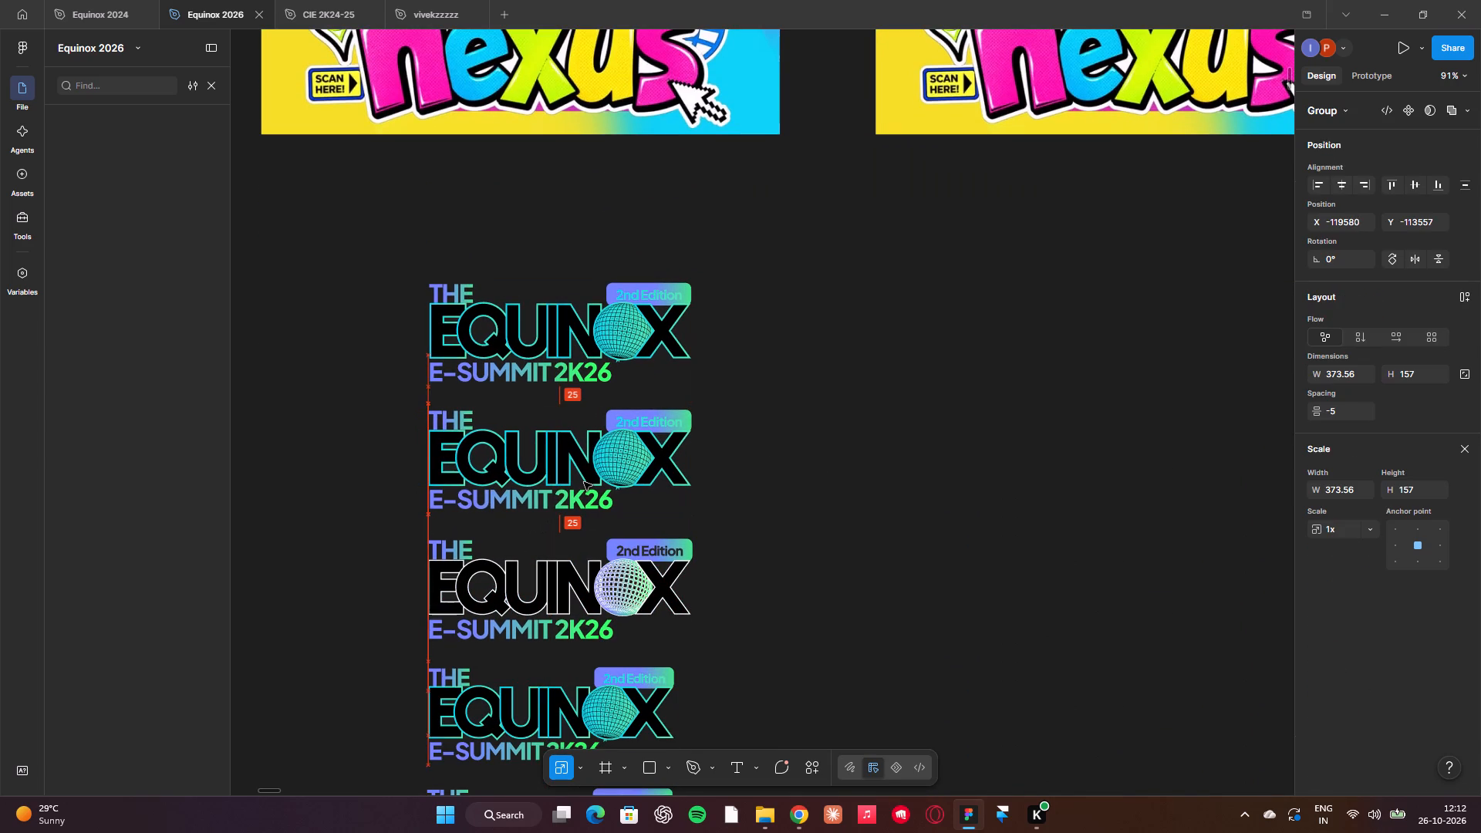
pyautogui.scroll(-1, 585, 482)
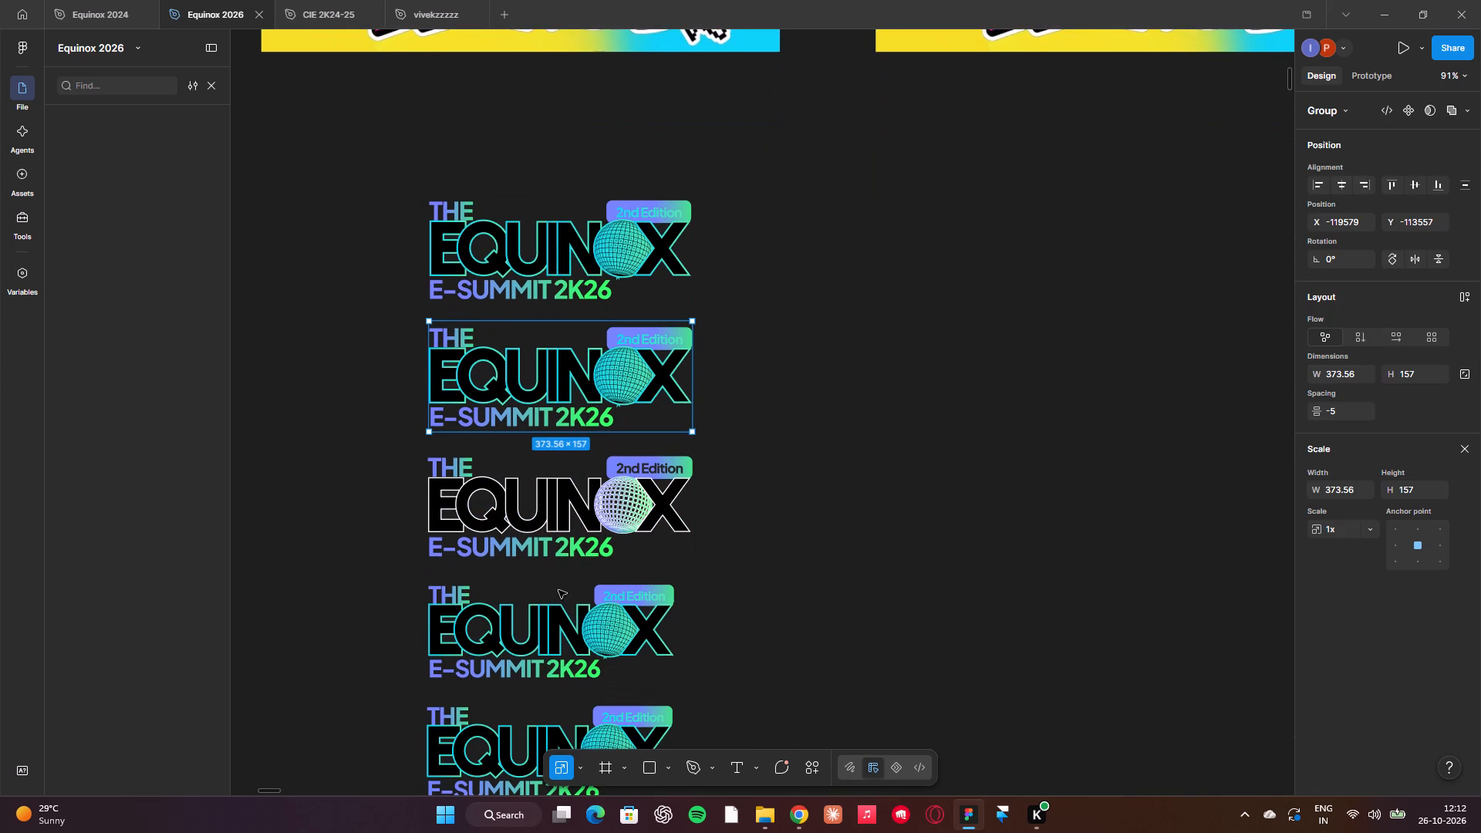
pyautogui.click(747, 510)
# Move the bottom white-outlined logo in the stack up to about X -119582, Y -112846, just beneath the fifth logo.
pyautogui.scroll(-1, 747, 510)
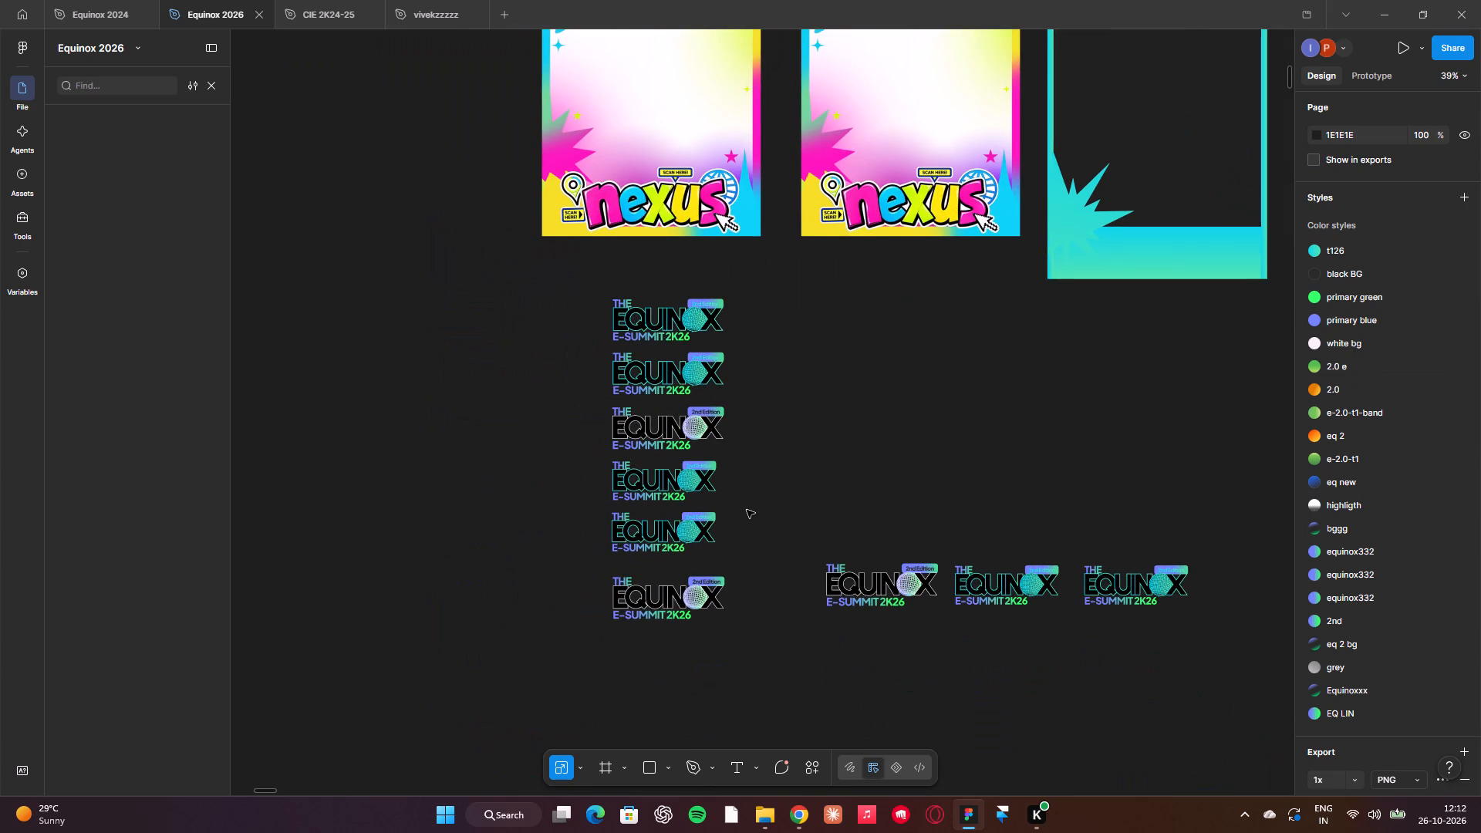
pyautogui.moveTo(688, 600); pyautogui.dragTo(687, 588)
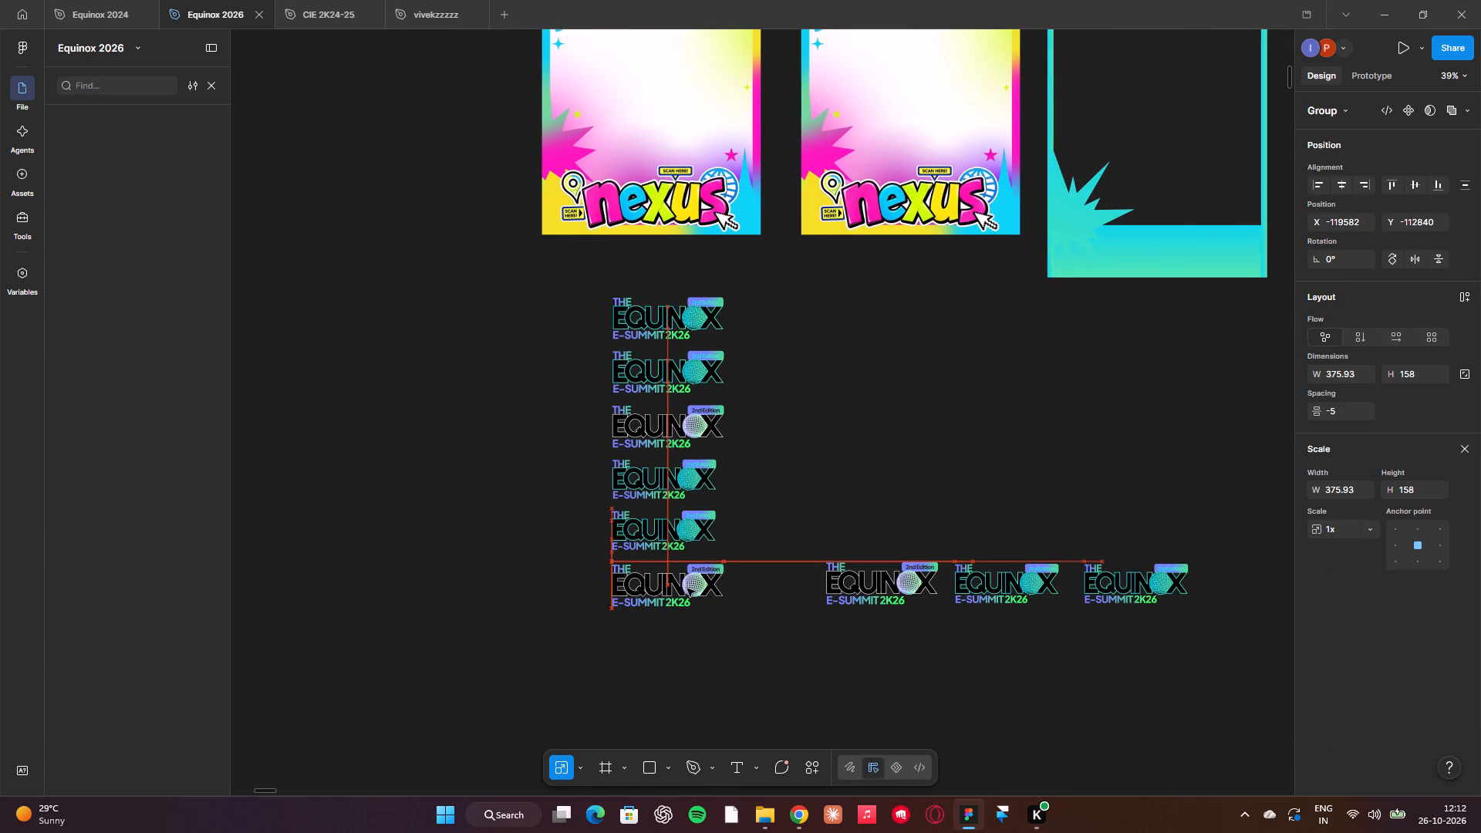
pyautogui.moveTo(687, 588); pyautogui.dragTo(687, 591)
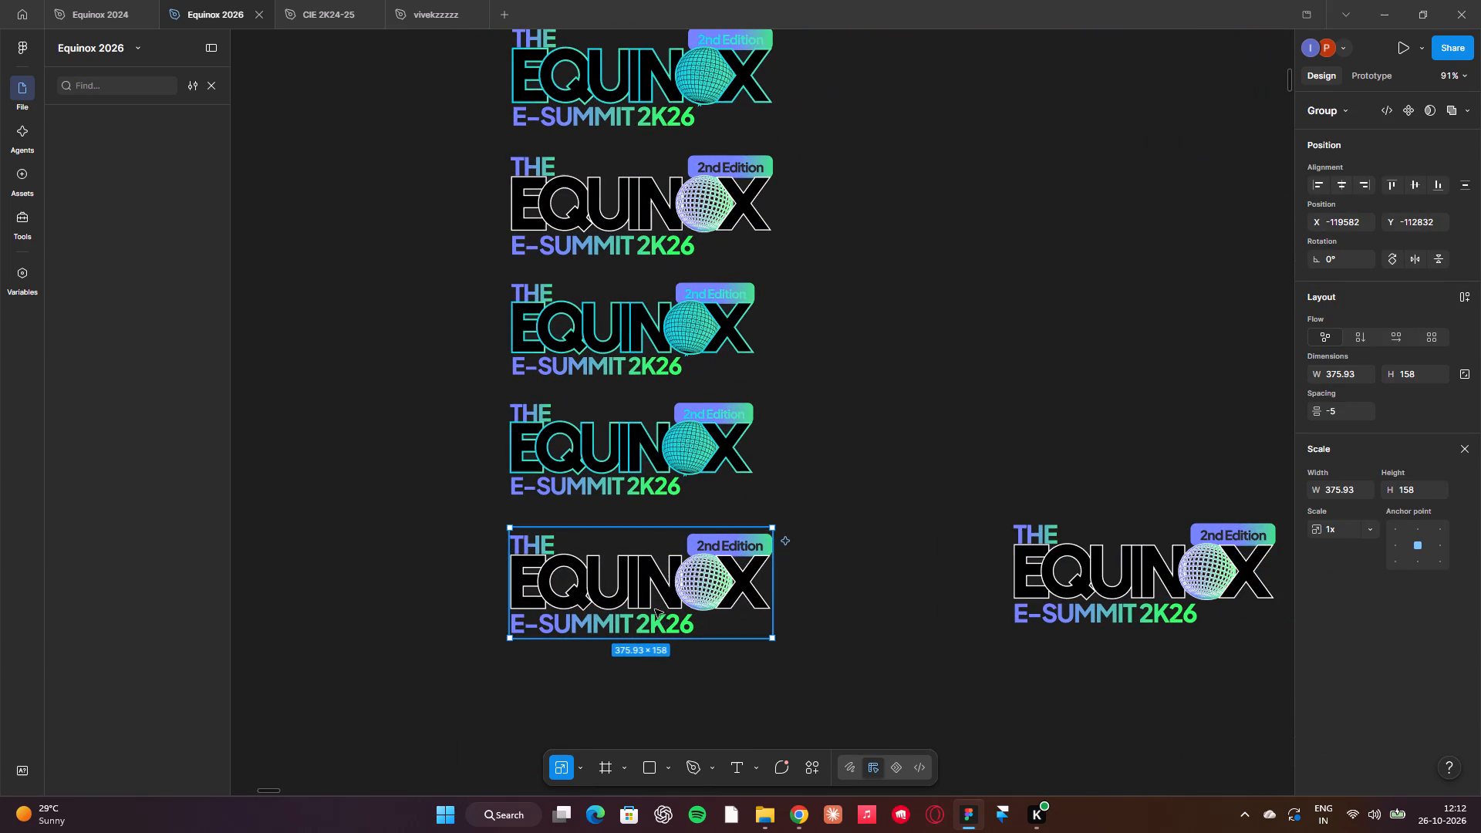
pyautogui.moveTo(655, 607); pyautogui.dragTo(655, 599)
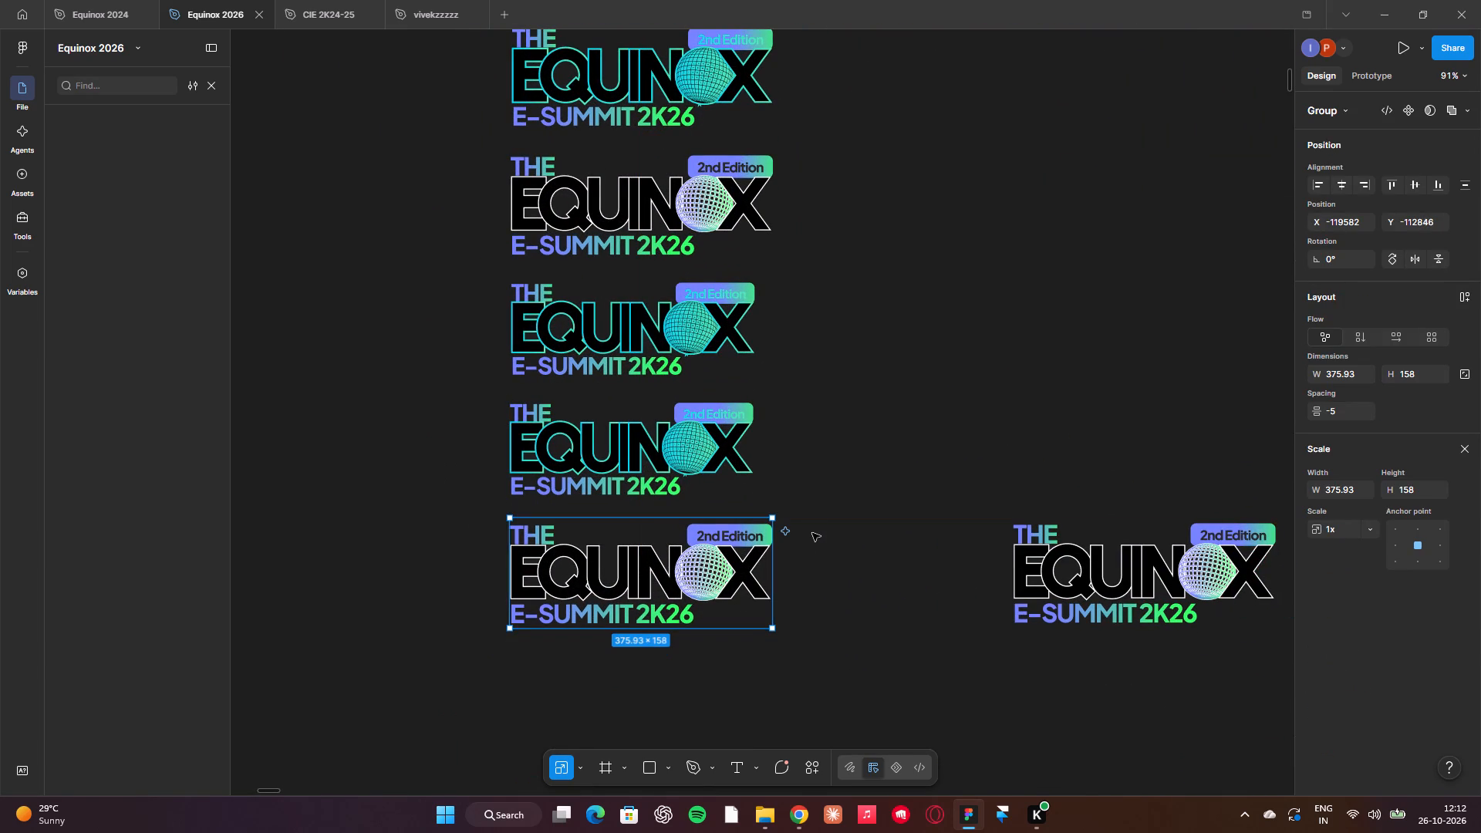
# Shift the fifth logo and the bottom white-outlined logo together to X -119580.
pyautogui.moveTo(811, 380); pyautogui.dragTo(697, 616)
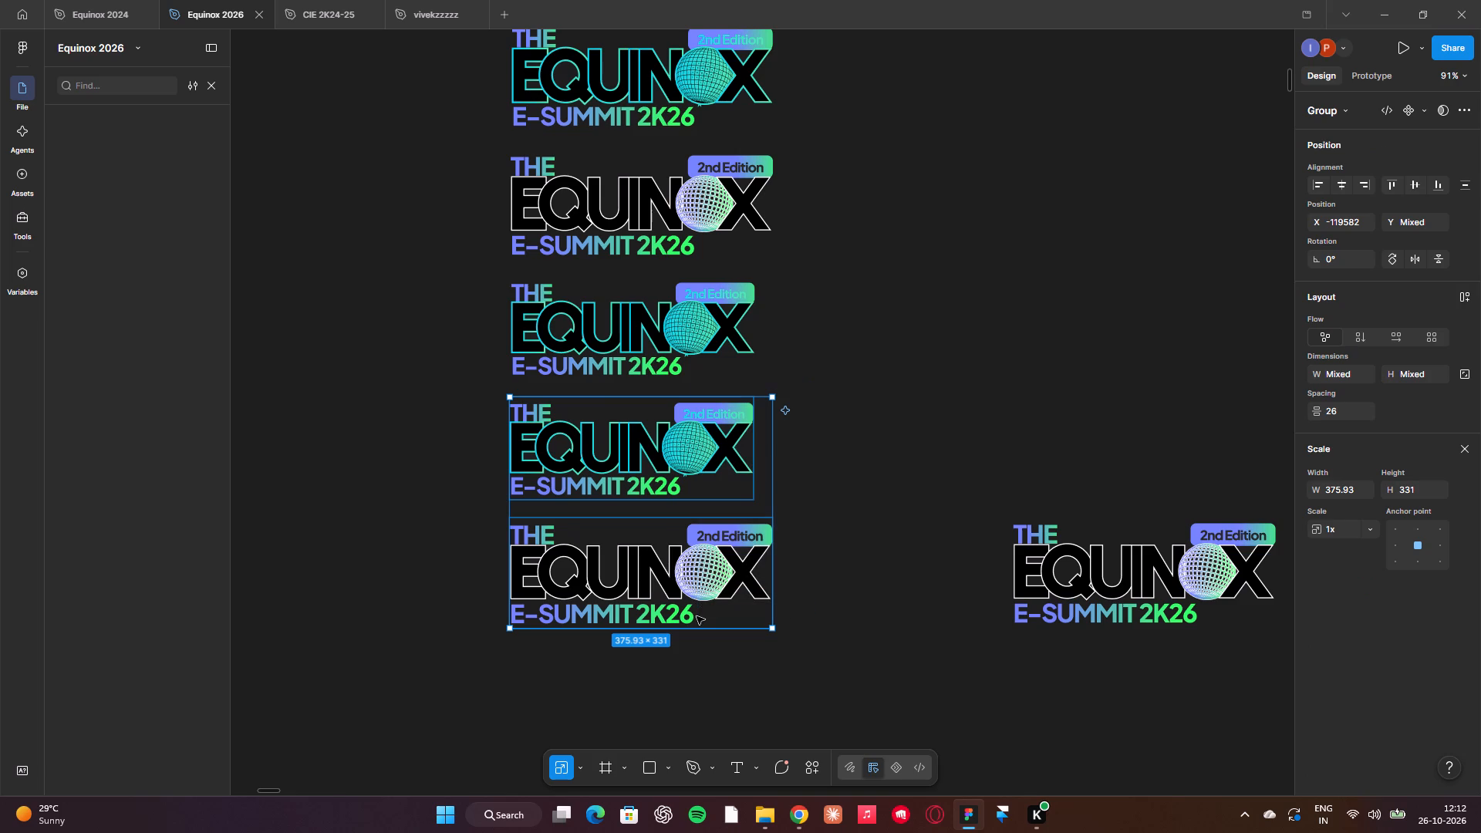
pyautogui.click(560, 471)
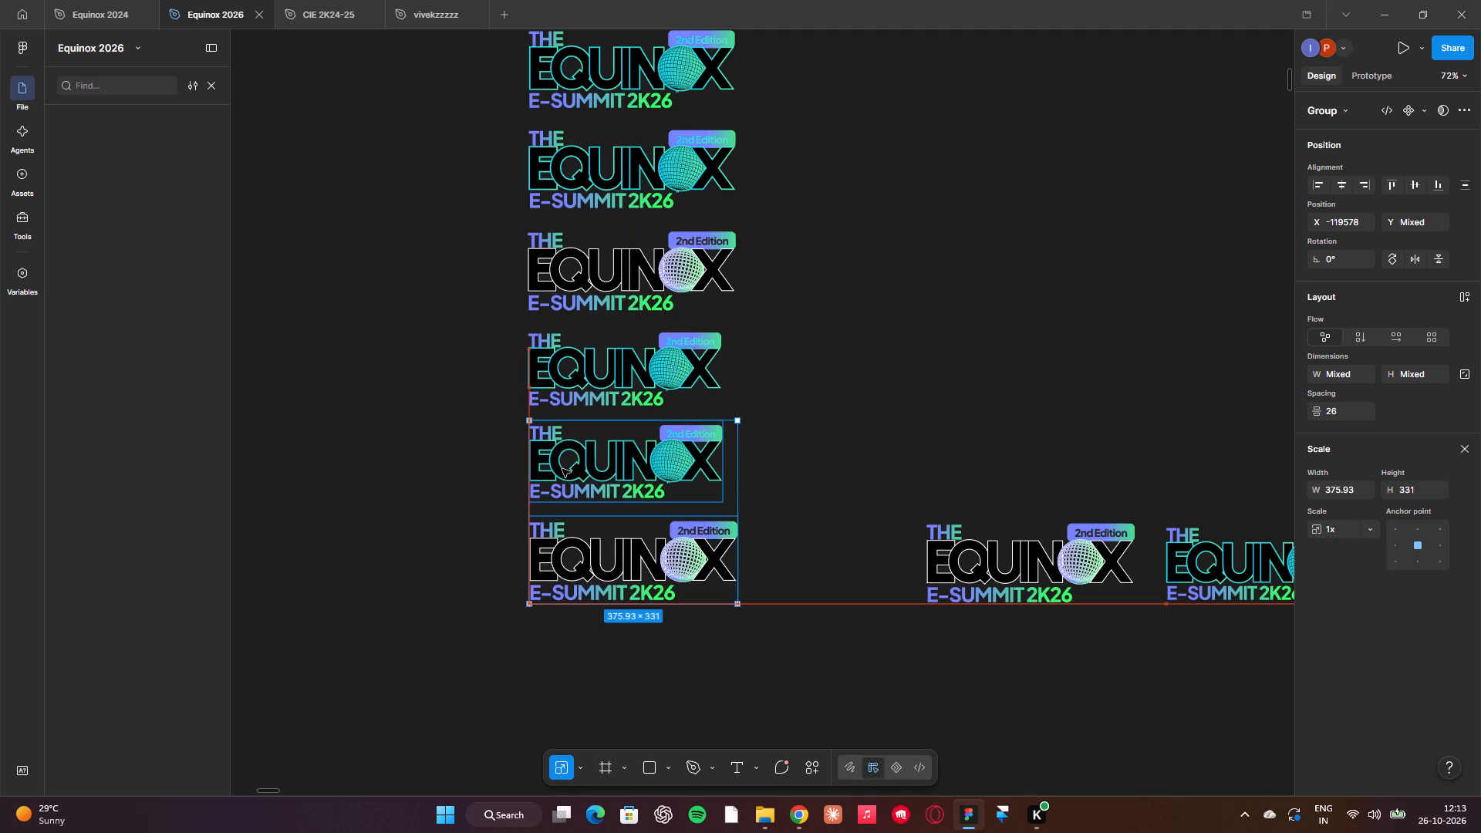
pyautogui.scroll(1, 560, 471)
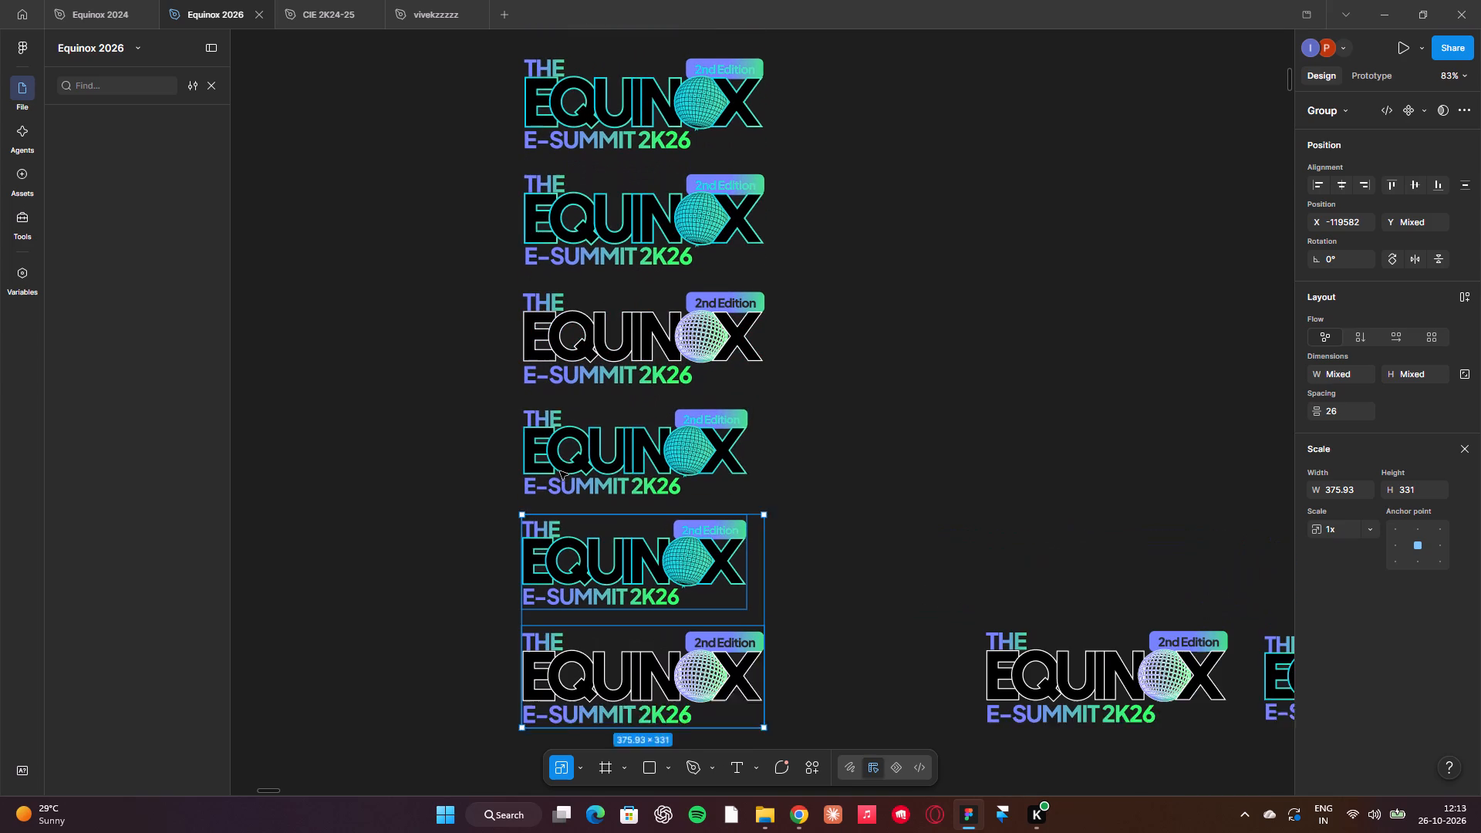
pyautogui.scroll(1, 560, 471)
pyautogui.click(924, 447)
pyautogui.moveTo(848, 558); pyautogui.dragTo(661, 727)
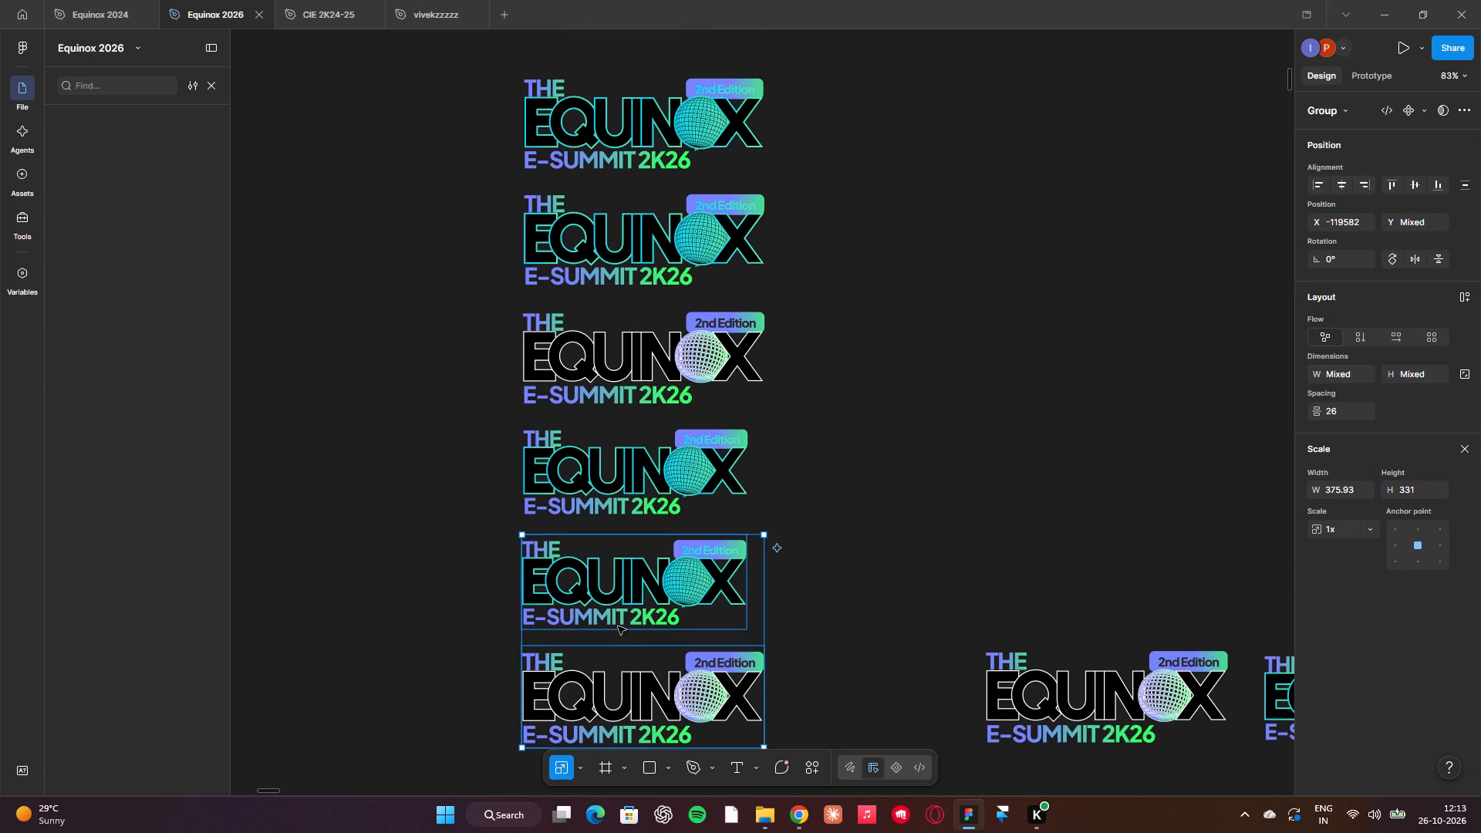
pyautogui.click(616, 618)
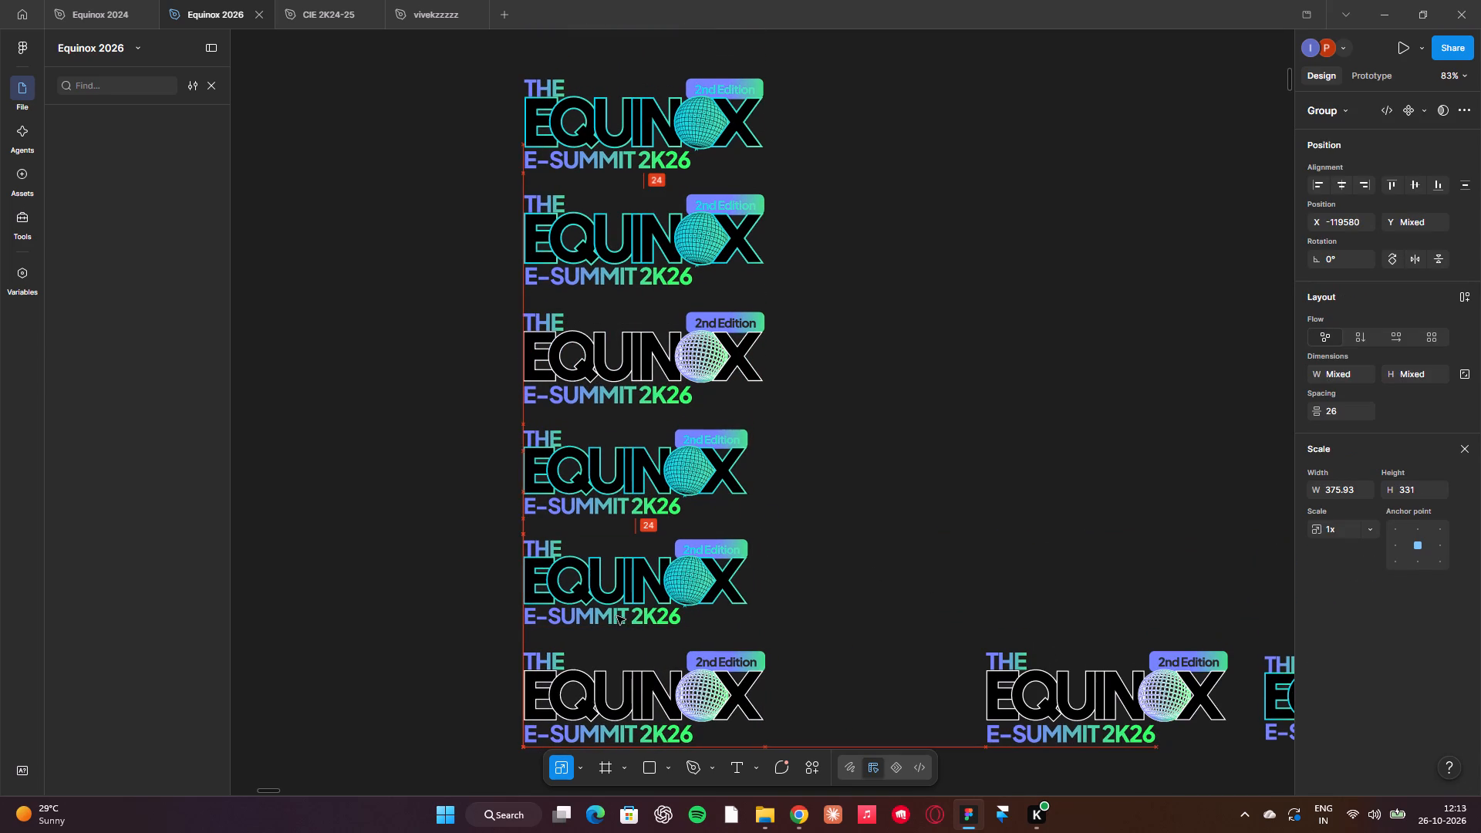
# Nudge the fourth logo in the stack to X -119580, keeping it at Y -113191.
pyautogui.click(649, 477)
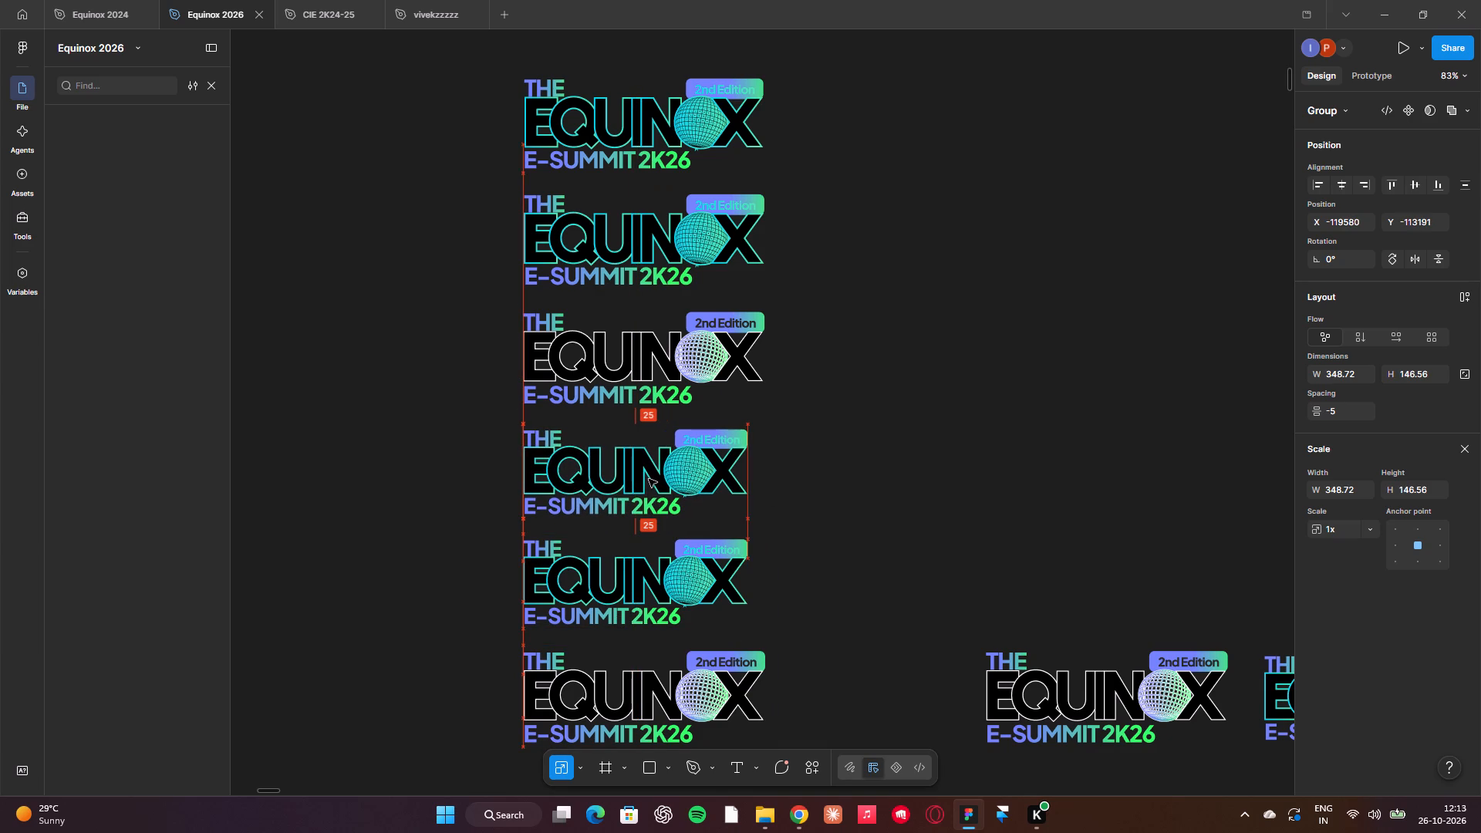
pyautogui.click(852, 615)
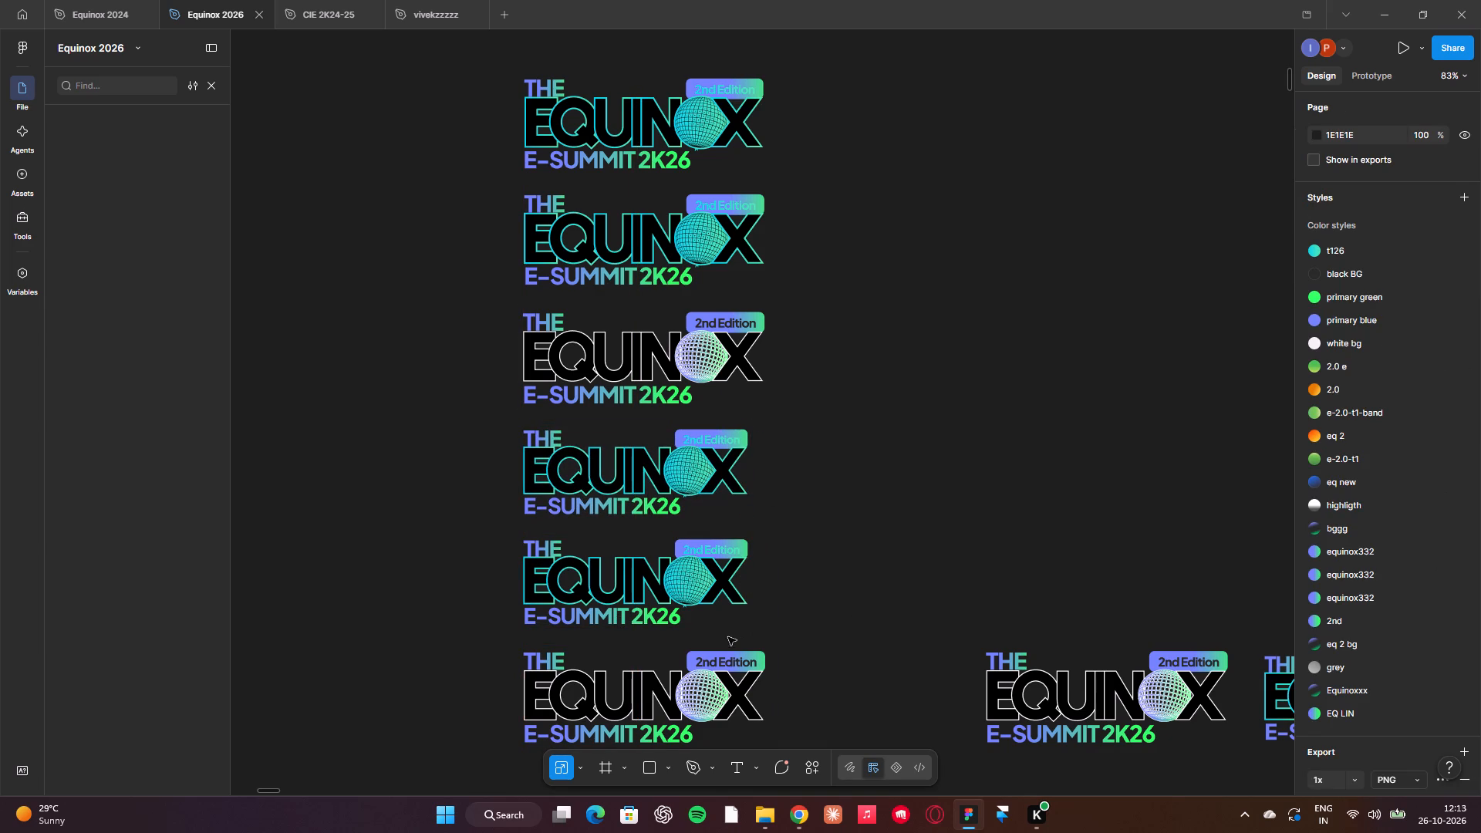
# Move the bottom white-outlined logo to about X -119578, Y -112849 and scale it down to about 349.76 × 147.
pyautogui.click(730, 690)
pyautogui.scroll(-2, 730, 690)
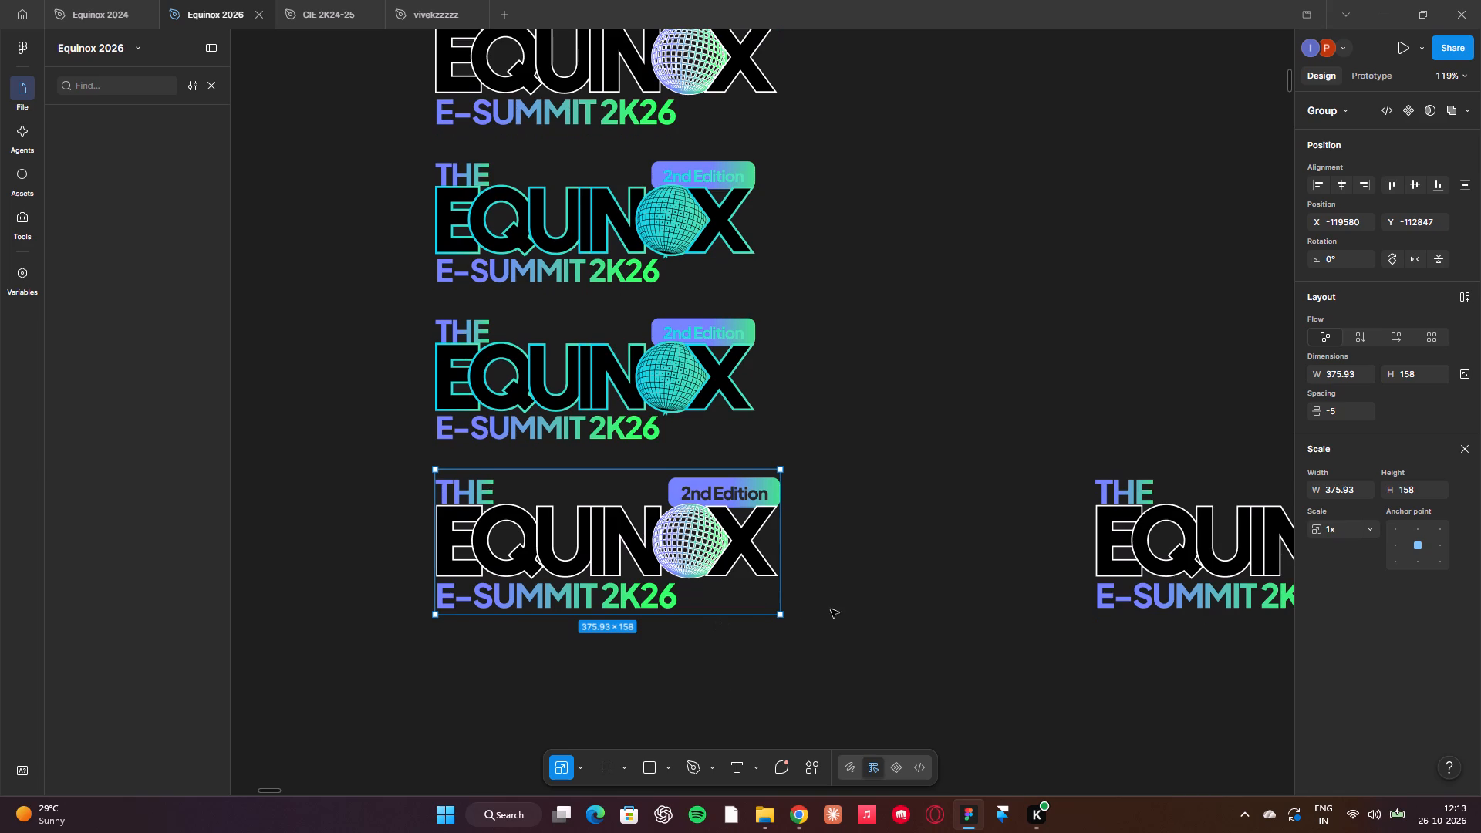
pyautogui.write('KK')
pyautogui.moveTo(780, 616); pyautogui.dragTo(771, 612)
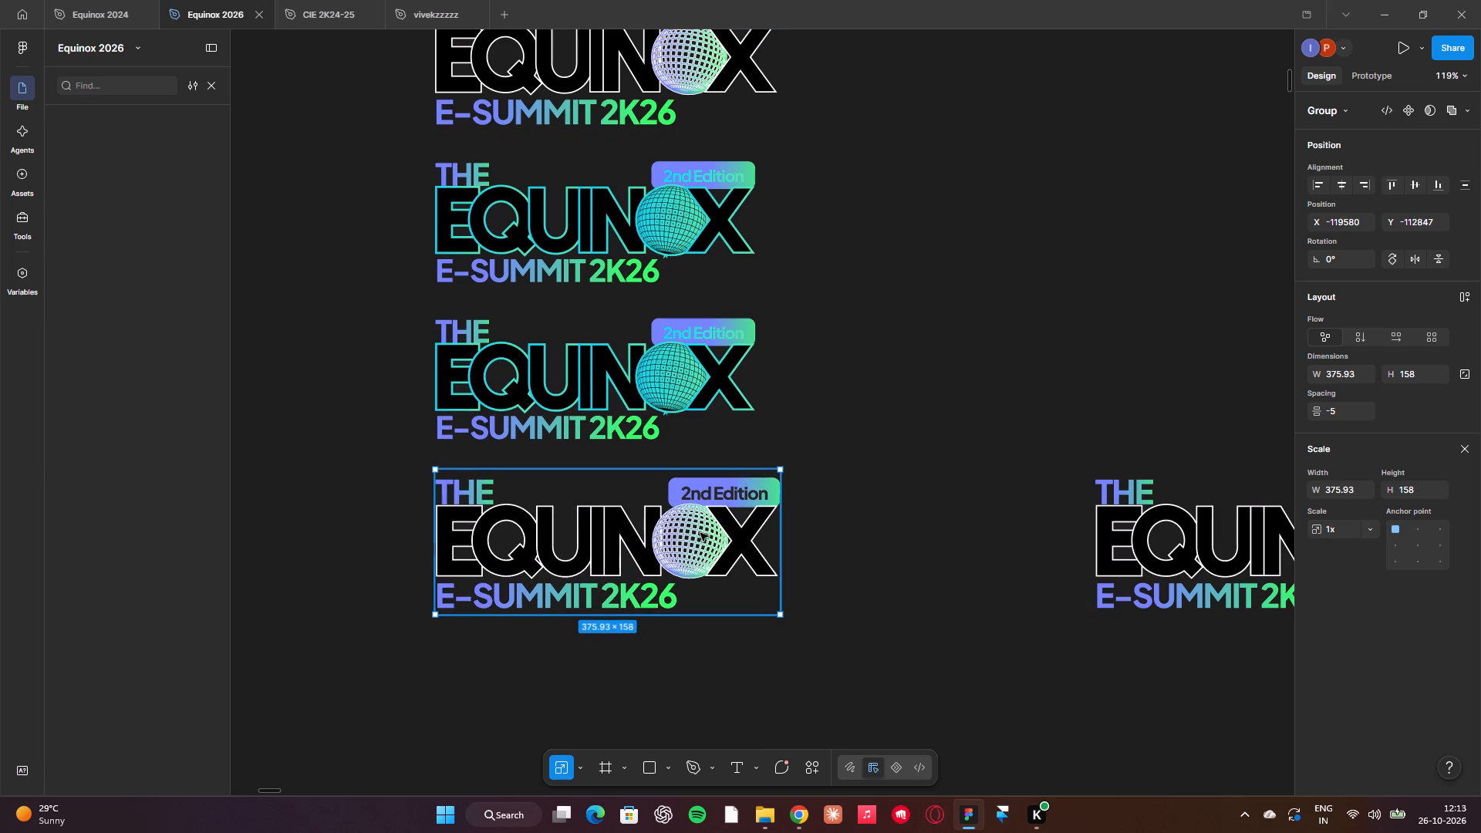
pyautogui.click(709, 534)
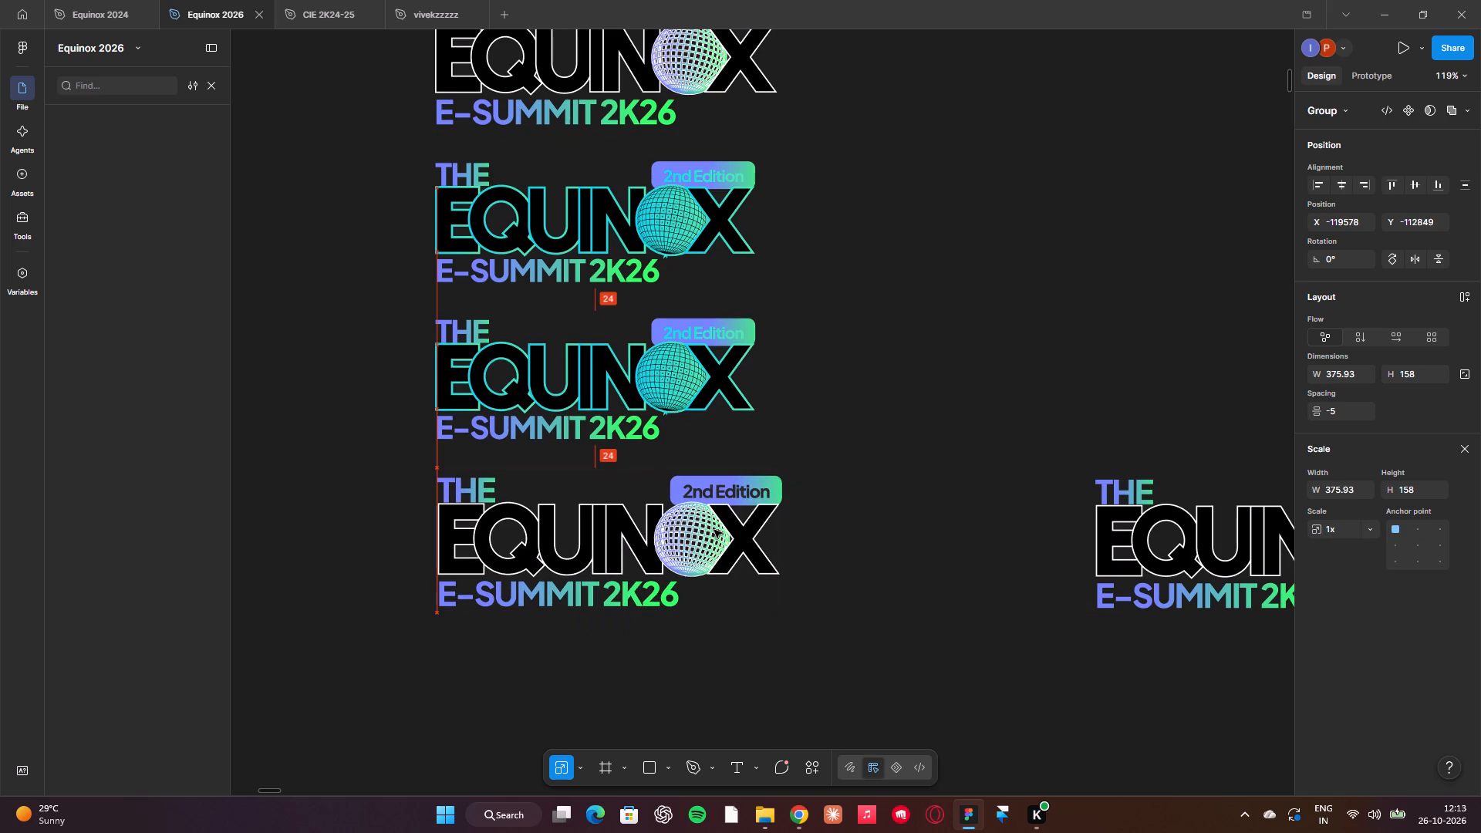
pyautogui.scroll(1, 714, 530)
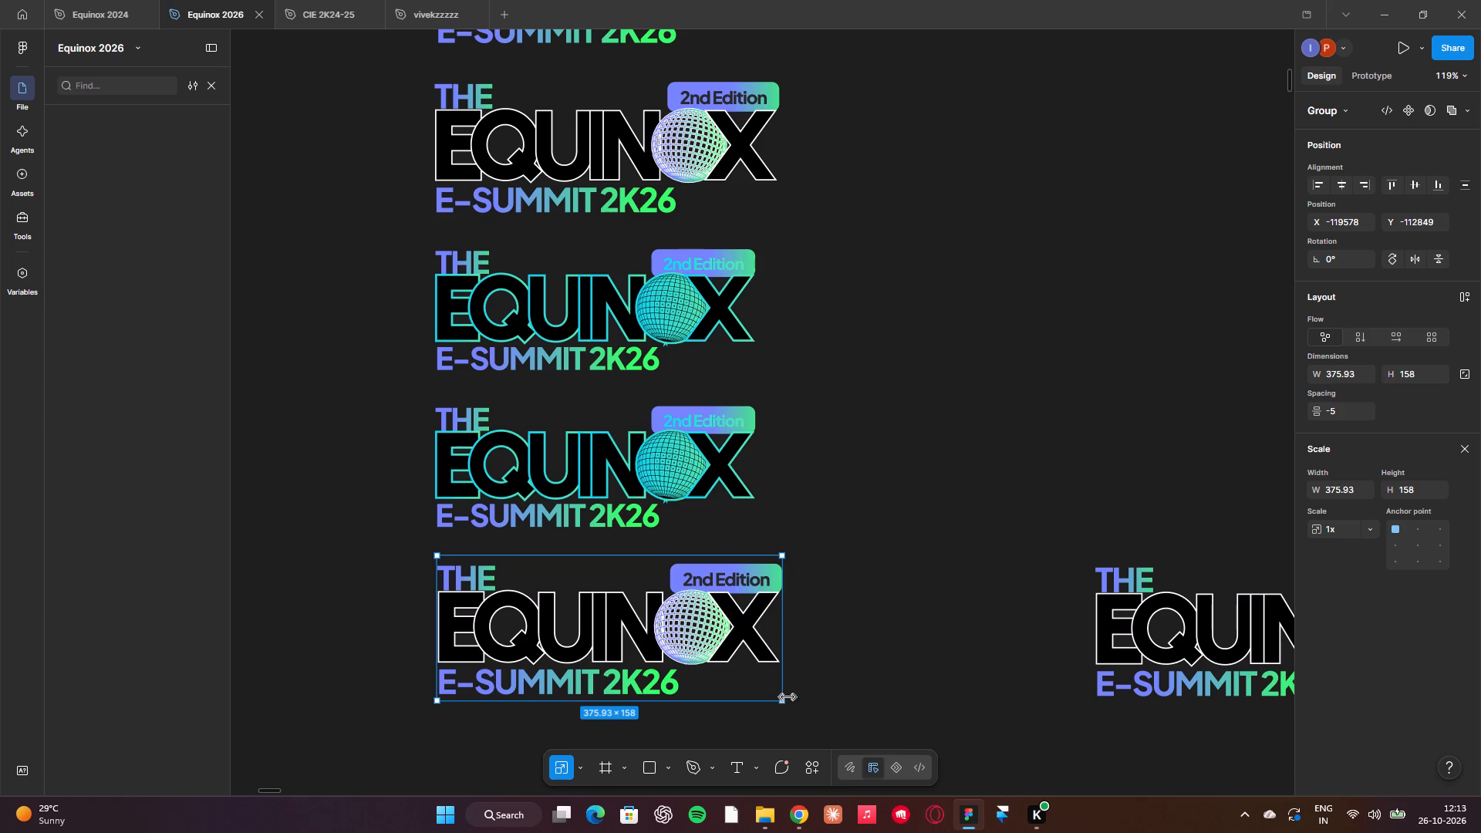
pyautogui.moveTo(786, 697); pyautogui.dragTo(767, 696)
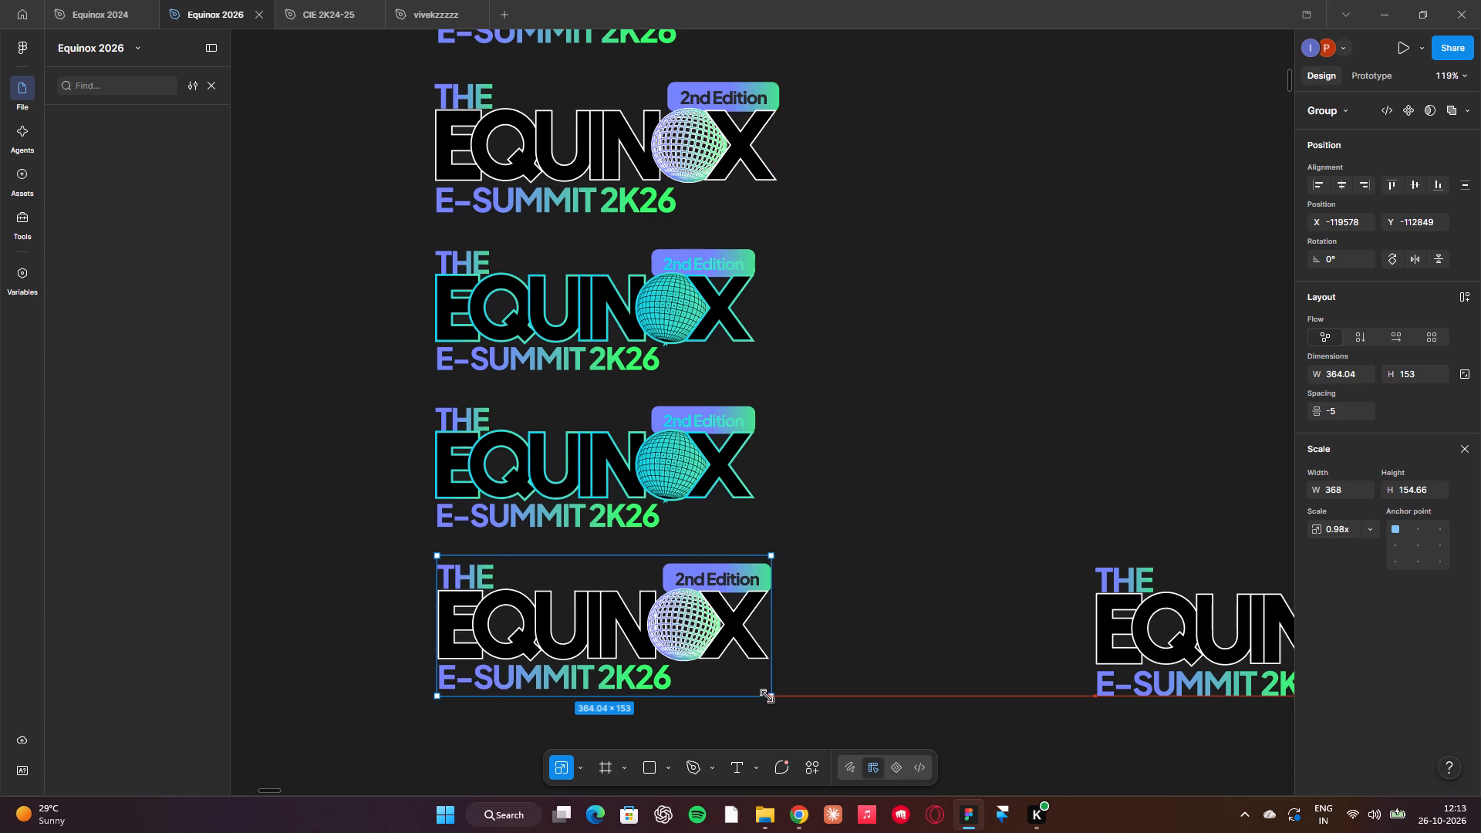
pyautogui.moveTo(767, 696); pyautogui.dragTo(740, 682)
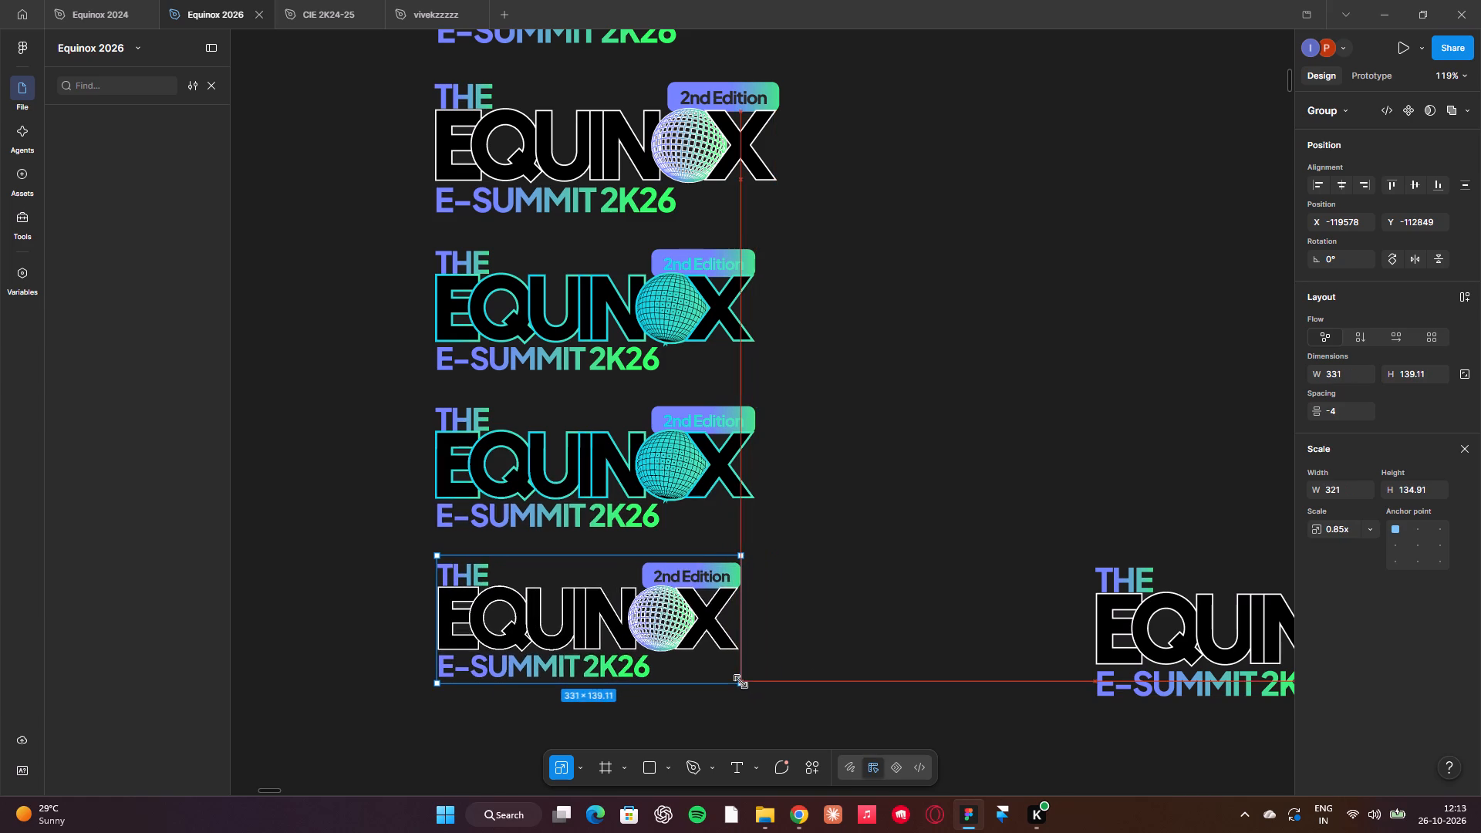
pyautogui.moveTo(740, 682); pyautogui.dragTo(744, 692)
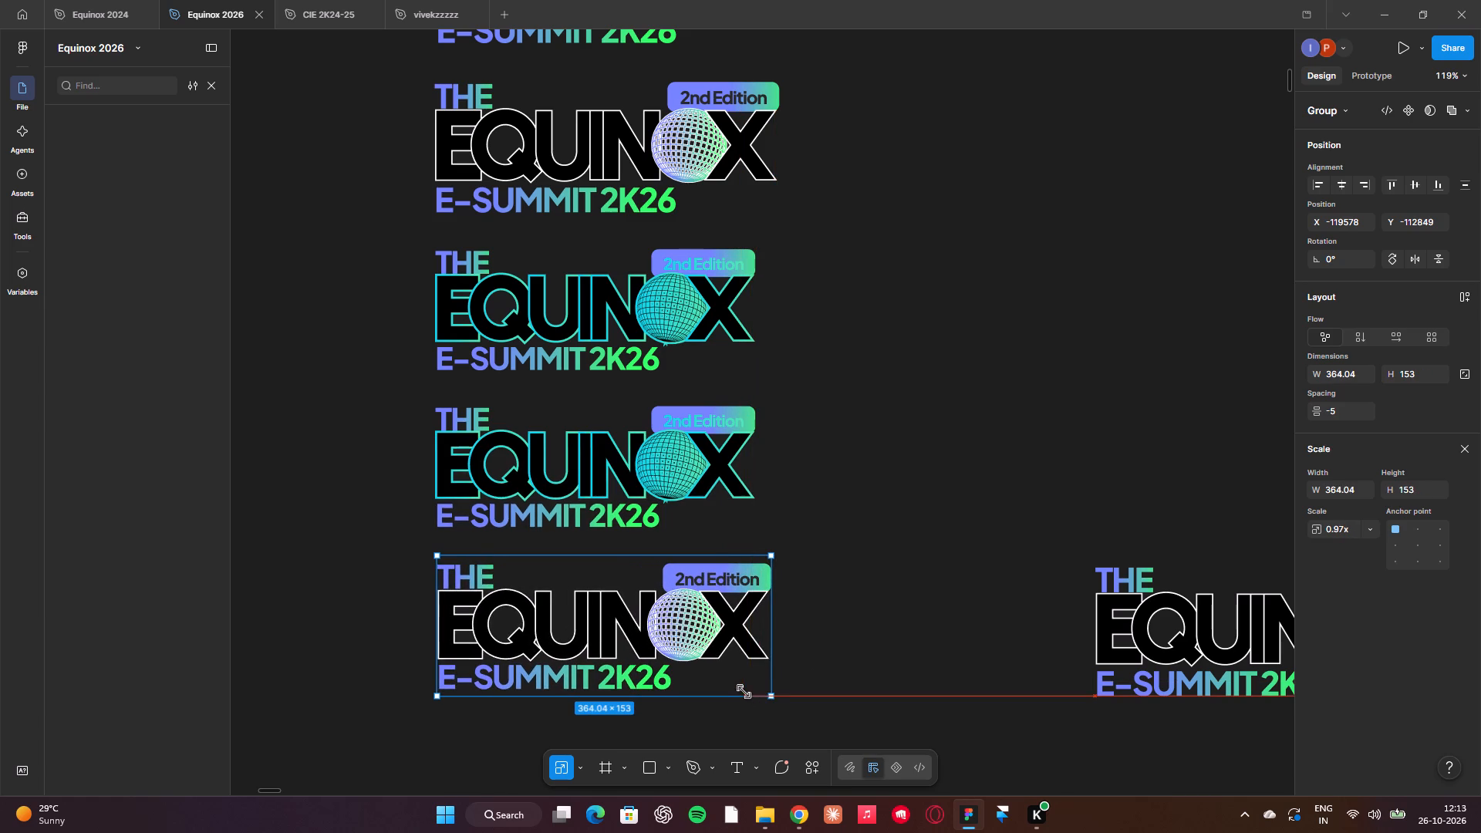
pyautogui.moveTo(744, 692); pyautogui.dragTo(737, 692)
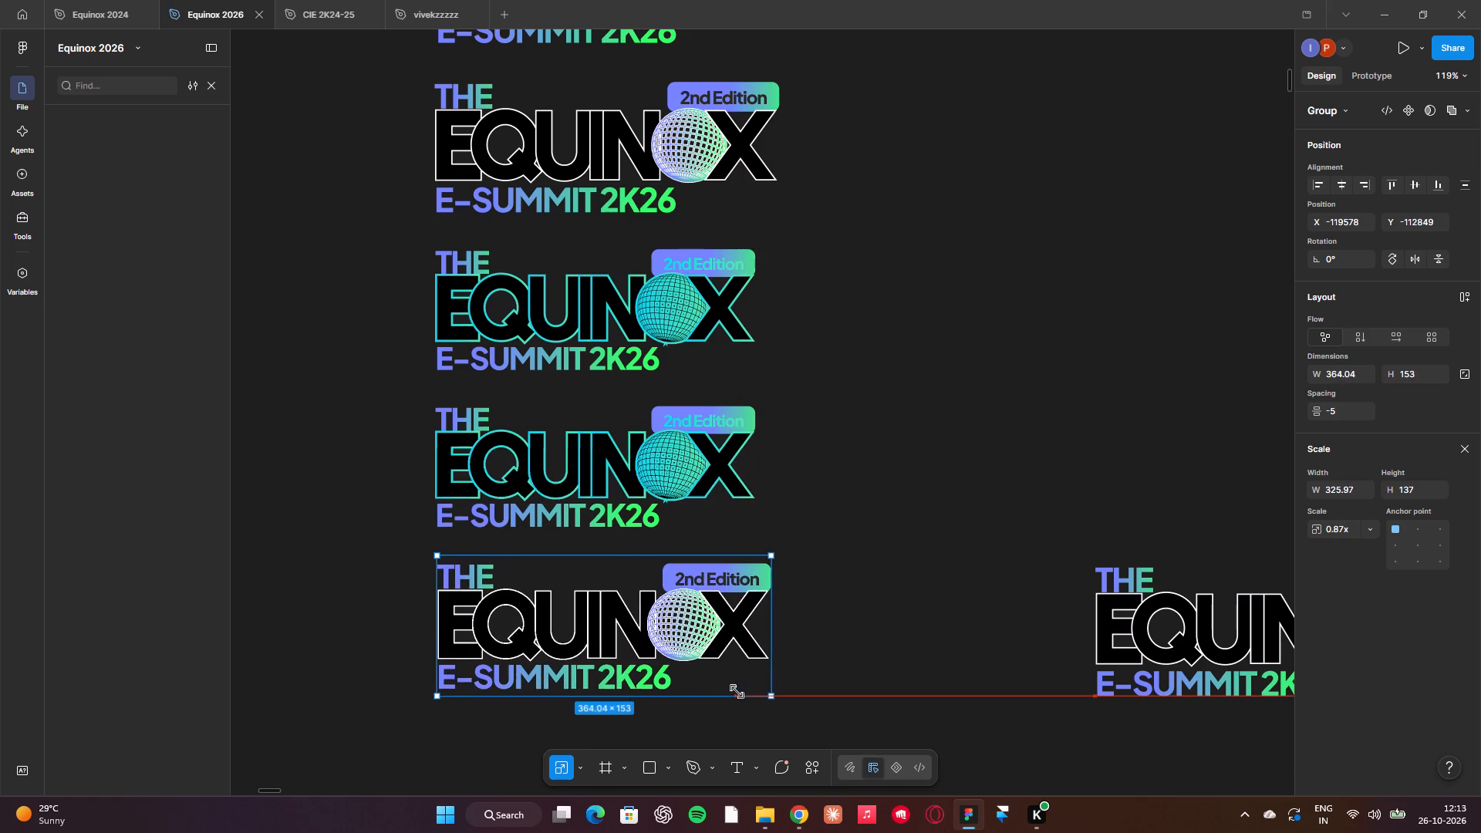
pyautogui.moveTo(737, 692); pyautogui.dragTo(734, 690)
pyautogui.click(858, 491)
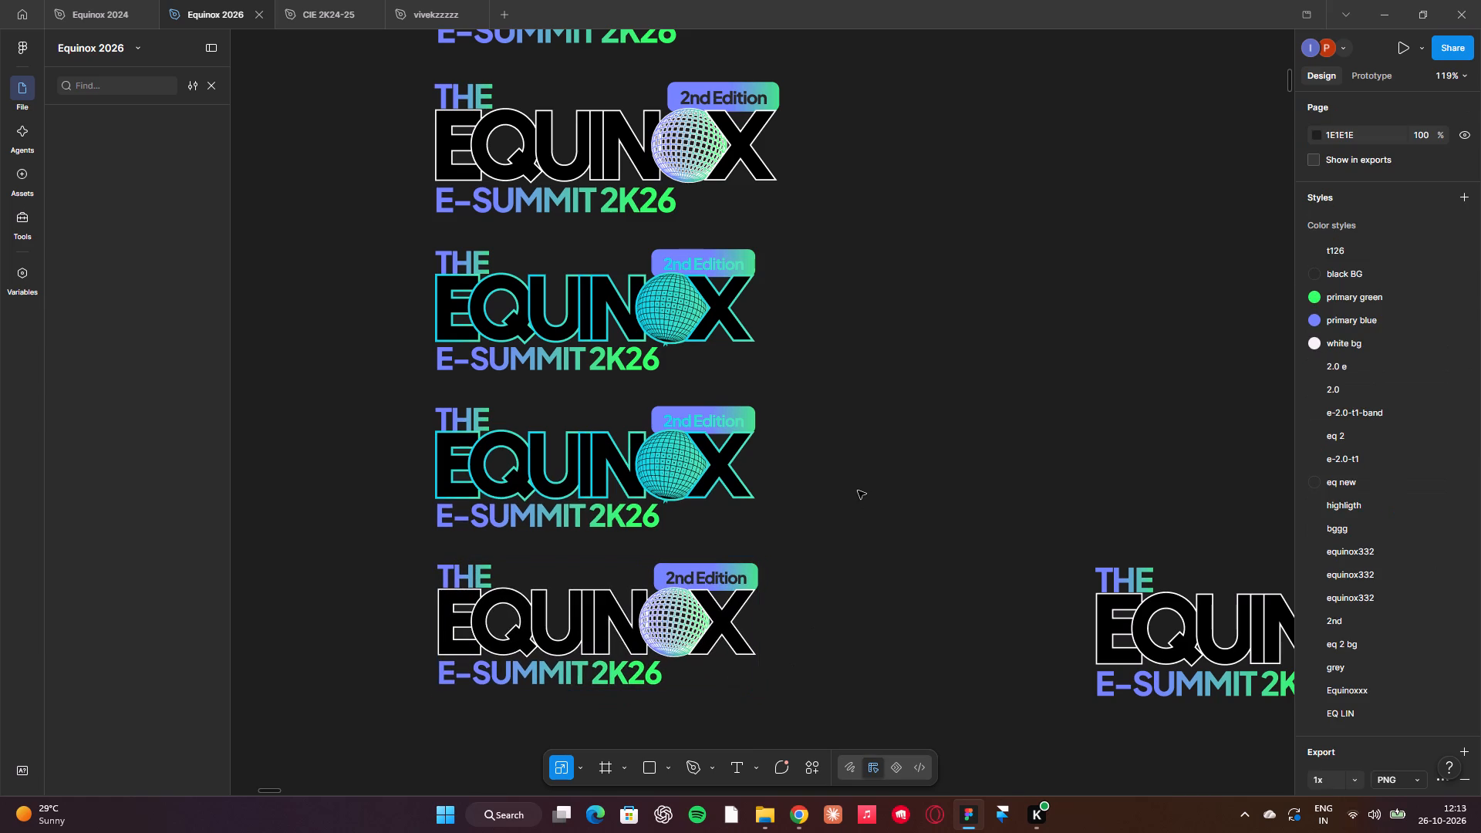
# Nudge the bottom white-outlined logo down to Y -112842, evening its gap below the fifth logo.
pyautogui.click(643, 616)
pyautogui.press('Down')
pyautogui.press('Down')
pyautogui.press('Down')
pyautogui.press('Down')
pyautogui.press('Down')
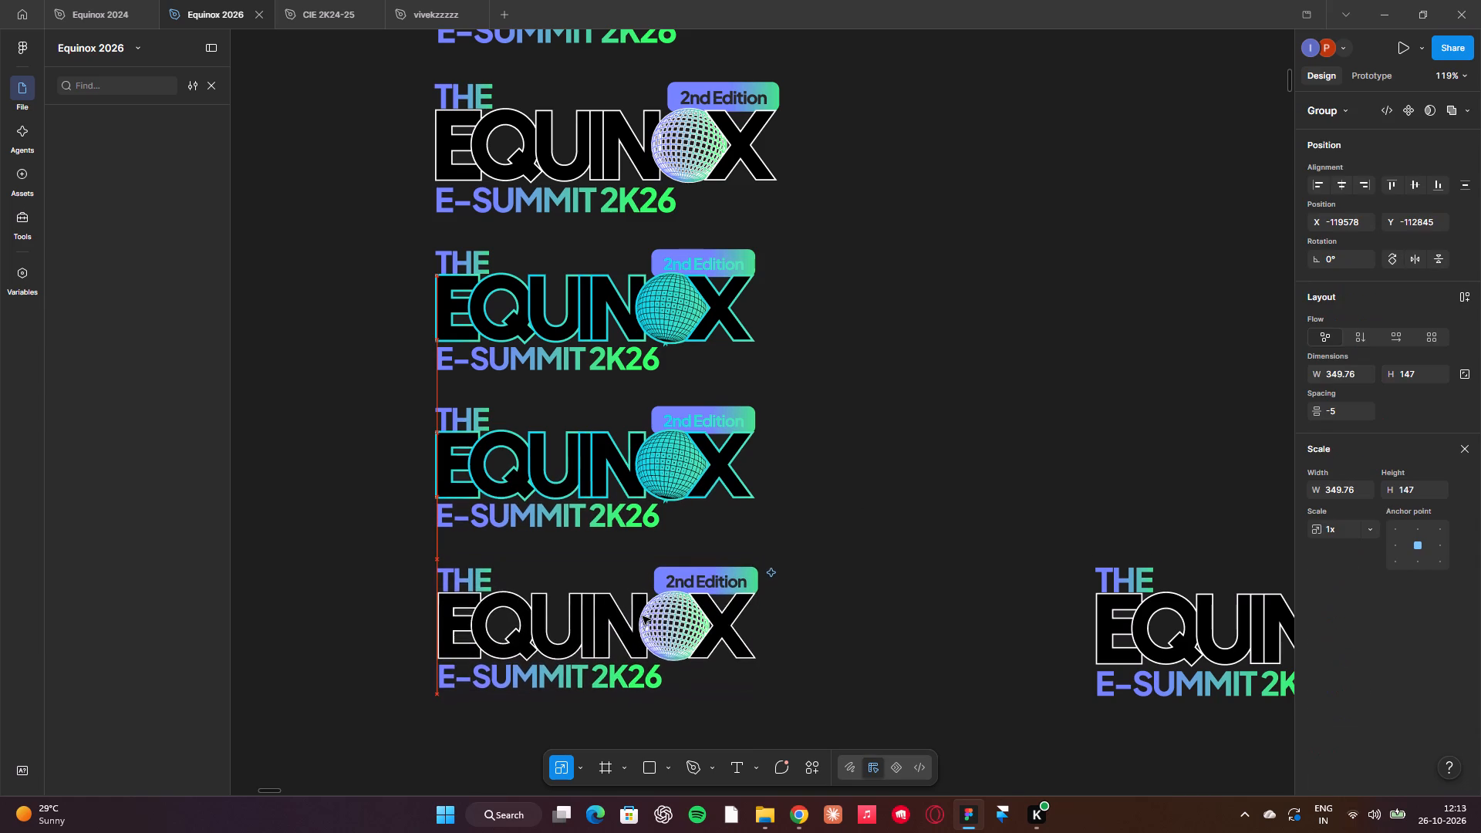
pyautogui.press('Down')
pyautogui.press('Down')
pyautogui.press('Down')
pyautogui.press('Down')
pyautogui.press('Down')
pyautogui.press('Down')
pyautogui.press('Up')
pyautogui.press('Up')
pyautogui.press('Up')
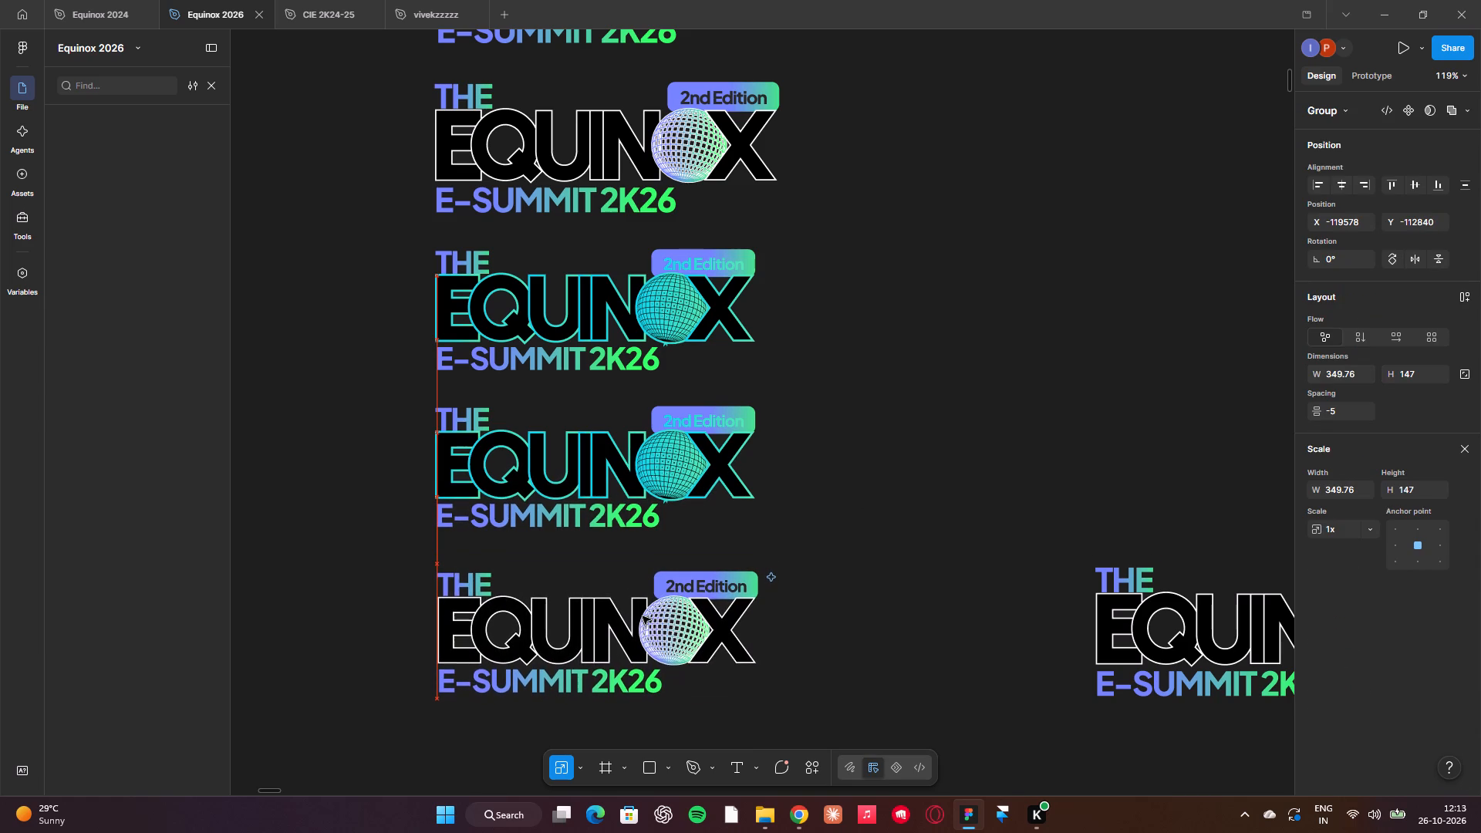
pyautogui.press('Up')
pyautogui.press('Up')
pyautogui.press('Down')
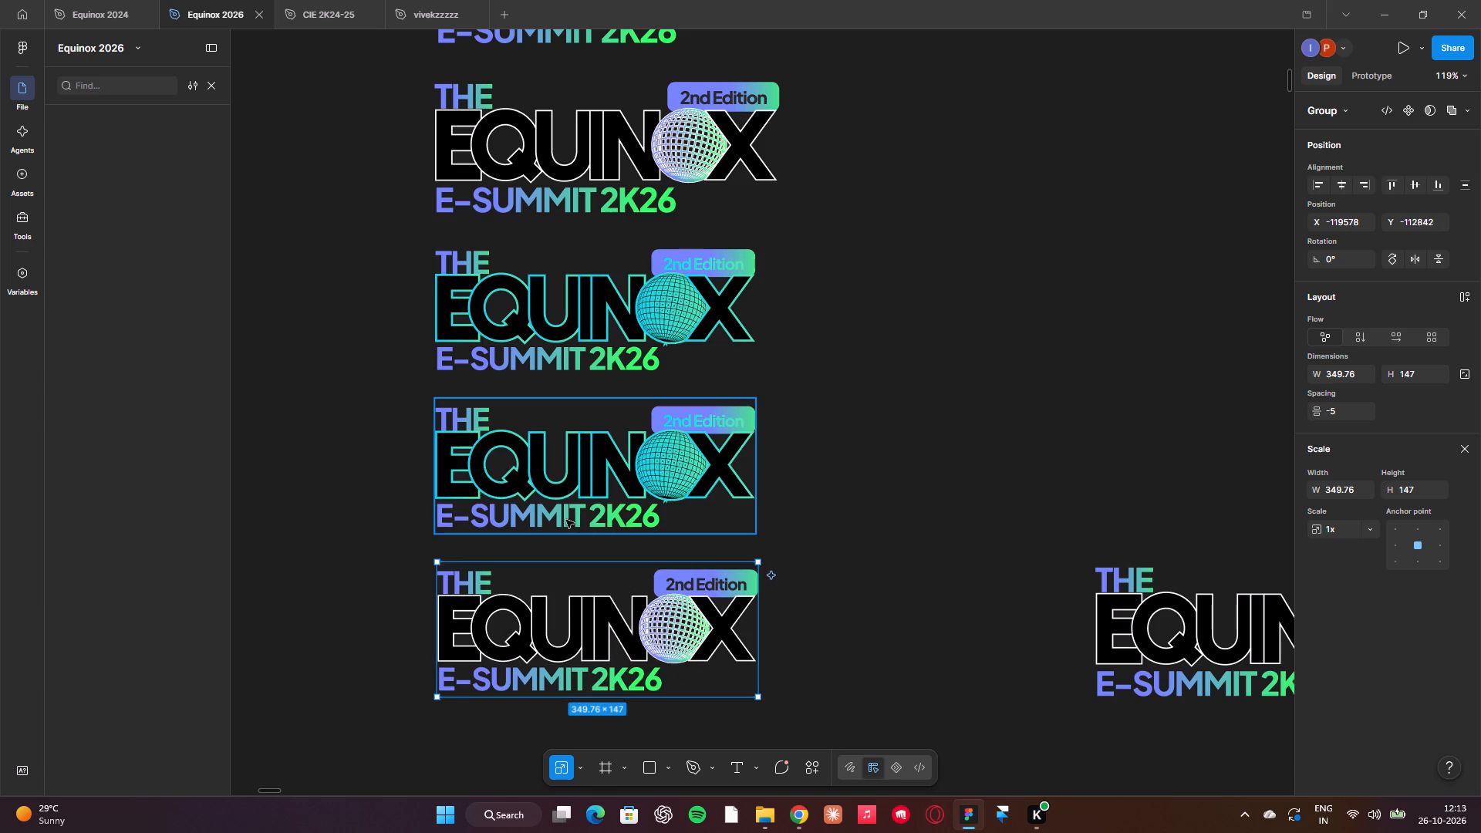
# Nudge the lower three logos of the stack down together by about 15, separating them from the upper three.
pyautogui.click(557, 515)
pyautogui.click(572, 292)
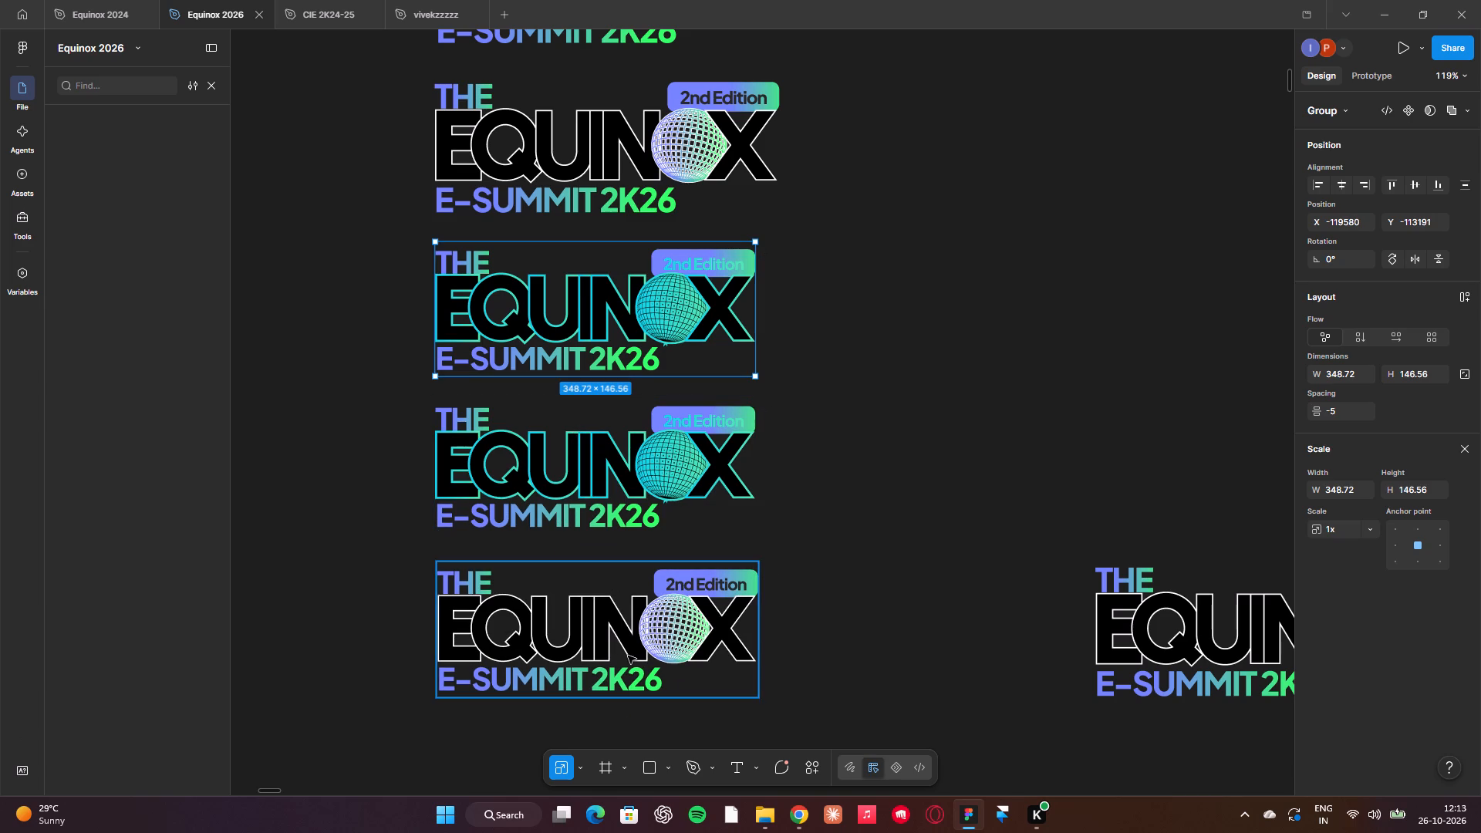
pyautogui.click(597, 660)
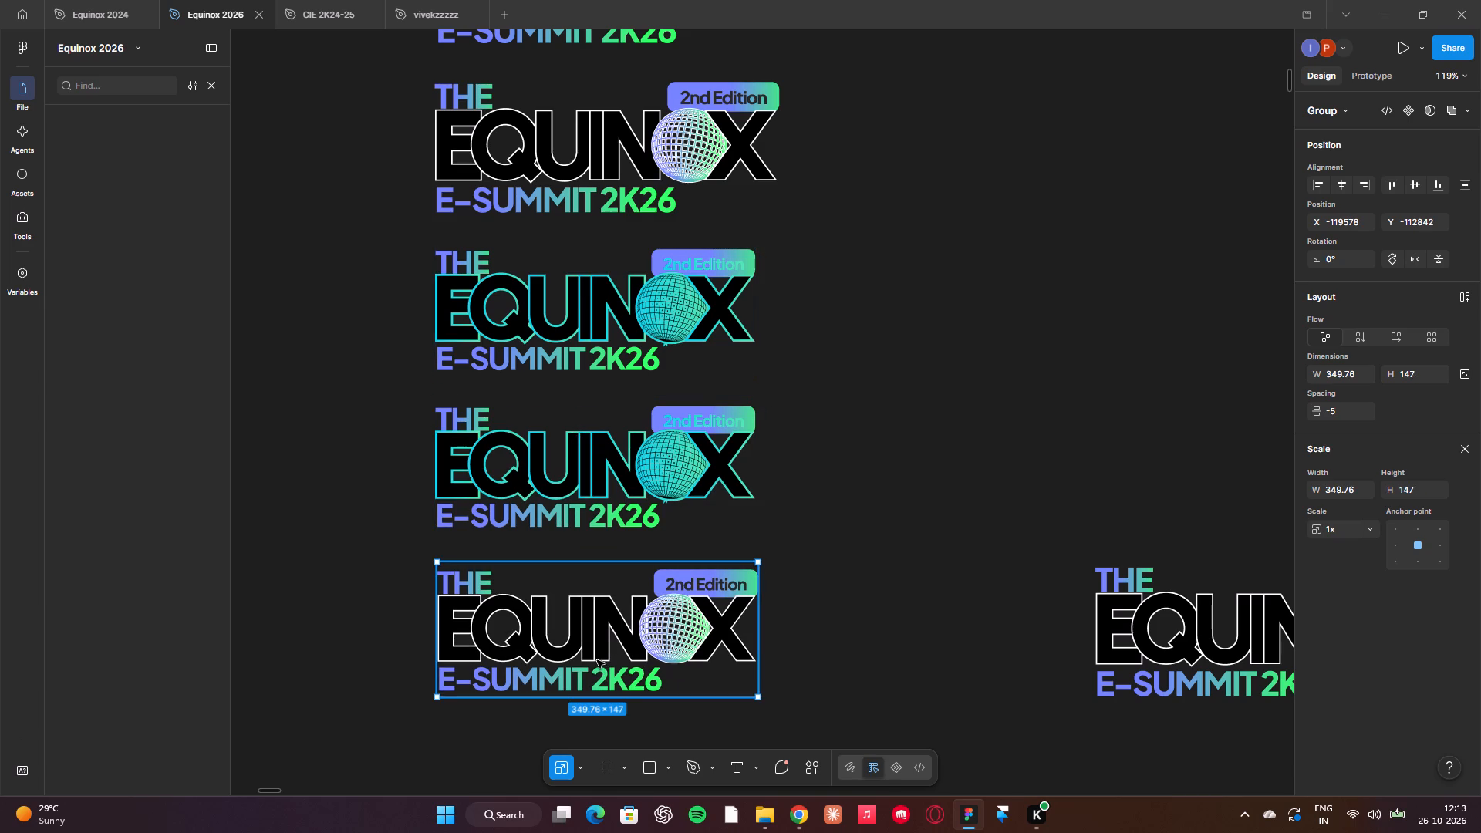
pyautogui.keyDown('shift'); pyautogui.click(625, 332); pyautogui.keyUp('shift')
pyautogui.keyDown('shift'); pyautogui.click(589, 488); pyautogui.keyUp('shift')
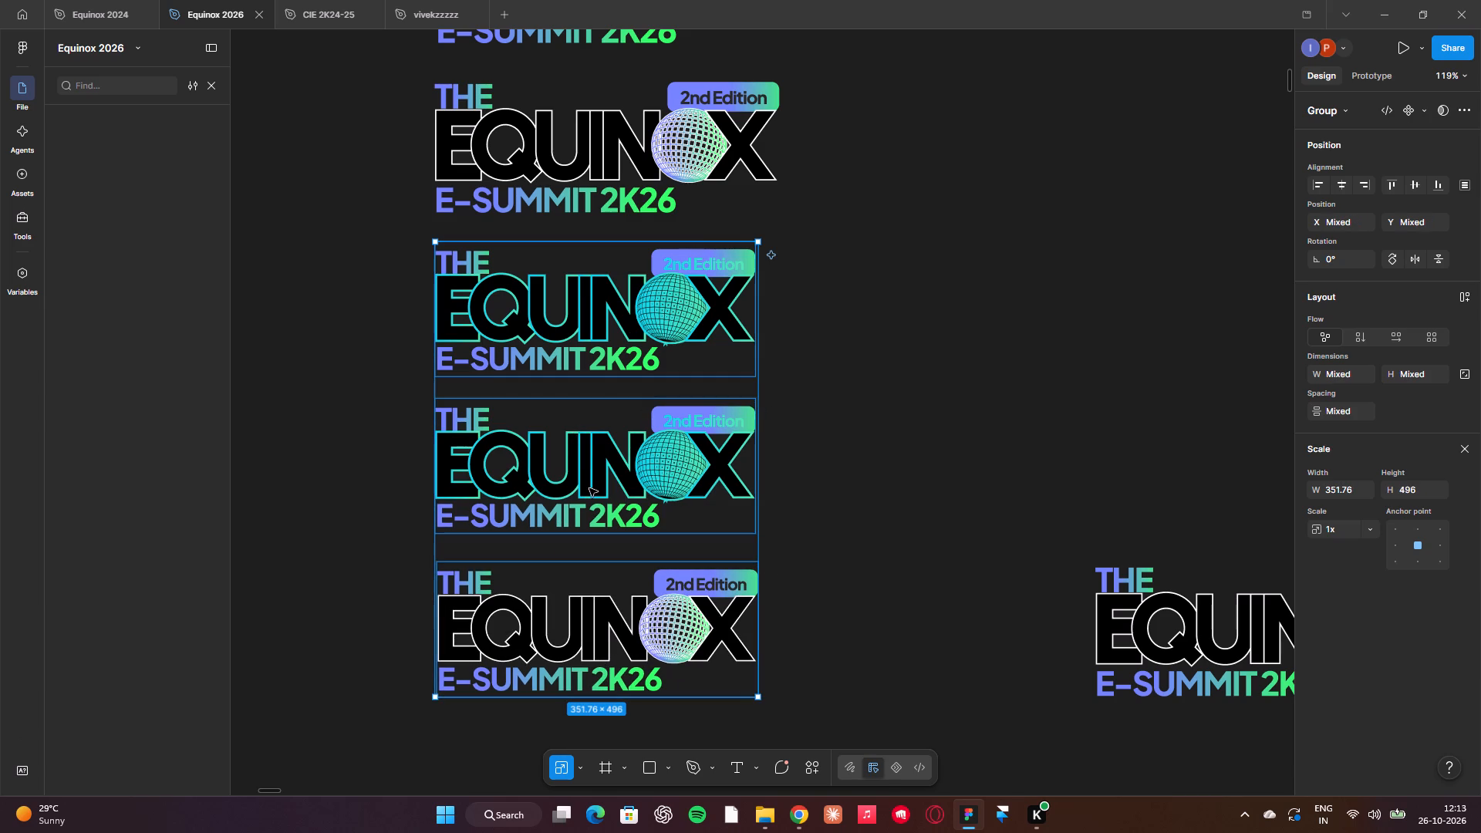
pyautogui.press('Down')
pyautogui.press('Down')
pyautogui.press('Down')
pyautogui.press('Down')
pyautogui.press('Down')
pyautogui.press('Down')
pyautogui.press('Down')
pyautogui.press('Down')
pyautogui.press('Down')
pyautogui.press('Down')
pyautogui.press('Down')
pyautogui.press('Down')
pyautogui.press('Down')
pyautogui.press('Down')
pyautogui.press('Down')
pyautogui.press('Down')
pyautogui.press('Down')
pyautogui.press('Down')
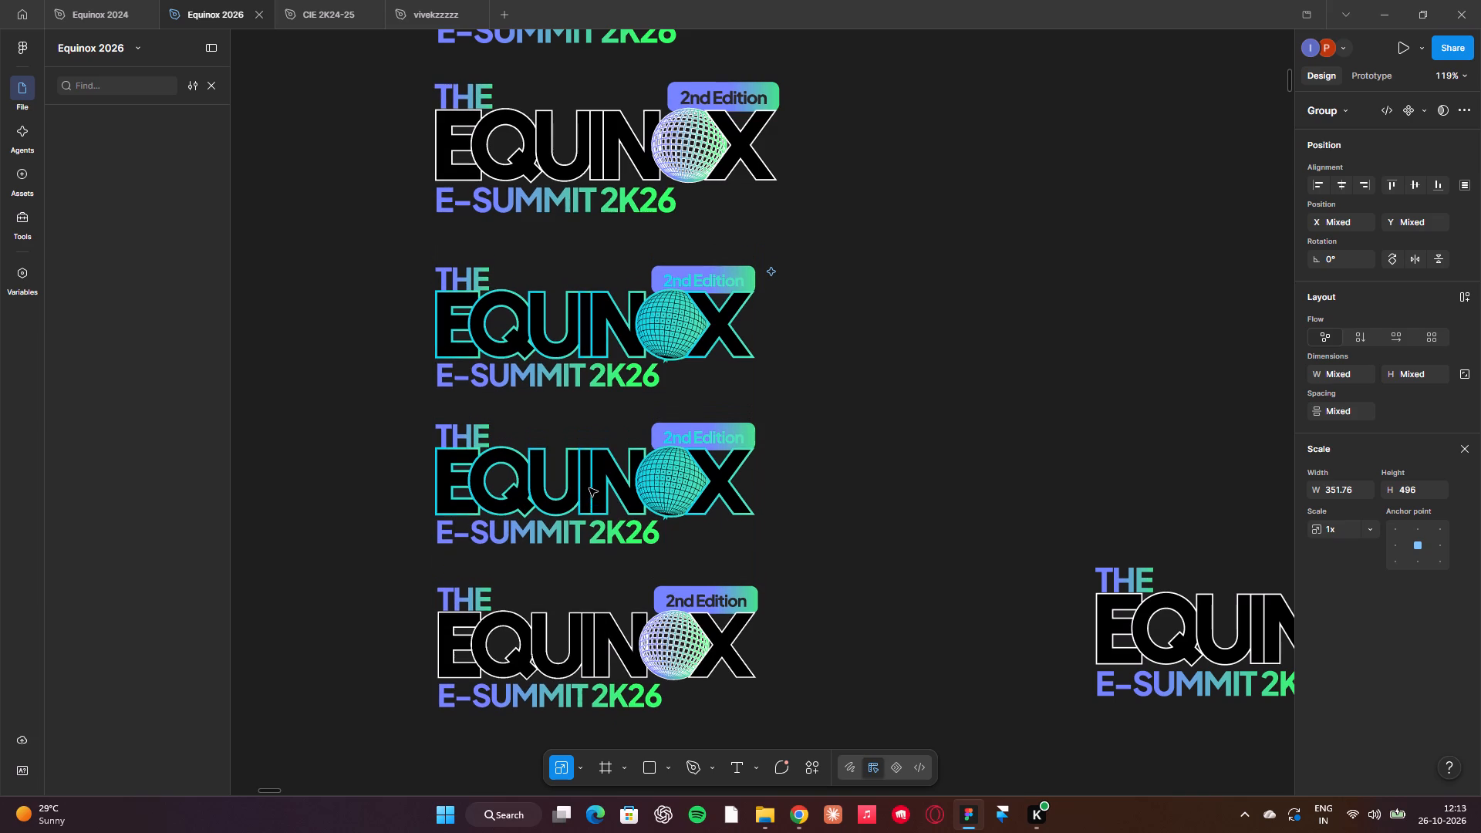
pyautogui.press('Up')
pyautogui.press('Up')
pyautogui.press('Down')
pyautogui.press('Up')
pyautogui.press('Up')
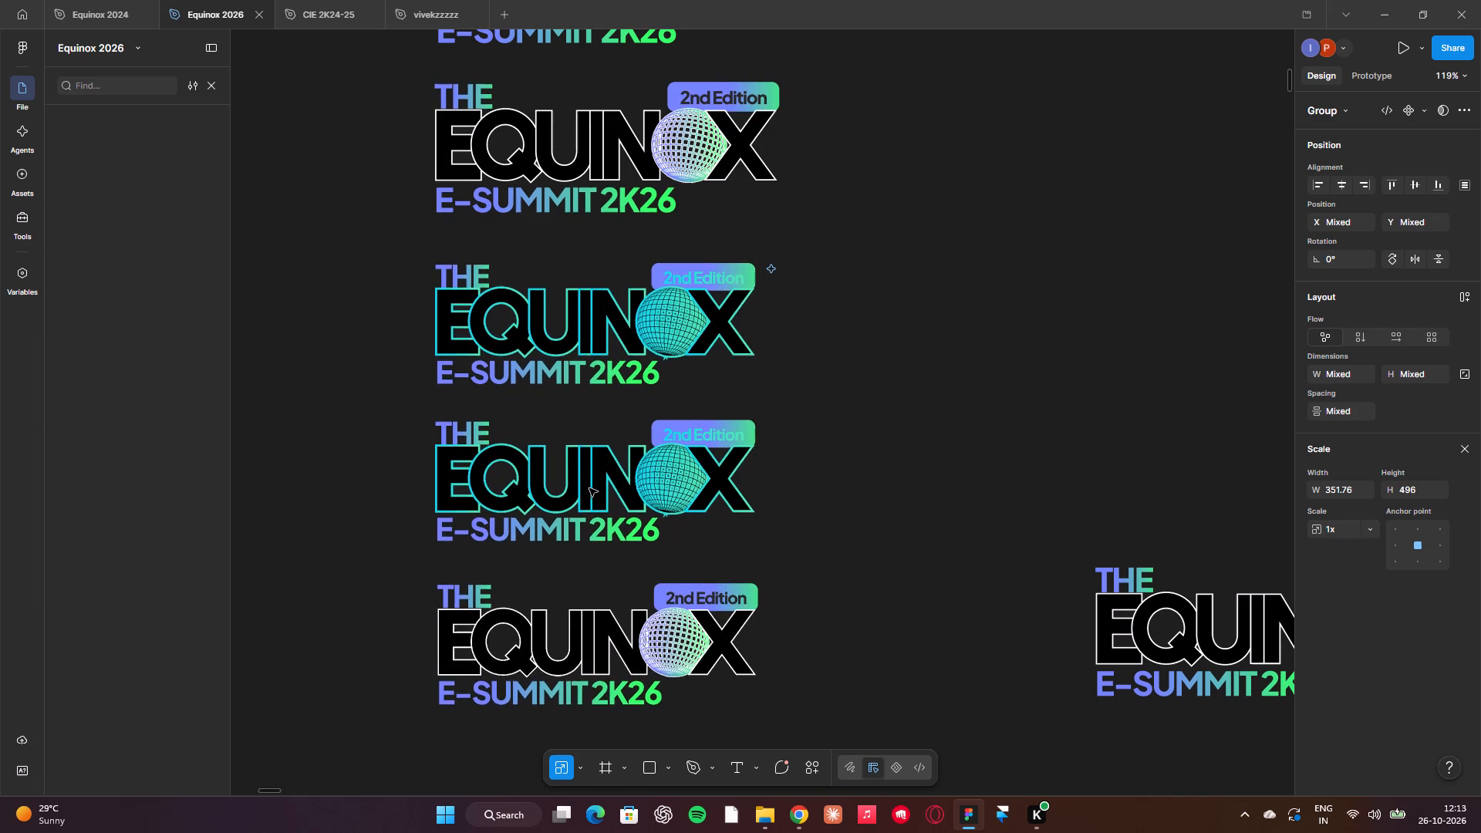
pyautogui.click(764, 469)
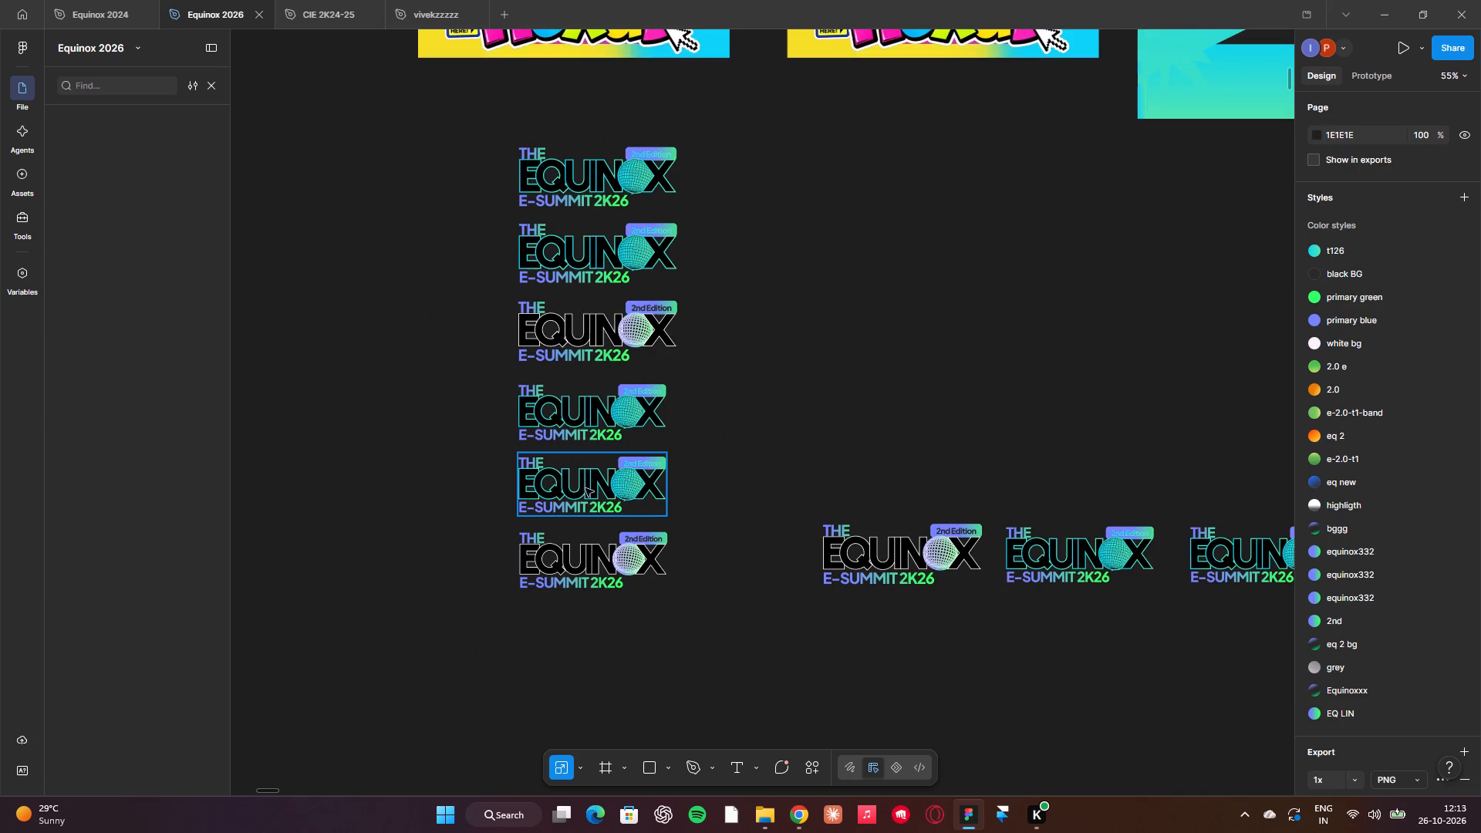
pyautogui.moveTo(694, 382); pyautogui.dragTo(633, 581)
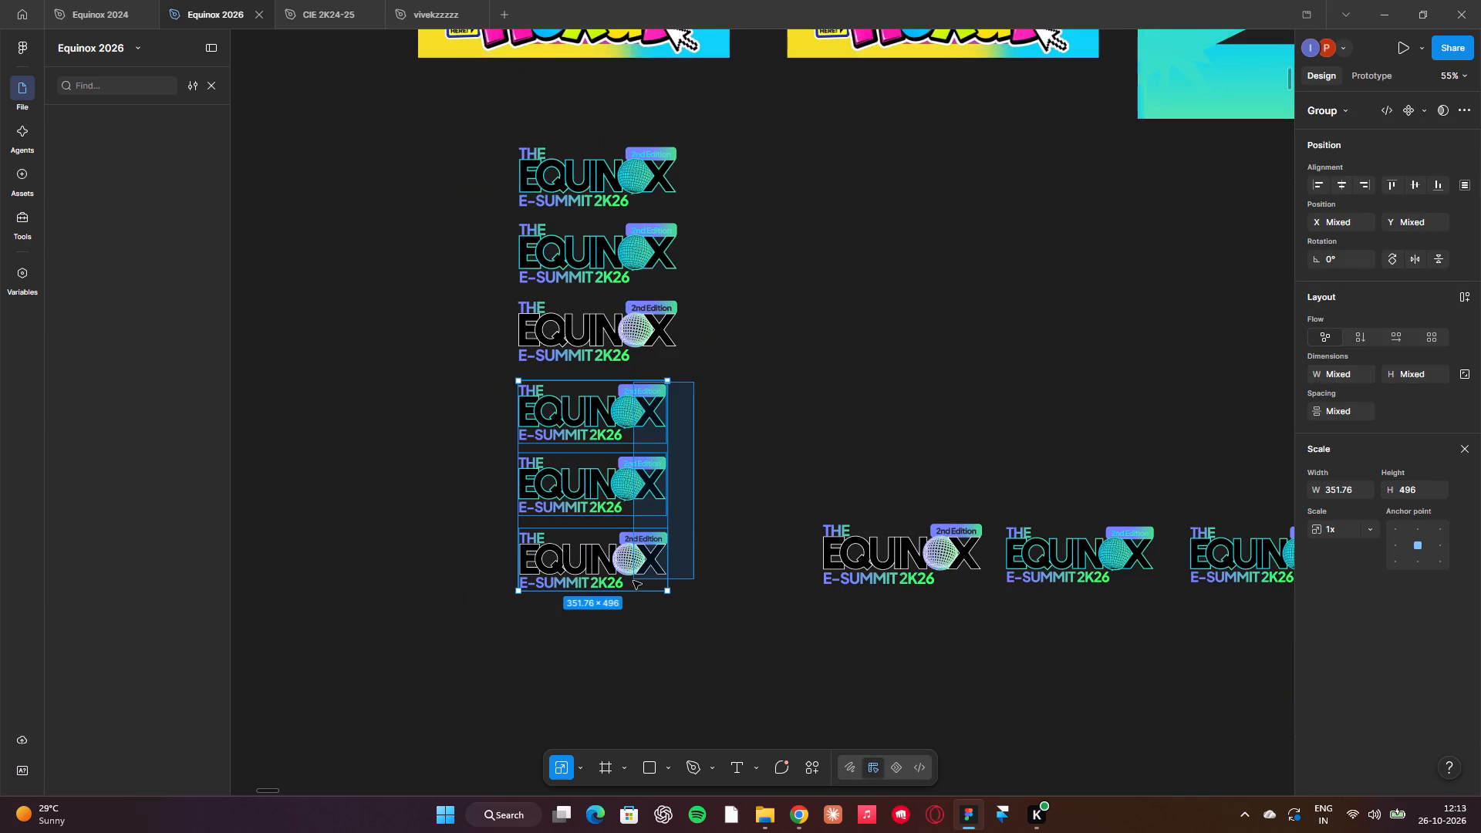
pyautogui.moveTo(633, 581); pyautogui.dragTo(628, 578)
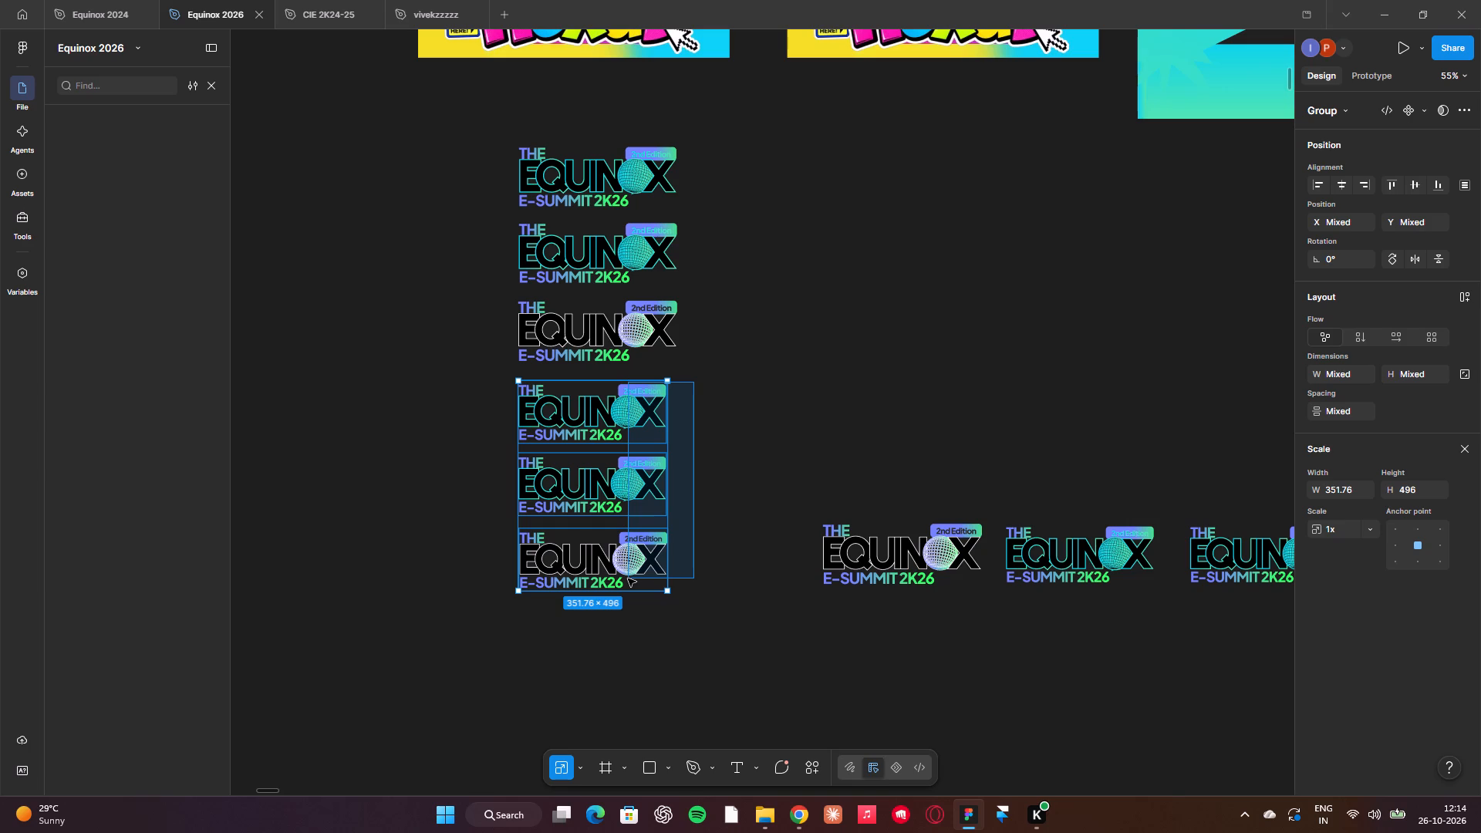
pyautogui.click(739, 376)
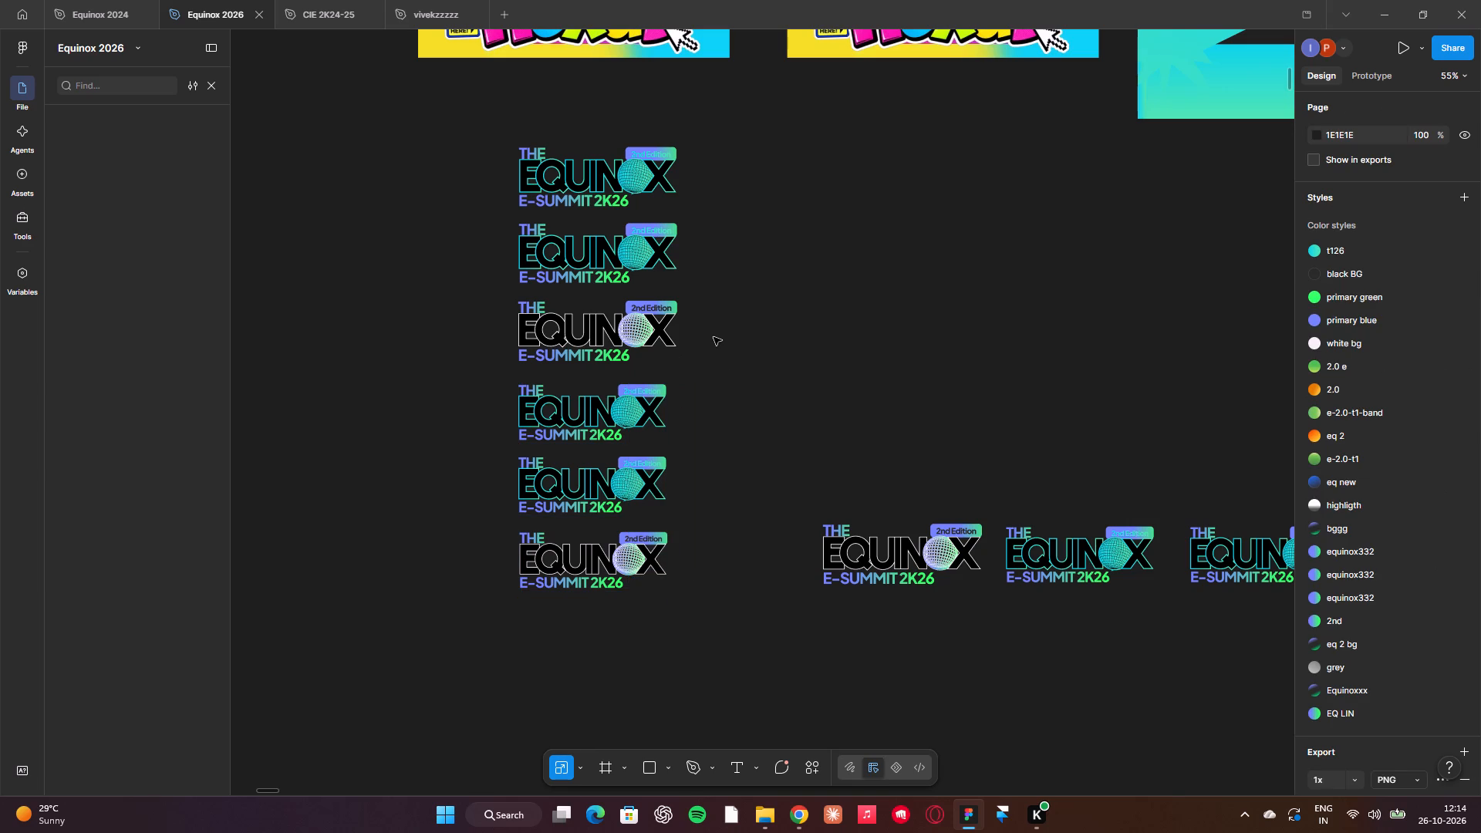
# Draw a rectangle about 1077 × 481 in the empty area below the logo stack.
pyautogui.click(644, 758)
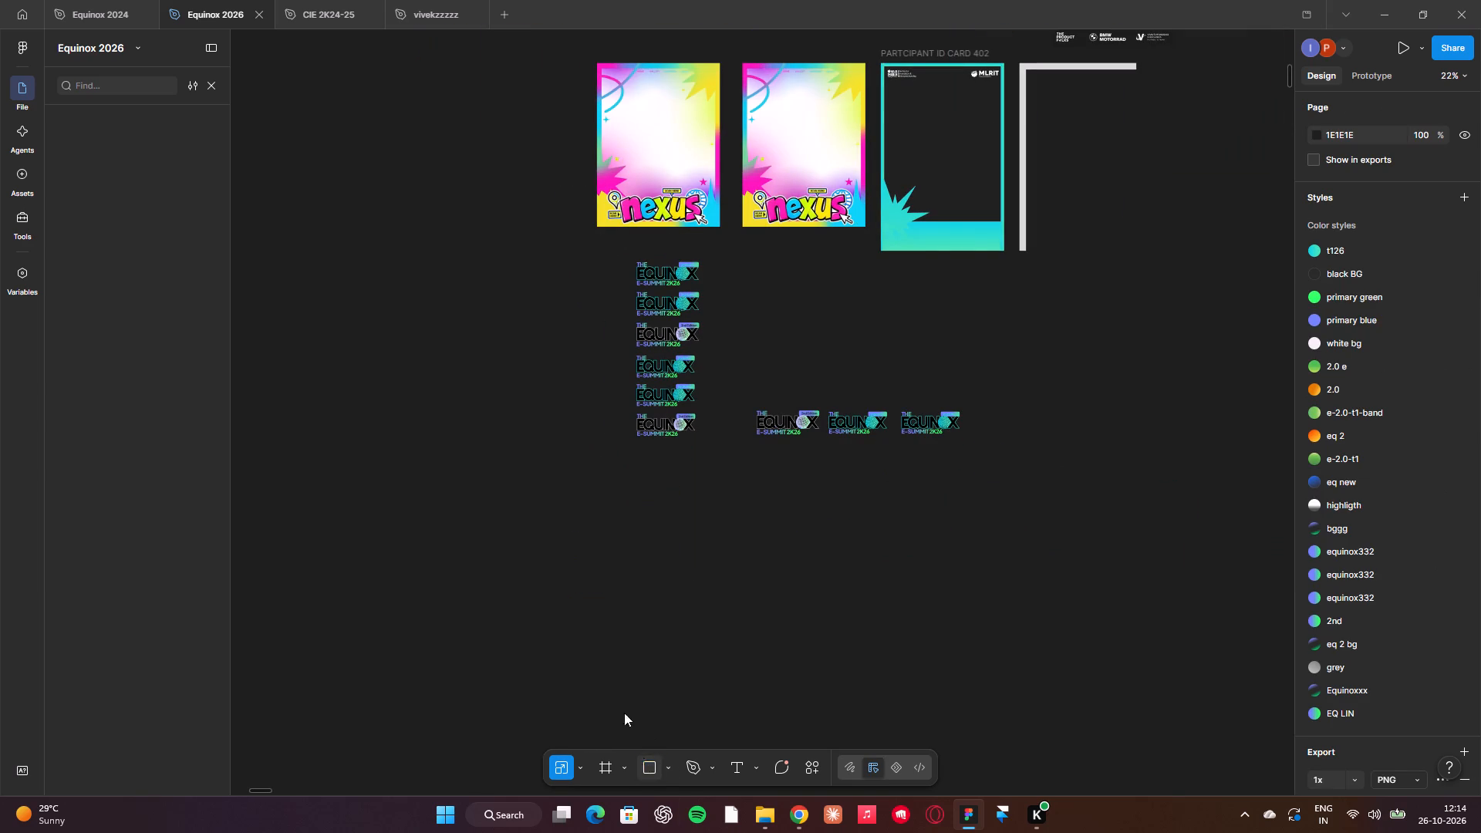
pyautogui.moveTo(524, 507); pyautogui.dragTo(703, 587)
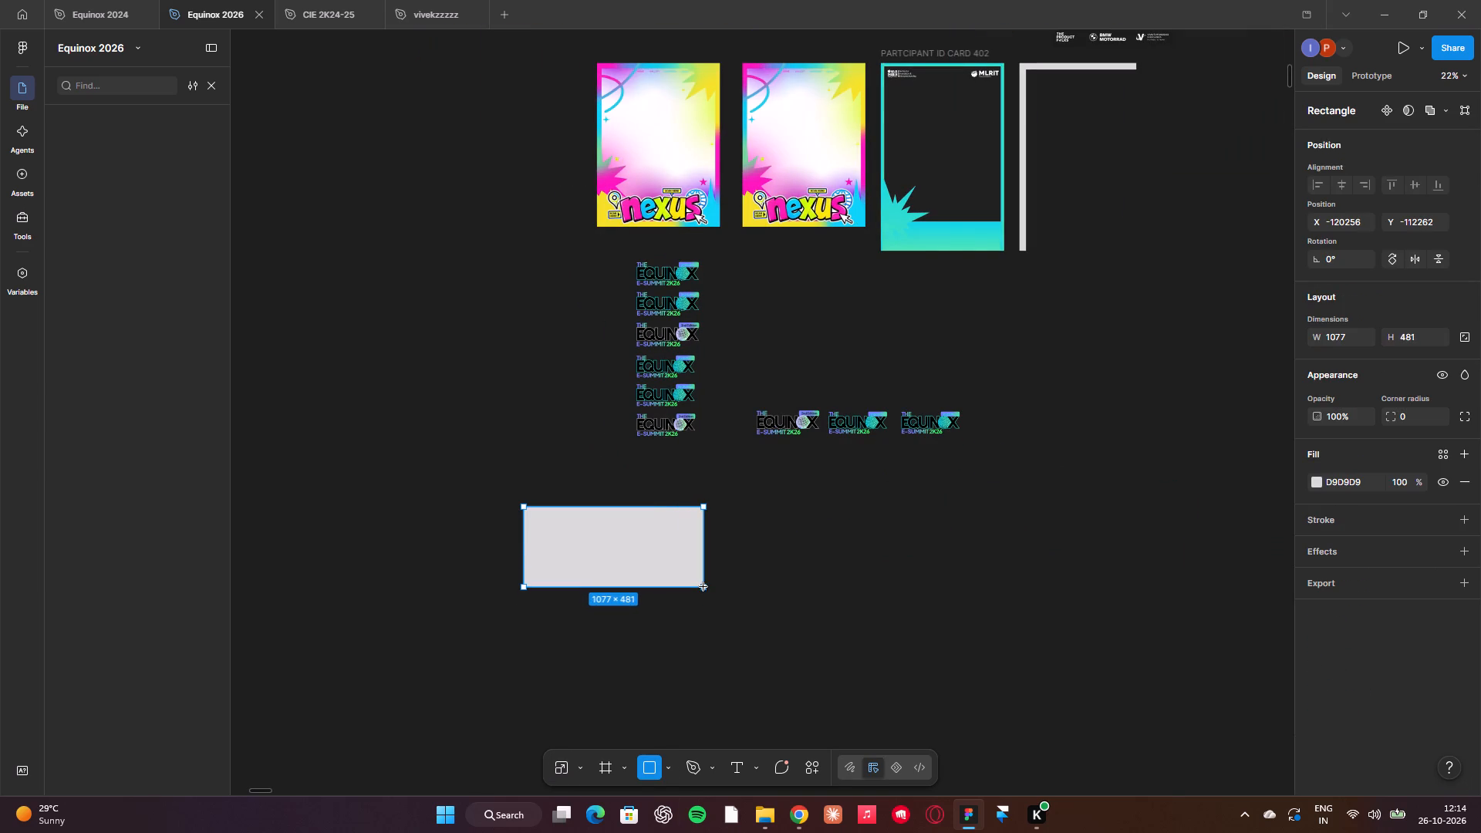
# Resize the new rectangle to 943 × 535 and place it below the logo stack at X -120972, Y -112285.
pyautogui.moveTo(703, 587); pyautogui.dragTo(679, 605)
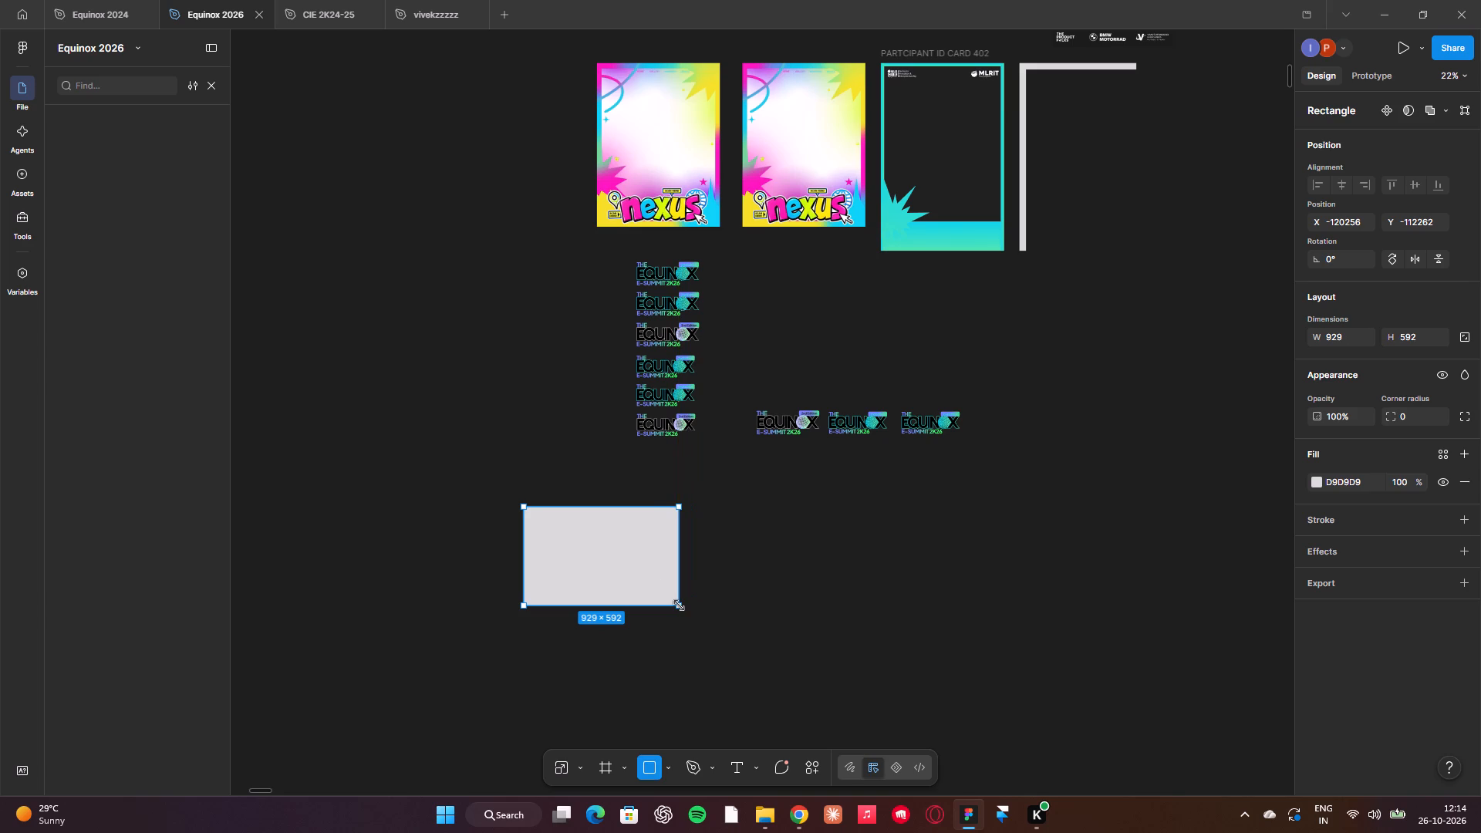
pyautogui.moveTo(639, 575); pyautogui.dragTo(521, 571)
pyautogui.hscroll(1, 521, 571)
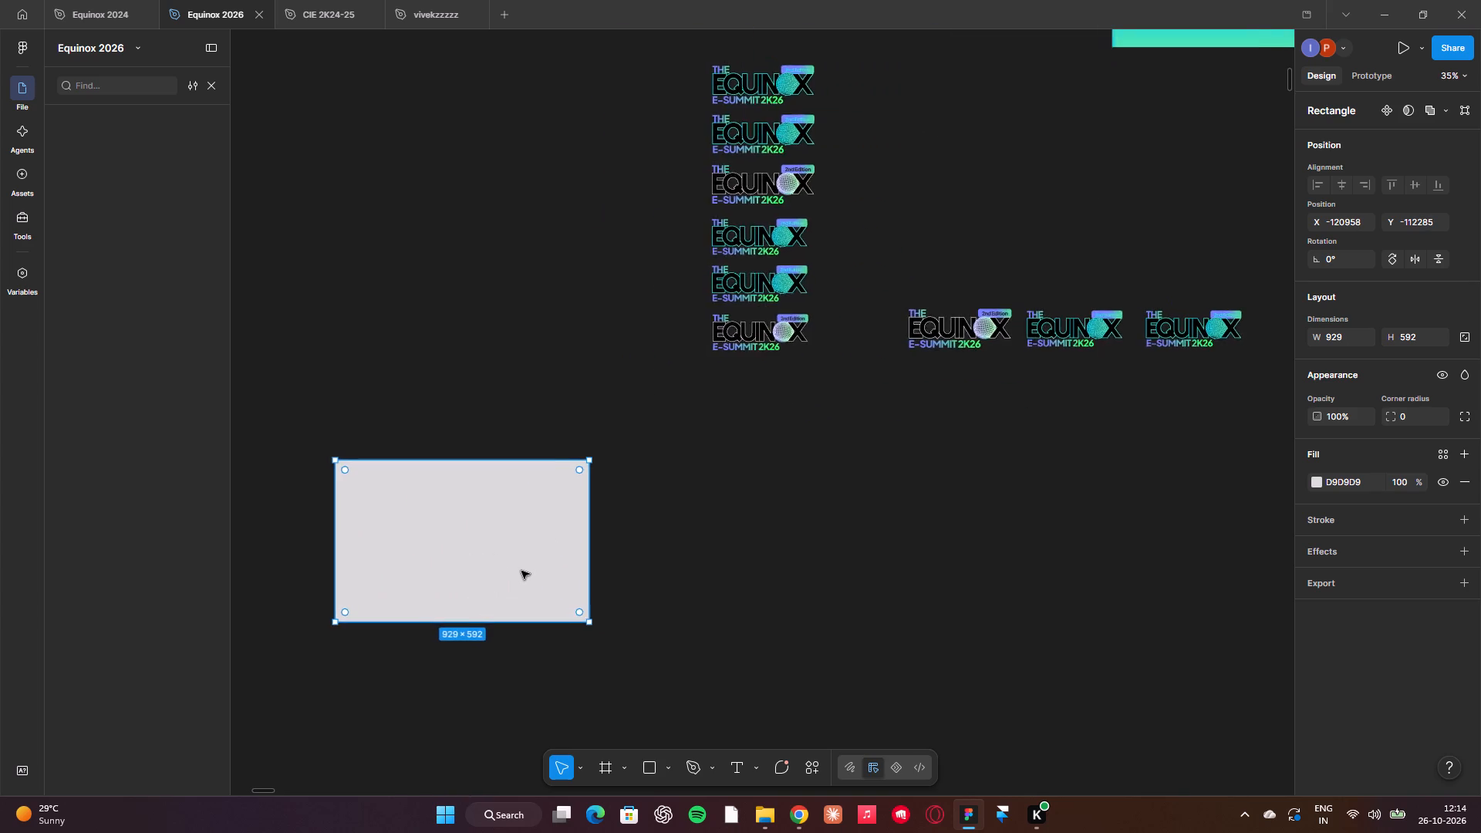
pyautogui.hscroll(1, 521, 571)
pyautogui.moveTo(487, 642); pyautogui.dragTo(456, 589)
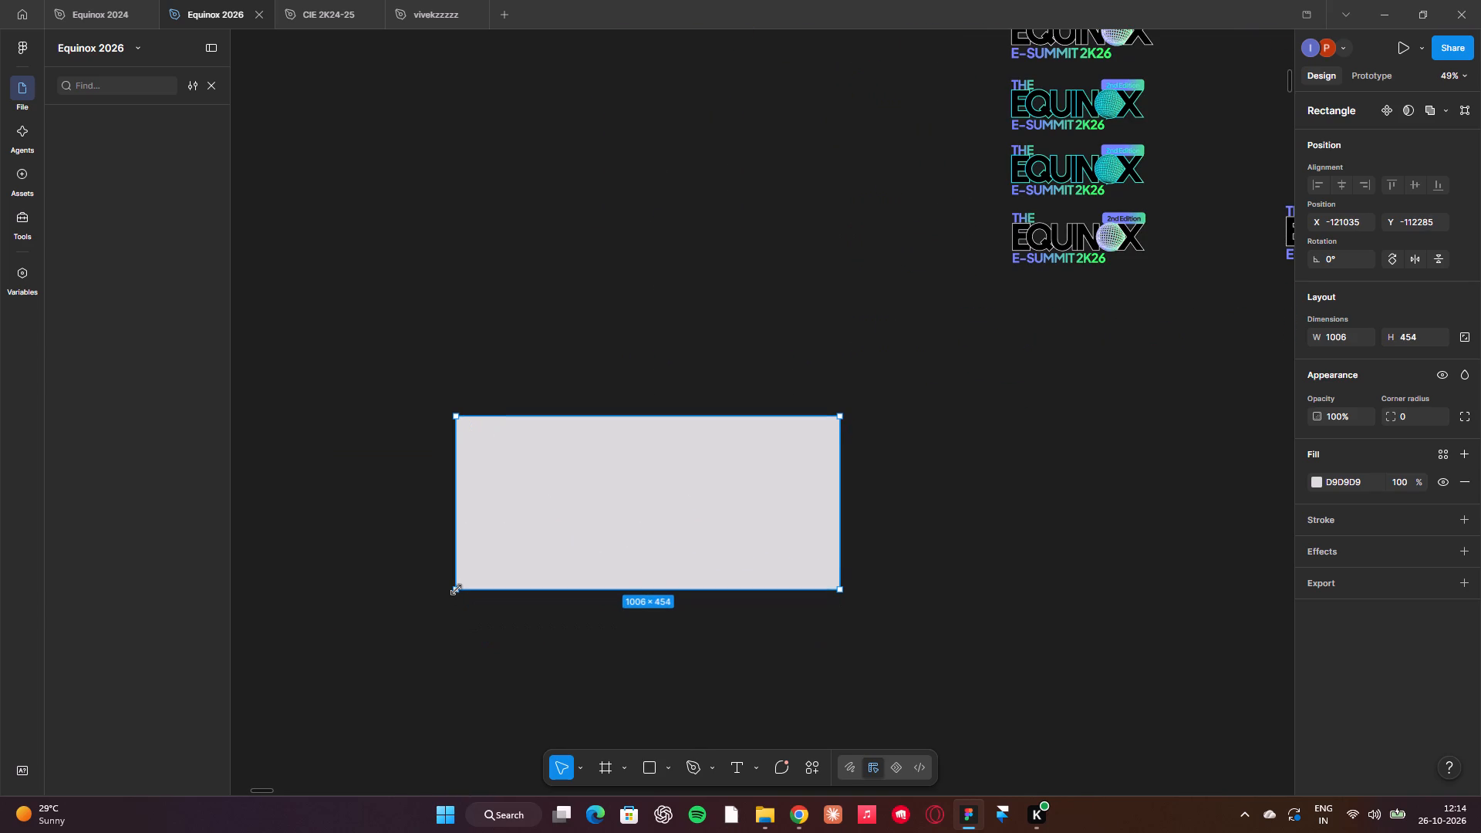
pyautogui.moveTo(456, 589); pyautogui.dragTo(480, 620)
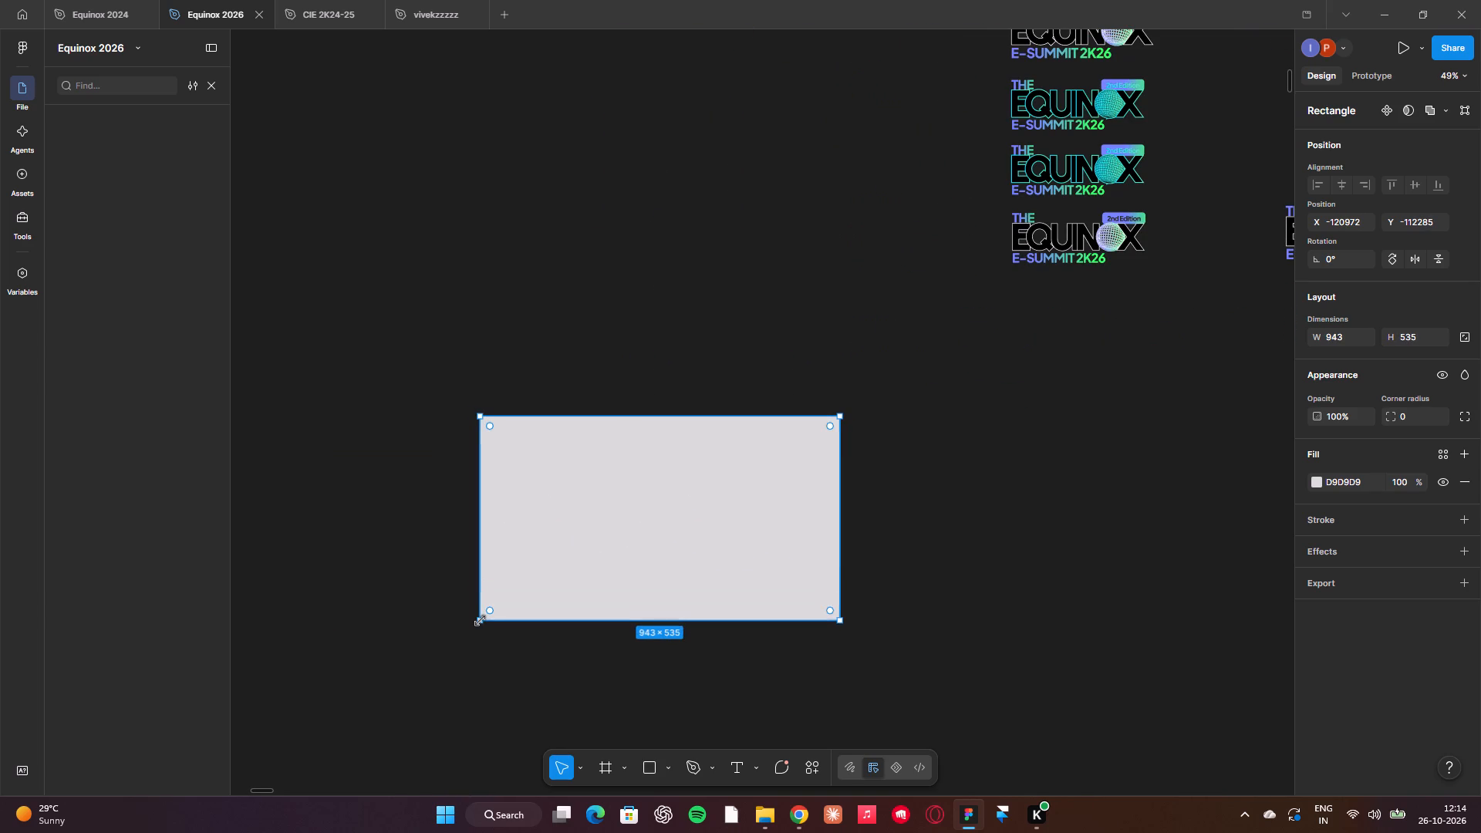
# Change the rectangle's fill colour to solid black, 000000.
pyautogui.click(1319, 479)
pyautogui.moveTo(1182, 539); pyautogui.dragTo(1007, 728)
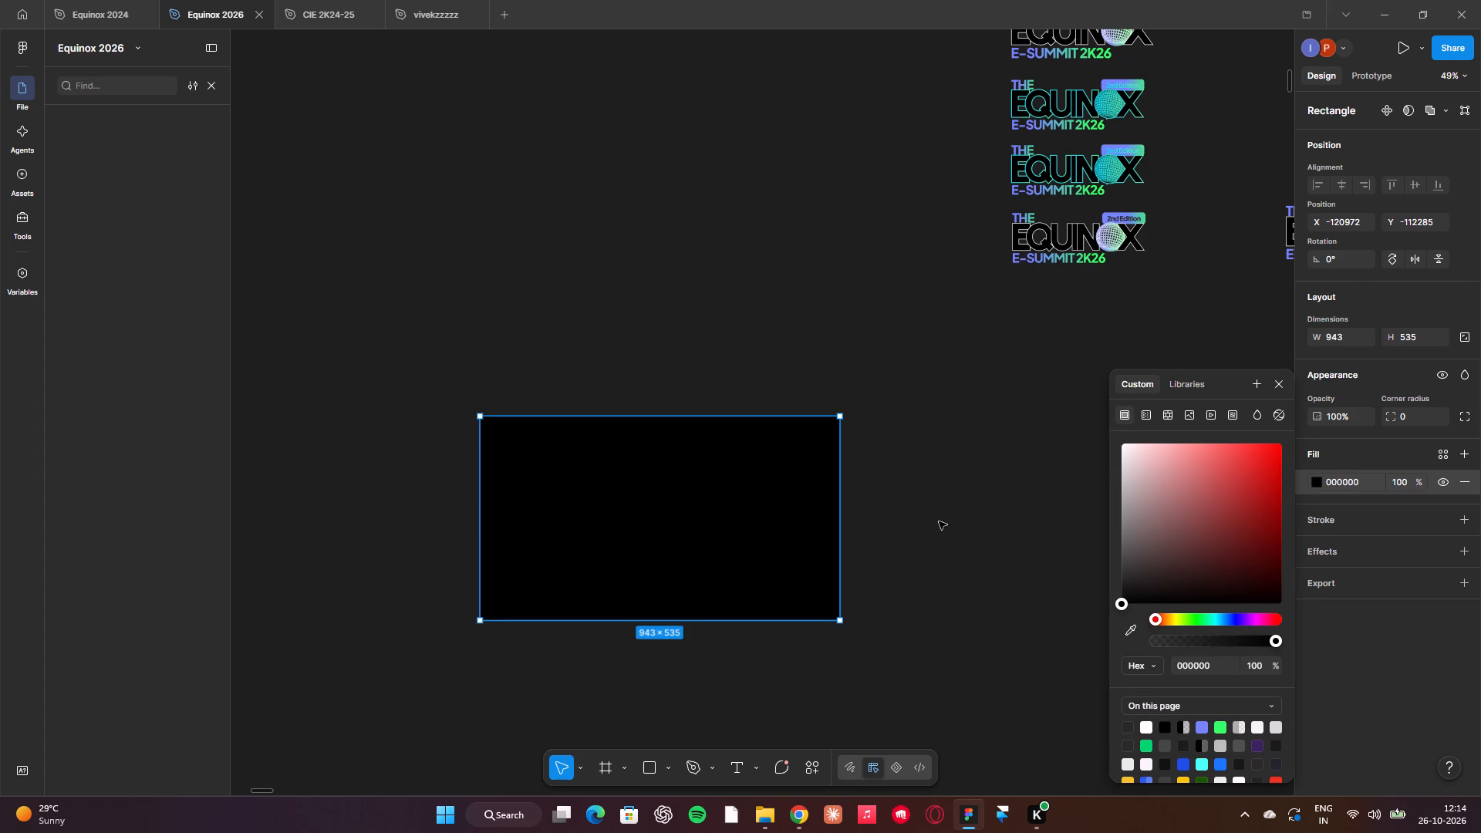
pyautogui.click(939, 524)
# Move the fifth logo out of the stack and place it in the empty space beside the black rectangle.
pyautogui.scroll(2, 939, 524)
pyautogui.moveTo(1027, 326); pyautogui.dragTo(737, 577)
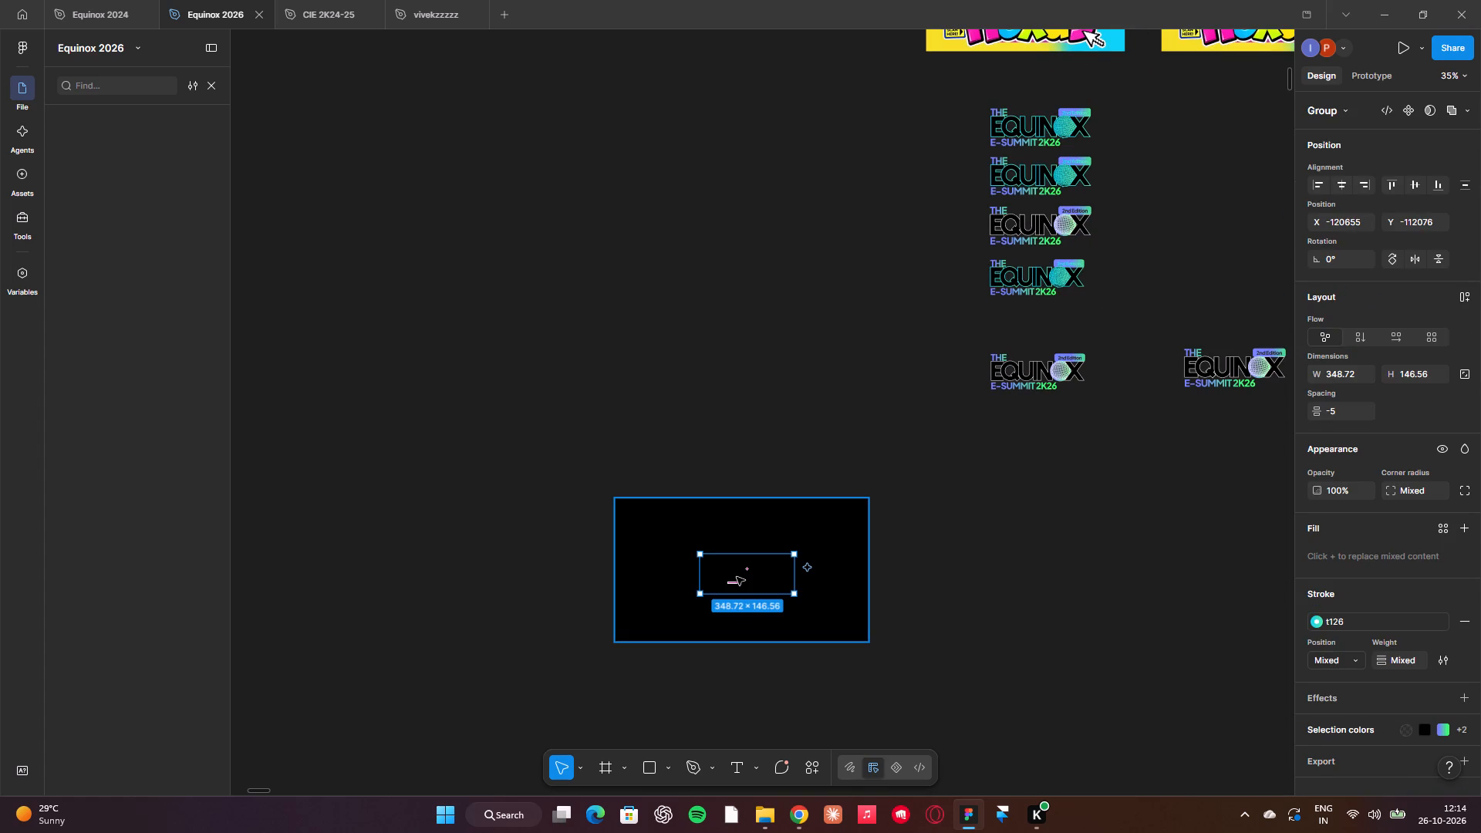
pyautogui.moveTo(737, 577); pyautogui.dragTo(970, 588)
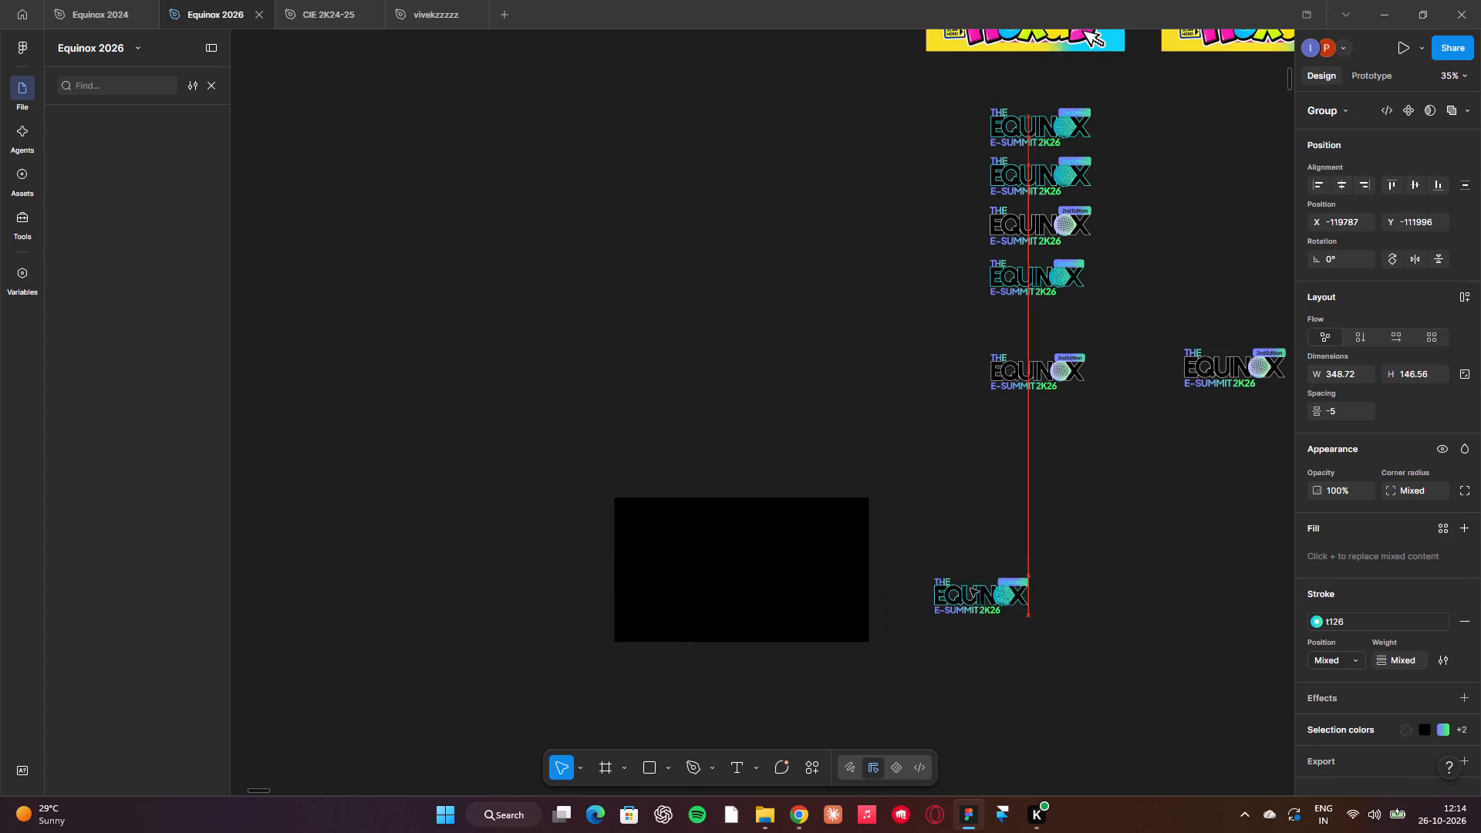
pyautogui.moveTo(970, 588); pyautogui.dragTo(967, 562)
# Draw a 943 × 535 frame exactly over the black rectangle so that it encloses the rectangle.
pyautogui.click(813, 562)
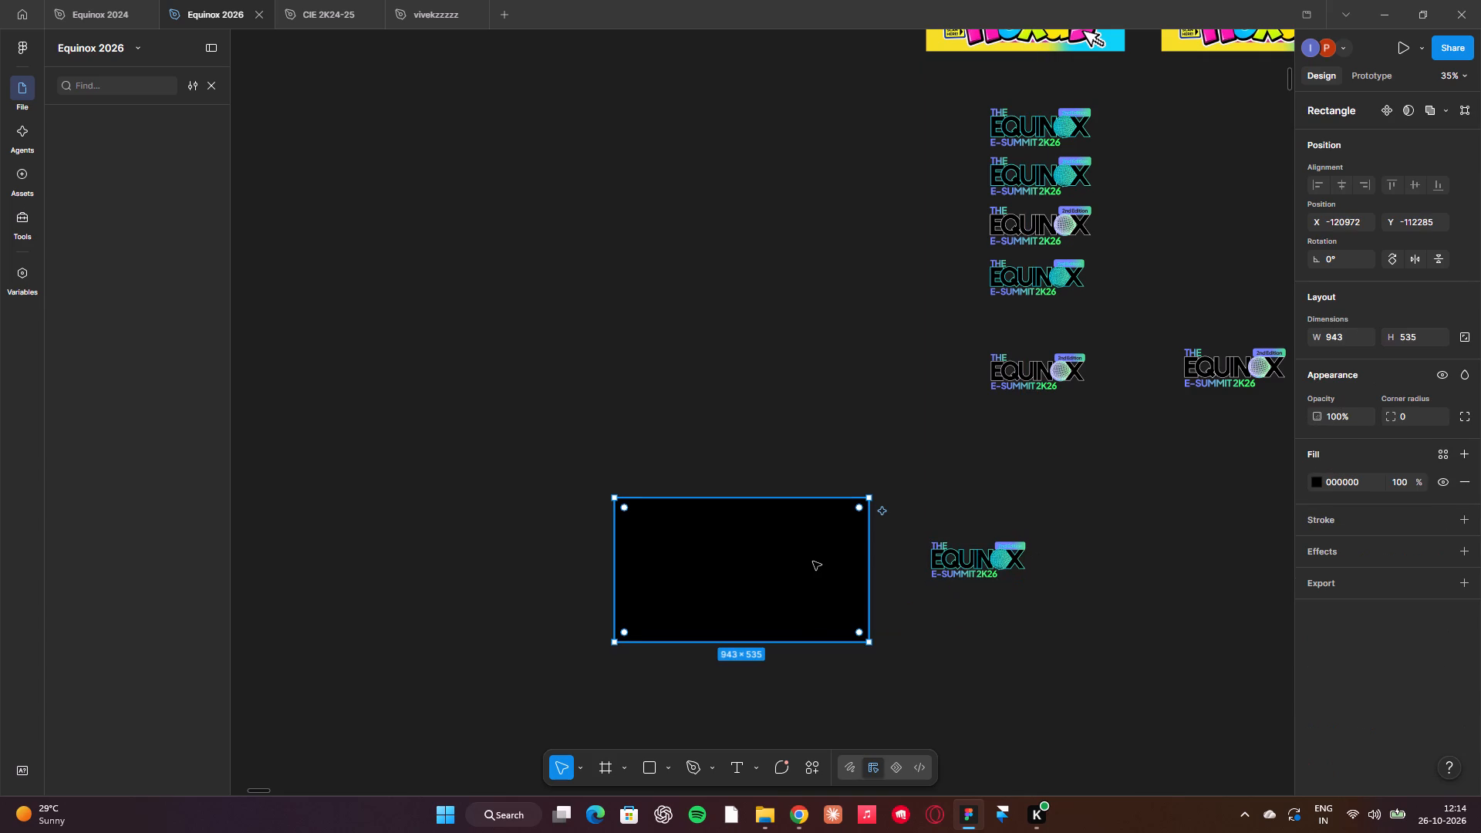
pyautogui.click(604, 764)
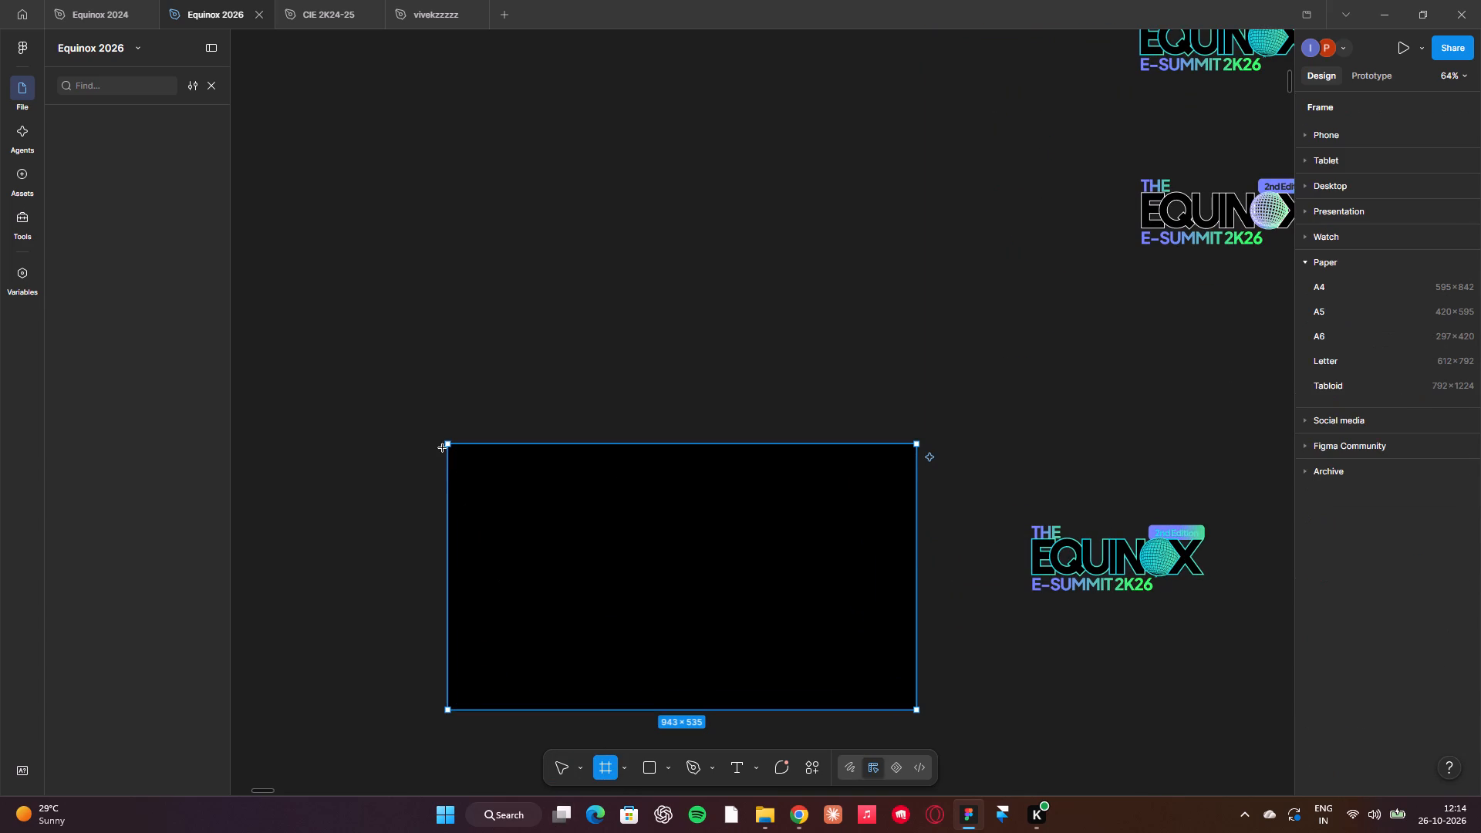
pyautogui.moveTo(449, 447); pyautogui.dragTo(907, 713)
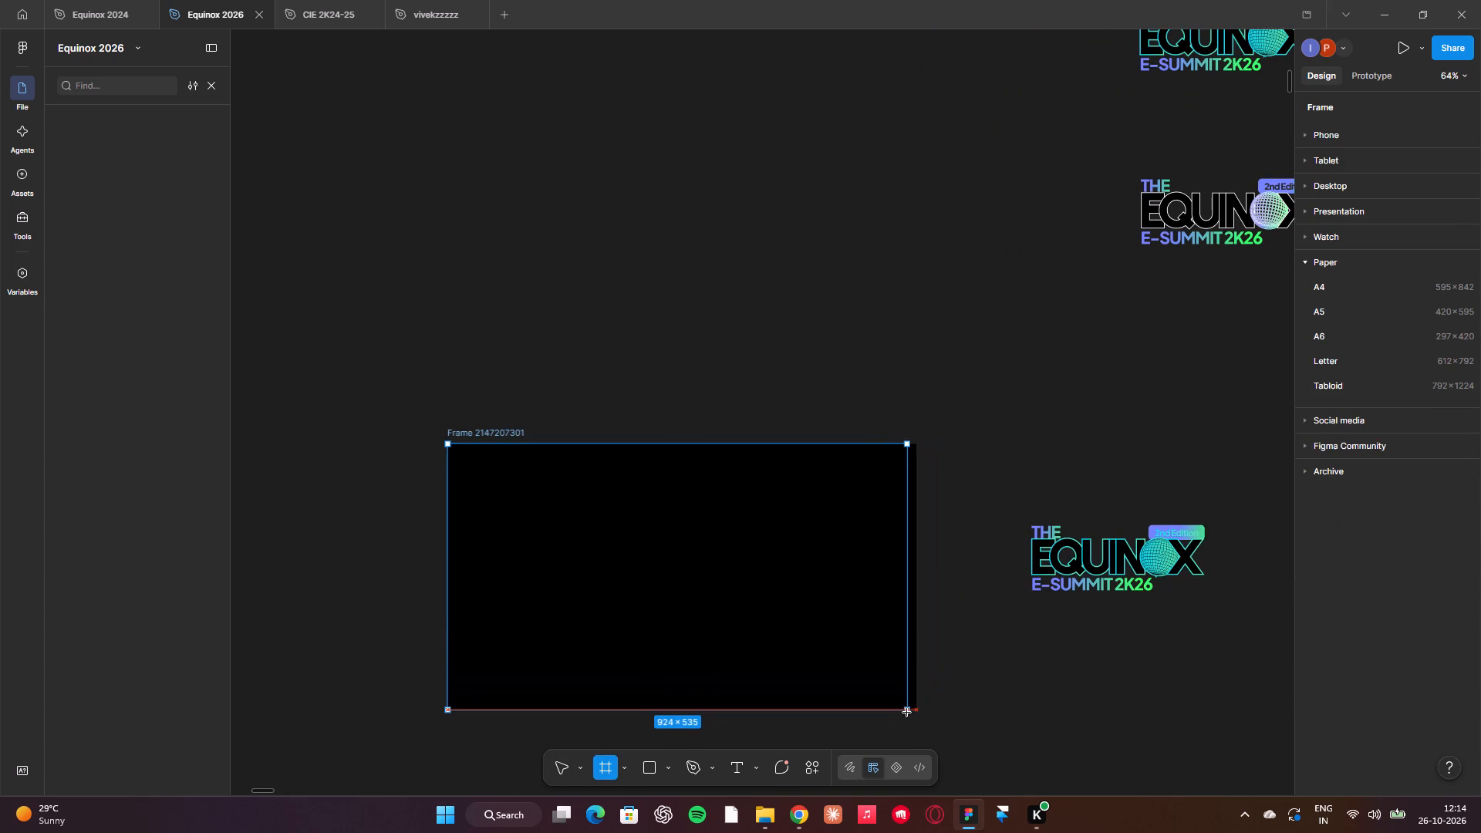
pyautogui.moveTo(907, 713); pyautogui.dragTo(919, 710)
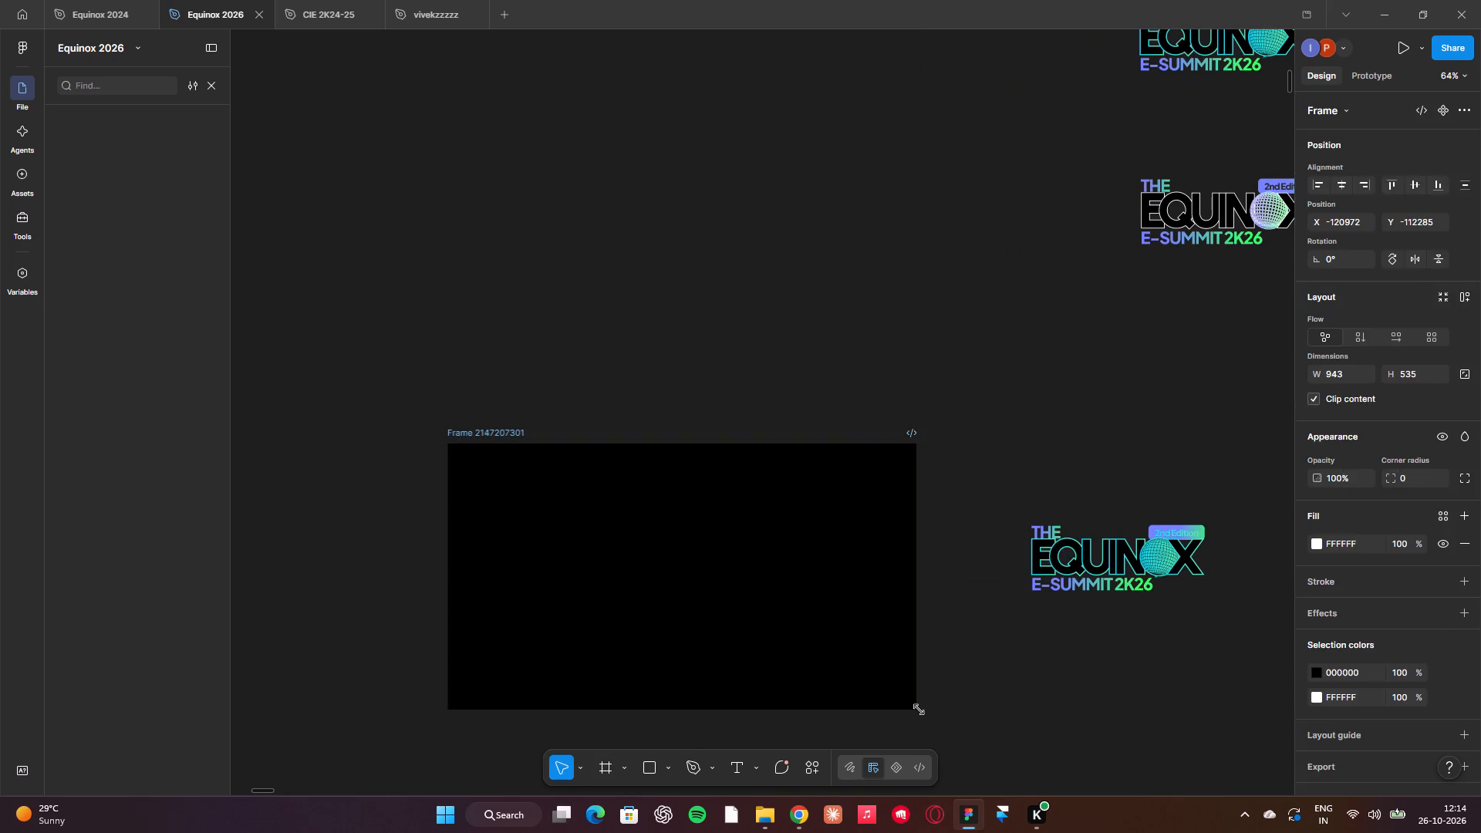
pyautogui.click(1041, 689)
# Place the teal-outlined logo inside the black frame at about X 297, Y 174.
pyautogui.moveTo(1115, 554); pyautogui.dragTo(710, 571)
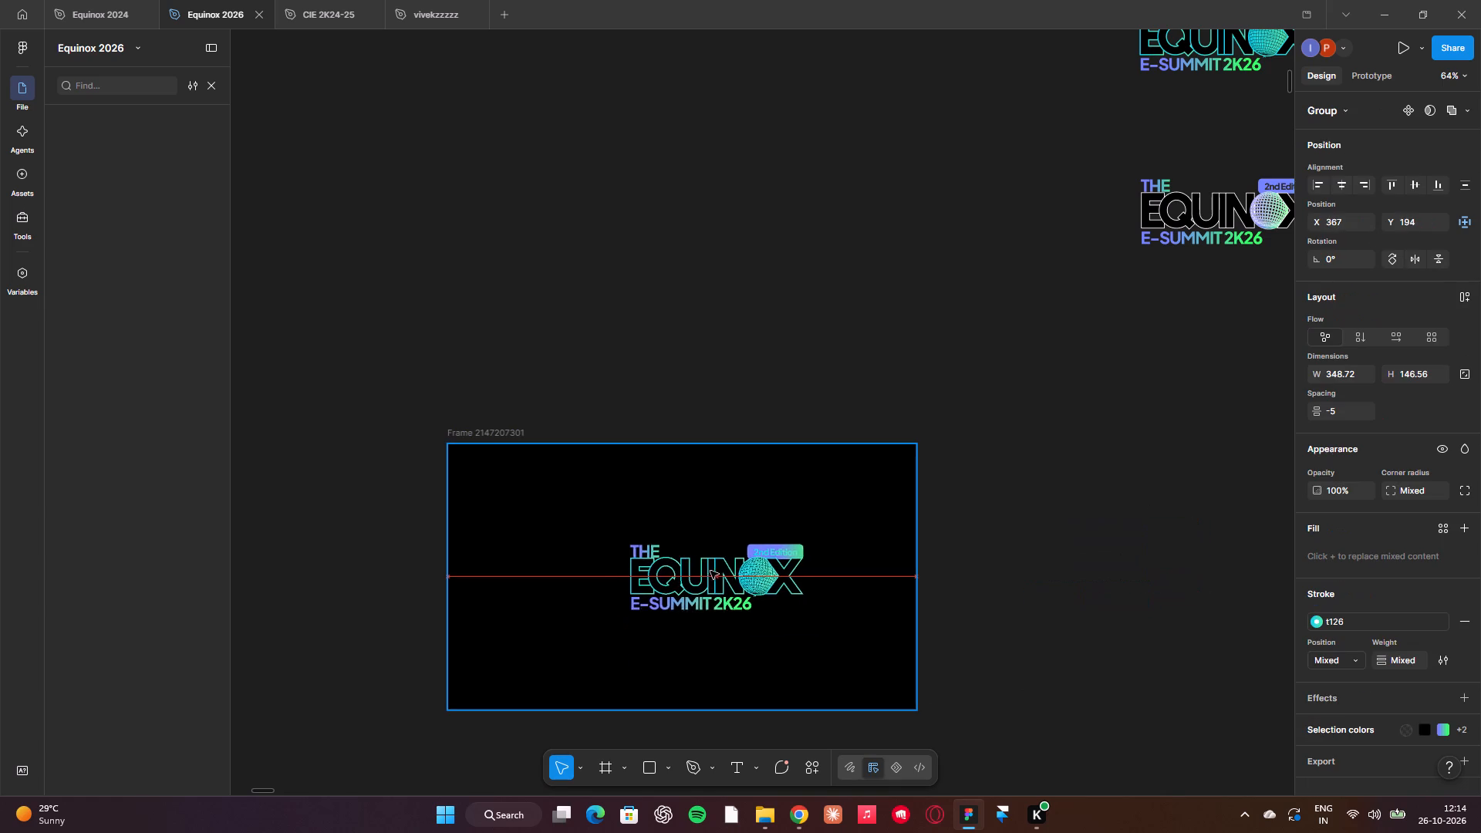
pyautogui.moveTo(710, 571); pyautogui.dragTo(678, 563)
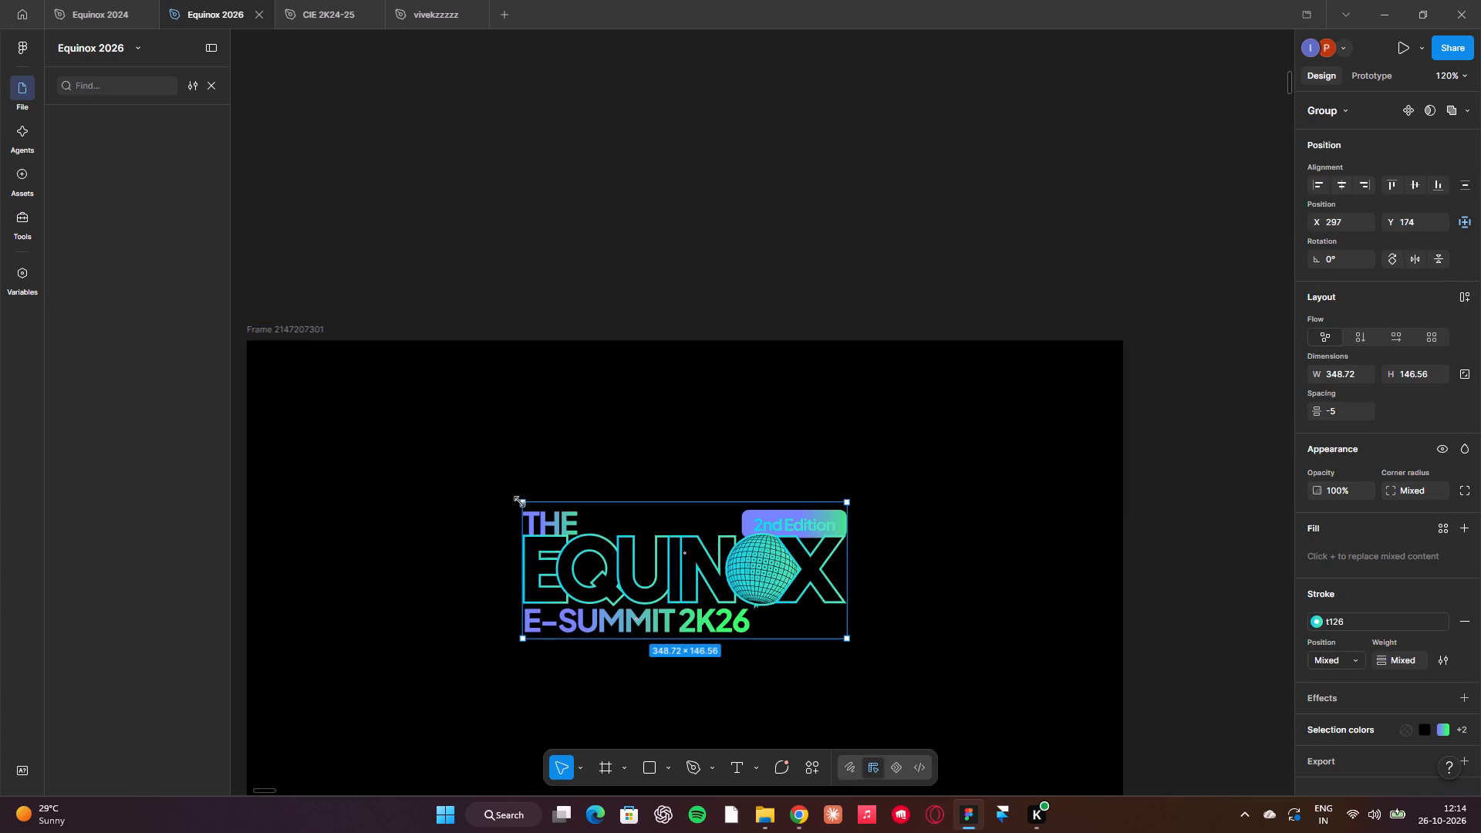
# Scale the framed logo up proportionally to about 591.42 × 248.56, keeping it near the frame's middle.
pyautogui.press('k')
pyautogui.moveTo(521, 501); pyautogui.dragTo(396, 429)
pyautogui.moveTo(547, 523); pyautogui.dragTo(609, 557)
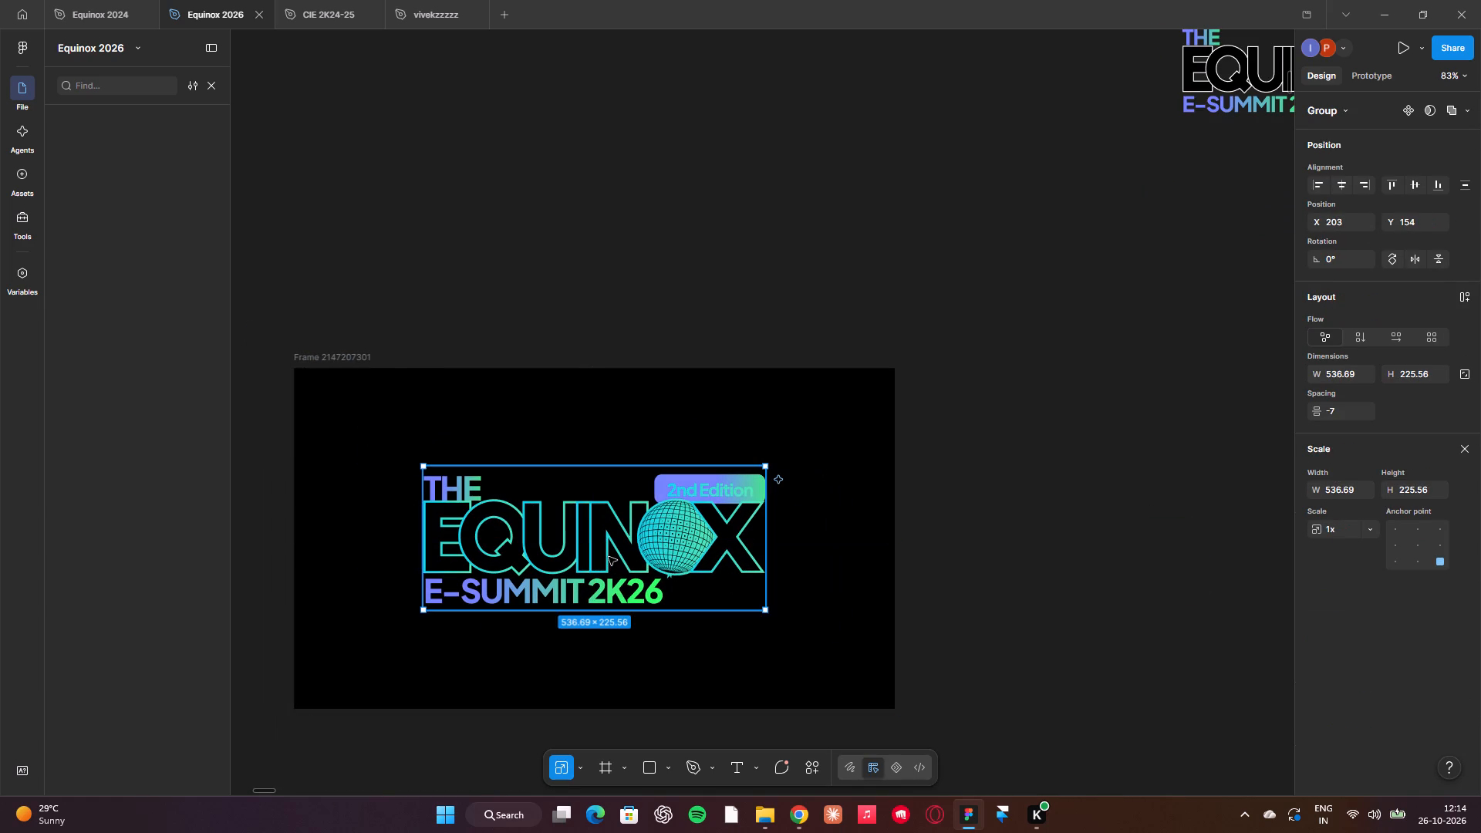
pyautogui.click(660, 217)
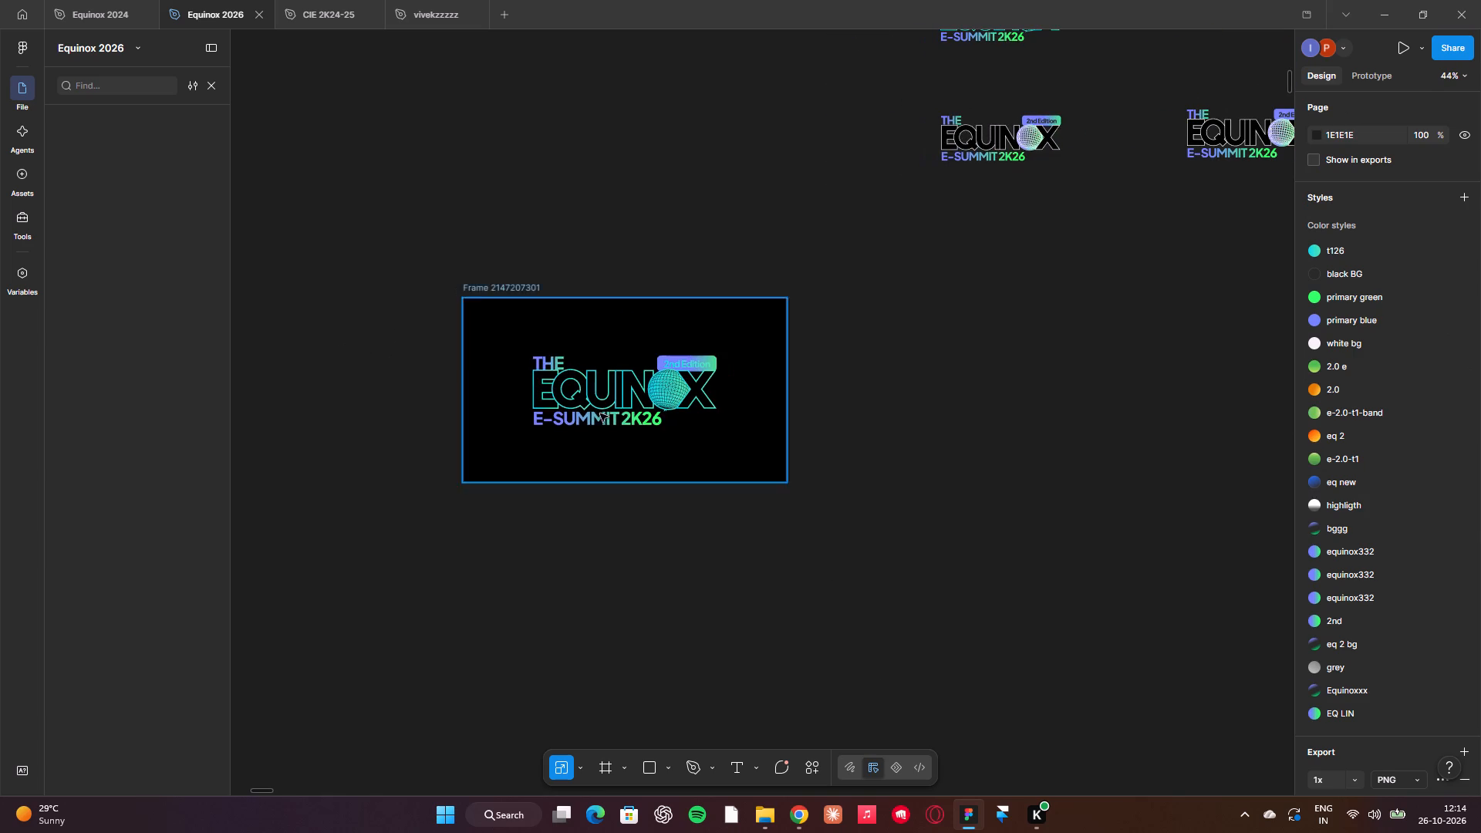
pyautogui.click(597, 407)
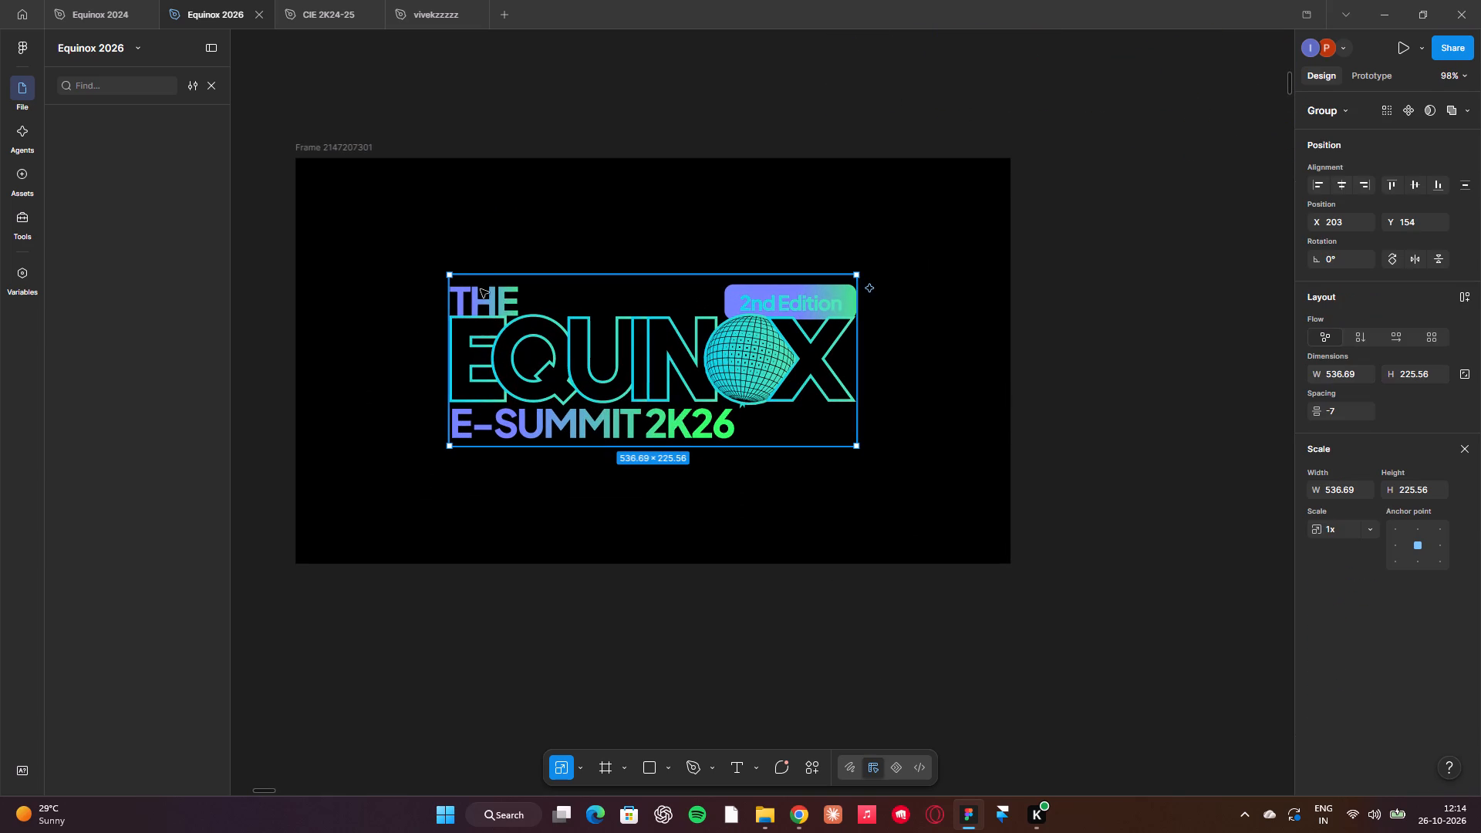
pyautogui.moveTo(456, 276); pyautogui.dragTo(423, 258)
pyautogui.click(1464, 447)
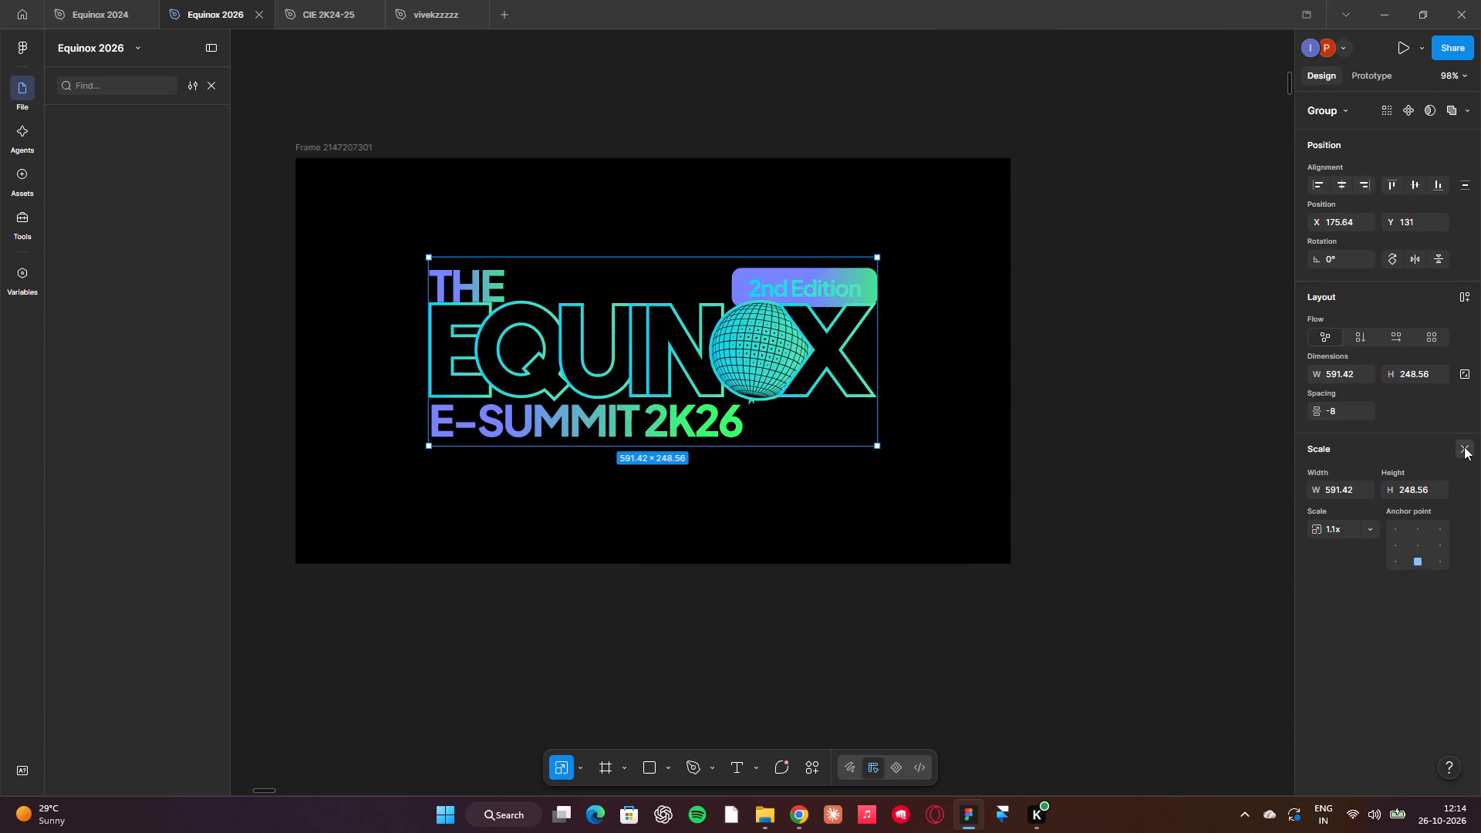
pyautogui.click(1051, 531)
# Centre the logo horizontally and vertically within the black frame.
pyautogui.click(789, 394)
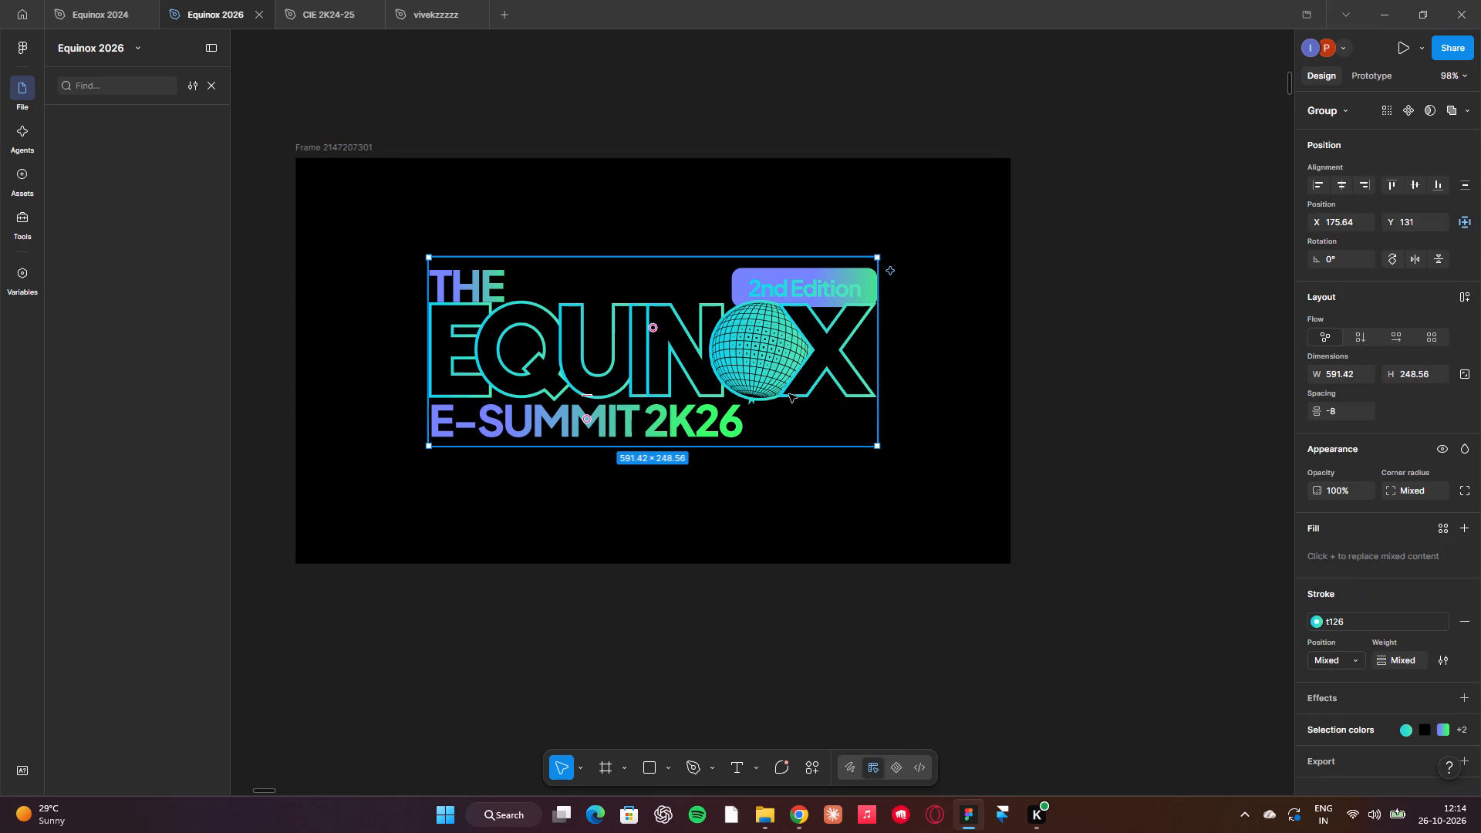
pyautogui.click(1339, 190)
pyautogui.click(1407, 184)
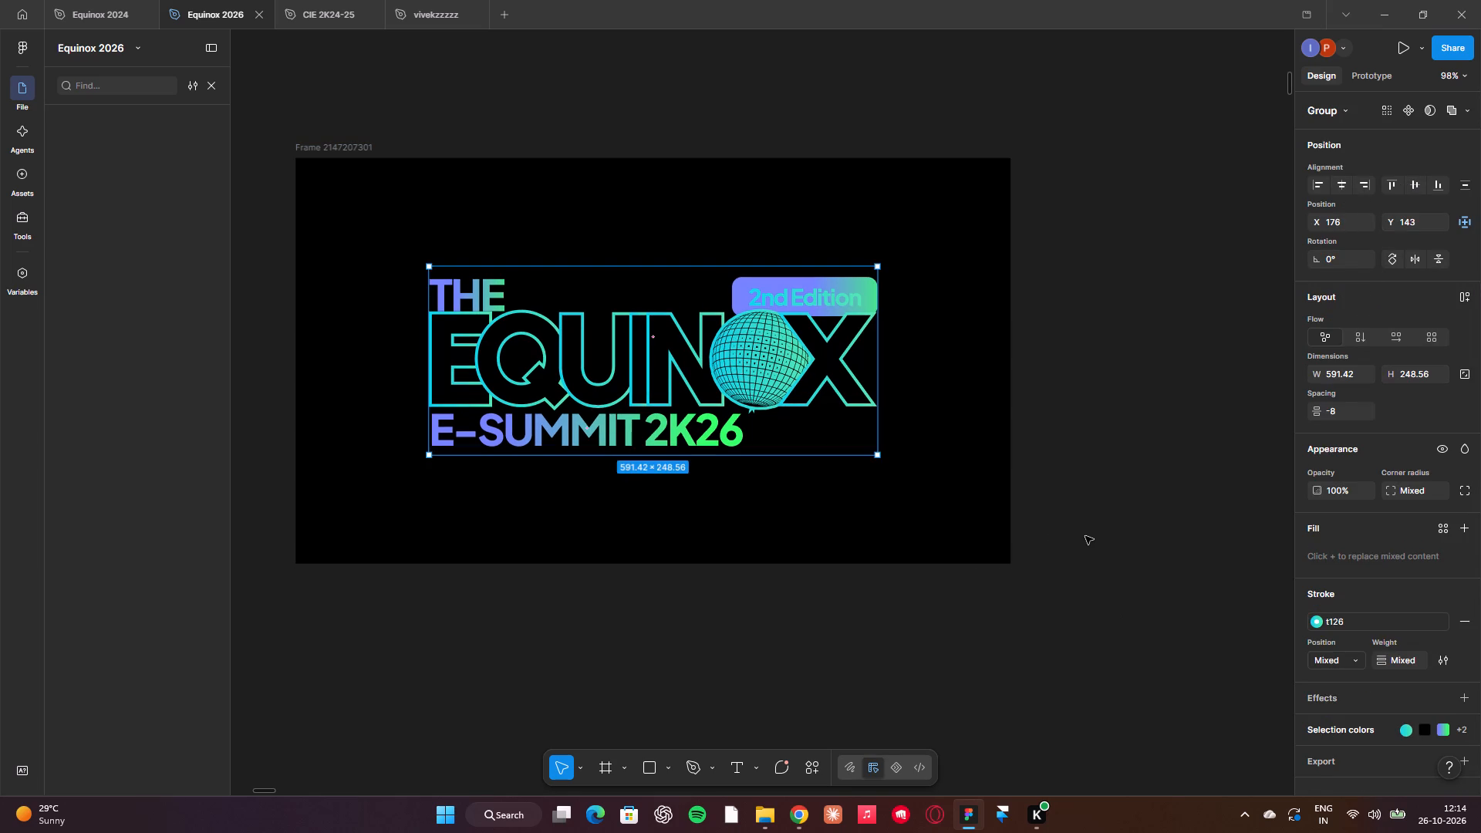
pyautogui.click(1085, 536)
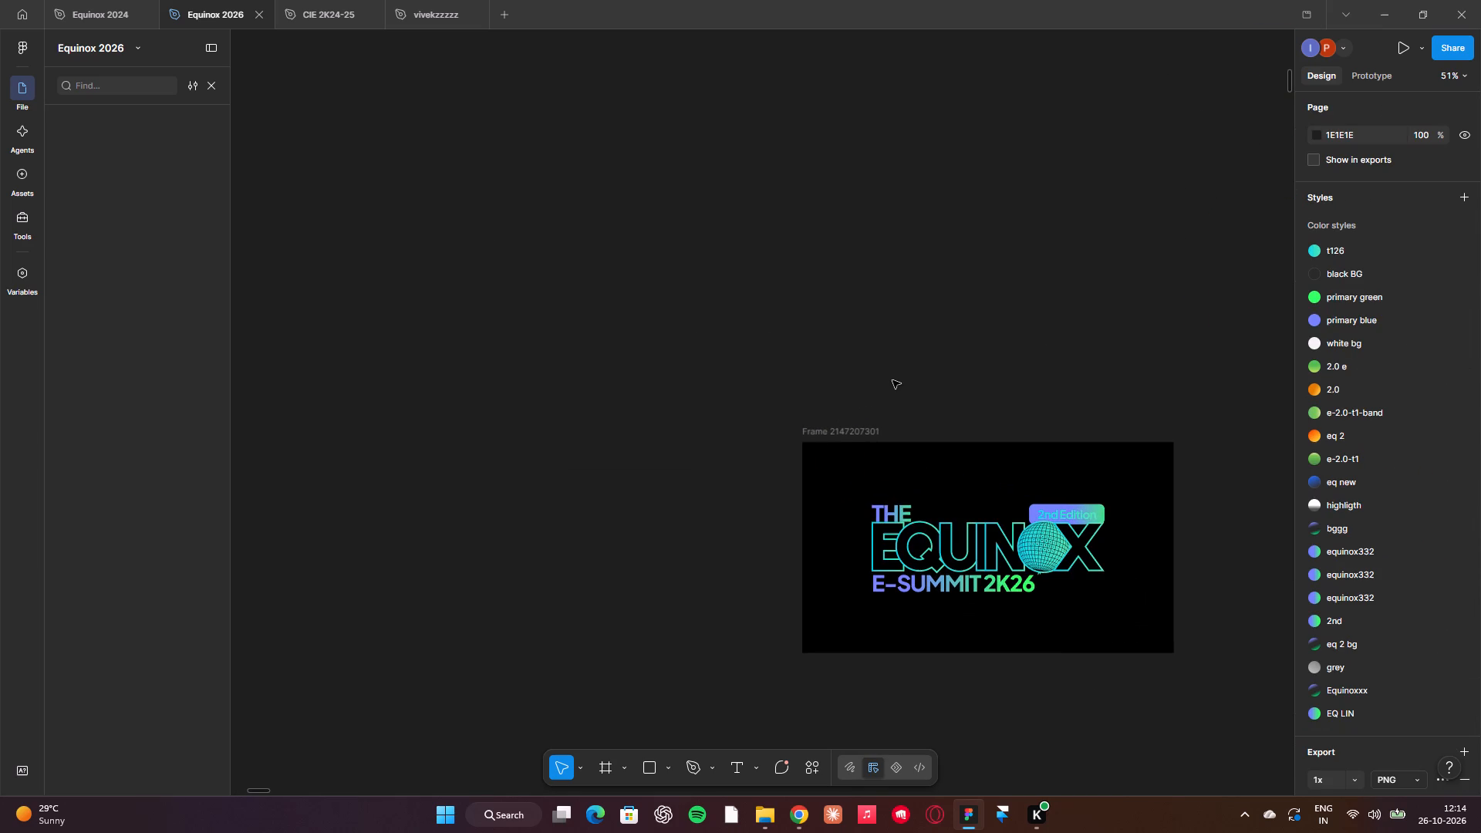
# Nudge the framed logo up by 2 to Y 141.
pyautogui.click(844, 426)
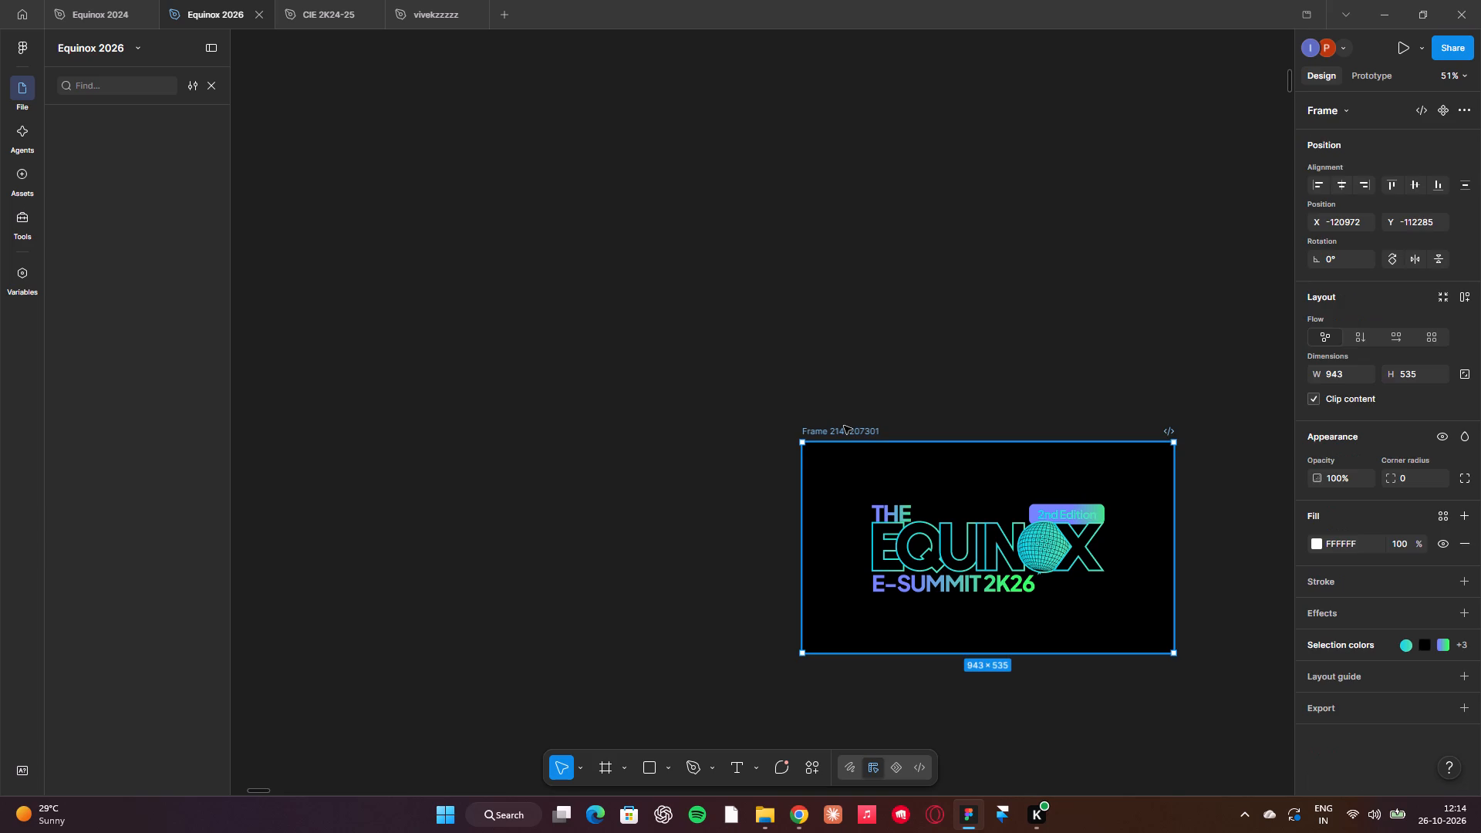
pyautogui.click(896, 547)
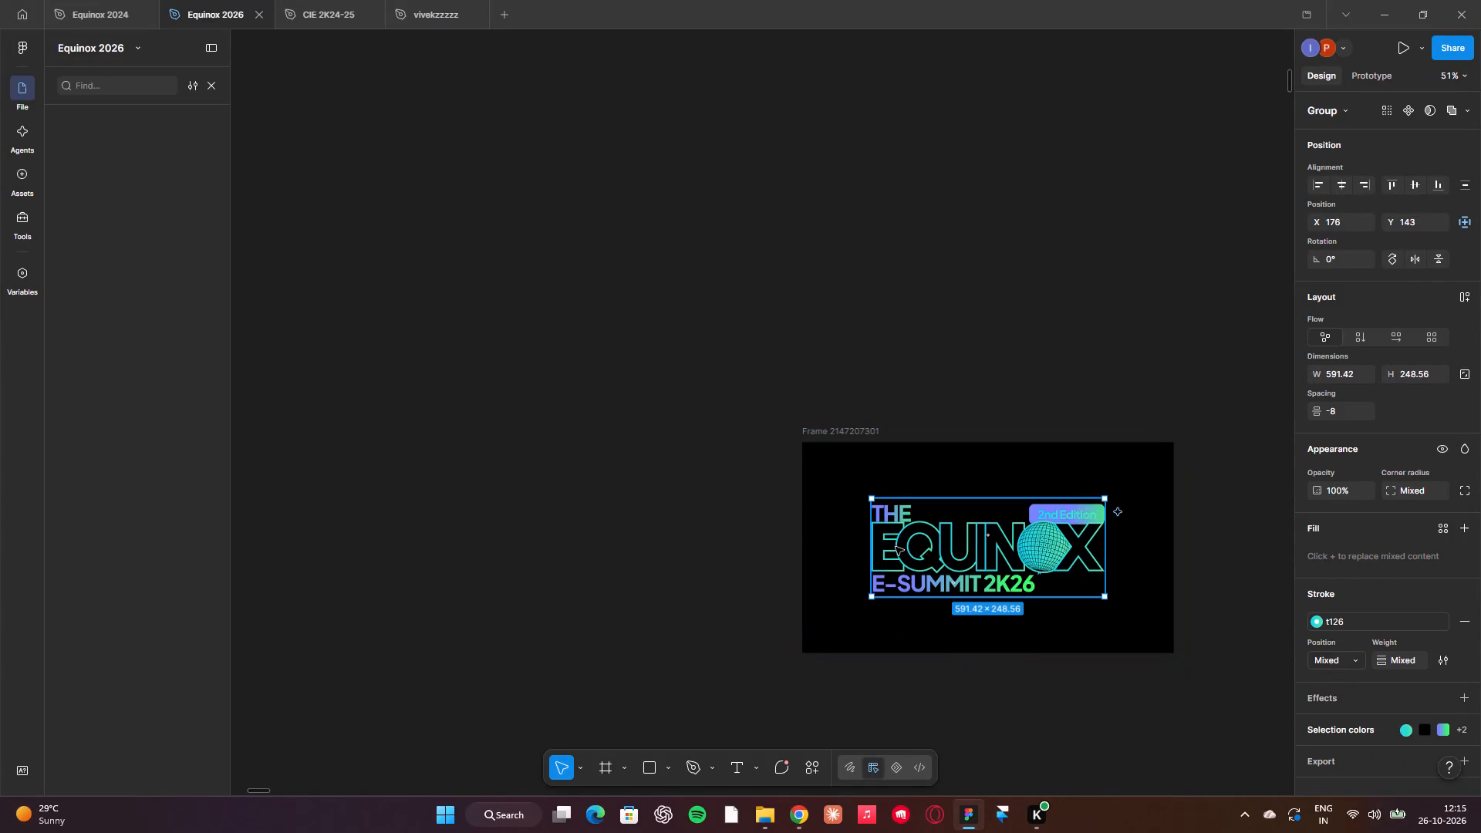
pyautogui.hscroll(-2, 896, 547)
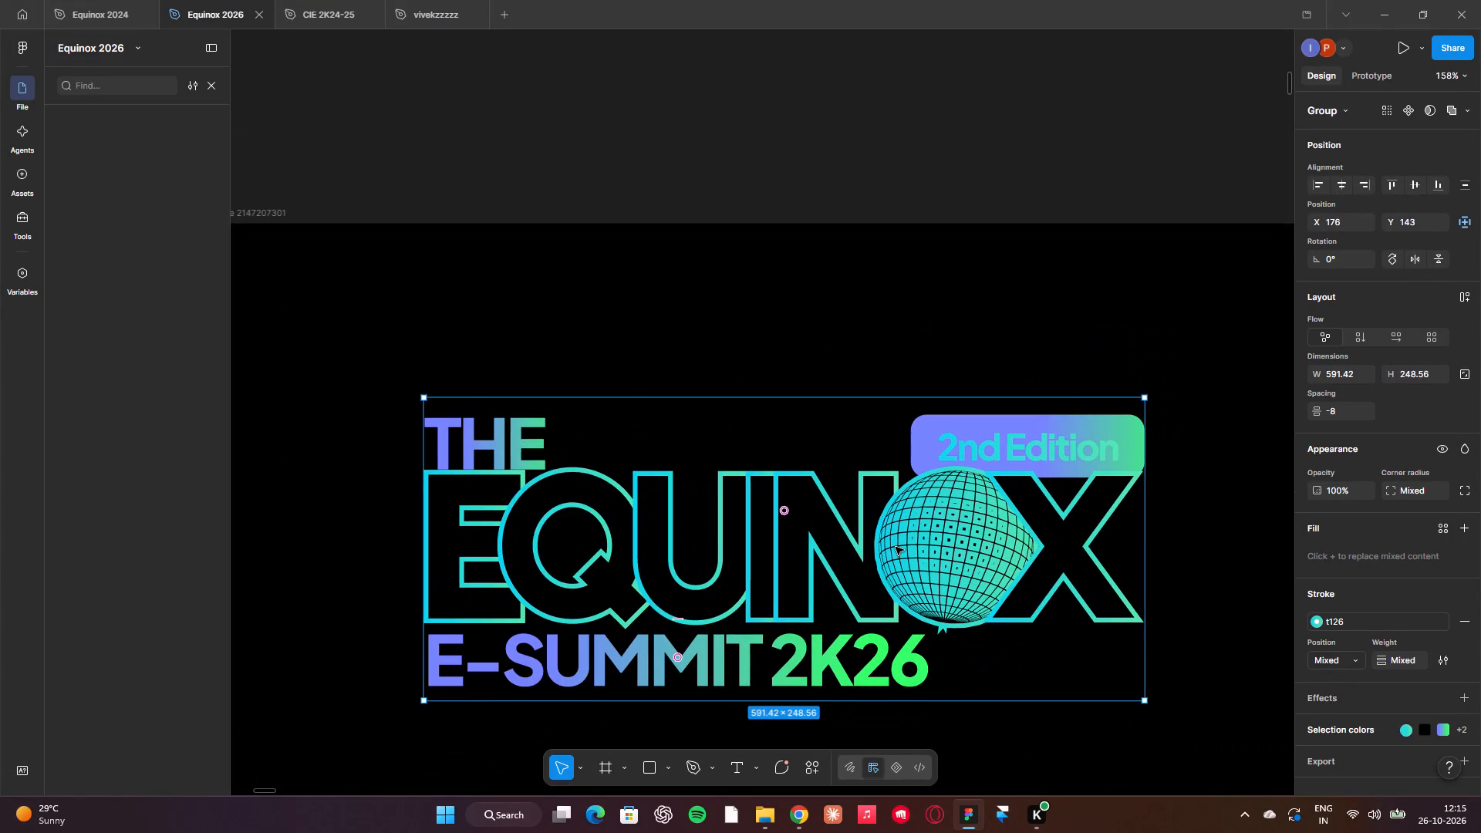
pyautogui.press('Up')
pyautogui.press('Up')
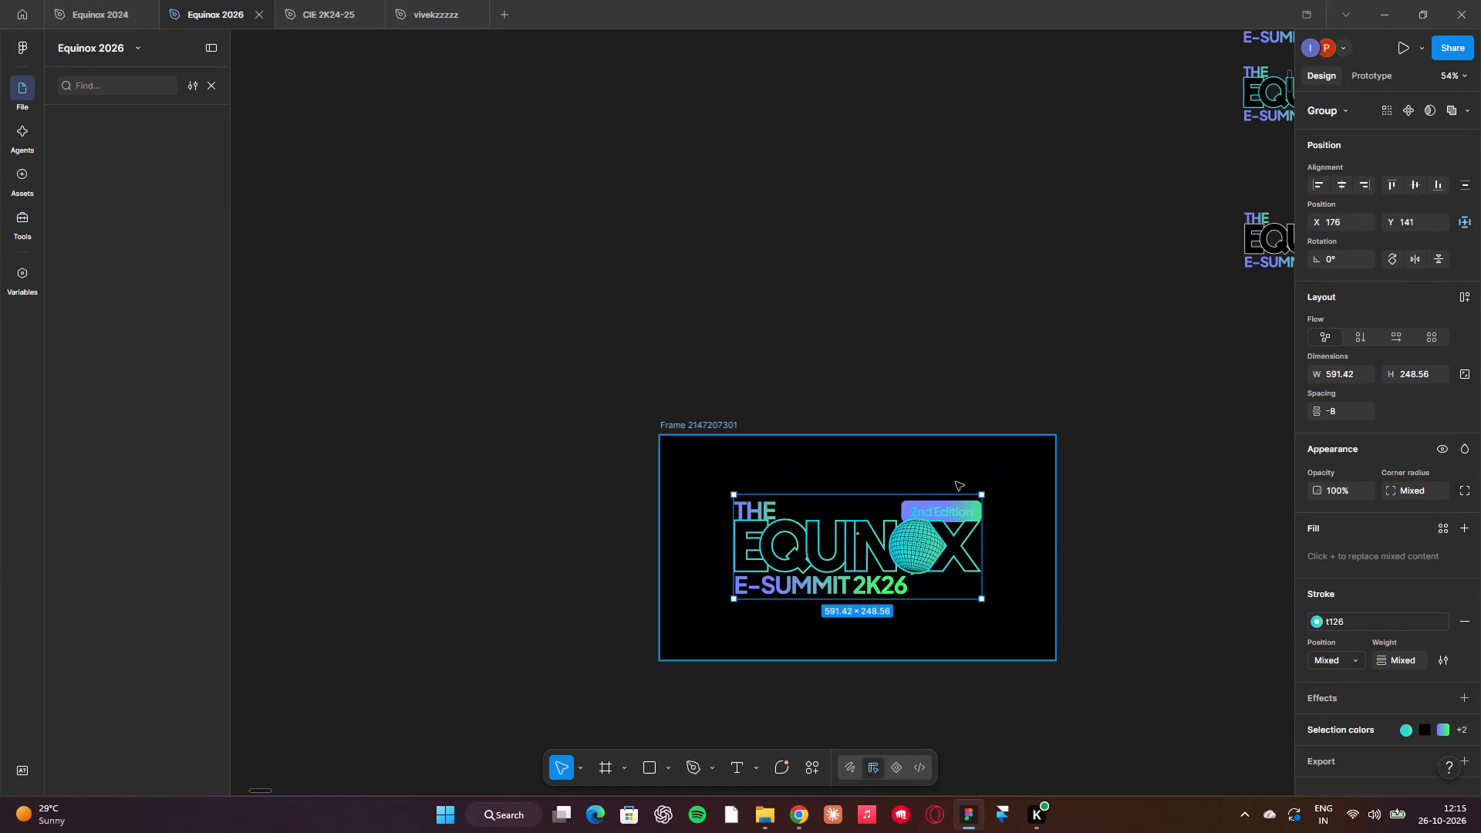
# Change the framed logo's "2nd Edition" text from the gradient style to a solid black fill, 000000.
pyautogui.doubleClick(953, 508)
pyautogui.doubleClick(953, 508)
pyautogui.doubleClick(953, 508)
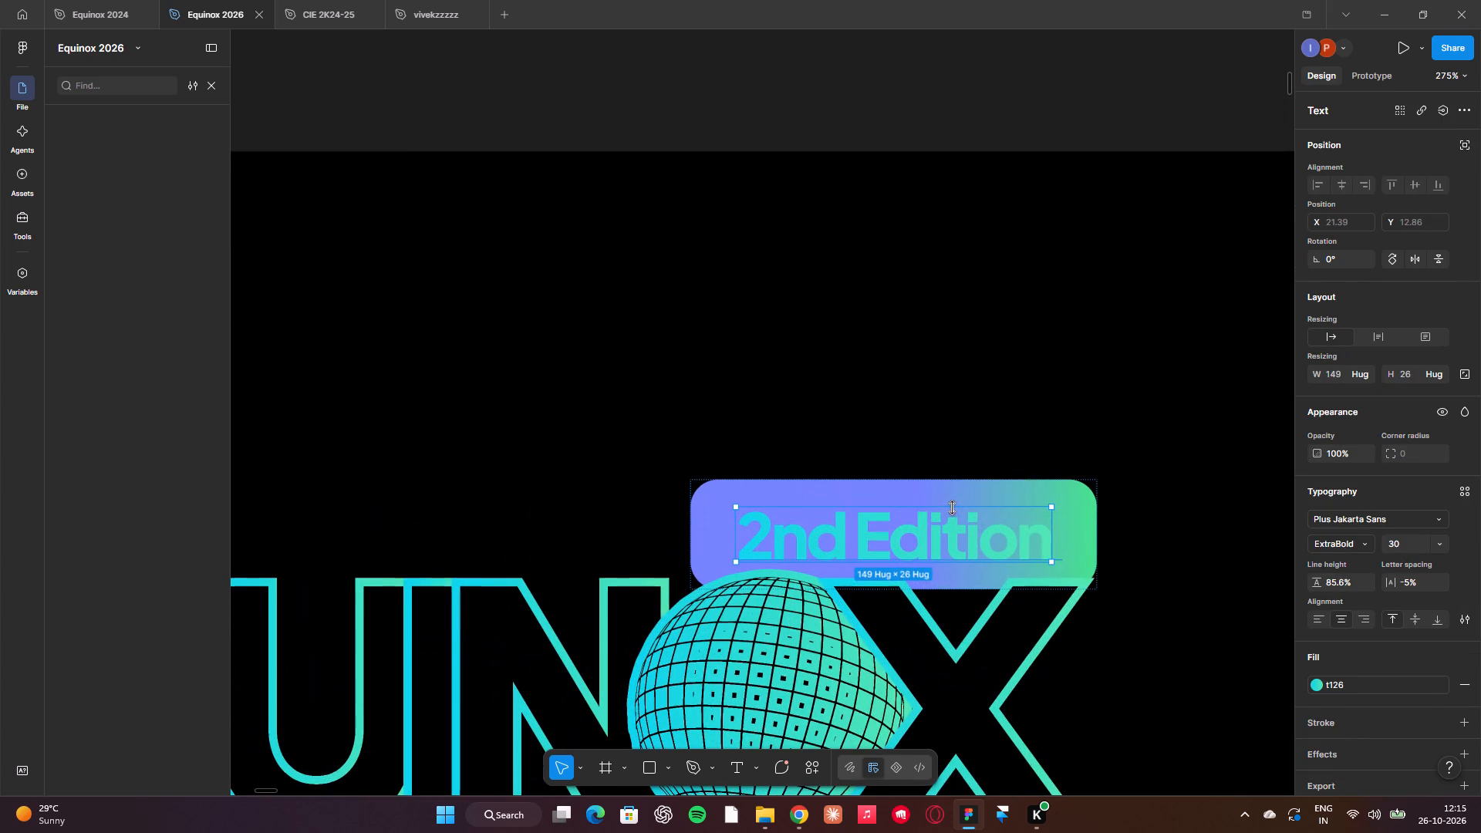
pyautogui.click(1321, 687)
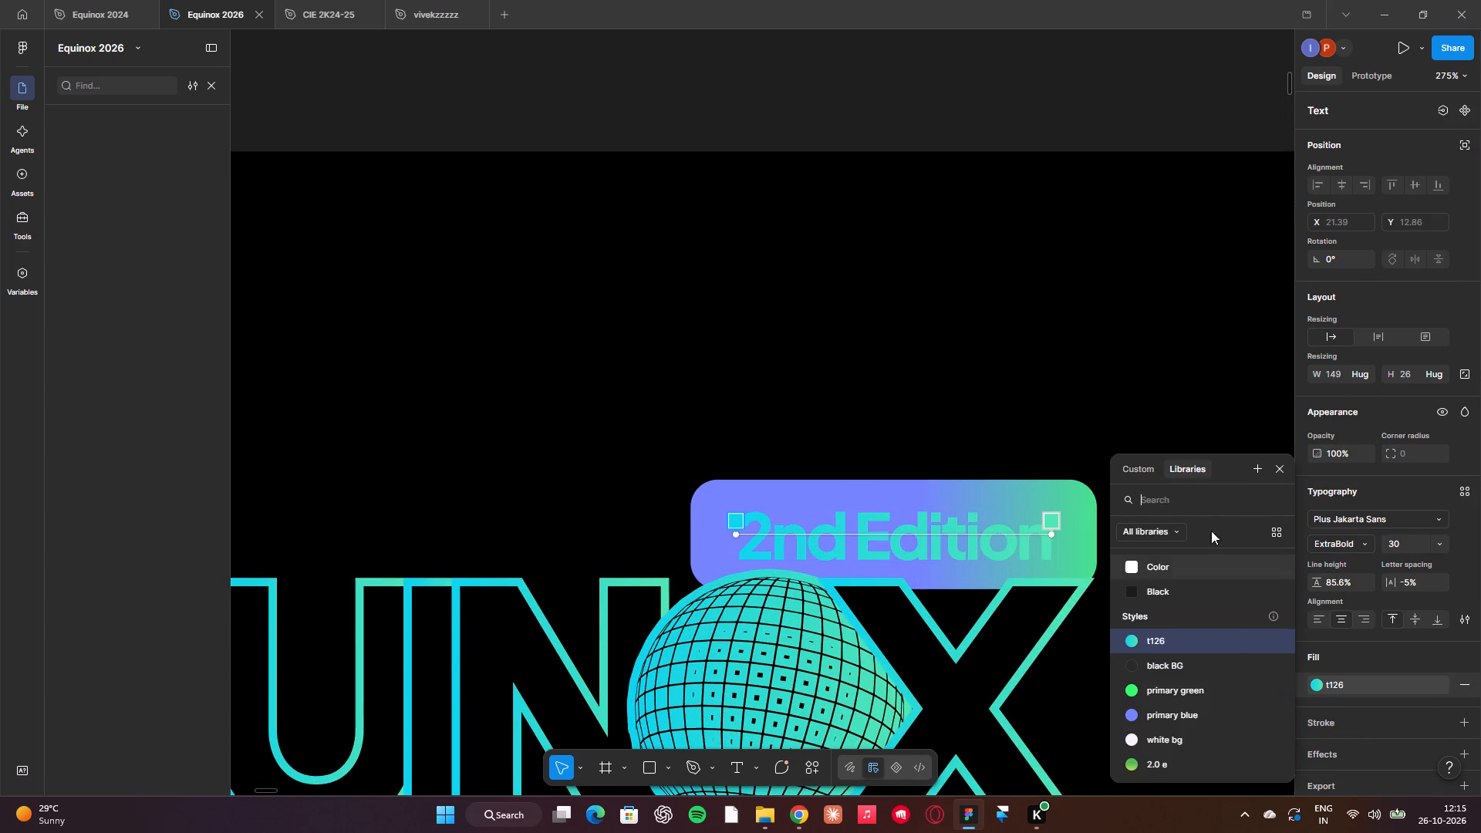
pyautogui.click(1146, 471)
pyautogui.click(1127, 502)
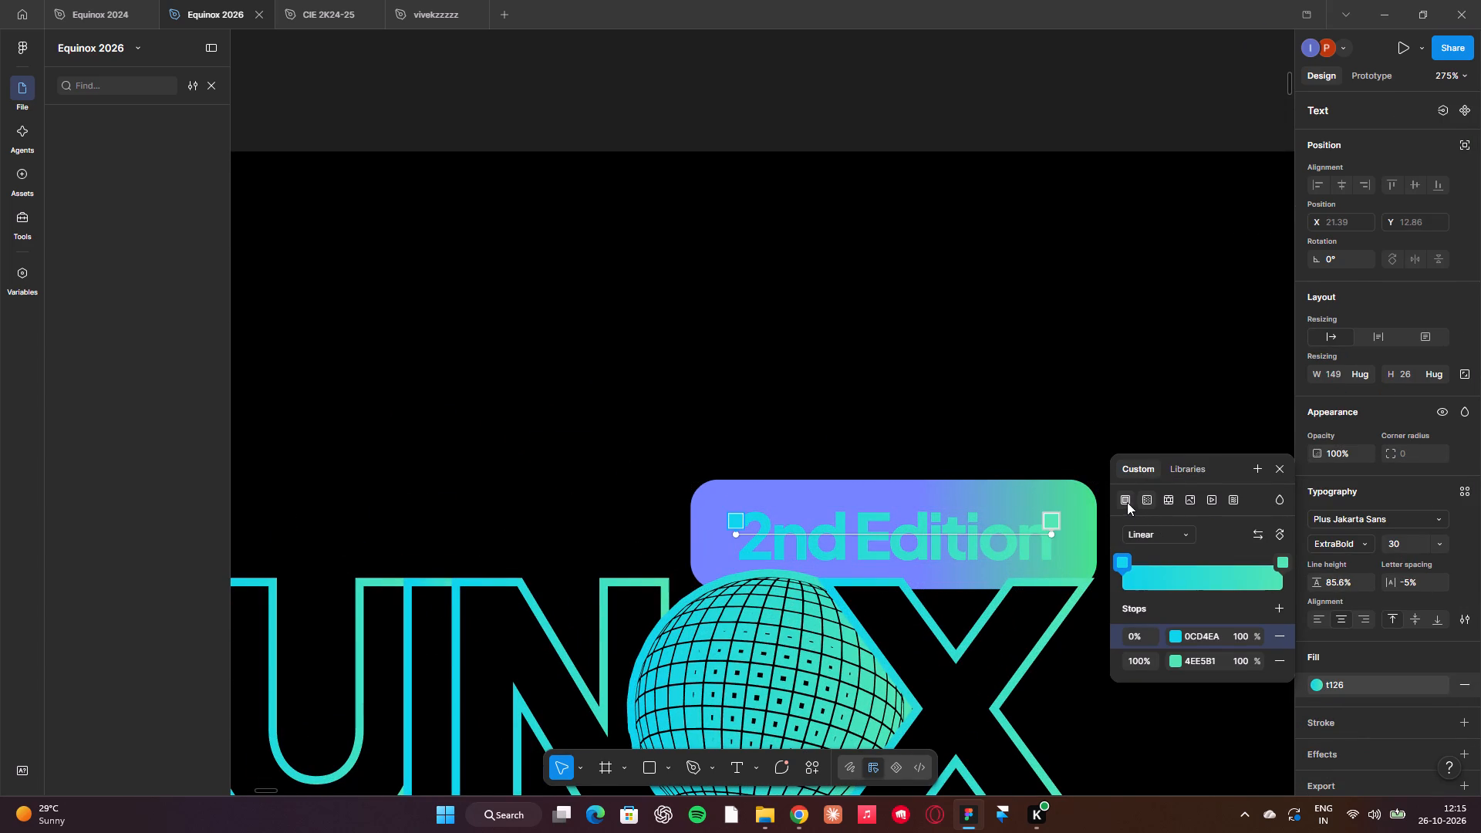
pyautogui.moveTo(1149, 481); pyautogui.dragTo(960, 821)
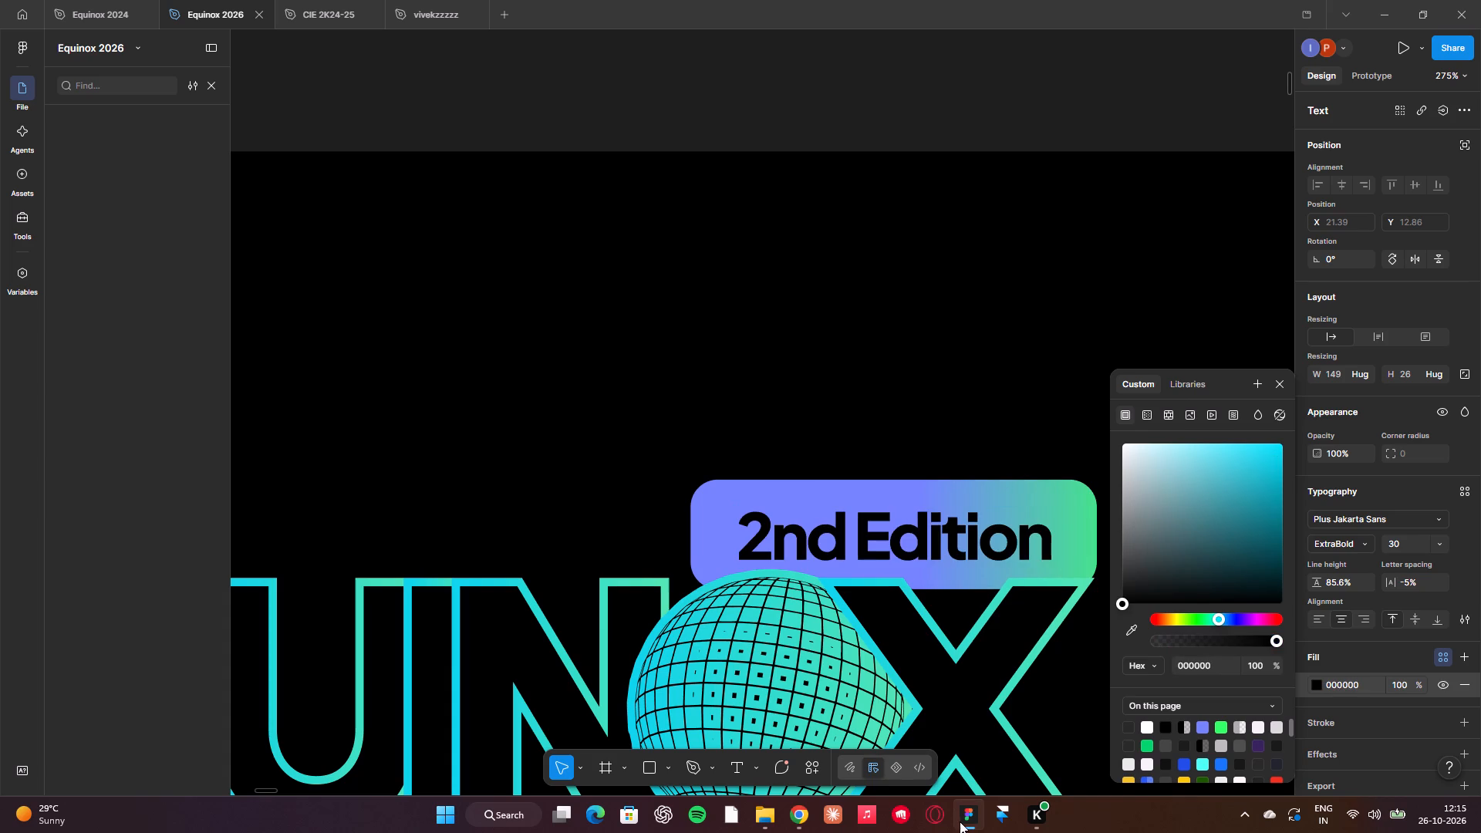
pyautogui.moveTo(960, 821); pyautogui.dragTo(958, 823)
pyautogui.click(799, 414)
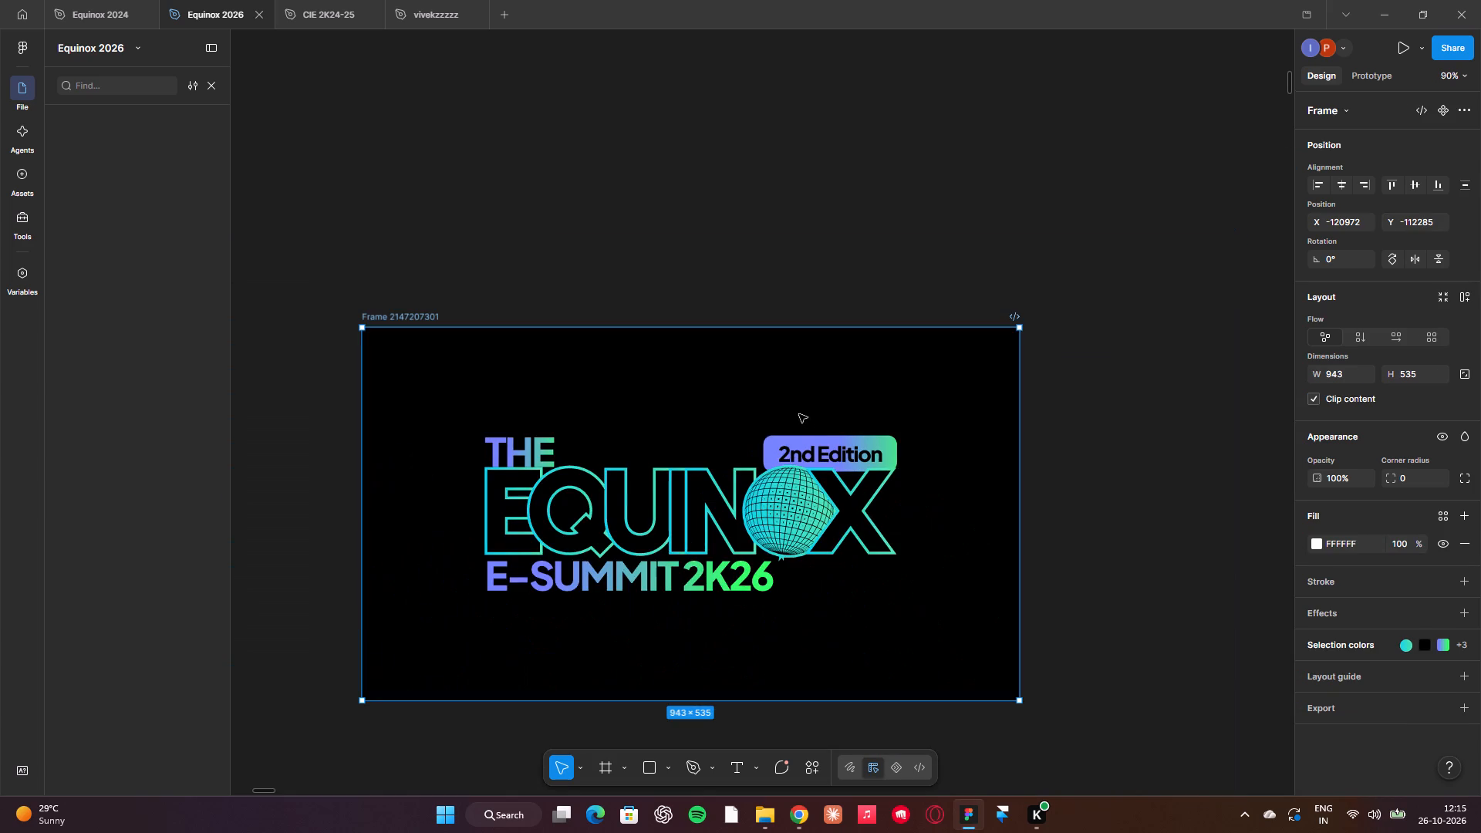
# Duplicate the black logo frame, placing the copy beside the original at X -119989, Y -112285.
pyautogui.click(541, 305)
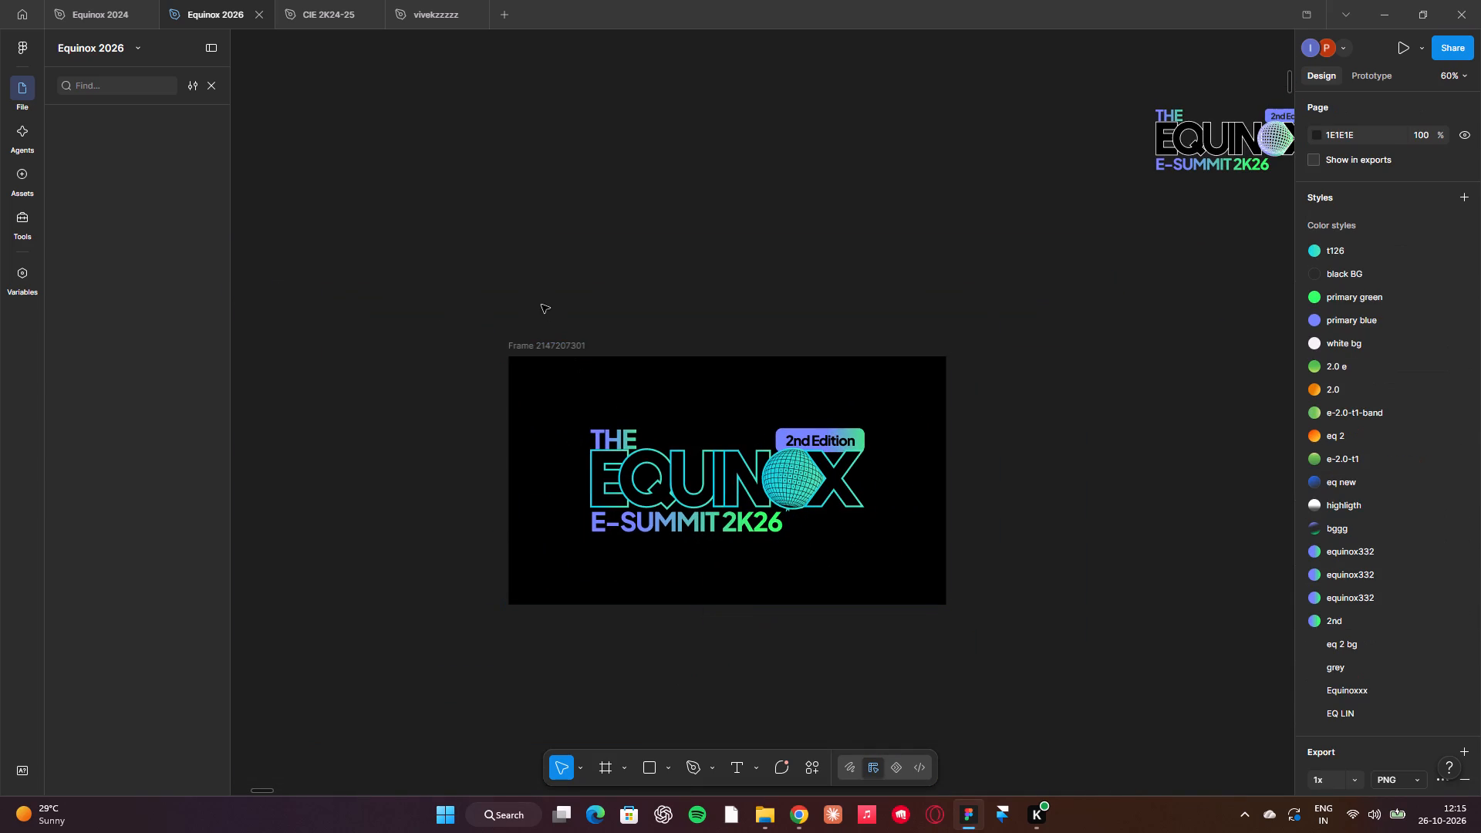
pyautogui.click(512, 349)
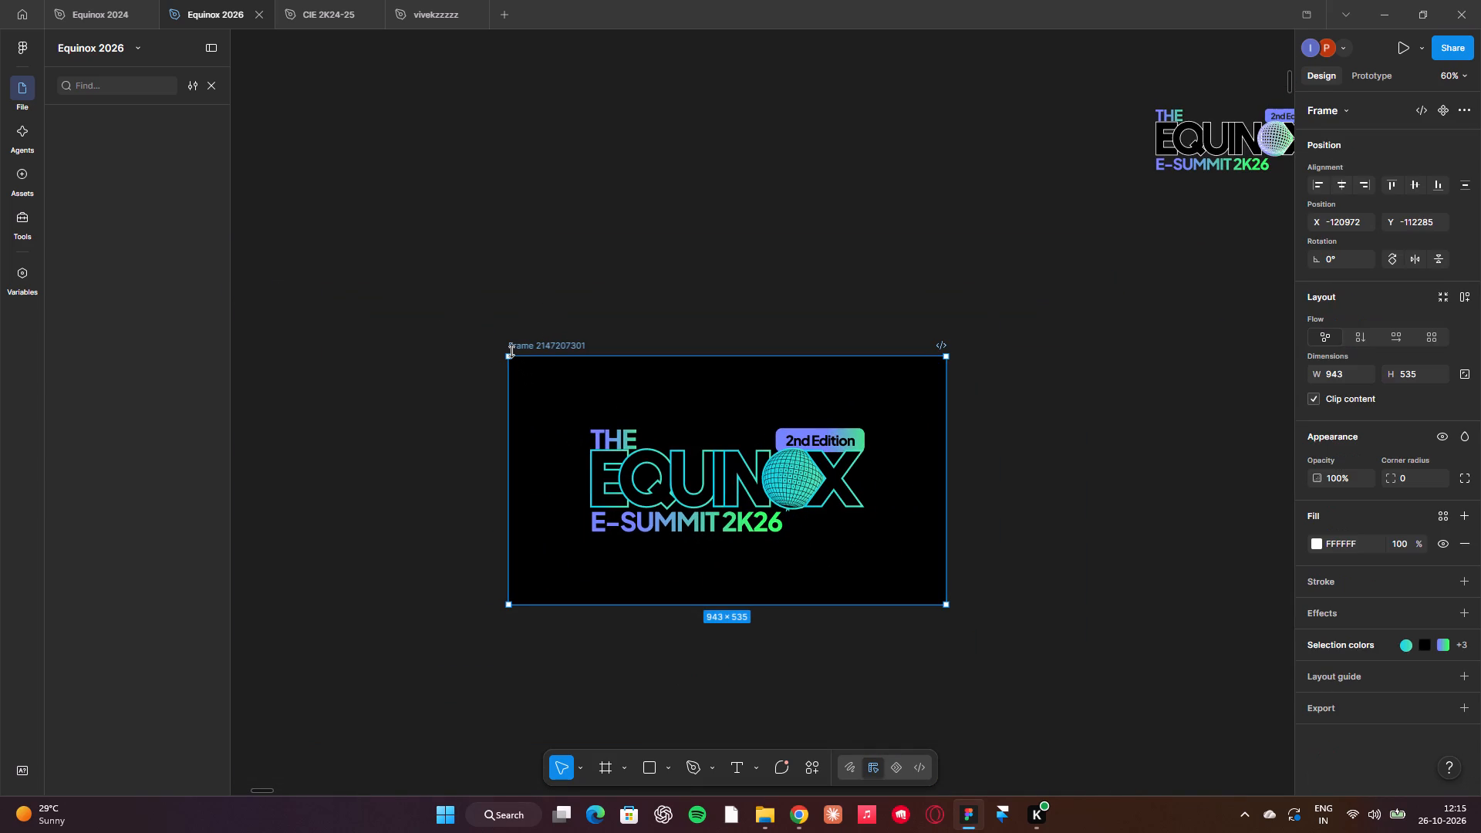
pyautogui.hotkey('ctrl', 'd')
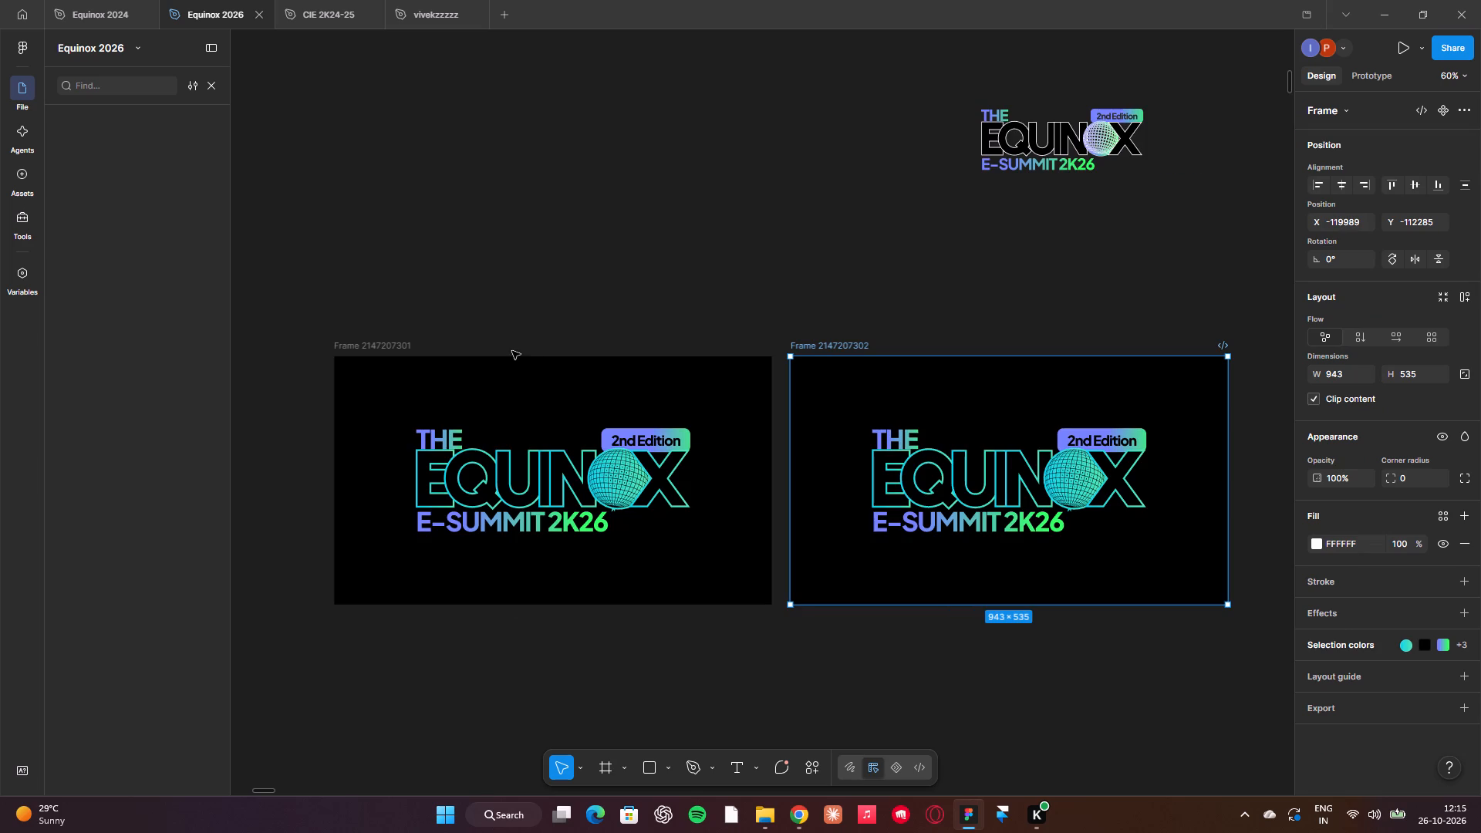
pyautogui.click(809, 335)
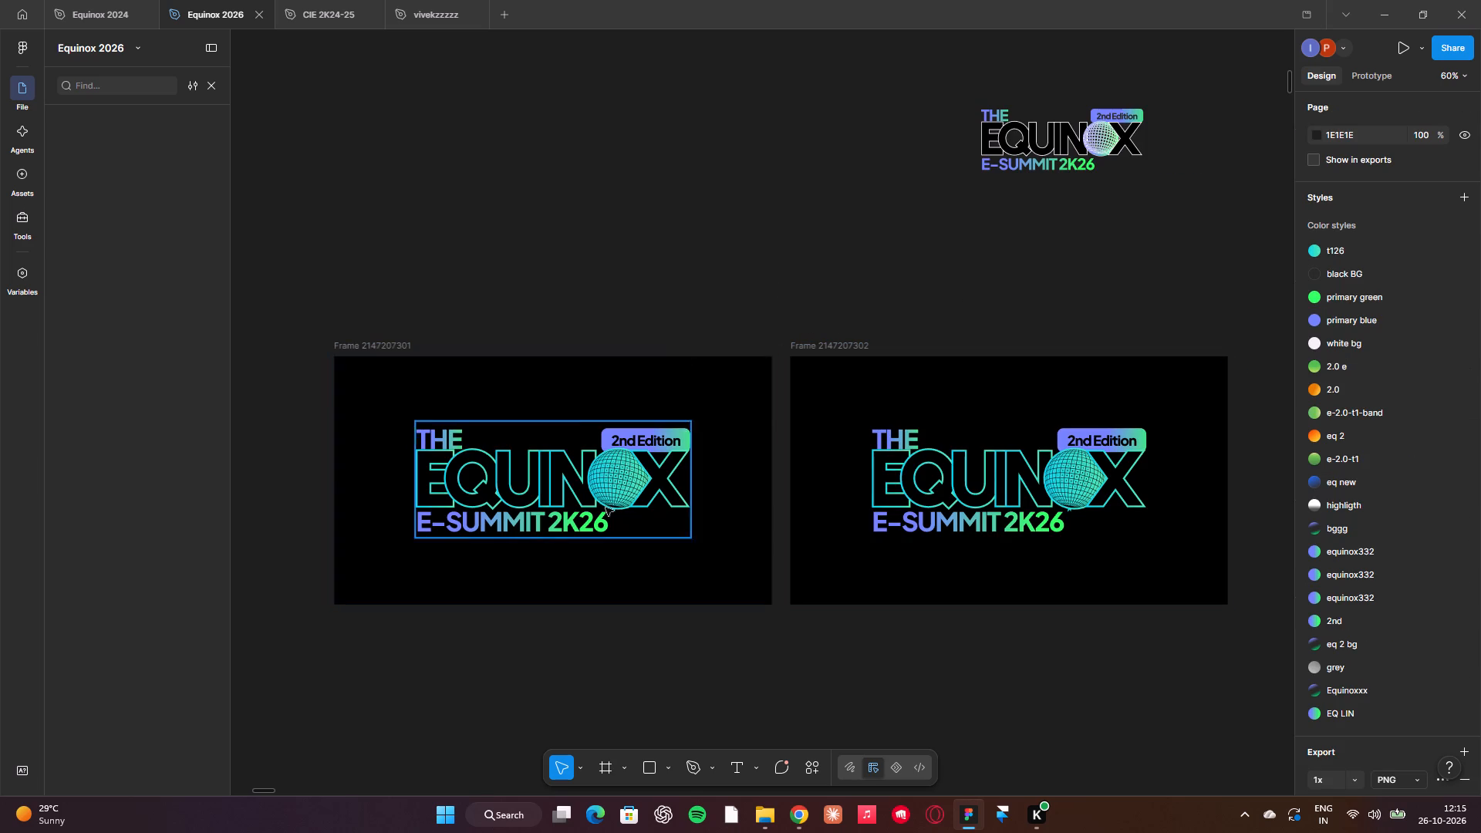
# Examine the globe vector in the first framed logo, including its fill and stroke settings.
pyautogui.doubleClick(620, 466)
pyautogui.doubleClick(620, 466)
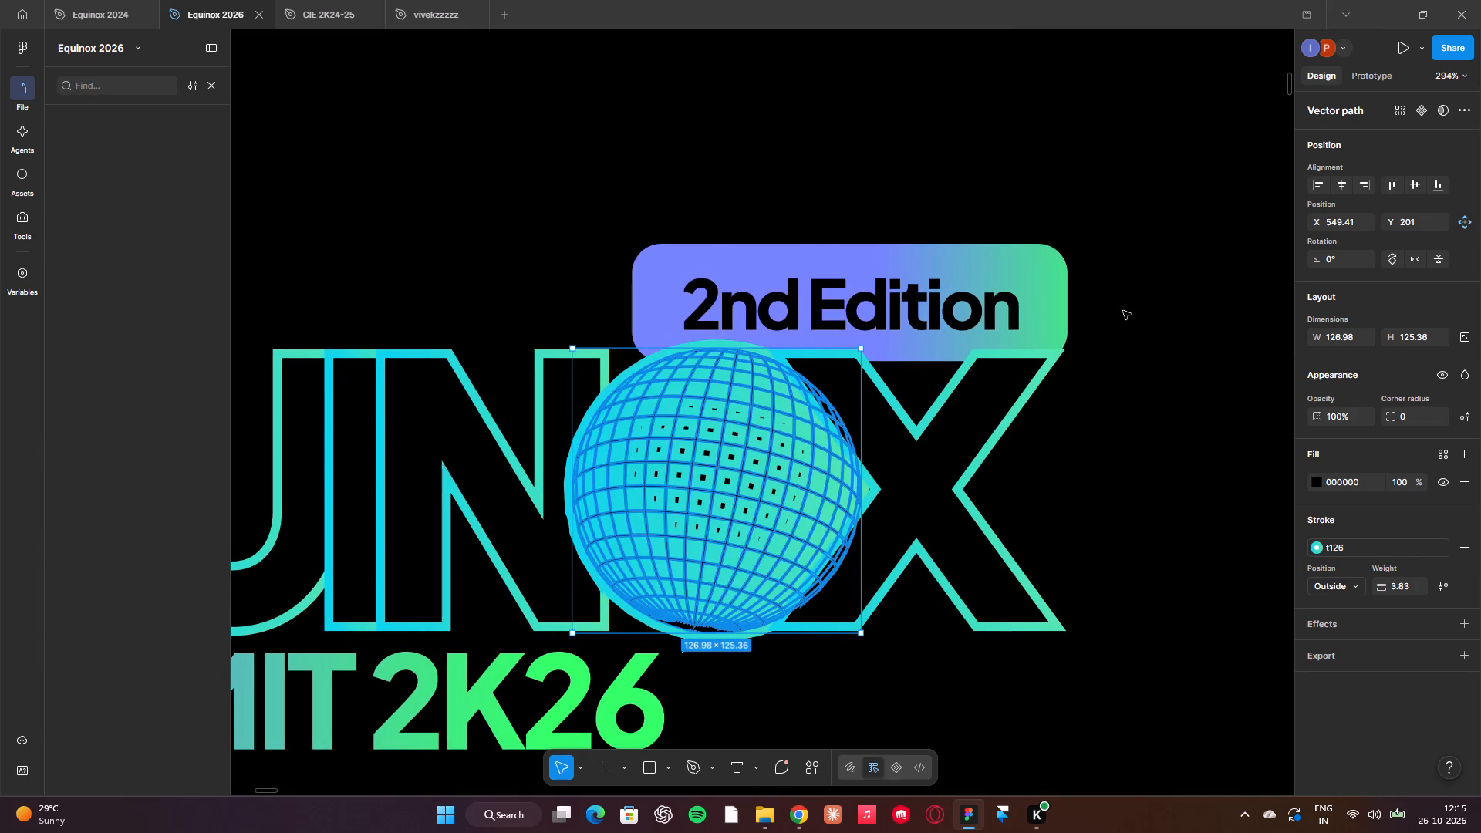
pyautogui.click(709, 230)
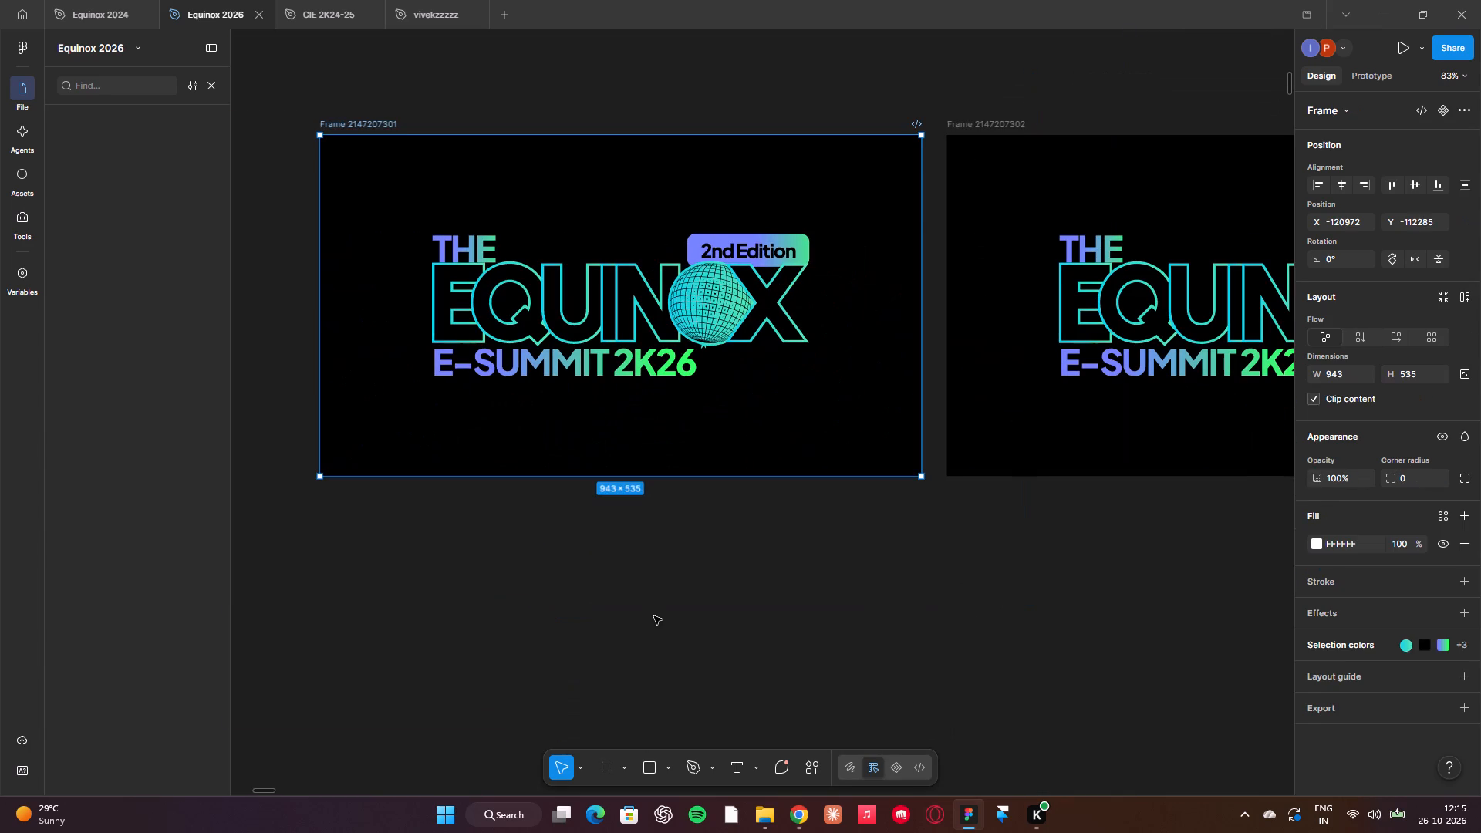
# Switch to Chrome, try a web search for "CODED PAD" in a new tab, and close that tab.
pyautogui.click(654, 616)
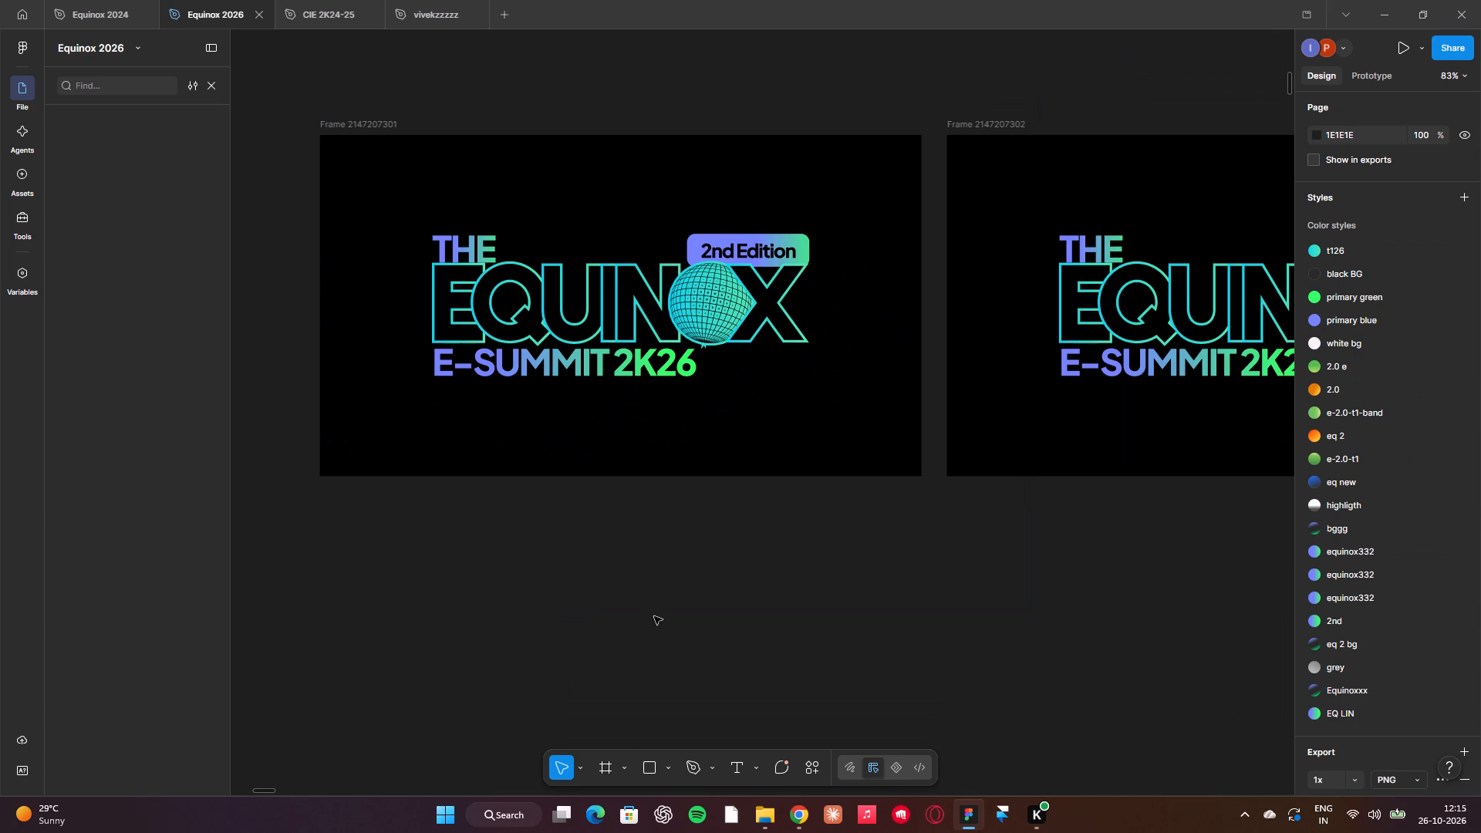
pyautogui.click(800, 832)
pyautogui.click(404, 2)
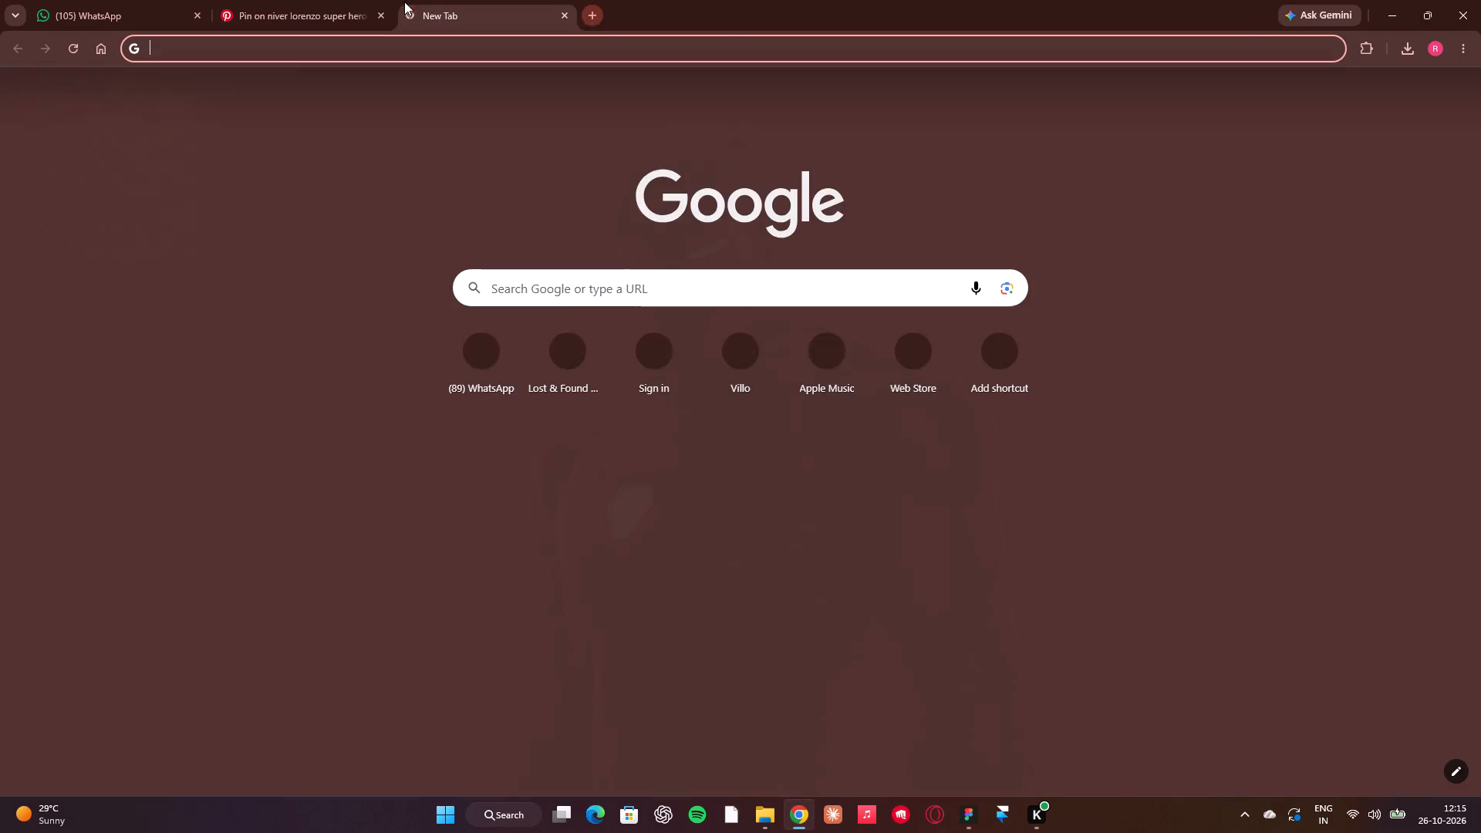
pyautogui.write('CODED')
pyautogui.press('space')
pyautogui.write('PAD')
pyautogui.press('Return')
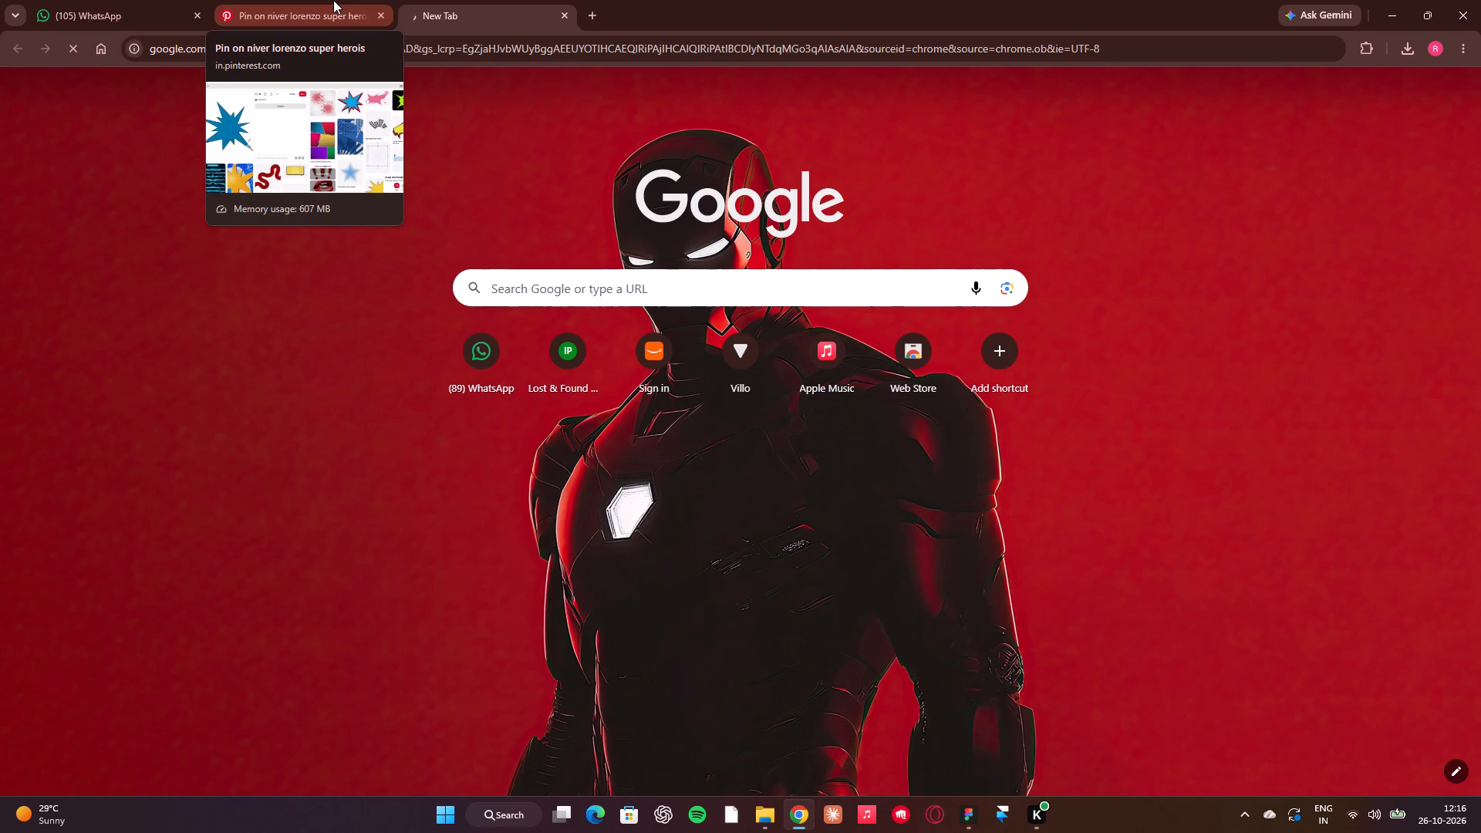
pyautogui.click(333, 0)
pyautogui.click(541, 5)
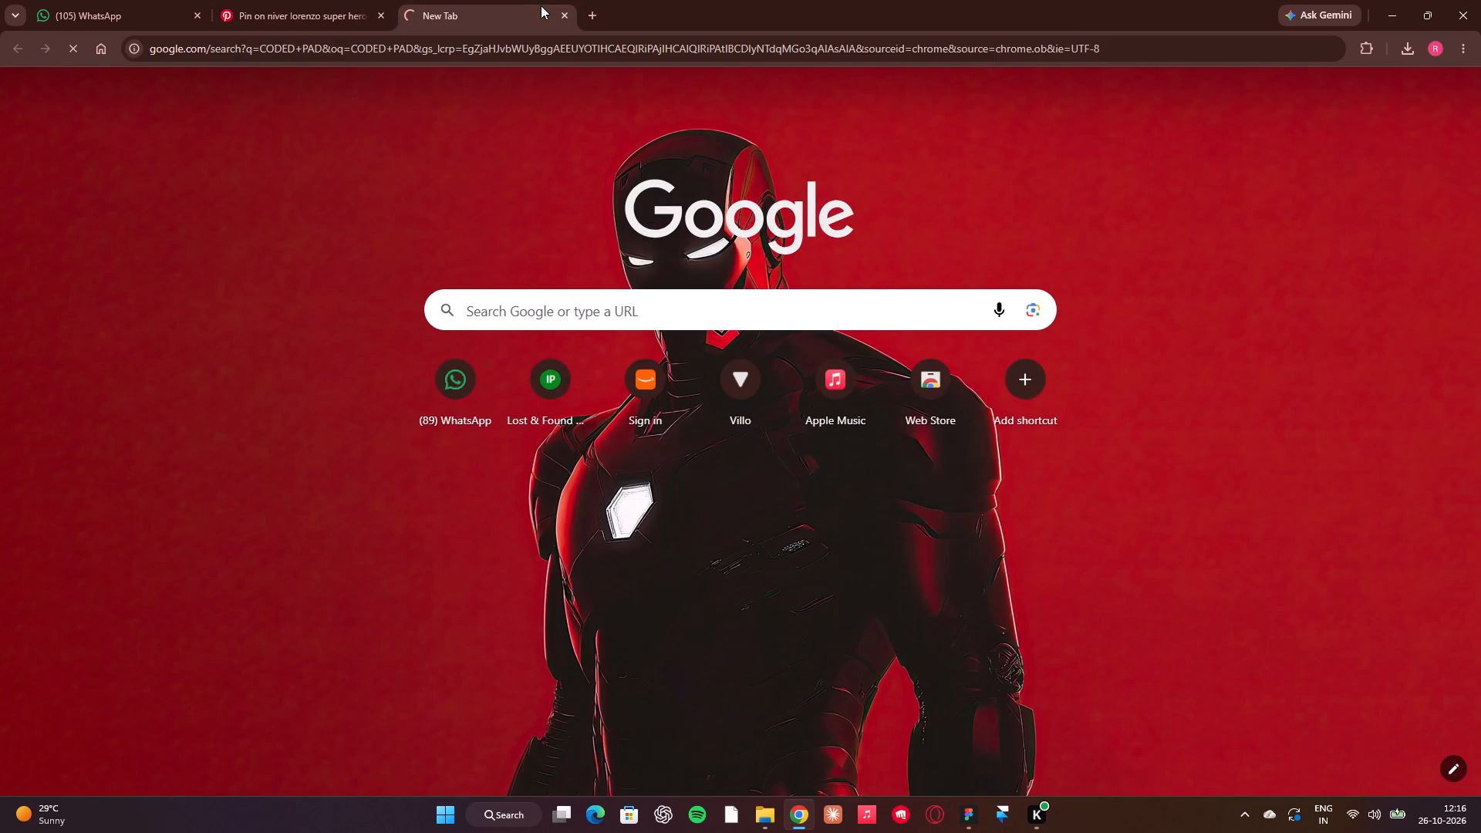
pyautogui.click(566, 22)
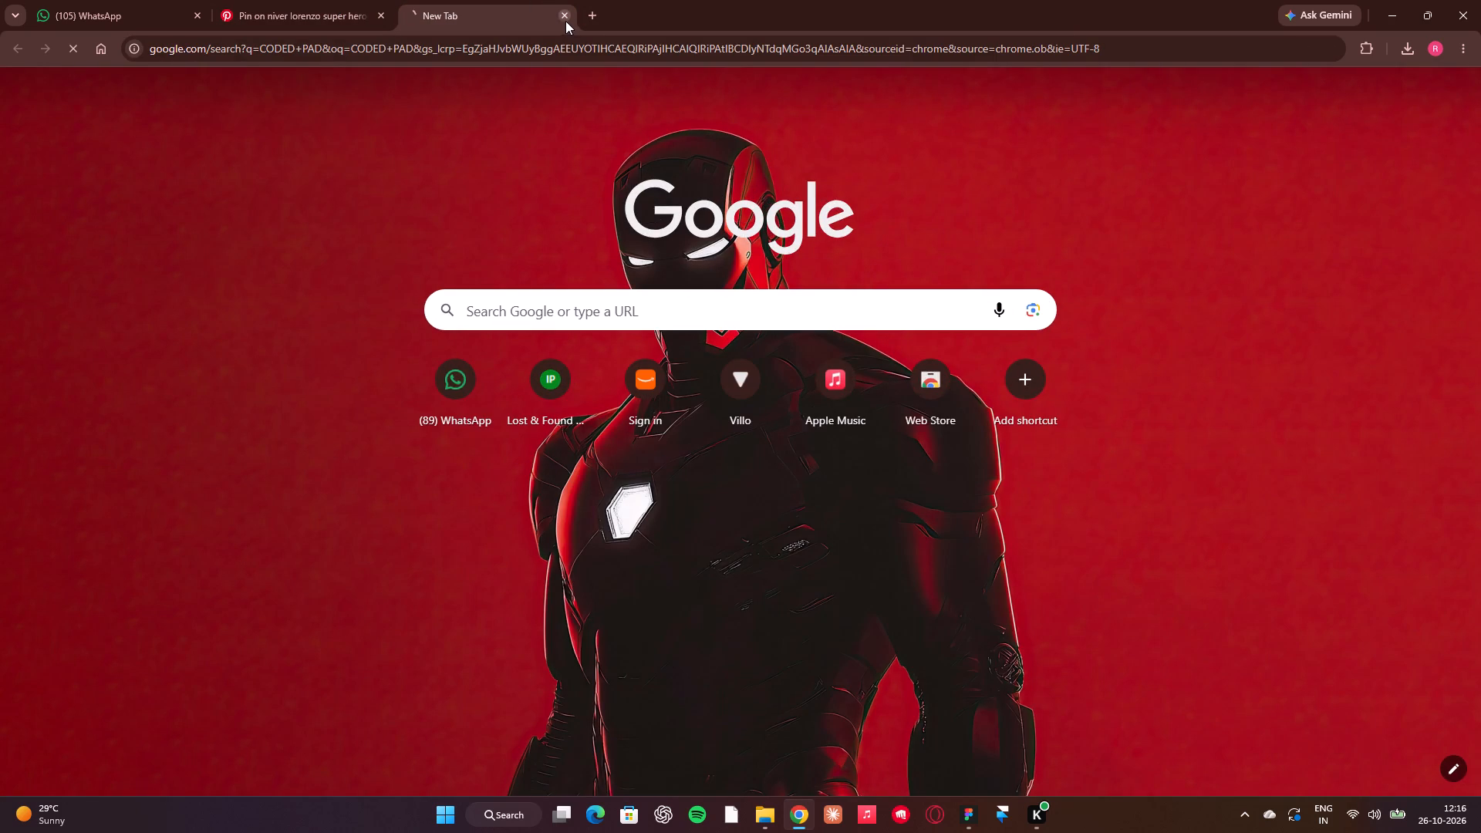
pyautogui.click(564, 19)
# Search the web for "codedpad" in a fresh browser tab.
pyautogui.click(406, 0)
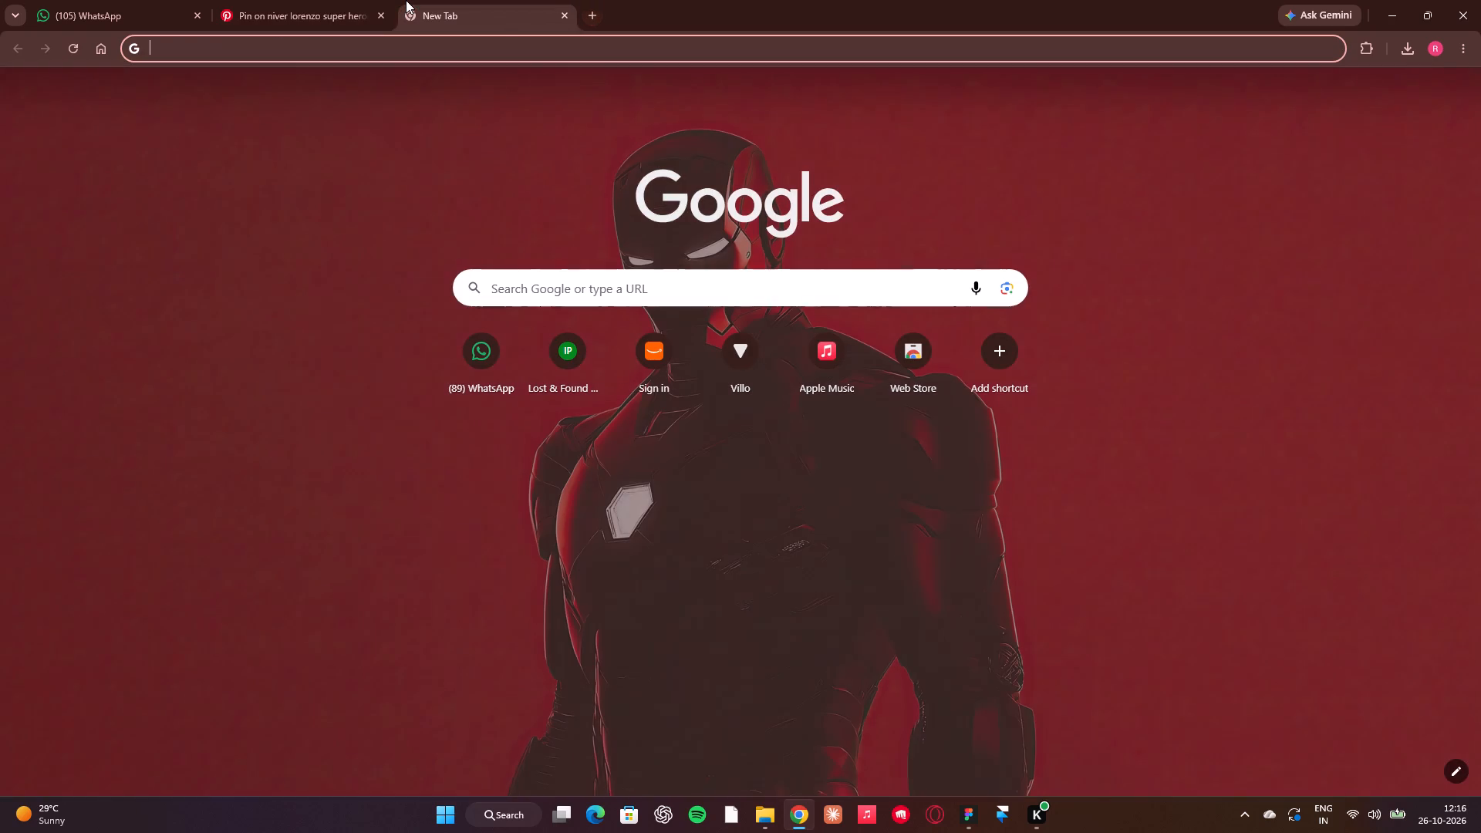
pyautogui.write('coded')
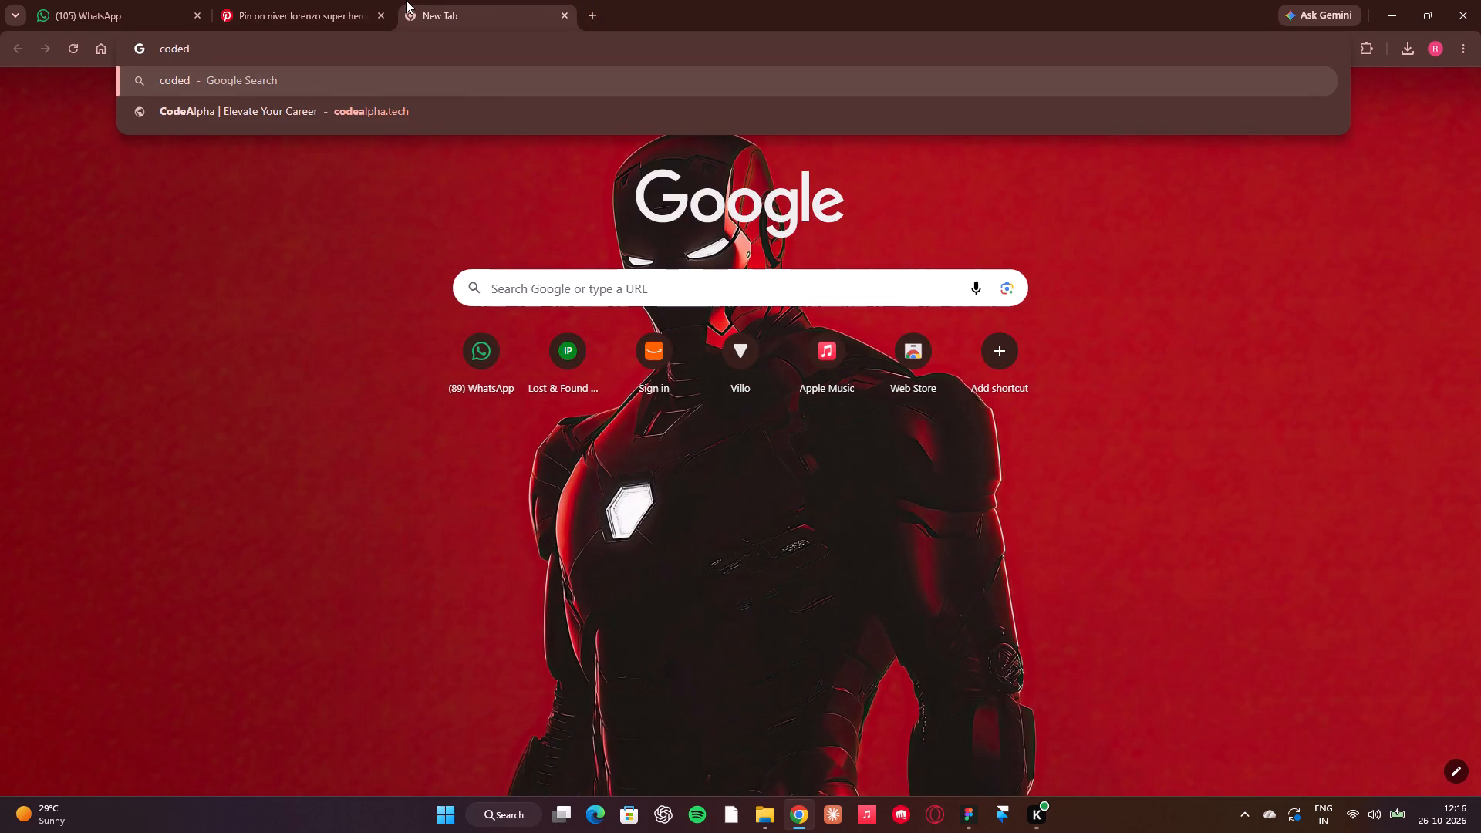
pyautogui.write('pad')
pyautogui.press('Return')
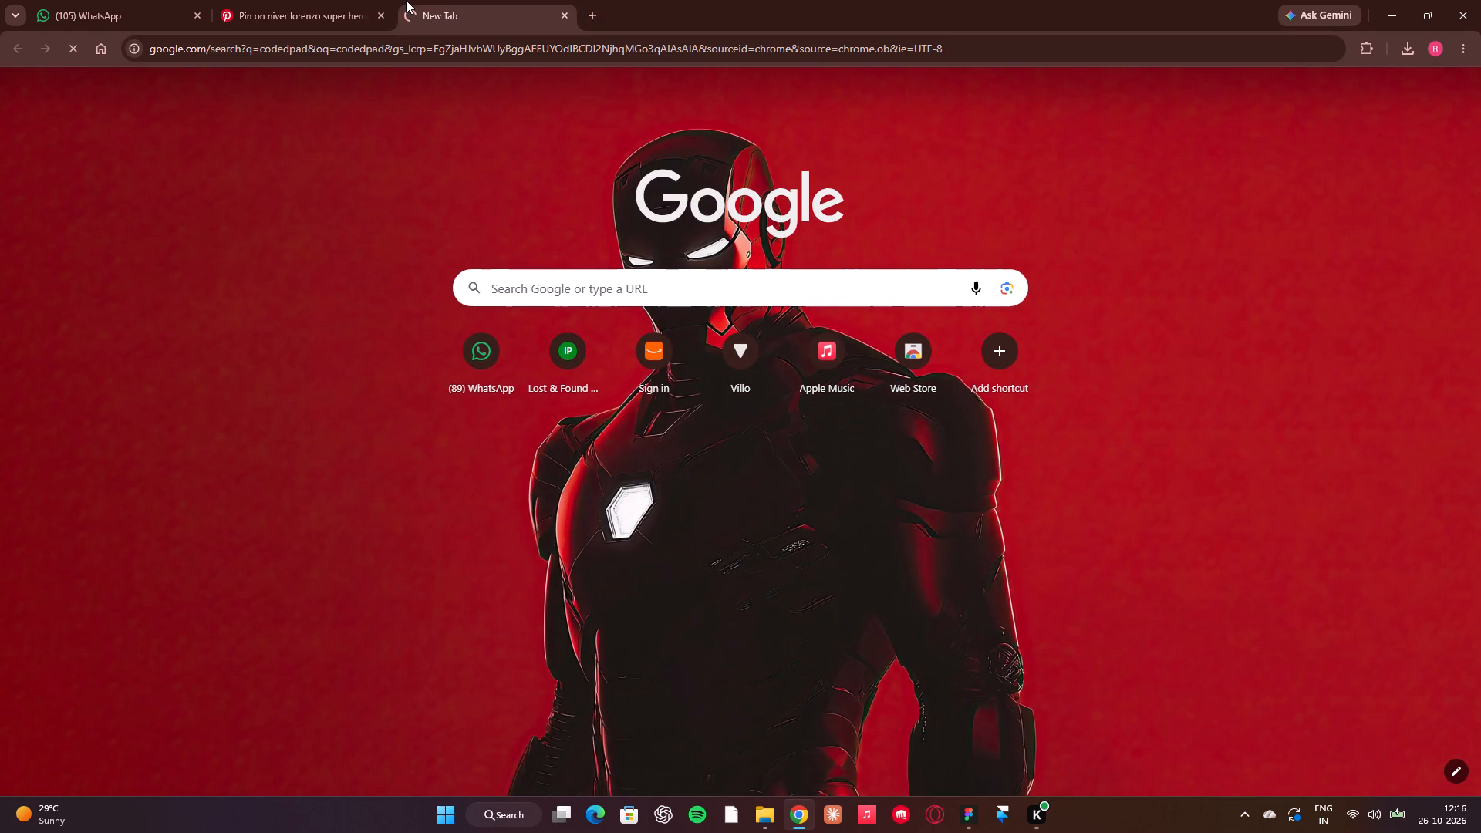